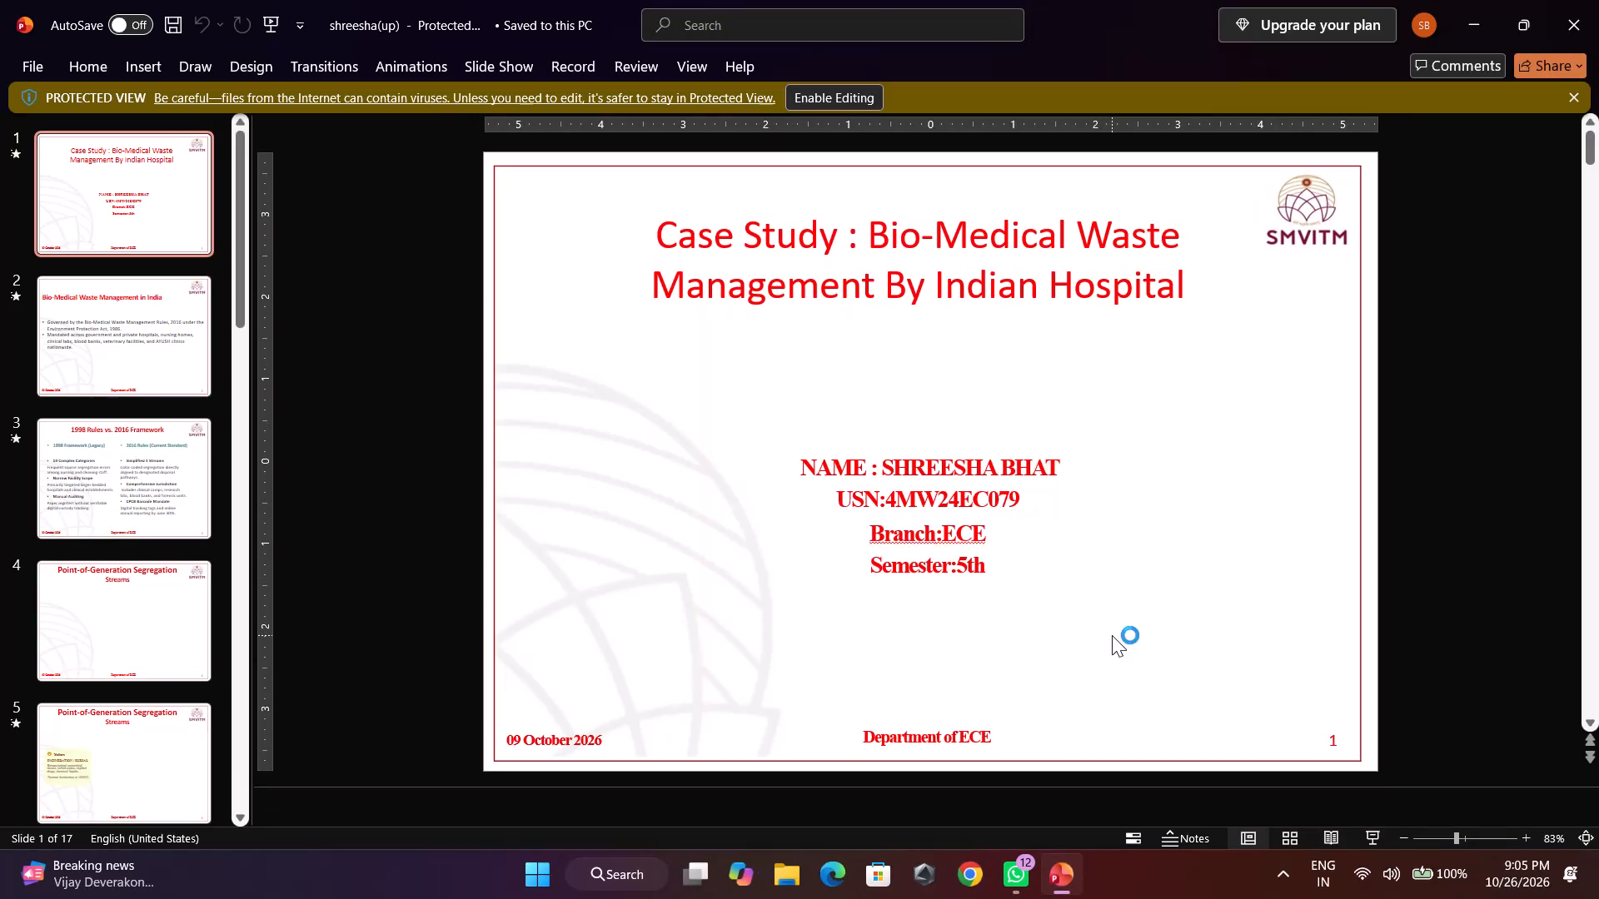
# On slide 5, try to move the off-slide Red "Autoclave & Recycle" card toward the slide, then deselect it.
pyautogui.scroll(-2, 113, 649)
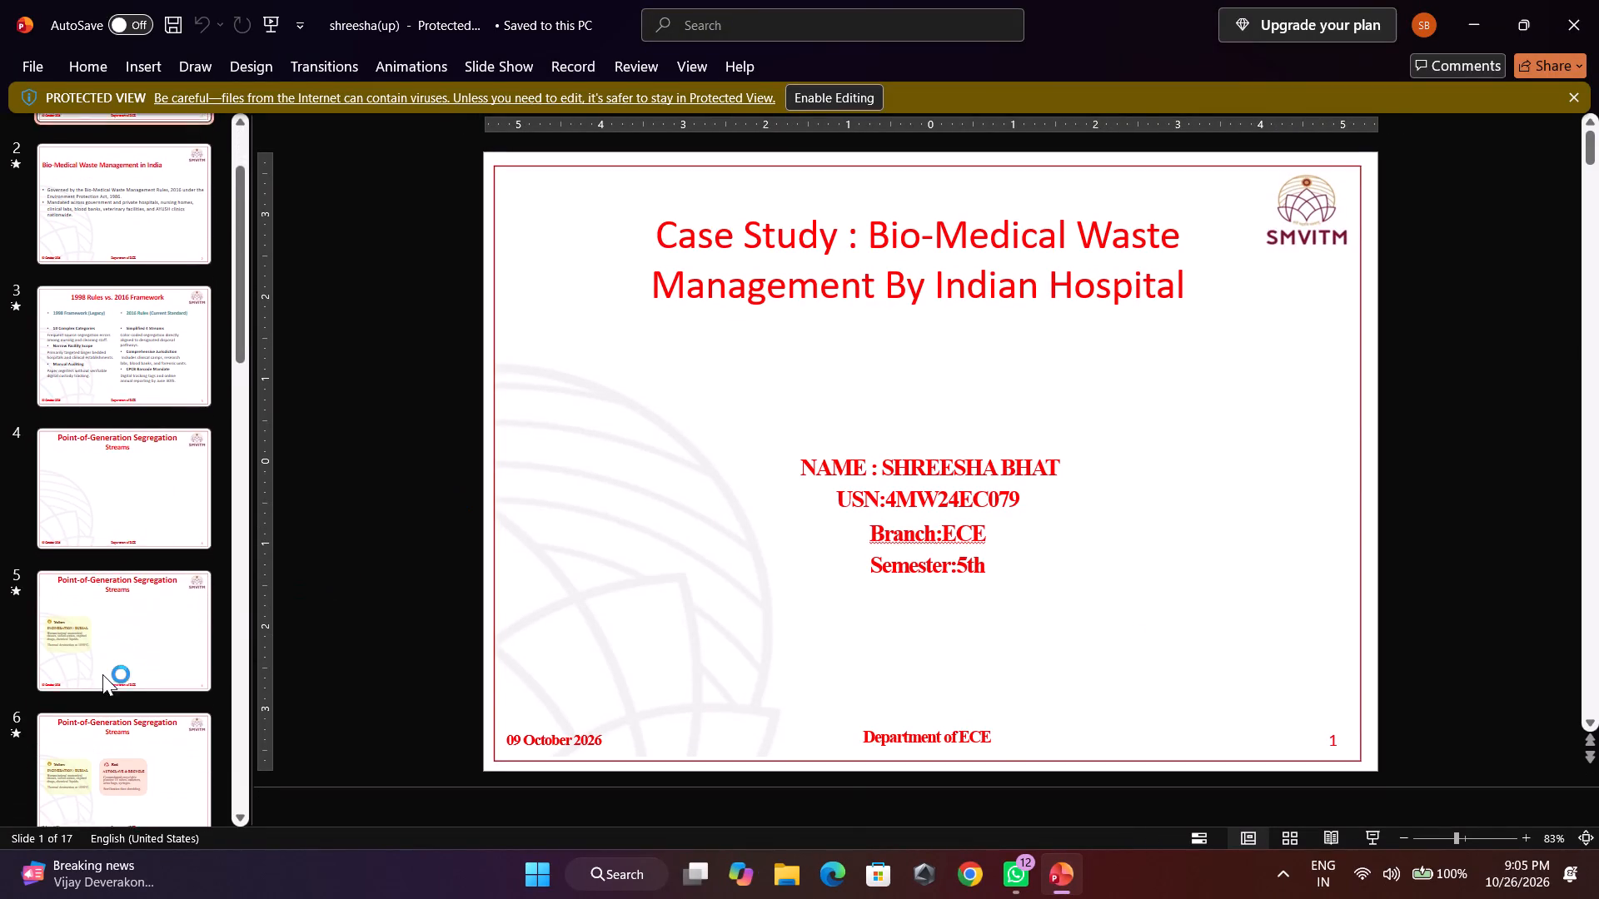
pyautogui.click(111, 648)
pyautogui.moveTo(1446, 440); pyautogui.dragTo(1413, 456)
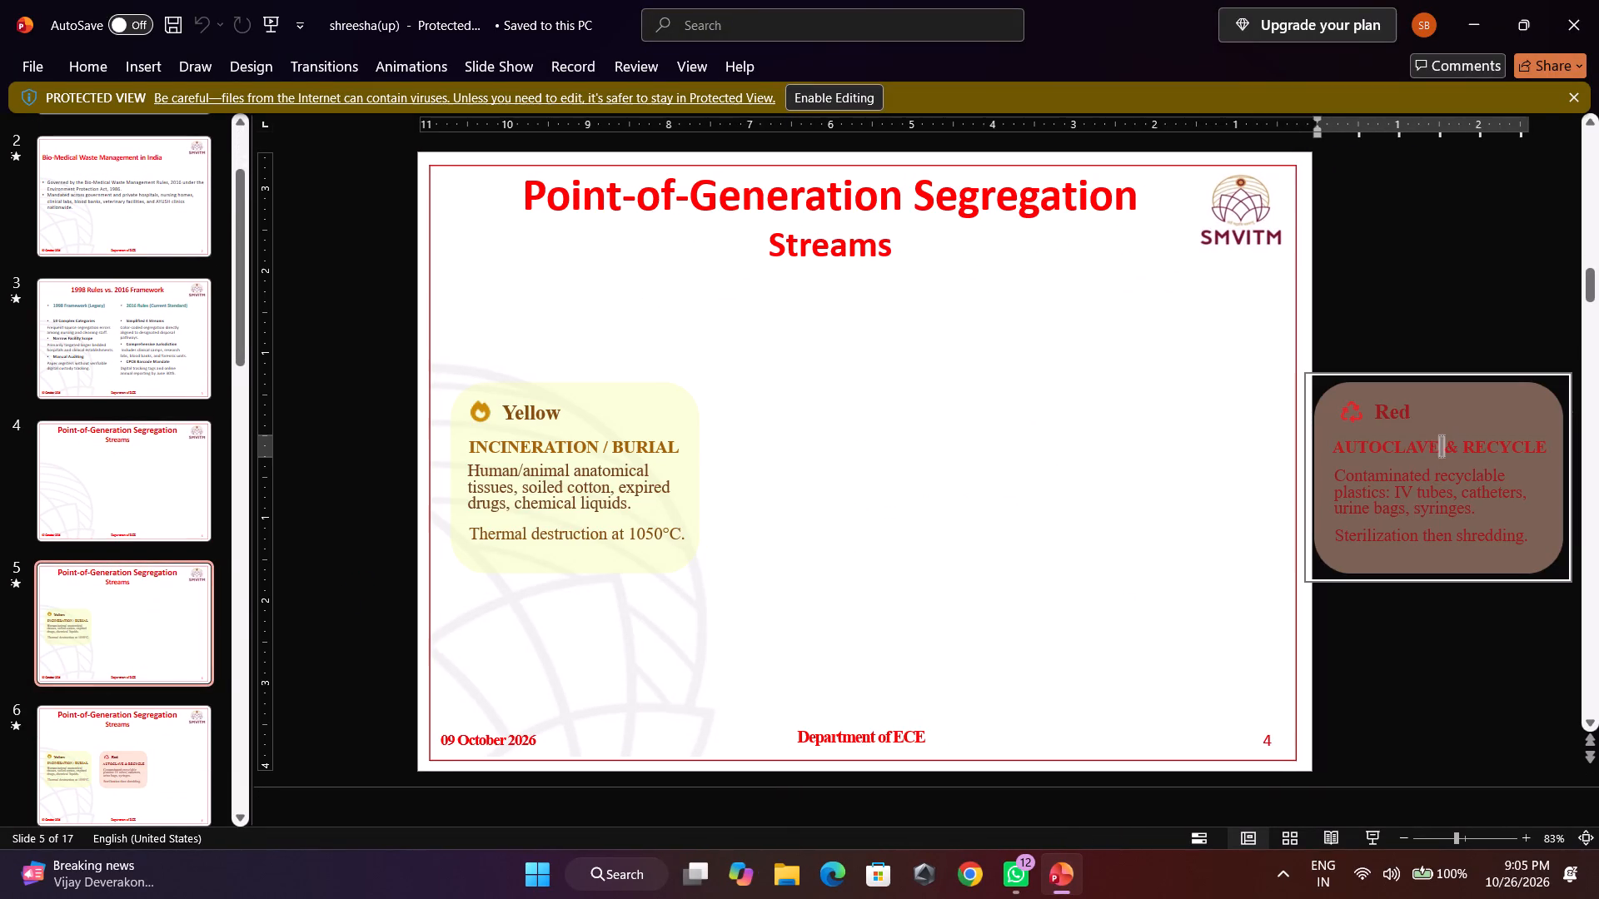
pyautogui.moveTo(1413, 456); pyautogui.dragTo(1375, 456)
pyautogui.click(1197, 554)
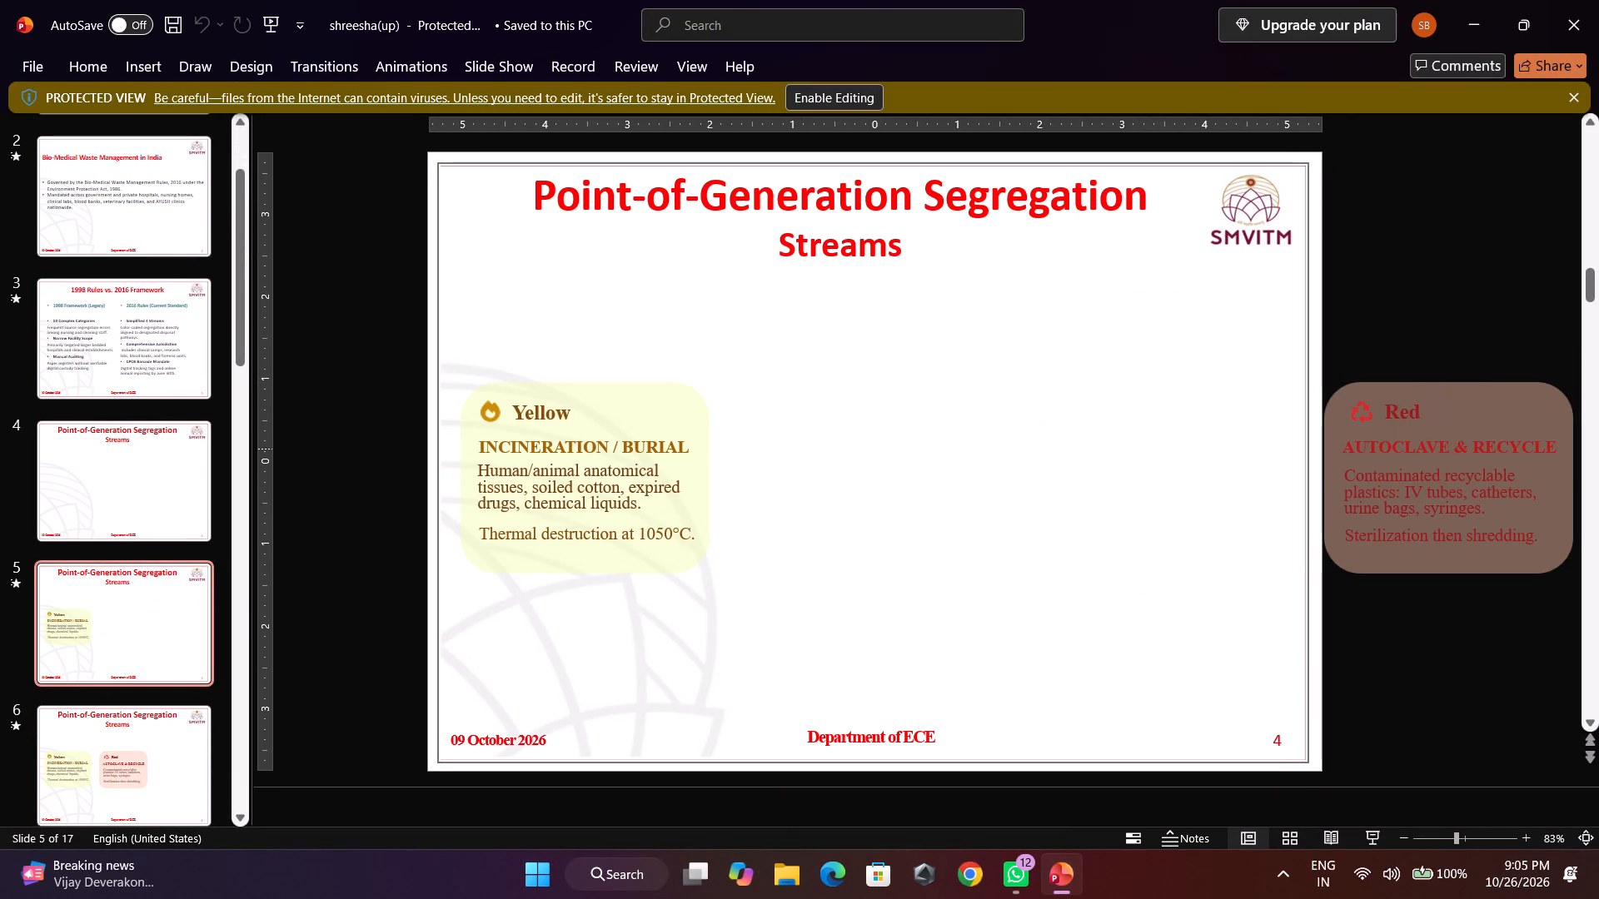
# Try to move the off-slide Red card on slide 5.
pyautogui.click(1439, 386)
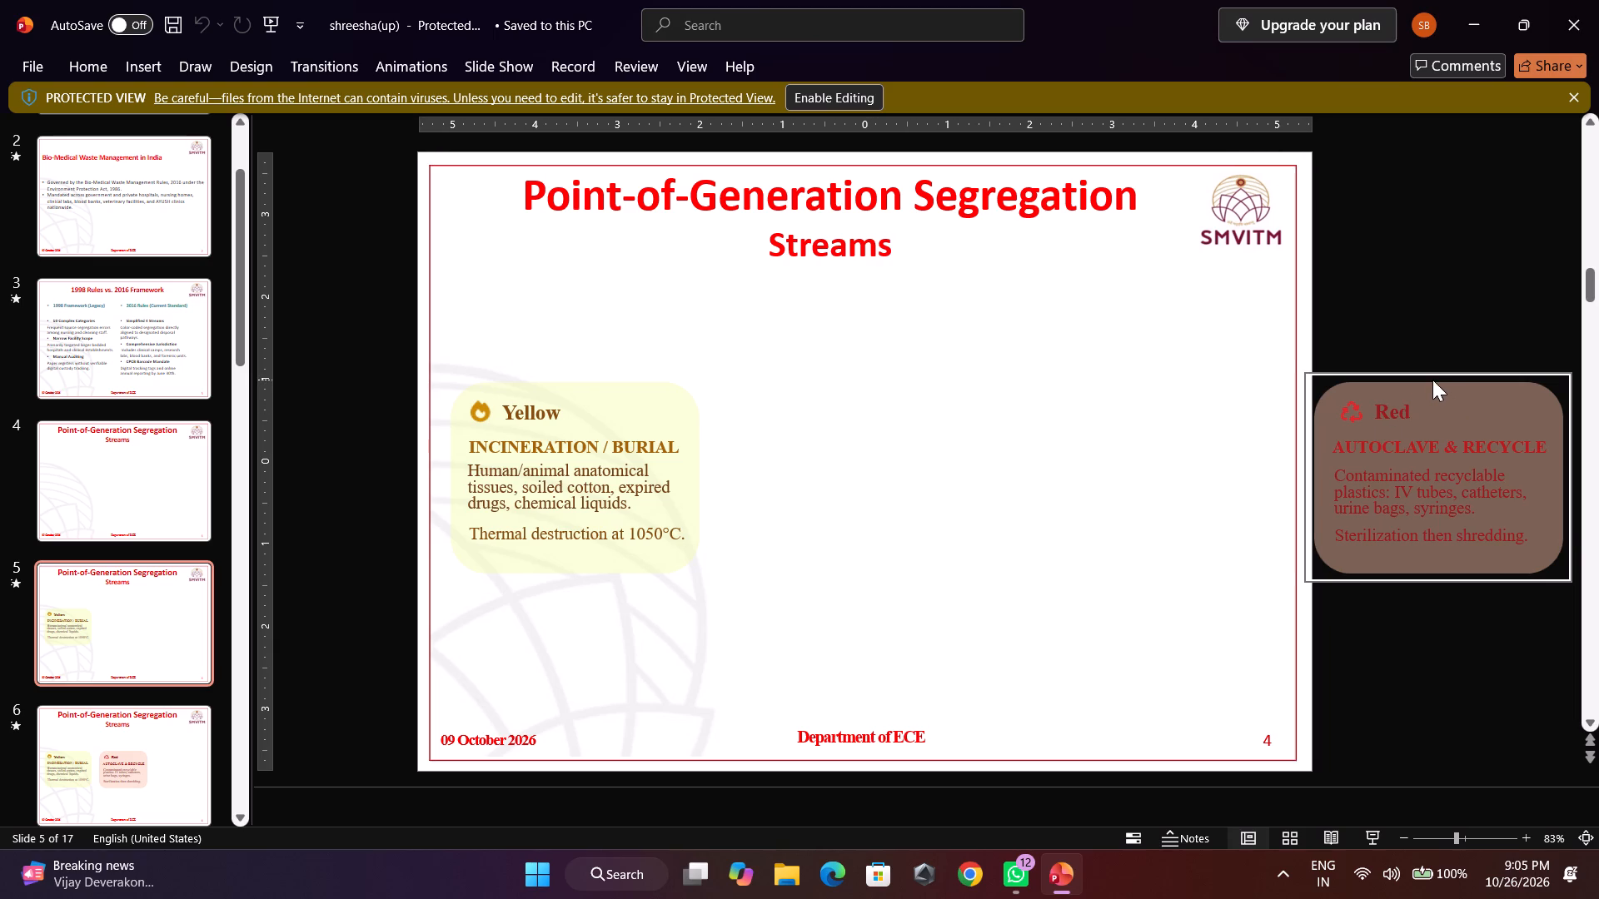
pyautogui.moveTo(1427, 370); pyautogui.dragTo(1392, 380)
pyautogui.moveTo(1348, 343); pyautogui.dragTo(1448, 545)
# Examine slides 4 to 9, comparing how the coloured waste cards are laid out on the Point-of-Generation Segregation slides.
pyautogui.scroll(-3, 77, 772)
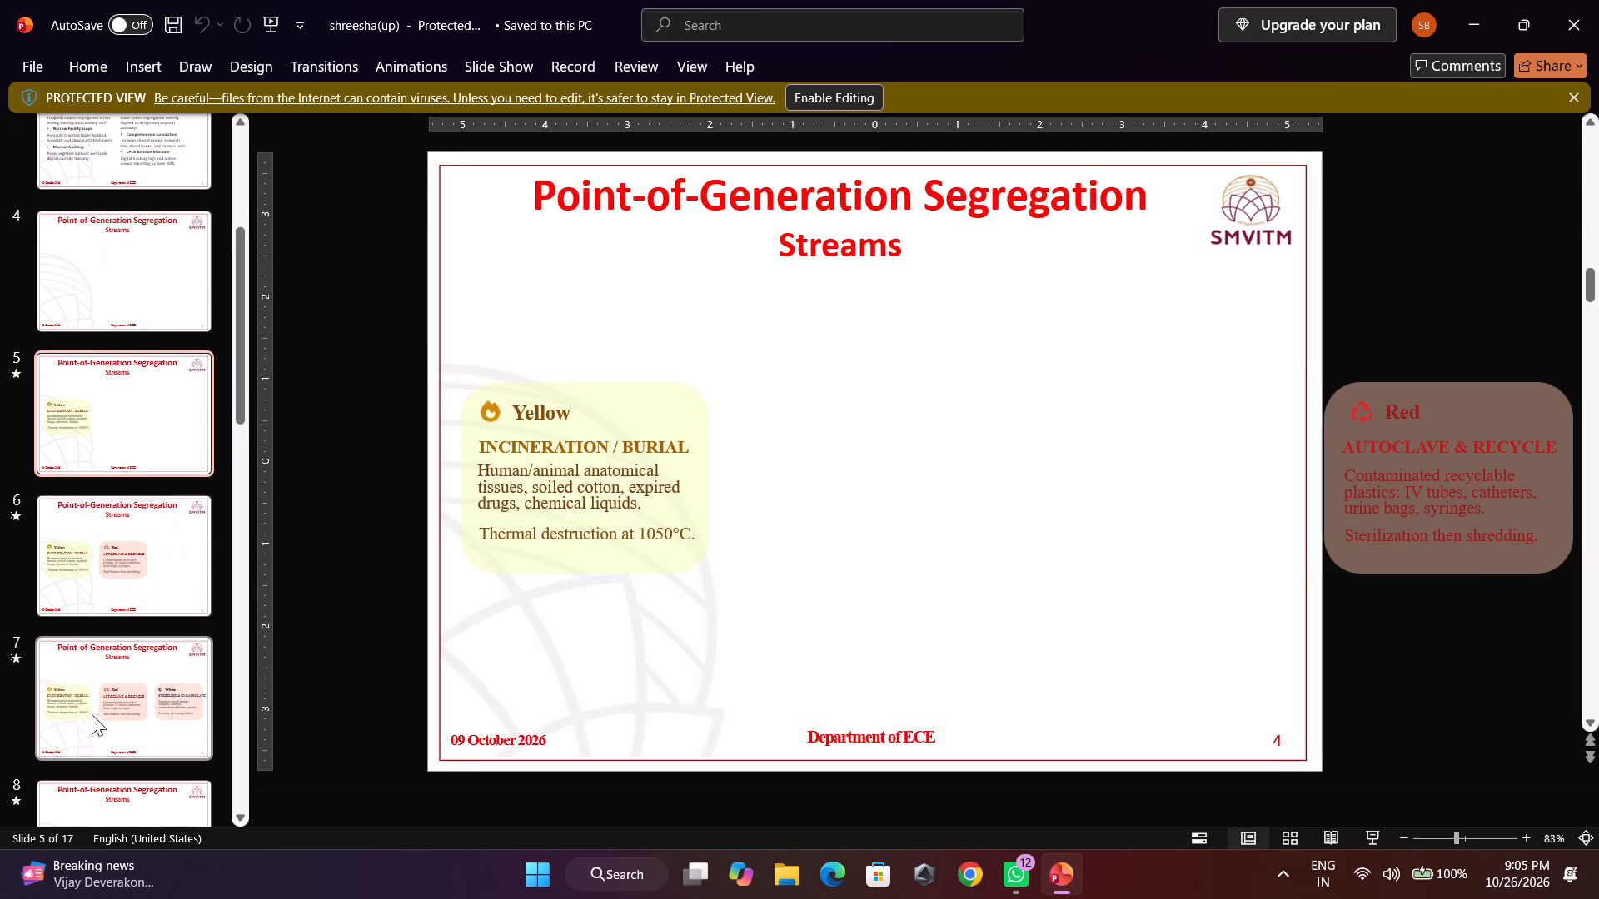
pyautogui.click(96, 708)
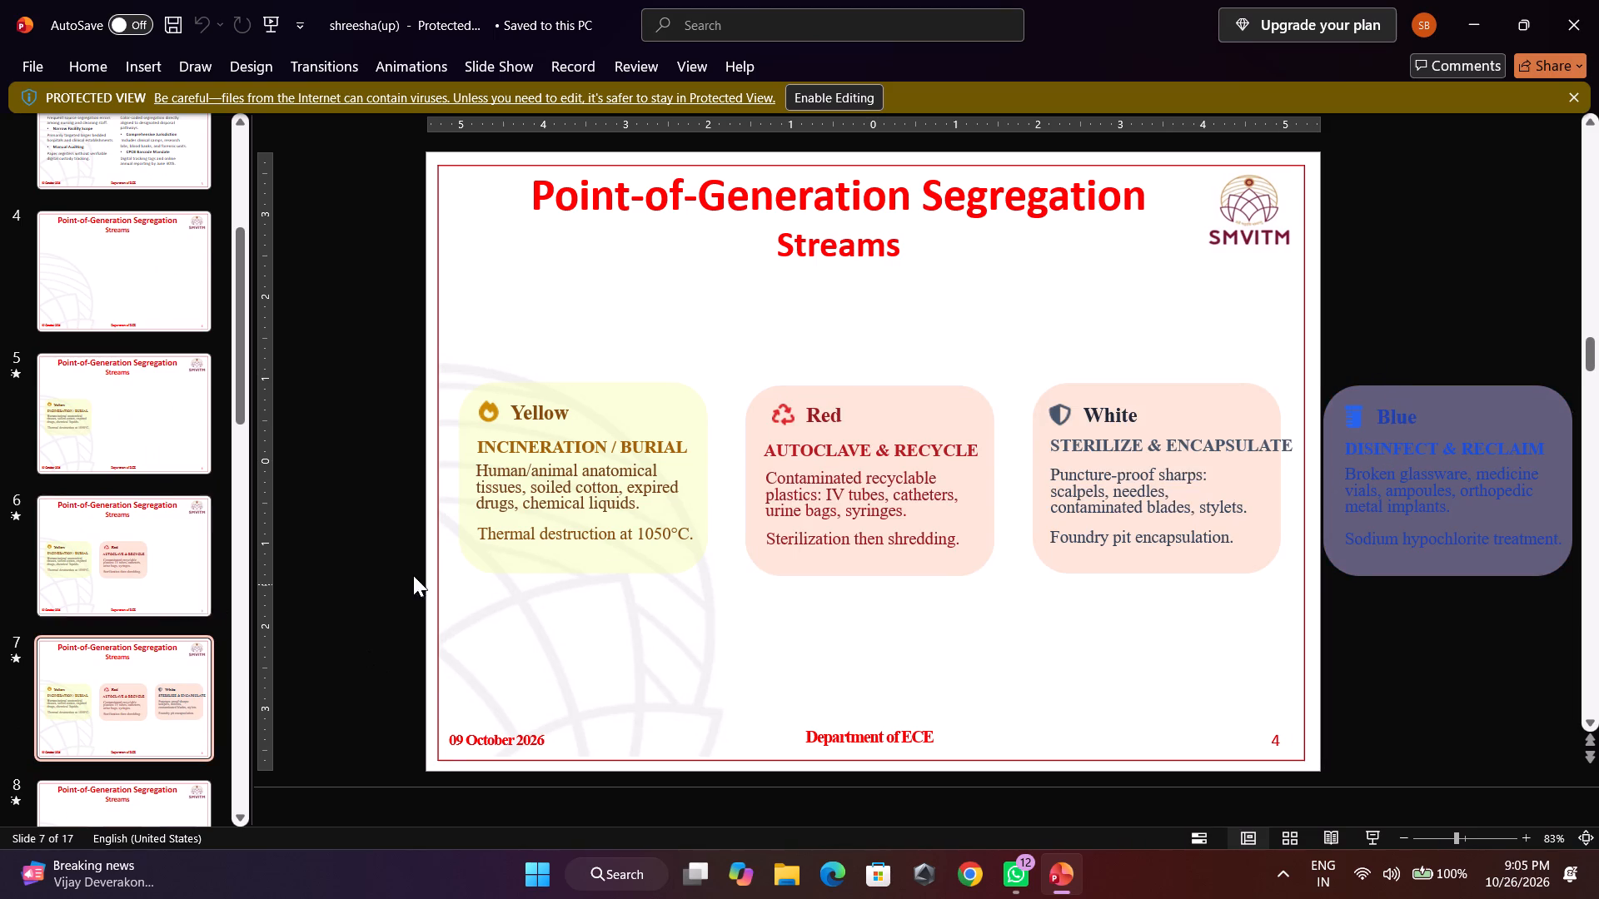
pyautogui.scroll(-1, 636, 524)
pyautogui.scroll(-1, 879, 524)
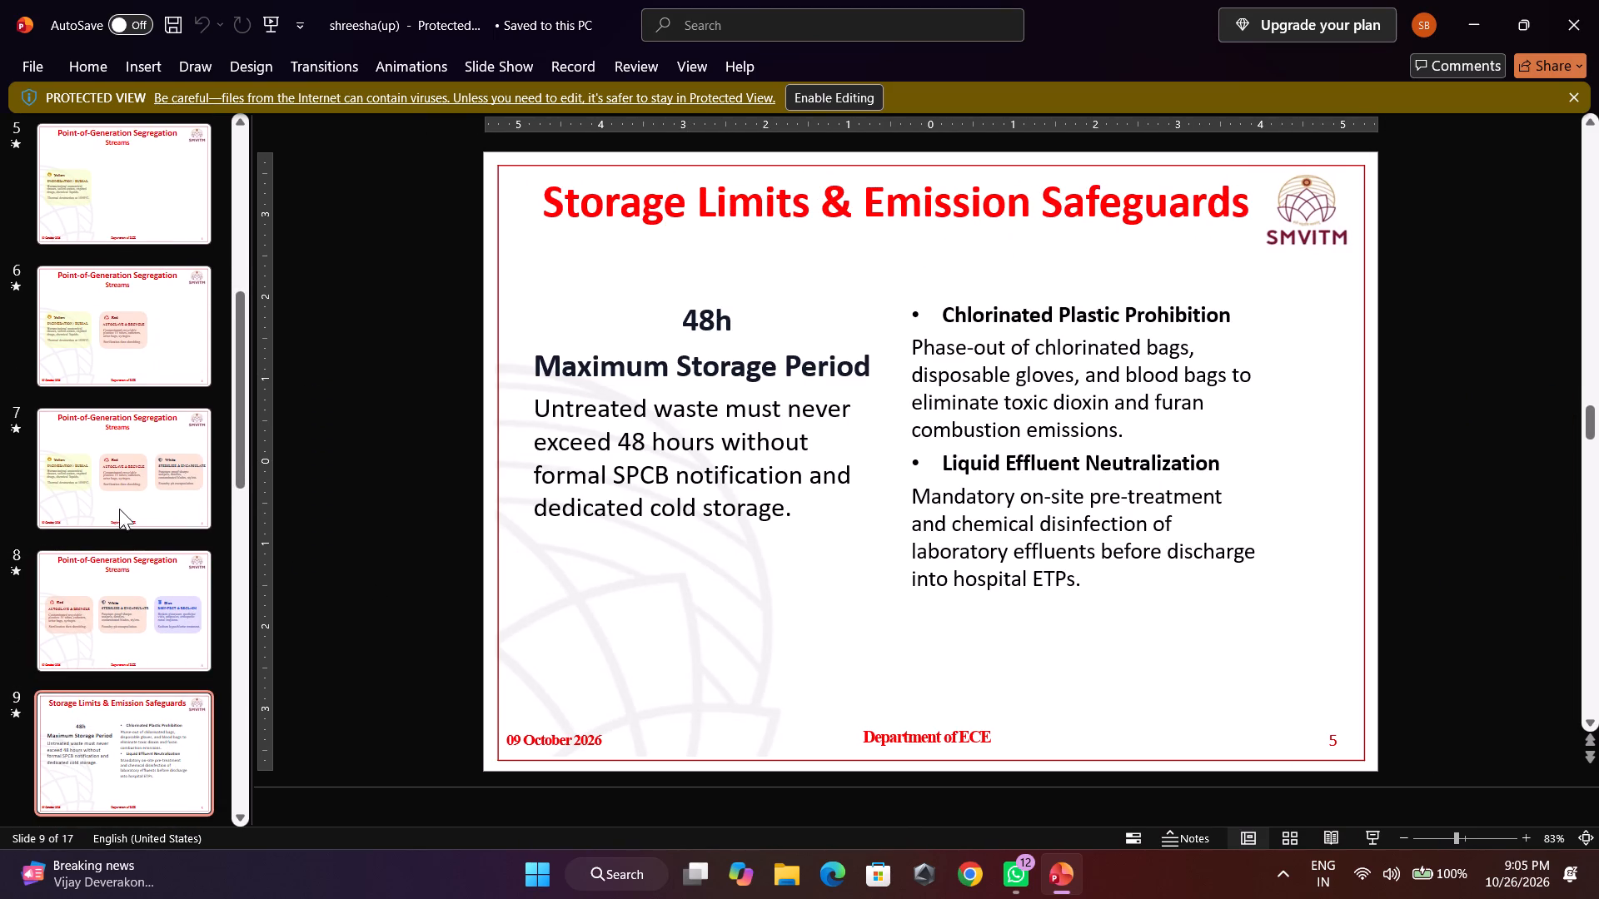
pyautogui.click(119, 509)
pyautogui.click(119, 388)
pyautogui.click(132, 341)
pyautogui.click(133, 340)
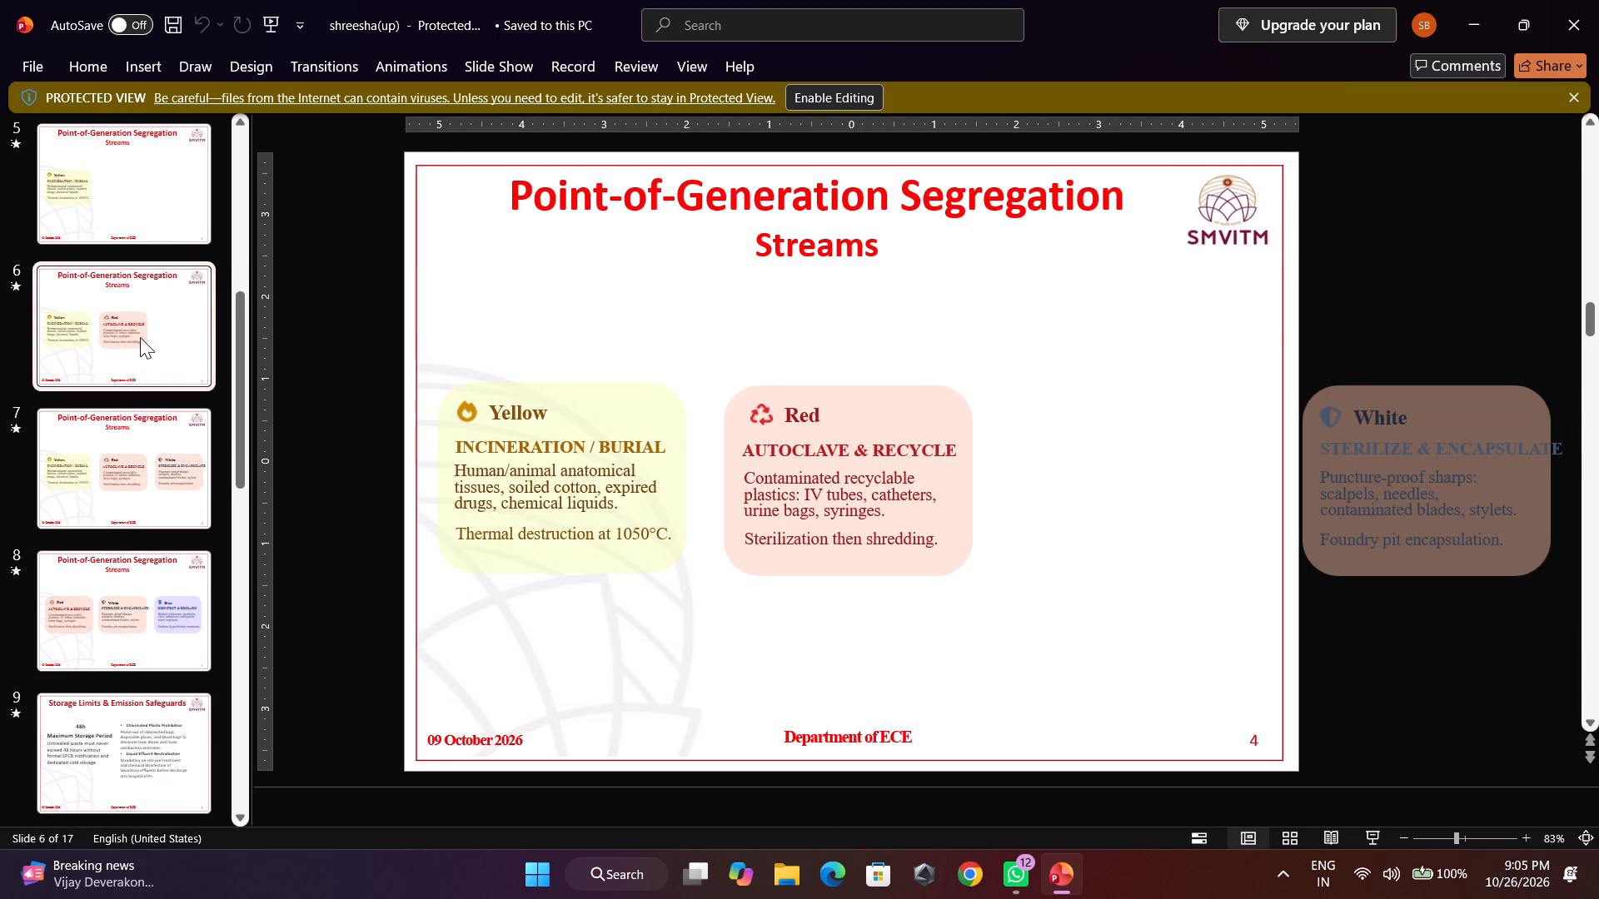
pyautogui.click(187, 318)
pyautogui.click(163, 186)
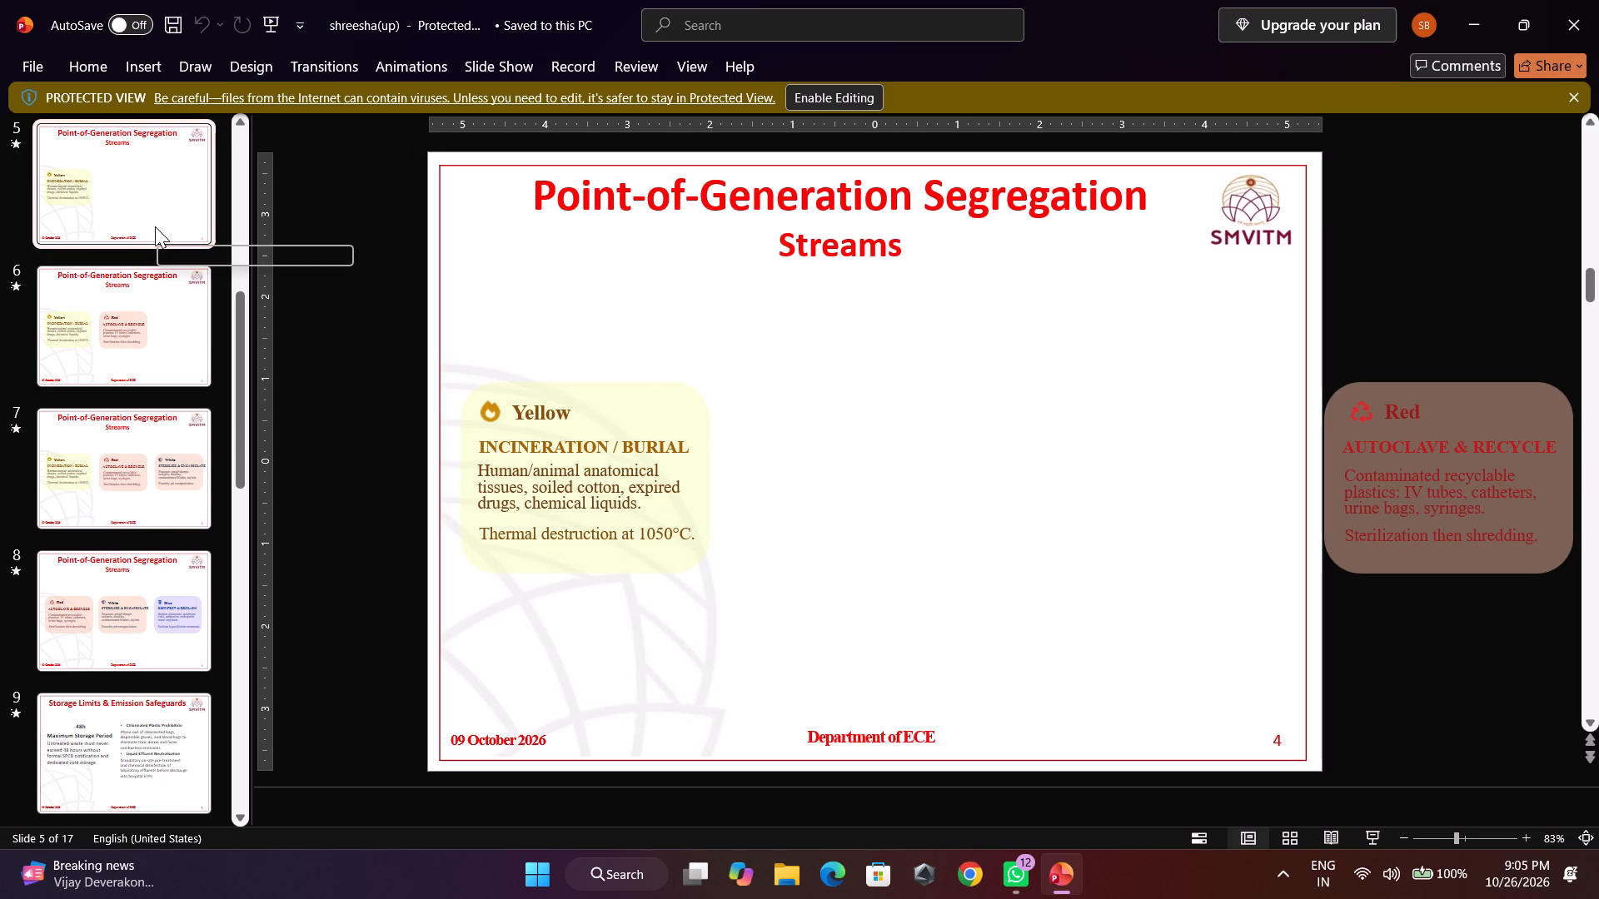
pyautogui.scroll(3, 156, 232)
pyautogui.click(152, 263)
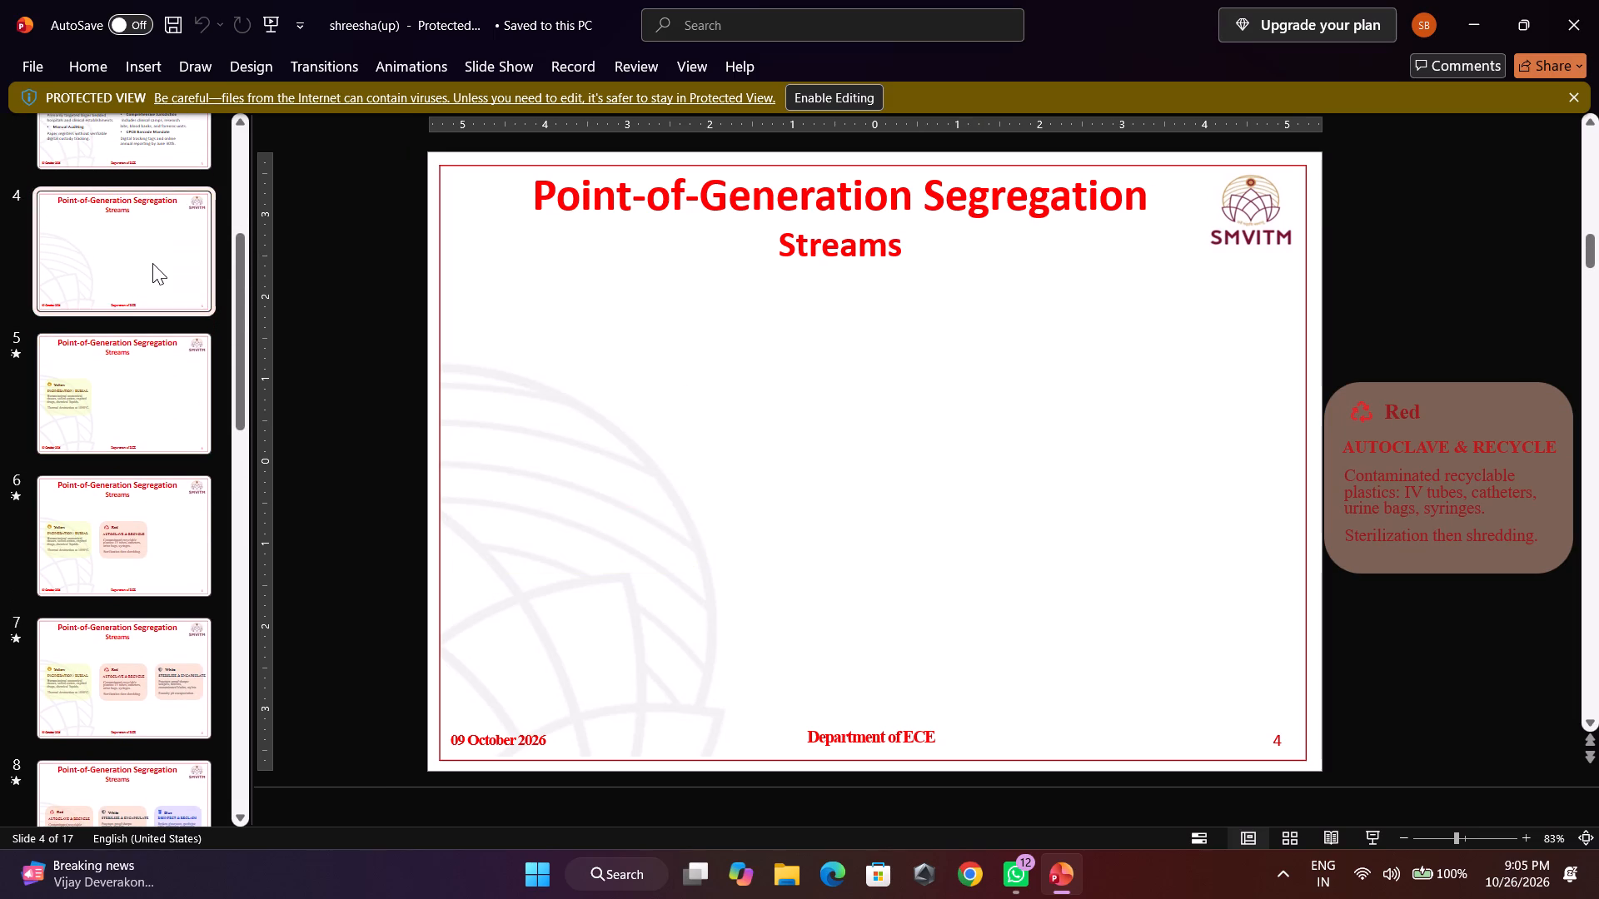
pyautogui.rightClick(152, 263)
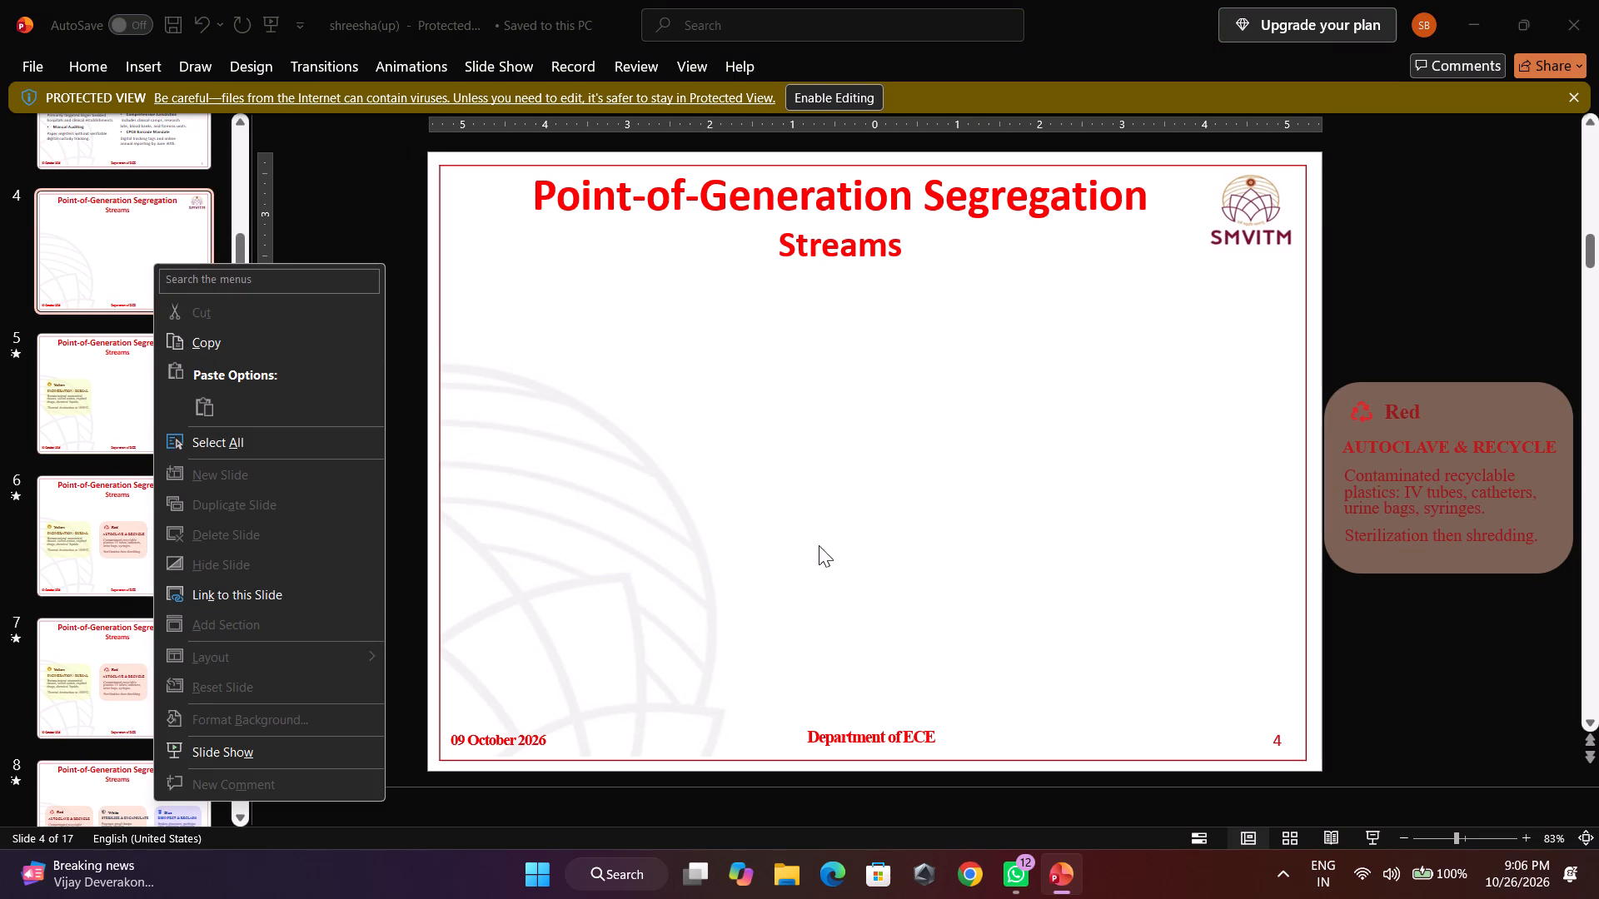
pyautogui.click(103, 634)
pyautogui.click(156, 789)
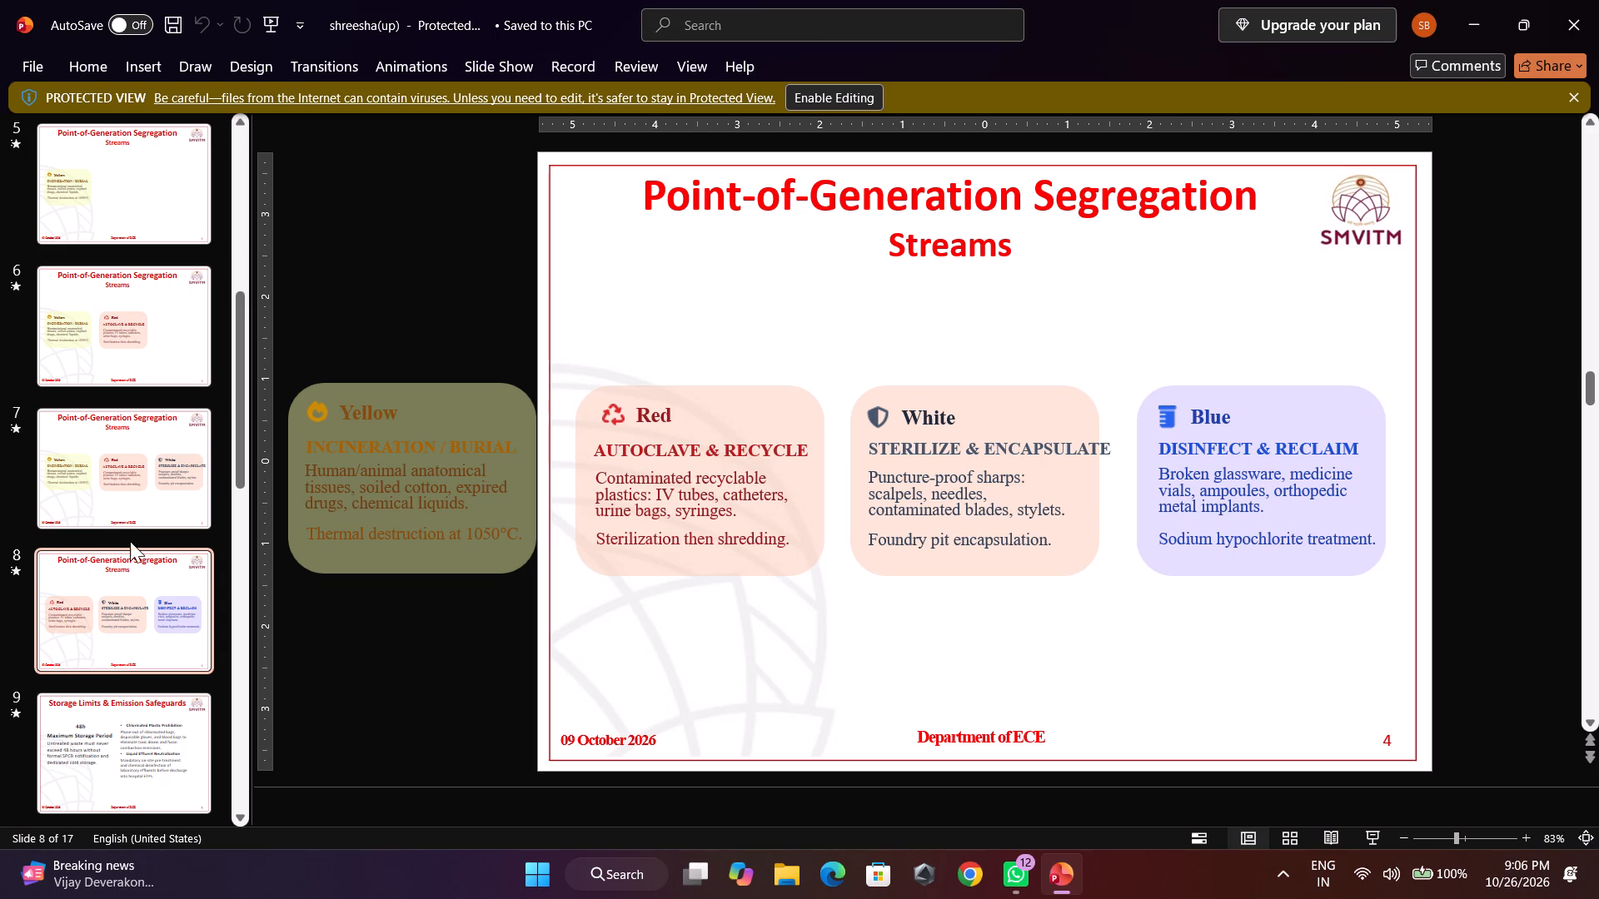
pyautogui.click(133, 485)
pyautogui.click(126, 613)
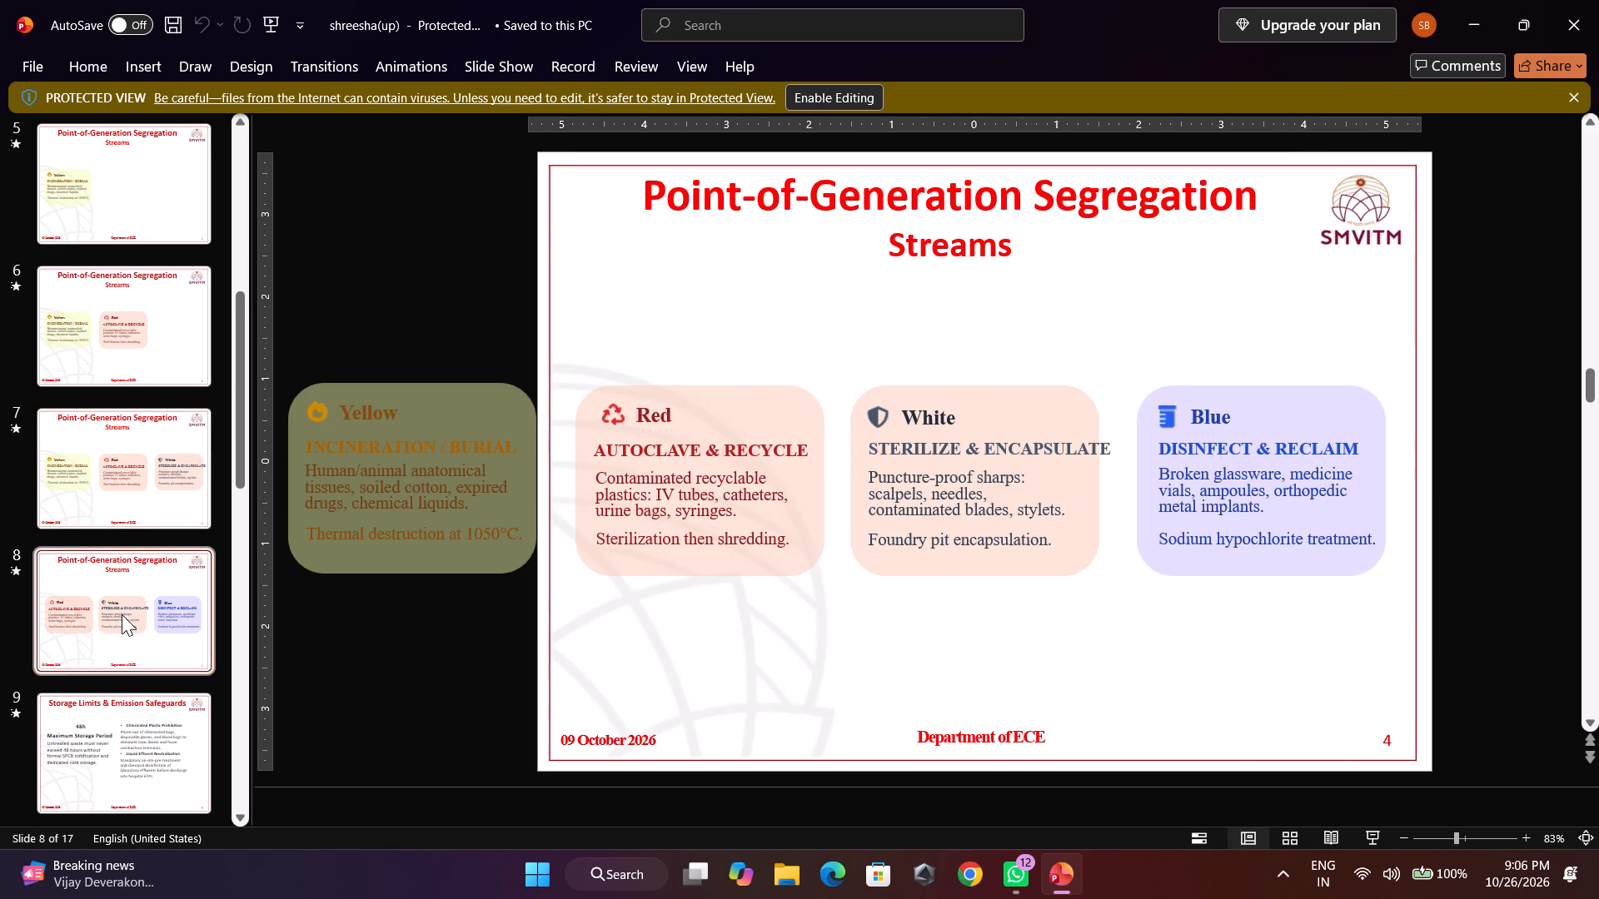
pyautogui.click(112, 473)
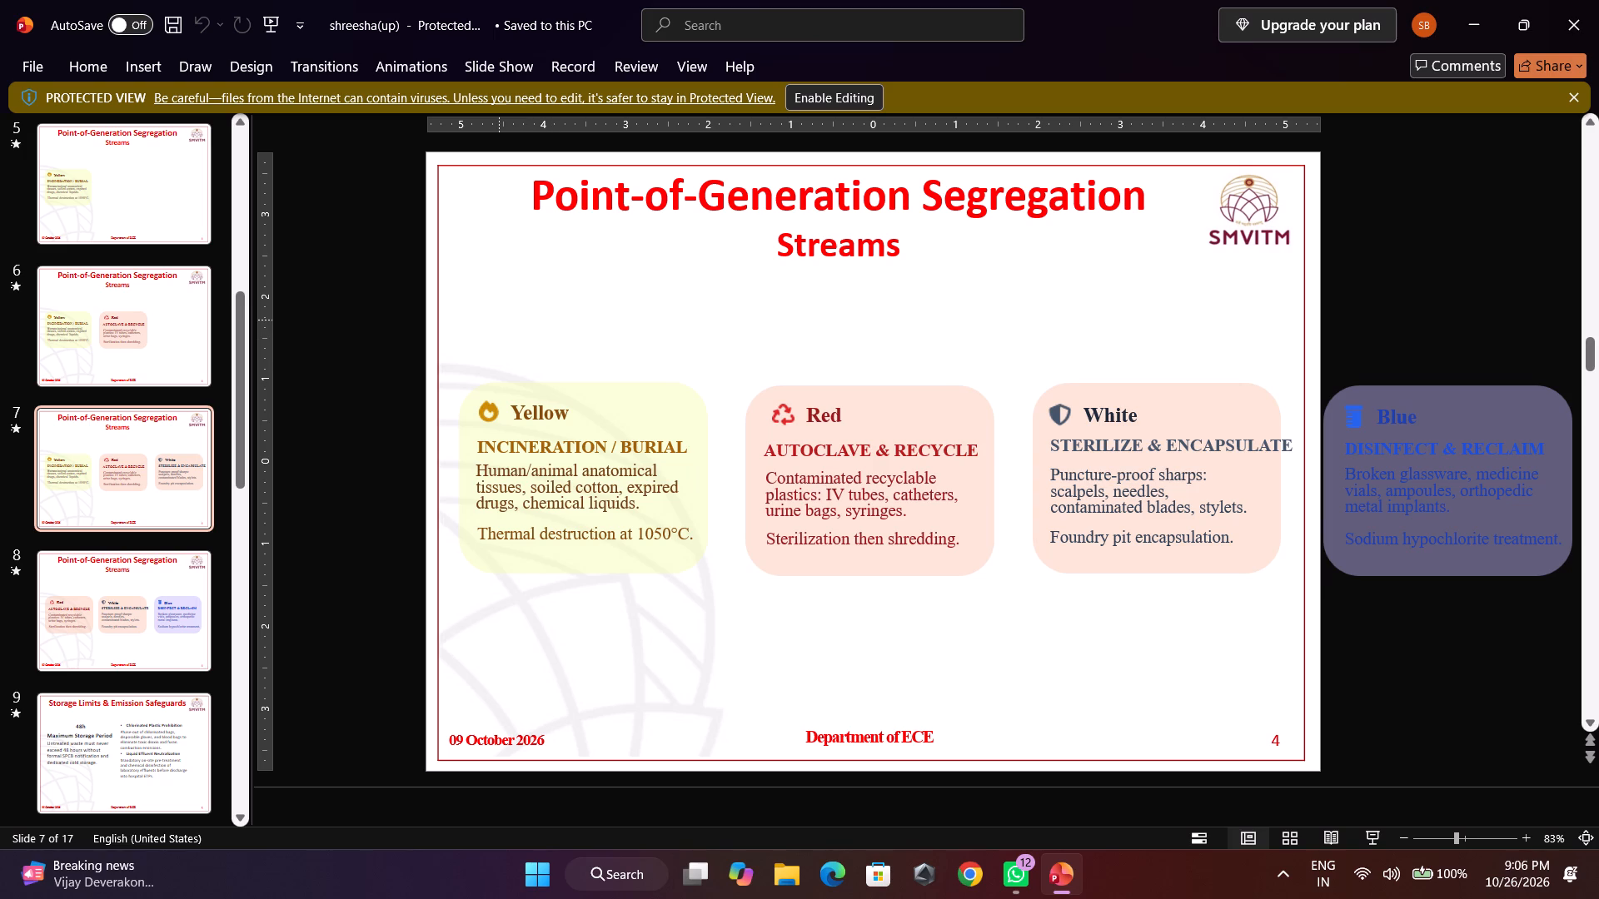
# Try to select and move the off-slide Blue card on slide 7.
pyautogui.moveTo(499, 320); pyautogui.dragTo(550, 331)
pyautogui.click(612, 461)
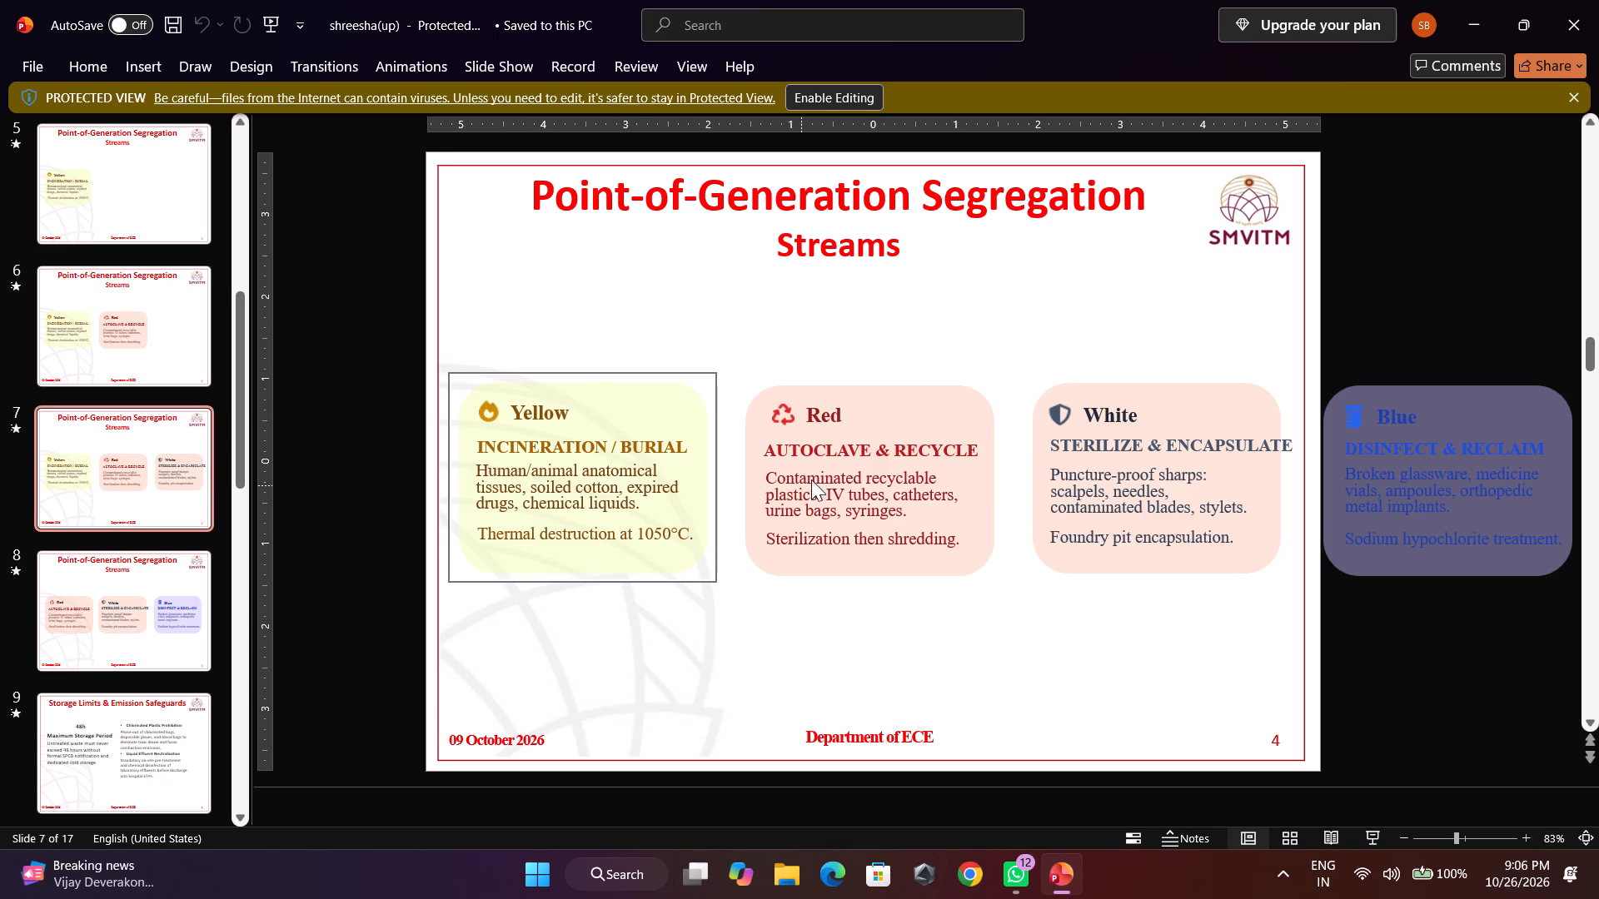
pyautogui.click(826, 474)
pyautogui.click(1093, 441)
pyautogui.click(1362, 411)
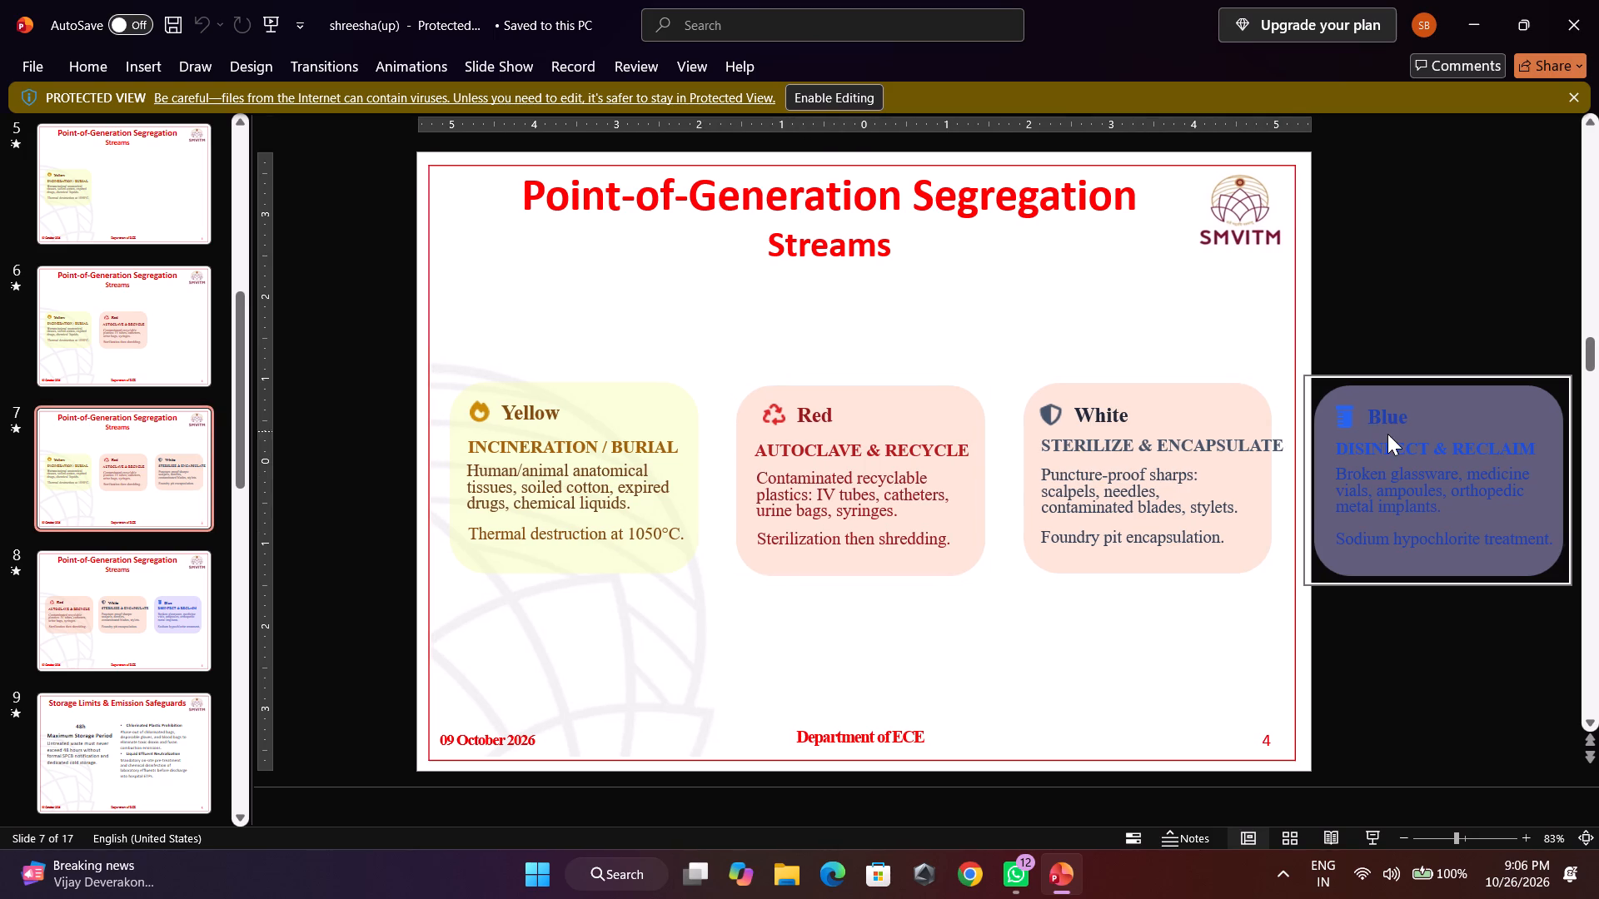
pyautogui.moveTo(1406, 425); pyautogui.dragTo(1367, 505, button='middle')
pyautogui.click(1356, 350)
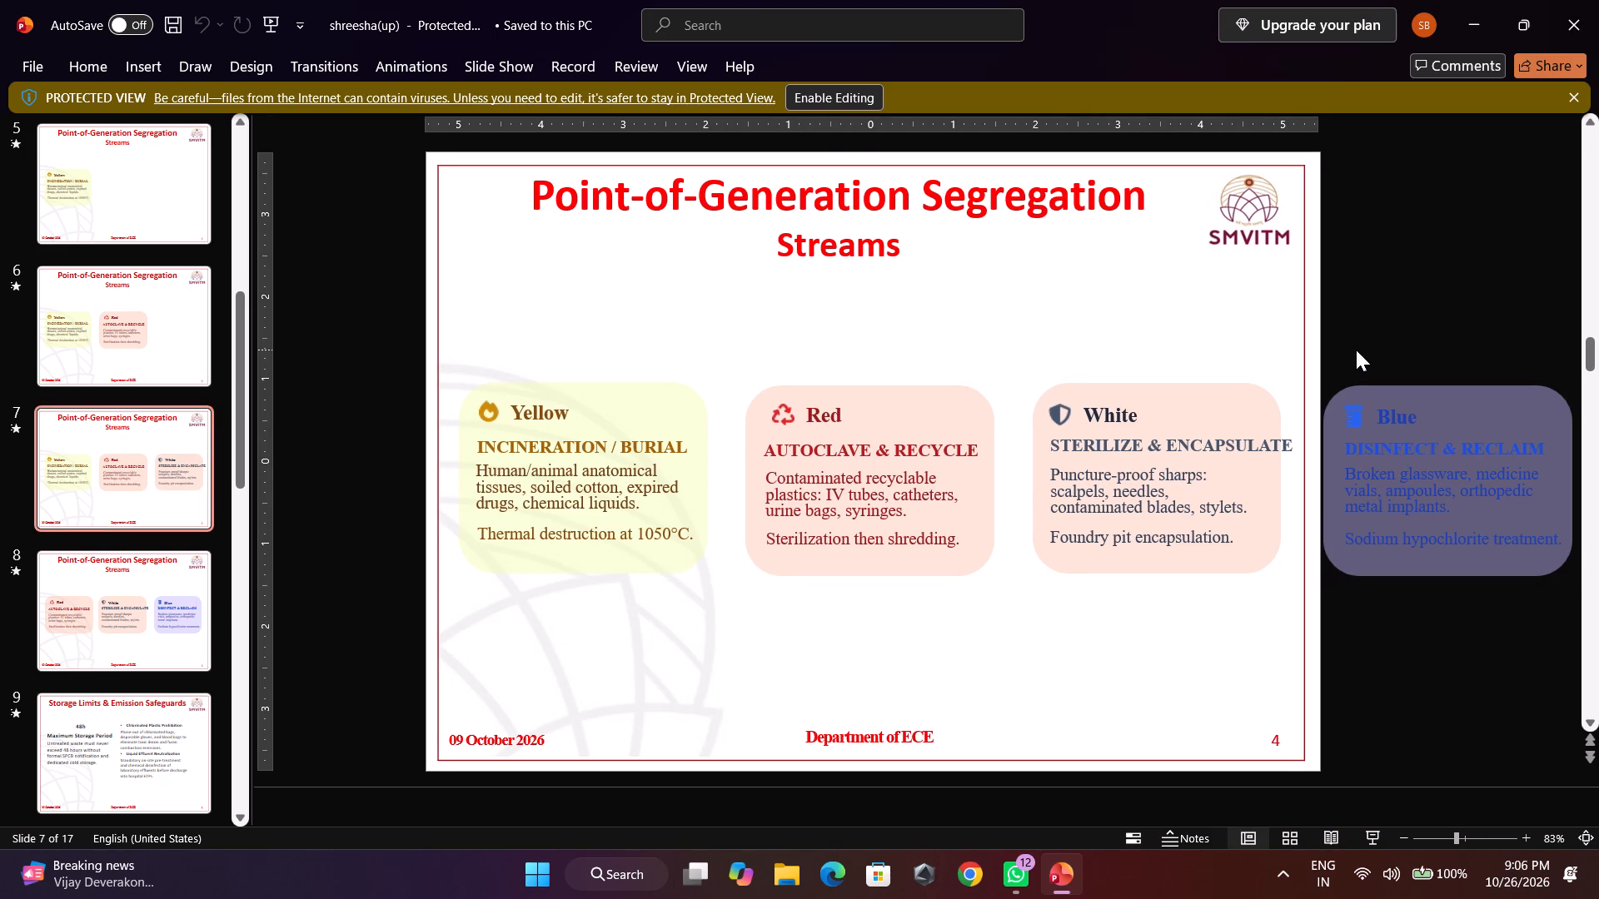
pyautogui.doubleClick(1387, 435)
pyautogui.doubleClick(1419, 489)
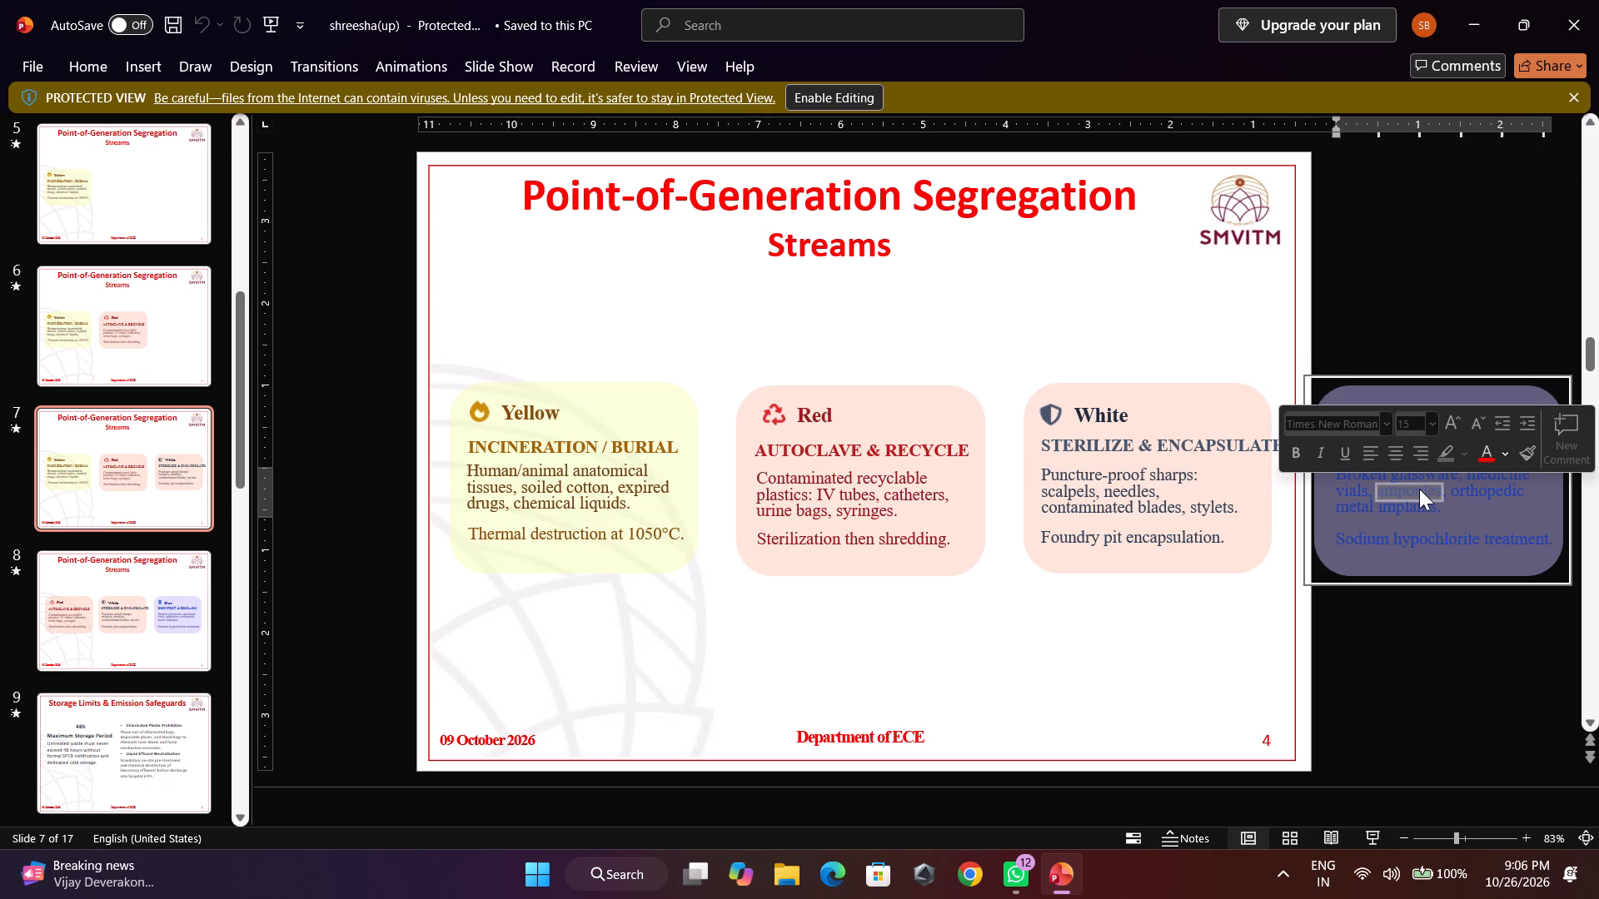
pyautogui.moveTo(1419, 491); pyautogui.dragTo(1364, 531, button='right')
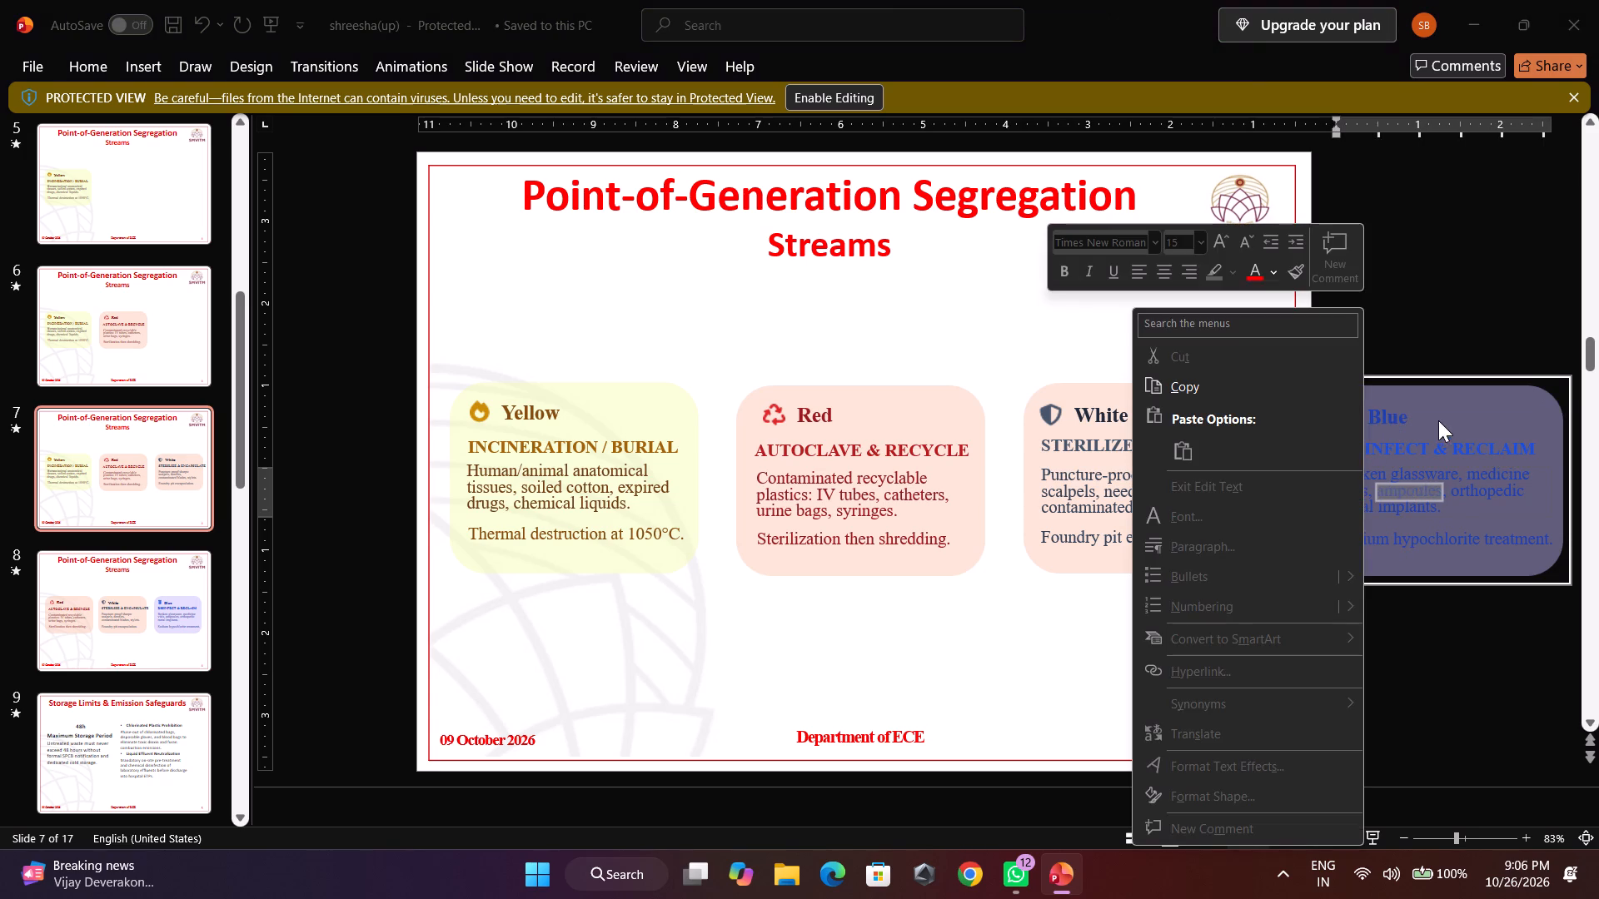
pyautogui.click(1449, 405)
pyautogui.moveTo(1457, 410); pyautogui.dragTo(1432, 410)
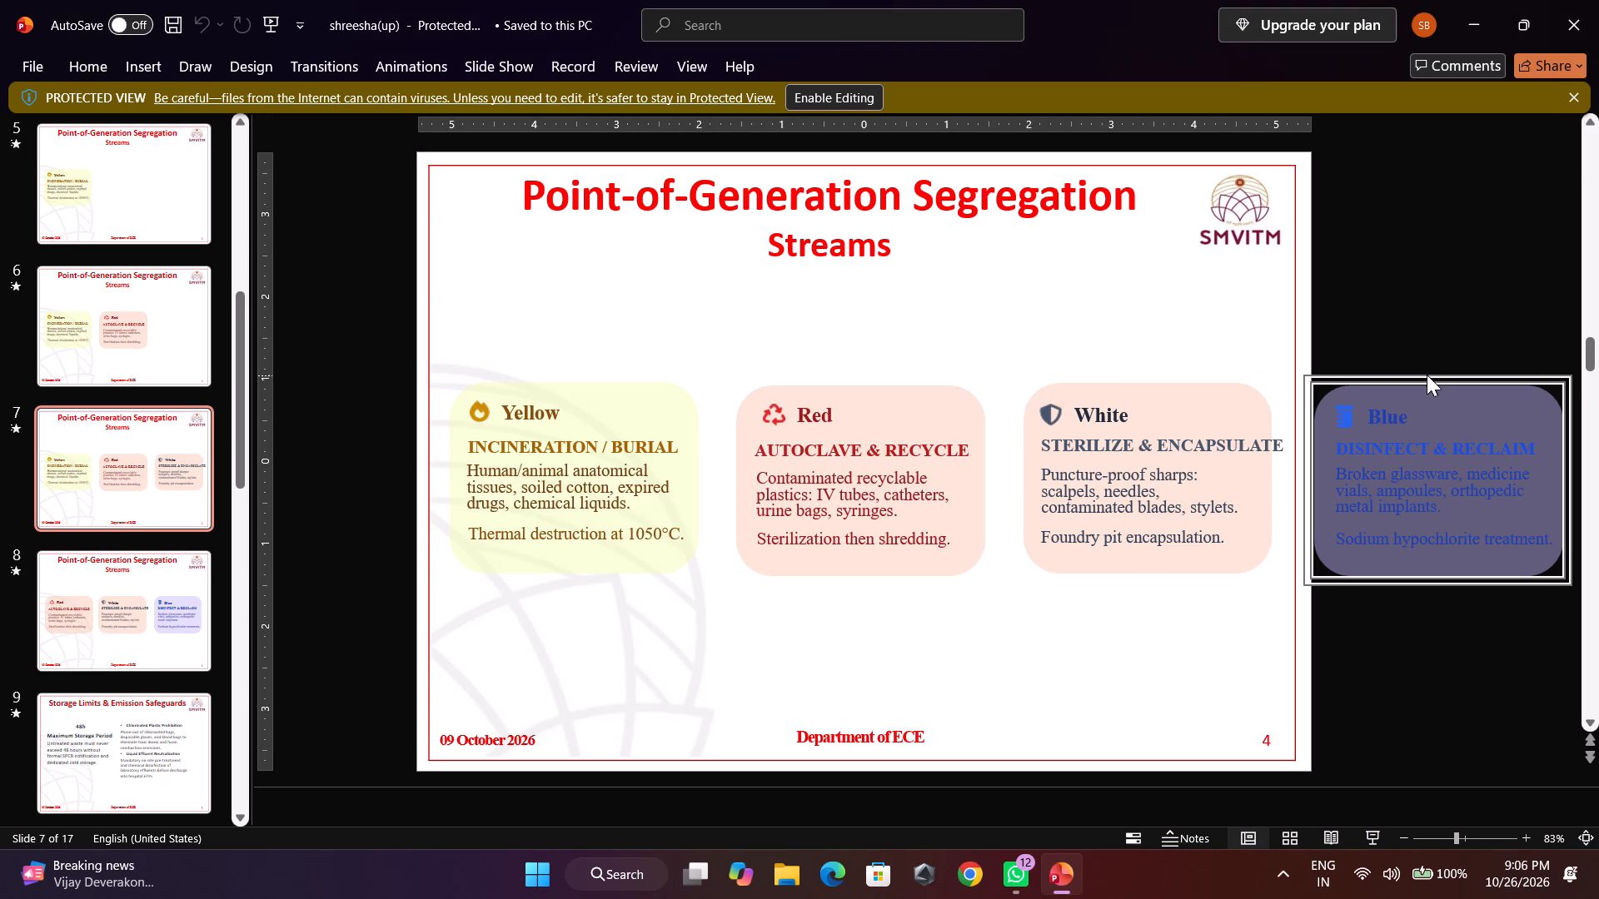
# Take the presentation out of Protected View by enabling editing.
pyautogui.click(834, 106)
# Stretch the off-slide Blue card on slide 7 slightly upward from its top edge.
pyautogui.click(1382, 463)
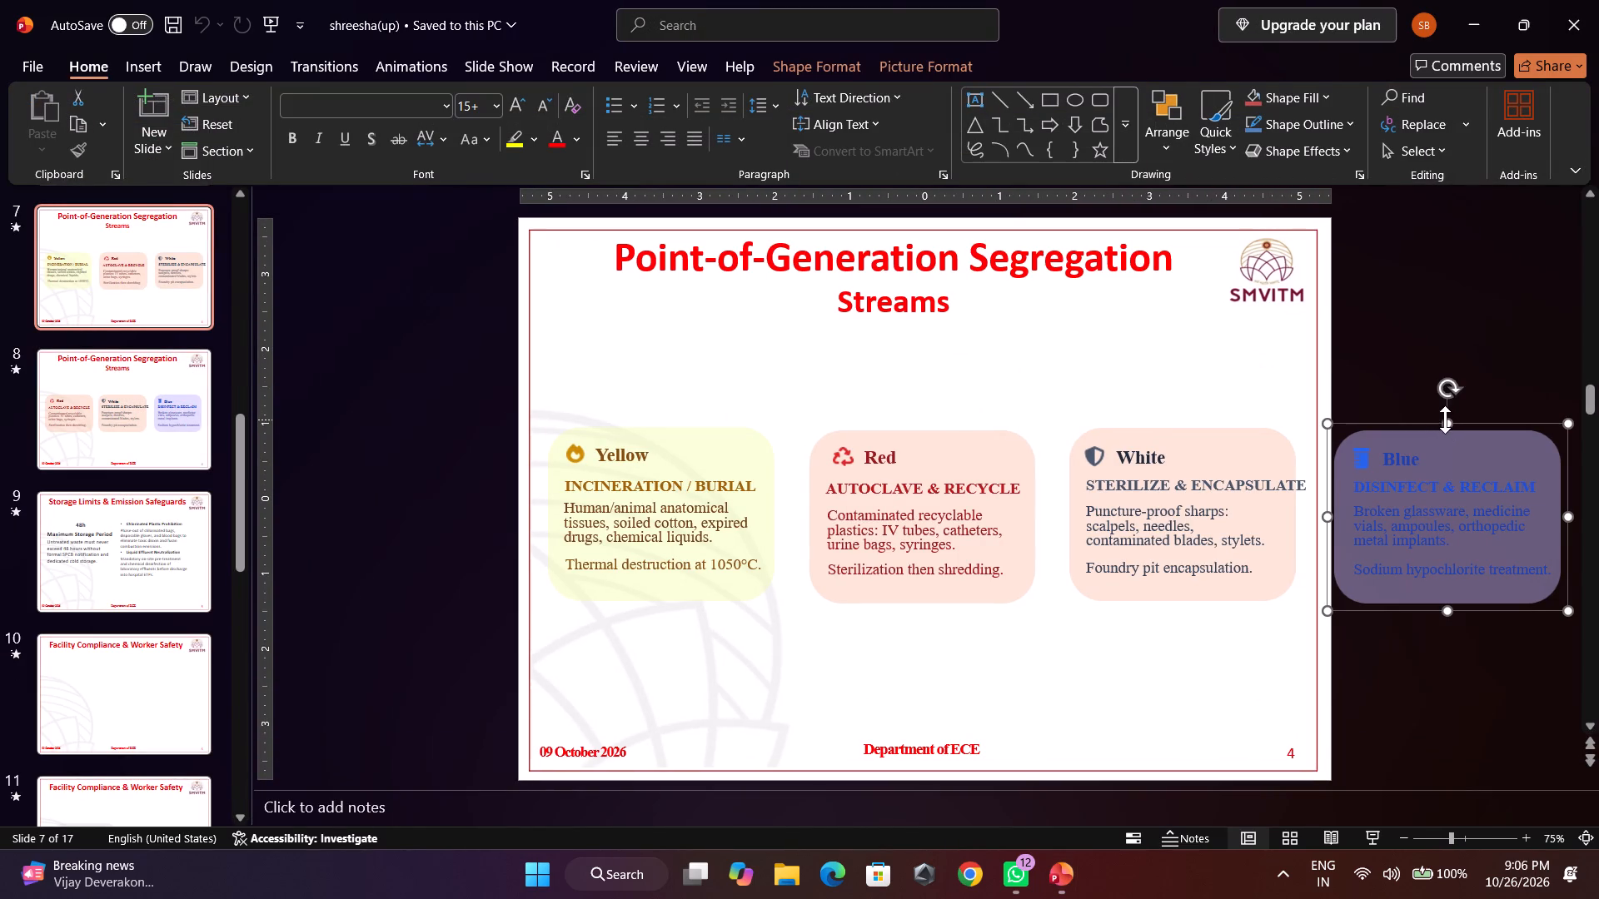
pyautogui.moveTo(1445, 420); pyautogui.dragTo(1416, 415)
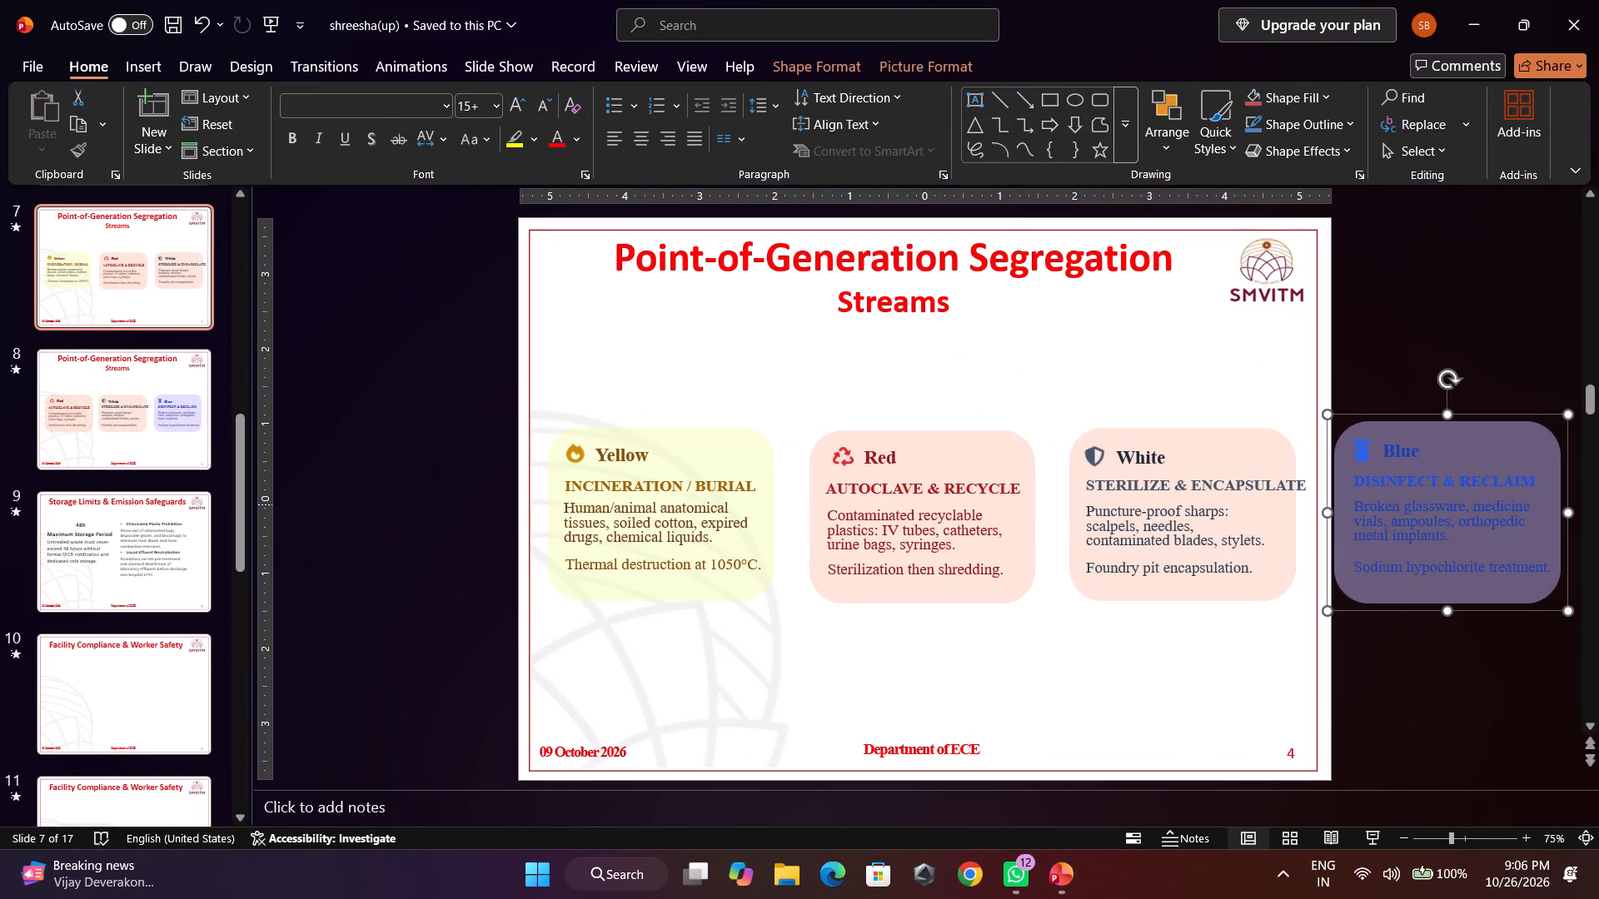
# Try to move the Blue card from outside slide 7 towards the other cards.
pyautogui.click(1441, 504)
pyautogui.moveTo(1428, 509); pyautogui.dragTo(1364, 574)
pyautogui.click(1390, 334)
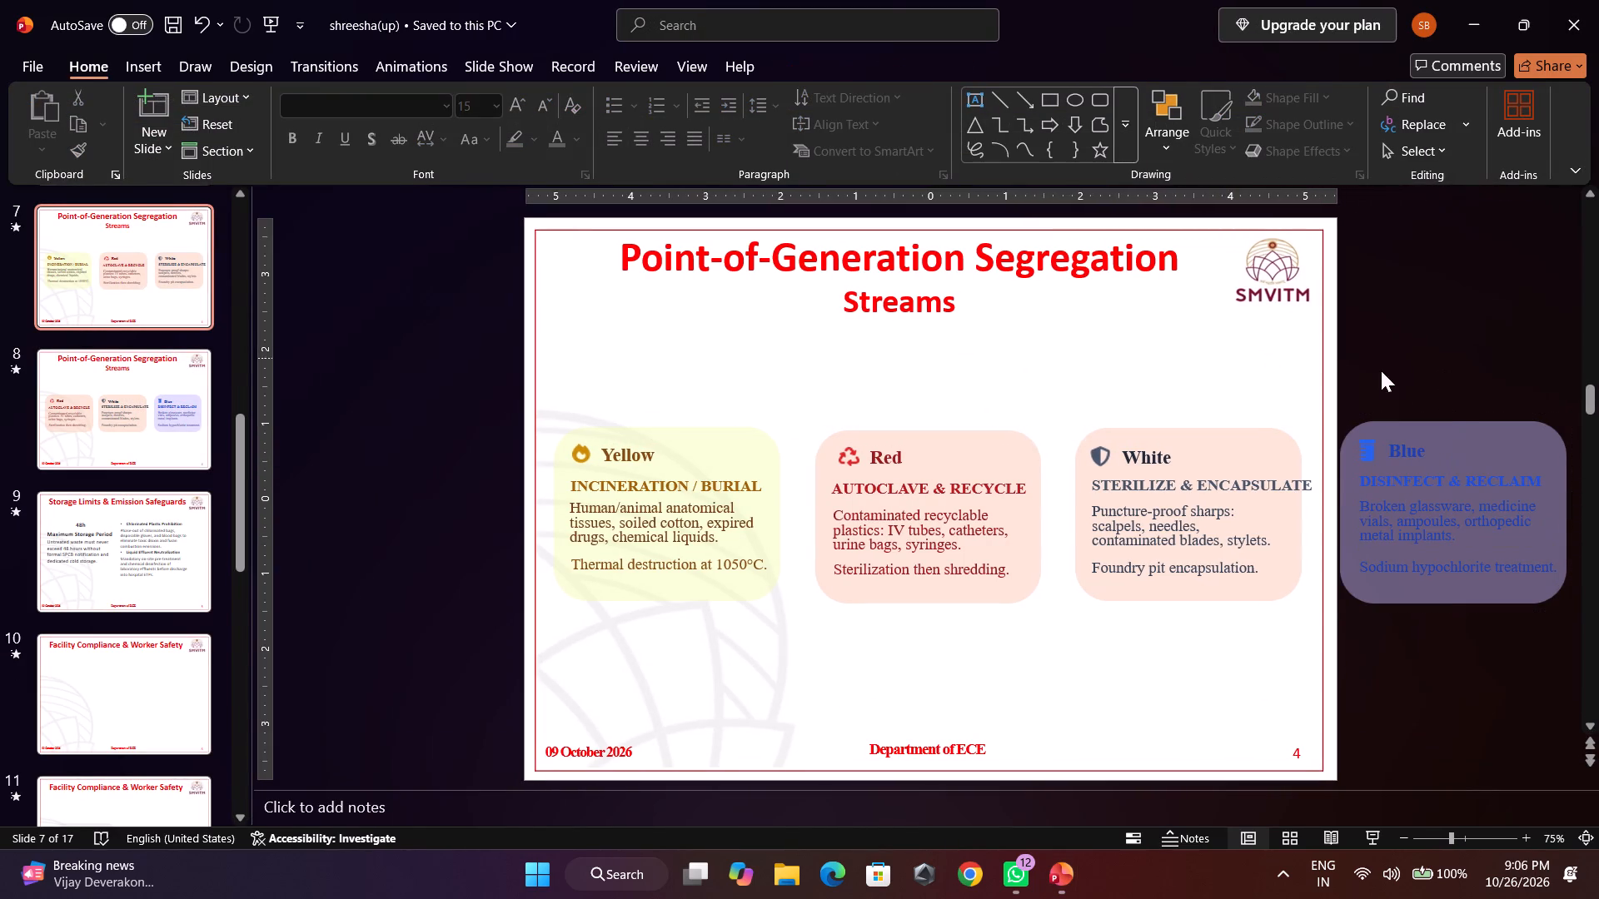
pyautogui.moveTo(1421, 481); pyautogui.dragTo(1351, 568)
# Group the Yellow, Red, White and Blue cards on slide 7 into one object.
pyautogui.click(746, 551)
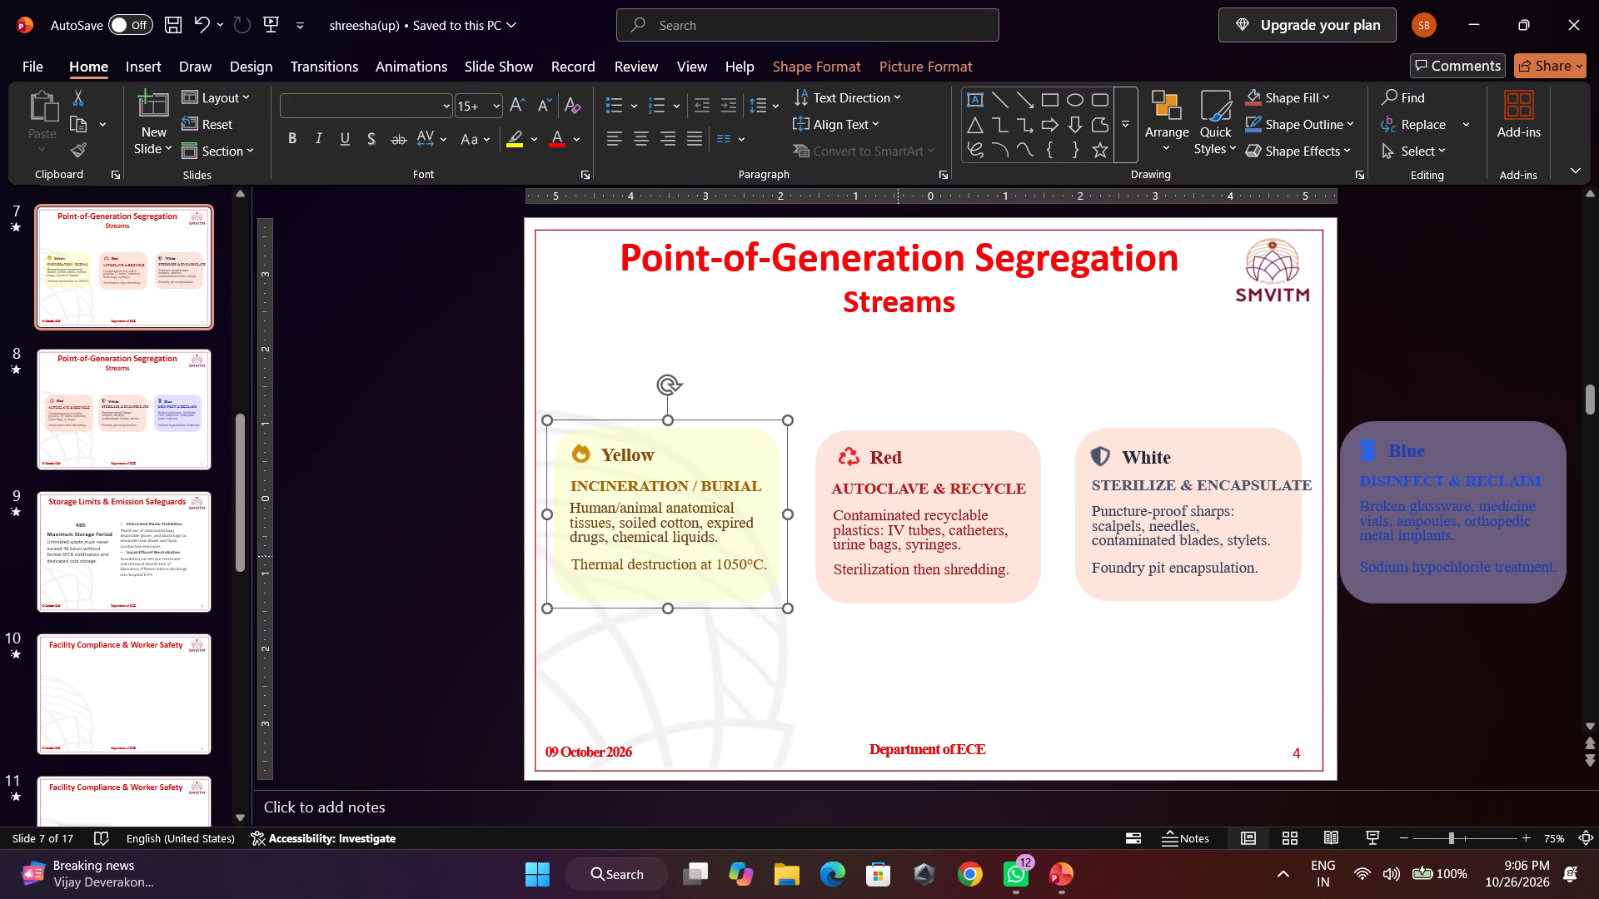
pyautogui.keyDown('shift'); pyautogui.click(955, 528); pyautogui.keyUp('shift')
pyautogui.keyDown('shift'); pyautogui.moveTo(1097, 516); pyautogui.dragTo(1119, 516); pyautogui.keyUp('shift')
pyautogui.keyDown('shift'); pyautogui.click(1436, 536); pyautogui.keyUp('shift')
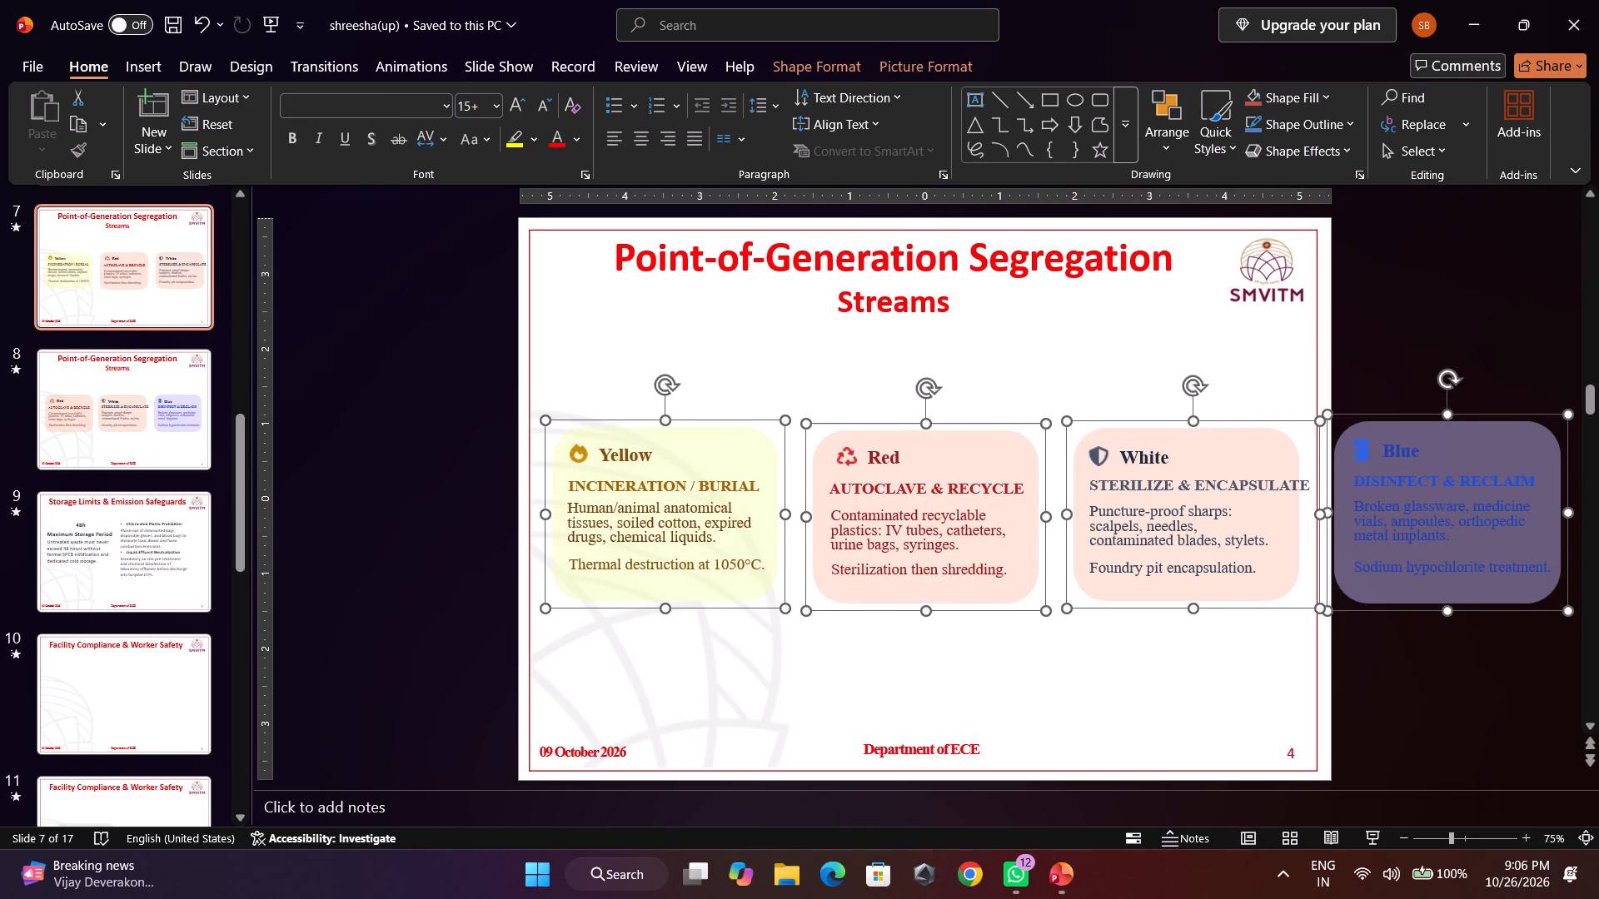
pyautogui.click(835, 82)
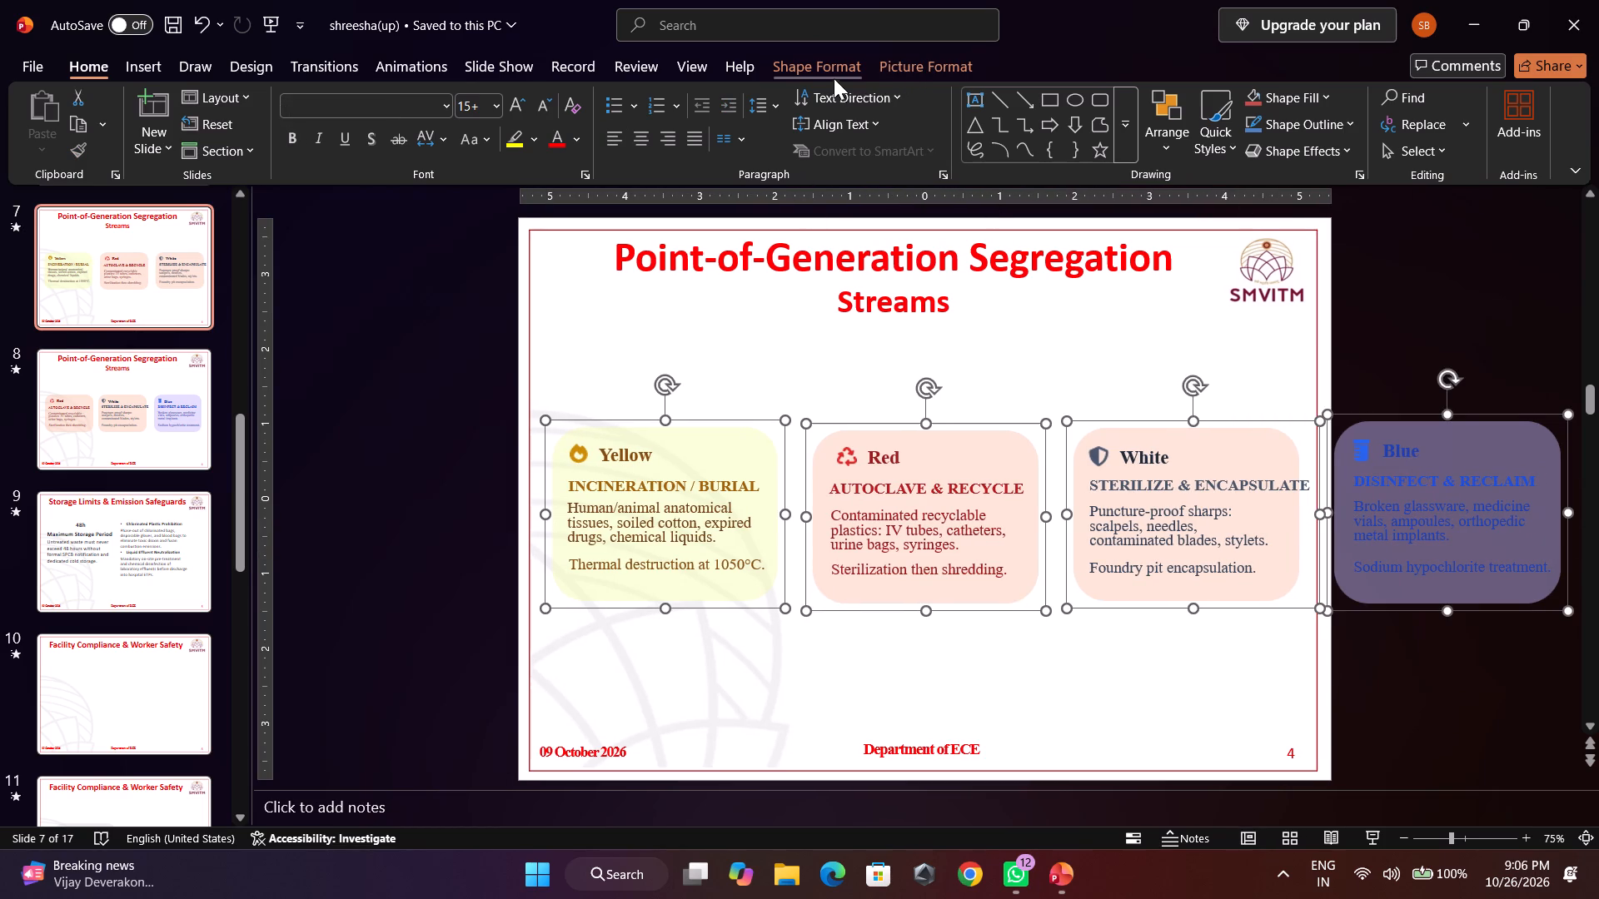
pyautogui.click(834, 77)
pyautogui.click(1291, 127)
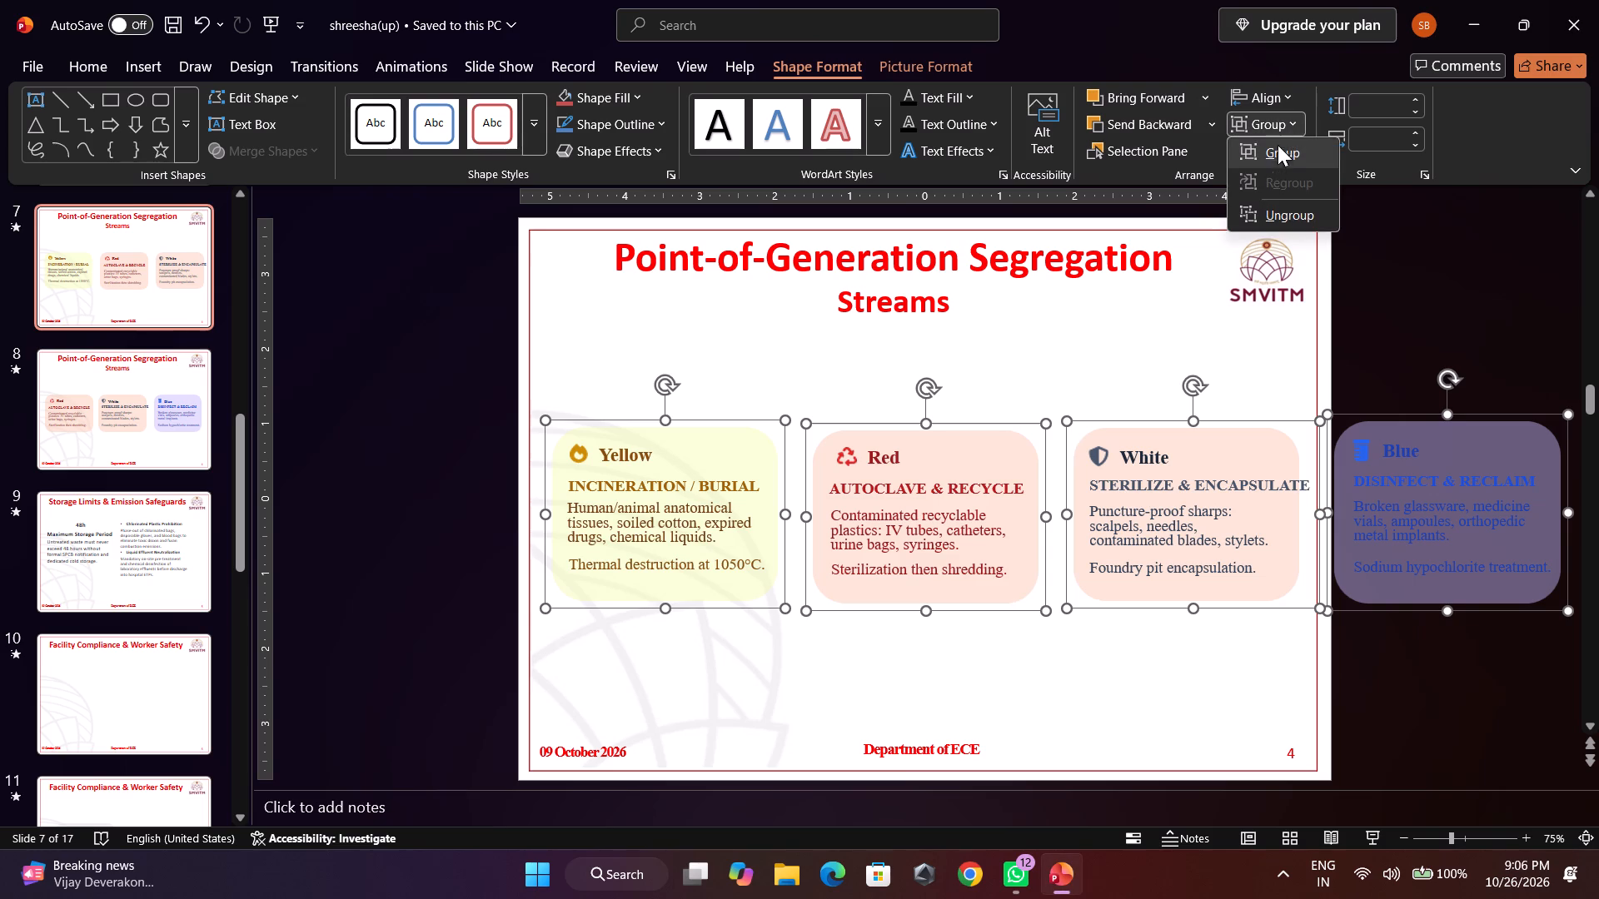
pyautogui.click(1273, 160)
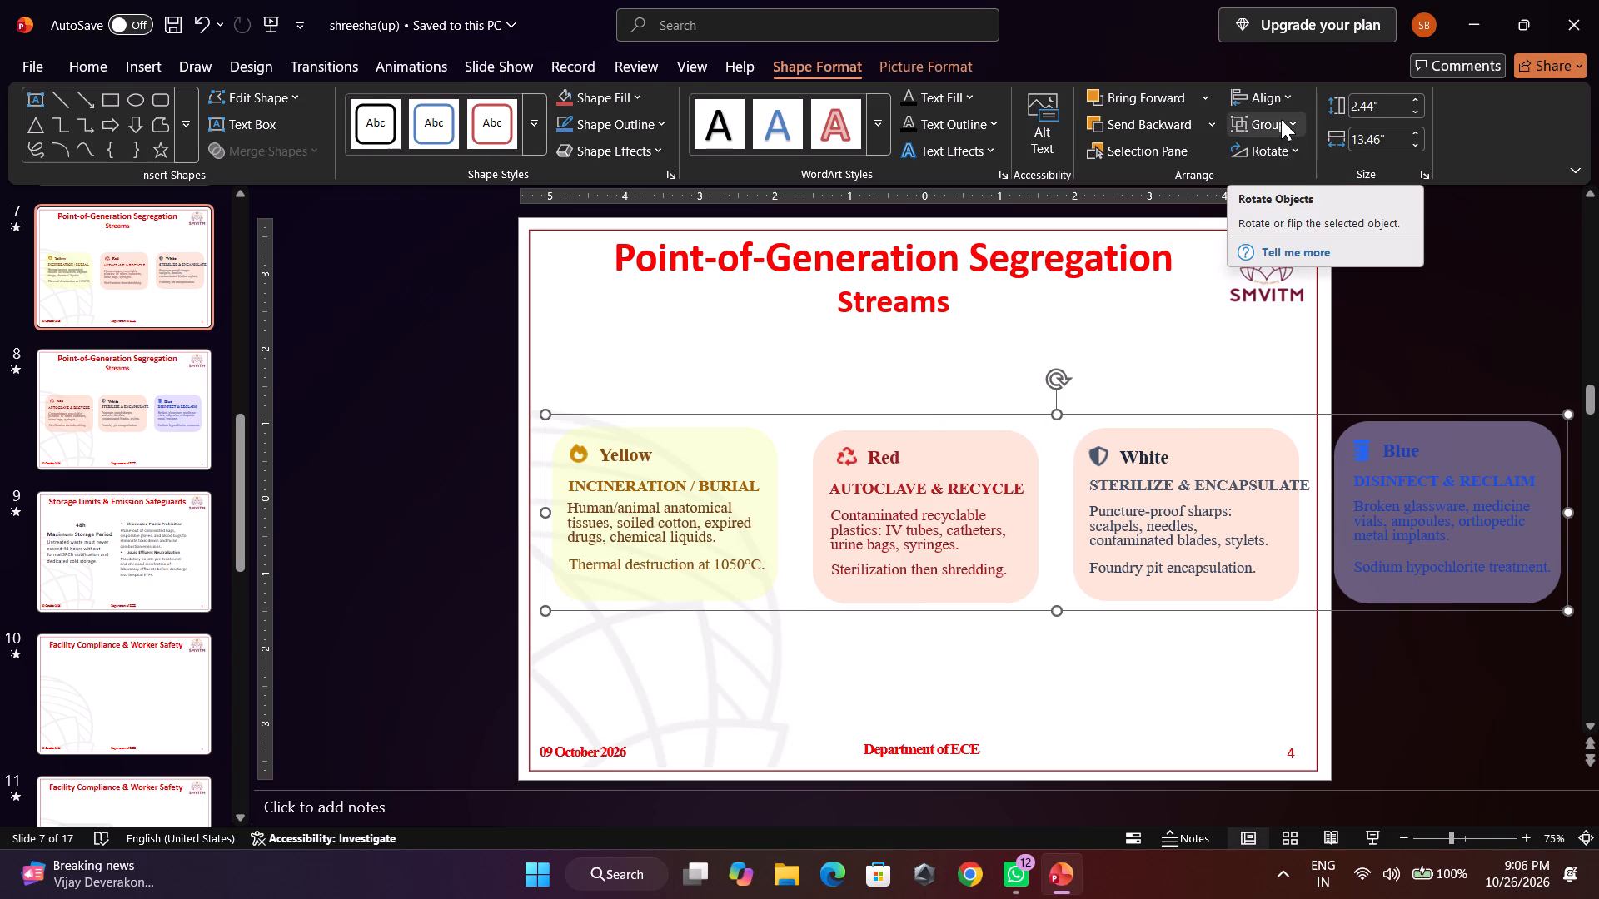
# Align the grouped cards to the vertical middle of slide 7 with Align Middle.
pyautogui.click(1285, 105)
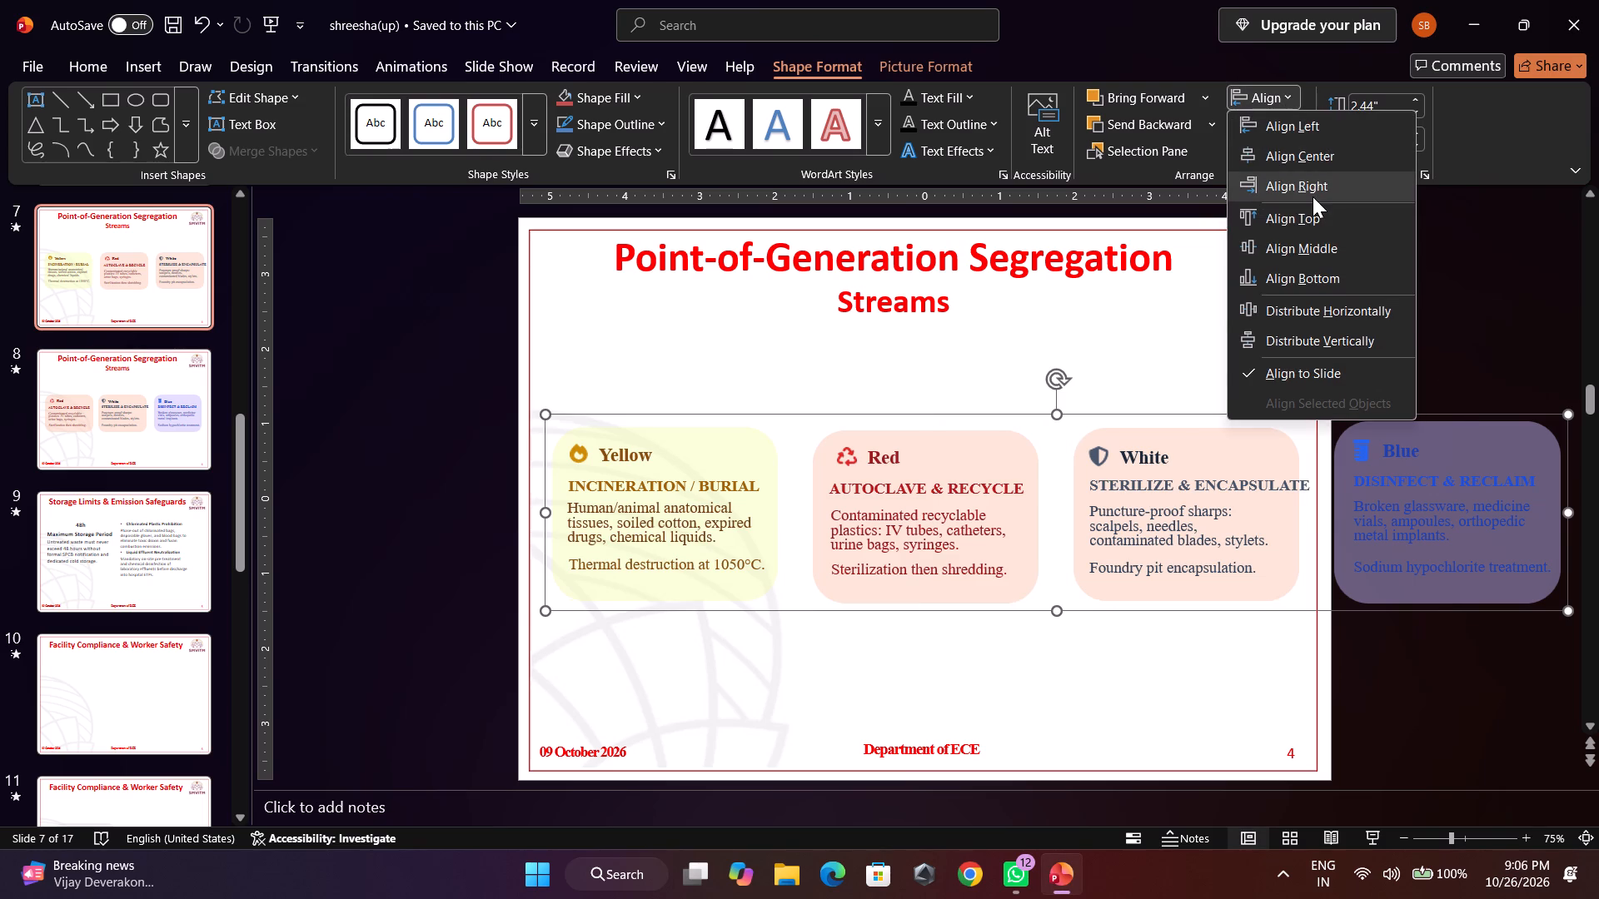
pyautogui.click(1341, 238)
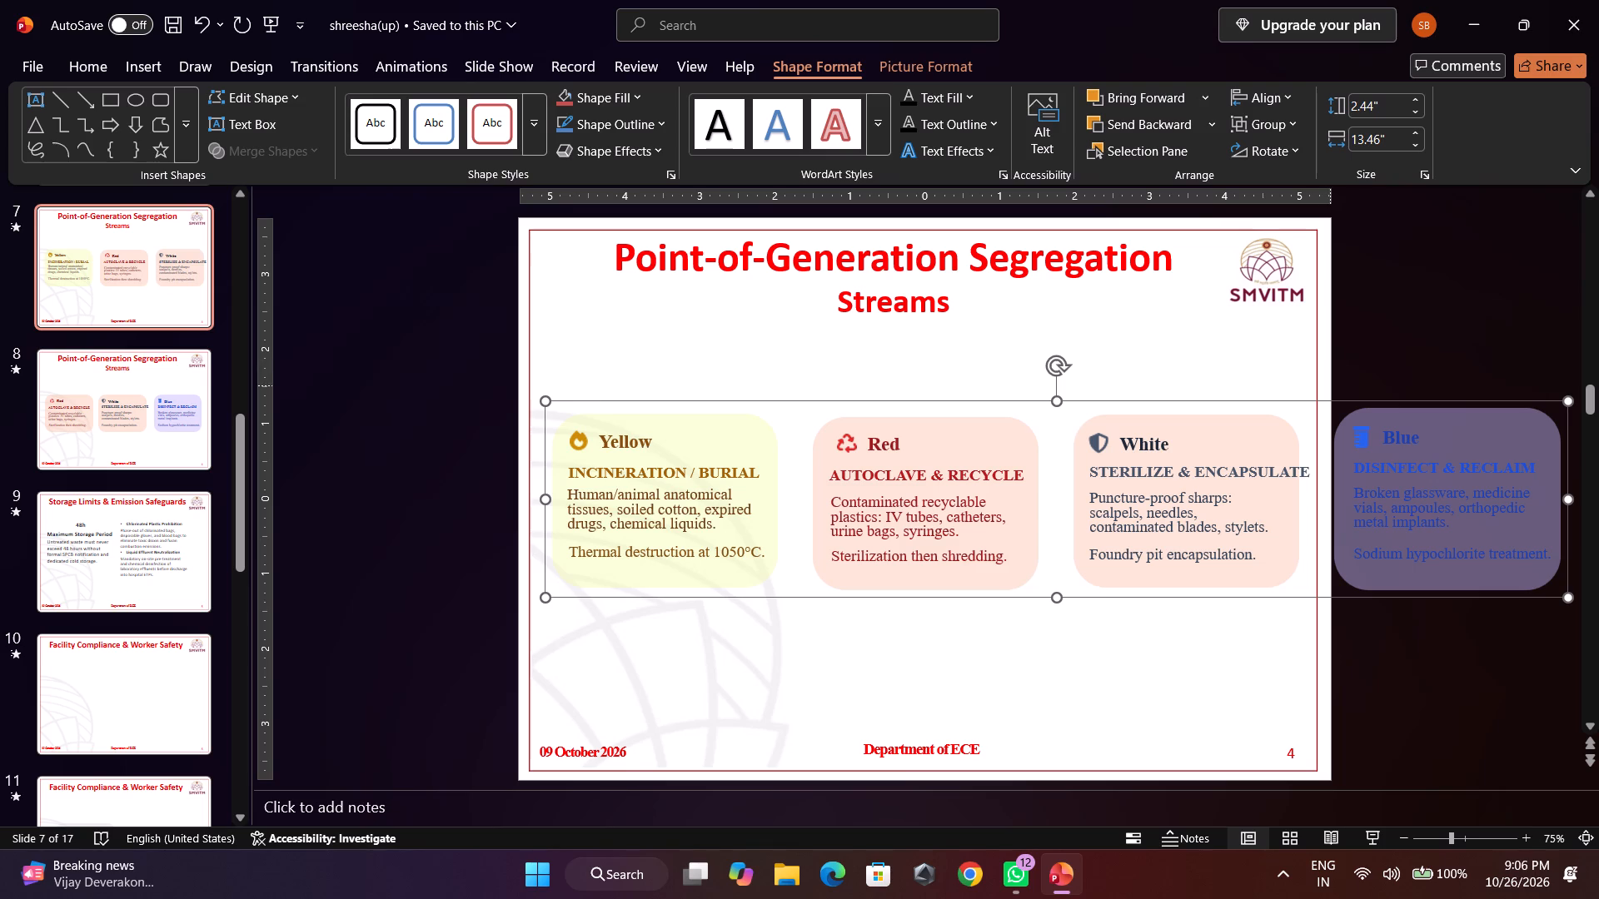
# Resize the card group on slide 7, extending its bottom edge downward and narrowing its width so all four cards fit within the slide.
pyautogui.click(1243, 663)
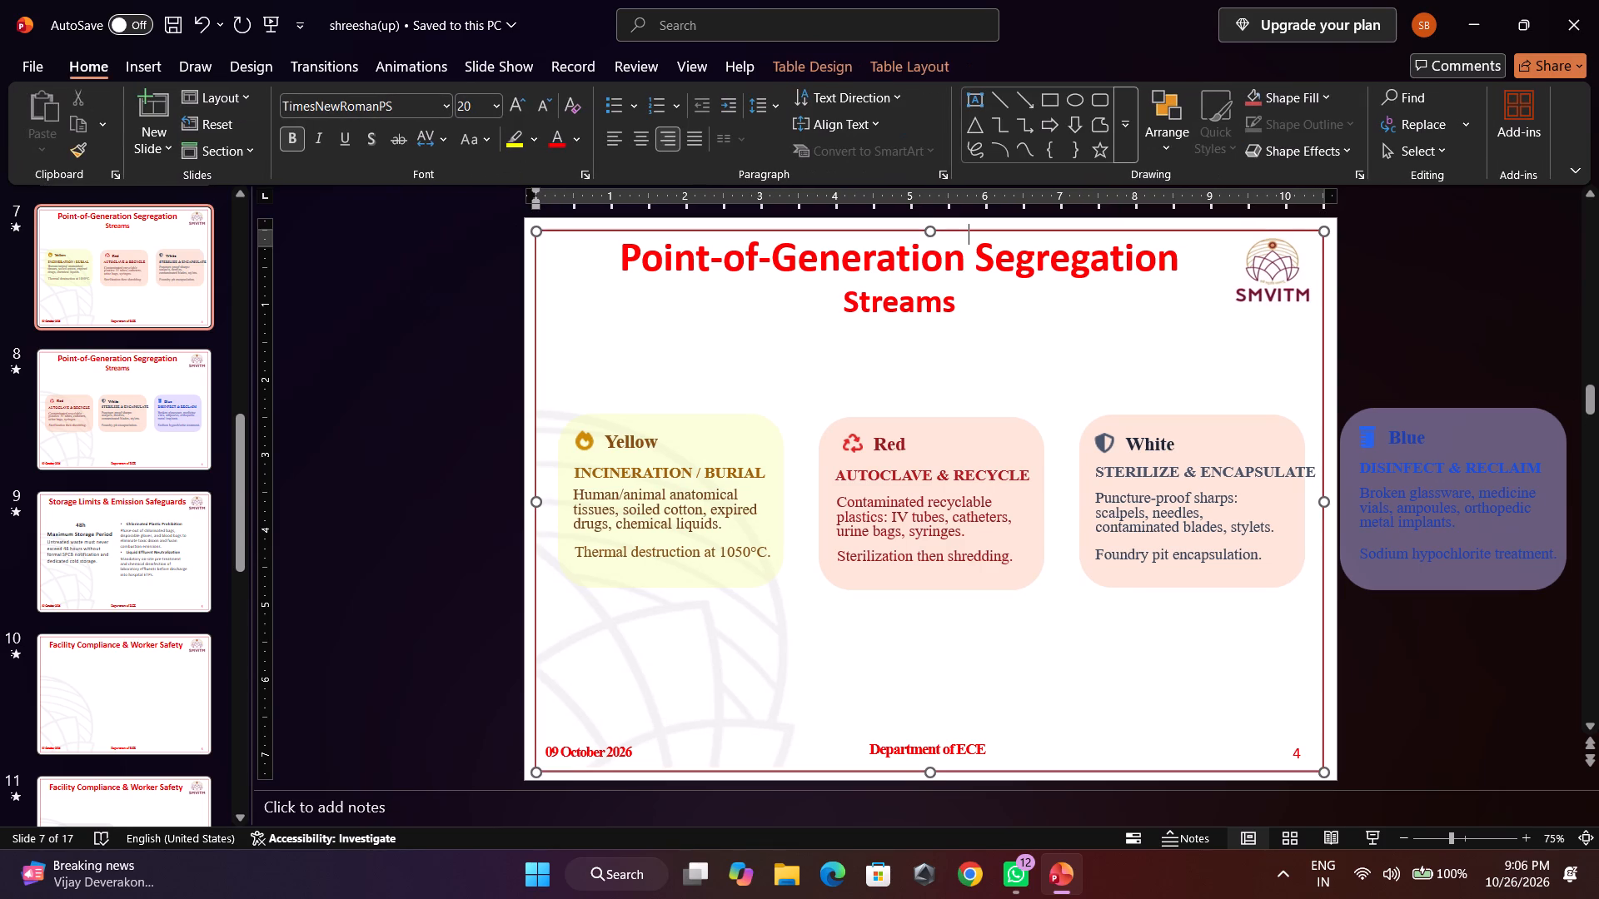
pyautogui.click(1105, 515)
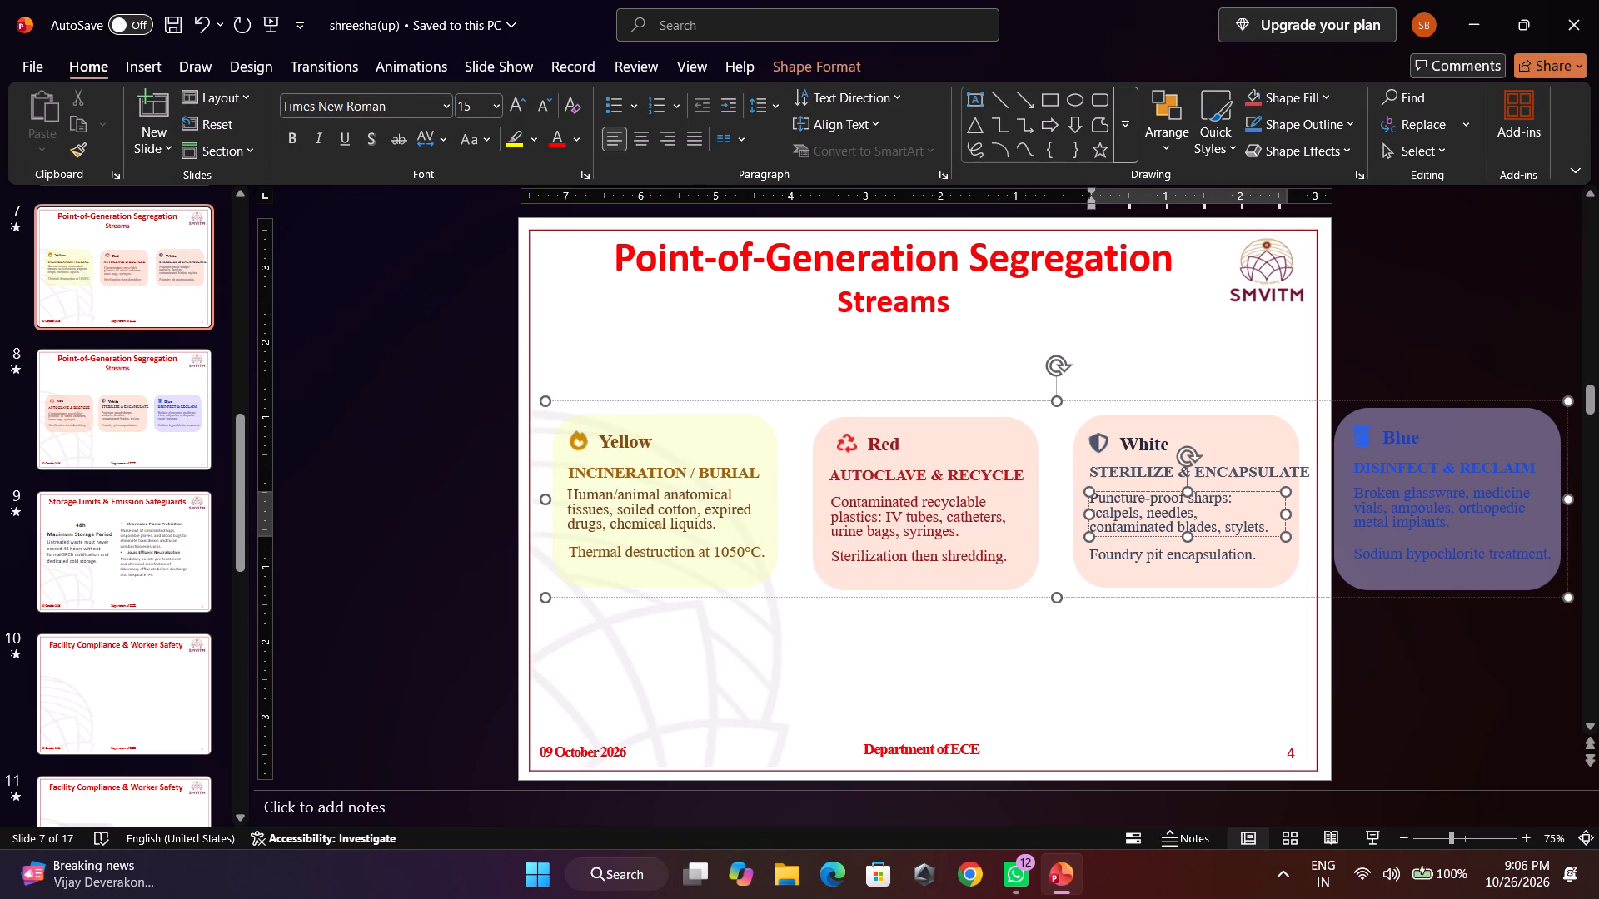
pyautogui.click(1273, 618)
pyautogui.click(1211, 539)
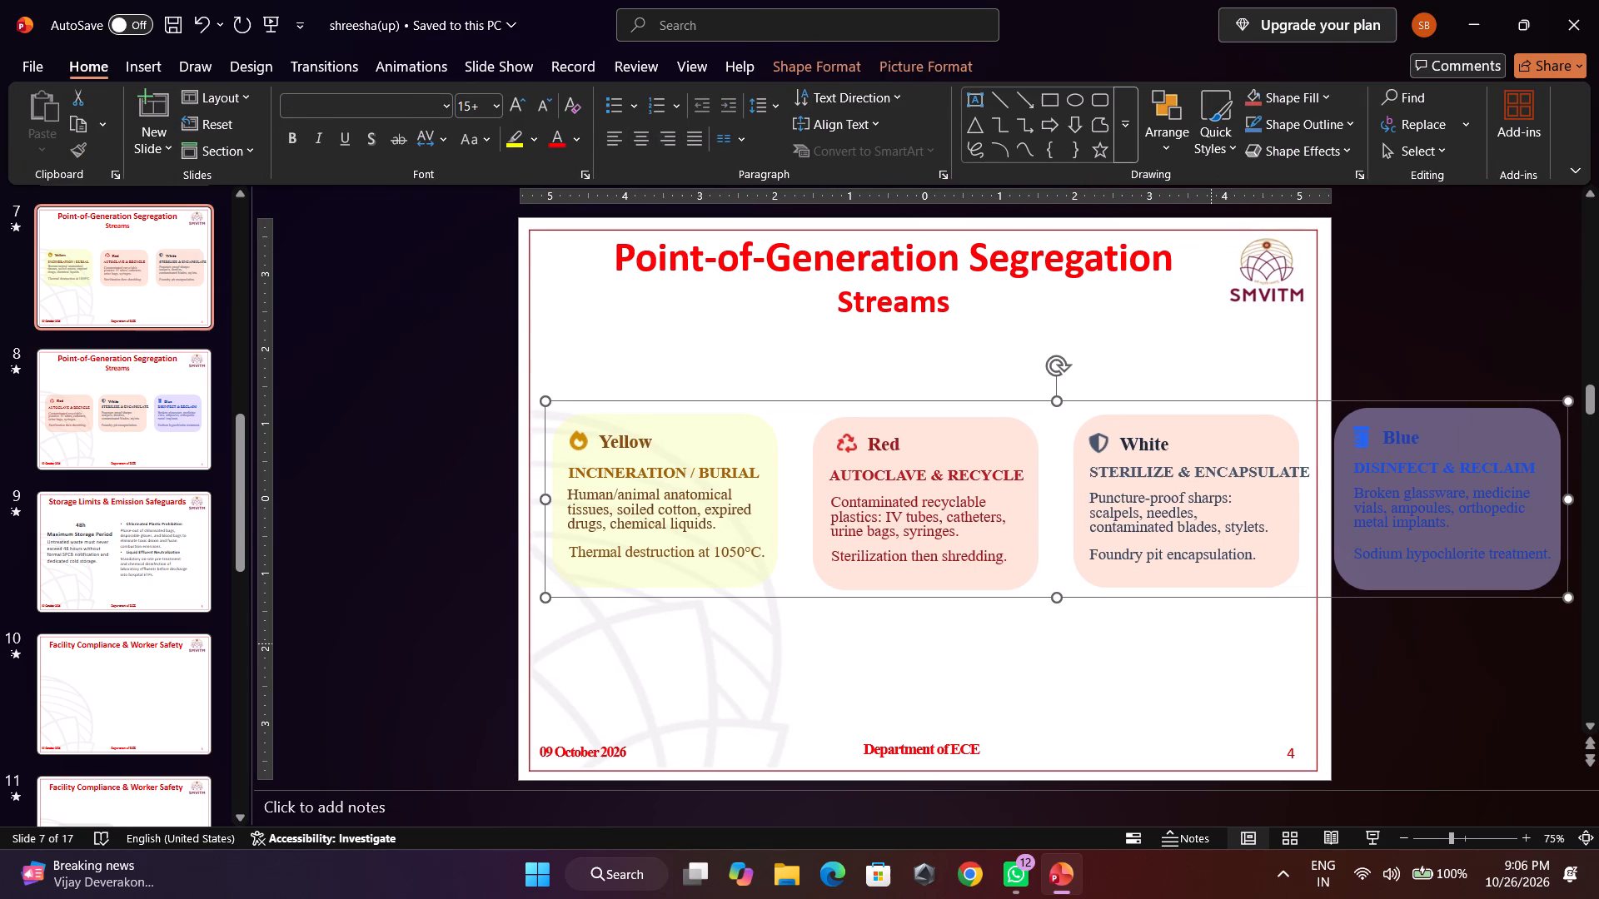
pyautogui.moveTo(1057, 593); pyautogui.dragTo(1041, 675)
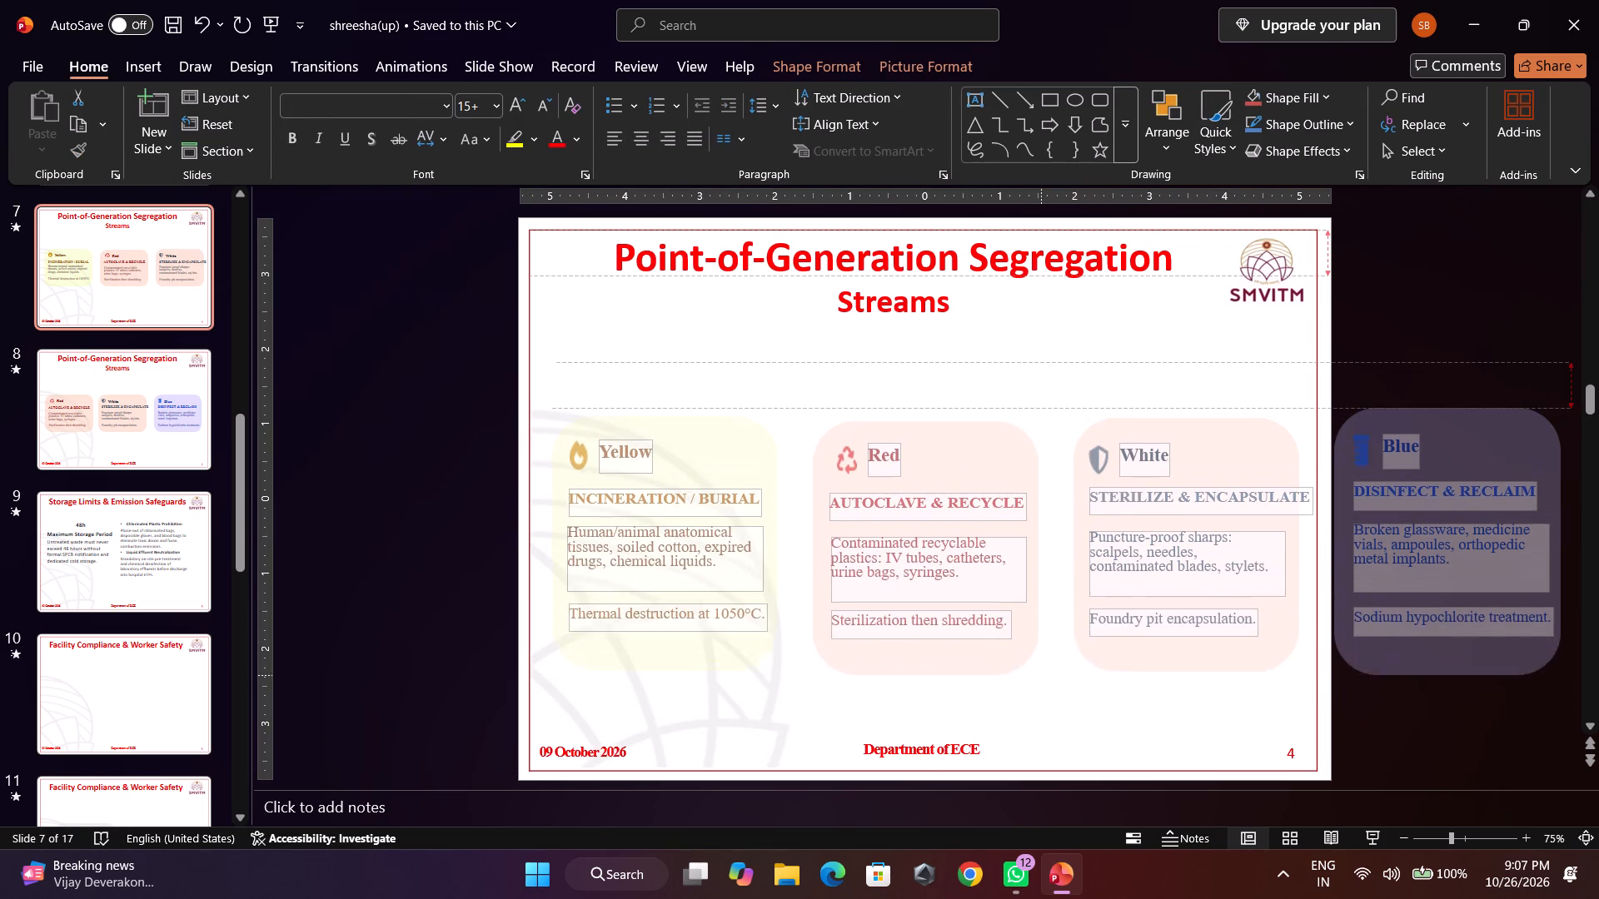
pyautogui.moveTo(1041, 675); pyautogui.dragTo(1047, 682)
pyautogui.moveTo(1570, 549); pyautogui.dragTo(1450, 551)
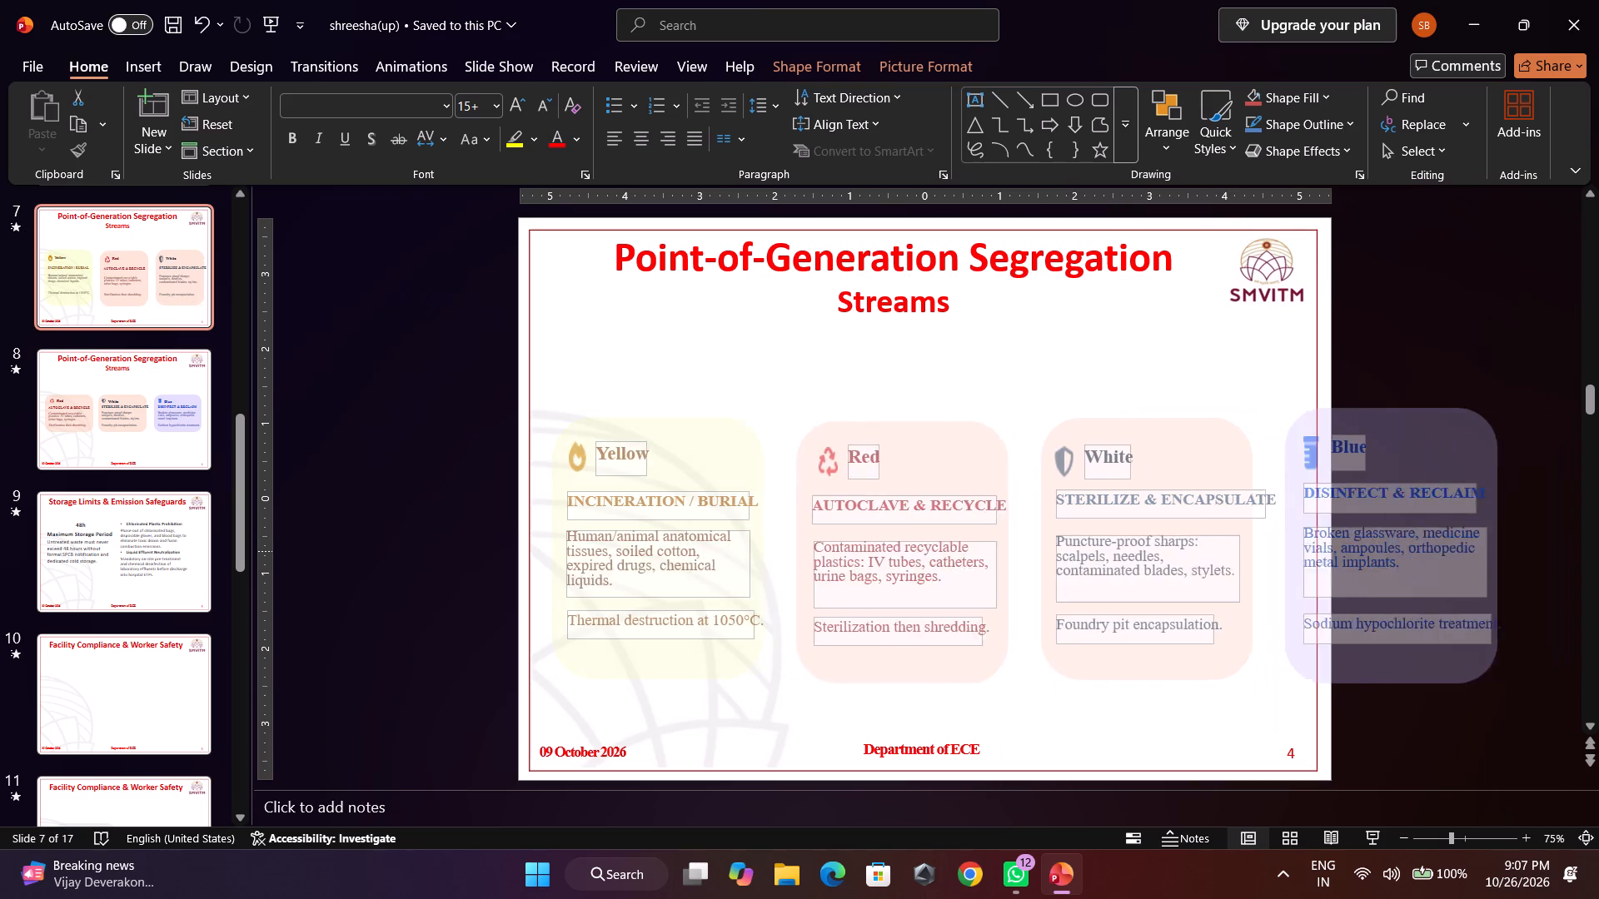
pyautogui.moveTo(1450, 551); pyautogui.dragTo(1273, 562)
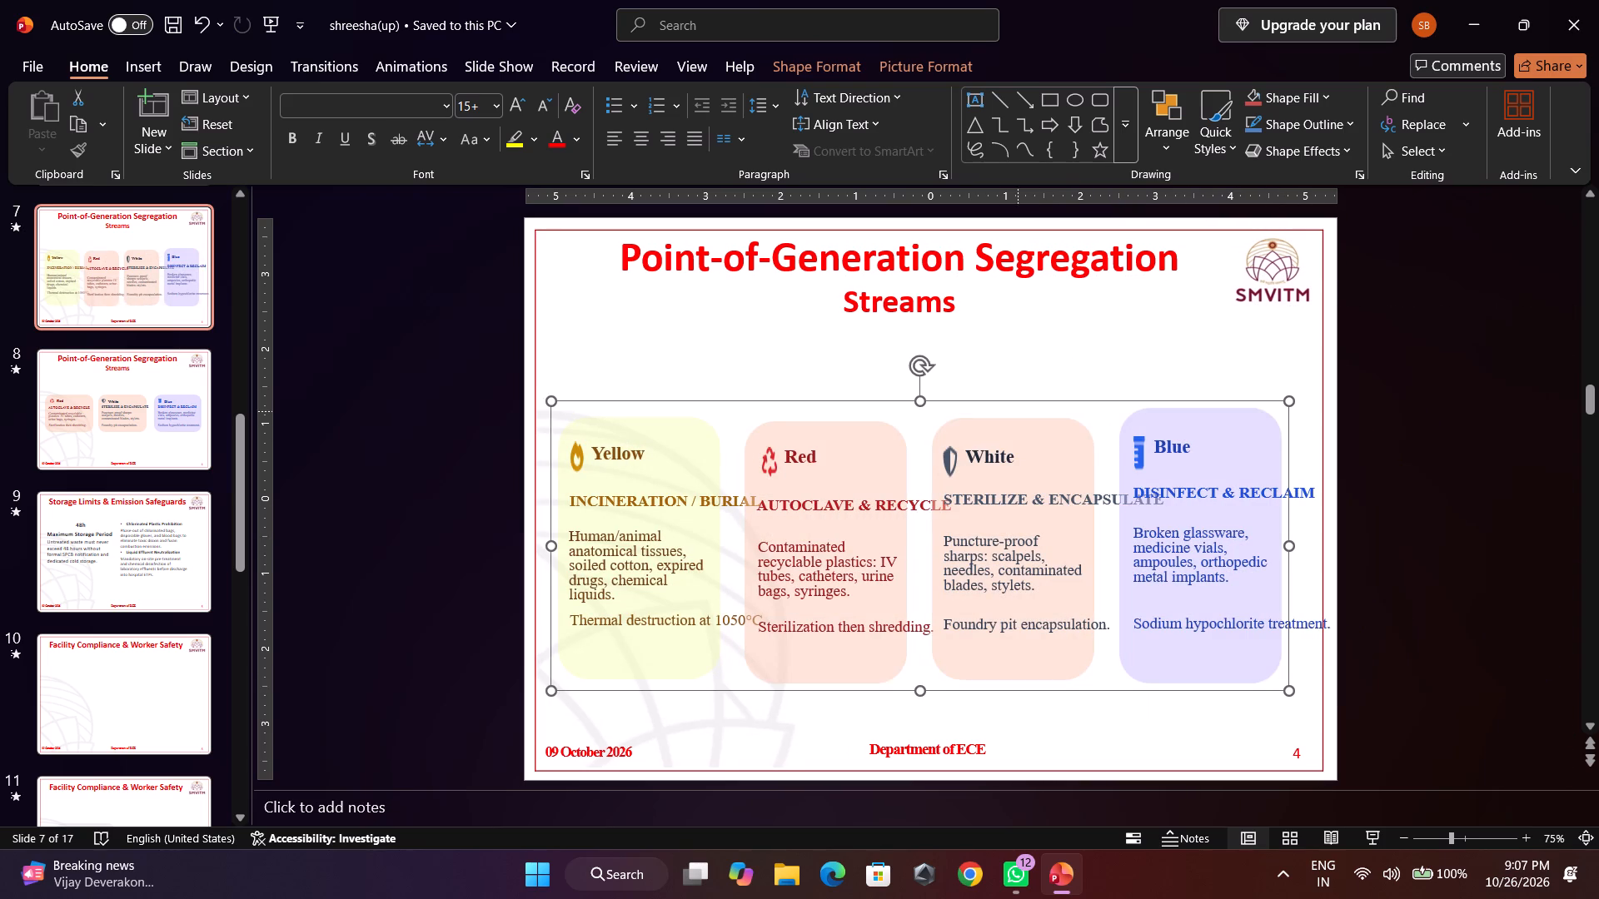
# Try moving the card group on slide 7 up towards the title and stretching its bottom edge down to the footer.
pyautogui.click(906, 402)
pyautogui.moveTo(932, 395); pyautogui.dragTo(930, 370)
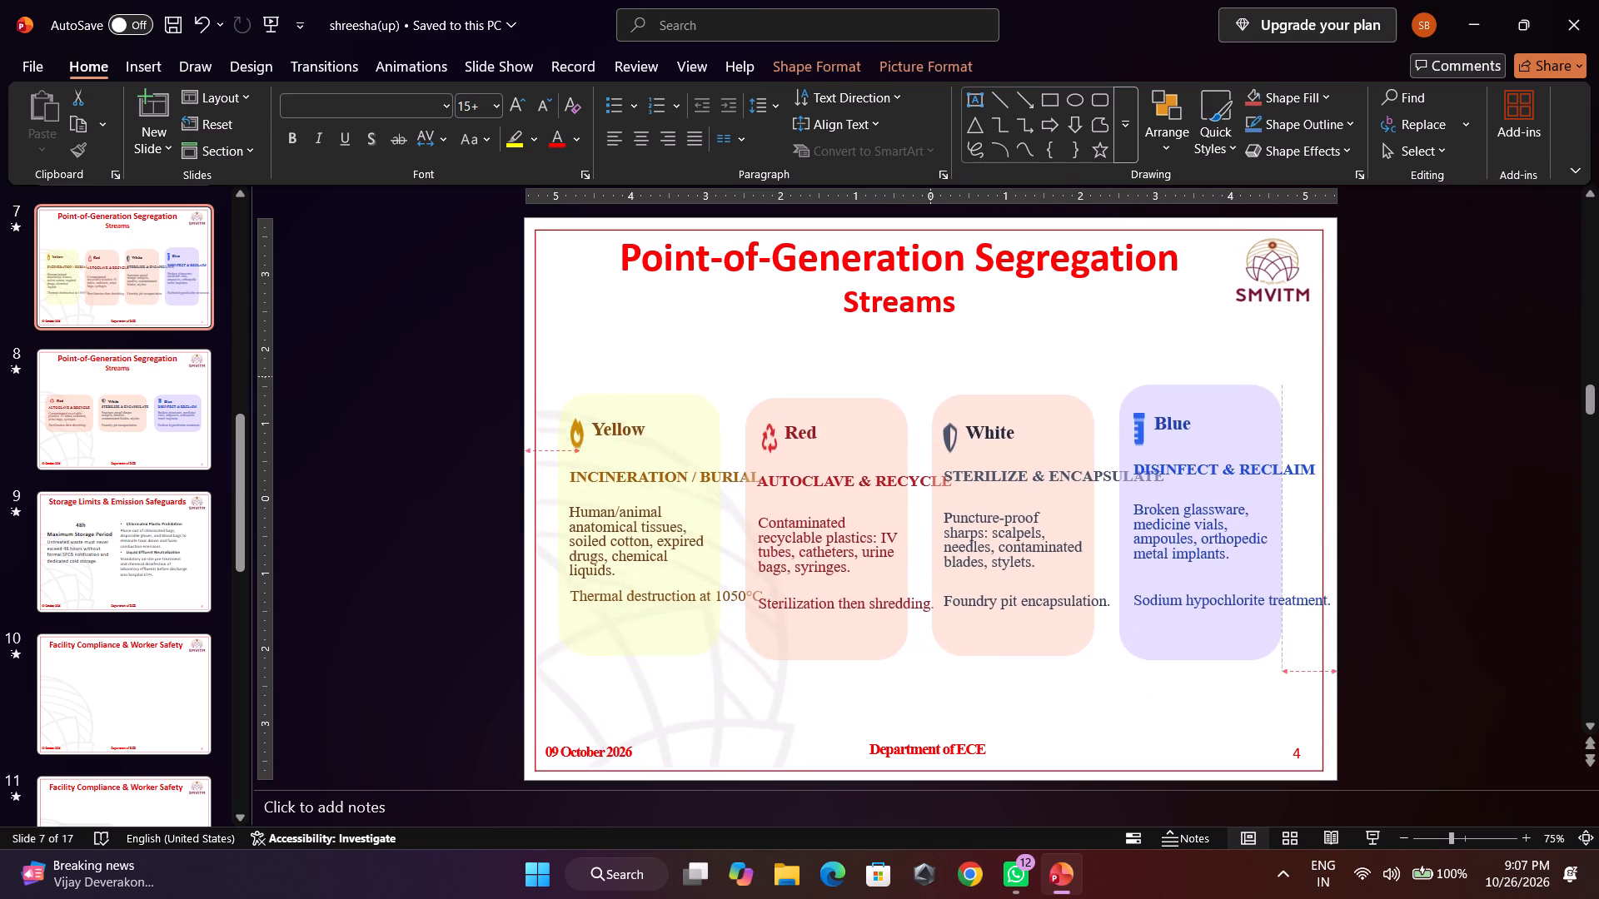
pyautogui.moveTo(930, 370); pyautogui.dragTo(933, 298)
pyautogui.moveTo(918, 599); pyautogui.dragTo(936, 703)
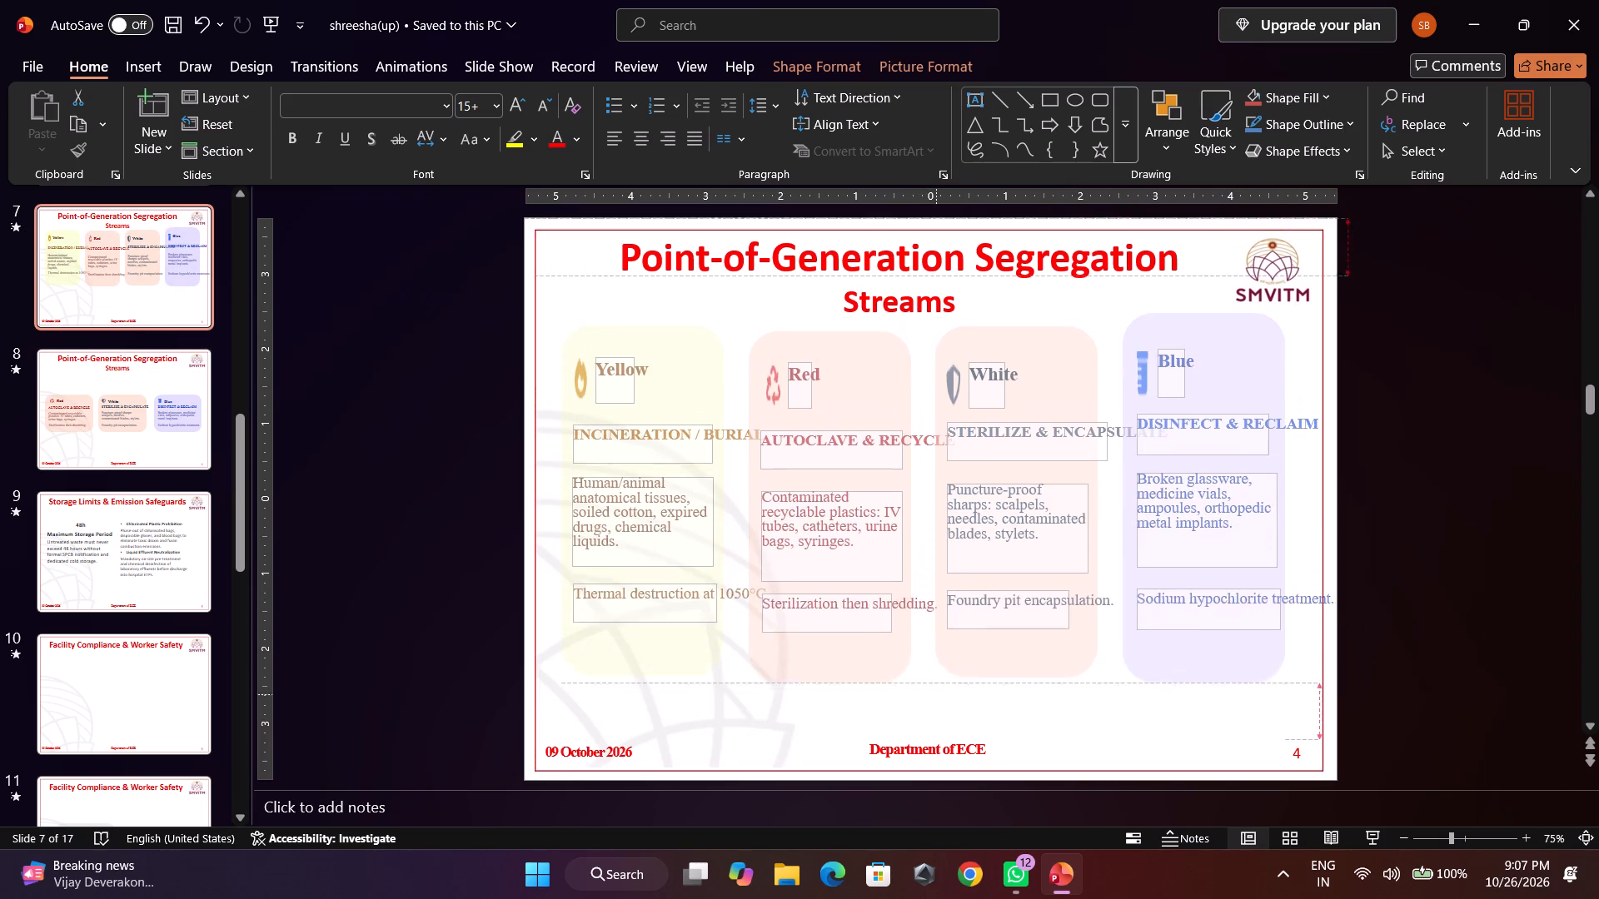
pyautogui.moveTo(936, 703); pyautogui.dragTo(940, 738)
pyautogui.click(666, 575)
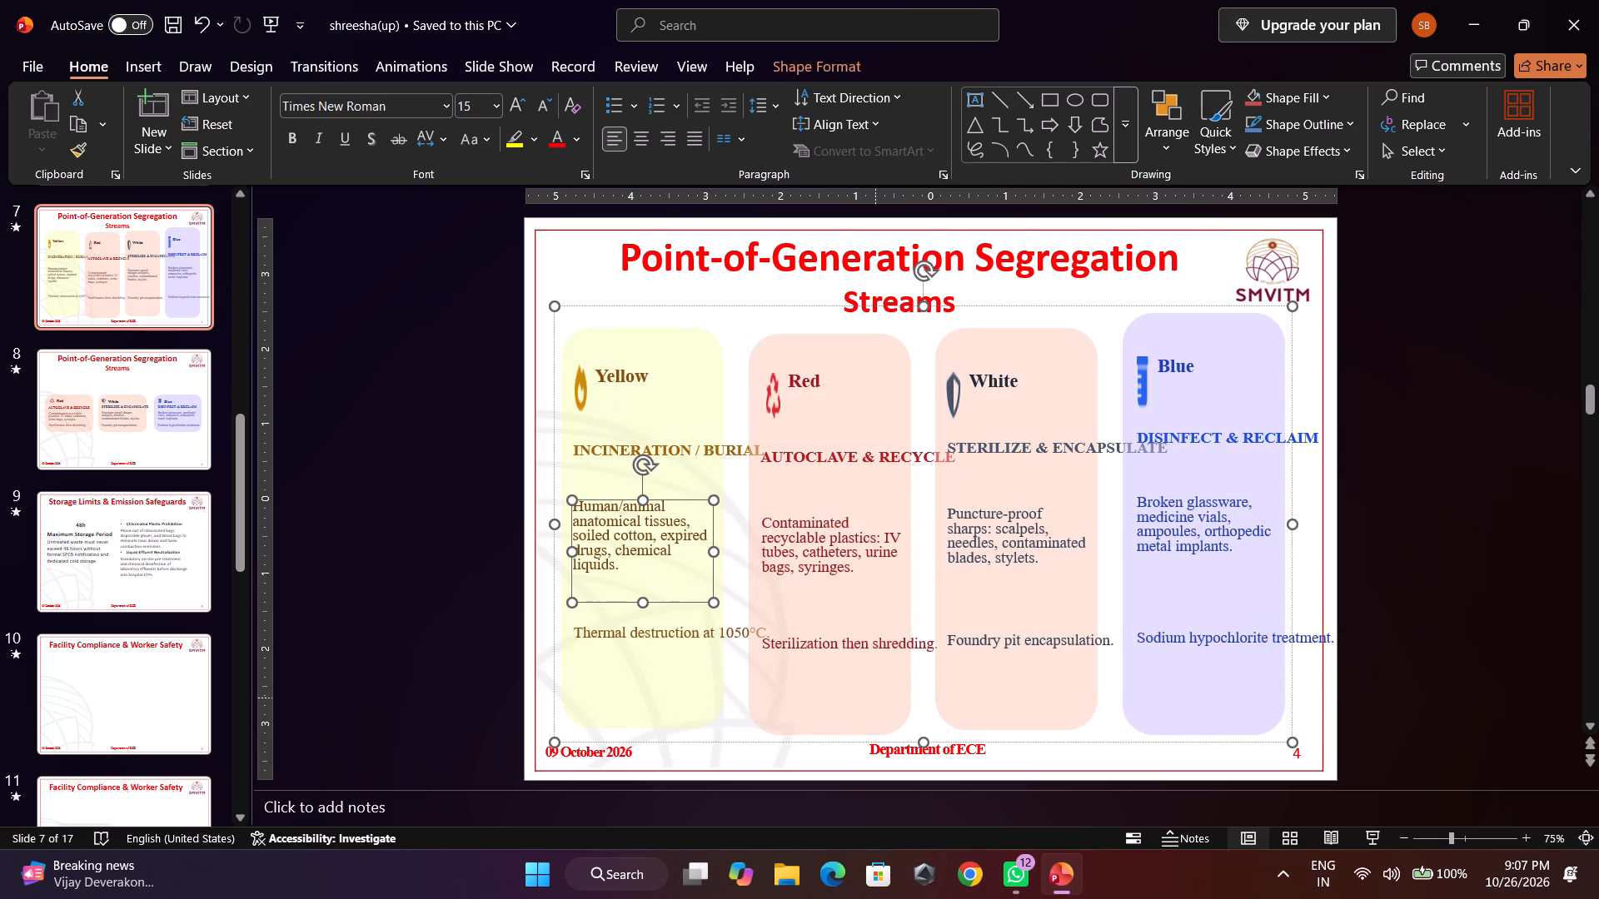
# Undo the recent moves, resizing and middle alignment of the card group on slide 7, keeping the cards grouped.
pyautogui.hotkey('ctrl', 'z')
pyautogui.hotkey('ctrl', 'z')
pyautogui.hotkey('ctrl', 'z')
pyautogui.hotkey('ctrl', 'z')
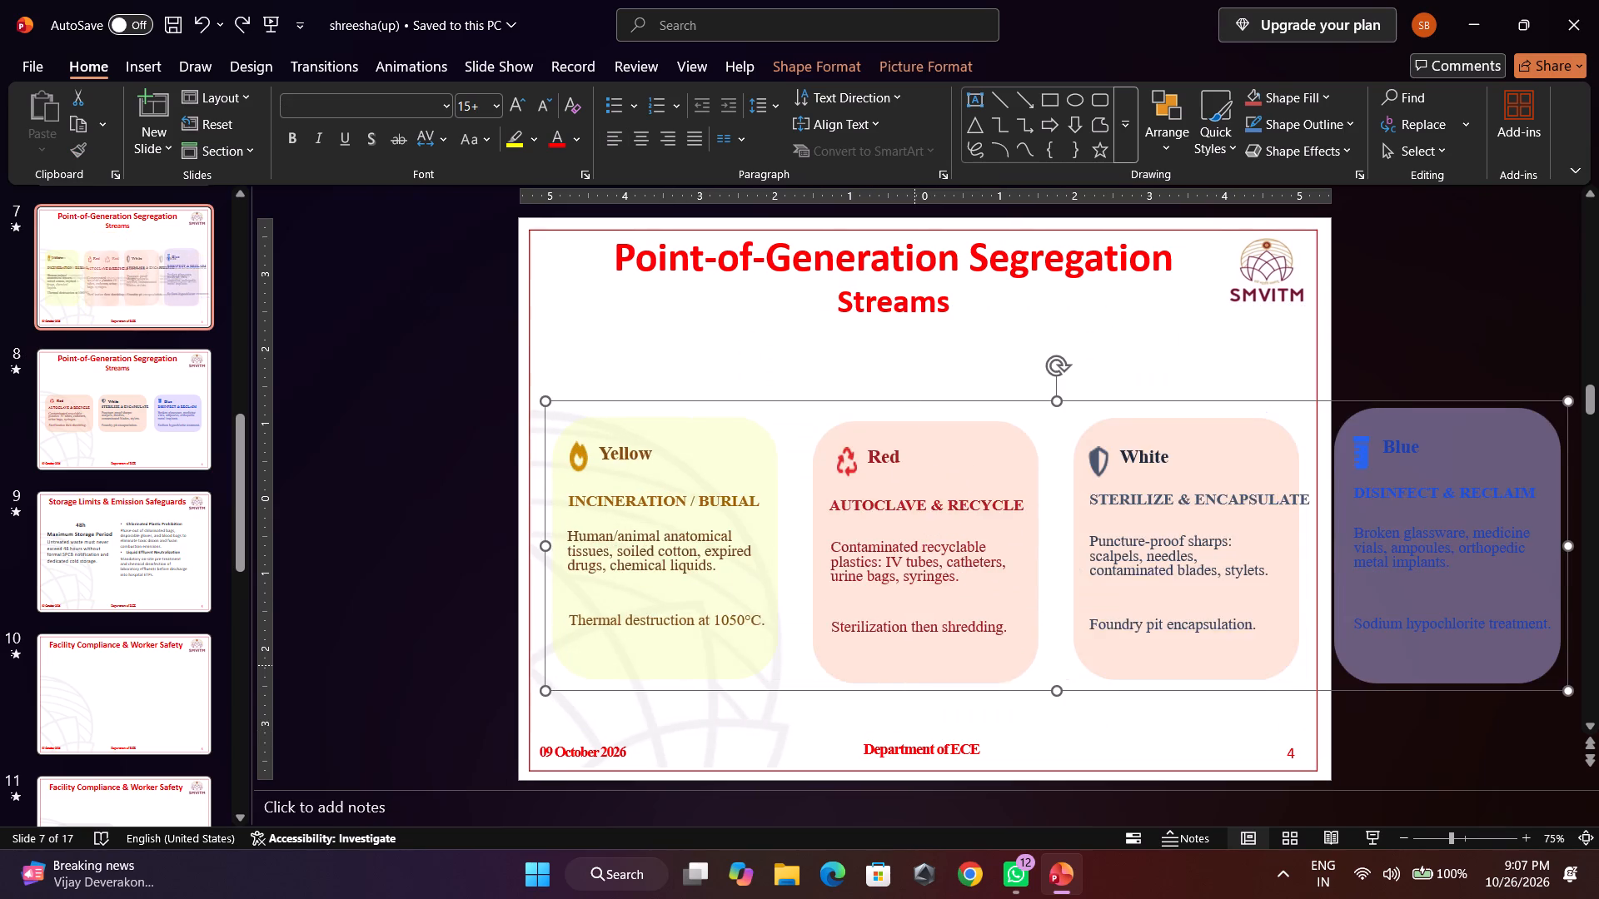
pyautogui.hotkey('ctrl', 'z')
pyautogui.hotkey('ctrl', 'z')
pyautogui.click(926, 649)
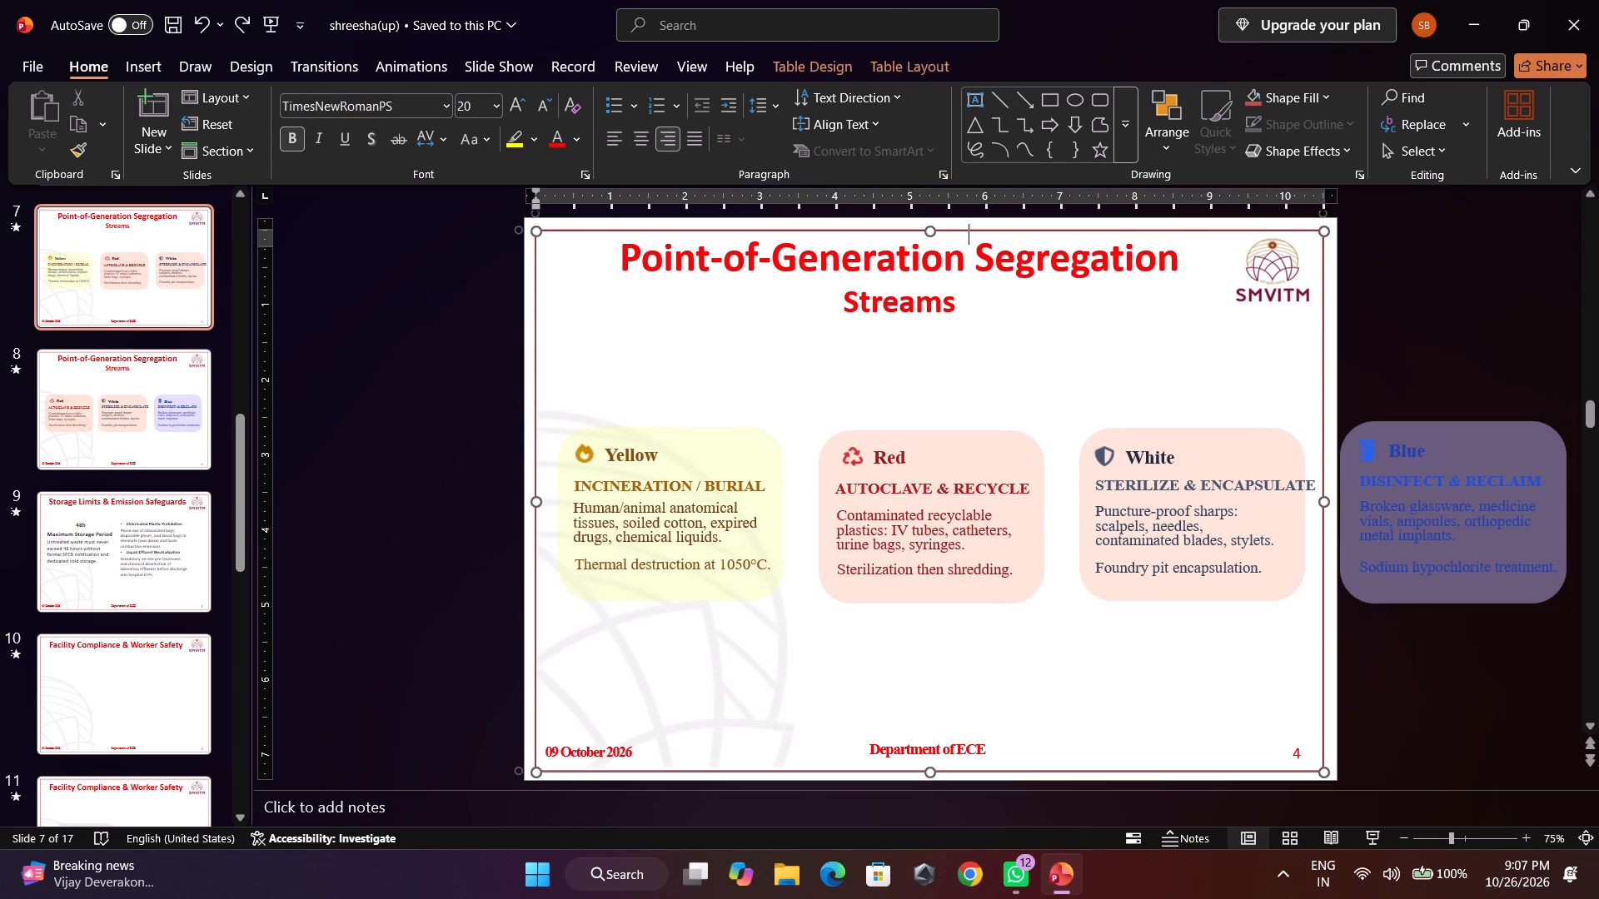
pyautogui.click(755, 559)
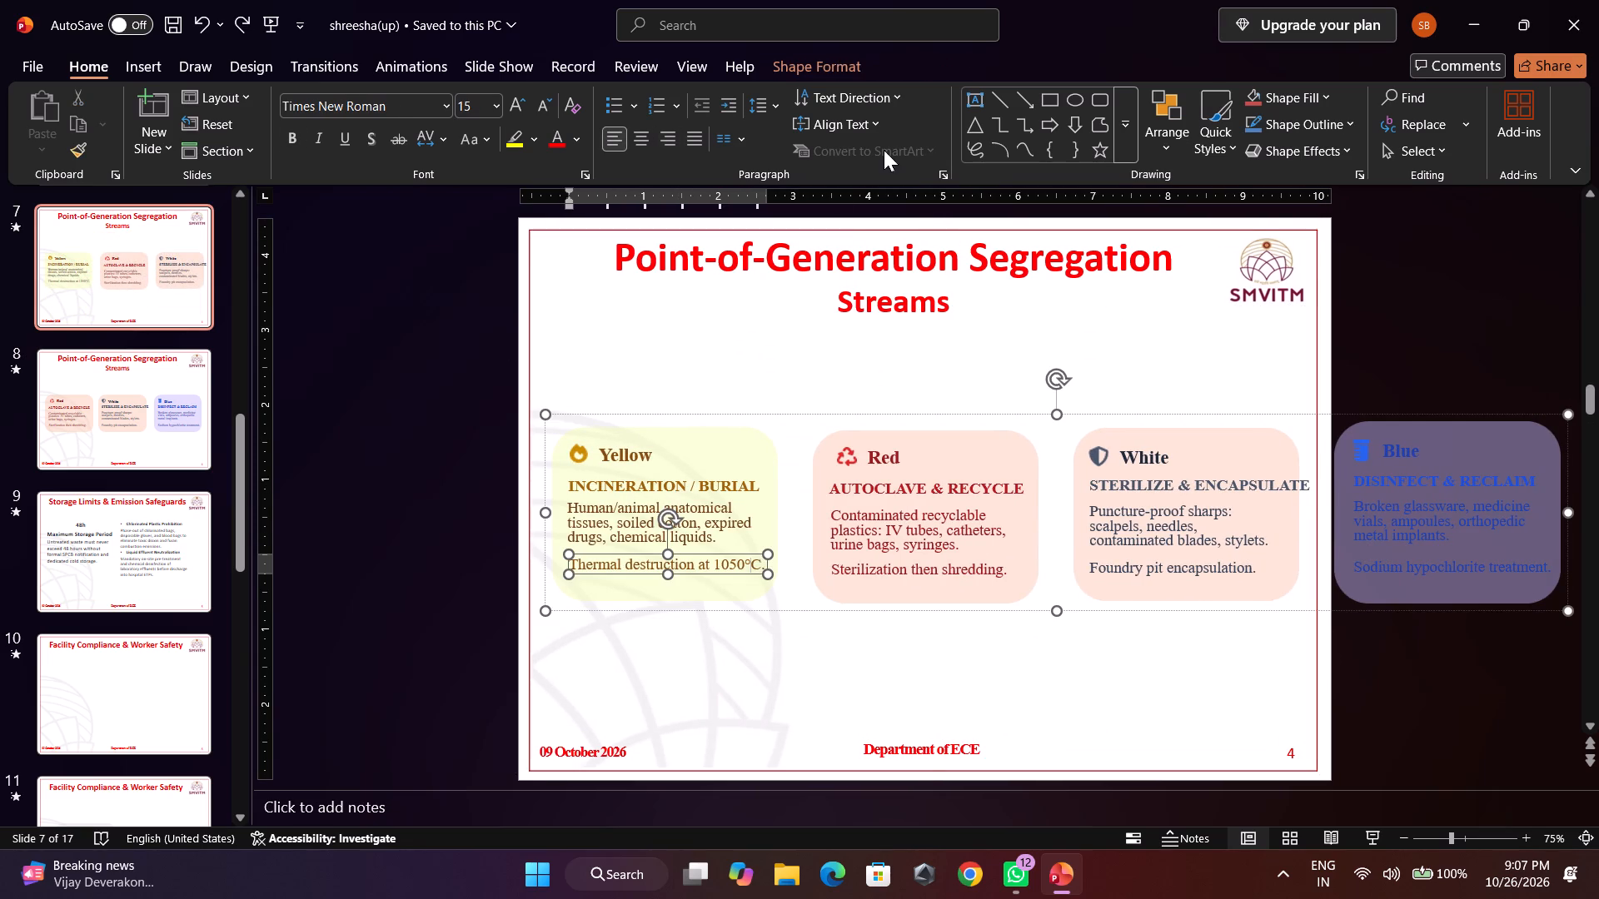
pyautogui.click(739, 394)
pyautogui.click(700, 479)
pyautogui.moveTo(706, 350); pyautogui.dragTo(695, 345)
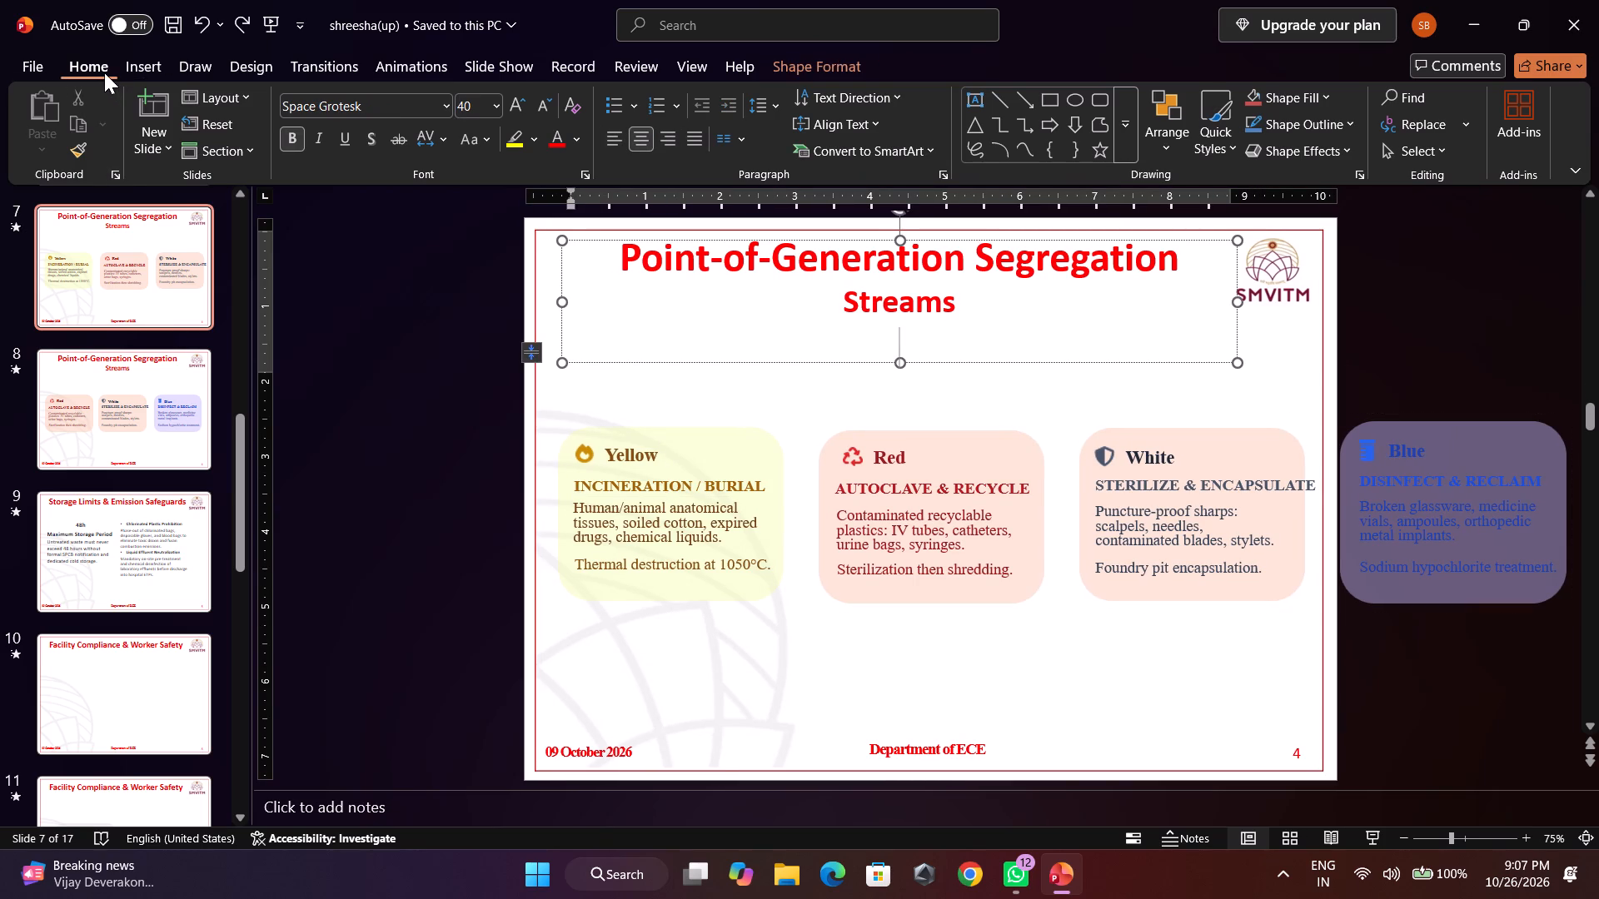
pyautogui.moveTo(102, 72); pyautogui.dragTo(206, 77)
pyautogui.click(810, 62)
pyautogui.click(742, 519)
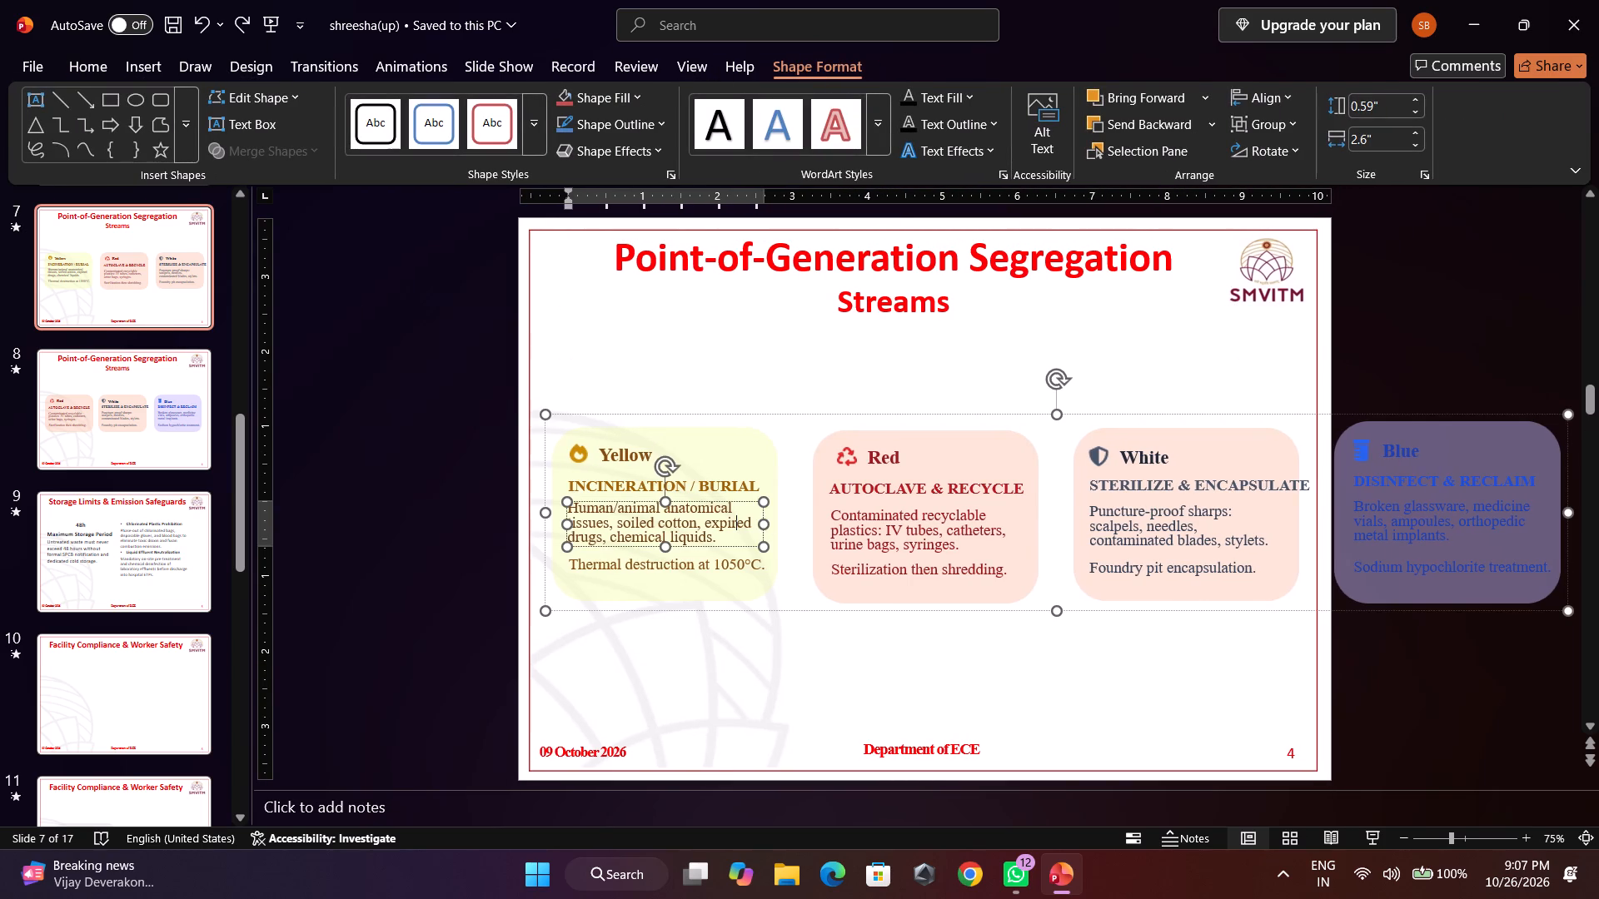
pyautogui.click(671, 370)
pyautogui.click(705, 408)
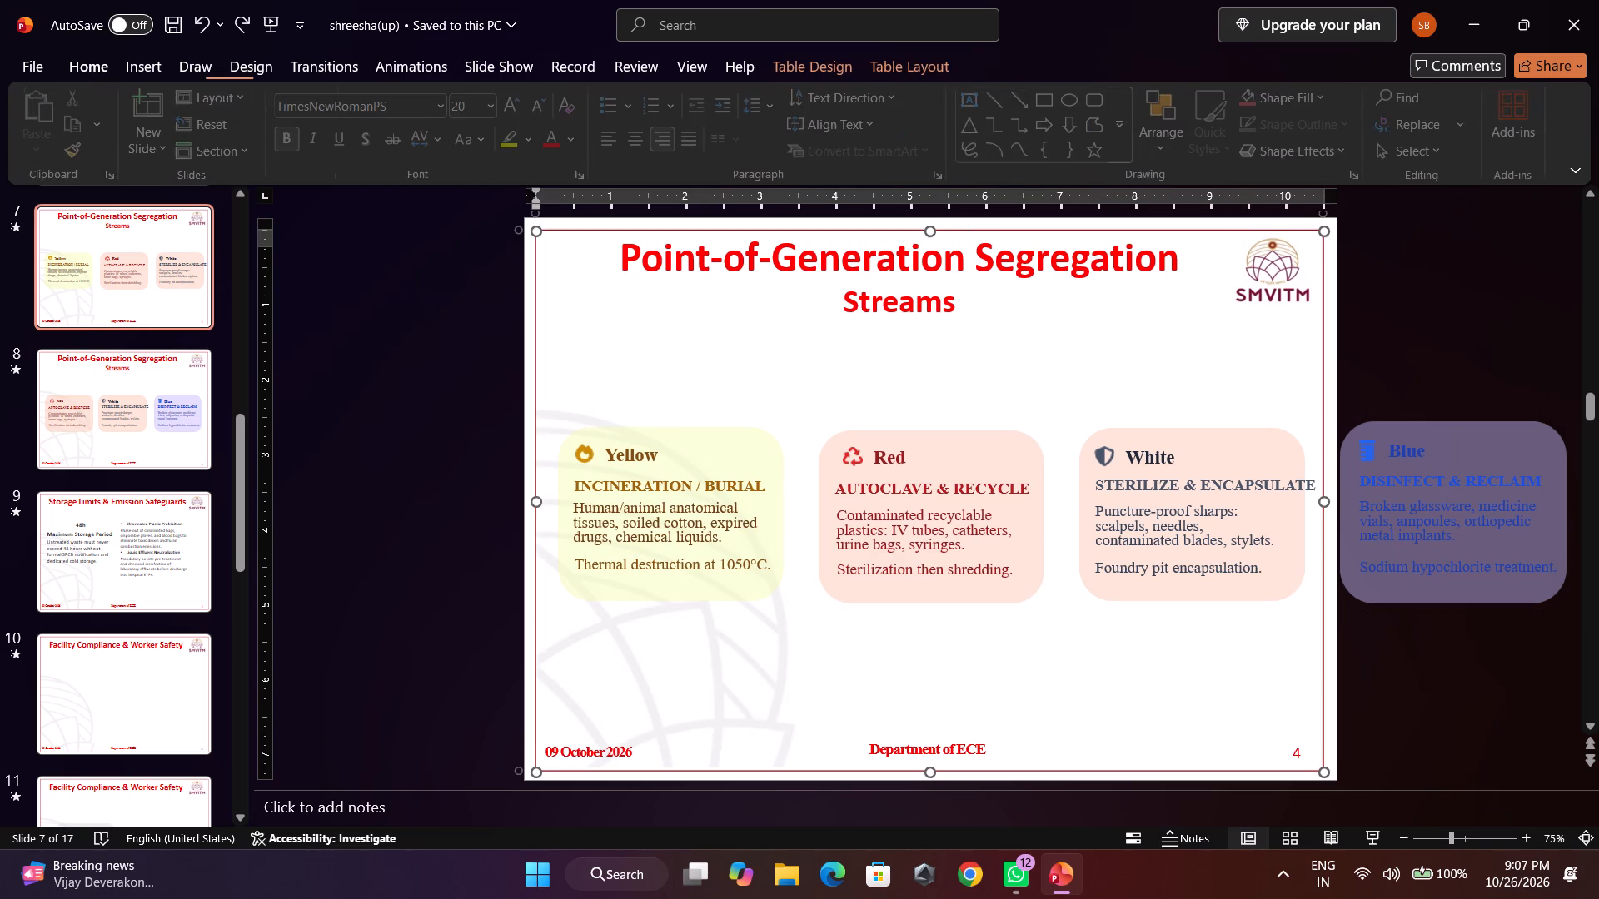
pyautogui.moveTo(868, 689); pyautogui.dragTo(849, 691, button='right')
# Open the presentation's Backstage view for file commands.
pyautogui.click(35, 67)
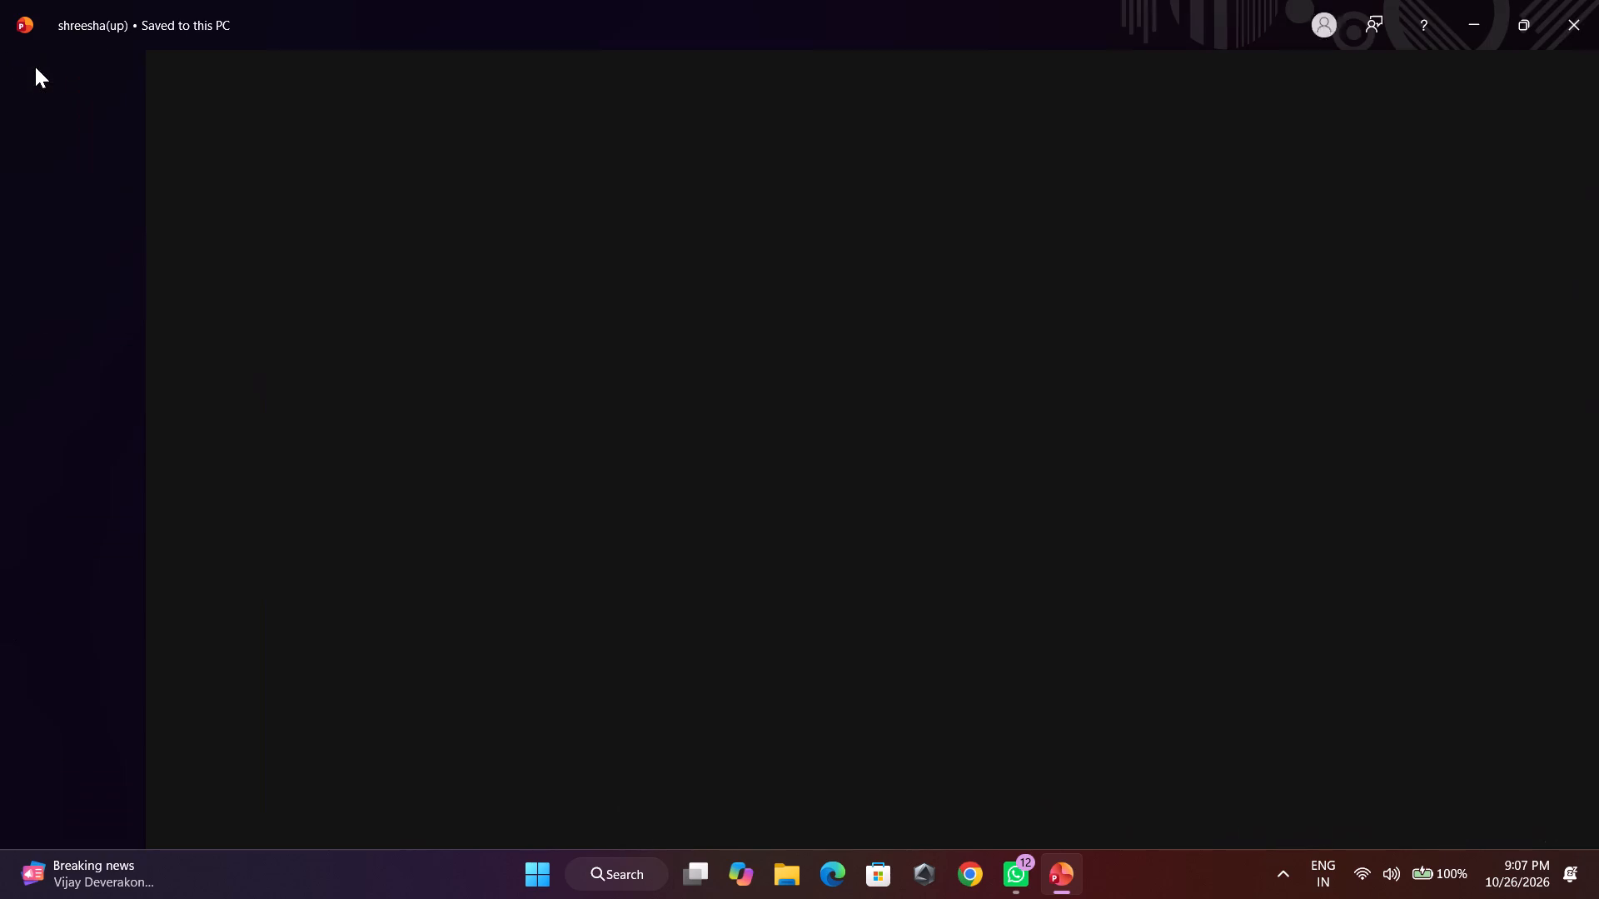
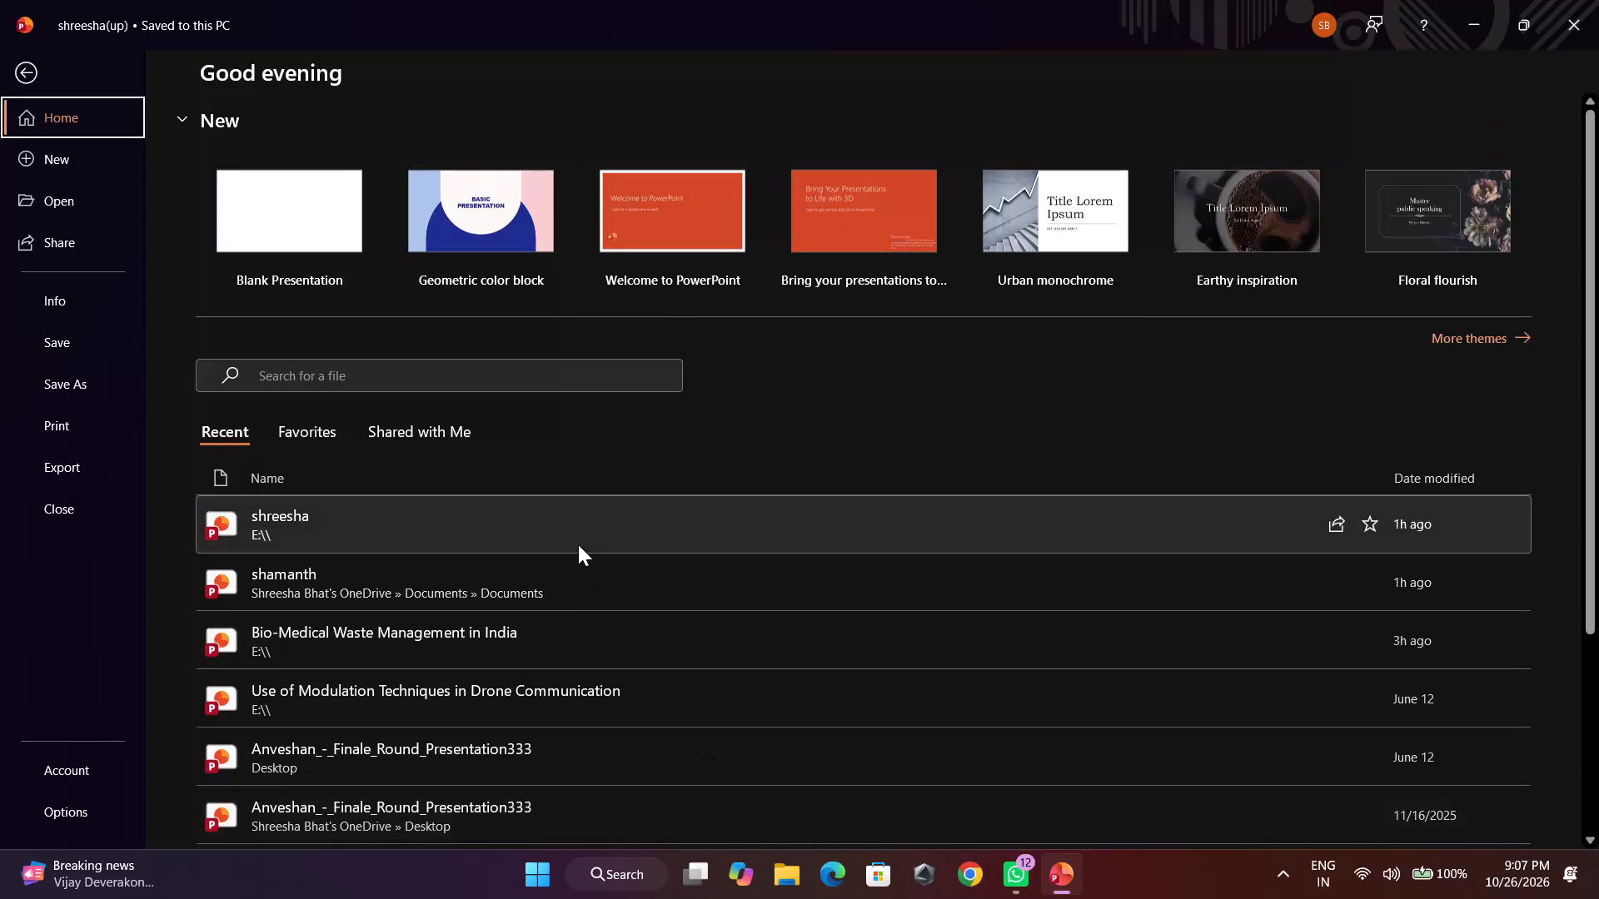
# Open the recent presentation shreesha to check its Point-of-Generation Segregation Streams slide, and return to the shreesha(up) presentation.
pyautogui.doubleClick(578, 544)
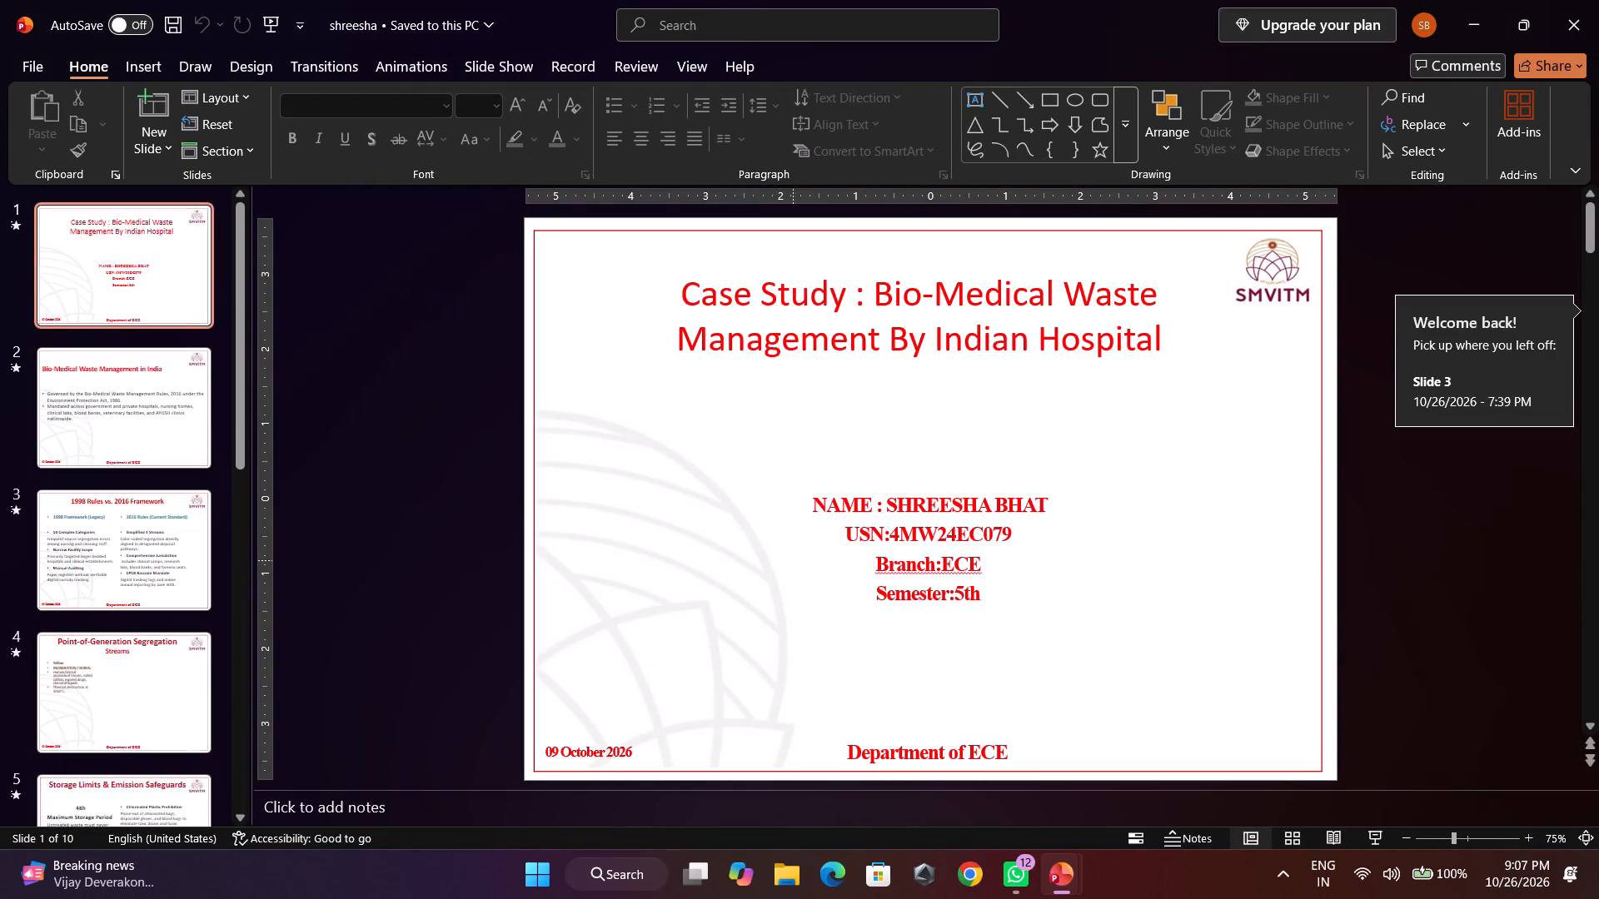
pyautogui.scroll(-6, 410, 568)
pyautogui.scroll(-6, 147, 585)
pyautogui.scroll(2, 121, 599)
pyautogui.scroll(-1, 121, 599)
pyautogui.scroll(4, 121, 599)
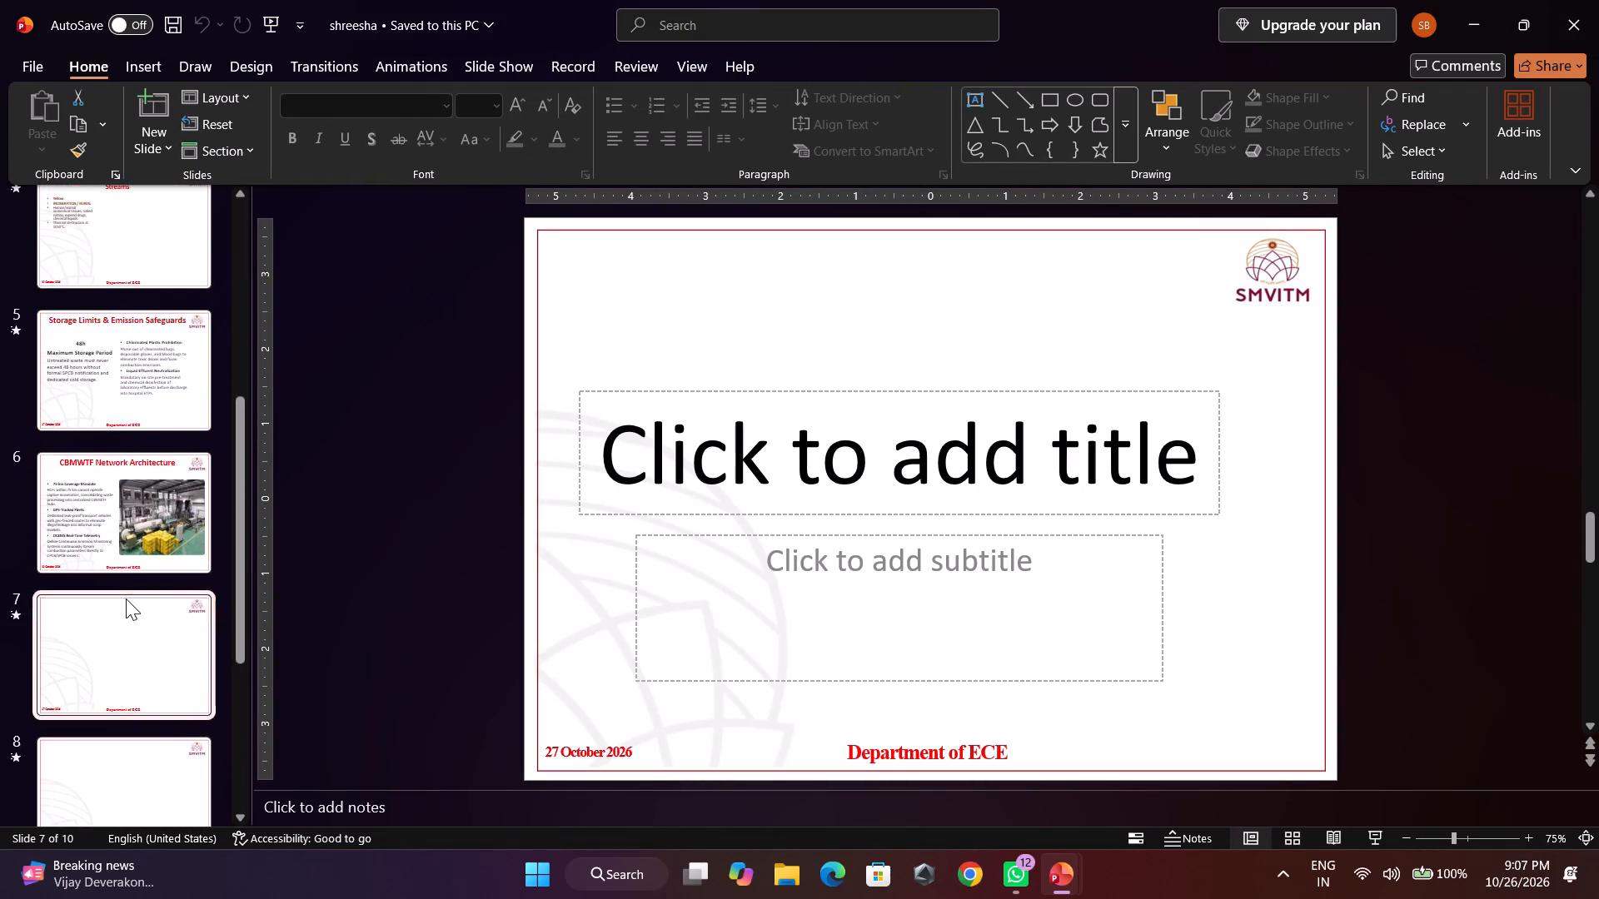
pyautogui.scroll(3, 126, 599)
pyautogui.click(147, 466)
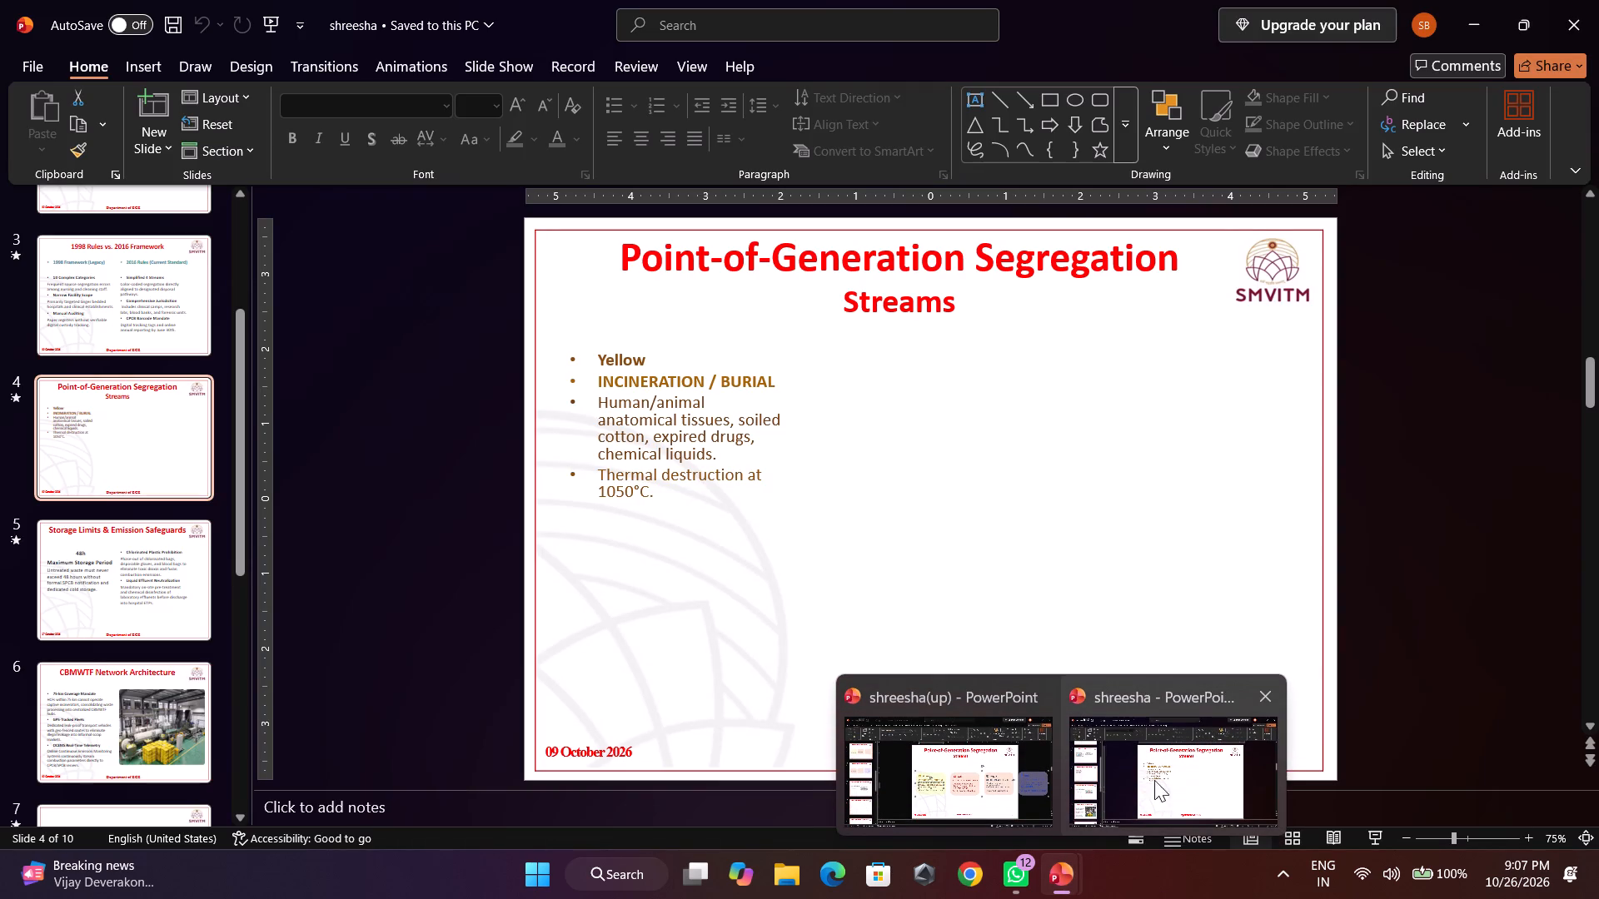
pyautogui.click(940, 760)
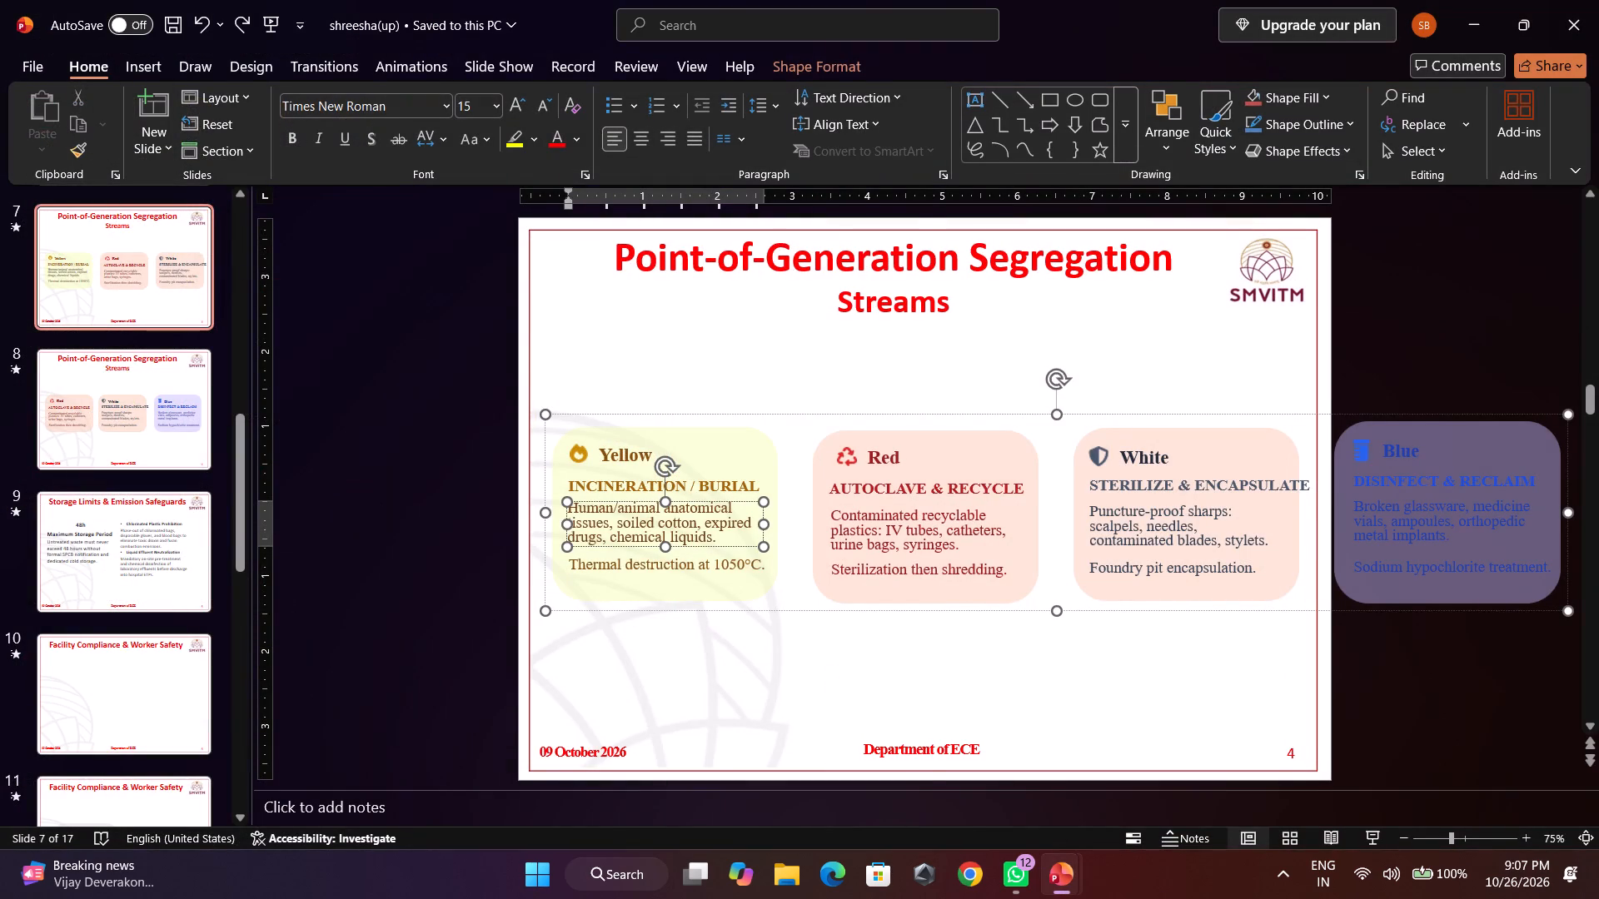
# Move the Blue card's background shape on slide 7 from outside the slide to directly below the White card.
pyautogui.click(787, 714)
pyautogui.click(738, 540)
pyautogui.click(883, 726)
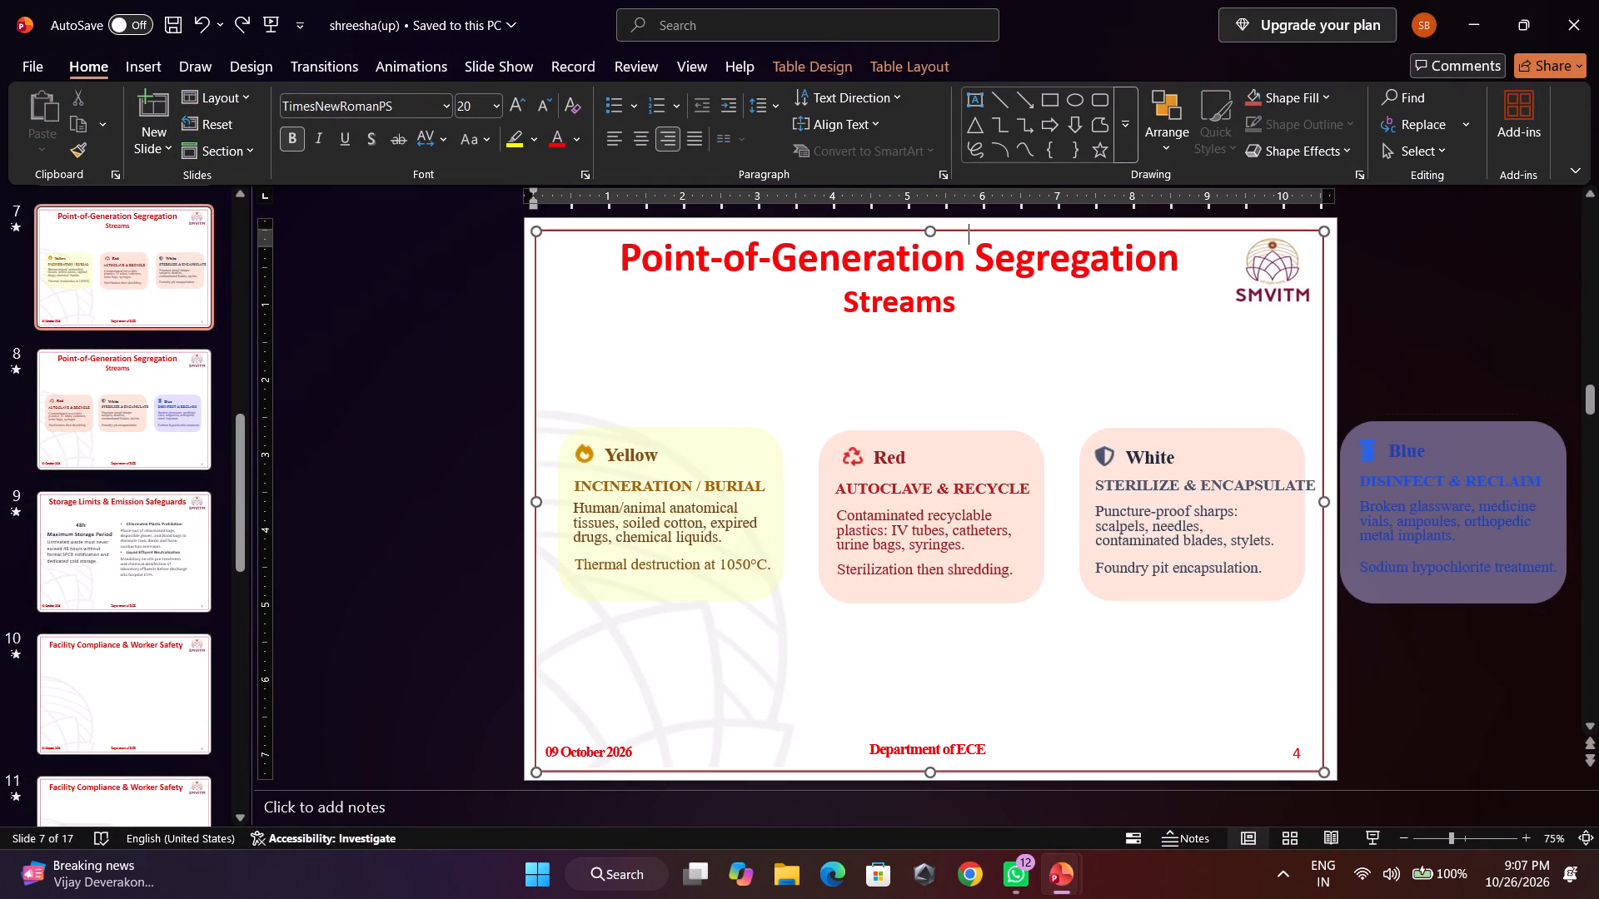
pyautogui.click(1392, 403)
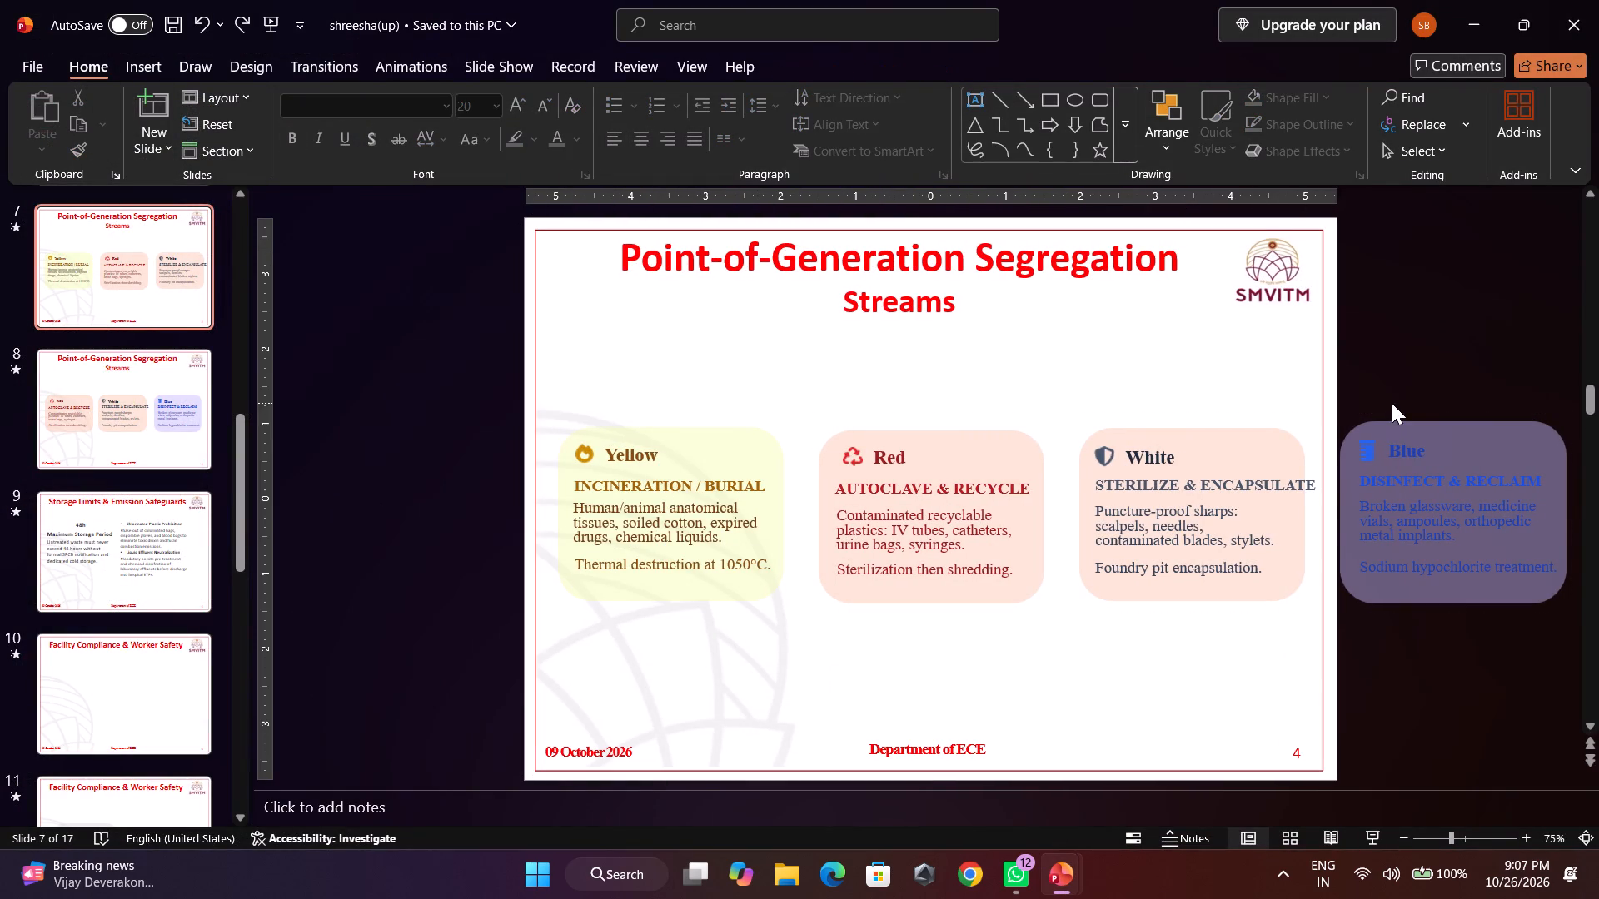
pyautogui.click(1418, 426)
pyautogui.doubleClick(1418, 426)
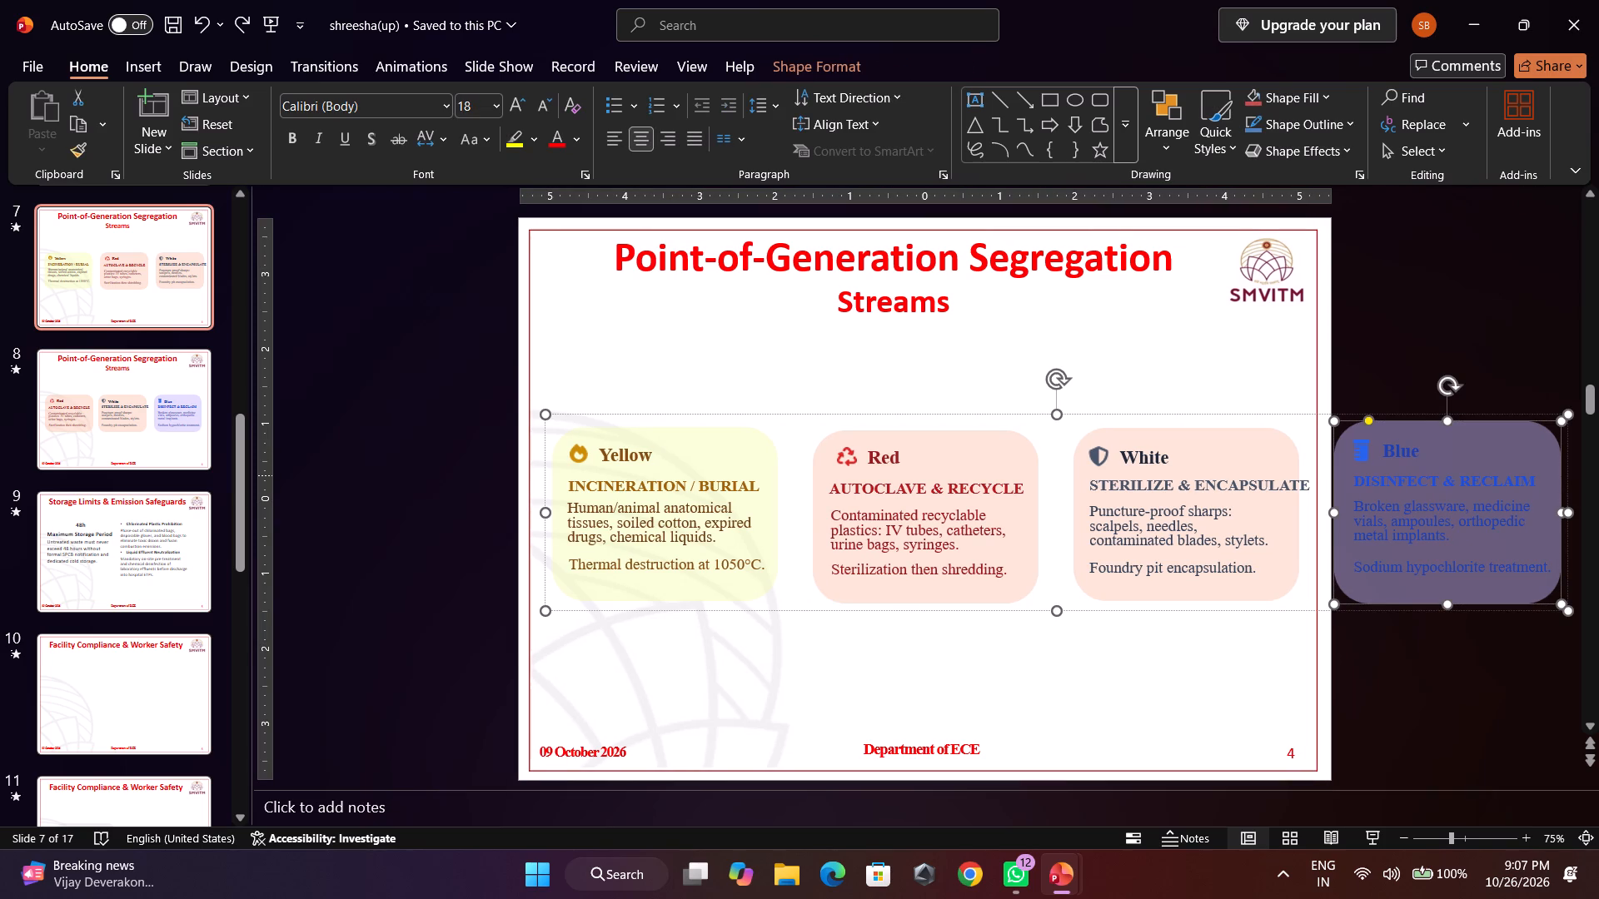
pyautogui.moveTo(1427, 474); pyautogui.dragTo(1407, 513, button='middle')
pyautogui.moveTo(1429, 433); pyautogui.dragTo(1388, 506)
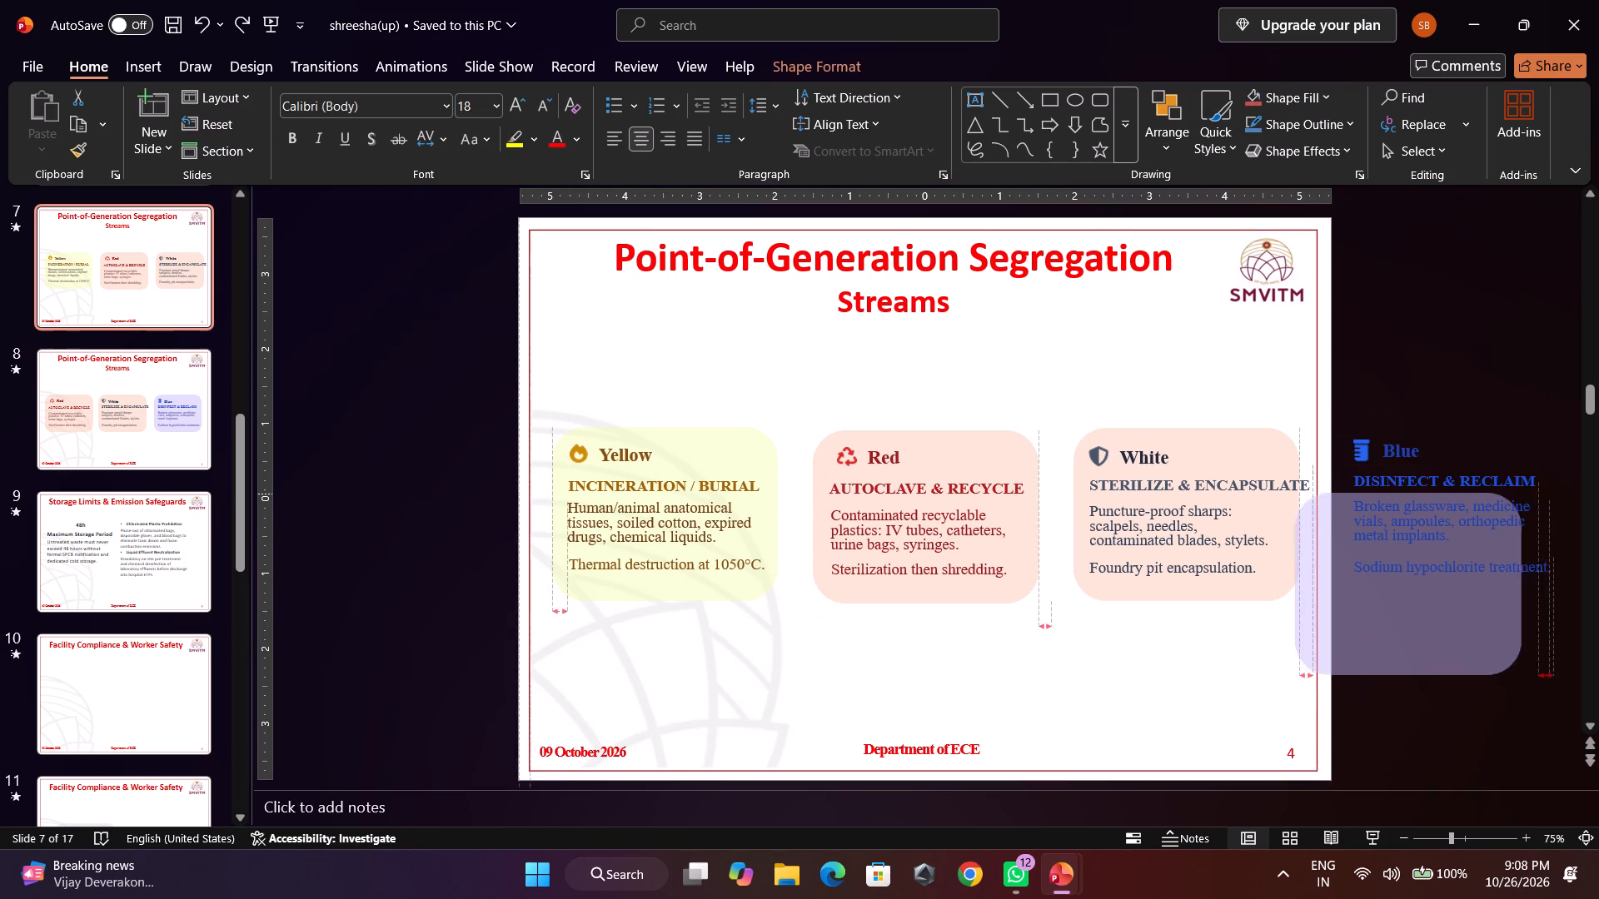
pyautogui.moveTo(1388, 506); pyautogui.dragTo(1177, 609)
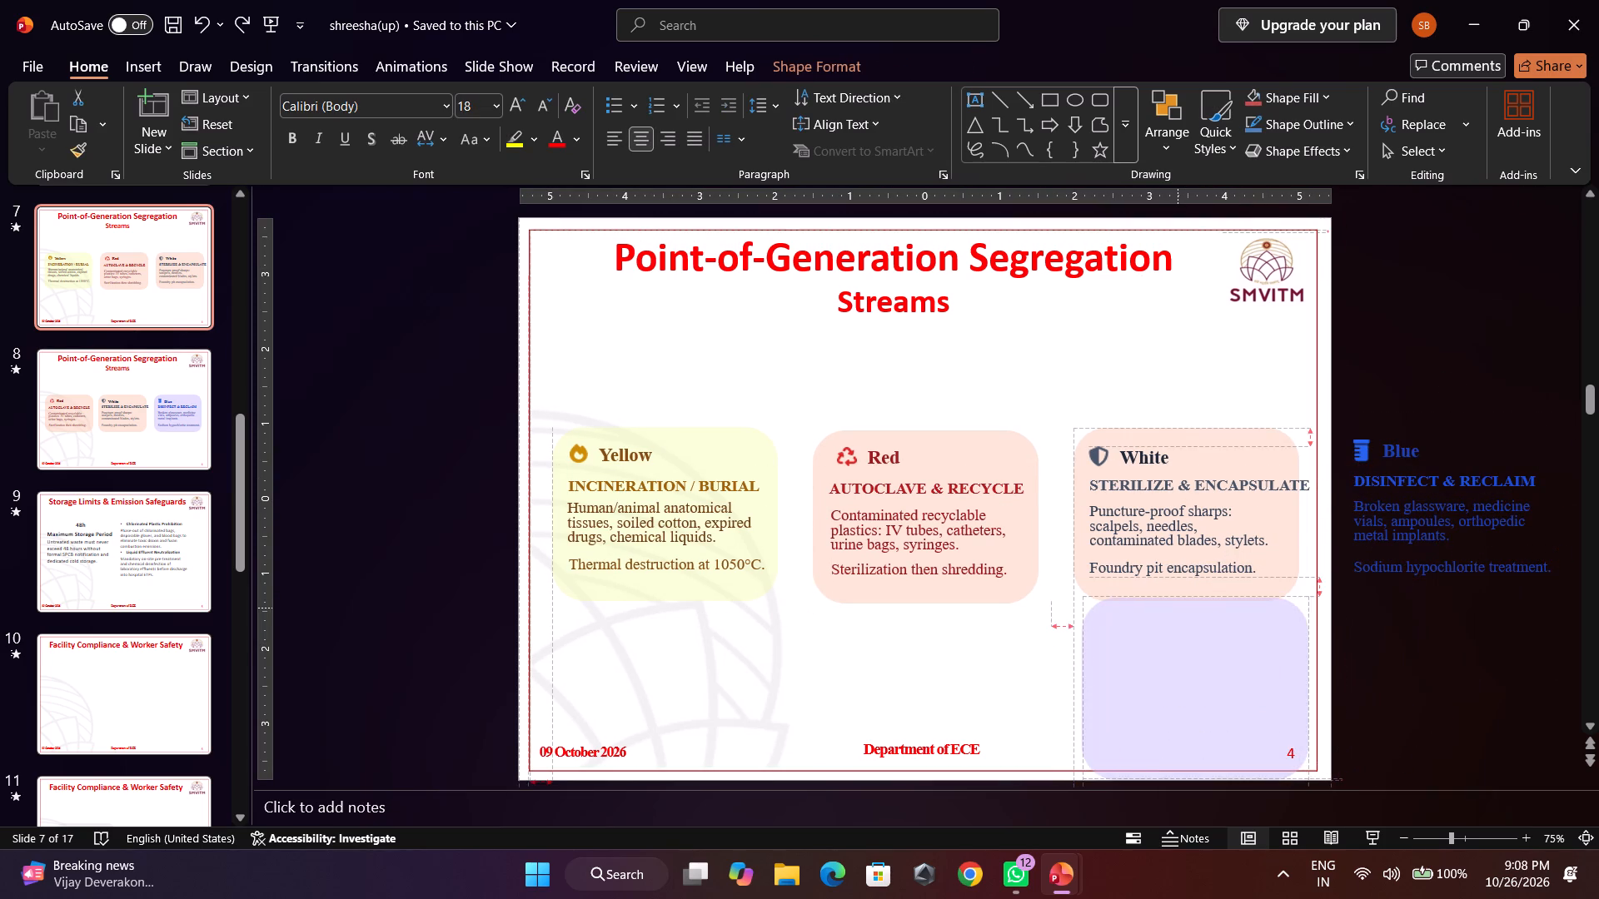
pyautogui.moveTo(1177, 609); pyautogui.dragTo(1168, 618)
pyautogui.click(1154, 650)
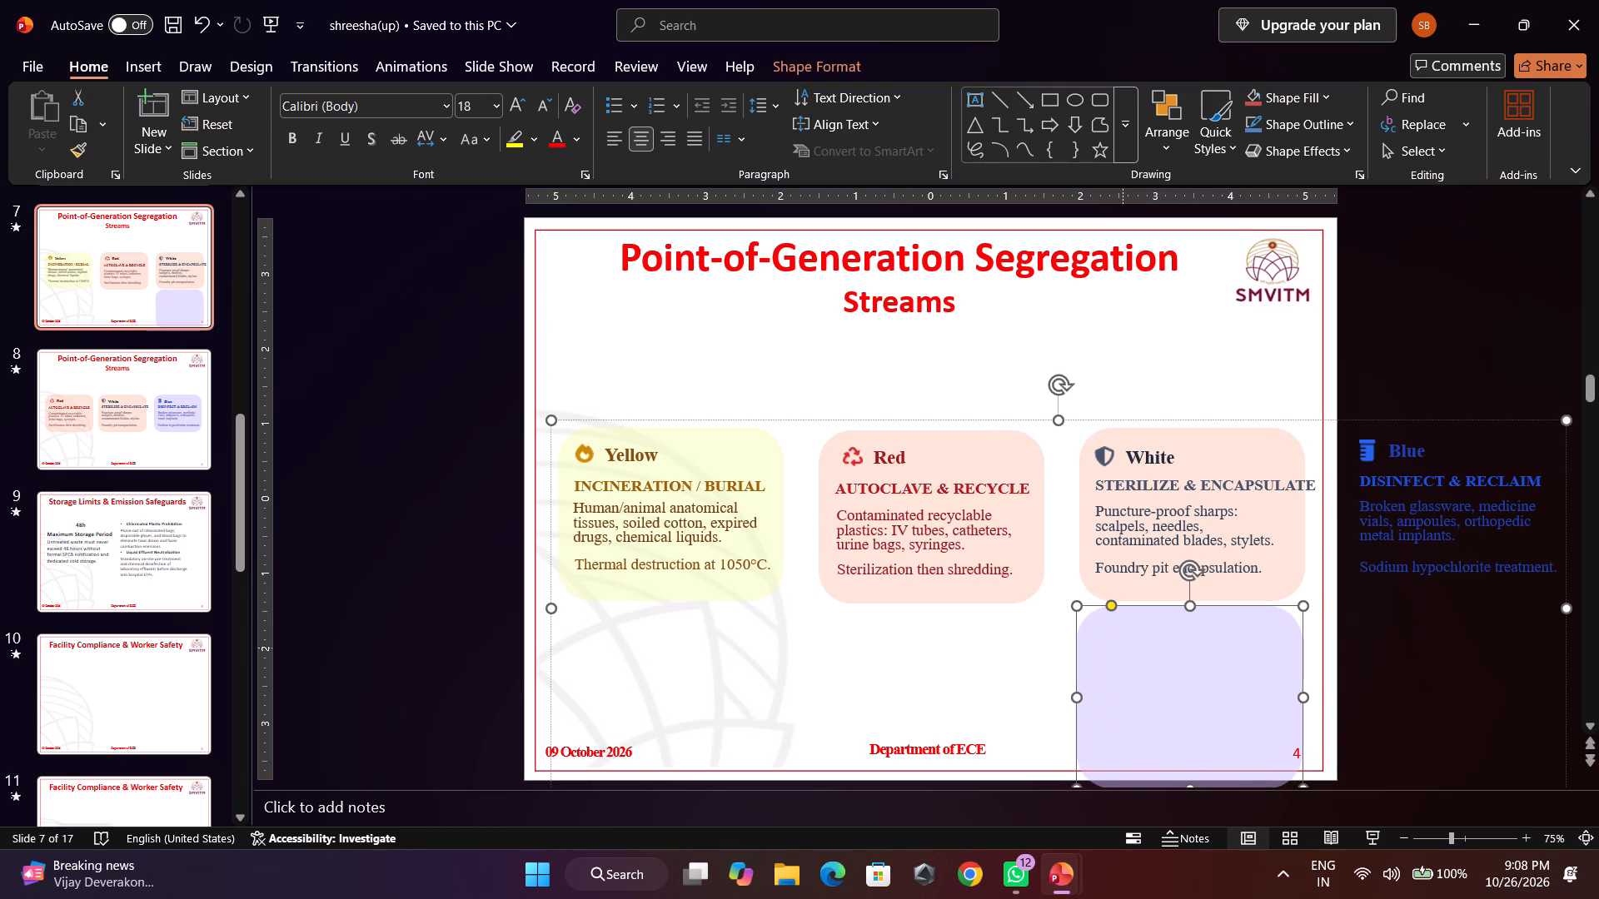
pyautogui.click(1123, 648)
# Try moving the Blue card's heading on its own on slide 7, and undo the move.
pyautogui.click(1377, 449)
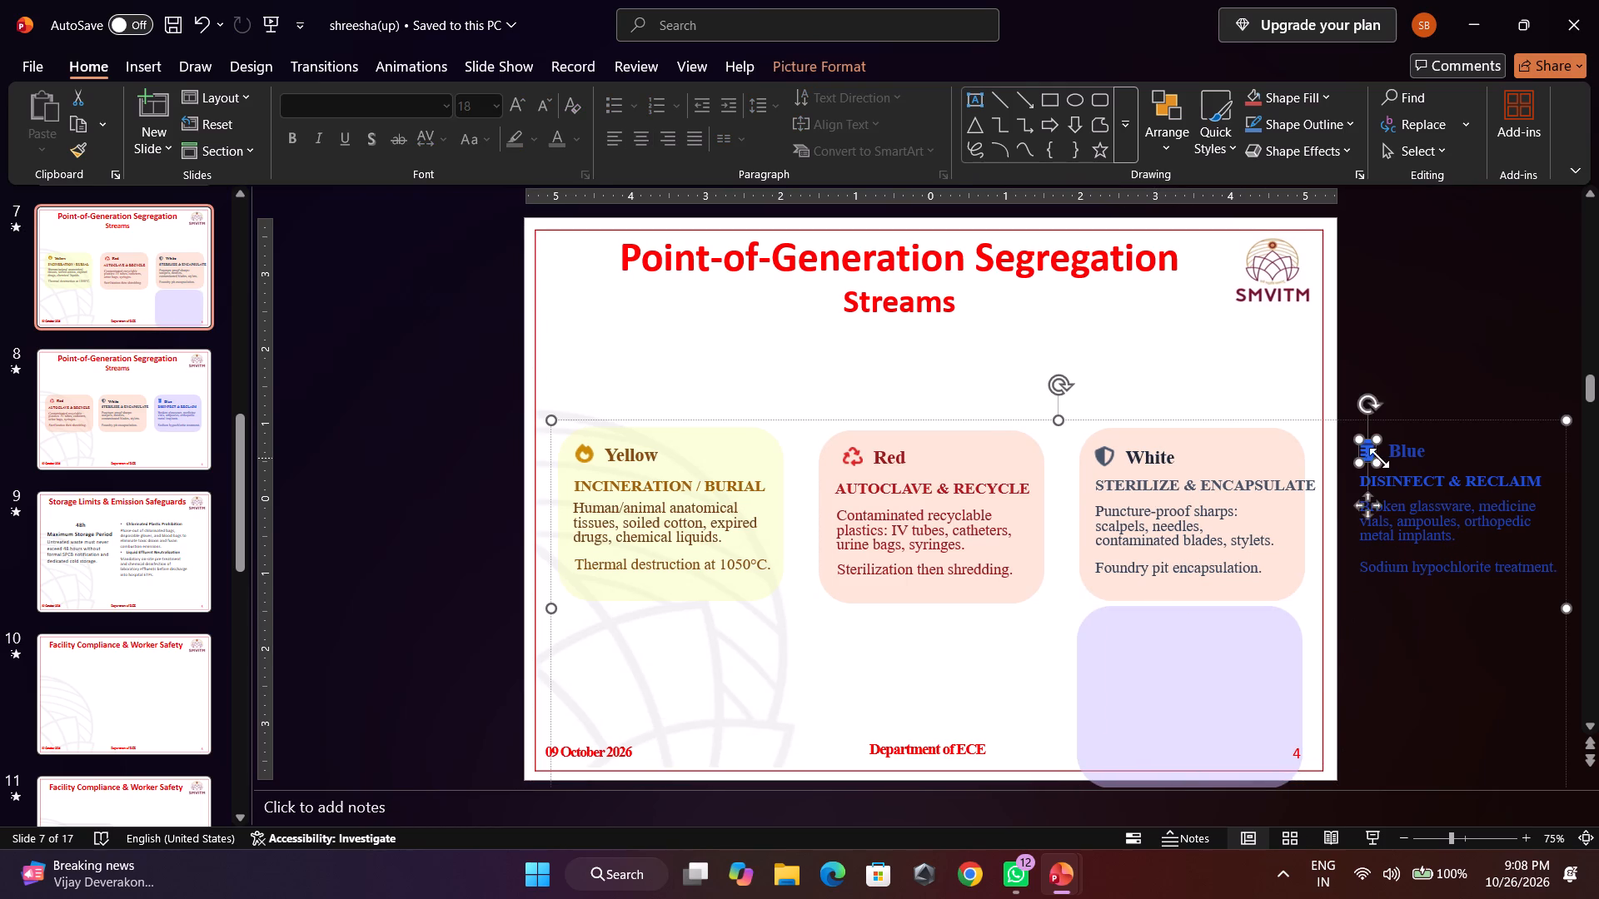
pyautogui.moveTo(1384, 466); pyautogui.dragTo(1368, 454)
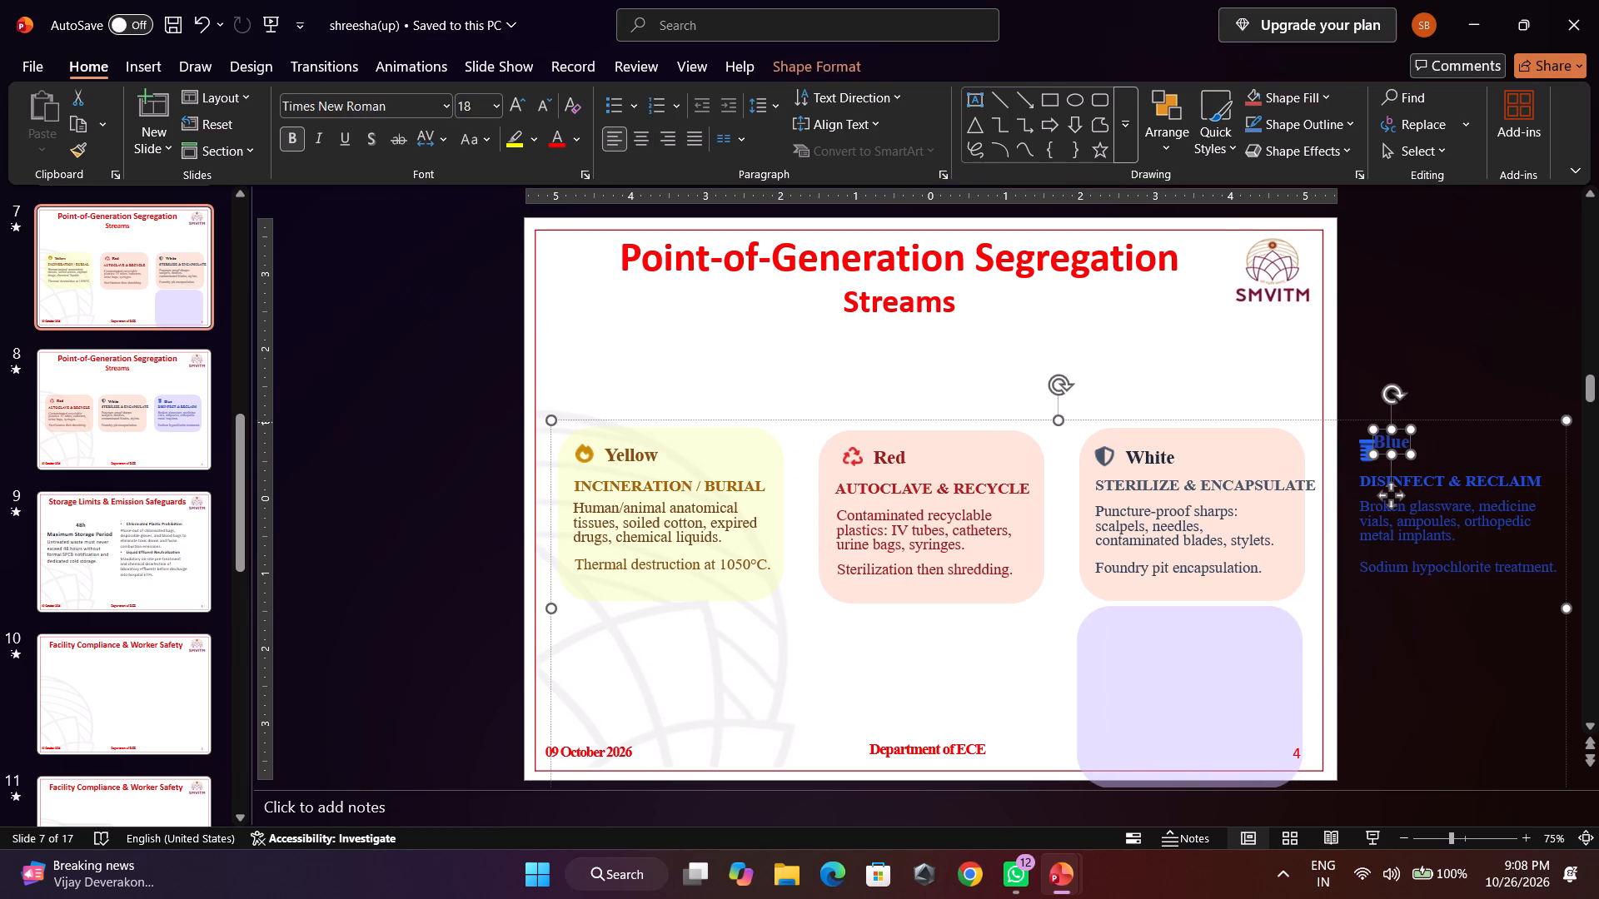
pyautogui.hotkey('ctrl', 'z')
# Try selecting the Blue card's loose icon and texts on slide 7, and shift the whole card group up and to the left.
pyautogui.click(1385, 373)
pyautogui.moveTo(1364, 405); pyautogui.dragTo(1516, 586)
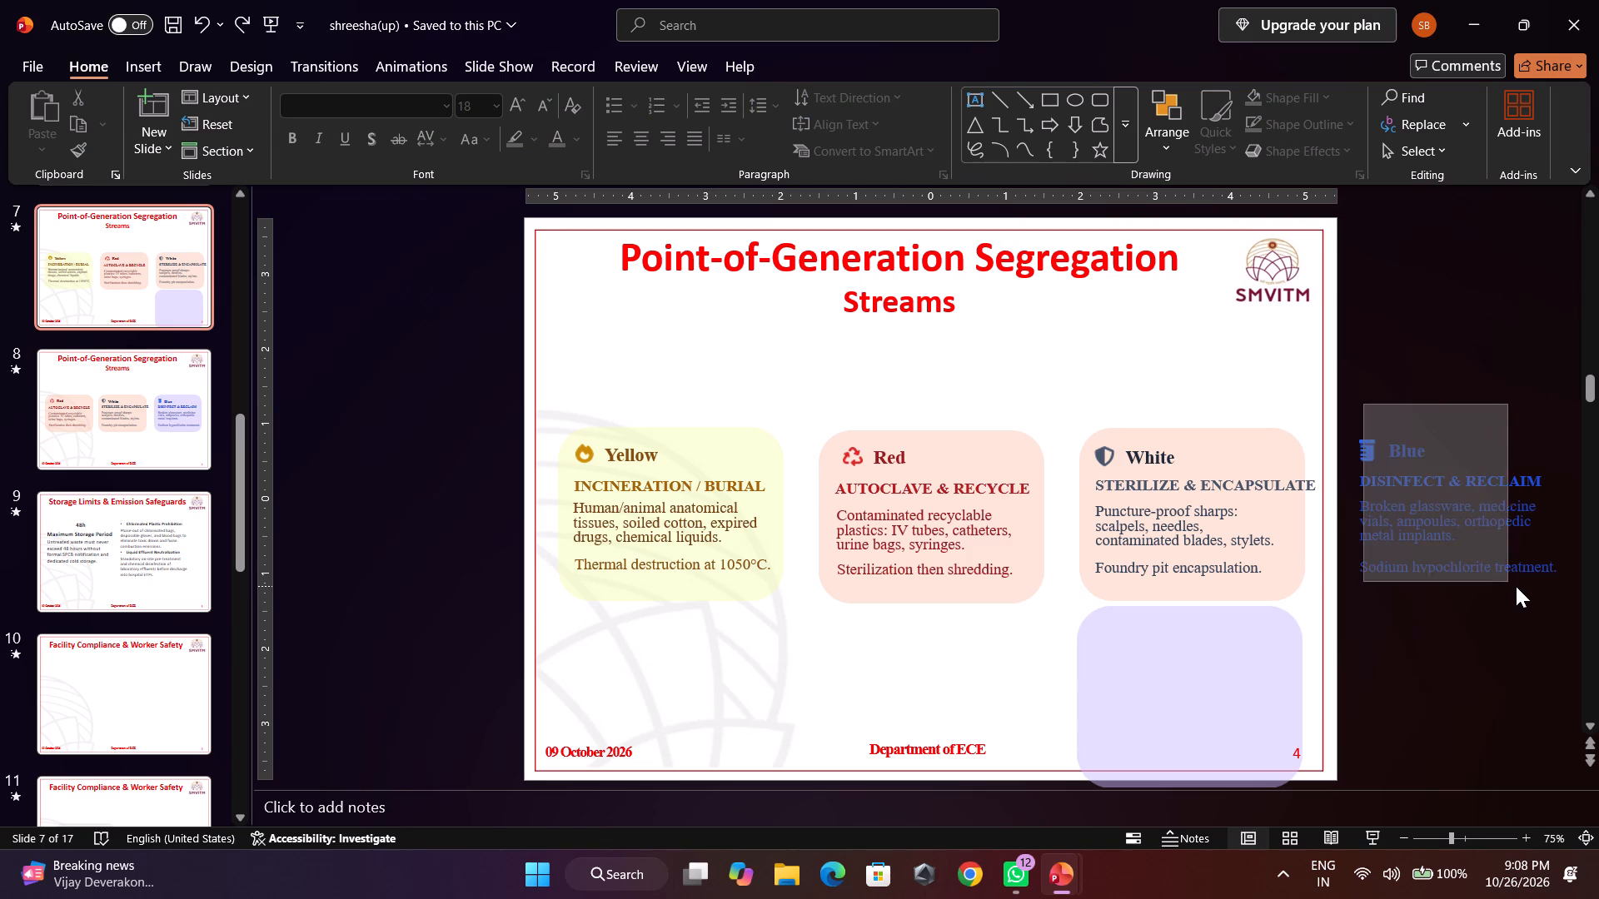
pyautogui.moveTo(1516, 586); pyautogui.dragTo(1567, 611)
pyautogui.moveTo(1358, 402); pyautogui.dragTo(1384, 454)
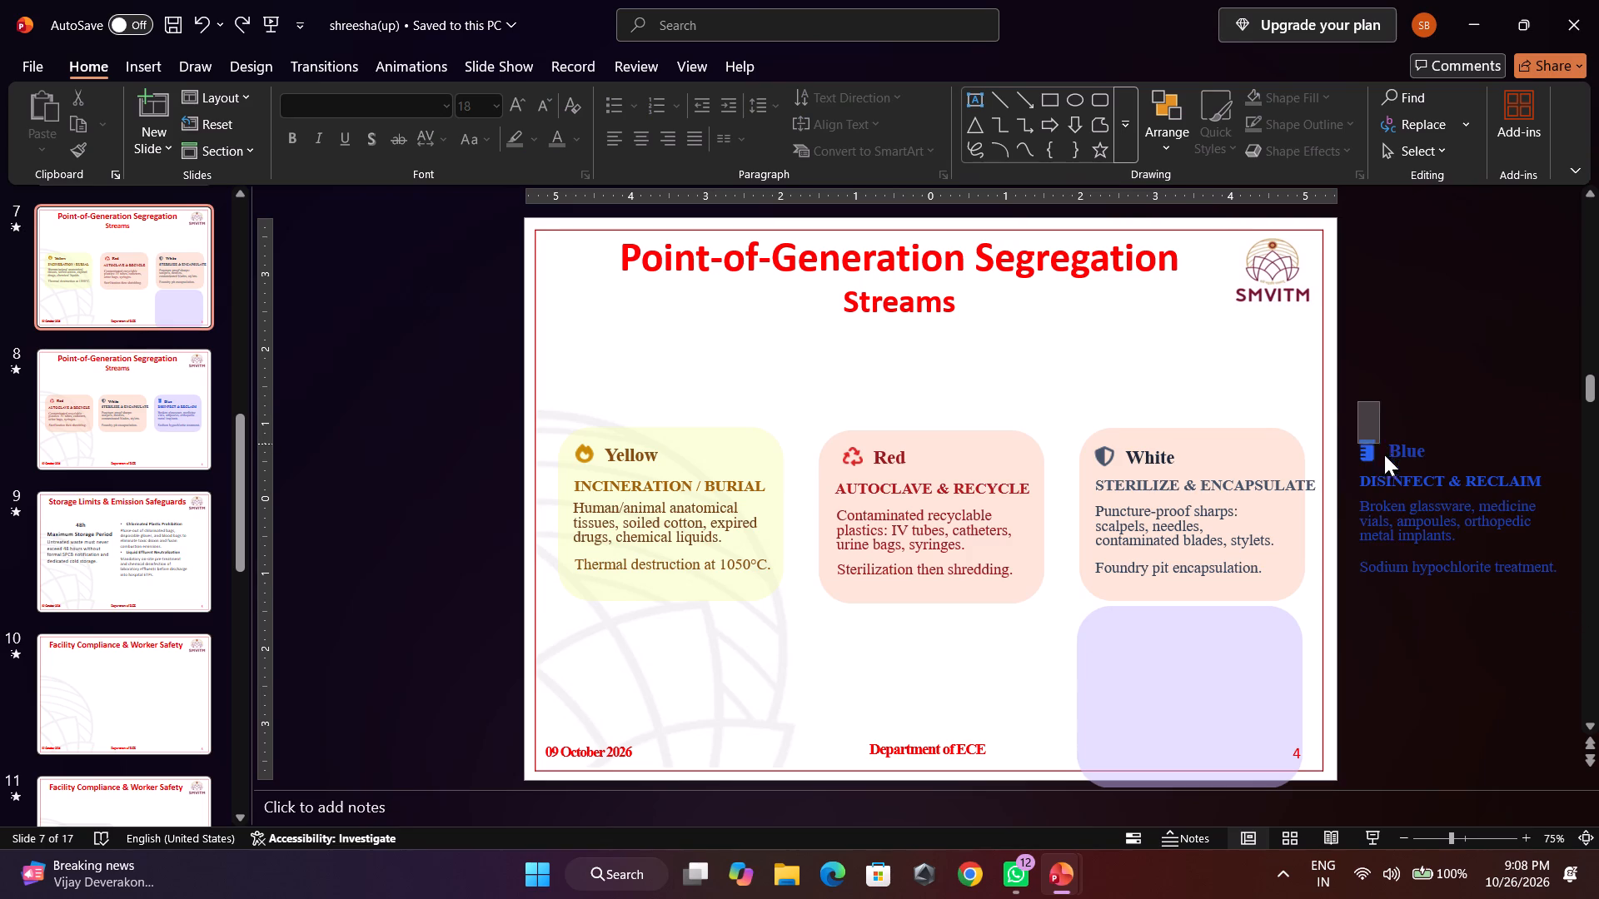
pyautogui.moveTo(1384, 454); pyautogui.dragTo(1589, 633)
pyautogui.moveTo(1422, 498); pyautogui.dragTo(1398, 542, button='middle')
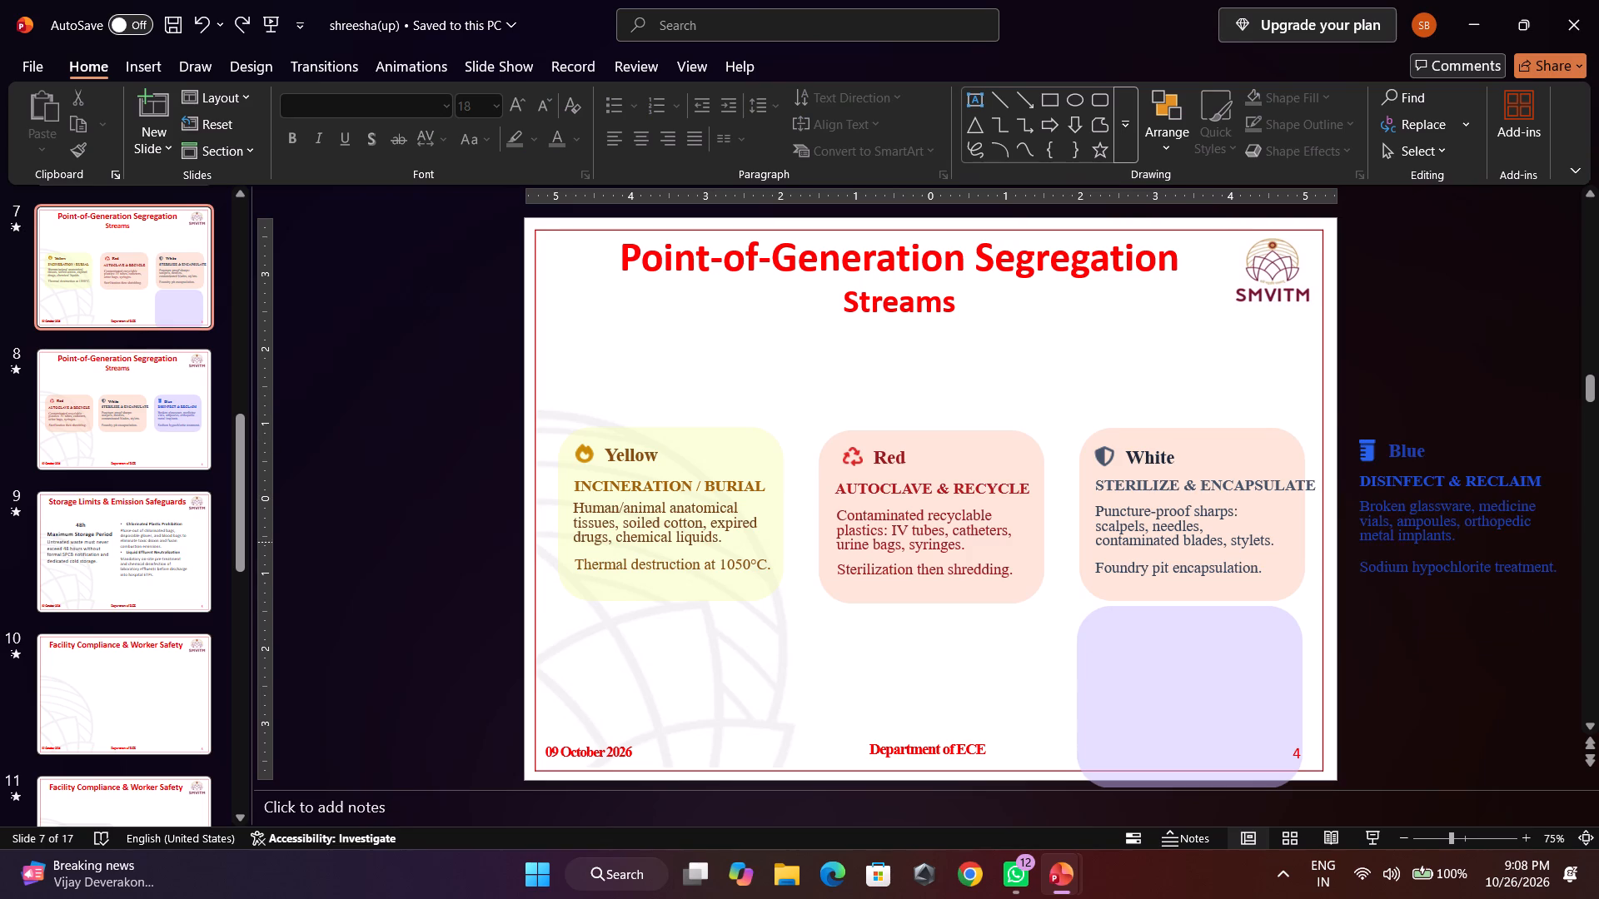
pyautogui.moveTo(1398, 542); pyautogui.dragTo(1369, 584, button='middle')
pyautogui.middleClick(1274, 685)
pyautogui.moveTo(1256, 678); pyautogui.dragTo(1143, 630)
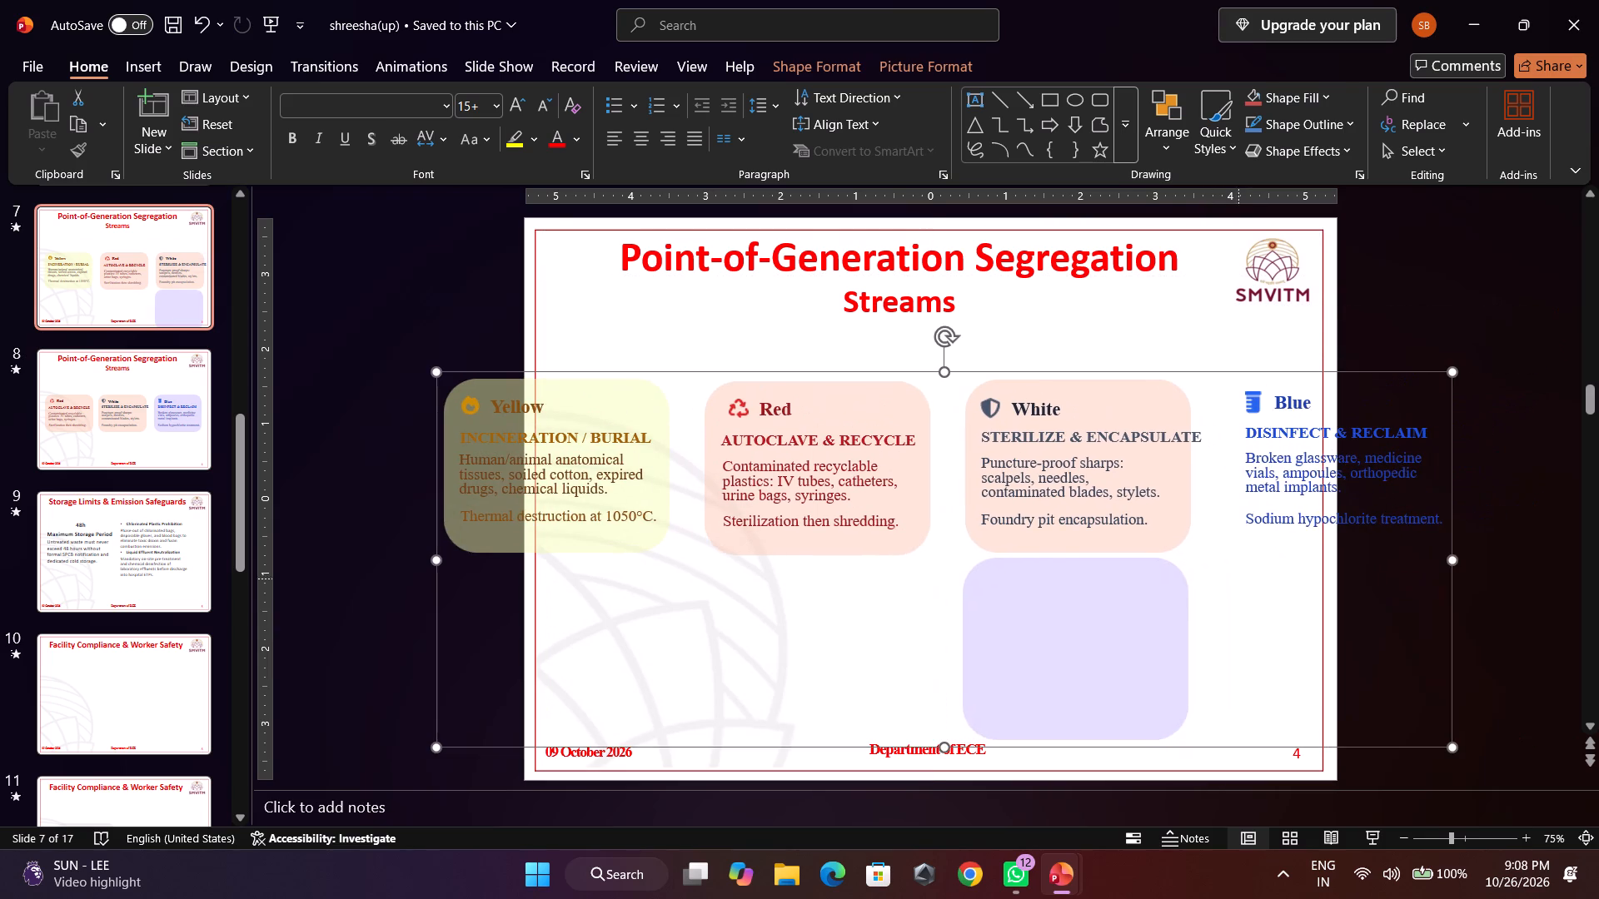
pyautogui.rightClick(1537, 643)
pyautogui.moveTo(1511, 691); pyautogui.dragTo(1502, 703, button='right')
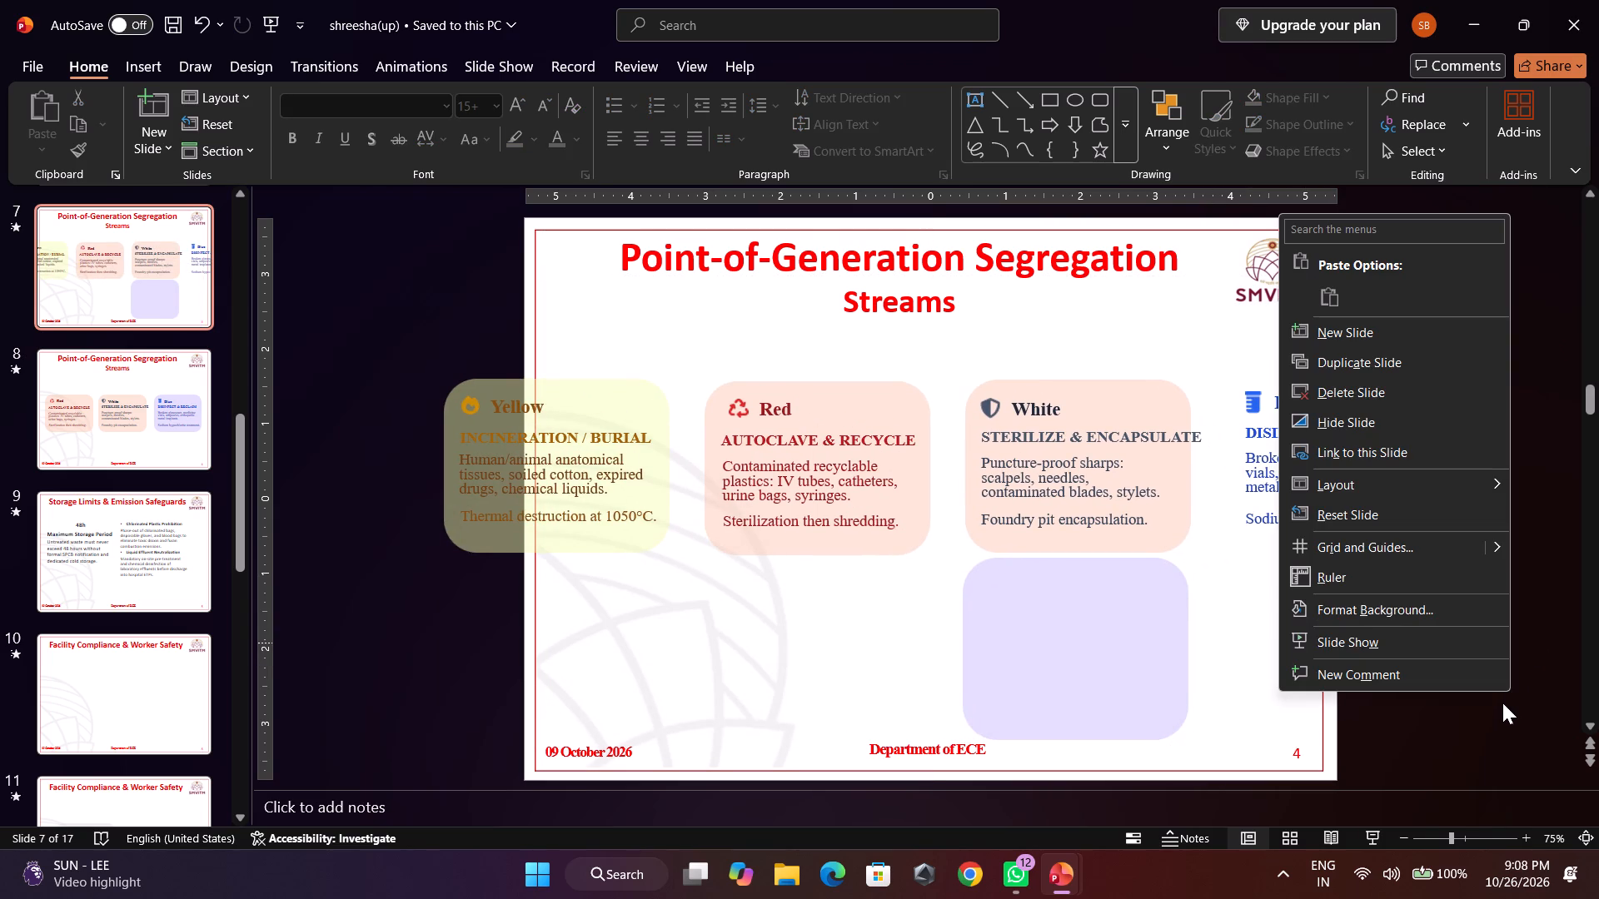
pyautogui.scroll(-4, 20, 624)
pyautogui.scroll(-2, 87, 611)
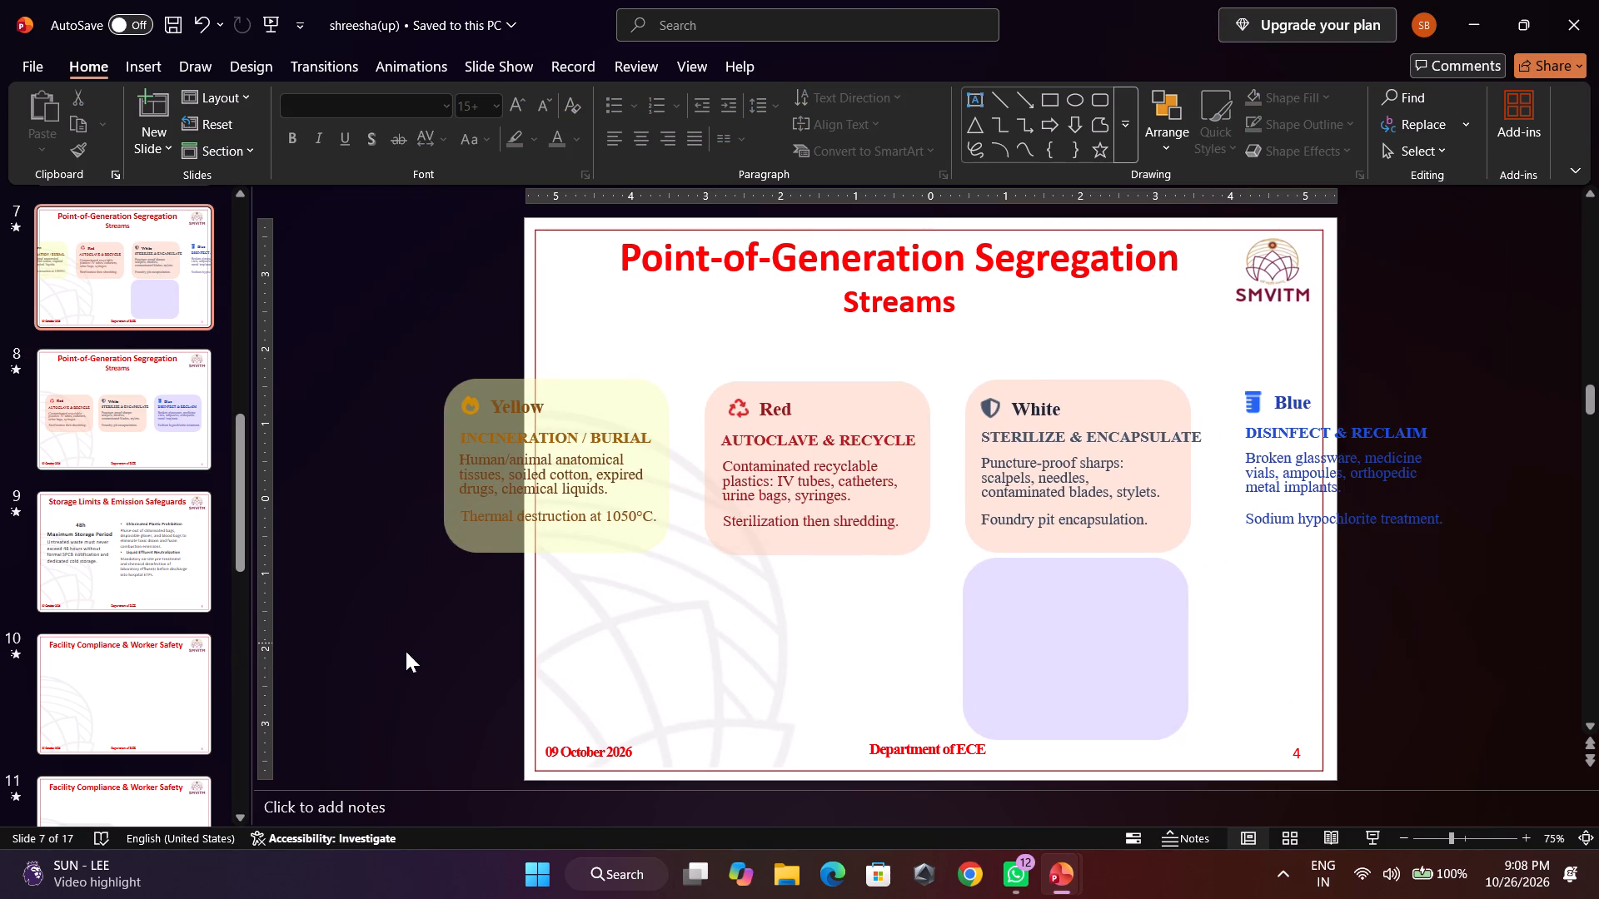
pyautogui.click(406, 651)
# Delete the four Point-of-Generation Segregation Streams slides containing waste cards, keeping the title-only slide 4.
pyautogui.click(140, 570)
pyautogui.moveTo(142, 433); pyautogui.dragTo(137, 441)
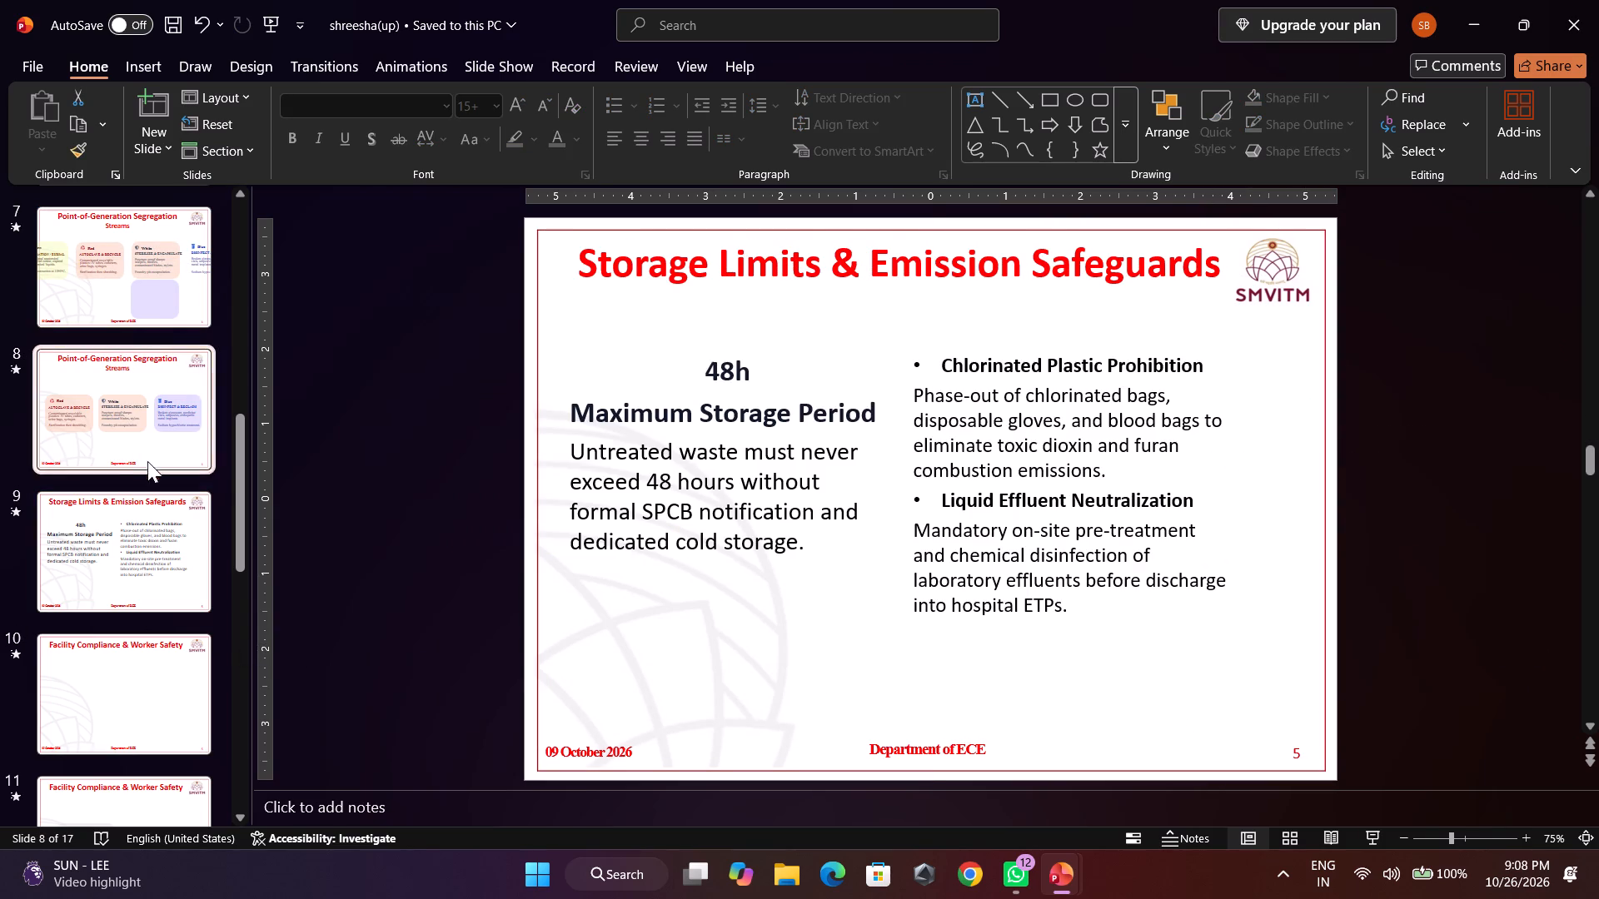
pyautogui.scroll(4, 143, 469)
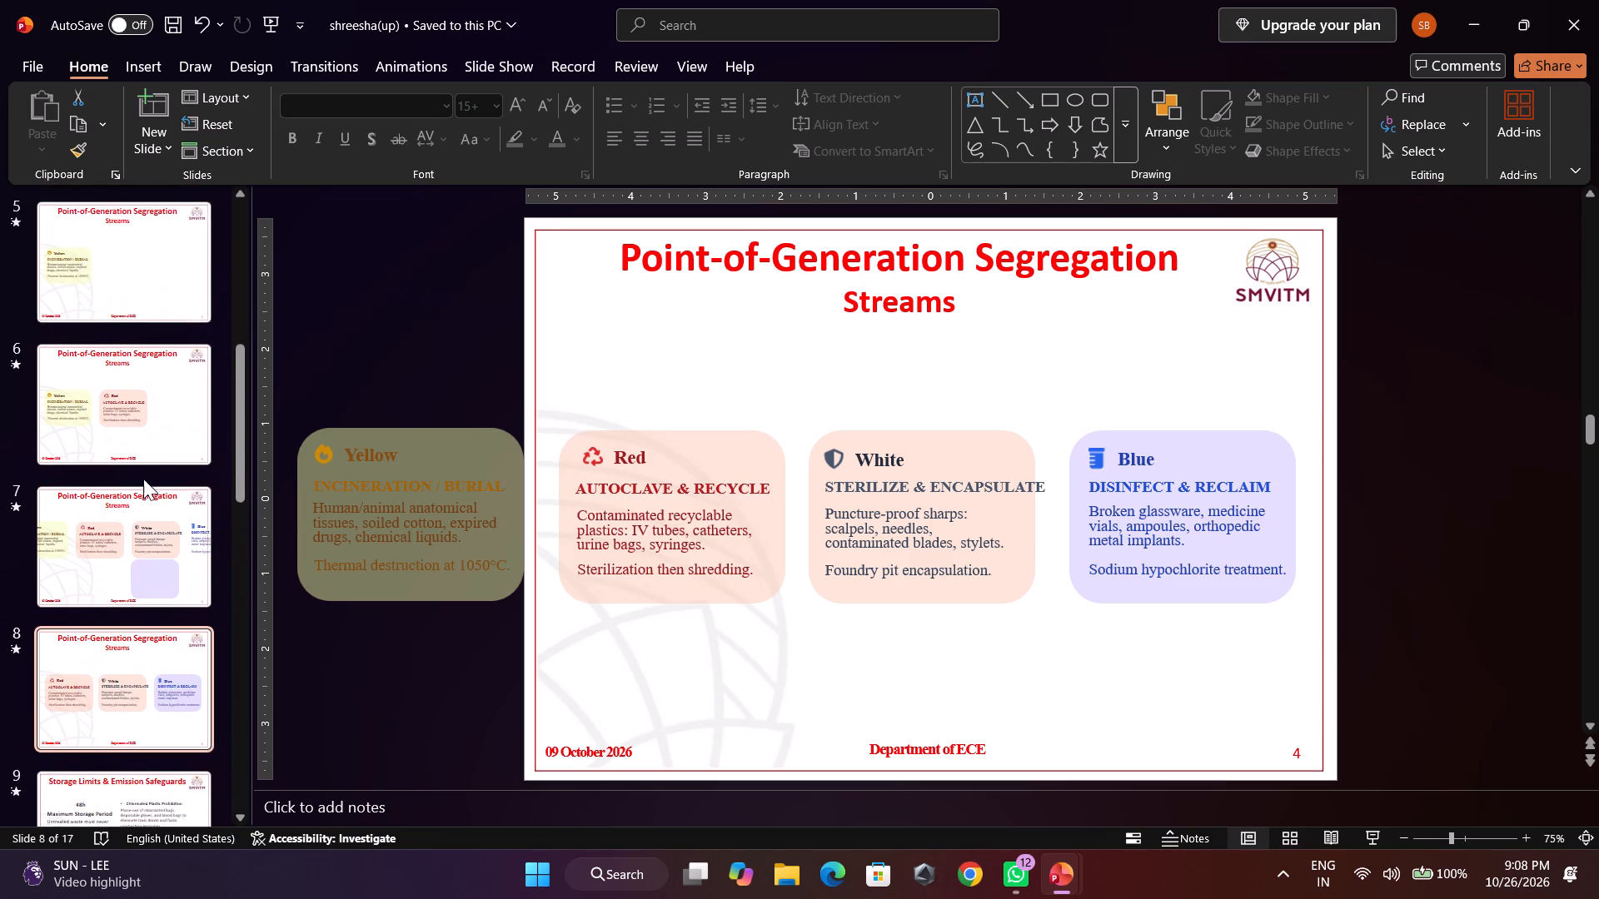
pyautogui.scroll(2, 144, 481)
pyautogui.rightClick(130, 443)
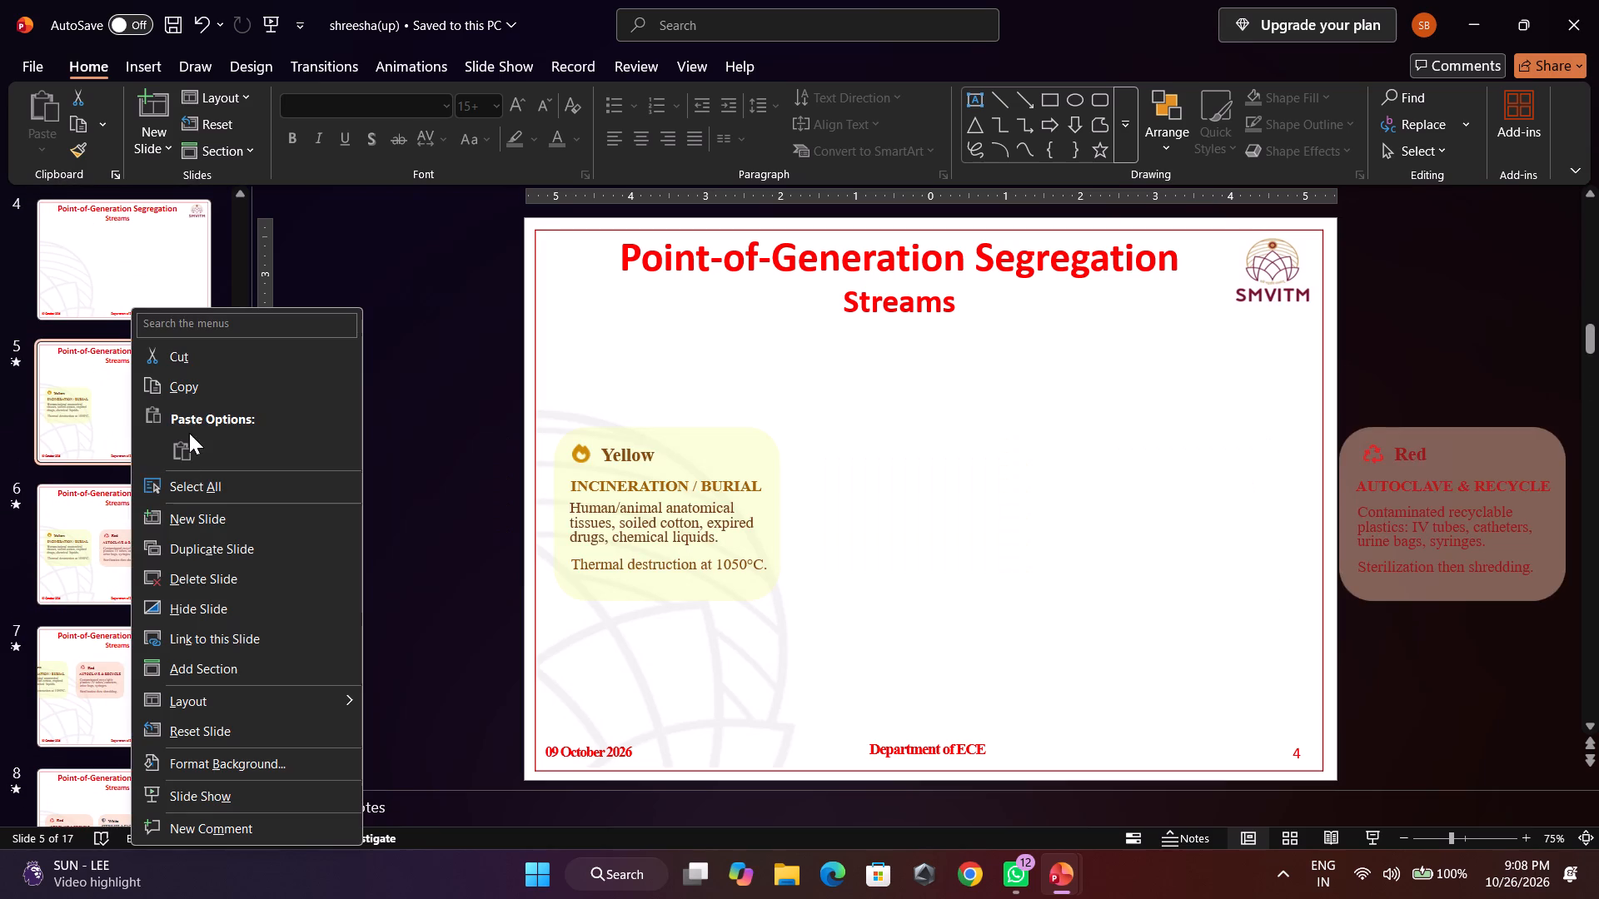
pyautogui.click(221, 581)
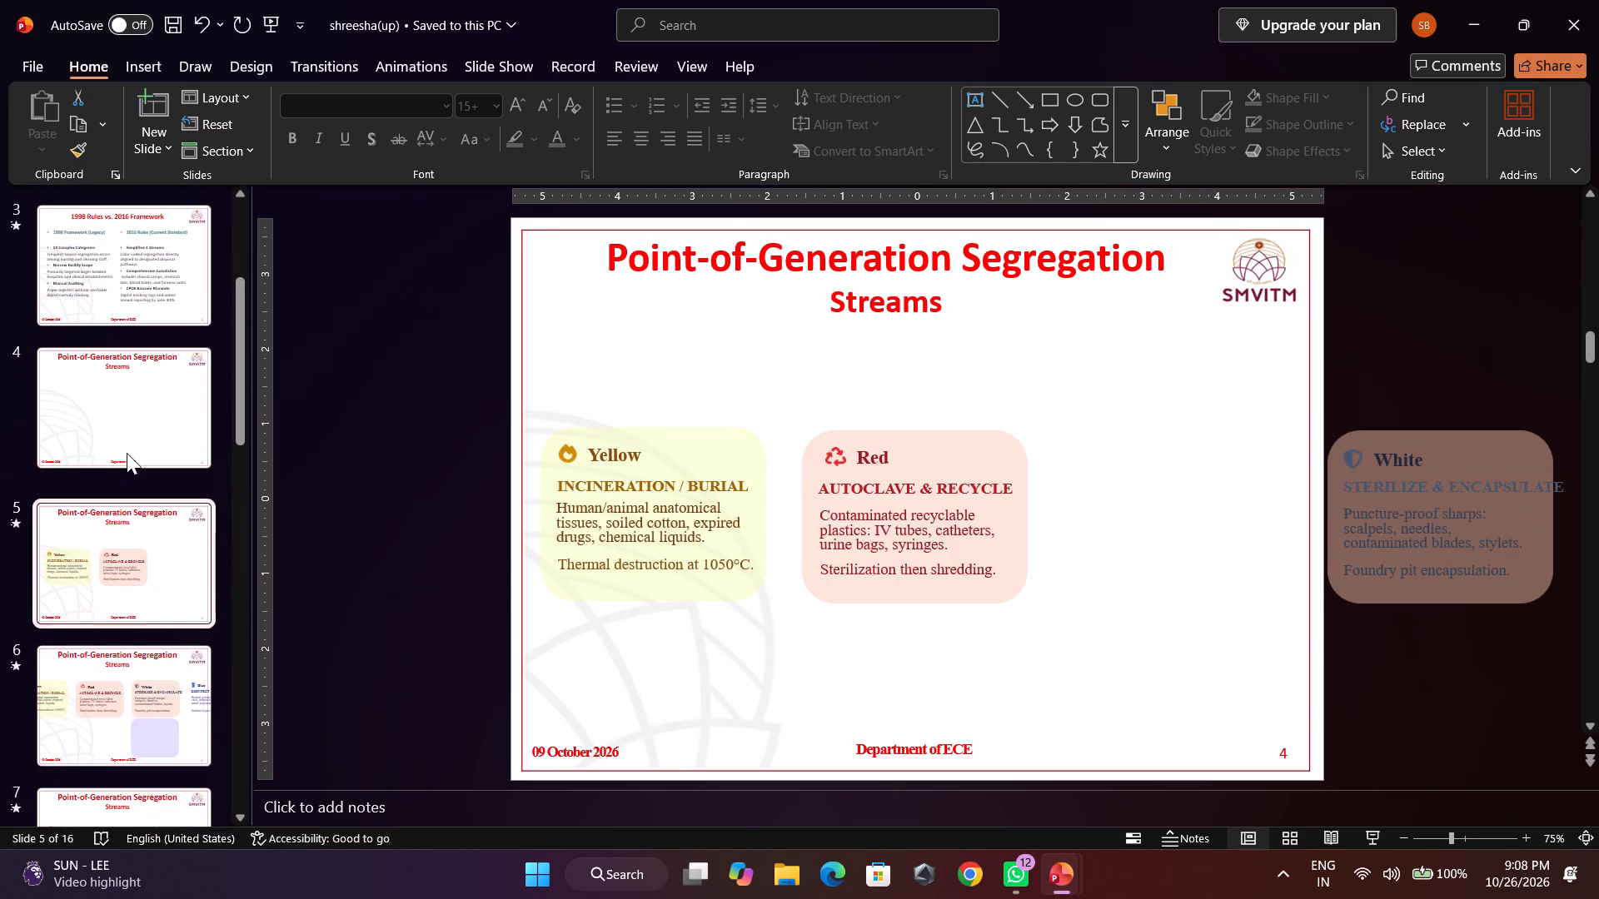
pyautogui.rightClick(155, 556)
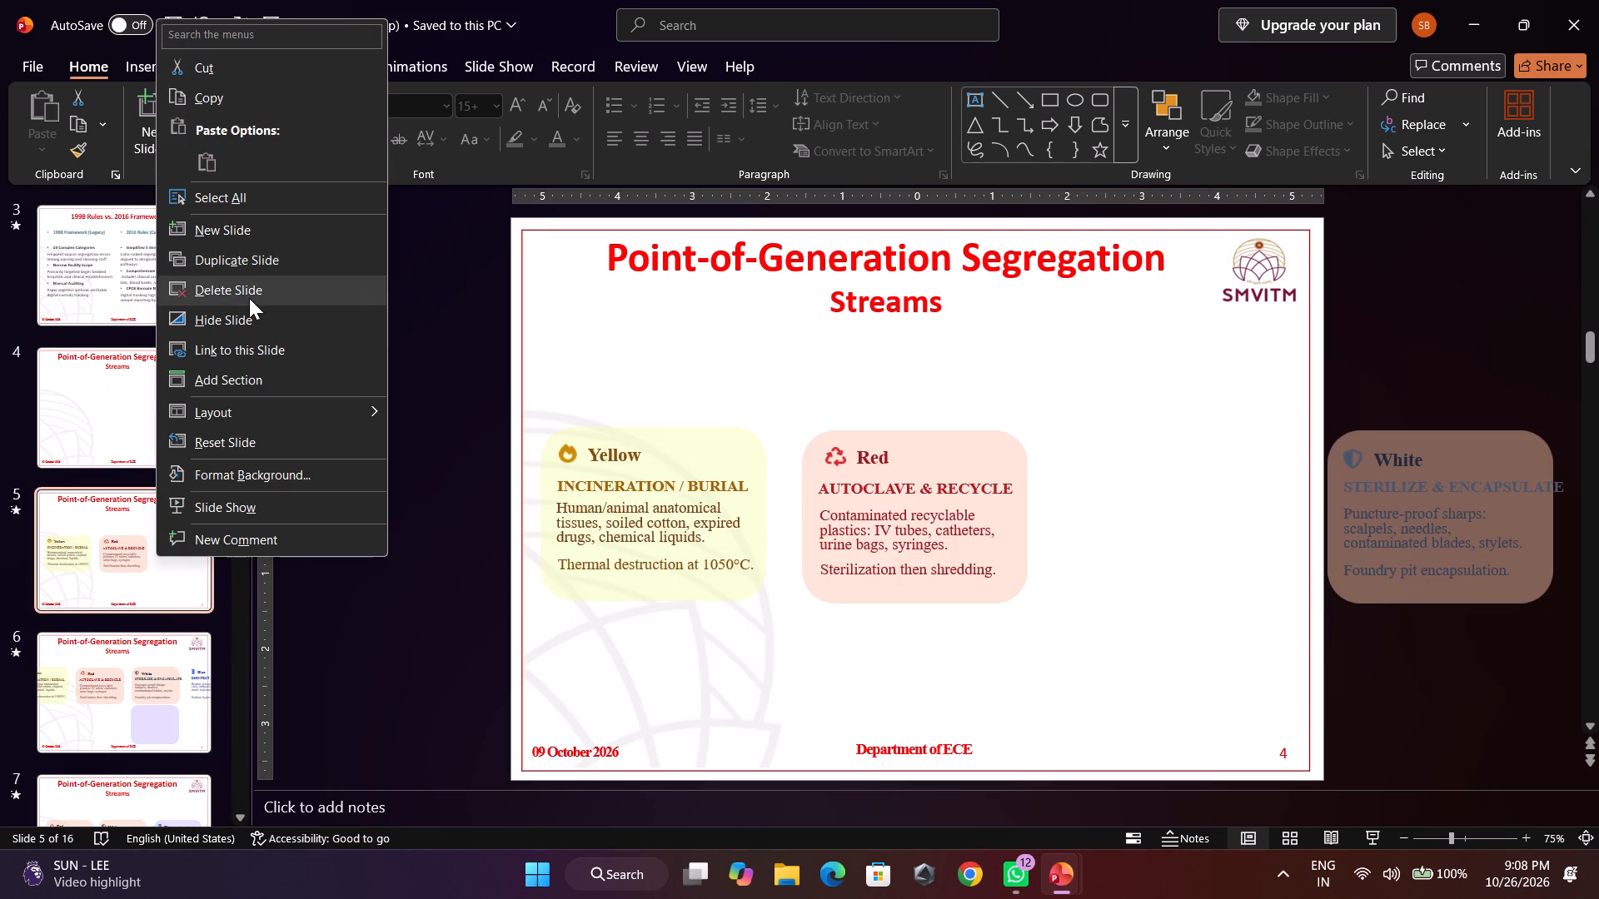
pyautogui.click(249, 298)
pyautogui.scroll(-1, 153, 610)
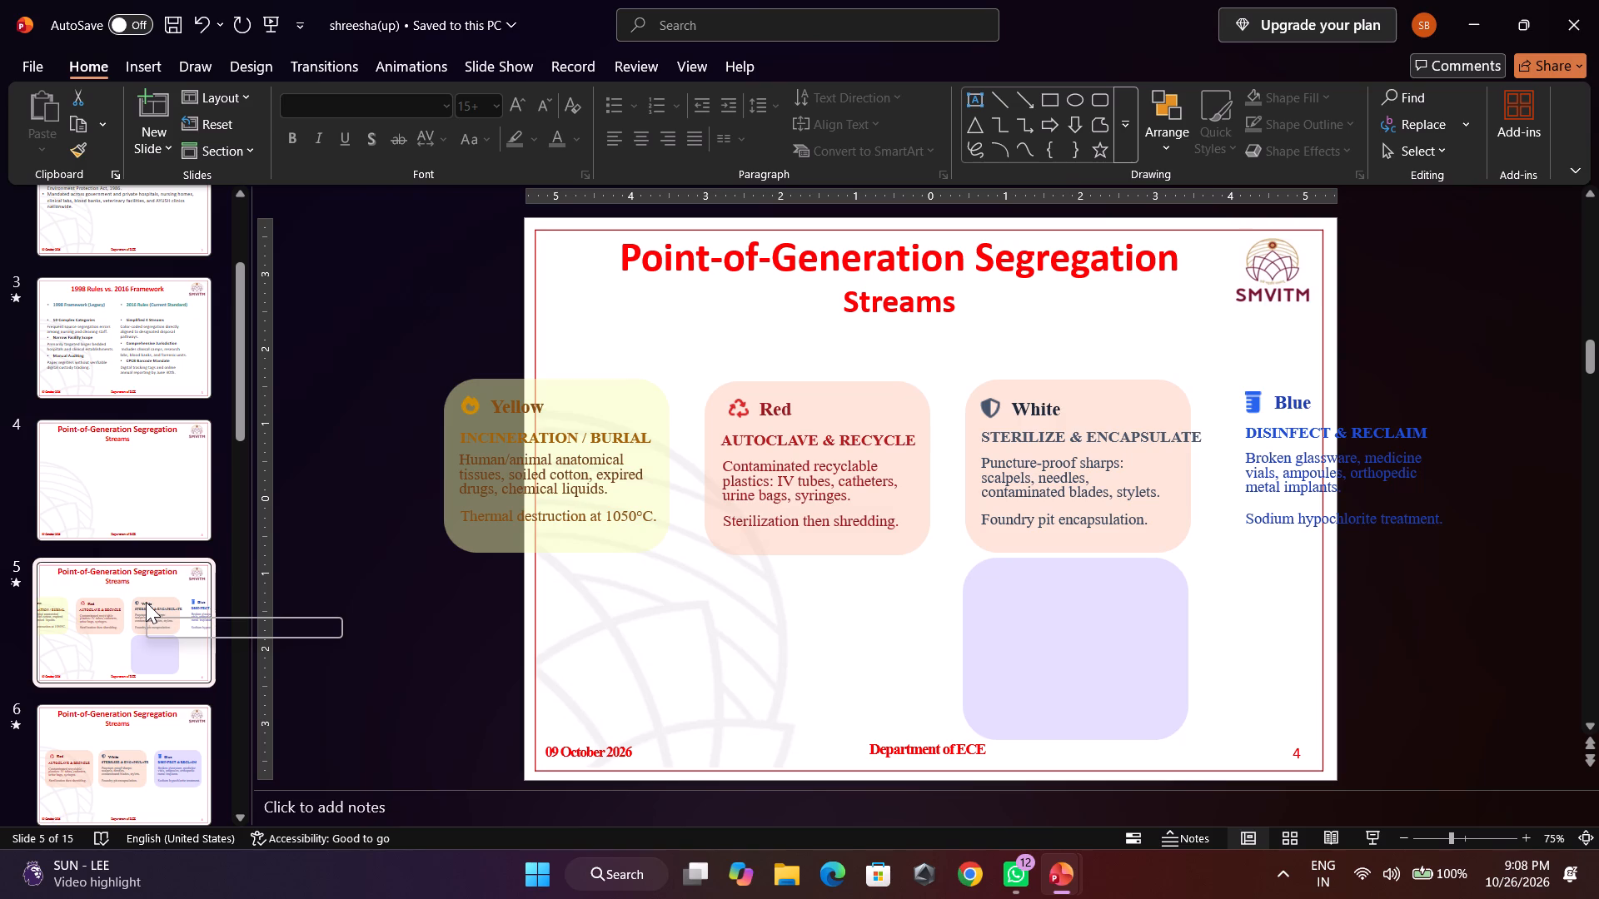
pyautogui.scroll(-1, 149, 602)
pyautogui.rightClick(151, 588)
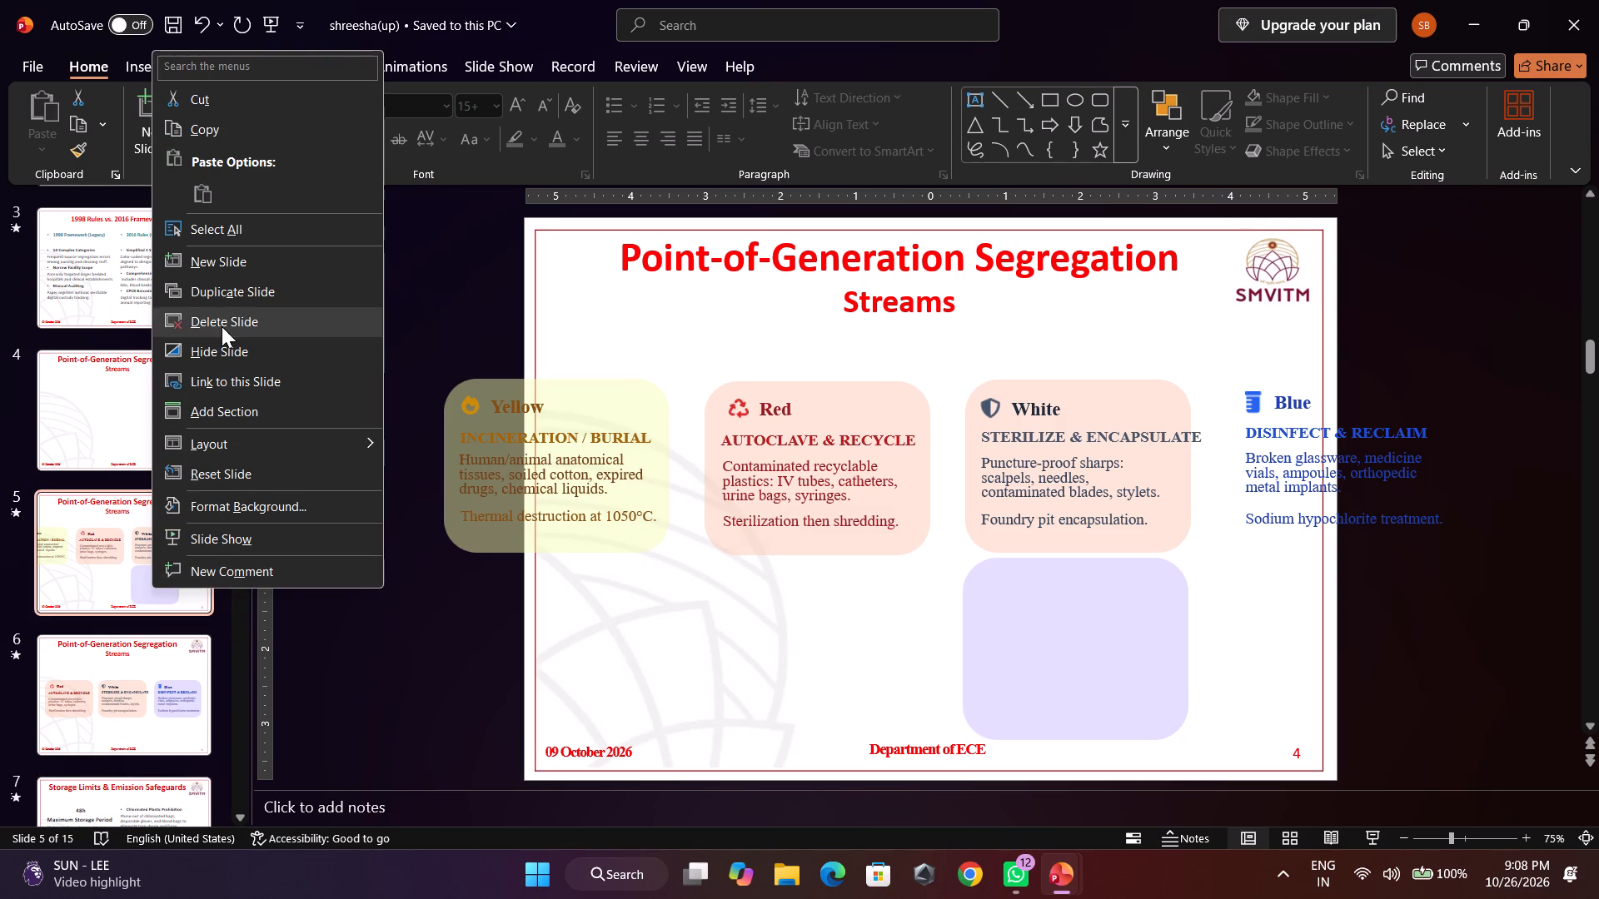
pyautogui.click(247, 327)
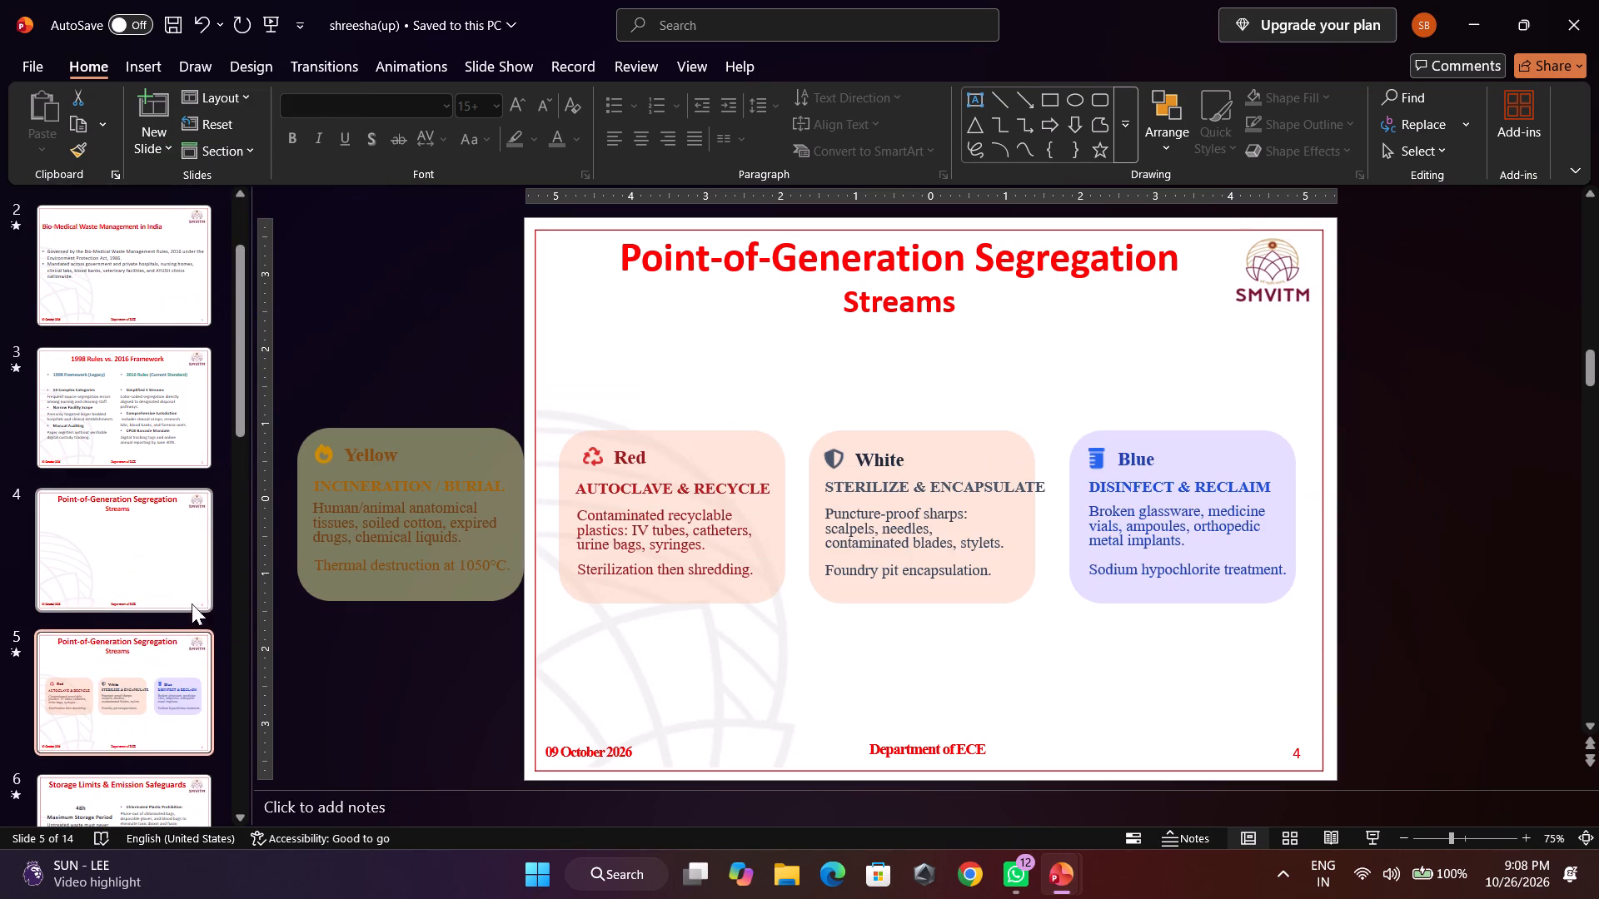
pyautogui.rightClick(139, 671)
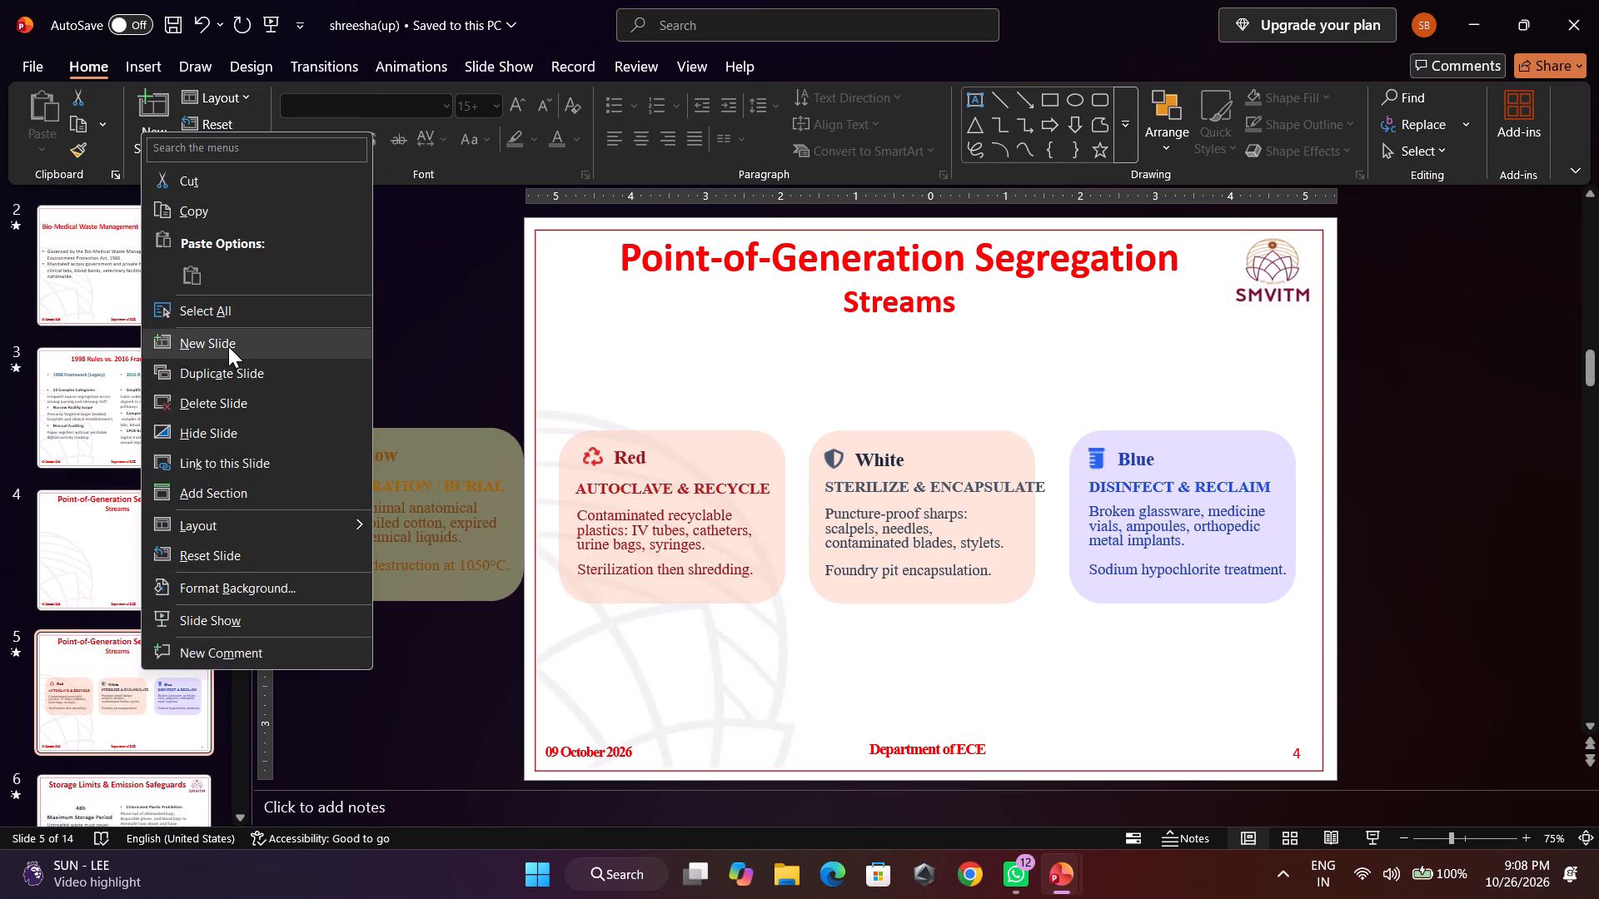
pyautogui.click(245, 402)
# Move the CPCB Barcode System card group on slide 9, Facility Compliance & Worker Safety, slightly right and down towards the slide.
pyautogui.scroll(-6, 150, 497)
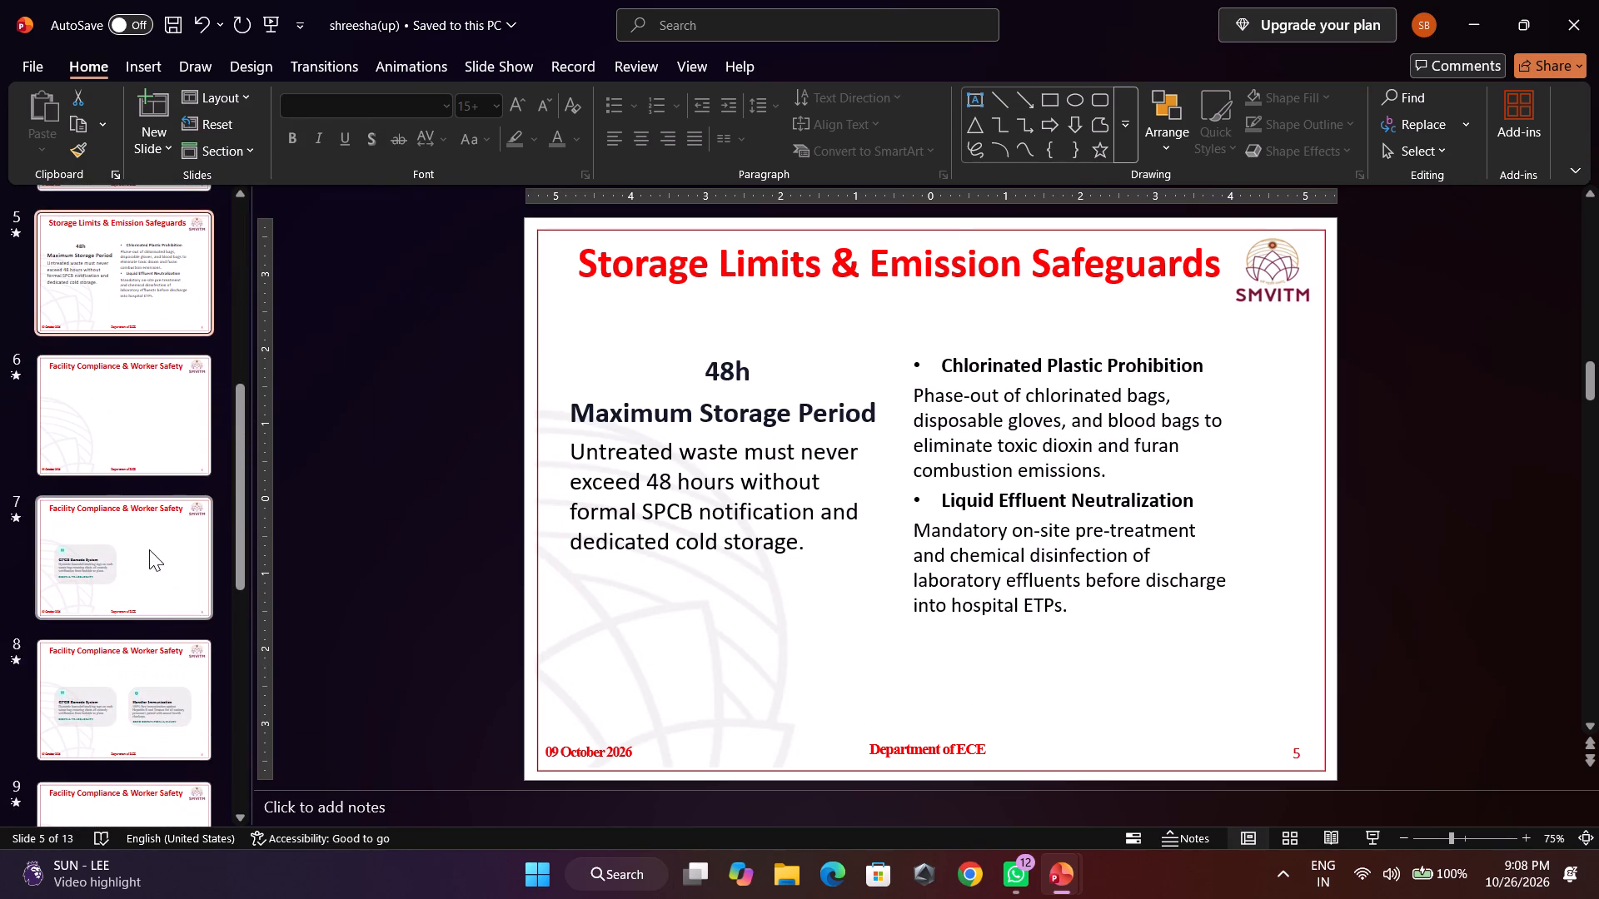
pyautogui.scroll(-2, 145, 555)
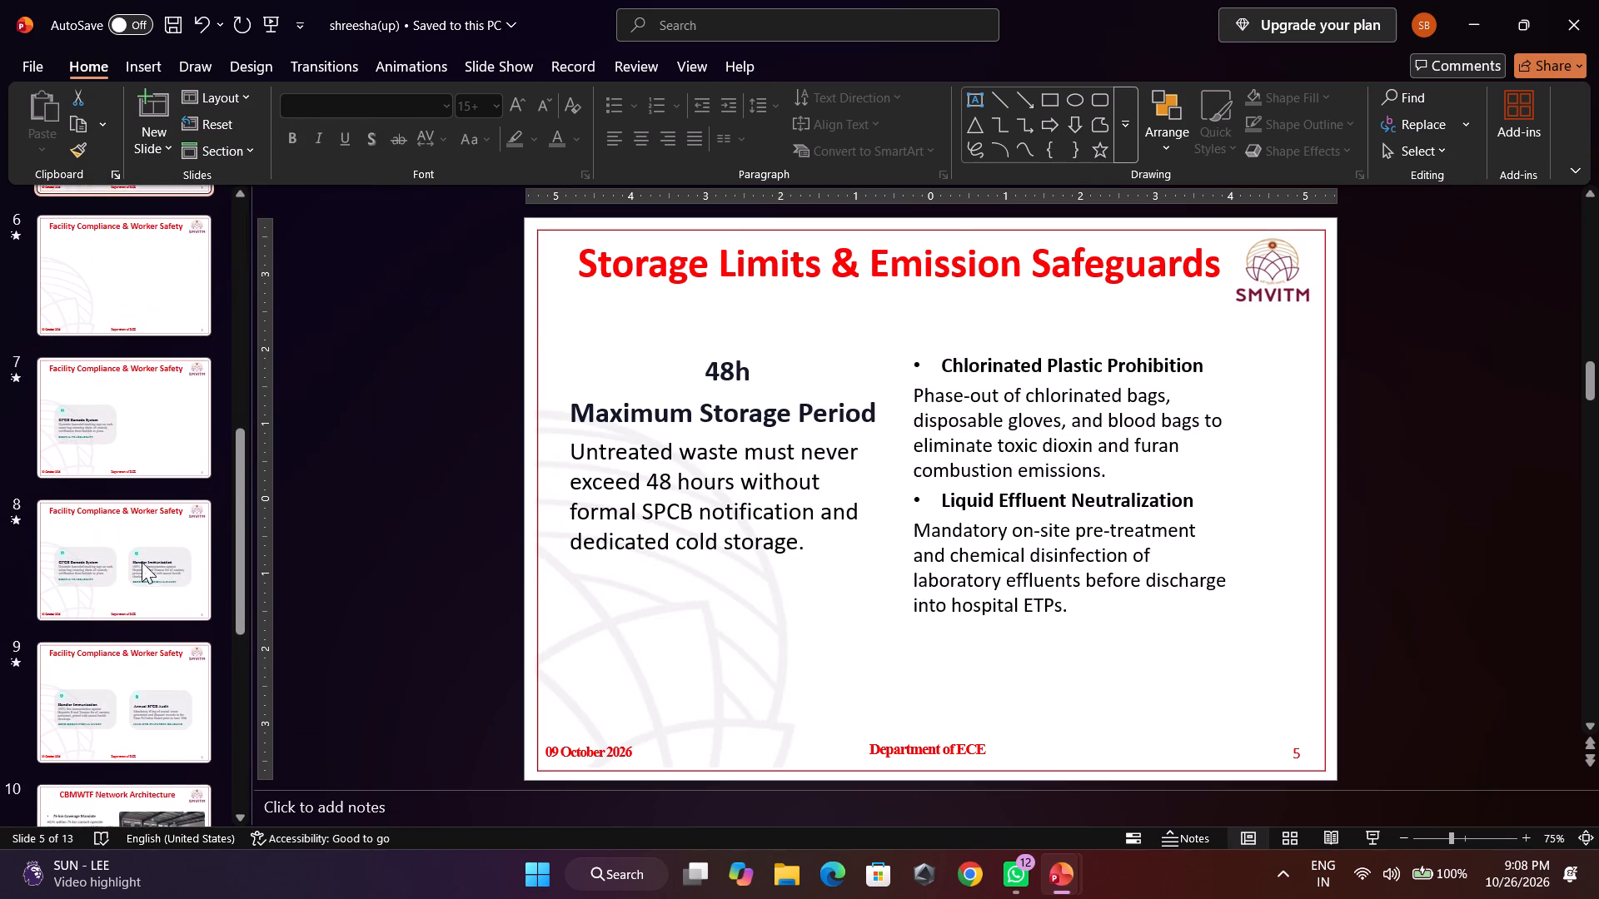
pyautogui.click(149, 646)
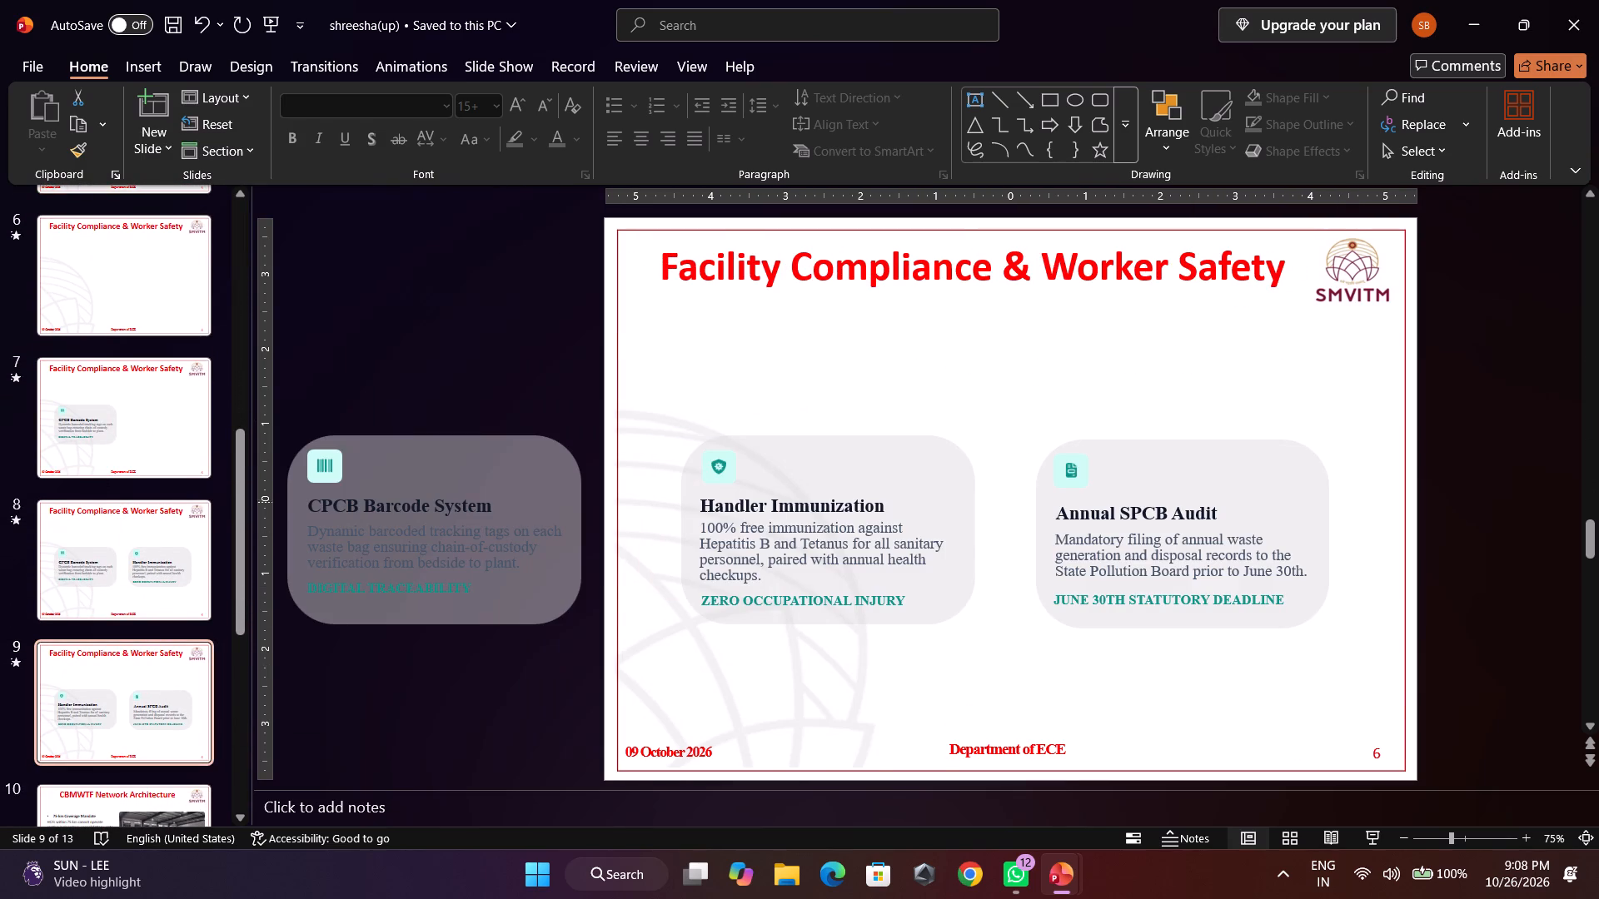
pyautogui.moveTo(316, 406); pyautogui.dragTo(373, 455)
pyautogui.click(403, 483)
pyautogui.moveTo(445, 484); pyautogui.dragTo(489, 497)
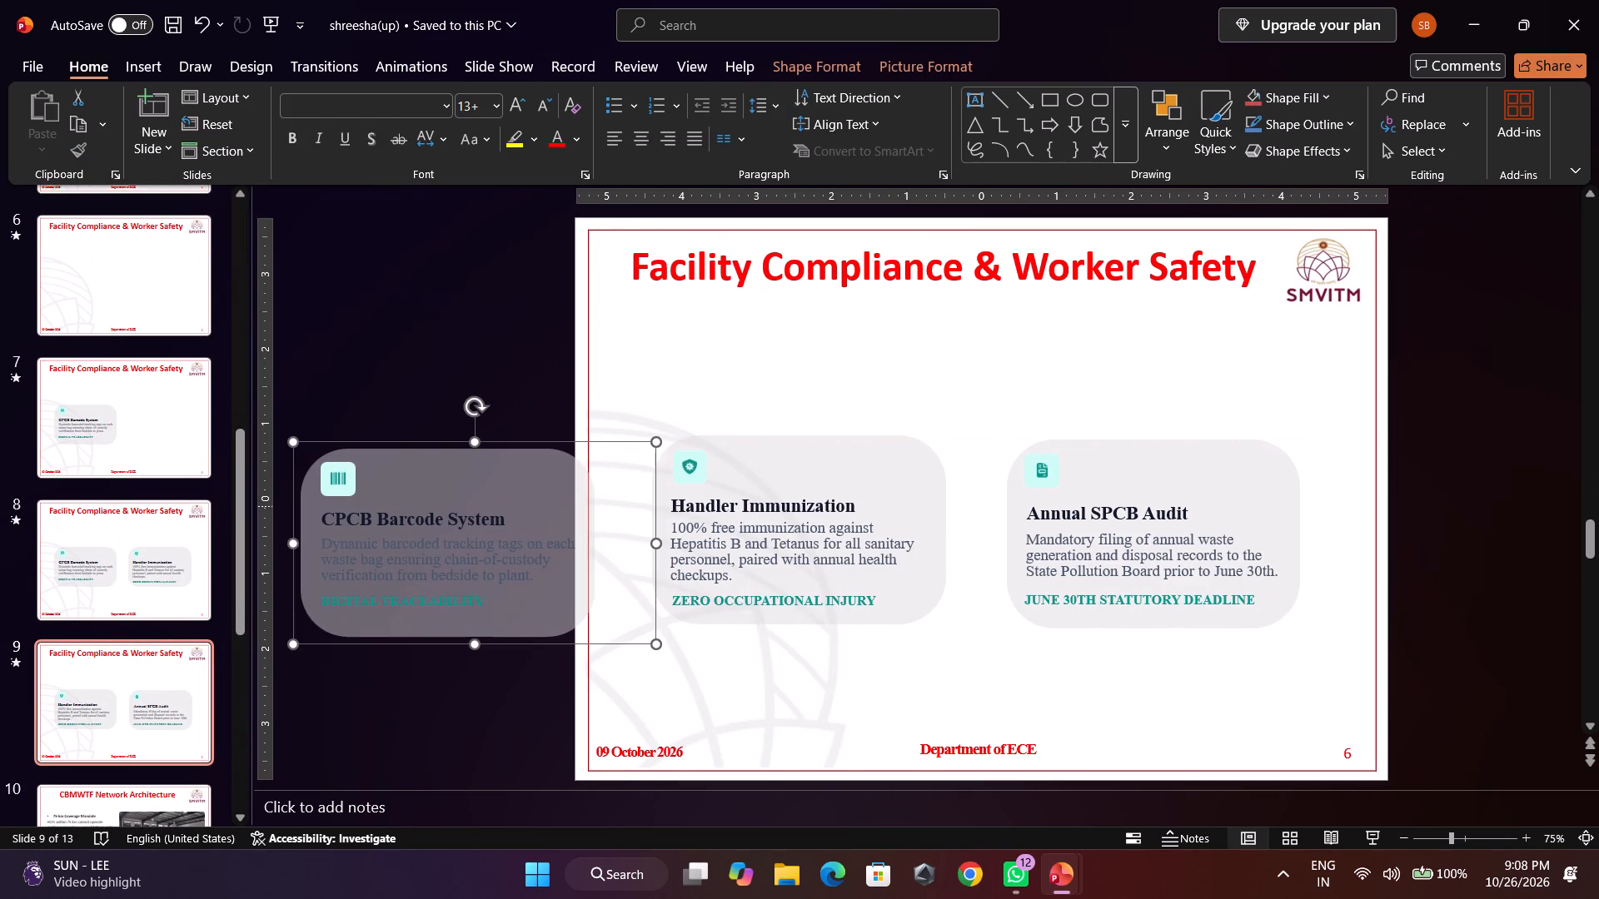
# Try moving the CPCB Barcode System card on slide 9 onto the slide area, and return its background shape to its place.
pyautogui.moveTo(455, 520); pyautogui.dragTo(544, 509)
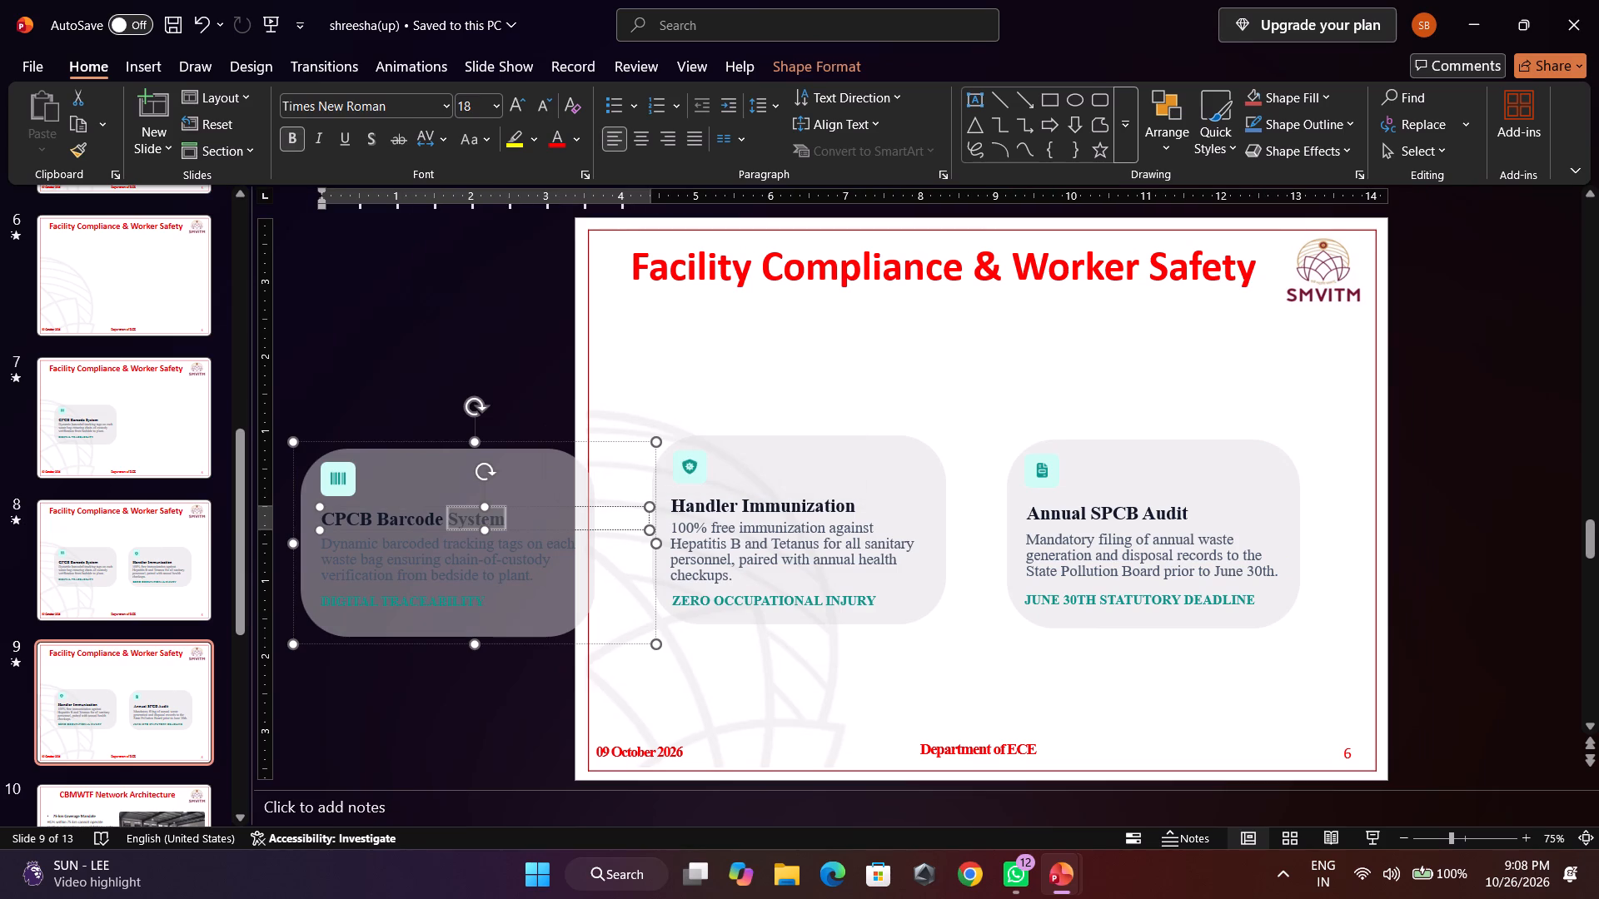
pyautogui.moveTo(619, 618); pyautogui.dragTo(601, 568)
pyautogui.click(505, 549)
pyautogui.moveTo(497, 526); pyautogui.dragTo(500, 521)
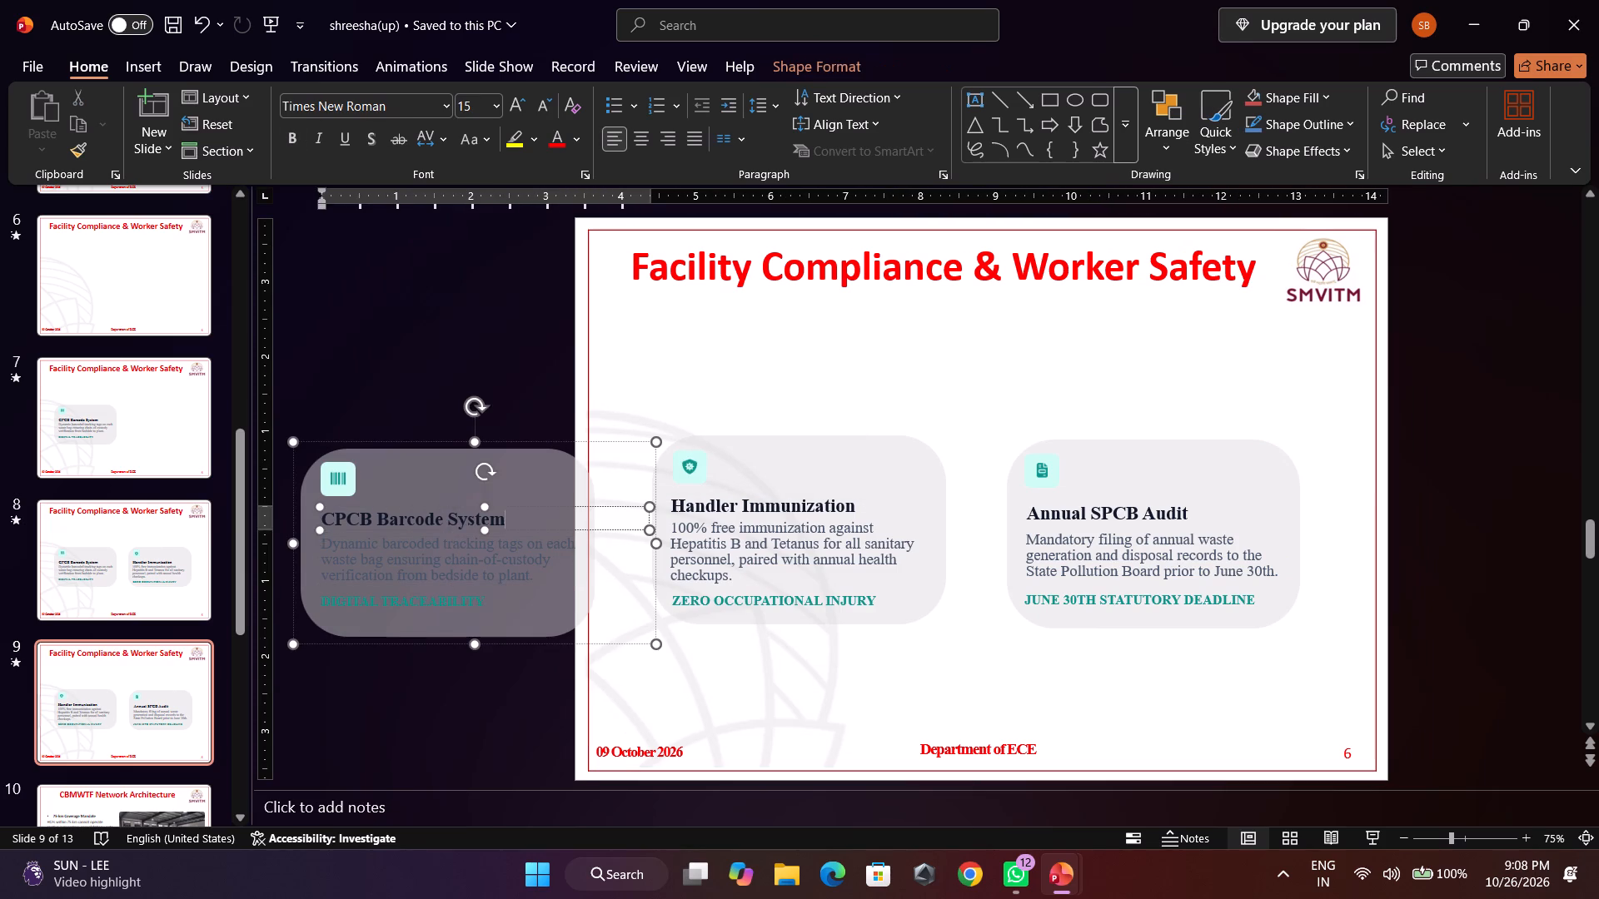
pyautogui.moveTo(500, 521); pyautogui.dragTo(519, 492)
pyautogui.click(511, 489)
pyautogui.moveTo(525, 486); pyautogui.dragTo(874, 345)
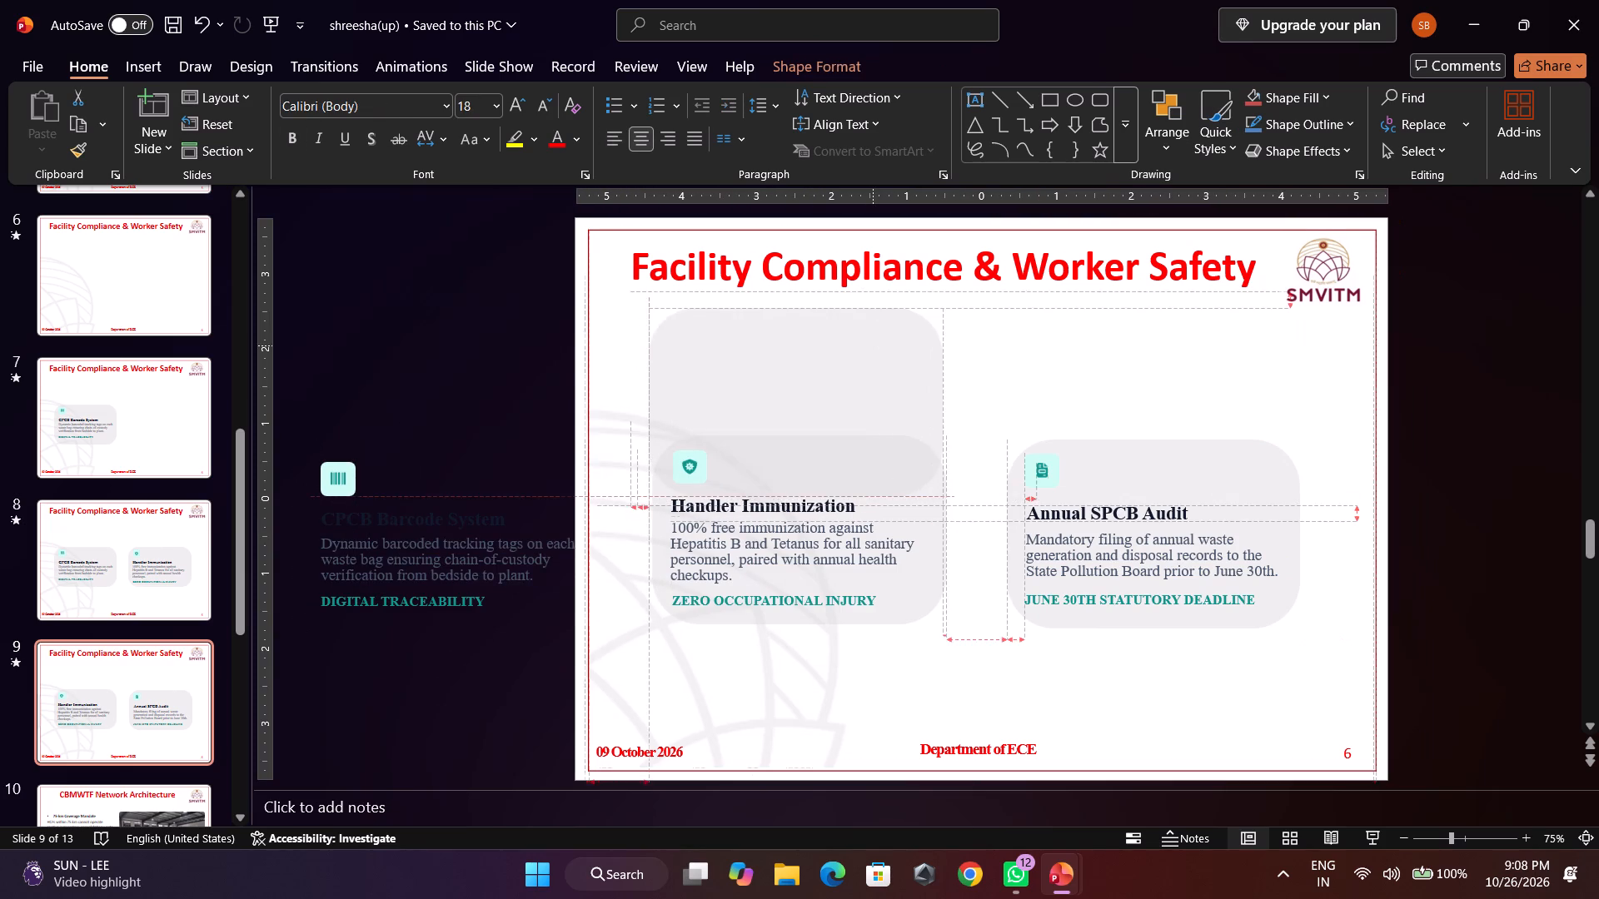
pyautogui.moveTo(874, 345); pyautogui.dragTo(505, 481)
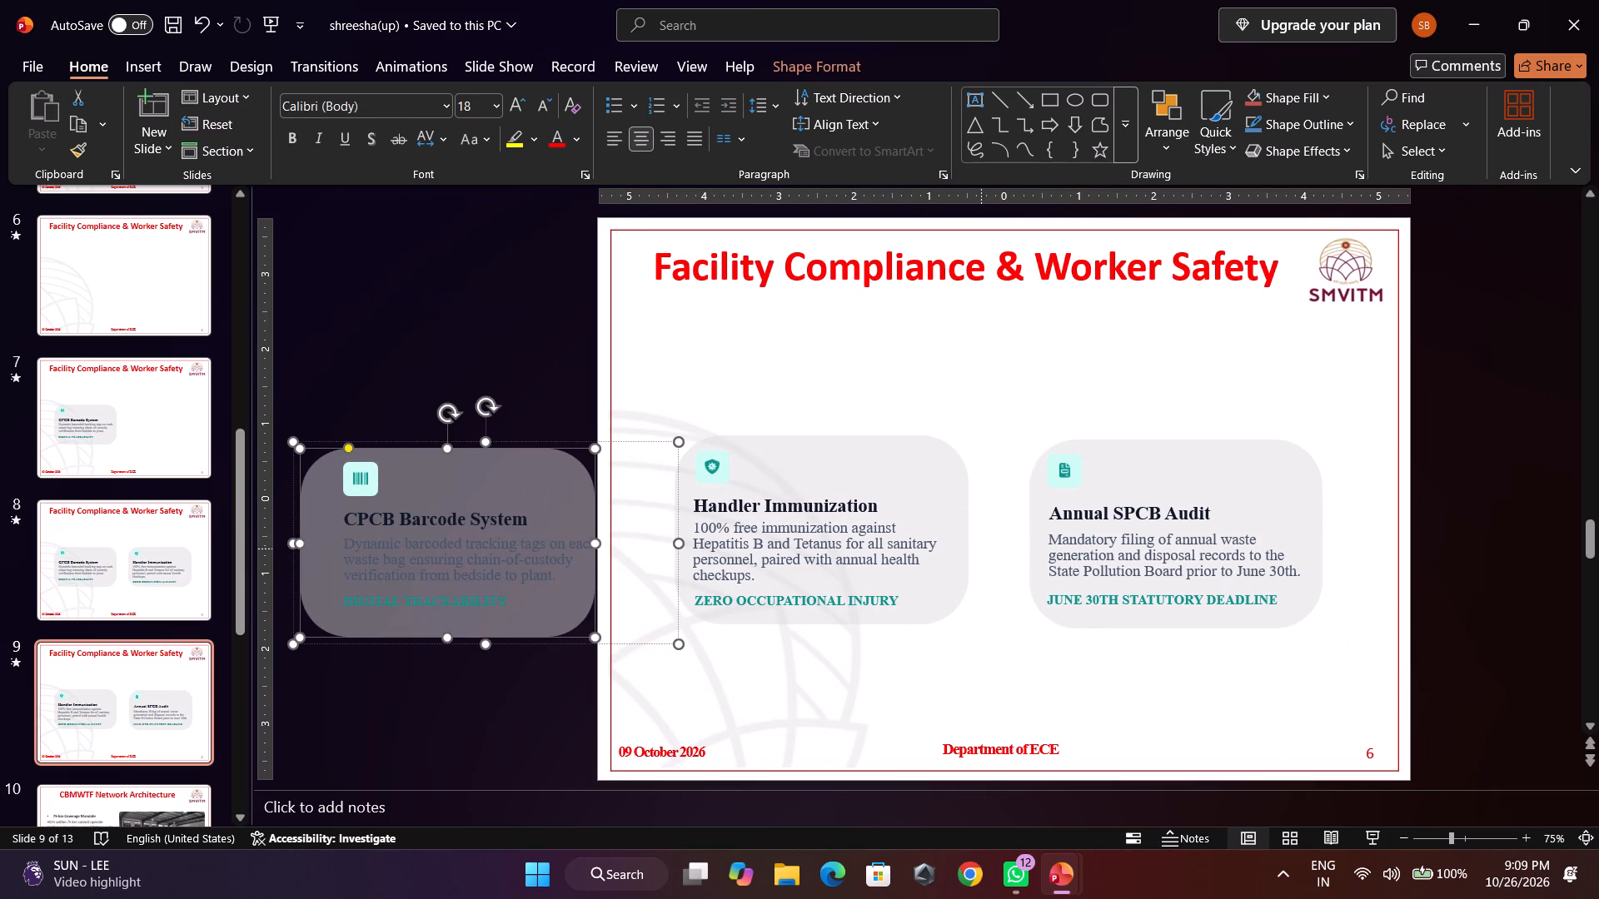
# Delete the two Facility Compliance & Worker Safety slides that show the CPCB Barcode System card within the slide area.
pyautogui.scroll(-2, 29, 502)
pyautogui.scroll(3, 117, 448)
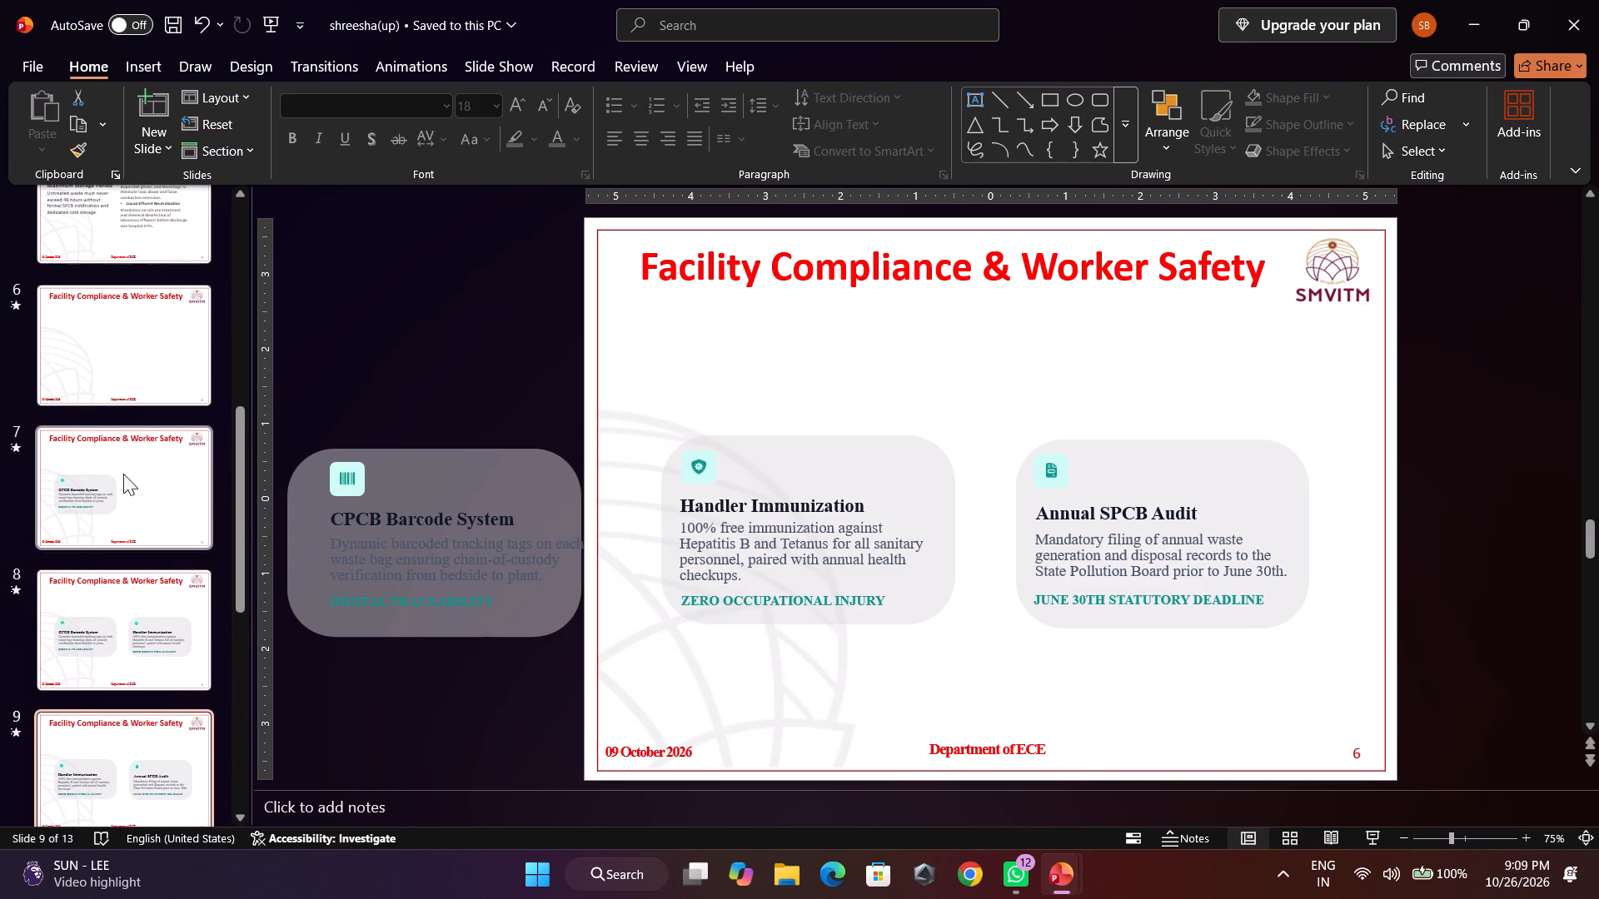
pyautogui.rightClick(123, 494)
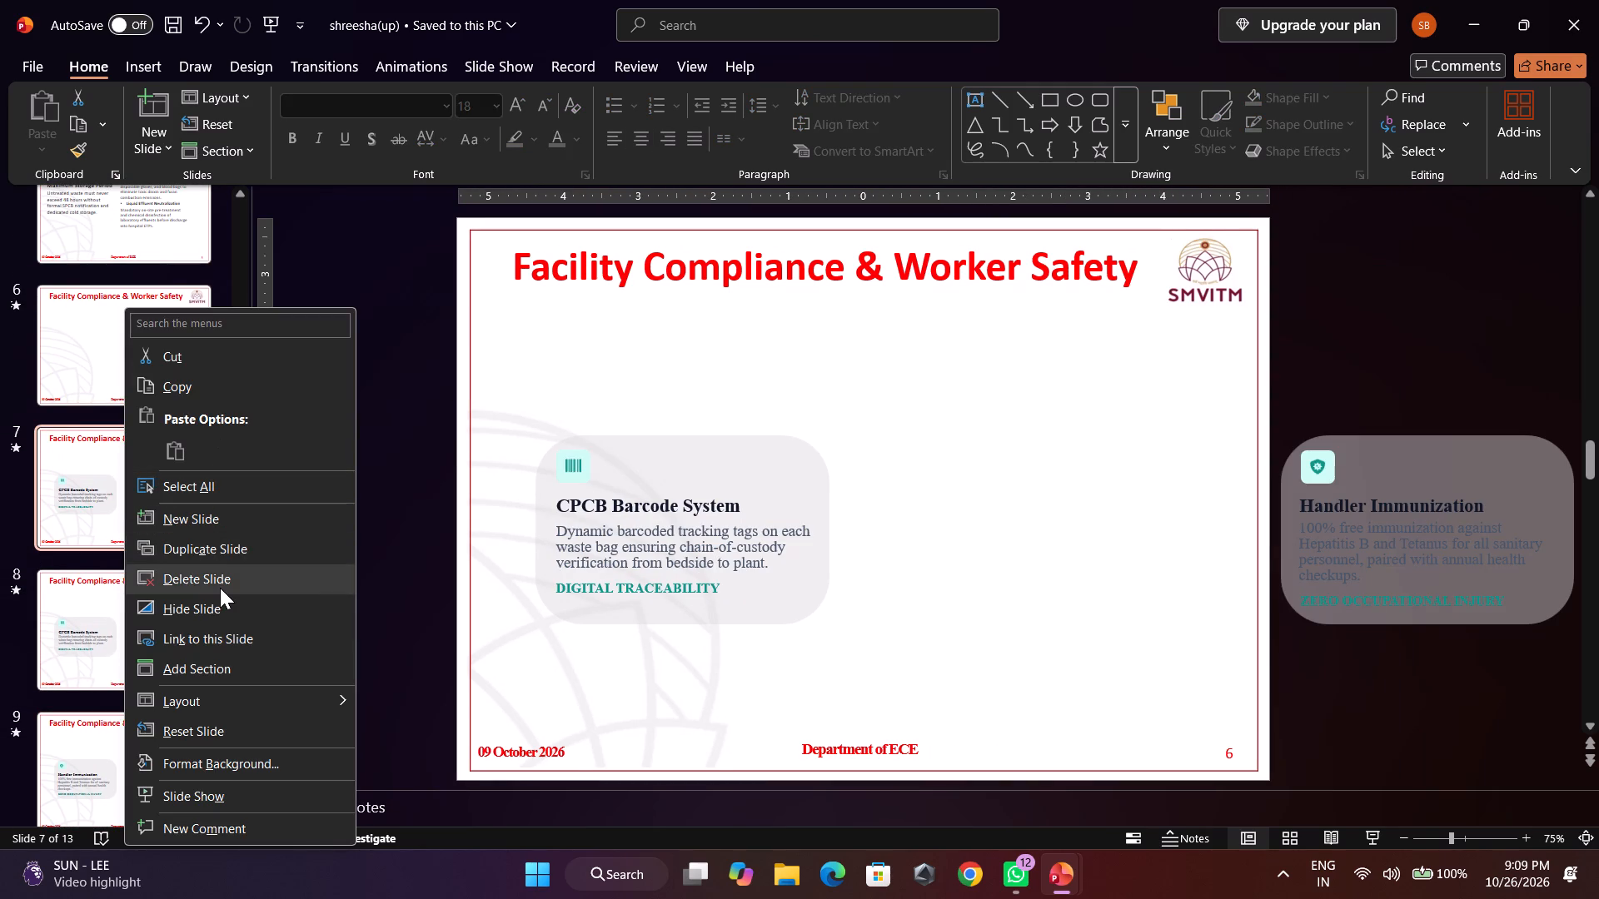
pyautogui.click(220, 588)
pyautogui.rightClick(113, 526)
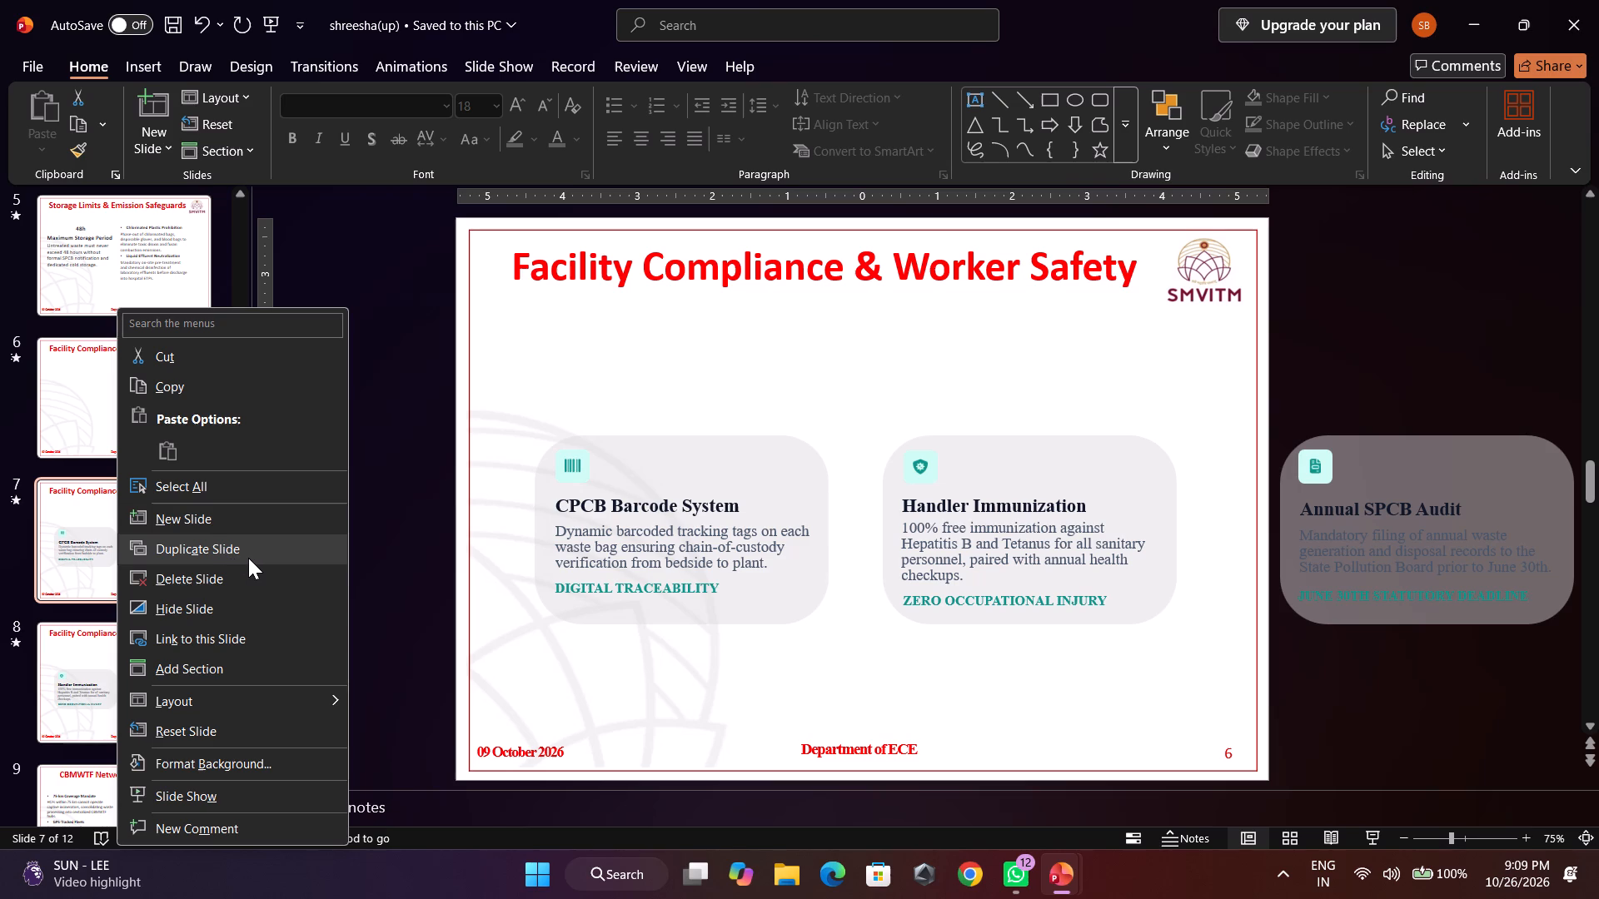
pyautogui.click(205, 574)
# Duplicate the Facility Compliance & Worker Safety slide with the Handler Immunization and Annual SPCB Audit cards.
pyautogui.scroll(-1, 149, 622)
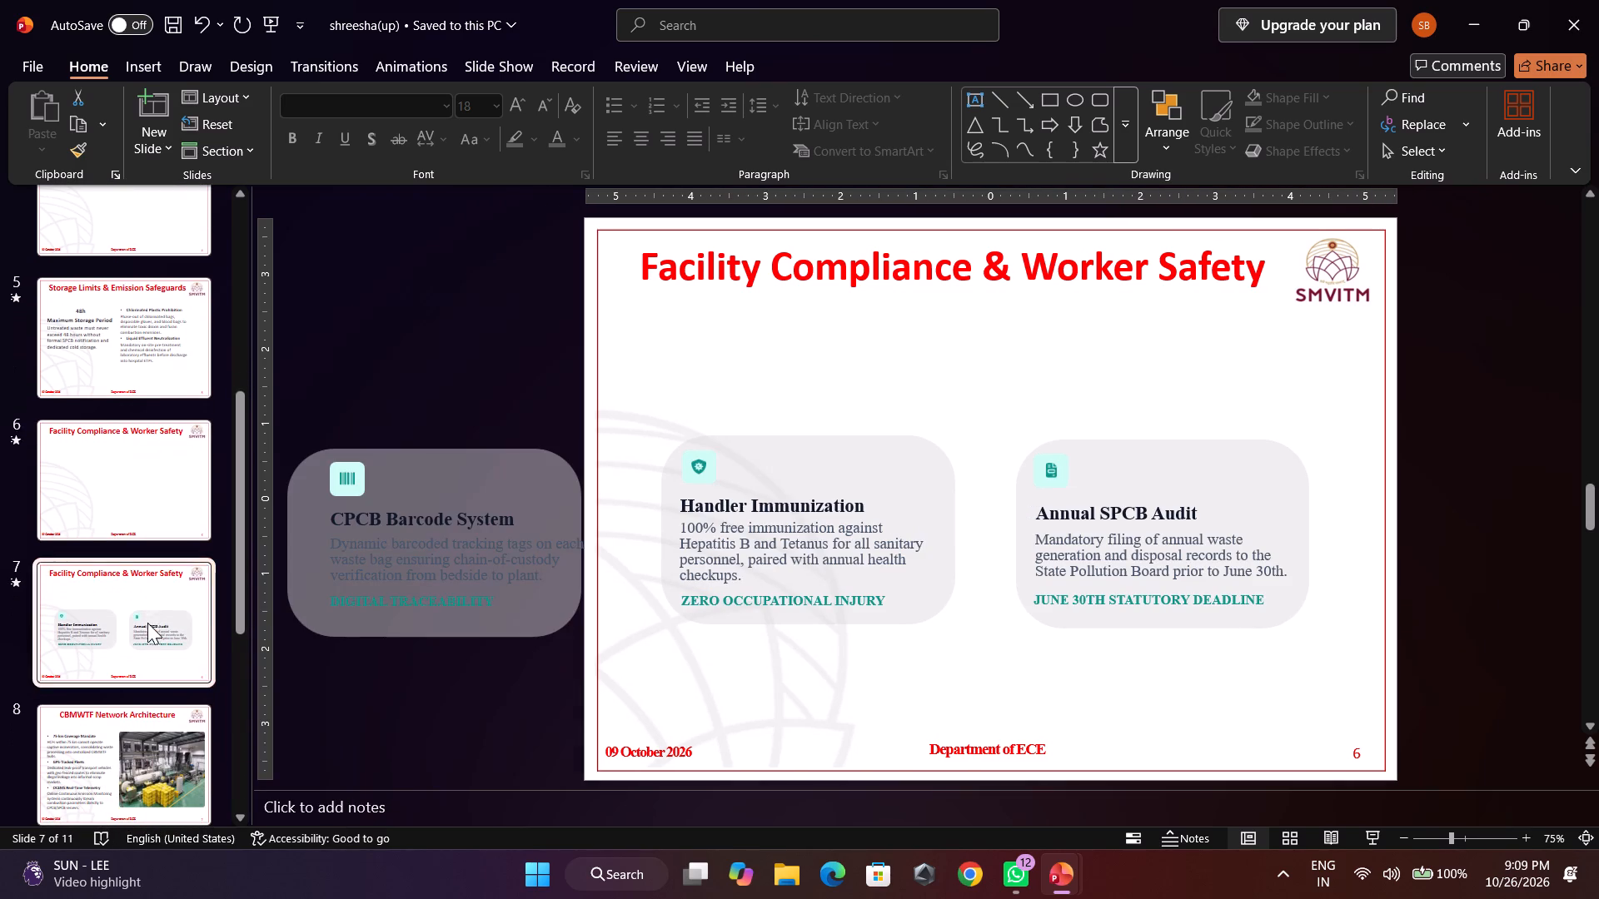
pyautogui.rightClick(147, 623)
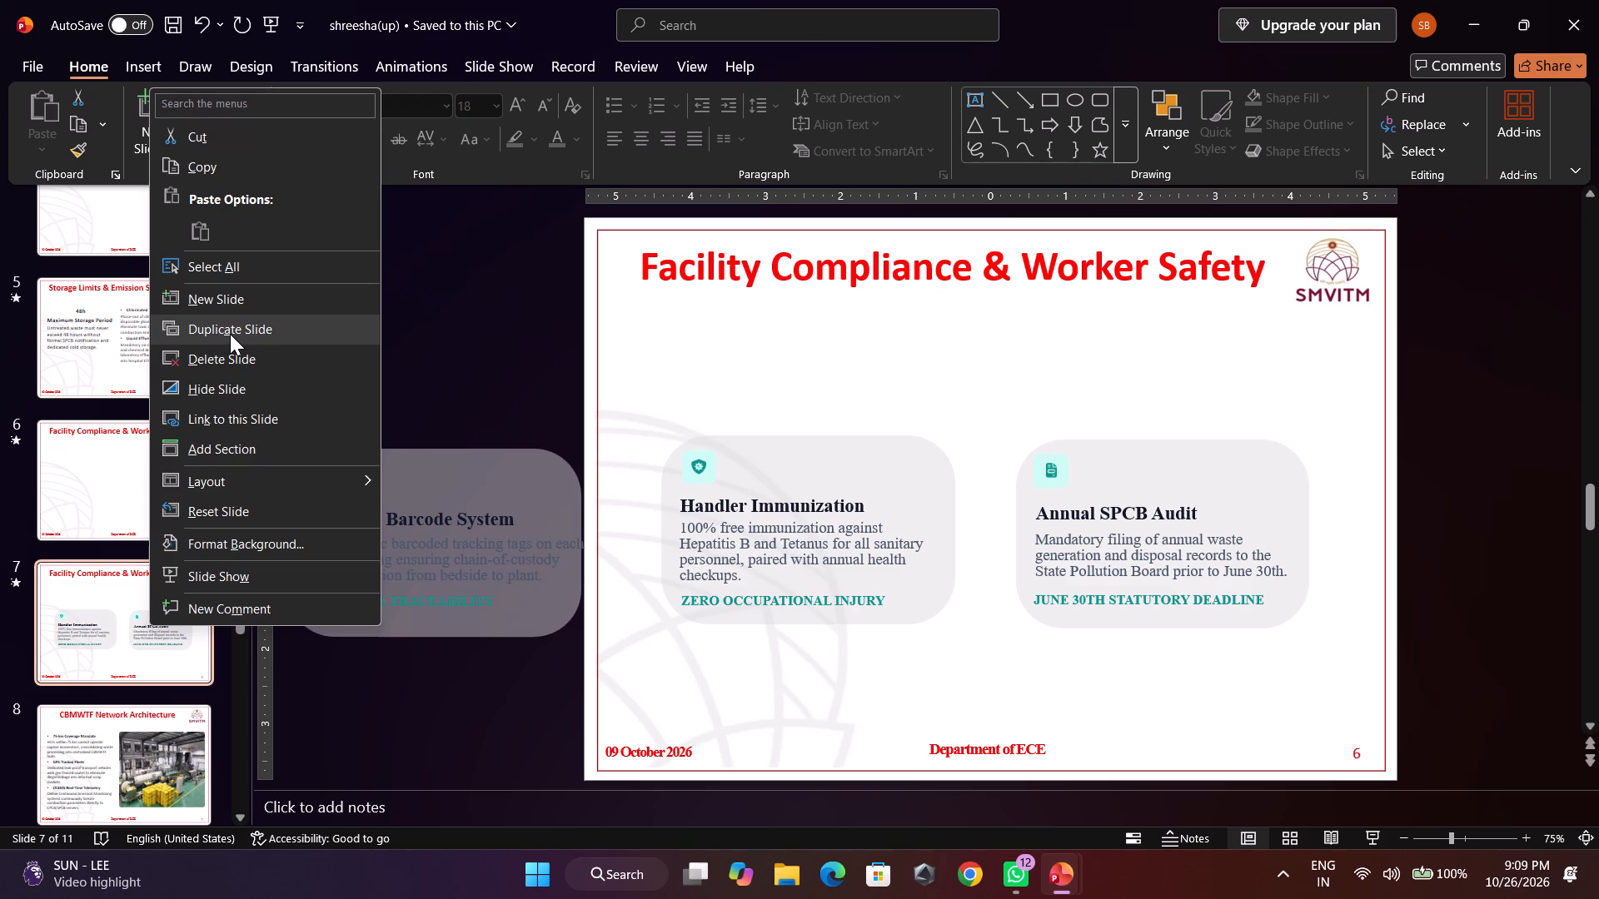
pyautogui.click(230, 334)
# Look through the slides from the end of the deck back to the opening slides.
pyautogui.scroll(-5, 199, 442)
pyautogui.scroll(-3, 173, 549)
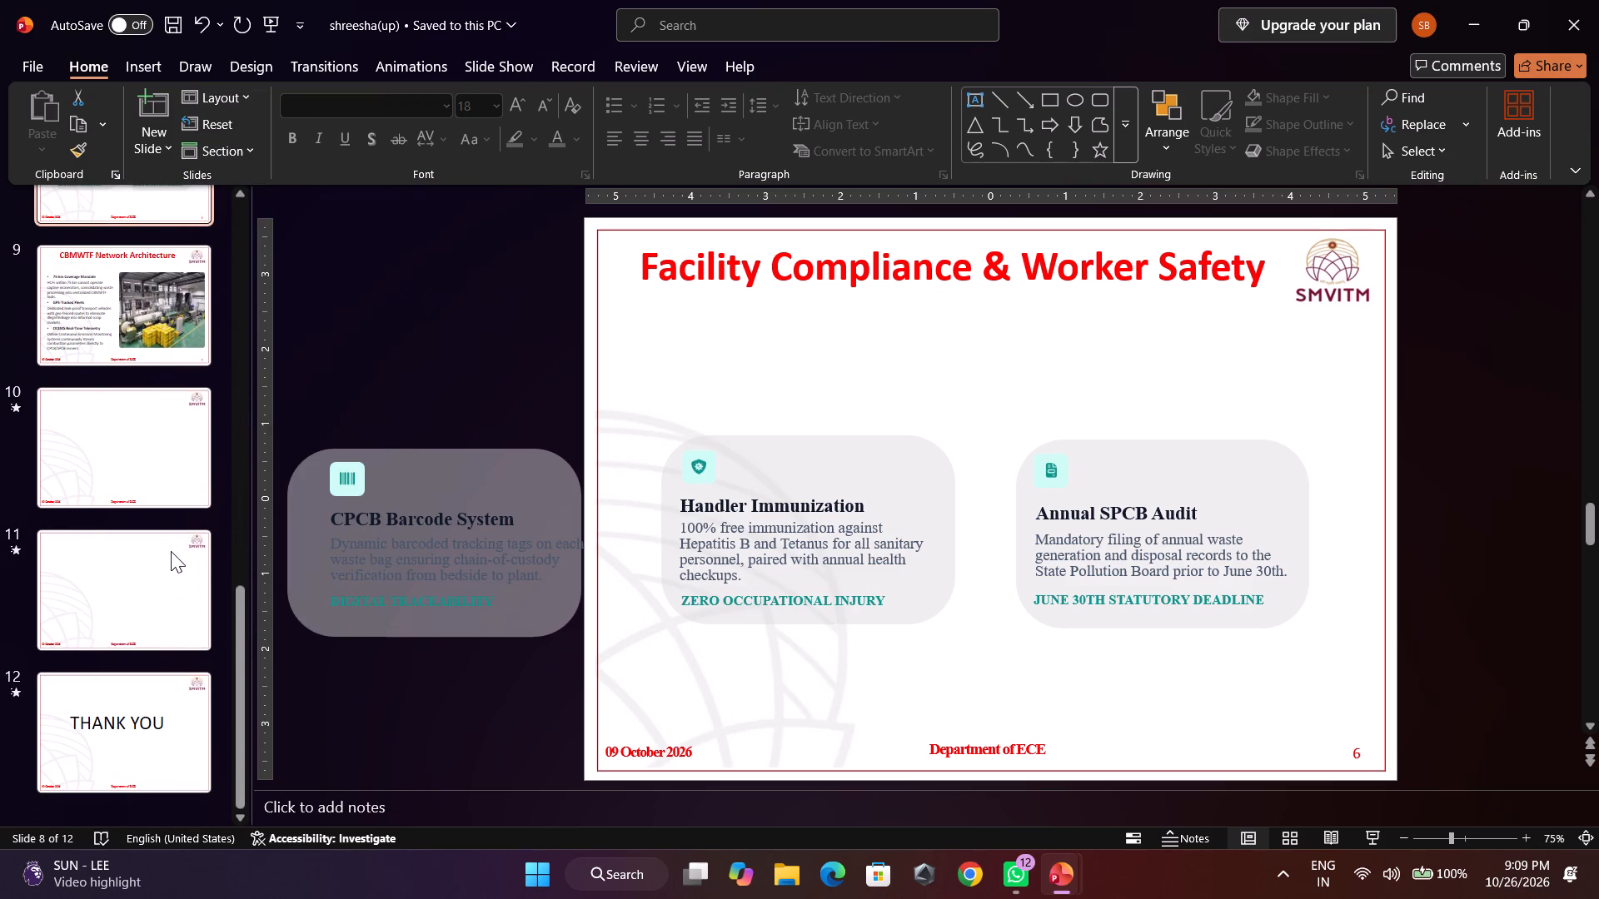
pyautogui.click(117, 484)
pyautogui.click(146, 573)
pyautogui.scroll(3, 139, 519)
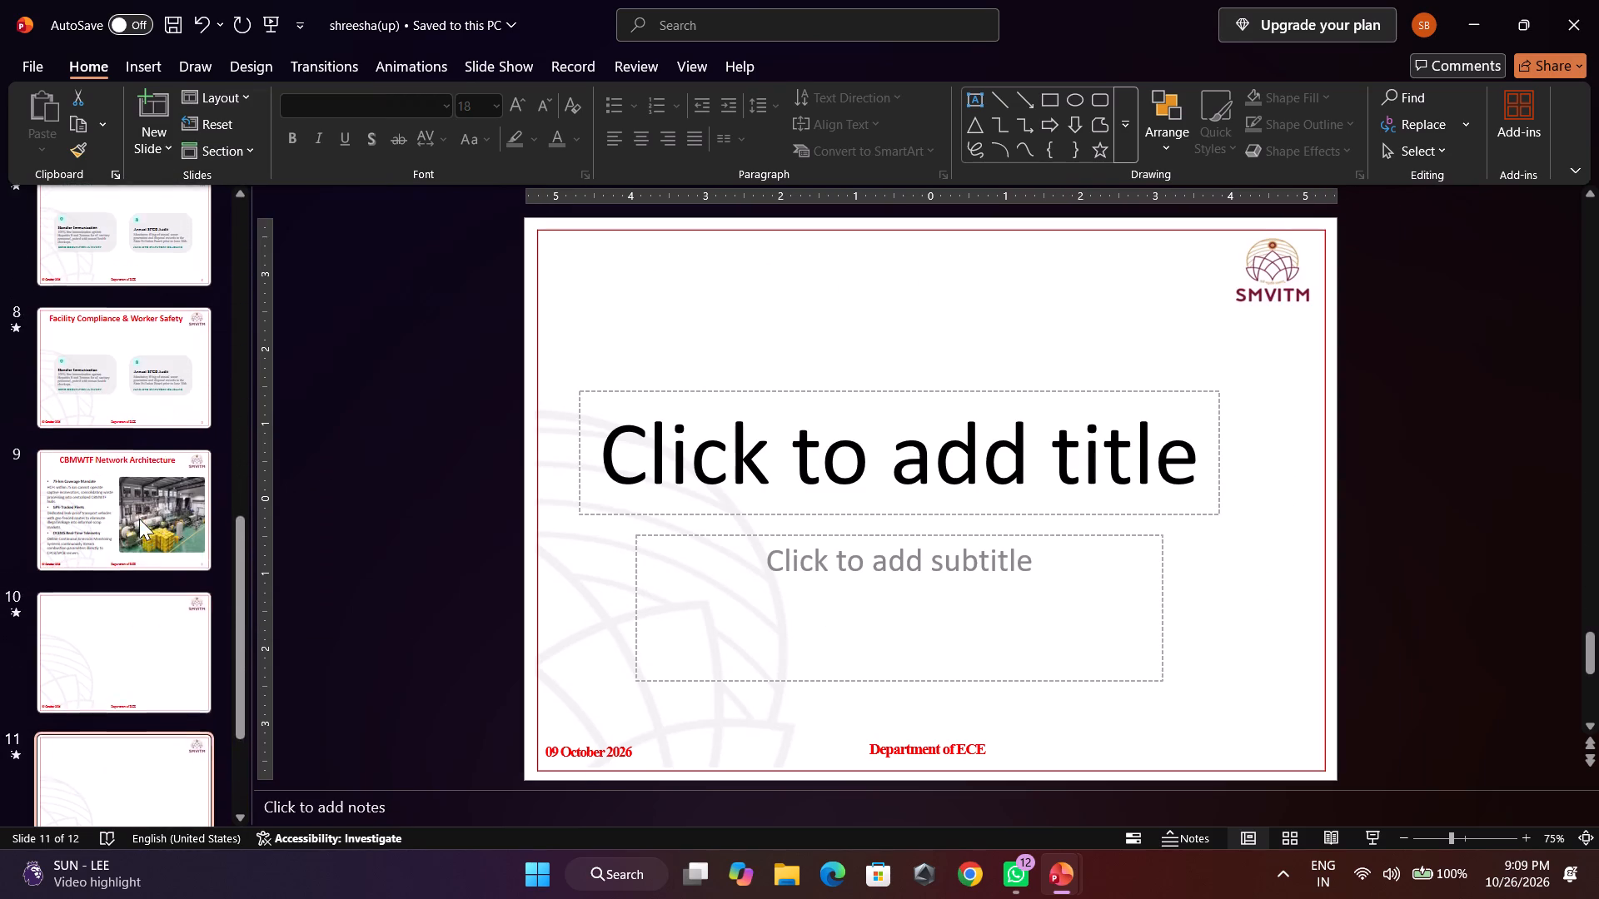
pyautogui.scroll(3, 139, 519)
pyautogui.scroll(-1, 149, 516)
pyautogui.scroll(7, 149, 516)
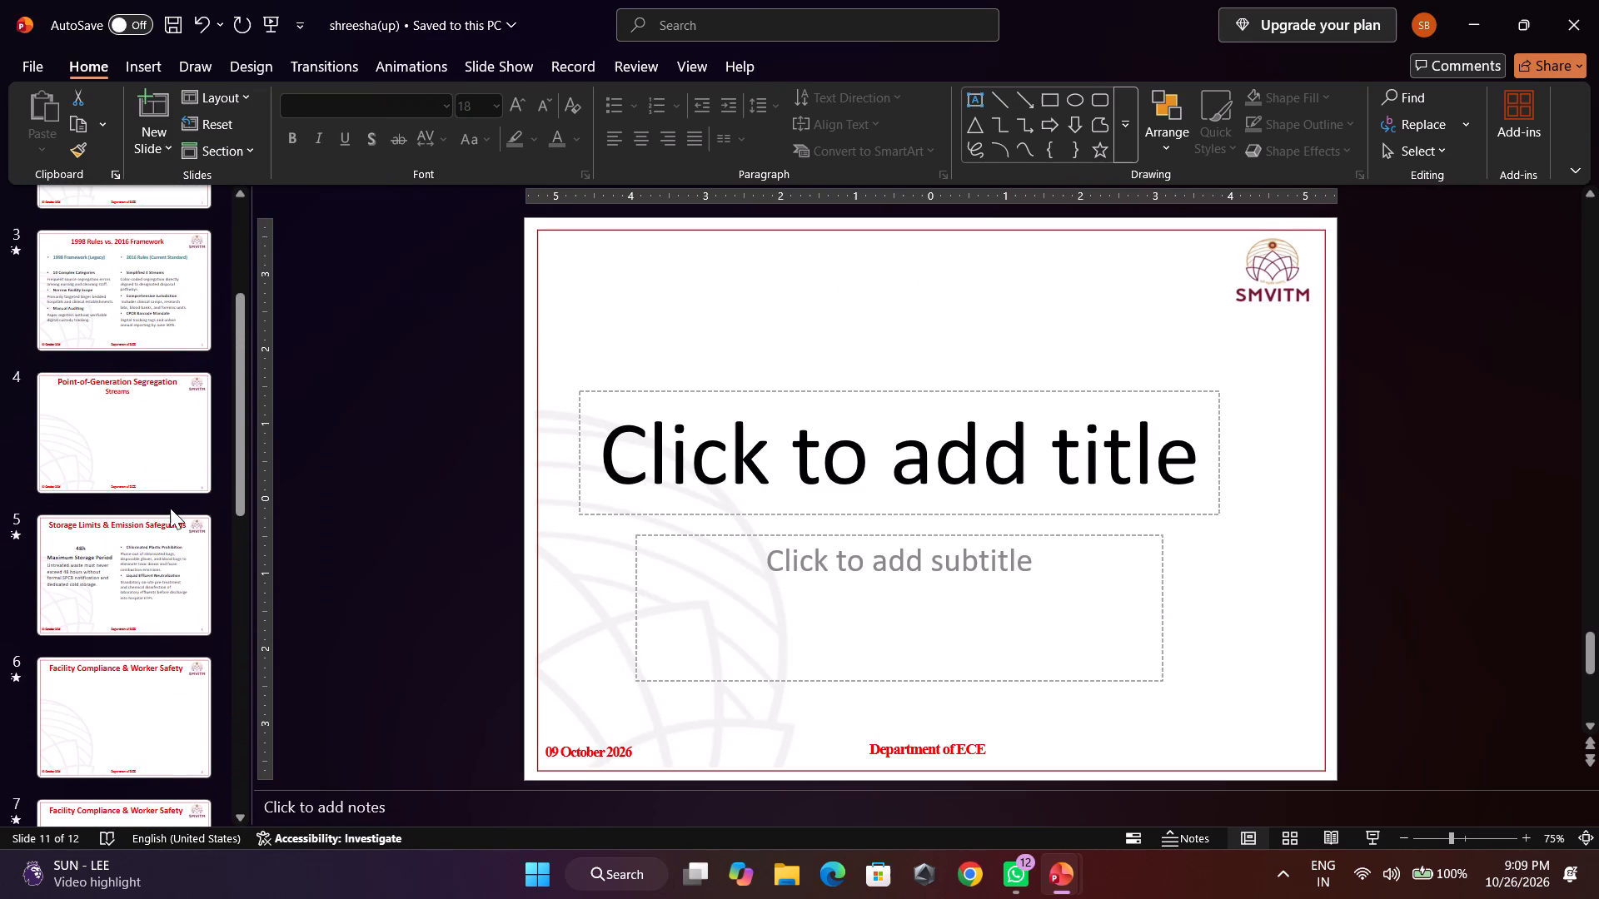
pyautogui.scroll(3, 185, 508)
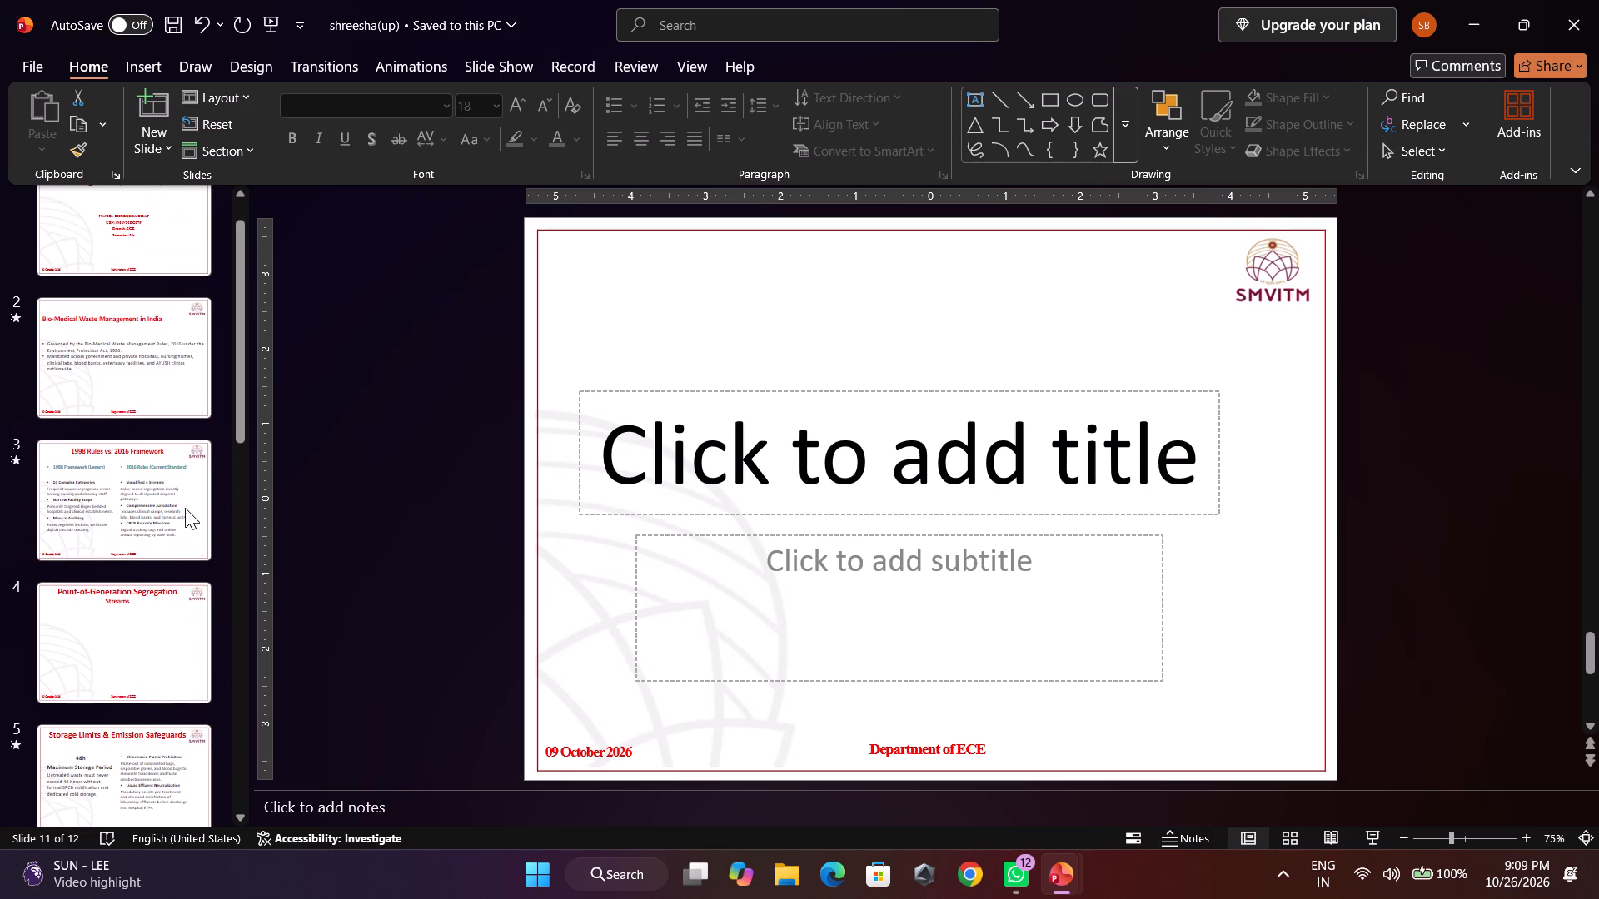
pyautogui.scroll(2, 185, 508)
pyautogui.scroll(-2, 187, 508)
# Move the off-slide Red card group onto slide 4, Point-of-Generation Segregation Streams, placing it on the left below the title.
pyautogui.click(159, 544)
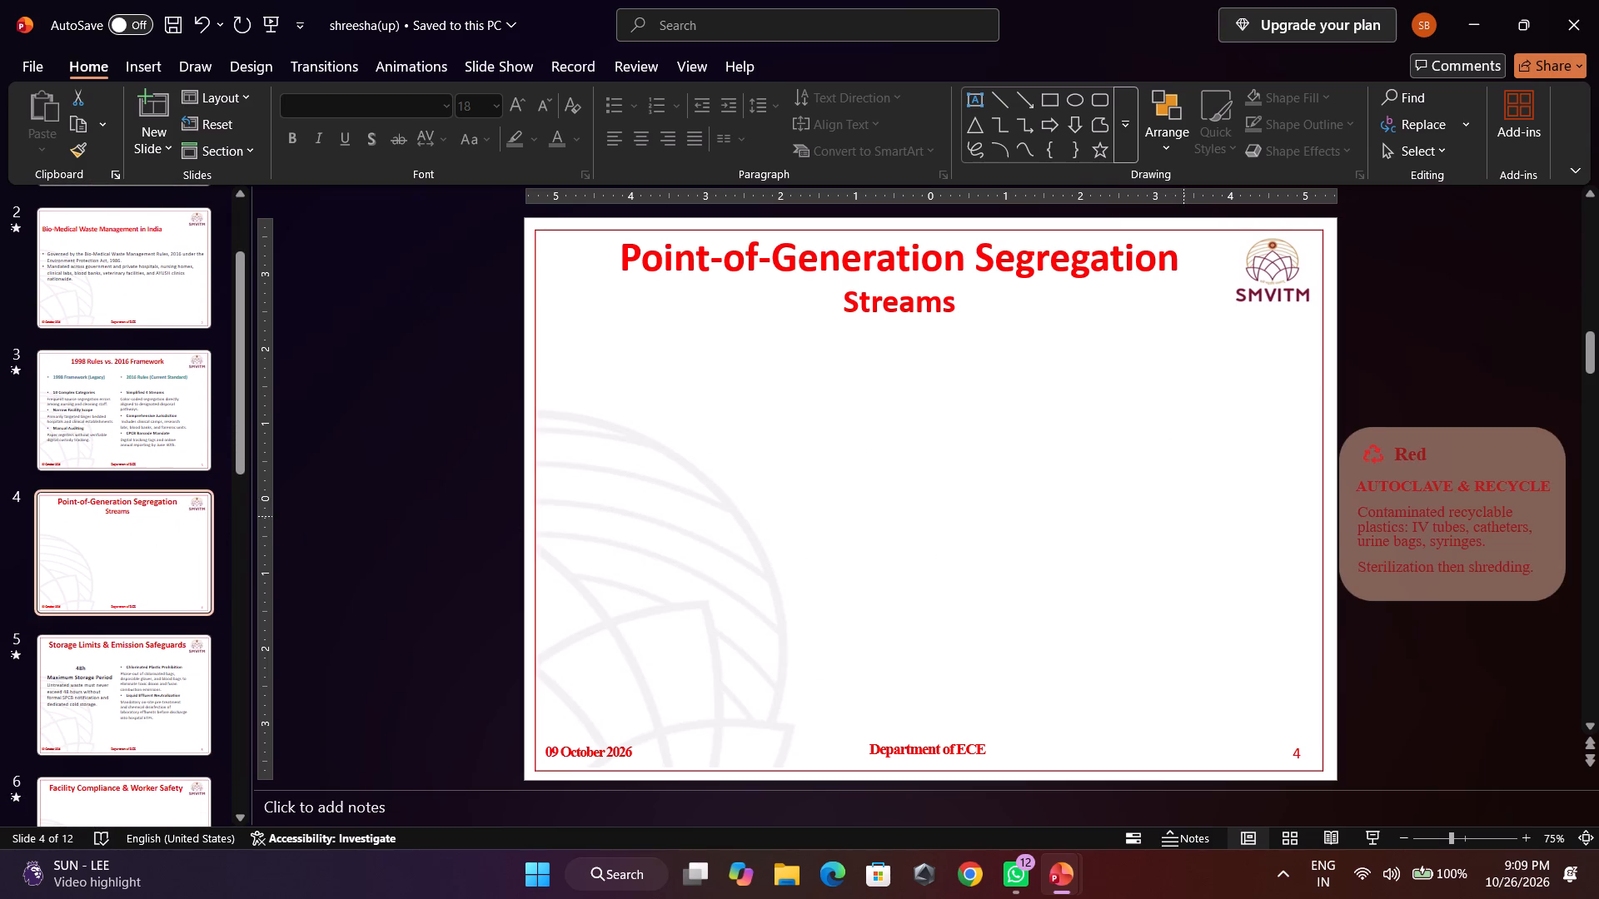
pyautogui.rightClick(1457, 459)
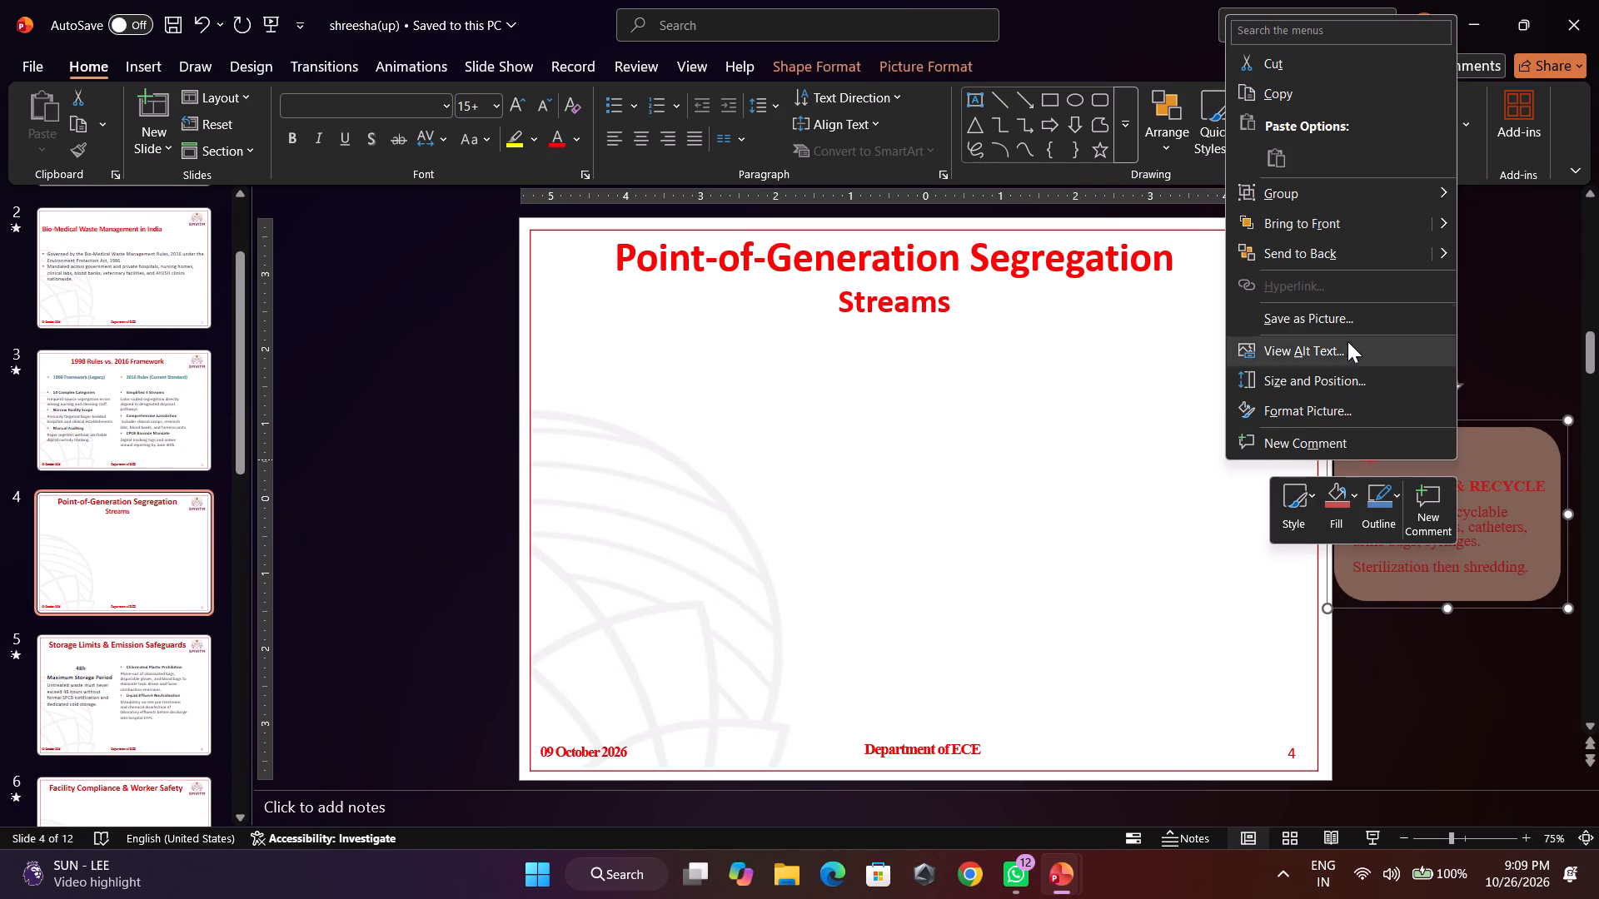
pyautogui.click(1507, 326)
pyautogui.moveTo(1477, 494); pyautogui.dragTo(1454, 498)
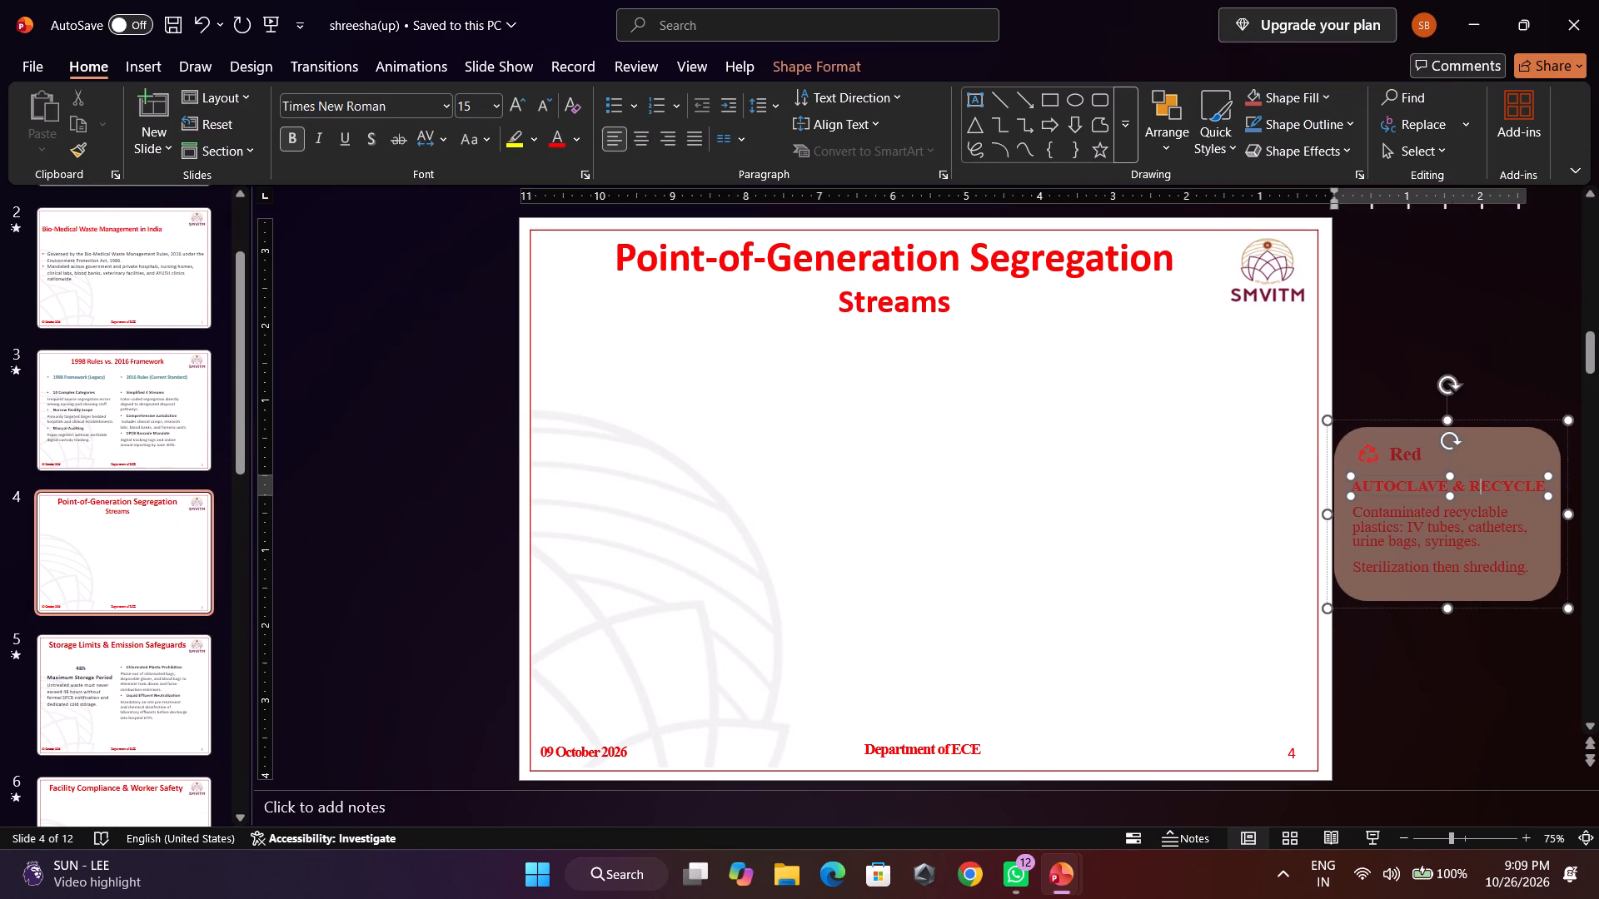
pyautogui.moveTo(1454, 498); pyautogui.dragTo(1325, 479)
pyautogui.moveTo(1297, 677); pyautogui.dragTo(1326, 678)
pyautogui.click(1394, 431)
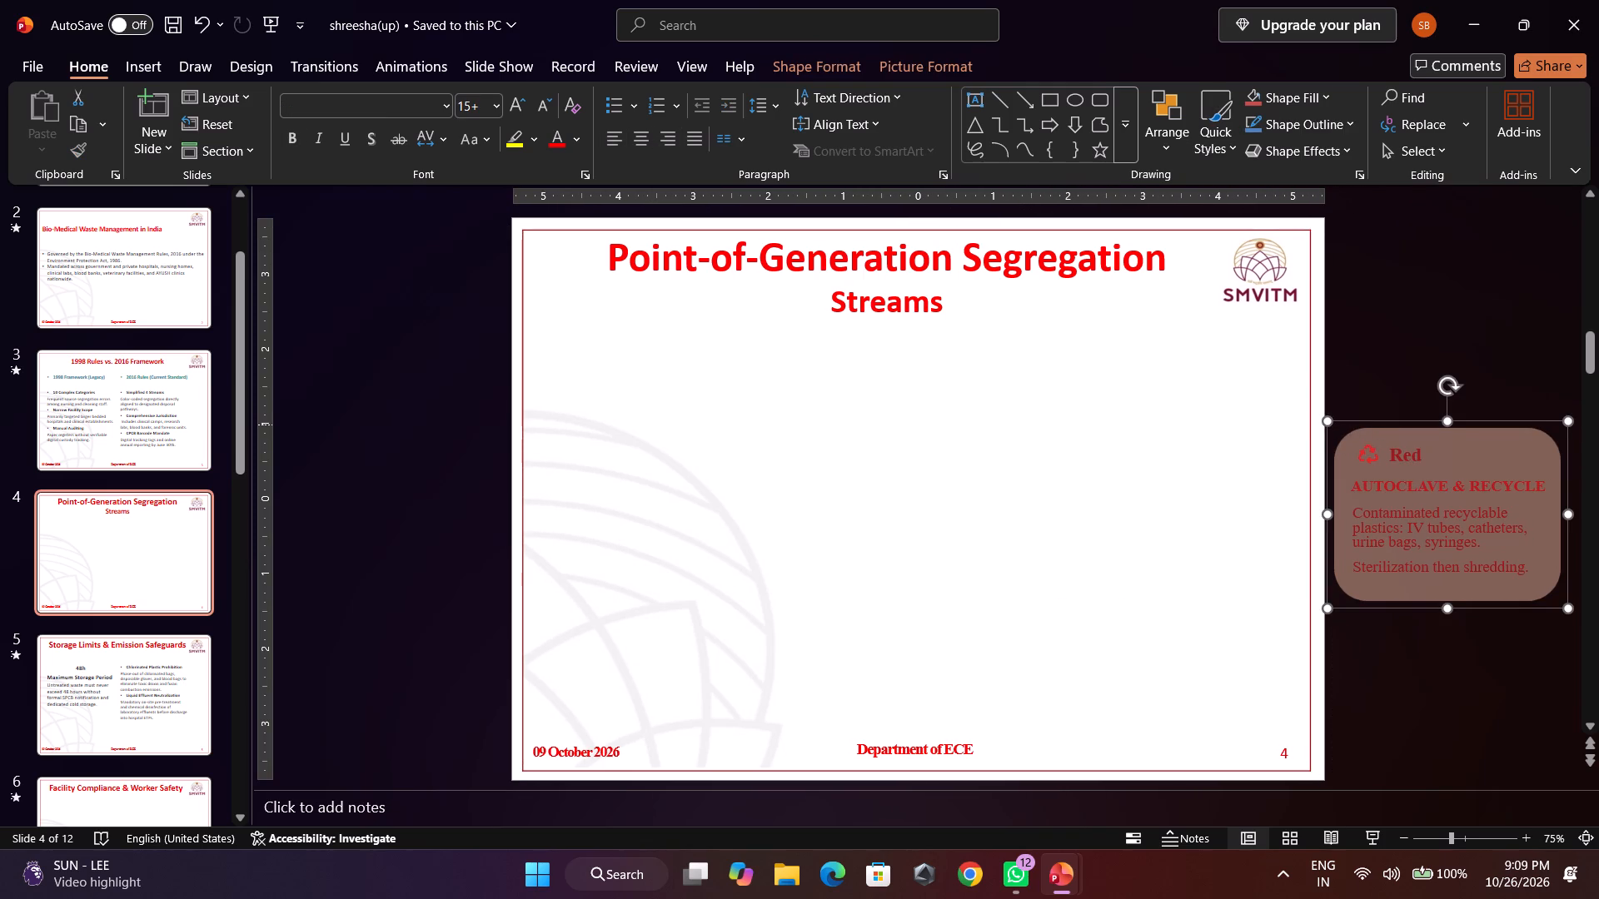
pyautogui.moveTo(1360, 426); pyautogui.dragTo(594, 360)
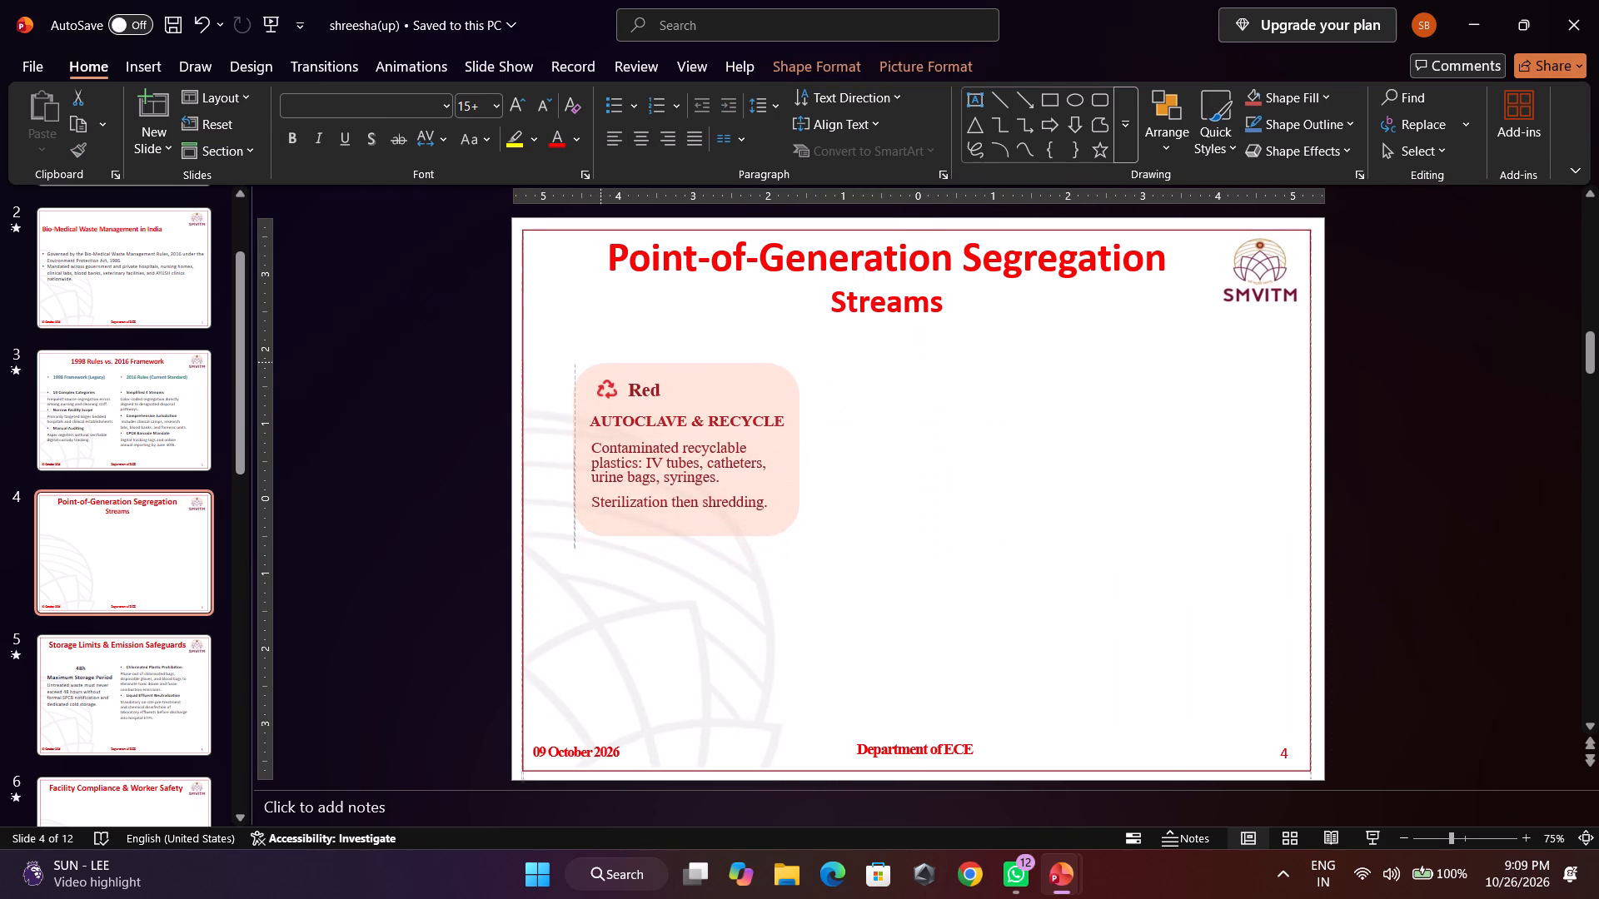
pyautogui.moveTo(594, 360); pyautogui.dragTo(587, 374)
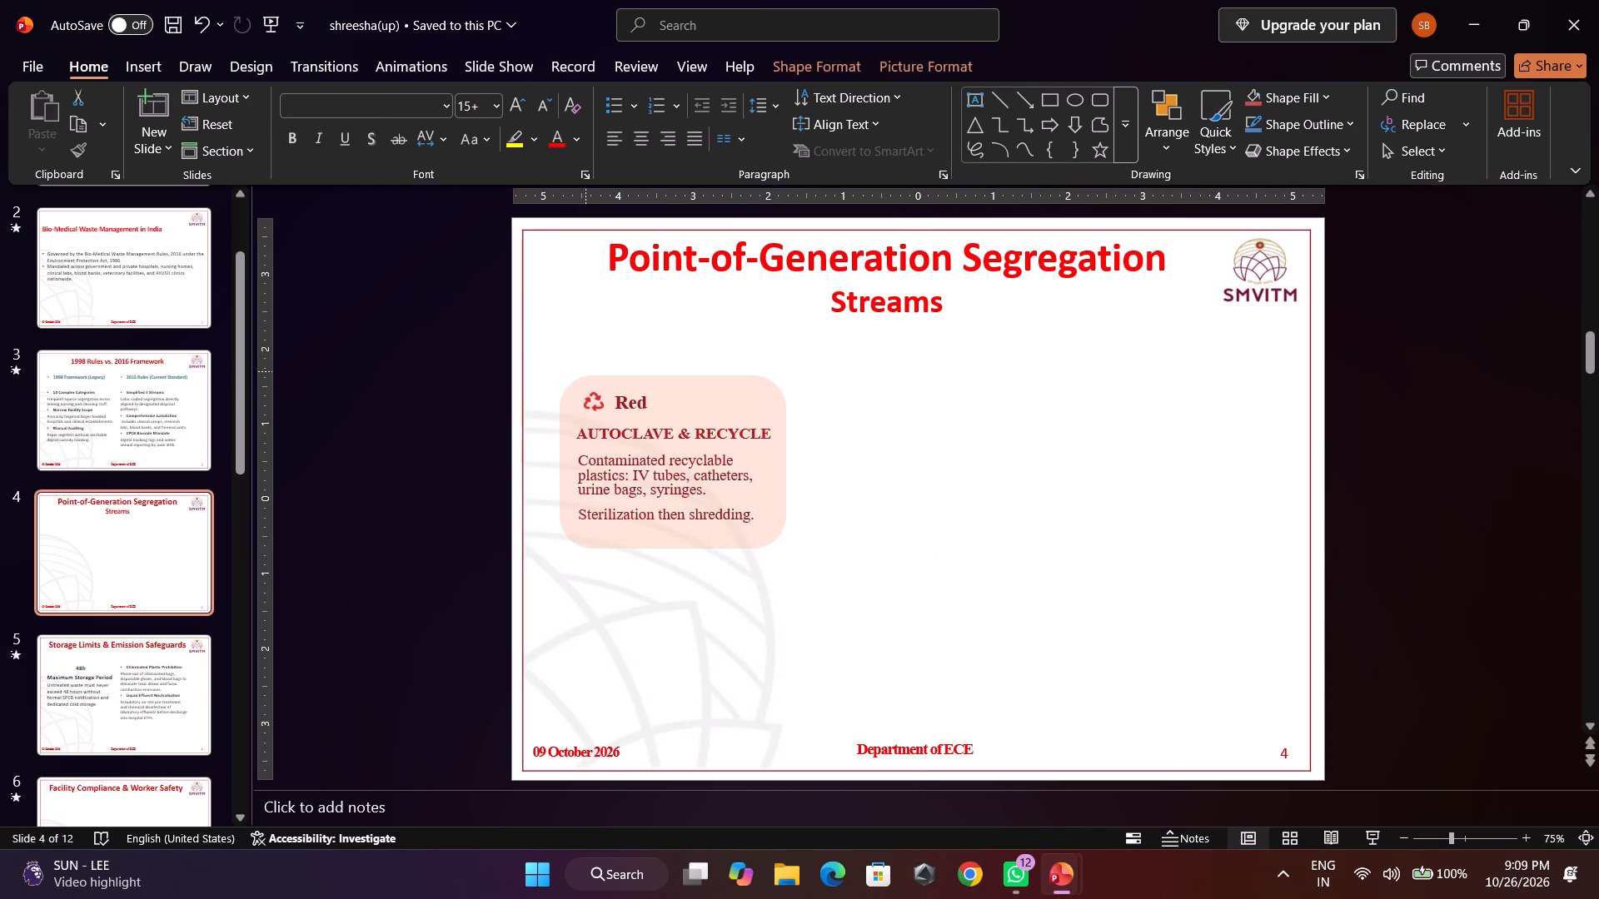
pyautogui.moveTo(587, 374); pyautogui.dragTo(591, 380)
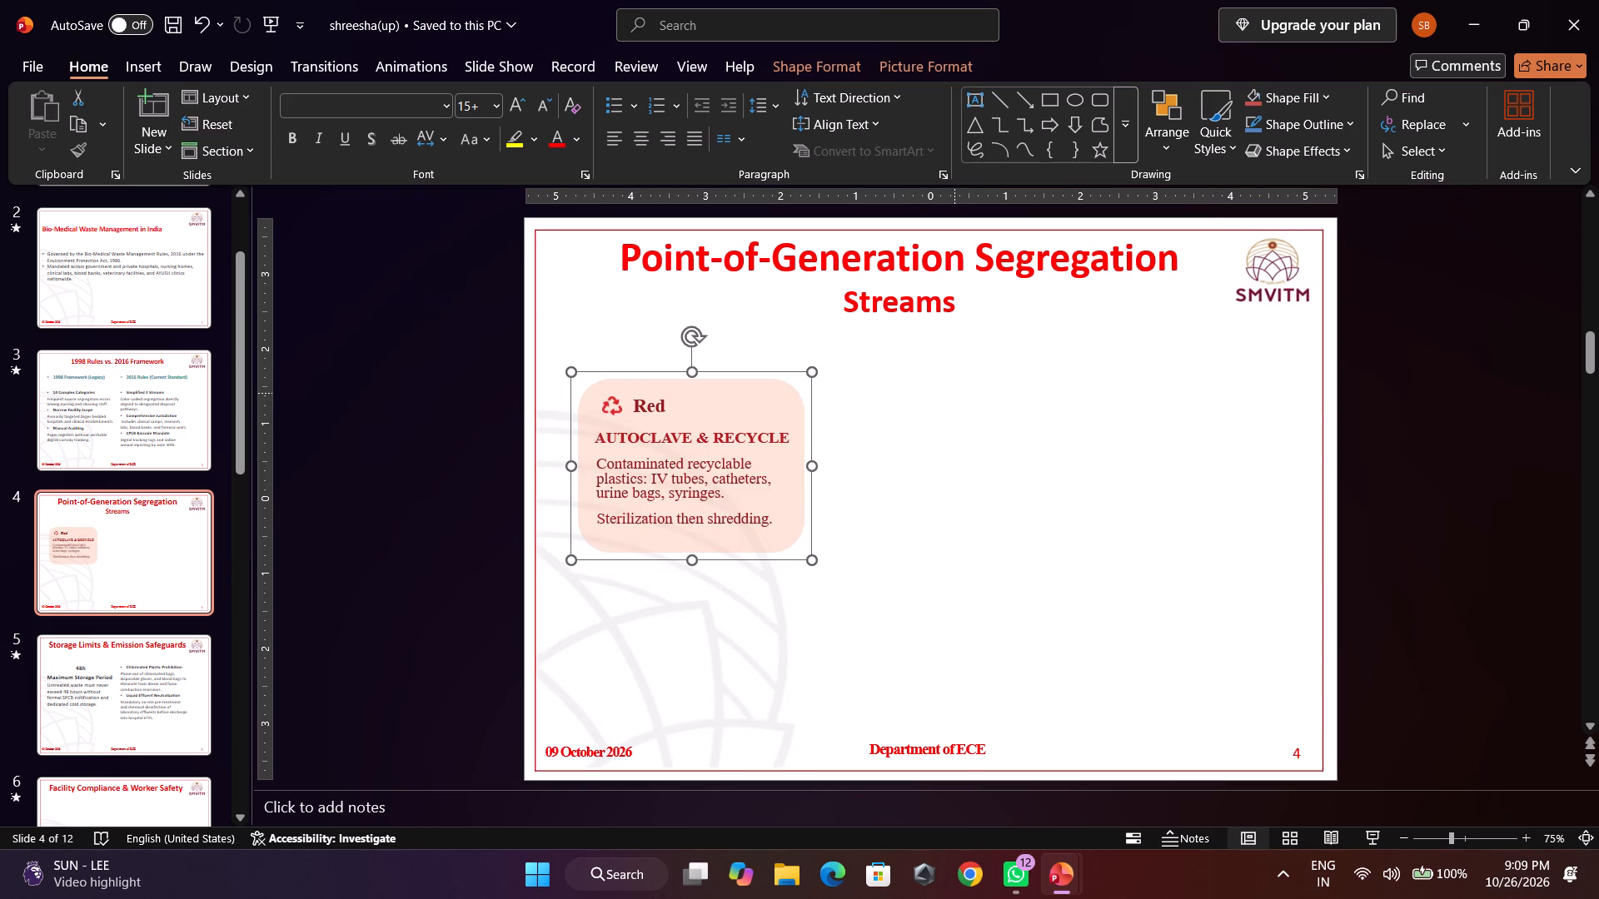
# Undo the Red card move, slide duplication and slide deletions until the Point-of-Generation Segregation Streams slide with four cards is back.
pyautogui.hotkey('ctrl', 'z')
pyautogui.hotkey('ctrl', 'z')
pyautogui.hotkey('ctrl', 'z')
pyautogui.hotkey('ctrl', 'z')
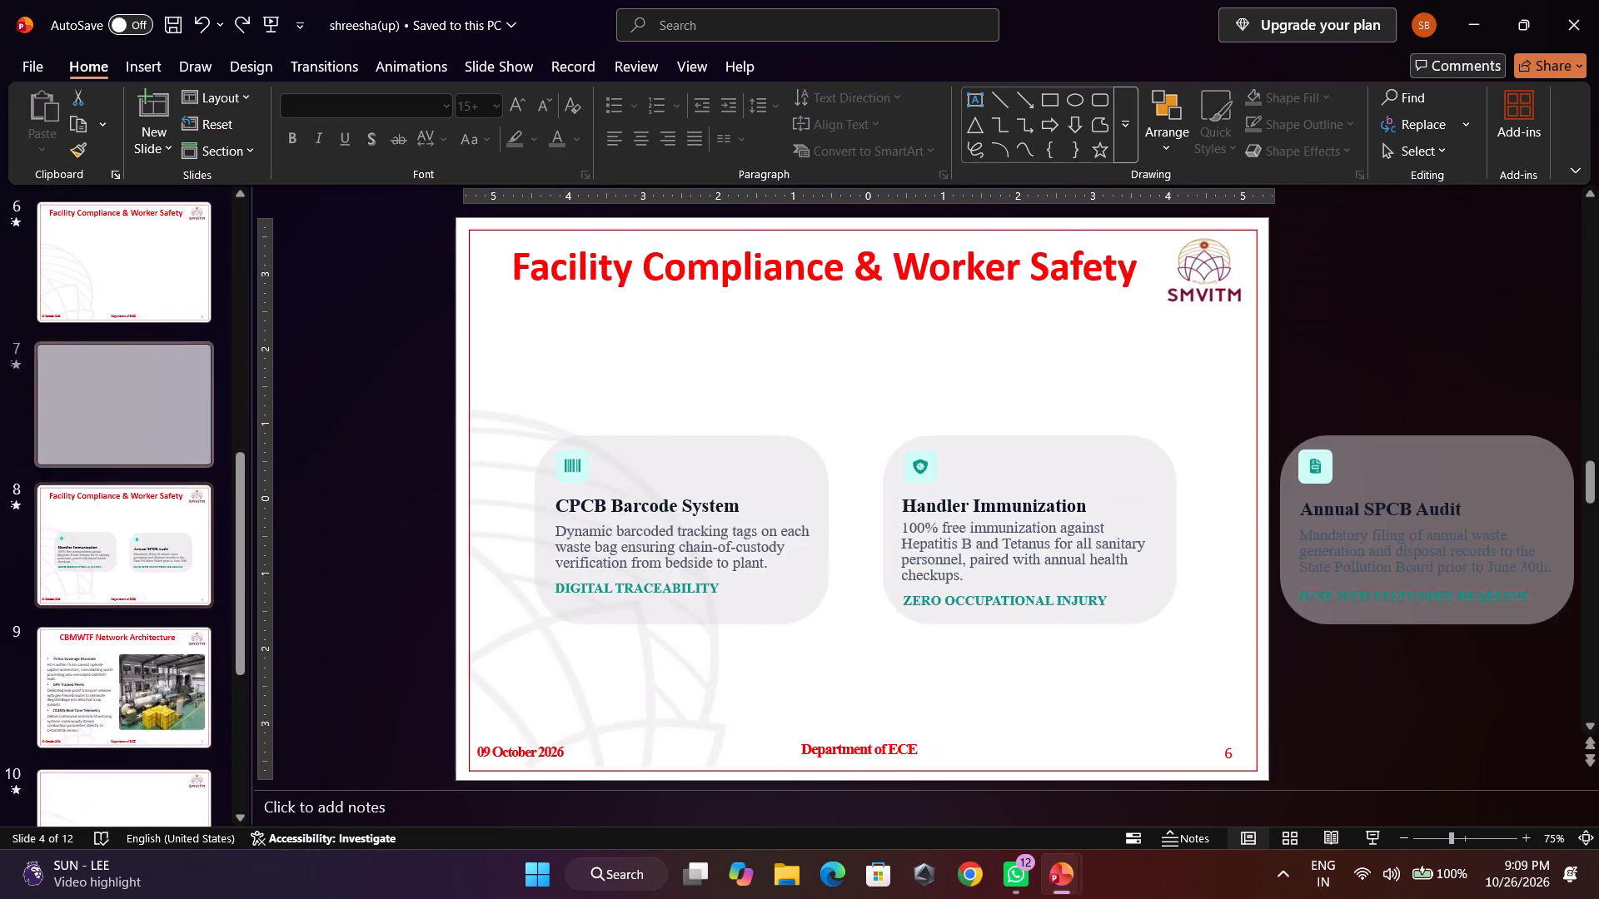
pyautogui.hotkey('ctrl', 'z')
pyautogui.hotkey('ctrl', 'z')
pyautogui.hotkey('ctrl', 'z')
pyautogui.hotkey('ctrl', 'z')
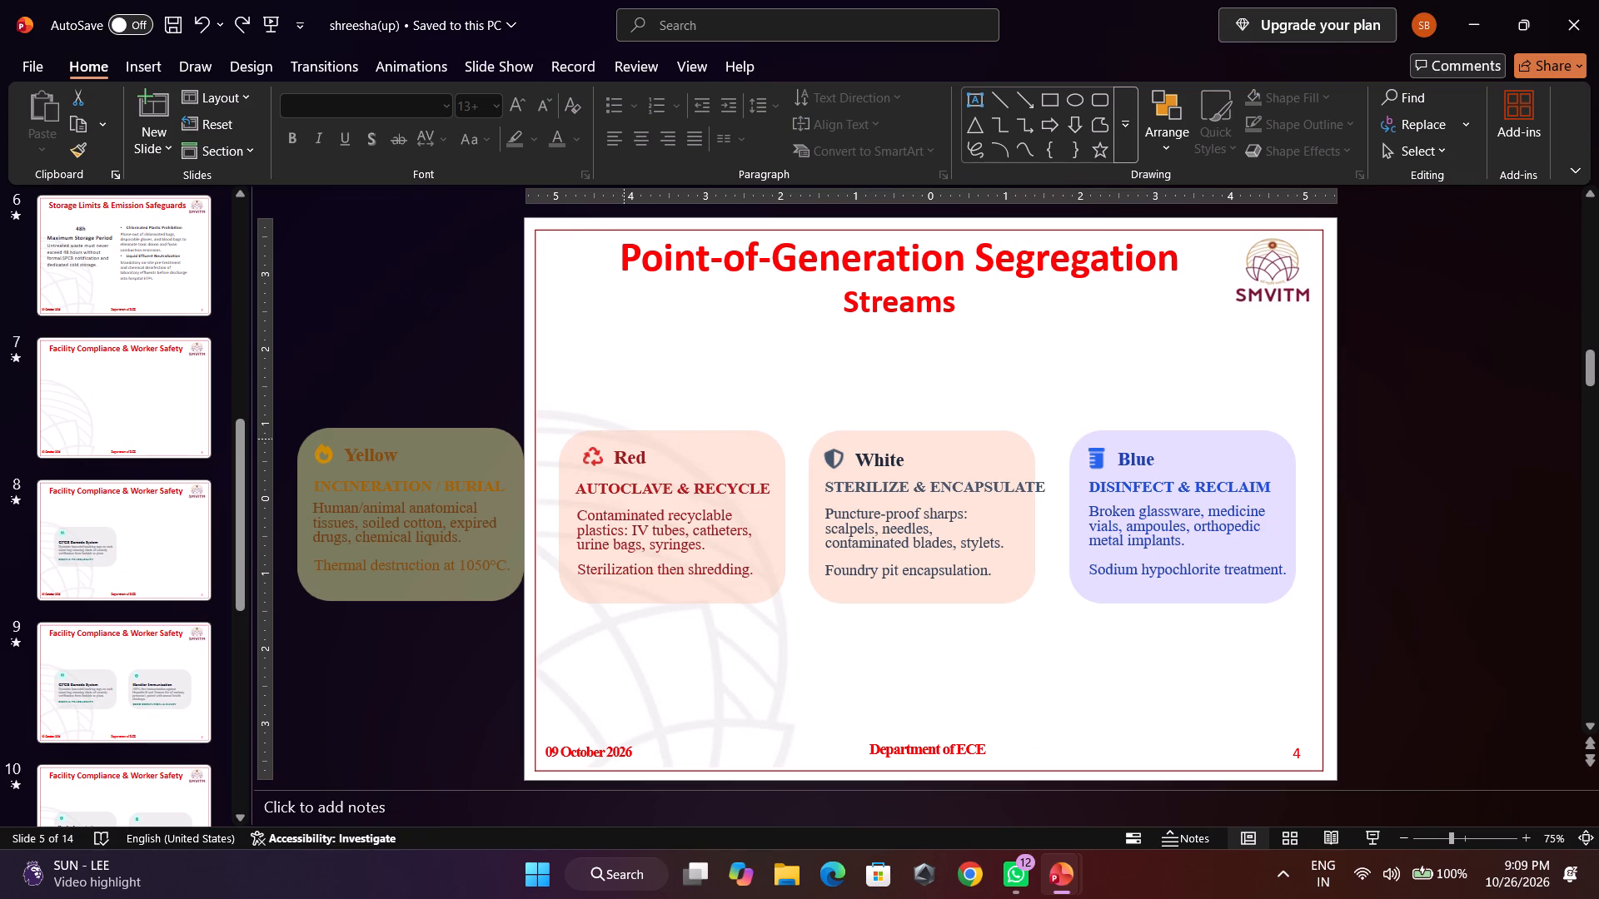
# Stretch the Yellow card group slightly taller and move it into the upper-left area of slide 5, above the Red card.
pyautogui.click(493, 444)
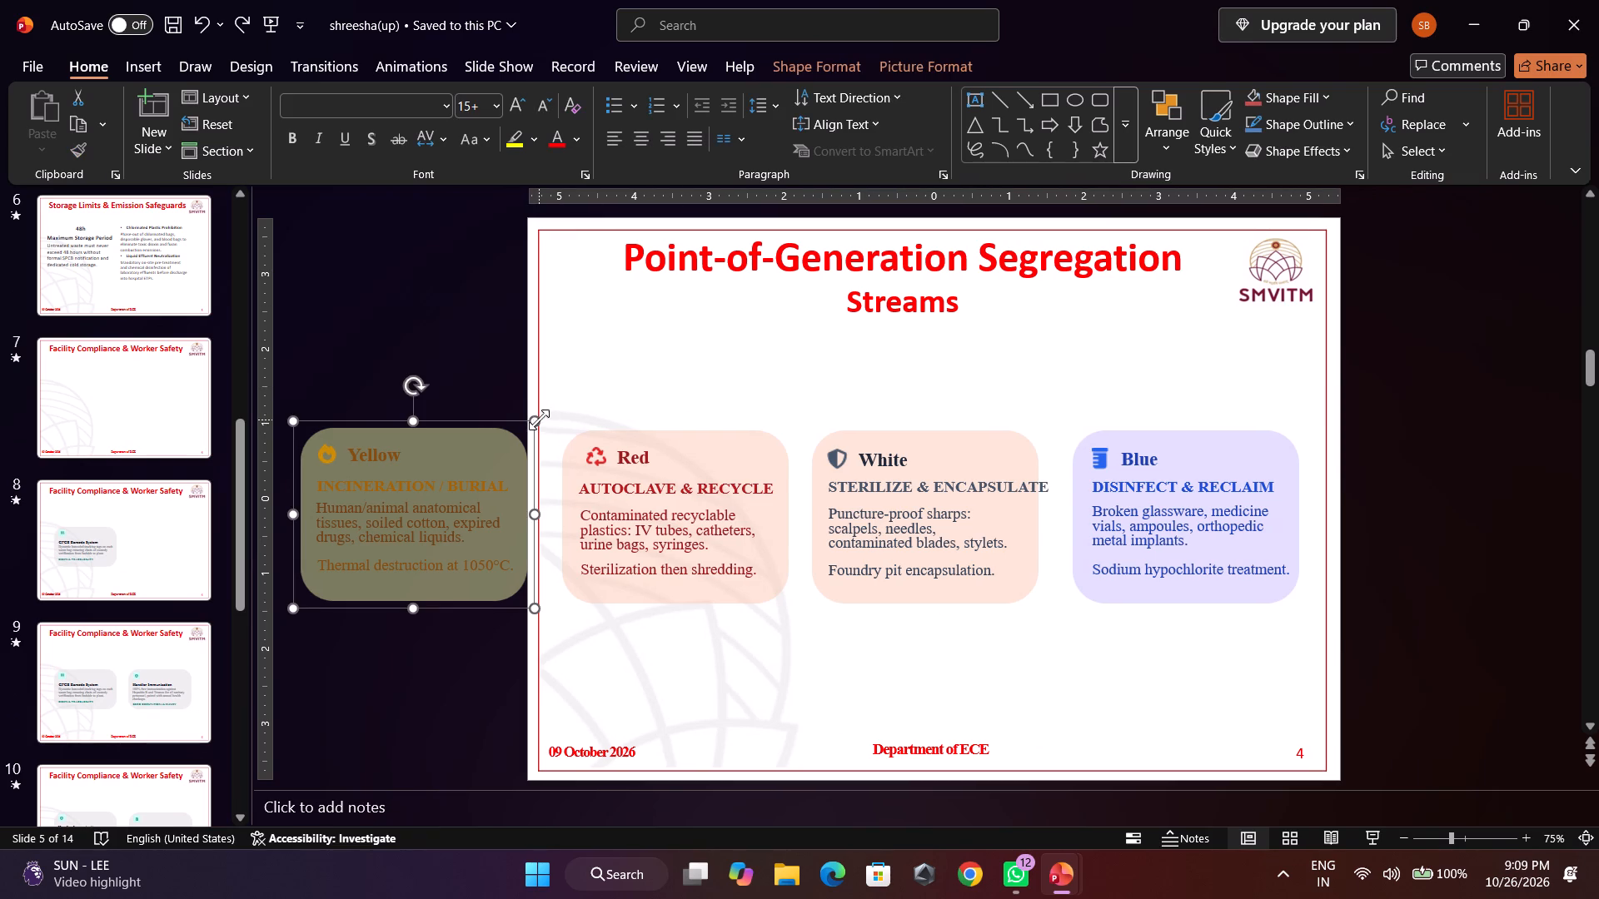
pyautogui.moveTo(539, 420); pyautogui.dragTo(523, 415)
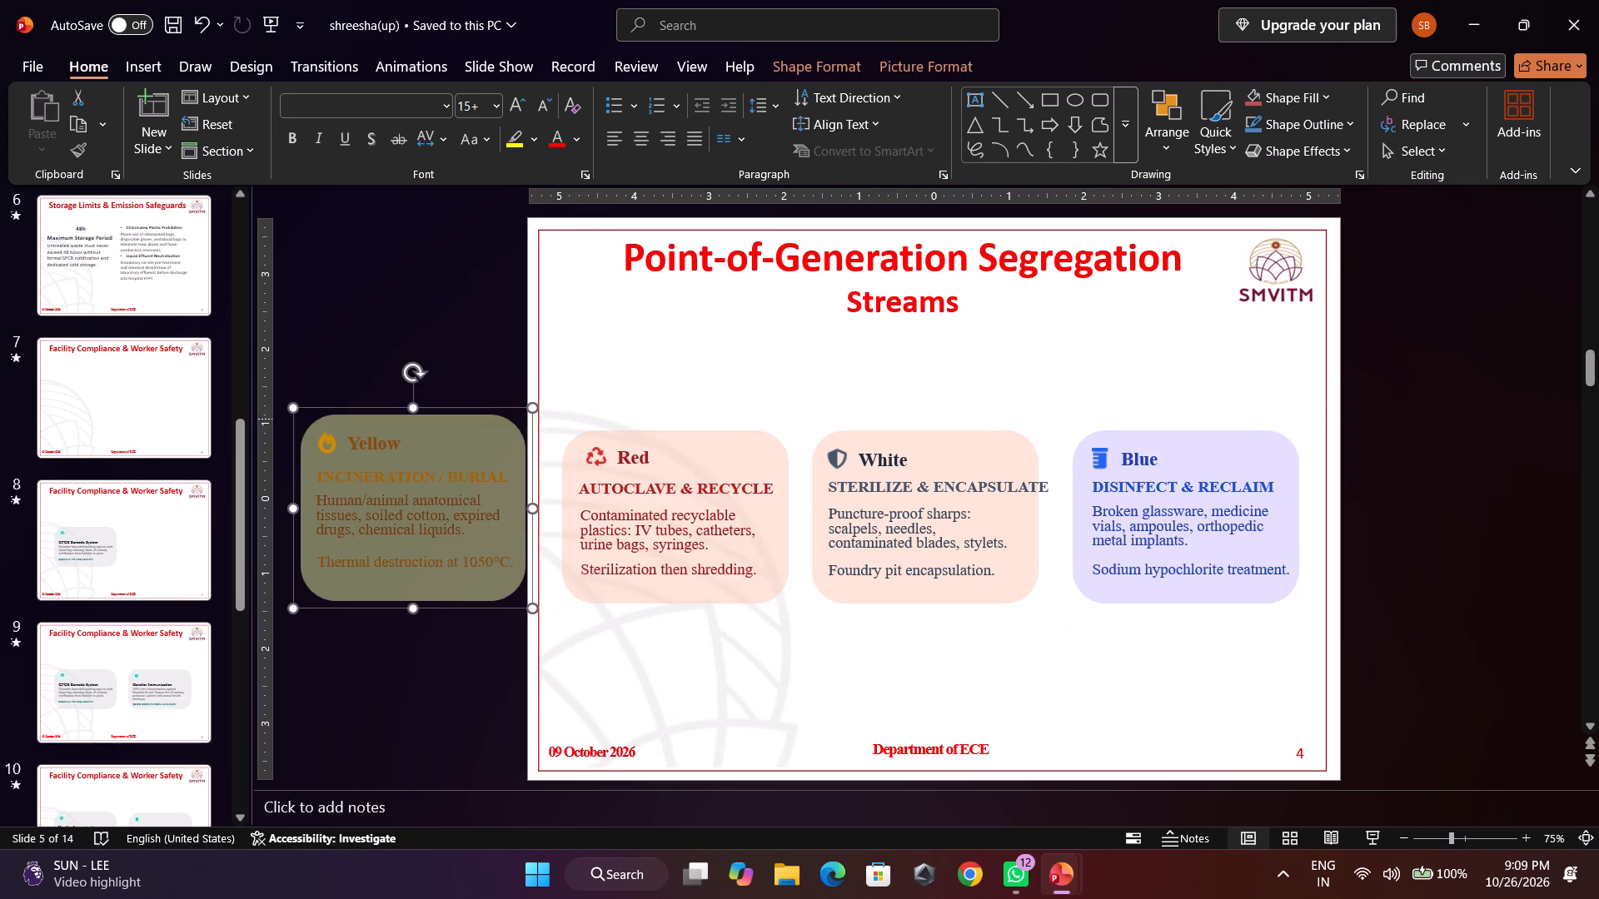
pyautogui.moveTo(510, 420); pyautogui.dragTo(735, 300)
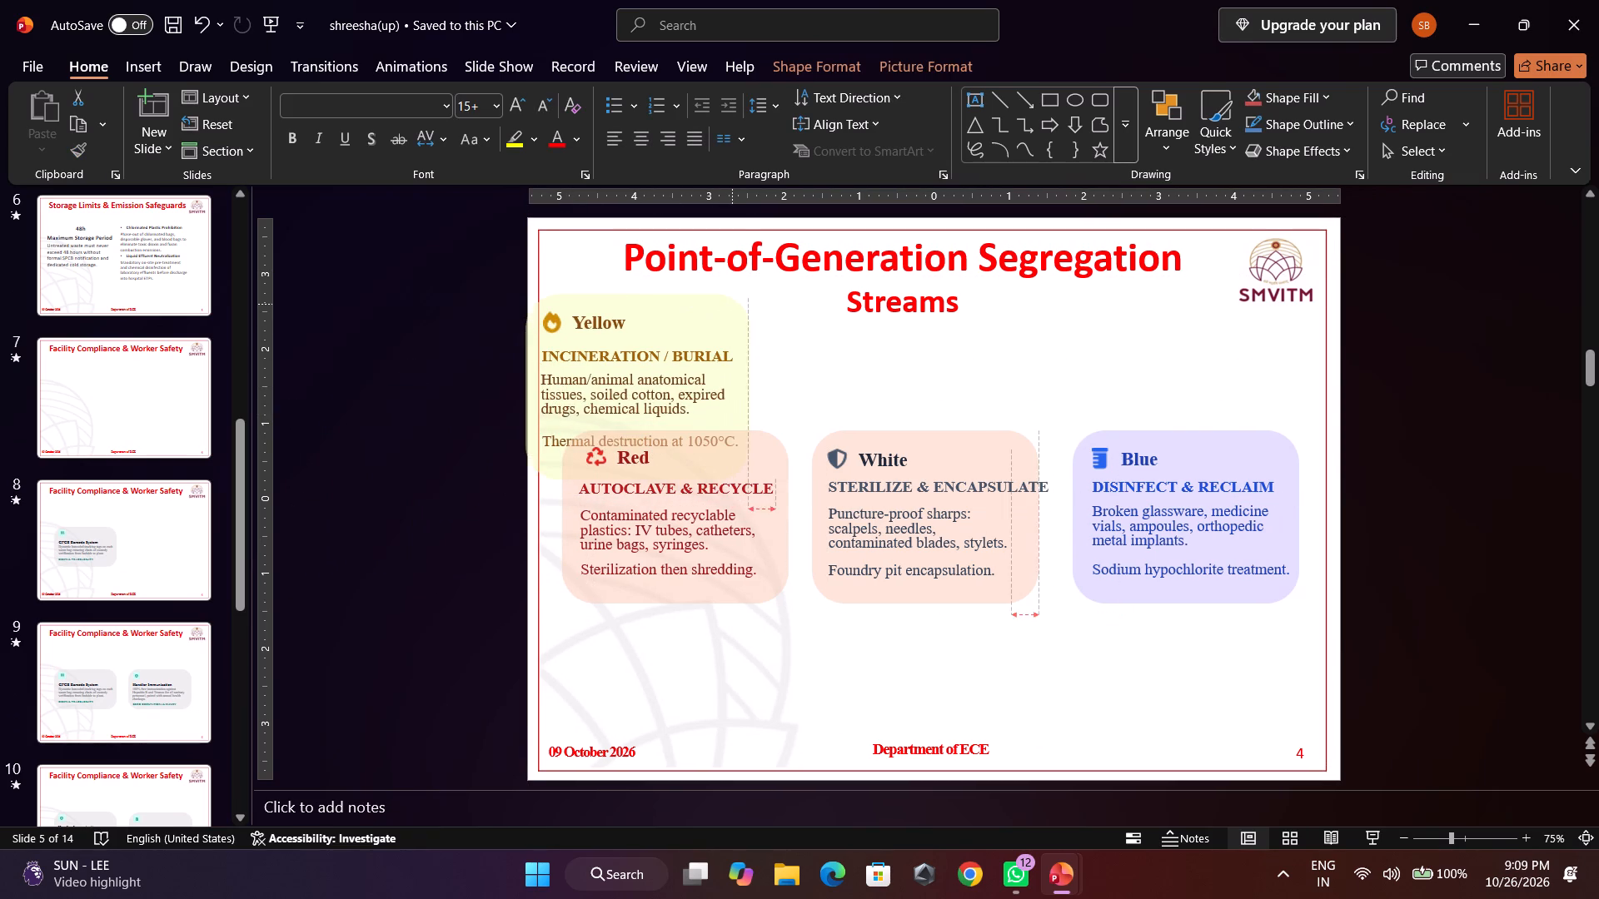
pyautogui.moveTo(735, 300); pyautogui.dragTo(736, 300)
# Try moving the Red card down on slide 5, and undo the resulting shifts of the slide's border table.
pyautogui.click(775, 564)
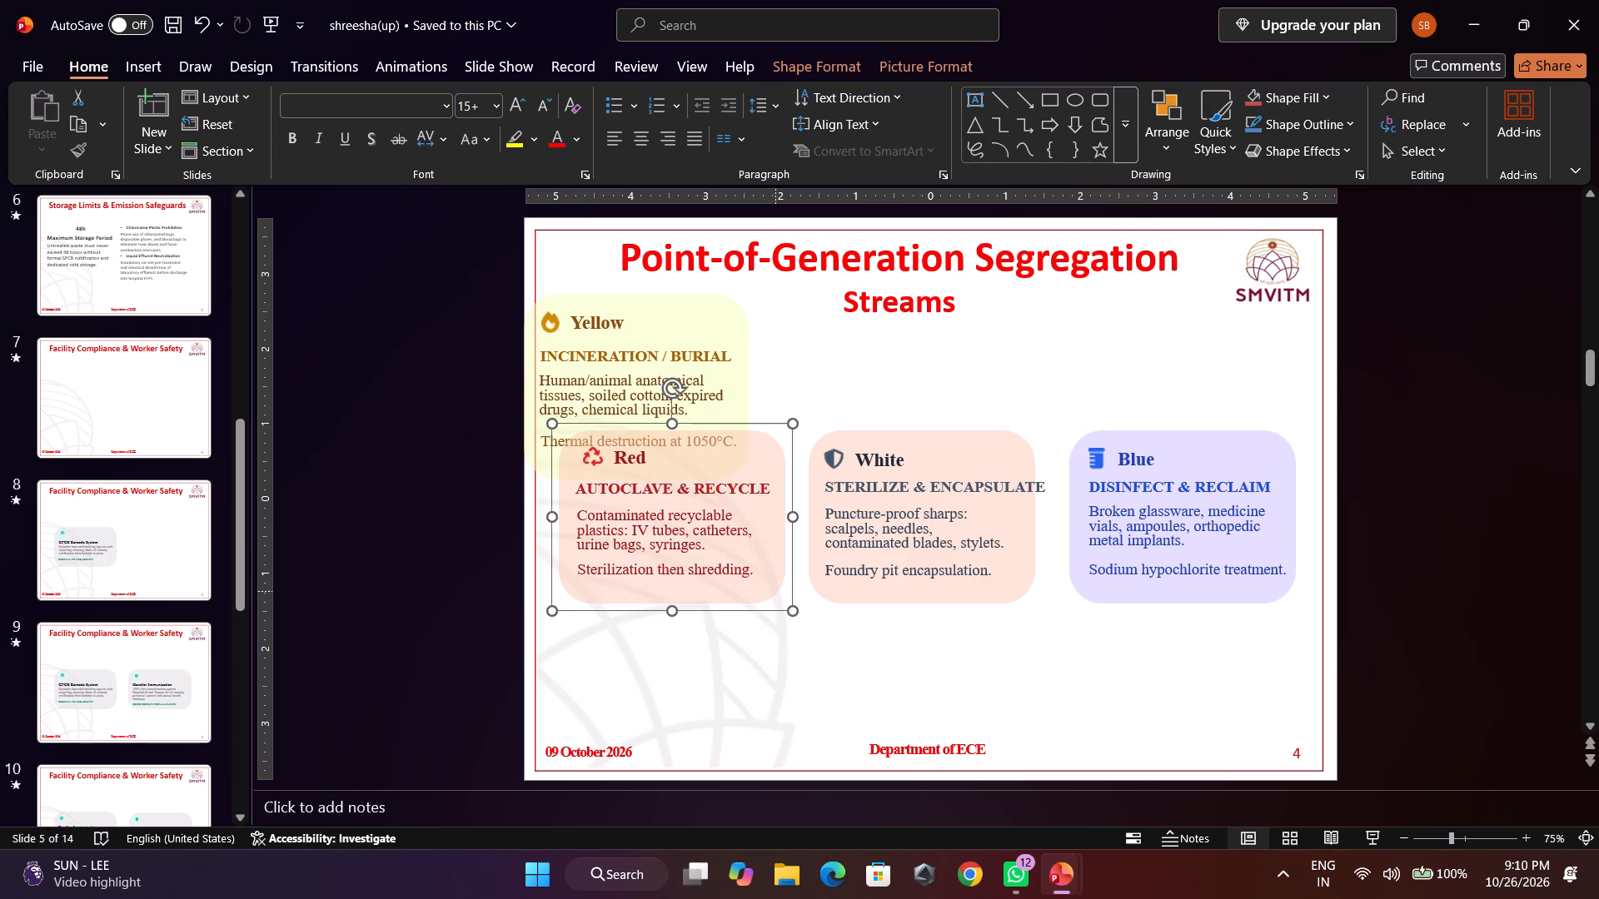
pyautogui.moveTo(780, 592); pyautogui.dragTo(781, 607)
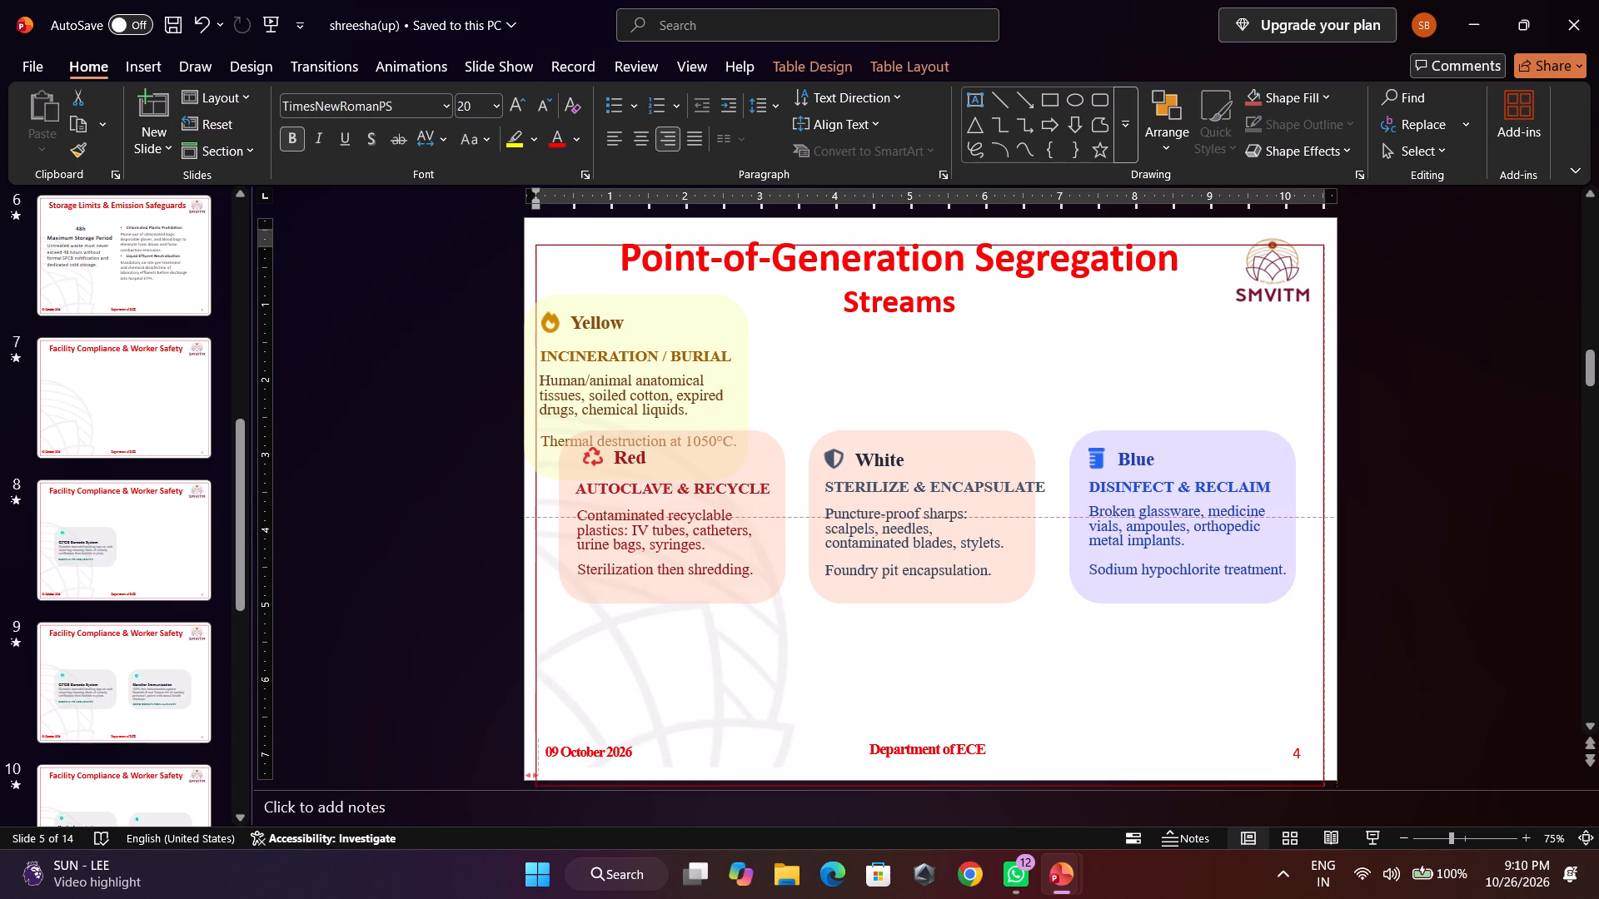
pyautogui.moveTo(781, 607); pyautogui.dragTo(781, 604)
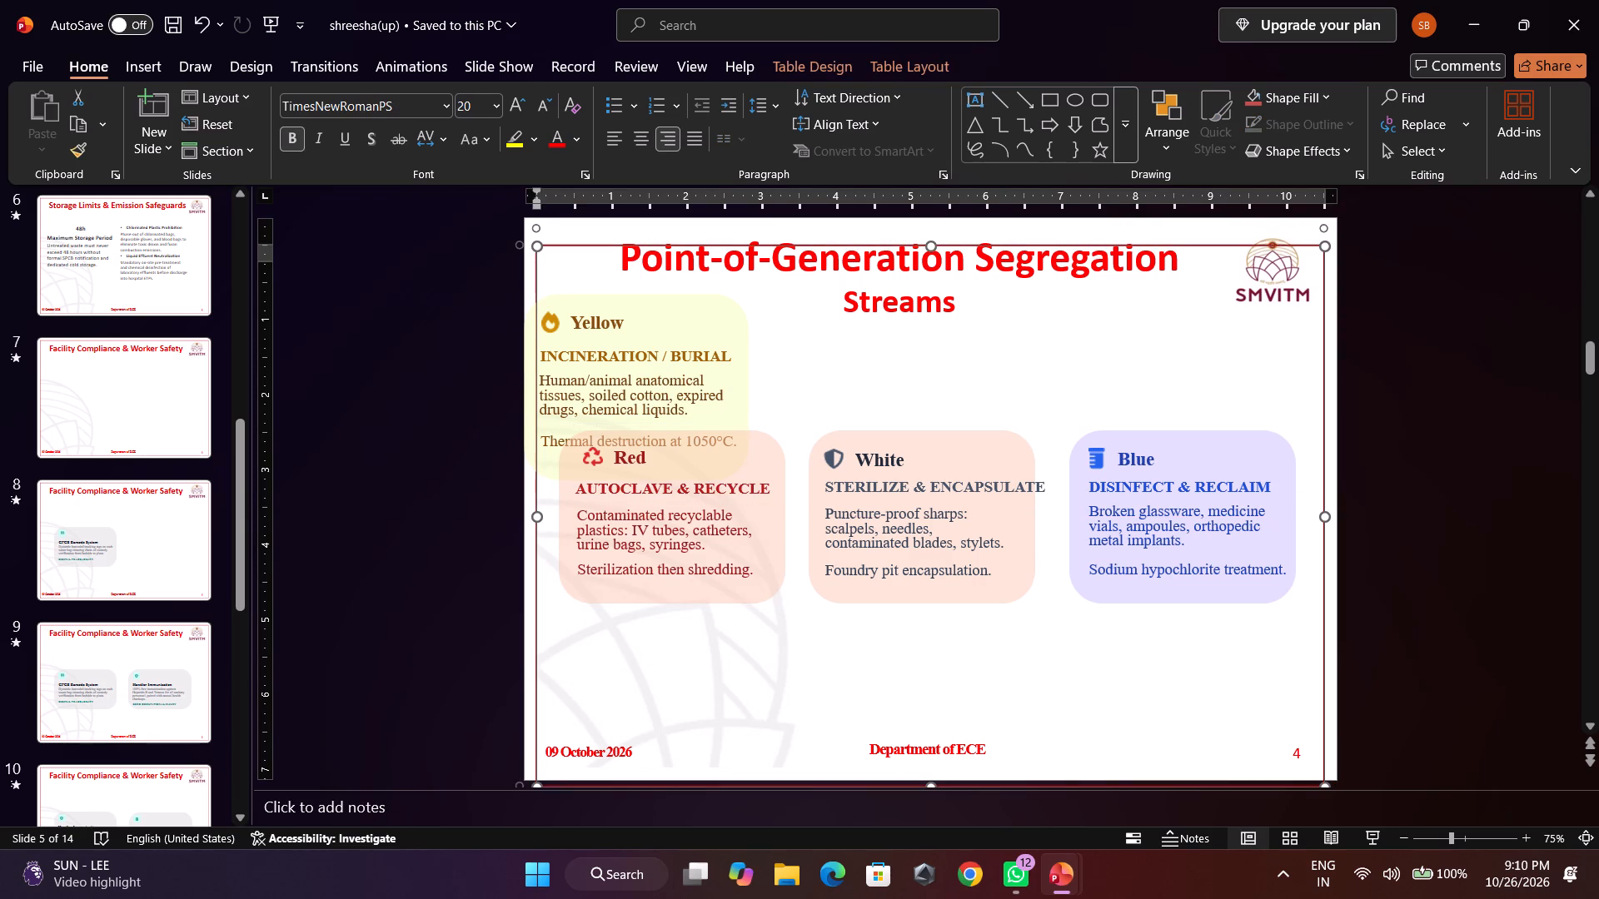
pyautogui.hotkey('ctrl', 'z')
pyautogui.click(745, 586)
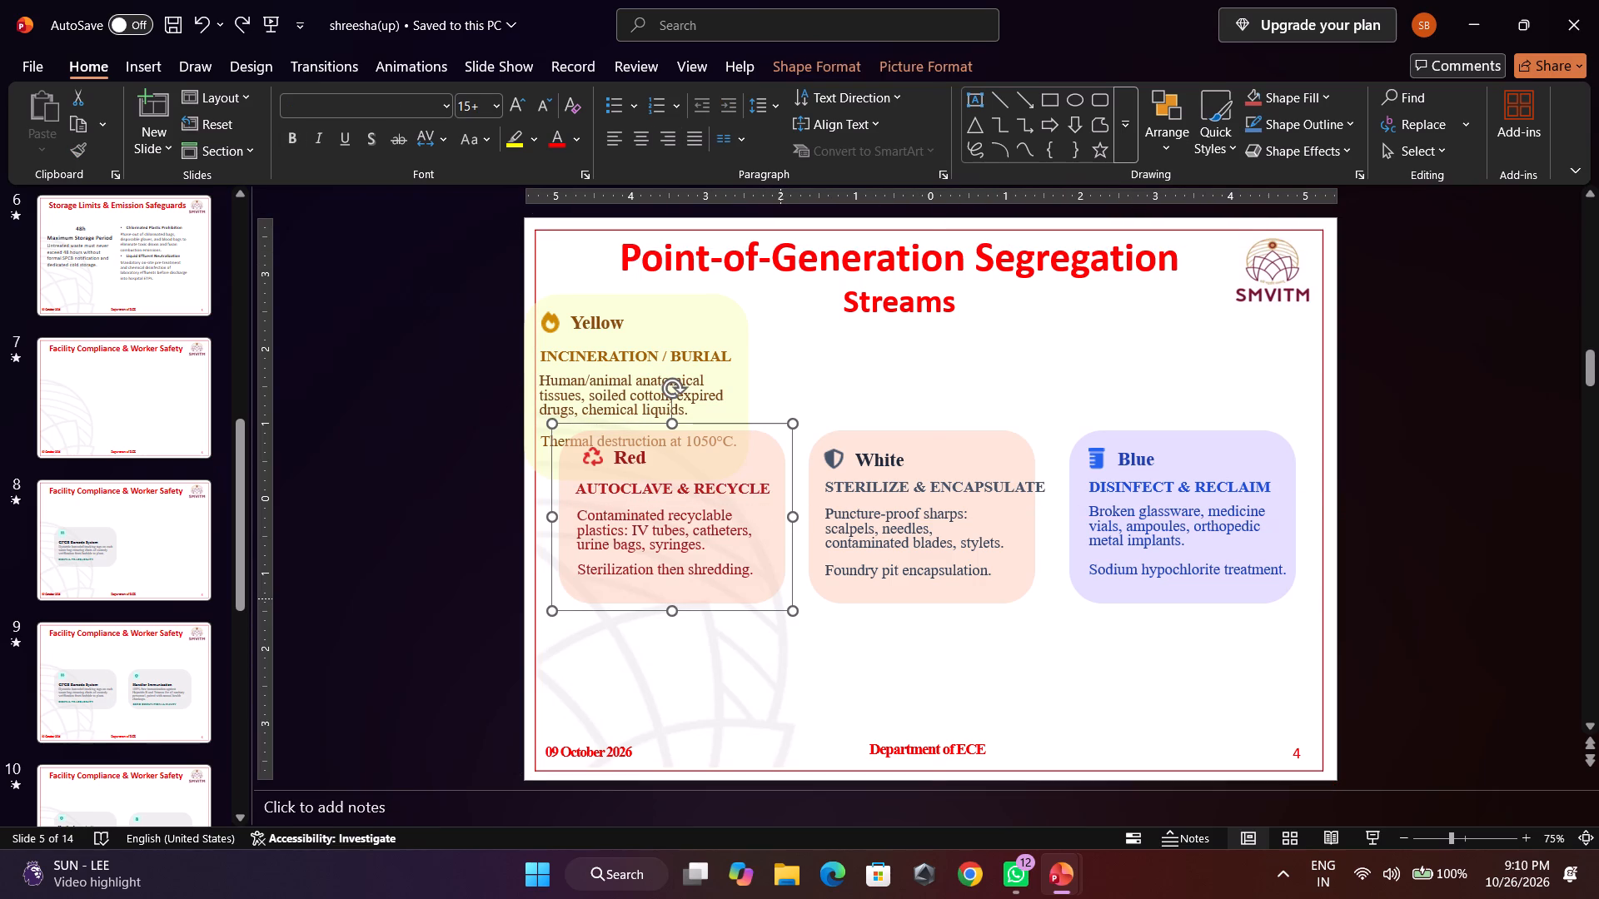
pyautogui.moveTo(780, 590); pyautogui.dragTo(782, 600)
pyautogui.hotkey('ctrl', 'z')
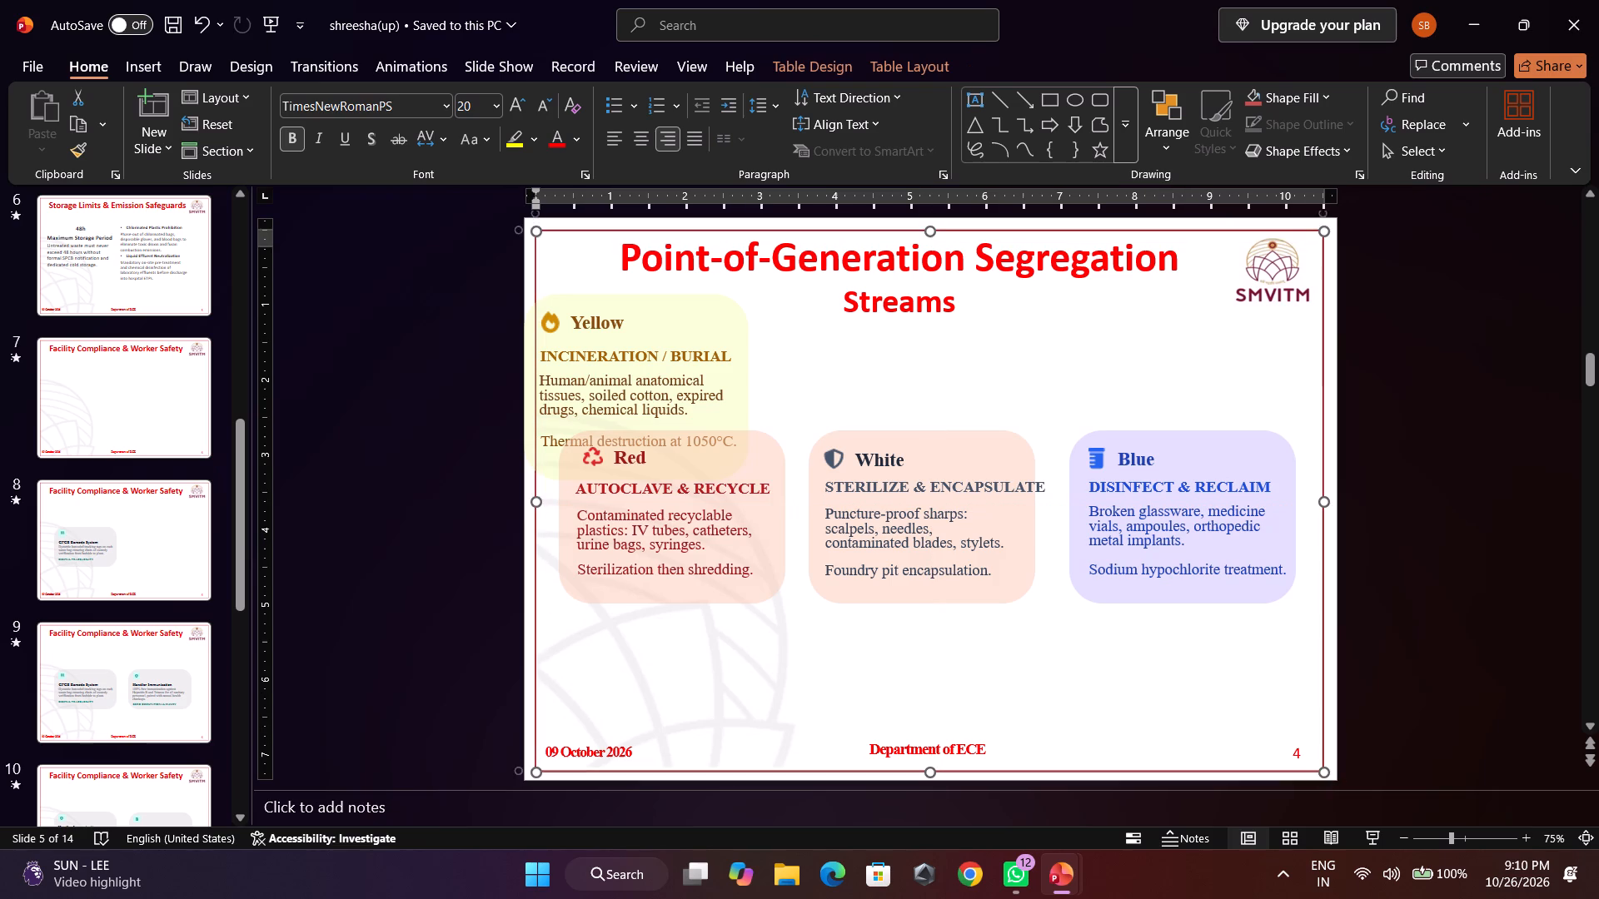
# Move the Red card group to the upper-right area of slide 5, above the White and Blue cards.
pyautogui.click(711, 579)
pyautogui.moveTo(754, 570); pyautogui.dragTo(745, 665)
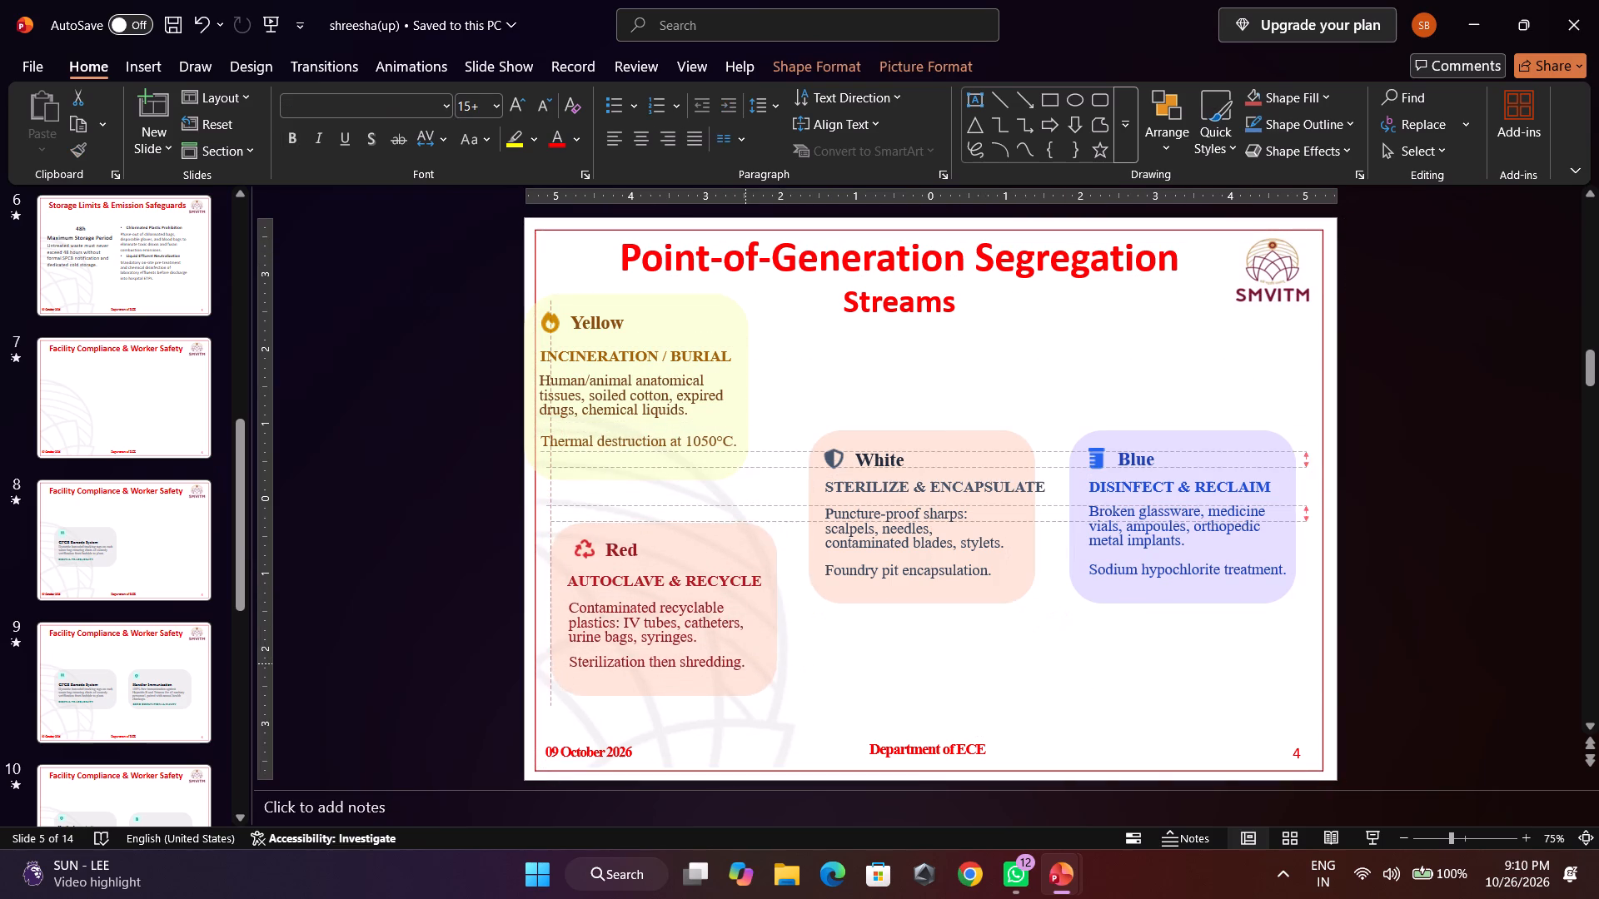
pyautogui.moveTo(745, 665); pyautogui.dragTo(1143, 444)
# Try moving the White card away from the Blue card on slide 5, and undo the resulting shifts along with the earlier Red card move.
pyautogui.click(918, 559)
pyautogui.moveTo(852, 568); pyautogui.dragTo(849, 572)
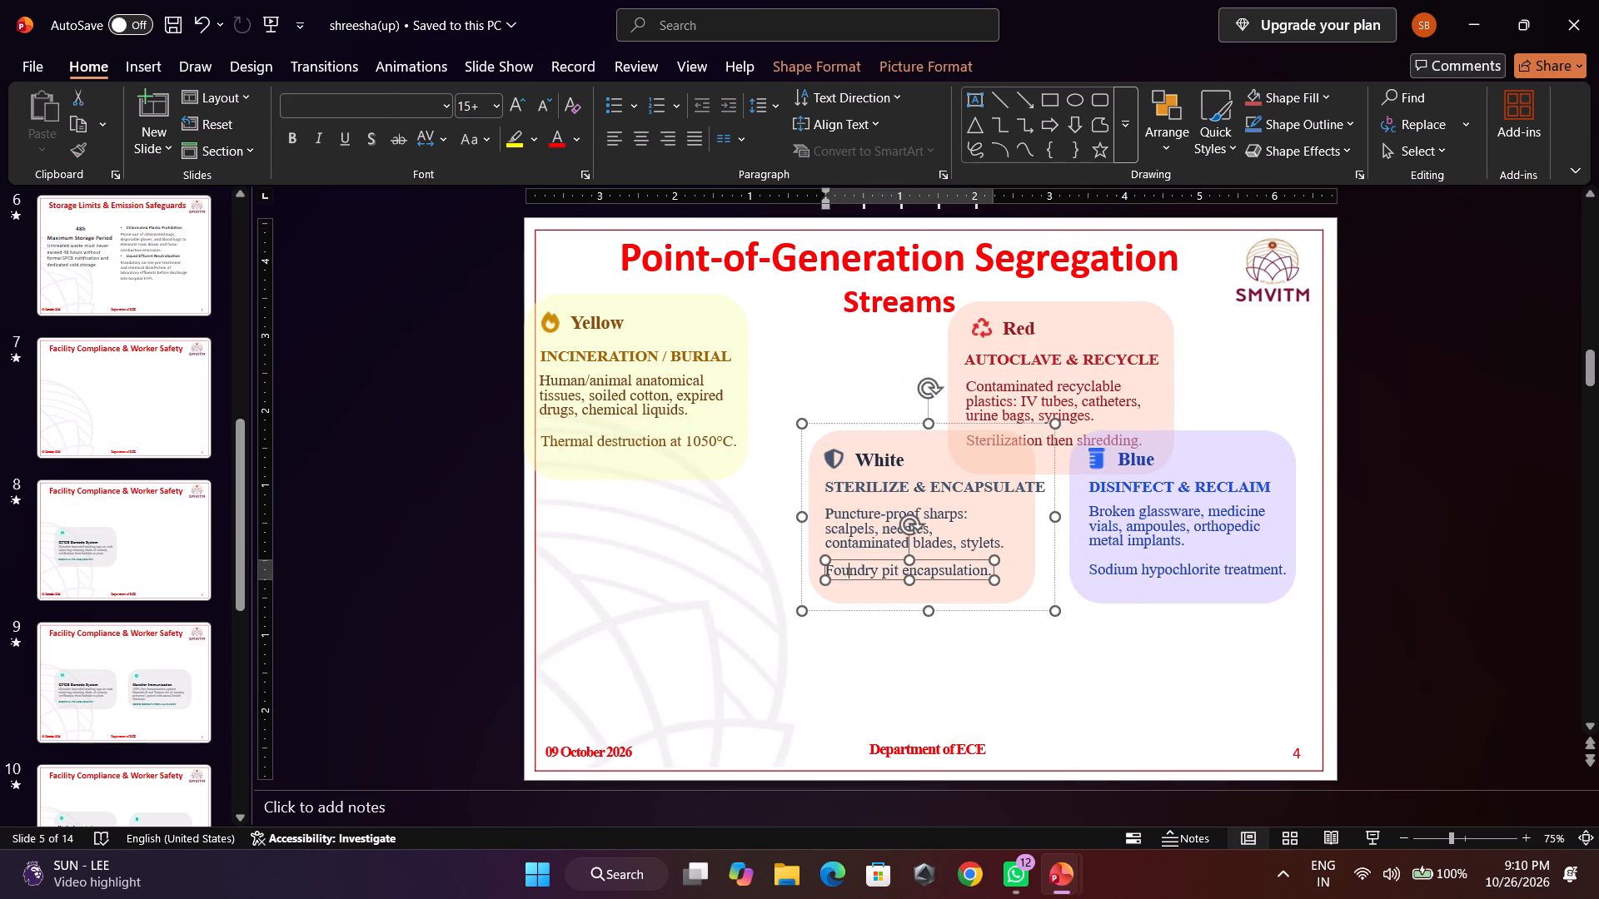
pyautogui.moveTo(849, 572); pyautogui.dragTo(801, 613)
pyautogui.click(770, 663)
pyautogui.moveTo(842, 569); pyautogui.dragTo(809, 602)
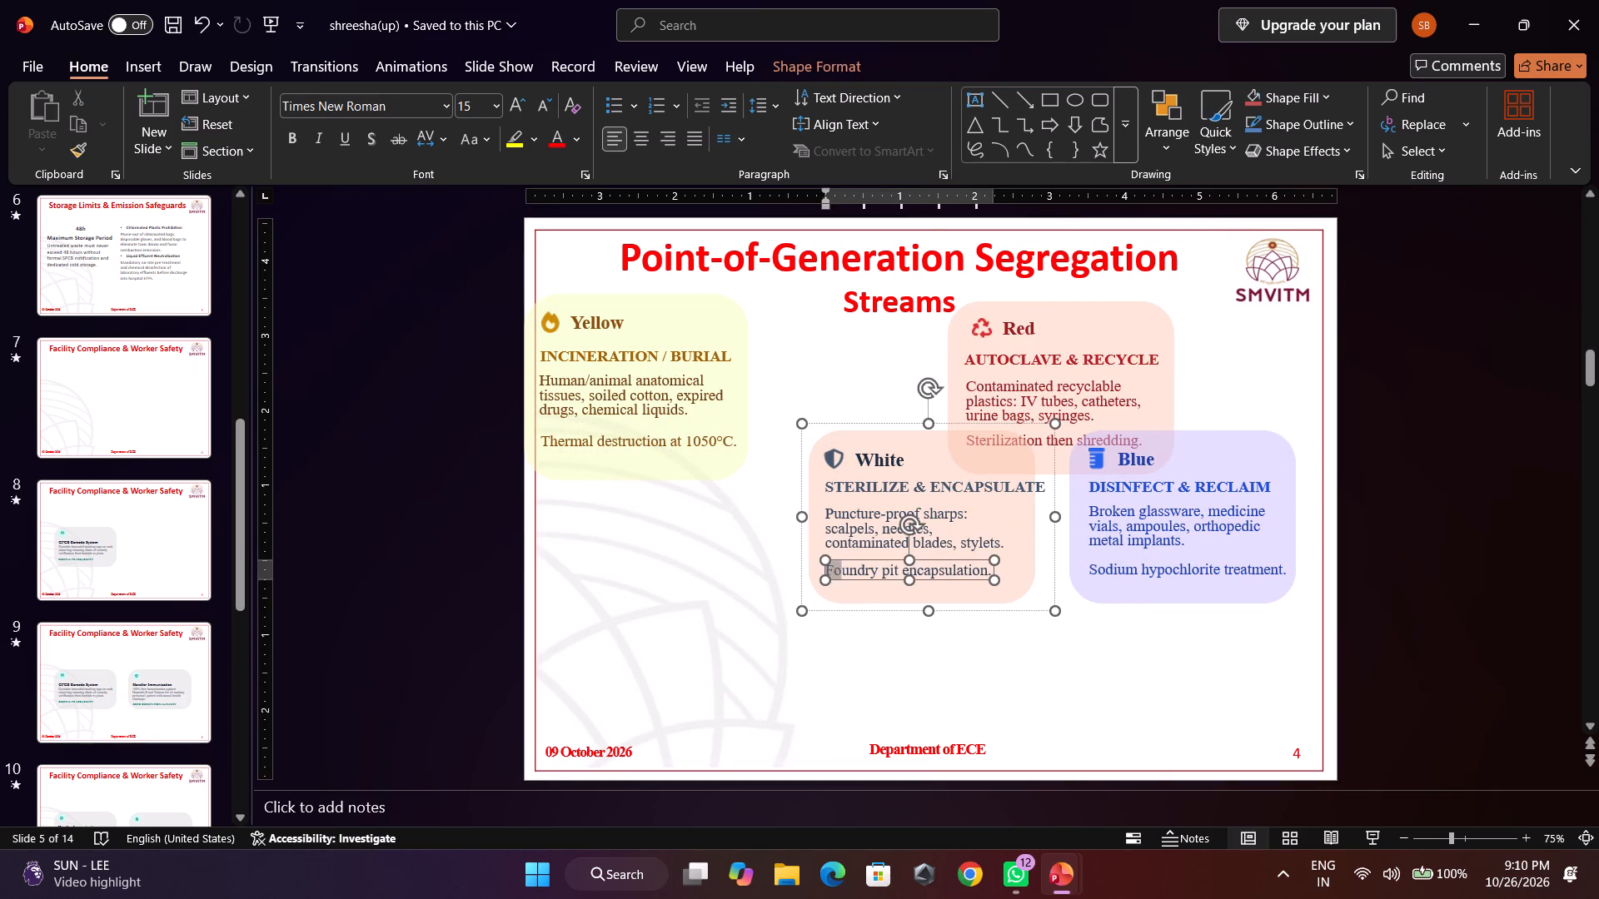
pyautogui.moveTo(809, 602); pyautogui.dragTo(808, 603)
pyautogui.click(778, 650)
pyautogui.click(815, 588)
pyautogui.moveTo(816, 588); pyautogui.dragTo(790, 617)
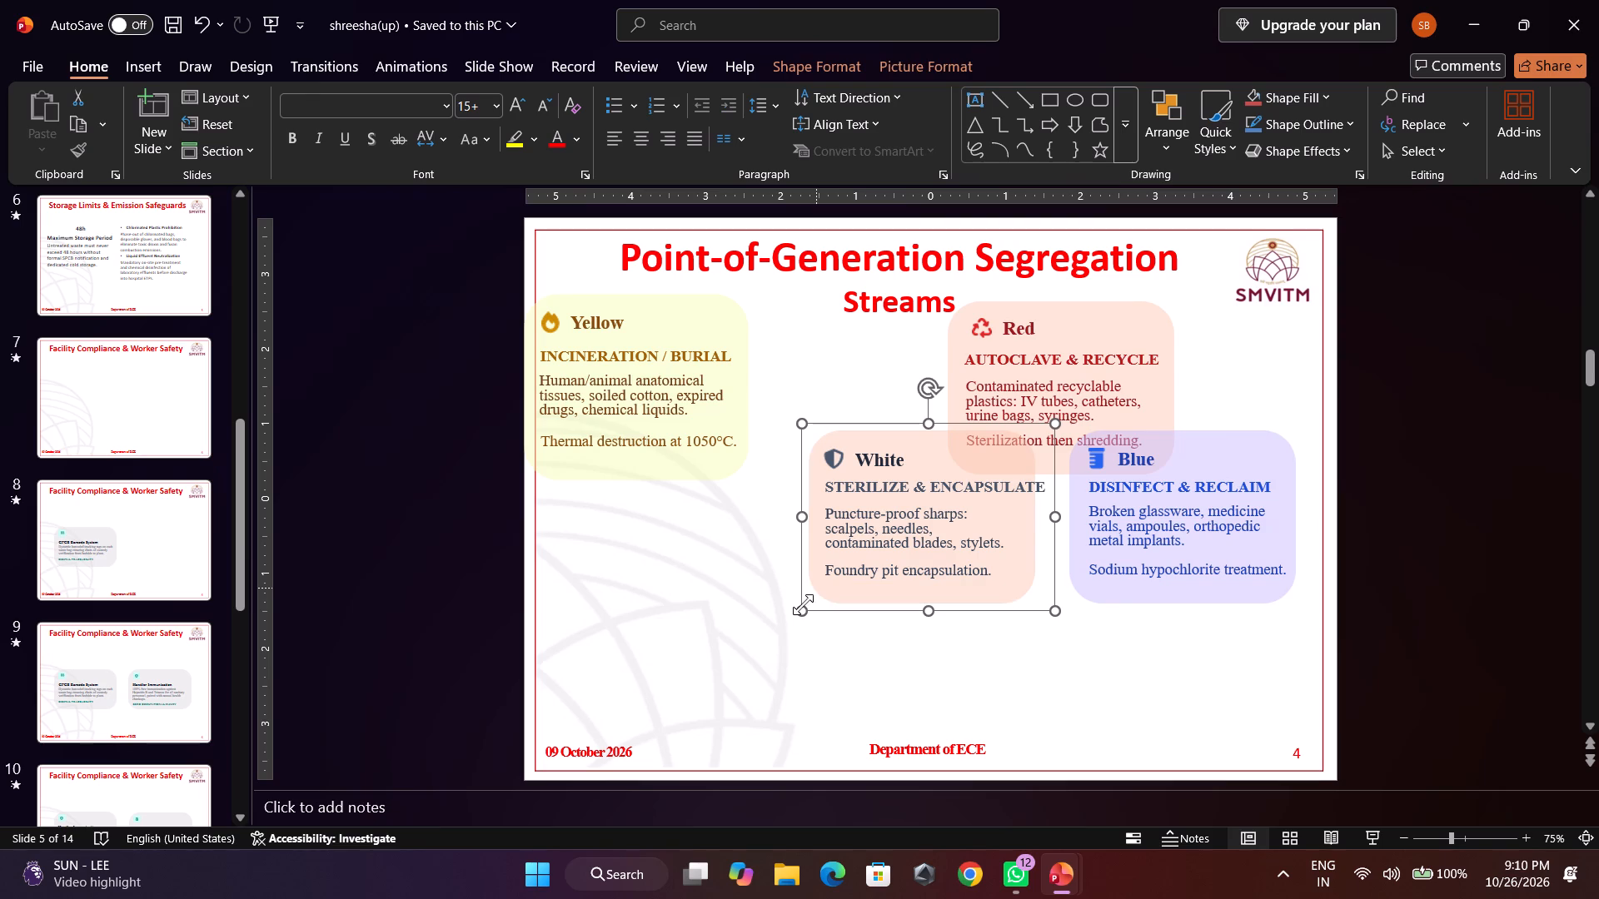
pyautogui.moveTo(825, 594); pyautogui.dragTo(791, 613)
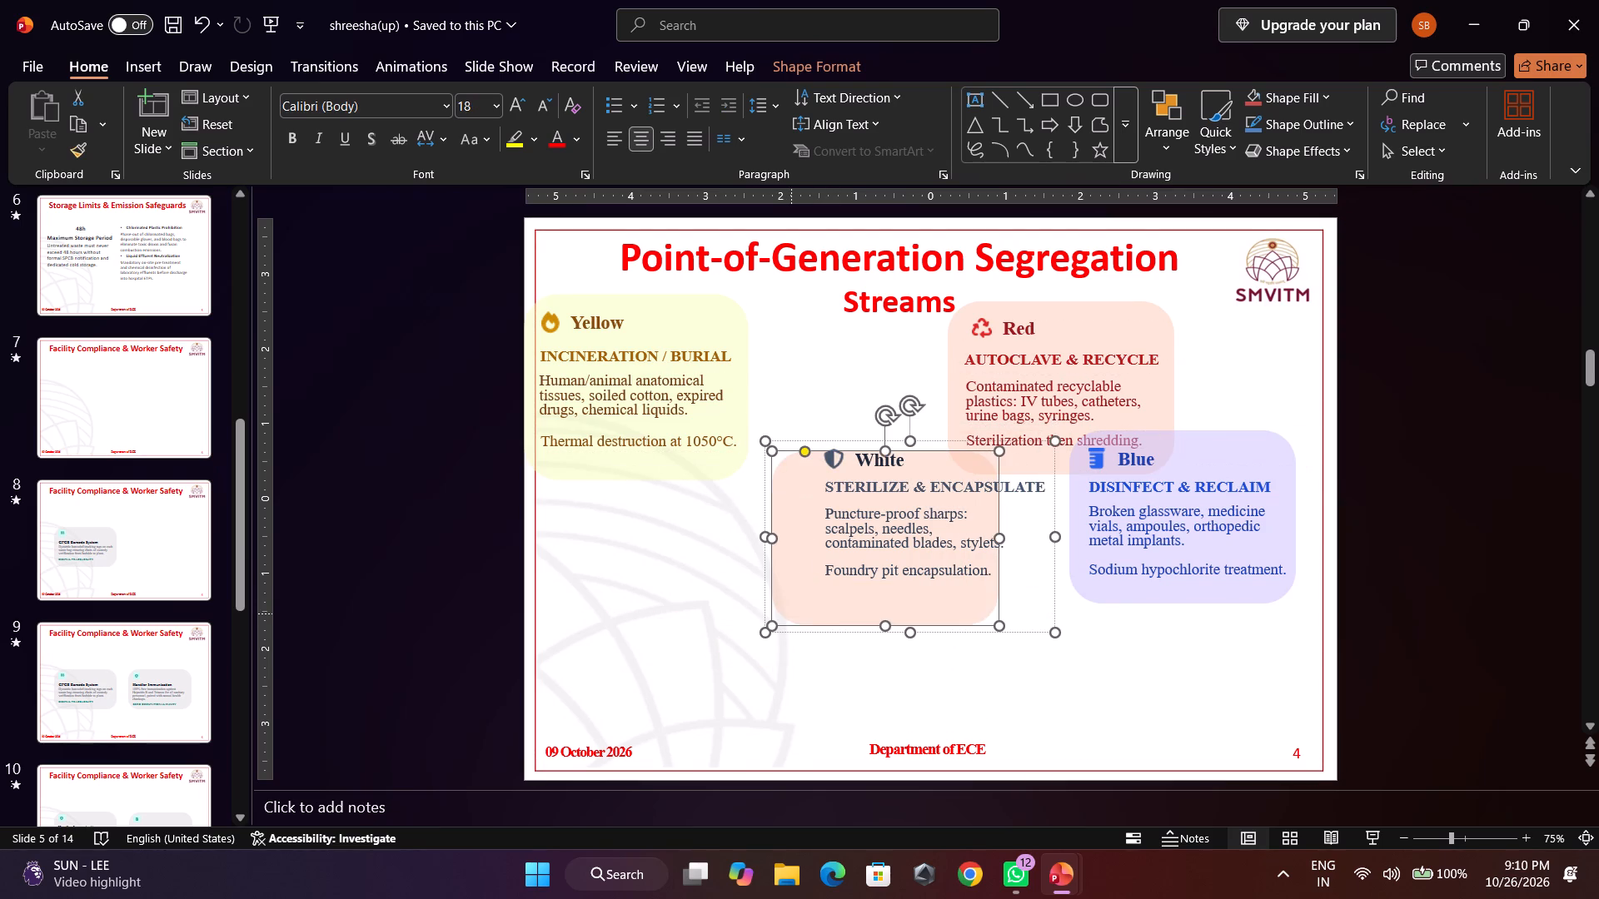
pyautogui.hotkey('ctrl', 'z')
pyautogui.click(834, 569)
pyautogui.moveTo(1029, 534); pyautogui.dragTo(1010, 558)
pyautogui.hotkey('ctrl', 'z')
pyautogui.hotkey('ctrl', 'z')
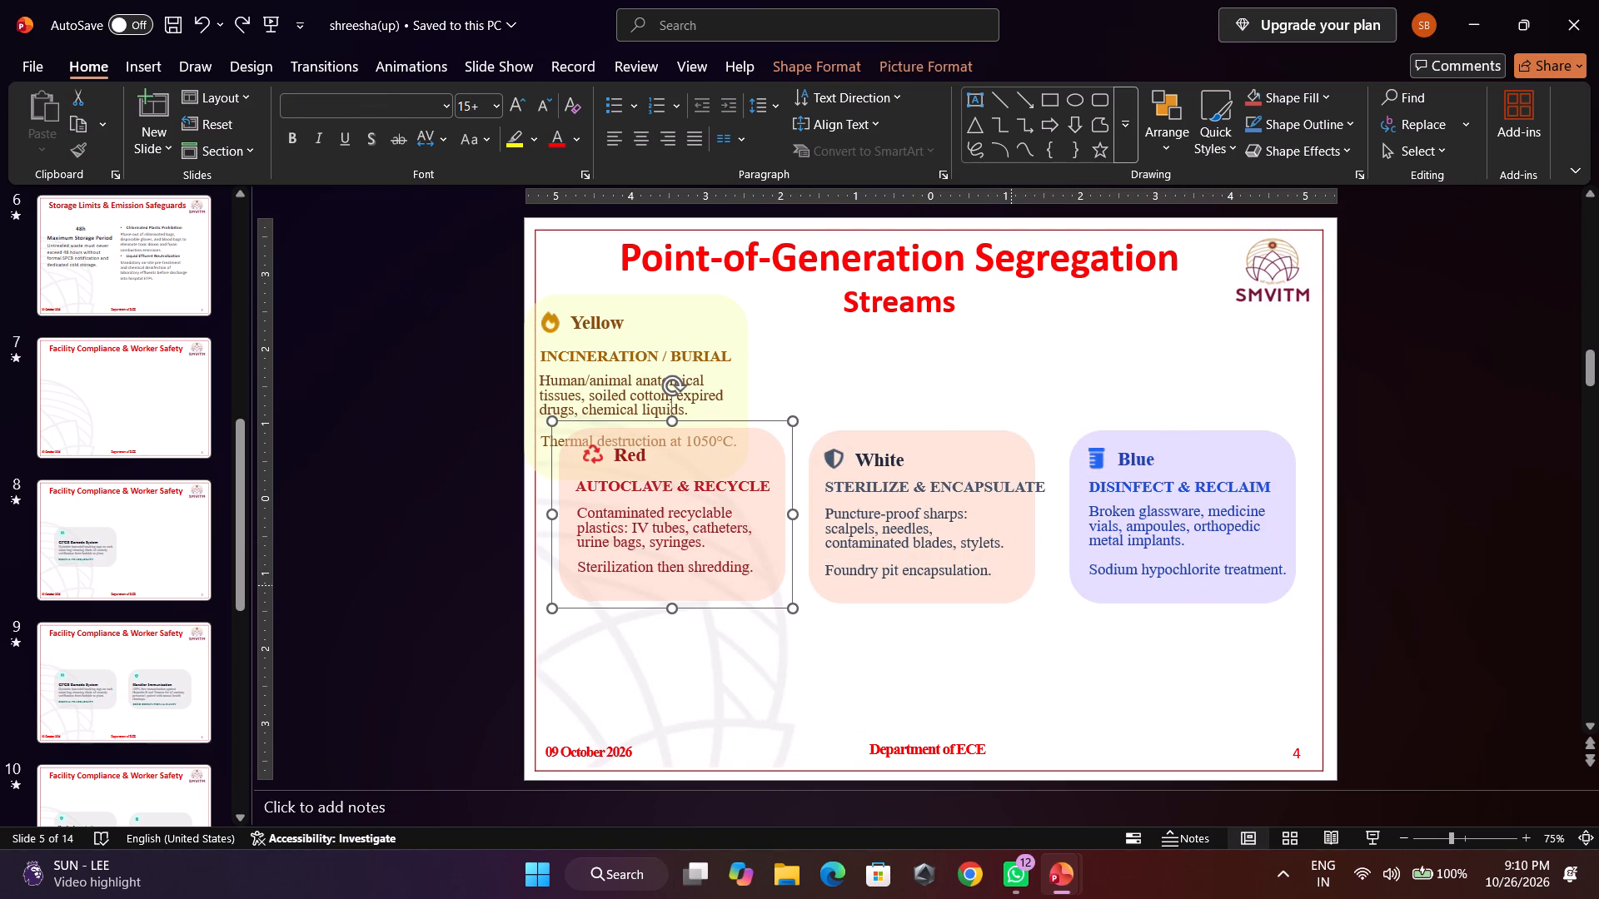
# Move the Red card group to the upper-right area of slide 5, above the Blue card and beside the logo.
pyautogui.moveTo(771, 572); pyautogui.dragTo(839, 522)
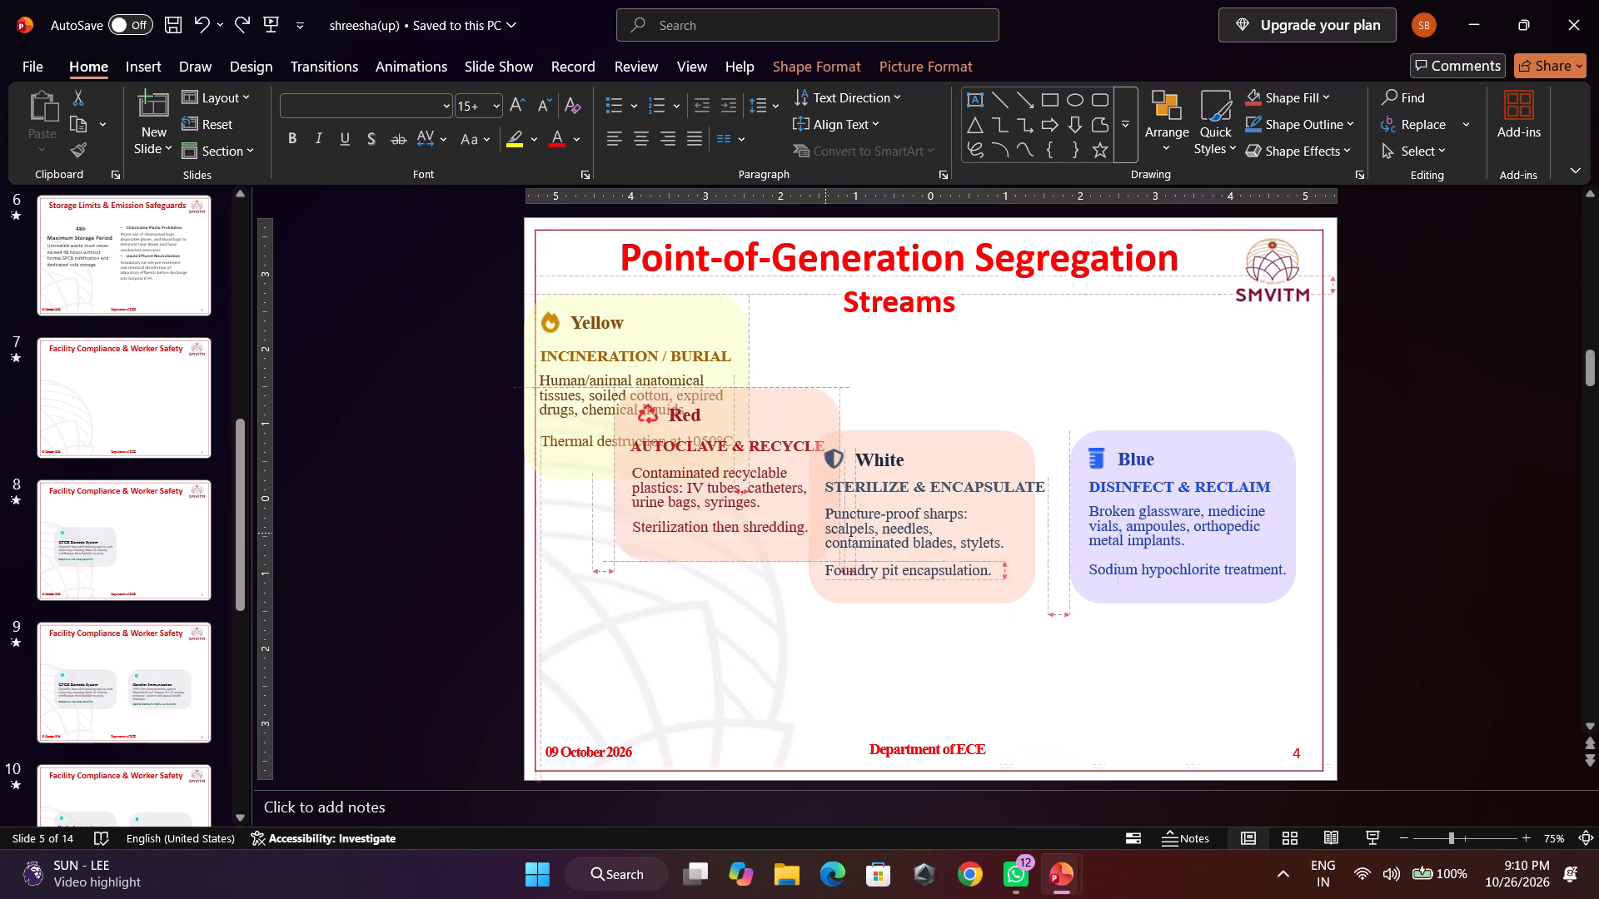
pyautogui.moveTo(839, 522); pyautogui.dragTo(1203, 406)
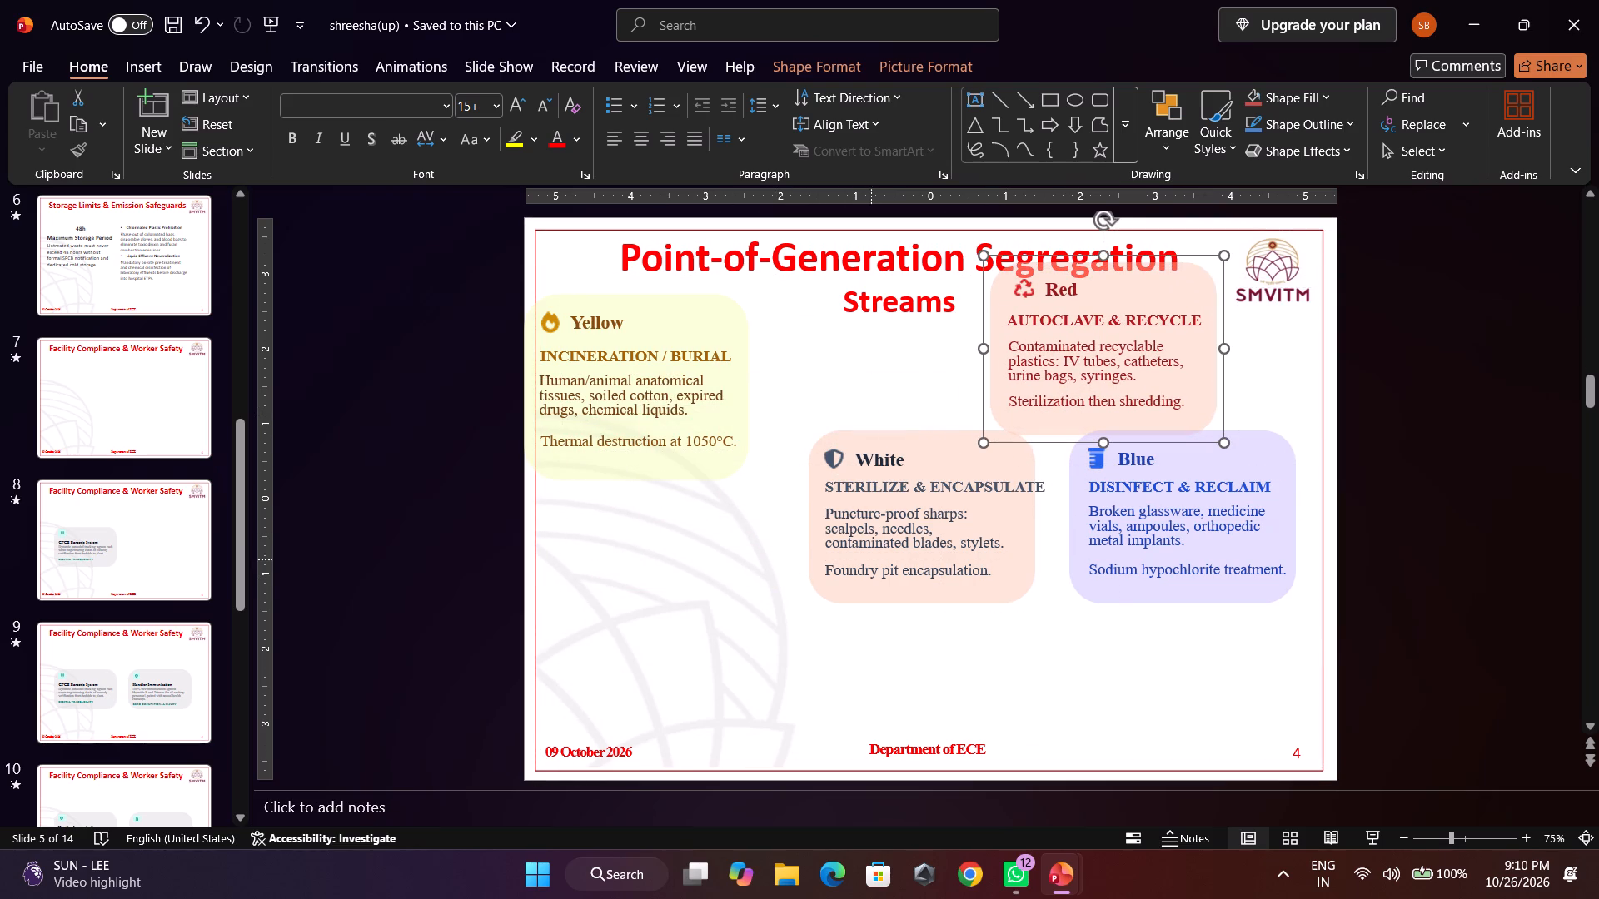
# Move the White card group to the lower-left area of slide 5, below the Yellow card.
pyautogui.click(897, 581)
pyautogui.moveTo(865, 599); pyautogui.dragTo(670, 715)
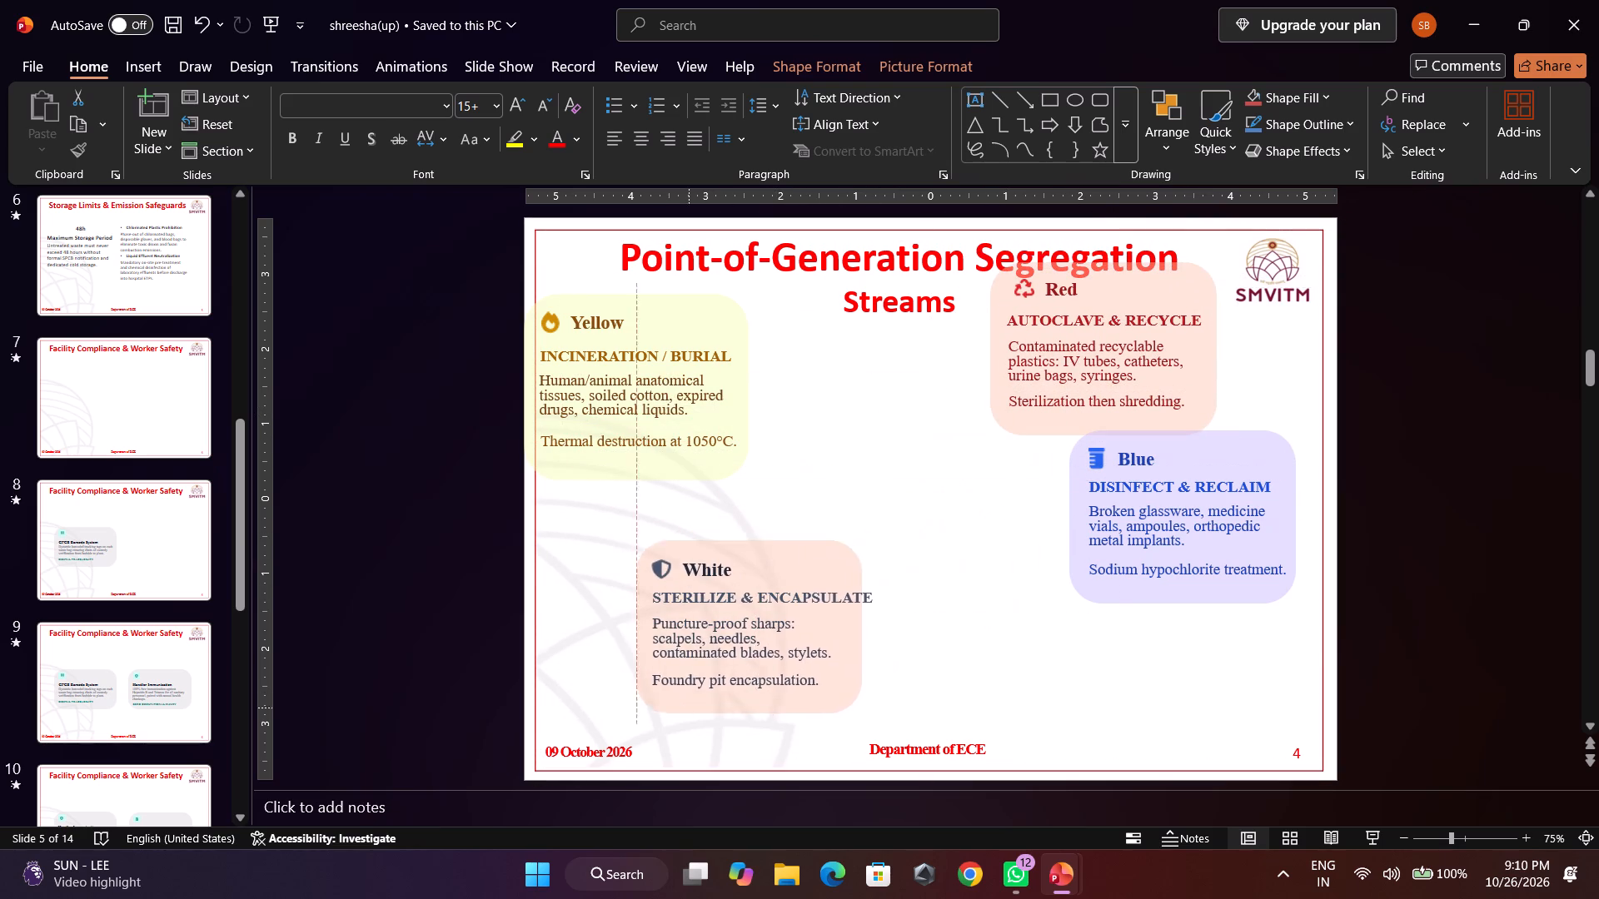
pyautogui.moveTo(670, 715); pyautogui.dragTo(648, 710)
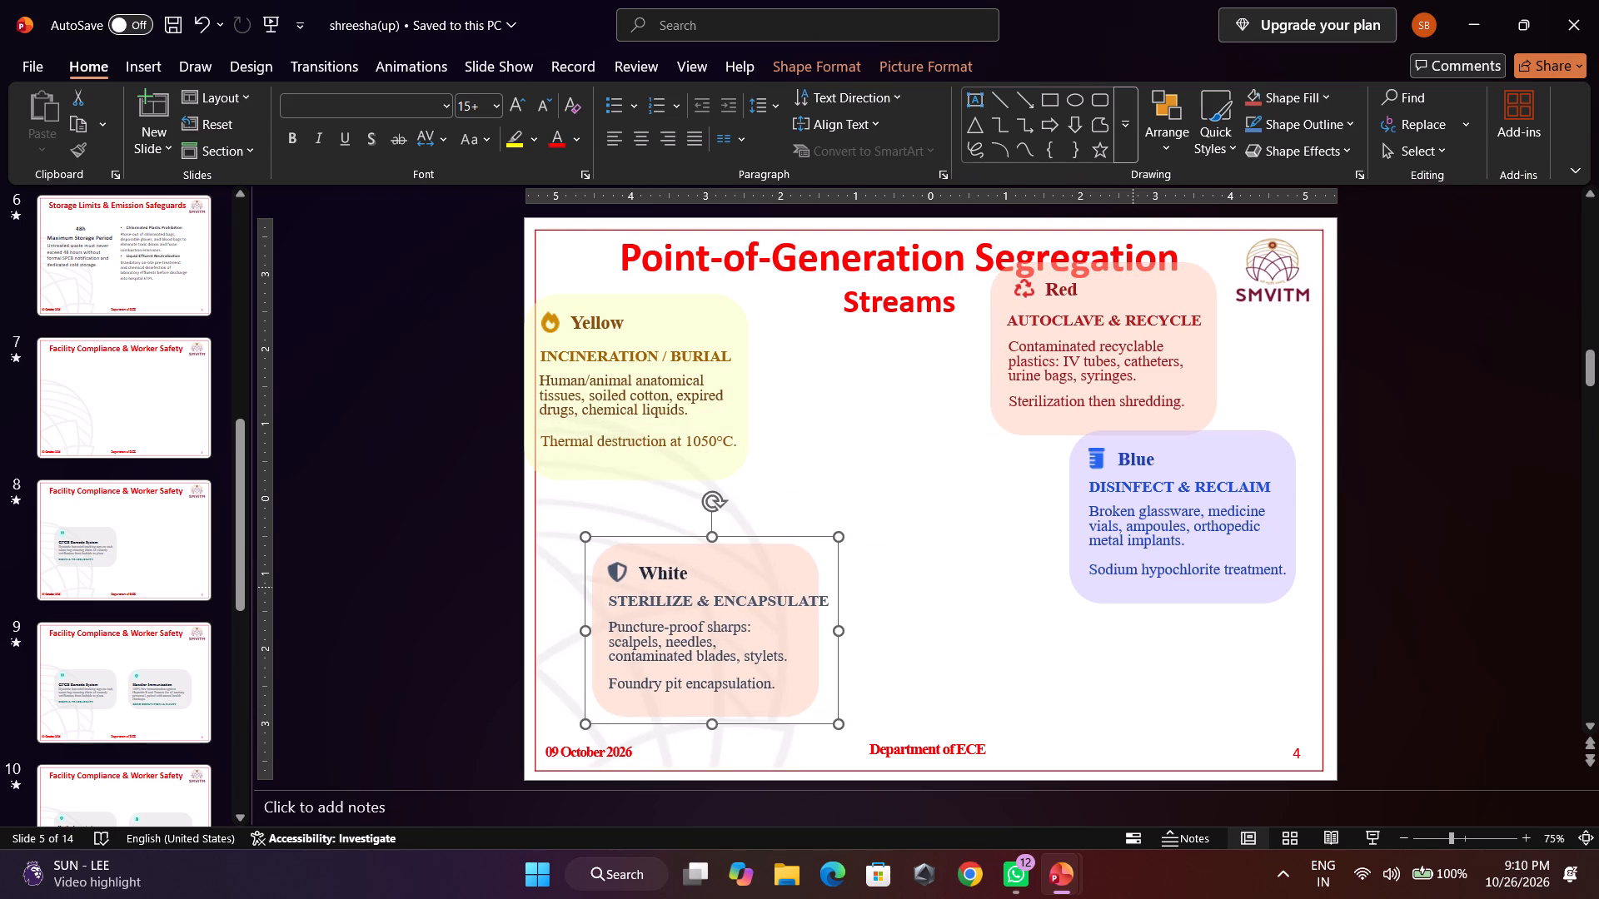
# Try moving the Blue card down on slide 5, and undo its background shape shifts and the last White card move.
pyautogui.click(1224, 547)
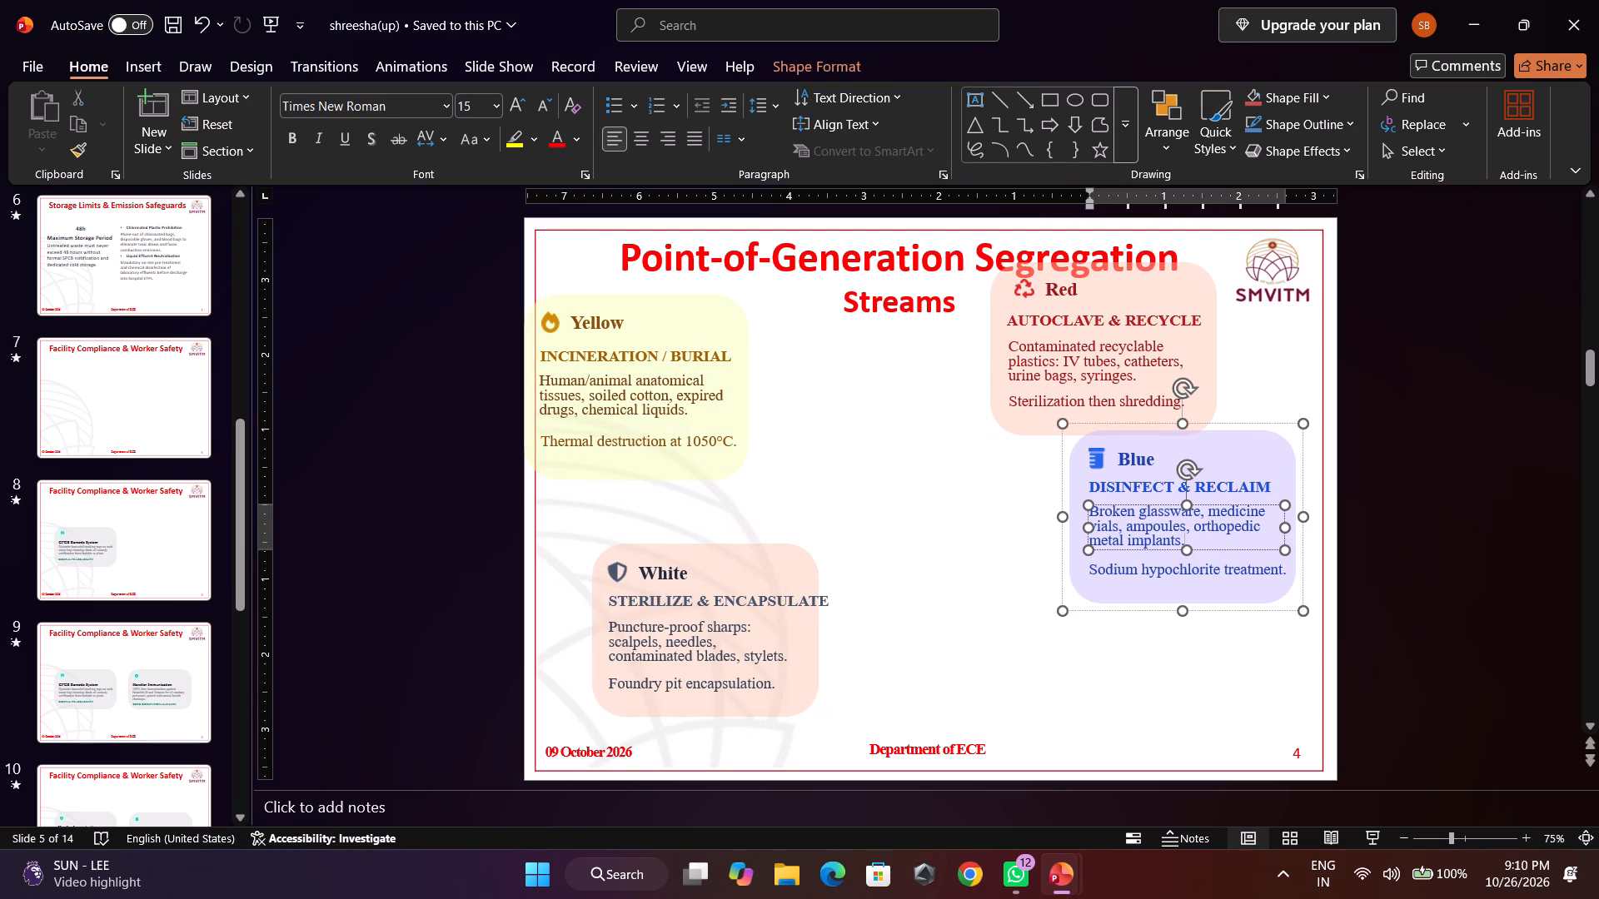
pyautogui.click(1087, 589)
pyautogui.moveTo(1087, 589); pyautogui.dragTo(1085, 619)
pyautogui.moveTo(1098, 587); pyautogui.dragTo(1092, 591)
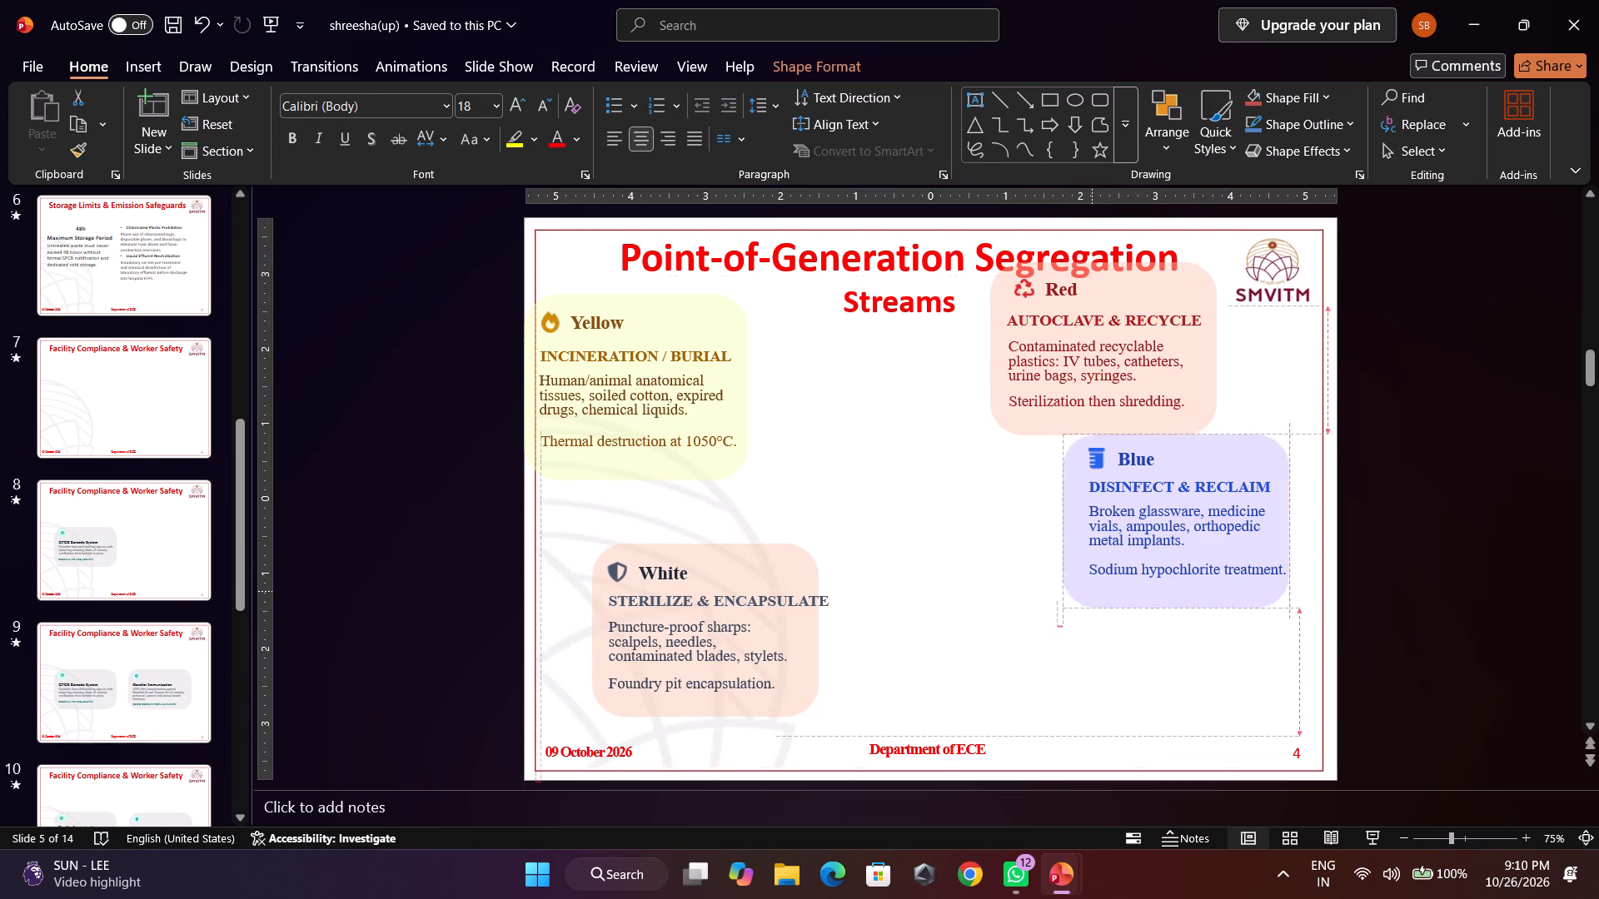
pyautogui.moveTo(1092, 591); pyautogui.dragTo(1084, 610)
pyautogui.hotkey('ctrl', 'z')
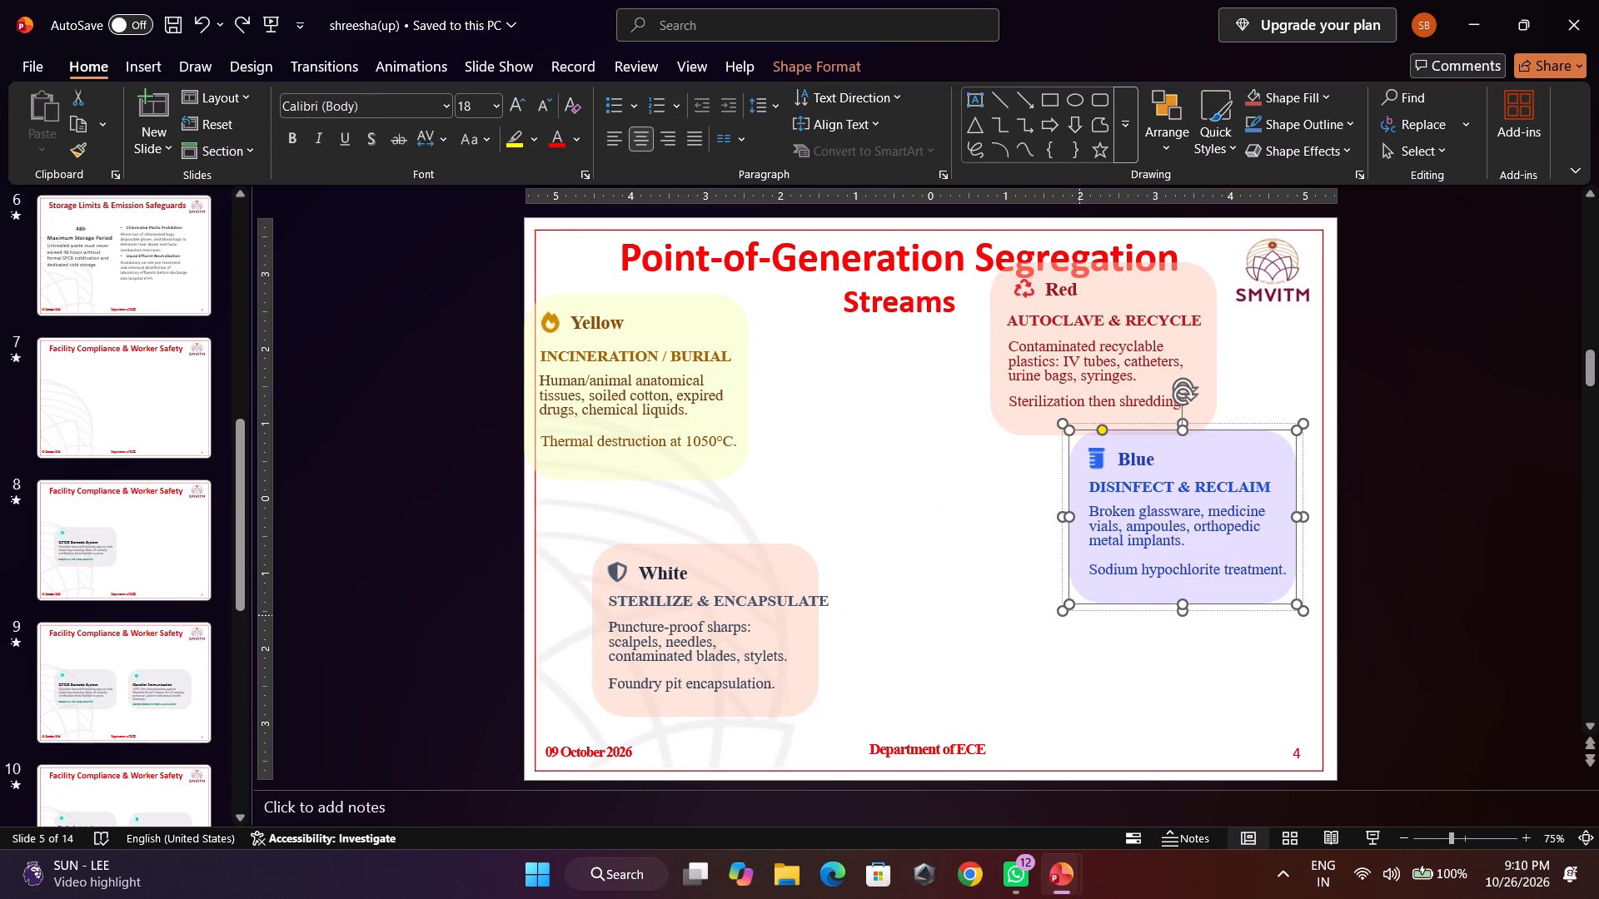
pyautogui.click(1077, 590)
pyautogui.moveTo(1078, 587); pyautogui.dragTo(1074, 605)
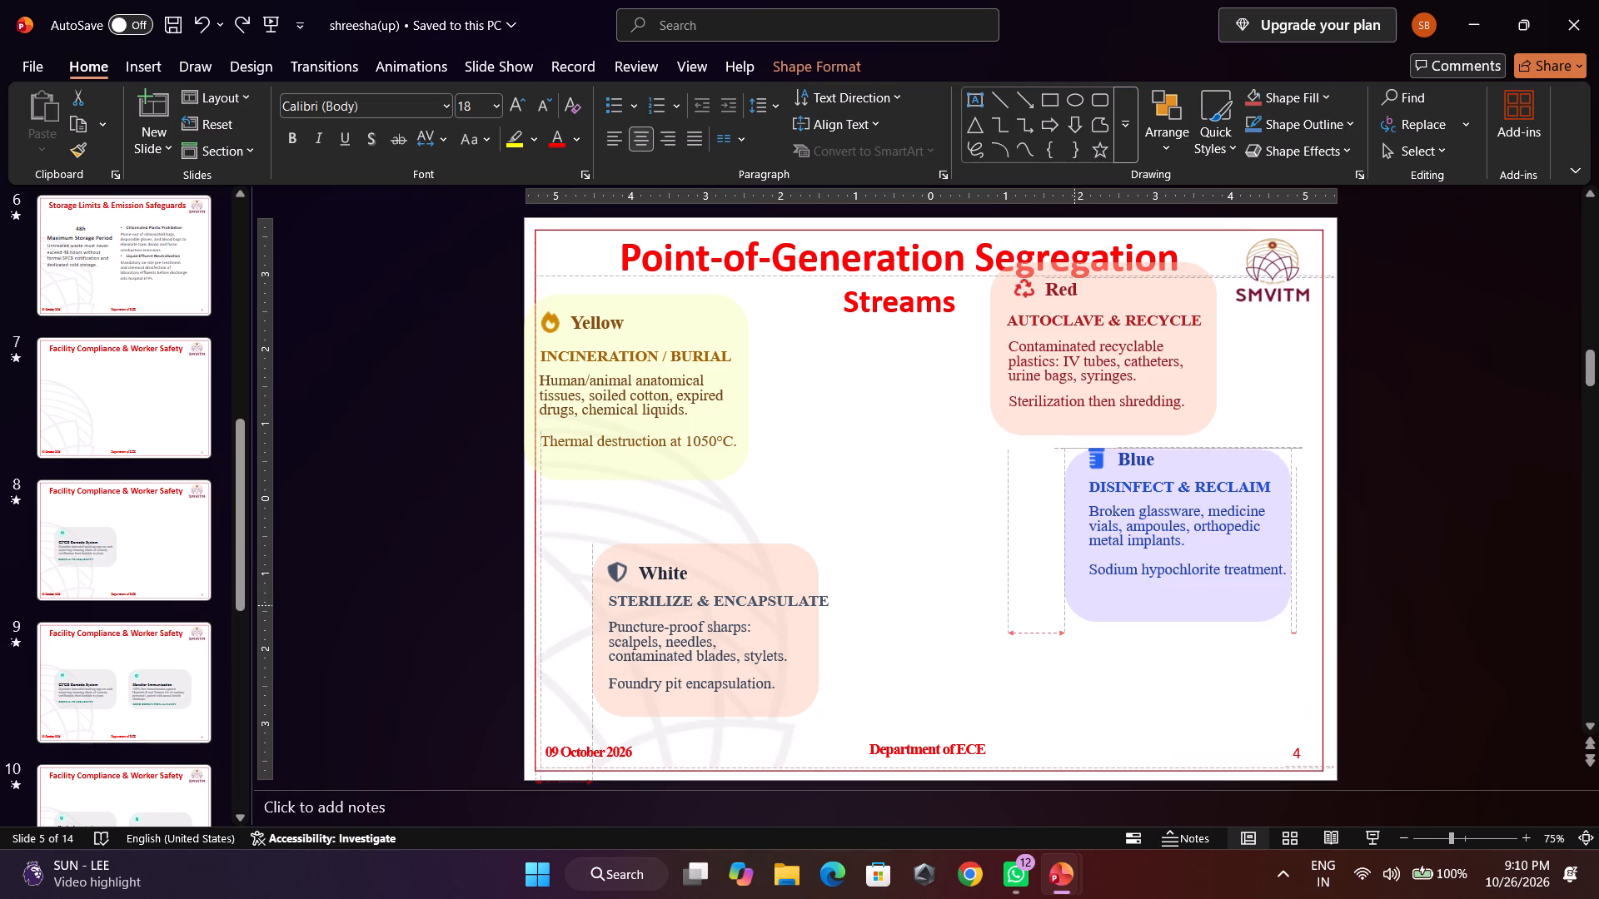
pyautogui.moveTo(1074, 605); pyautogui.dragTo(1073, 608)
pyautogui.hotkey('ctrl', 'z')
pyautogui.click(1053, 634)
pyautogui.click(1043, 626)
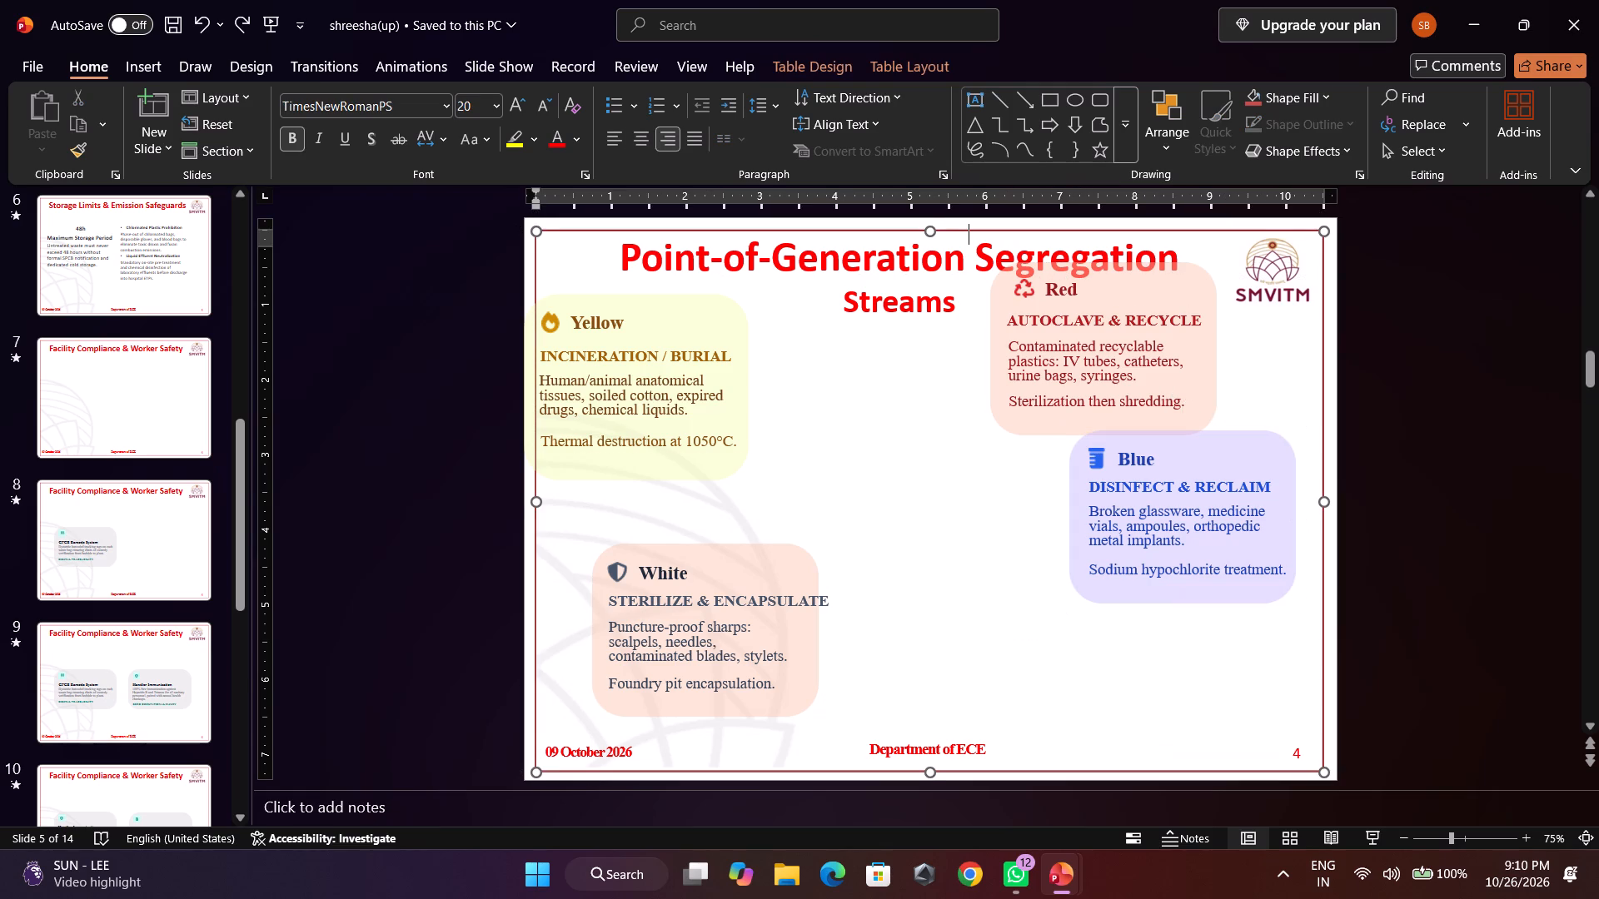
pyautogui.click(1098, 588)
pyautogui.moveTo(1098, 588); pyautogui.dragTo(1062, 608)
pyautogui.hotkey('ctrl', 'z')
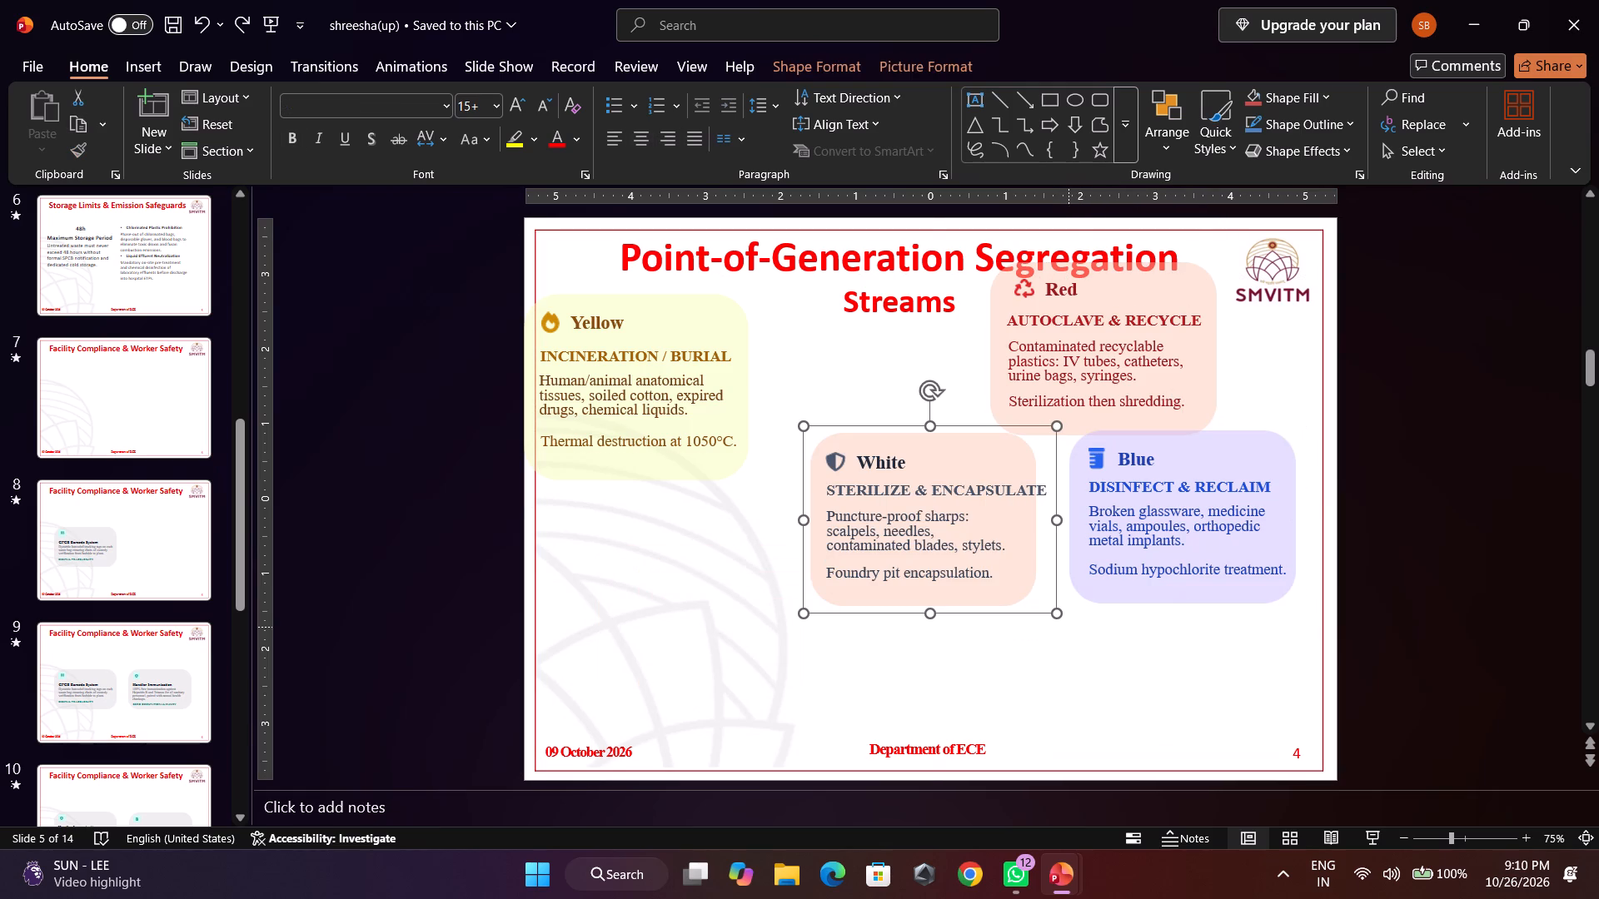
# Move the White card group to the lower-left area of slide 5, below the Yellow card.
pyautogui.click(1055, 645)
pyautogui.moveTo(966, 584); pyautogui.dragTo(913, 624)
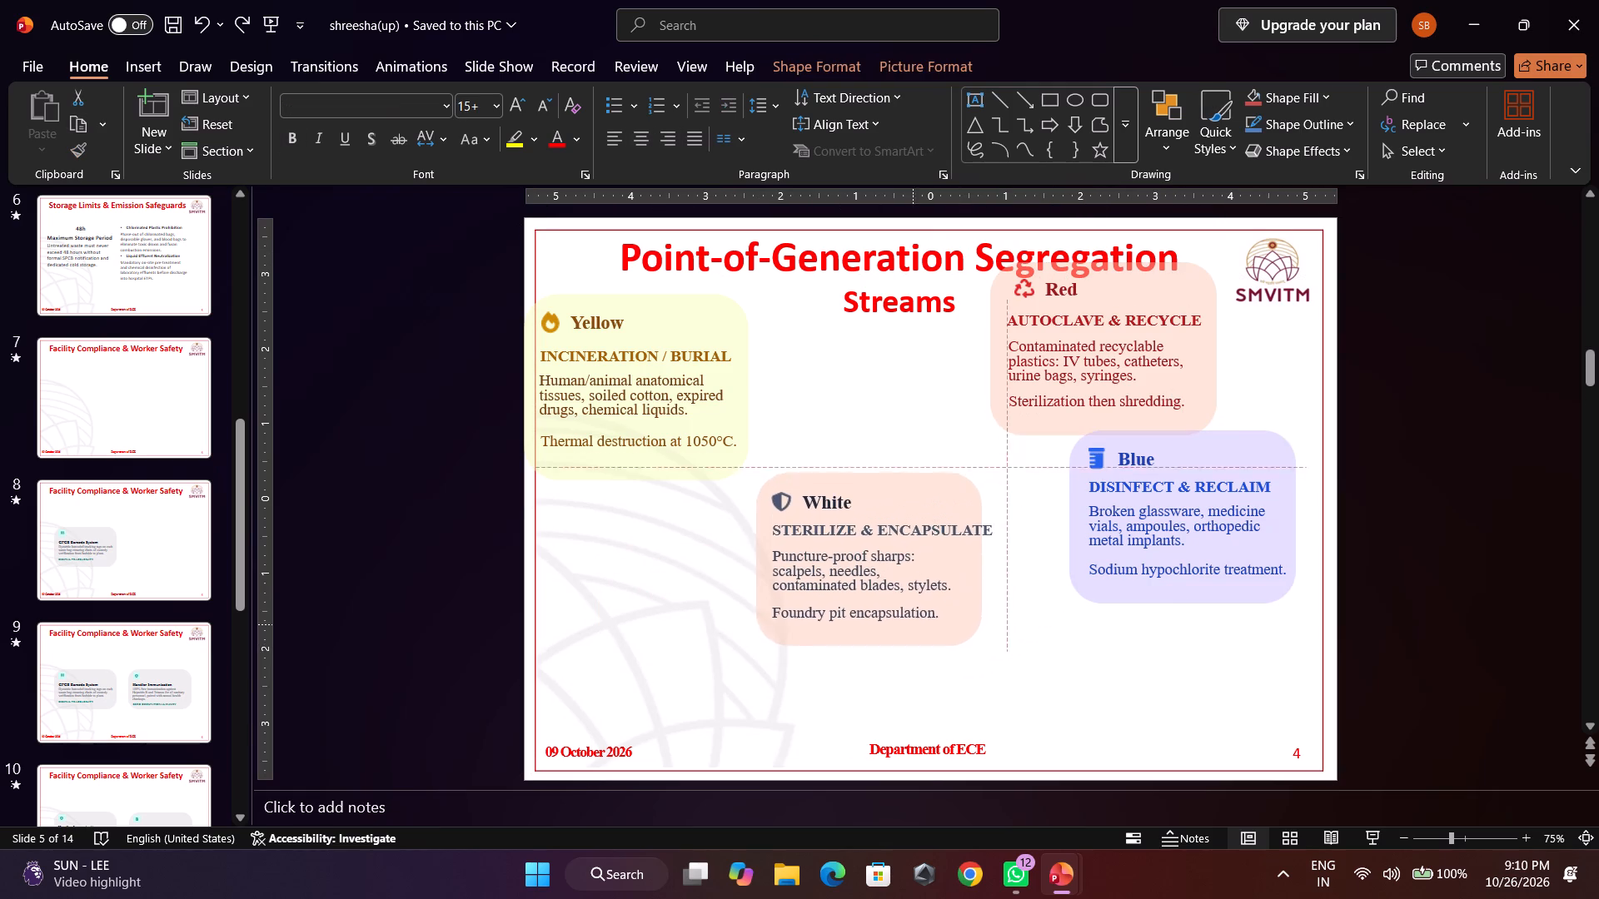
pyautogui.moveTo(913, 624); pyautogui.dragTo(740, 683)
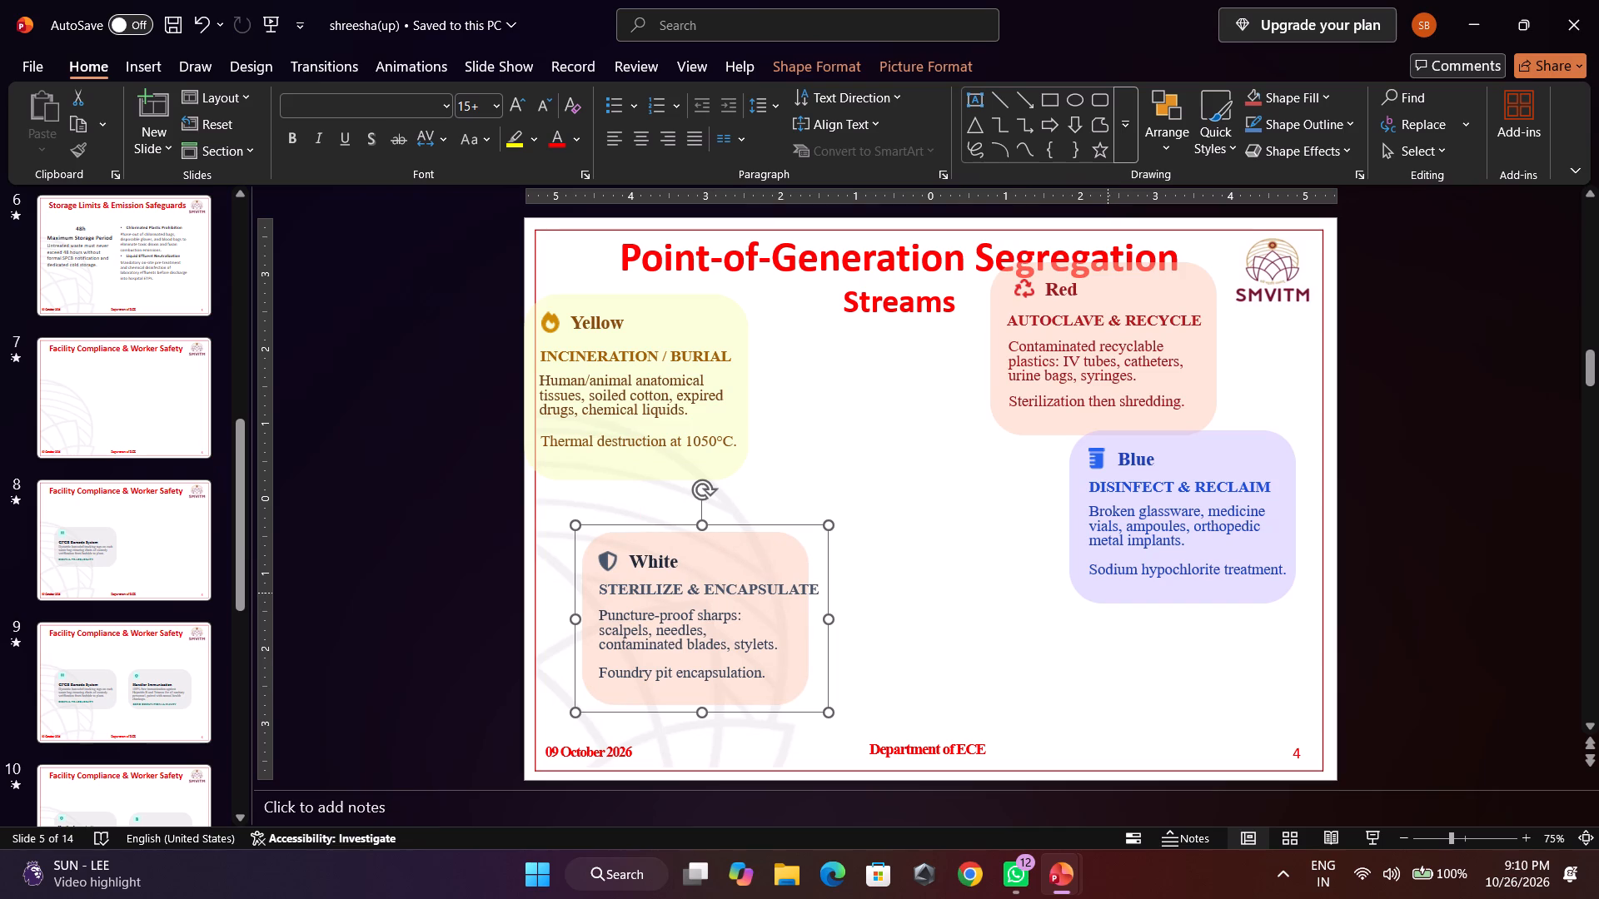
# Move the Blue card group down and slightly left on slide 5 so it sits below the Red card.
pyautogui.moveTo(1107, 586); pyautogui.dragTo(1043, 677)
# Select the Yellow, Red and White cards together with the Blue card and group all four into one object.
pyautogui.keyDown('shift'); pyautogui.click(710, 445); pyautogui.keyUp('shift')
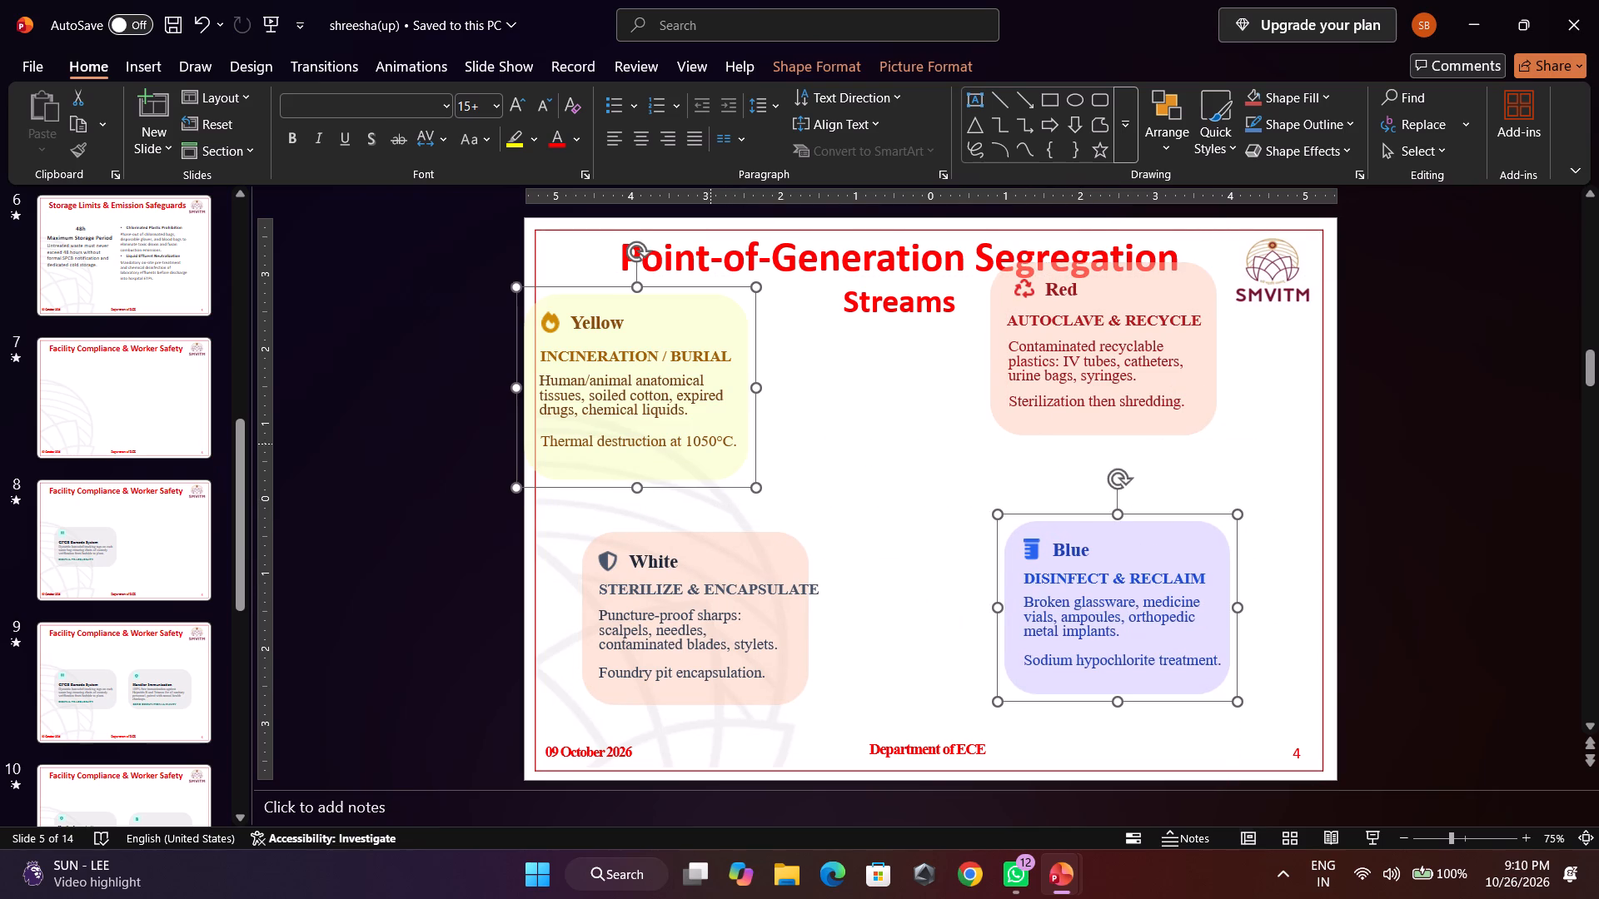
pyautogui.keyDown('shift'); pyautogui.click(1049, 367); pyautogui.keyUp('shift')
pyautogui.keyDown('shift'); pyautogui.click(755, 564); pyautogui.keyUp('shift')
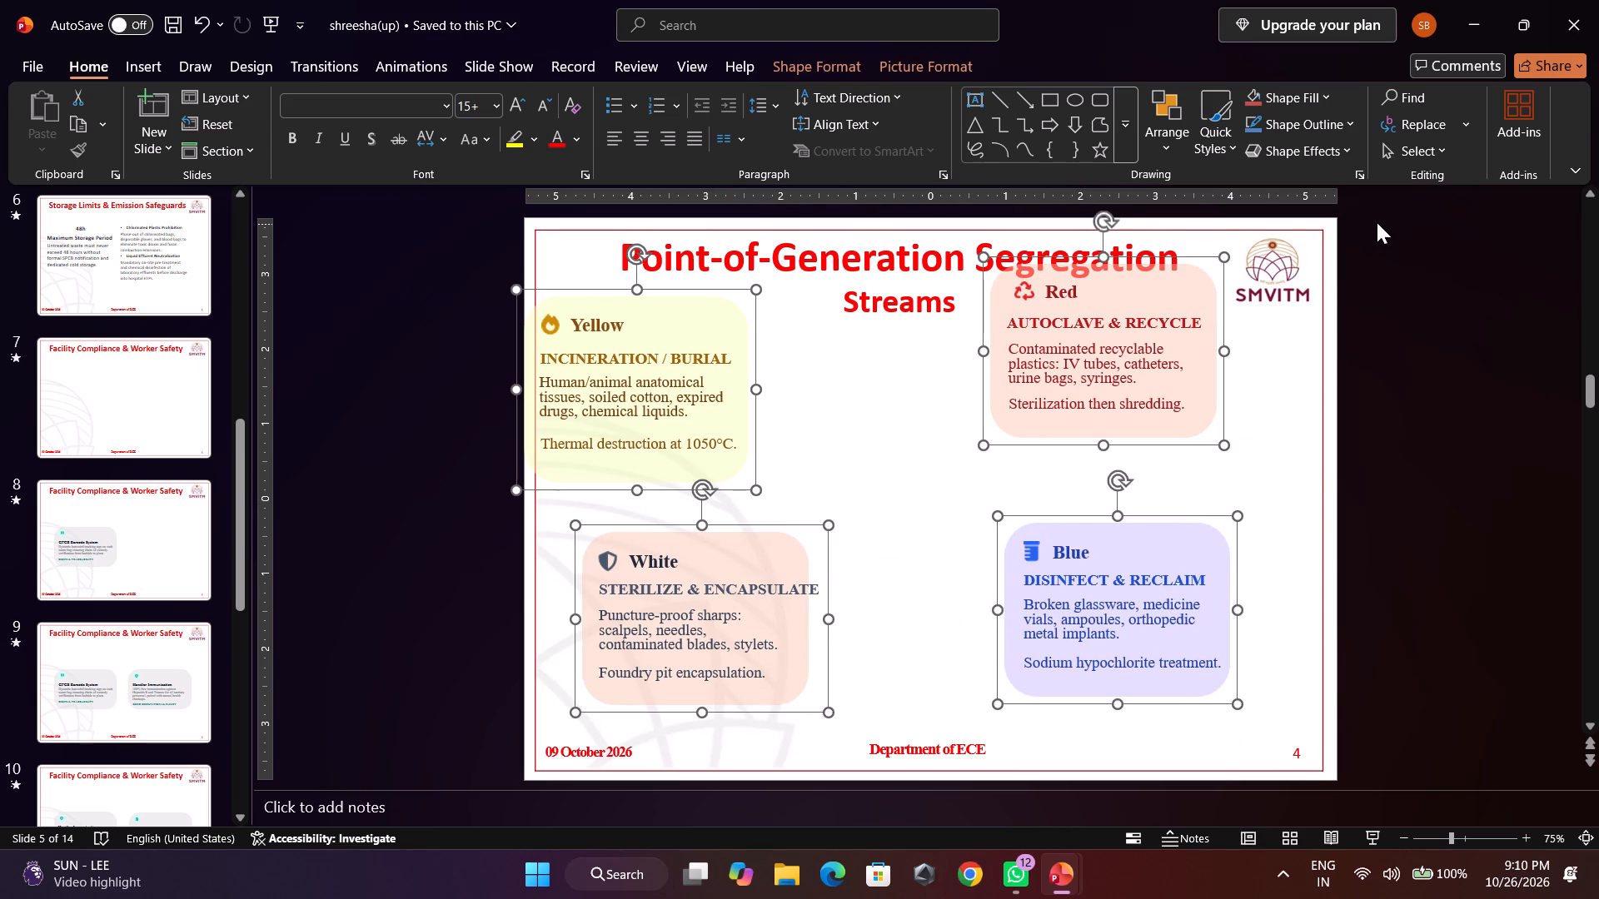
pyautogui.click(849, 67)
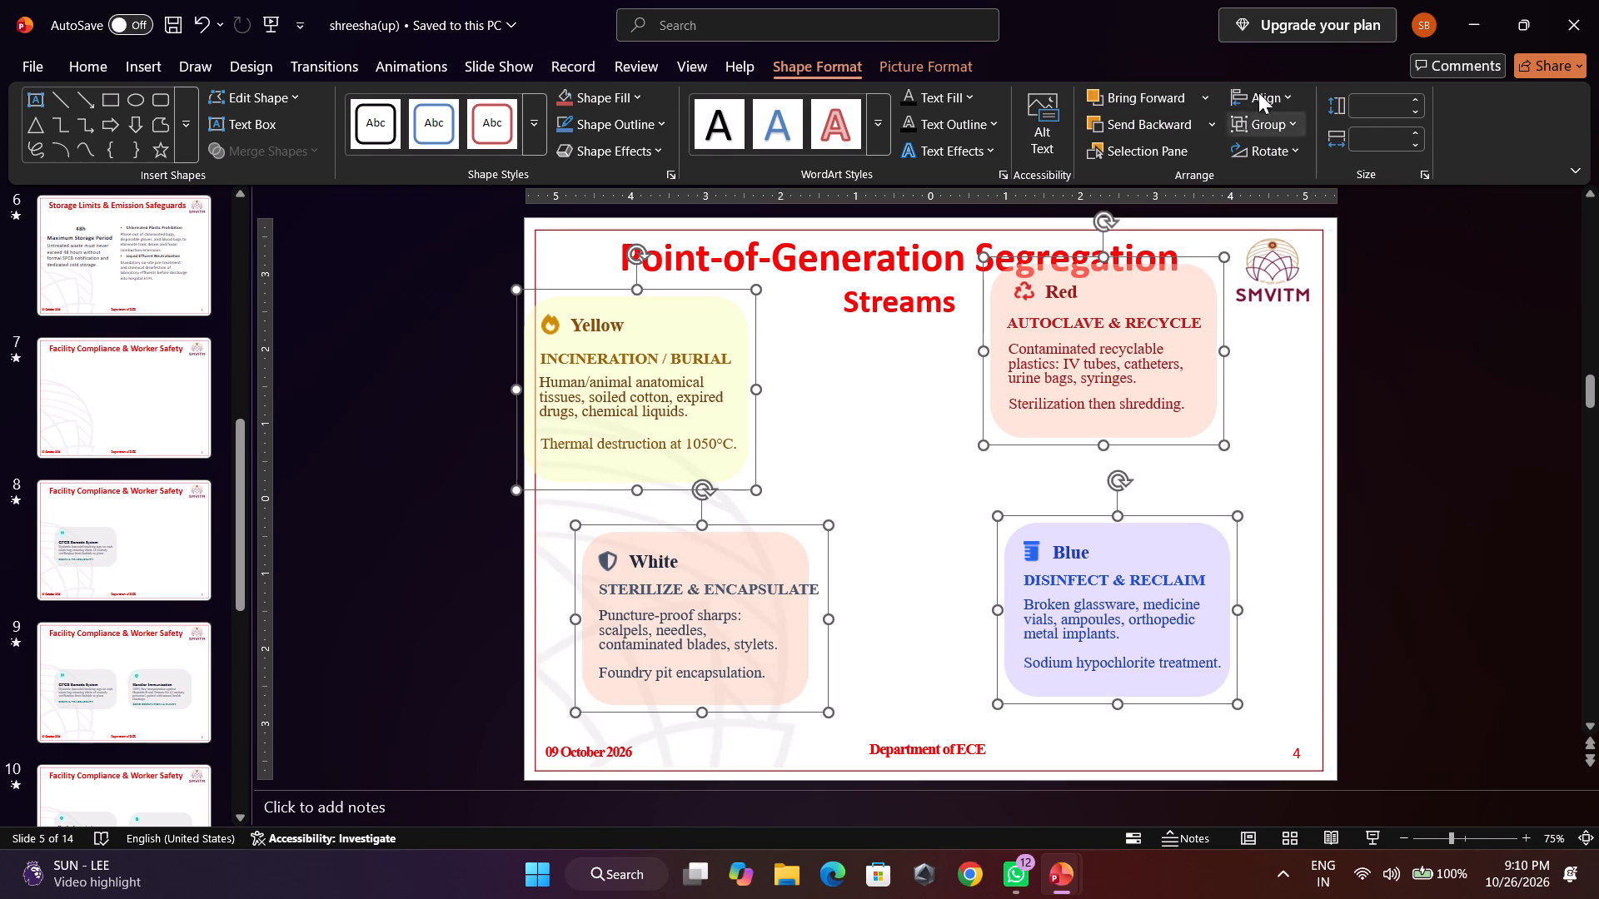
pyautogui.click(1259, 121)
pyautogui.click(1278, 151)
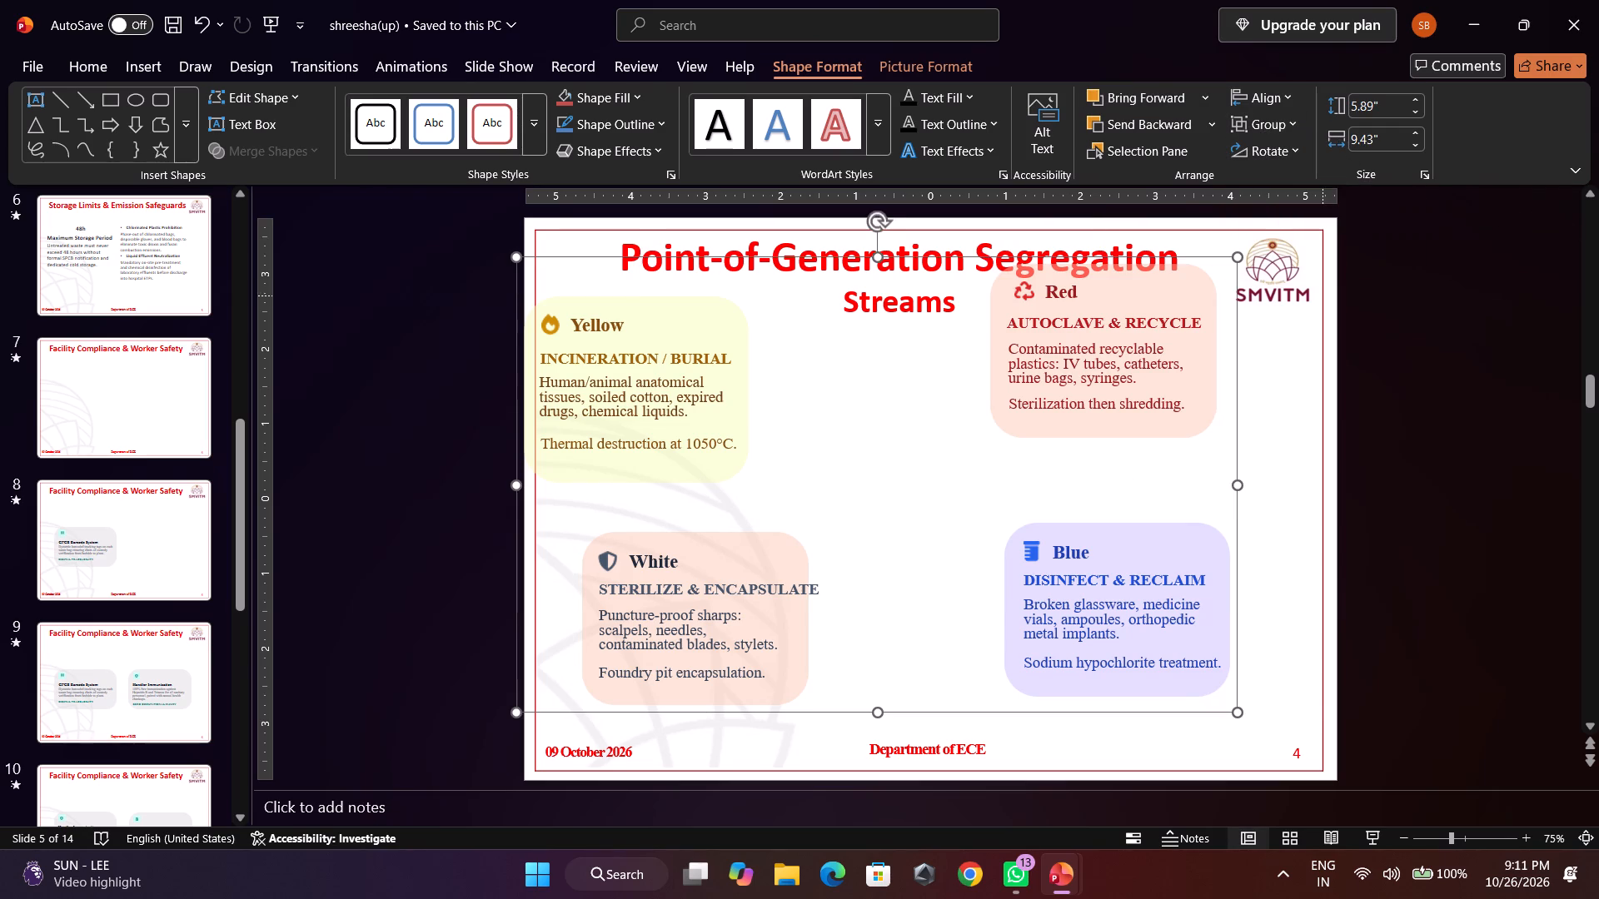
# Choose Align to Slide as the alignment reference for the combined four-card group.
pyautogui.click(1285, 107)
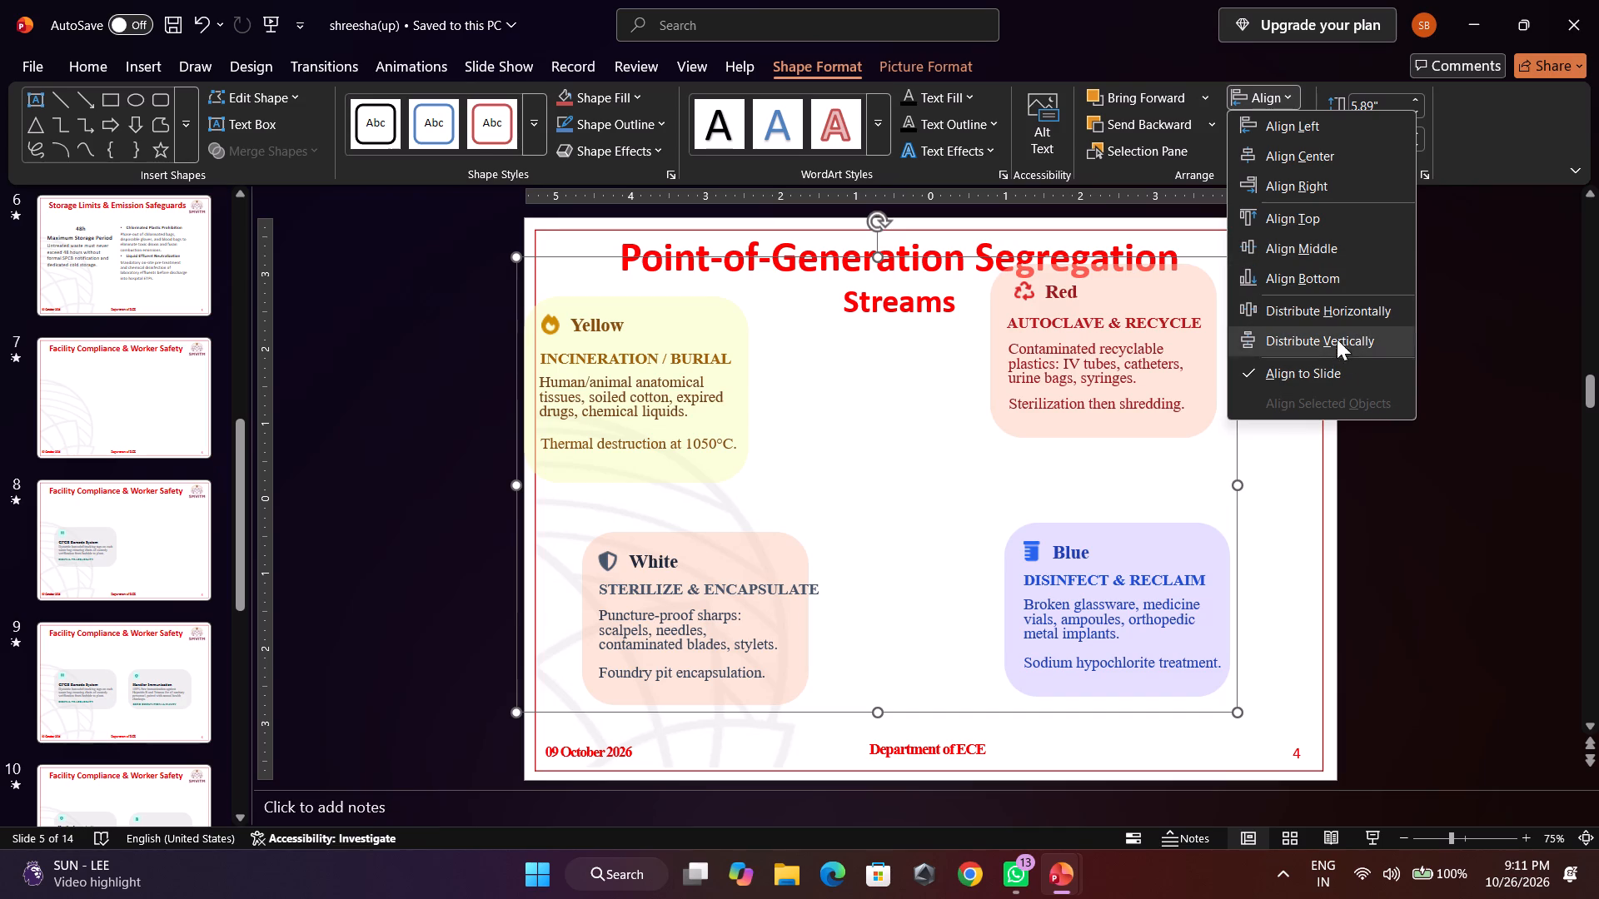
pyautogui.scroll(-2, 1280, 254)
pyautogui.click(1321, 368)
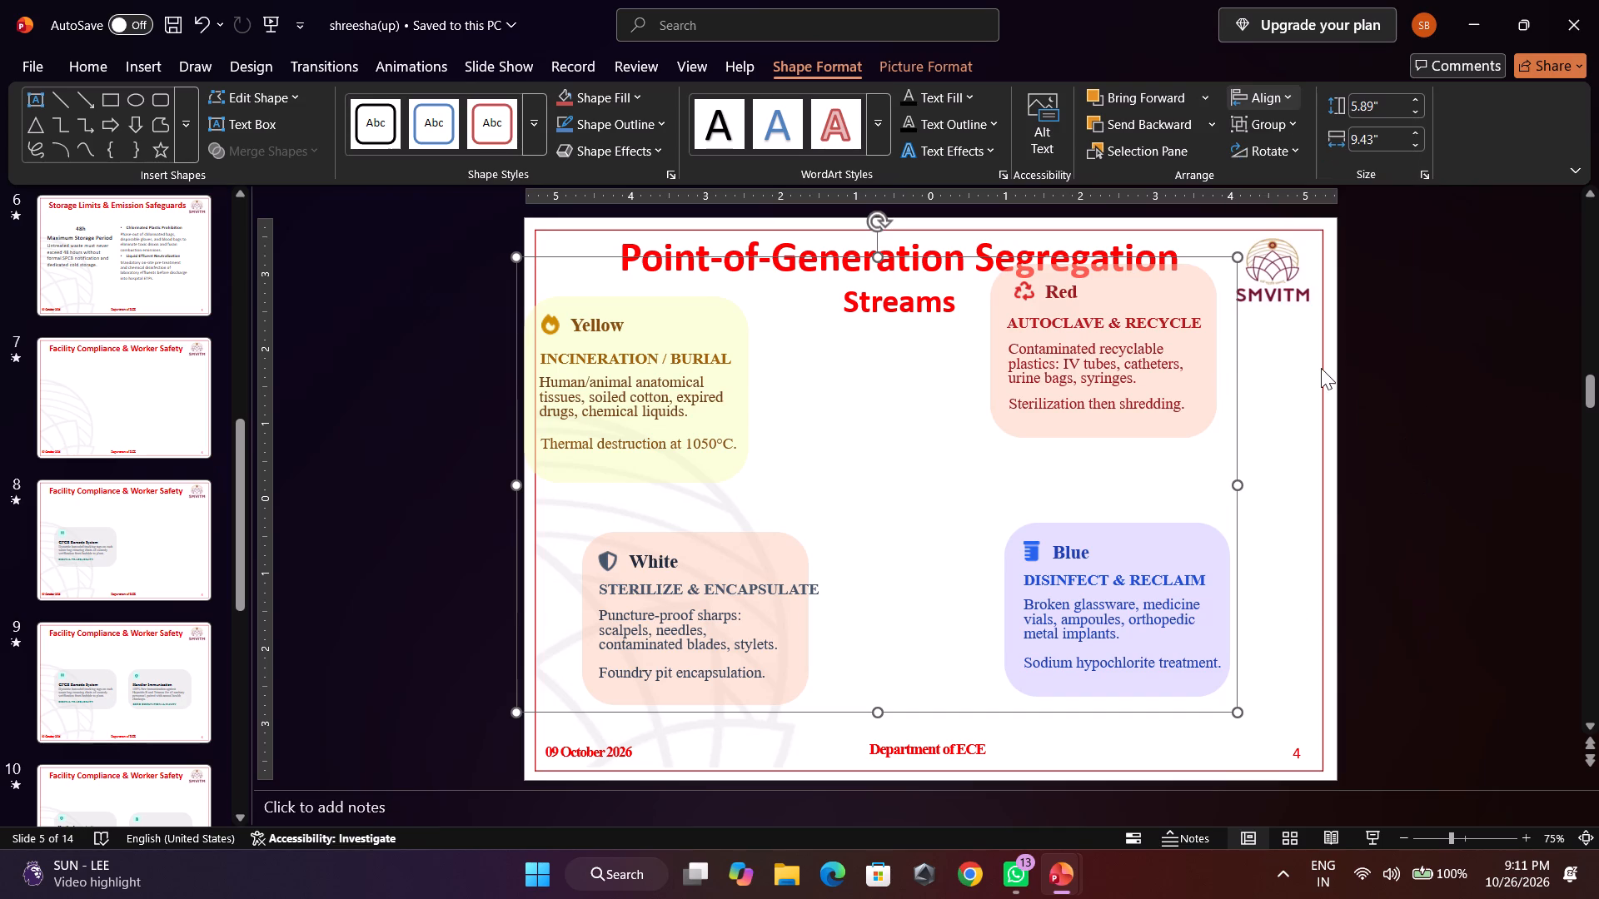
# Move the combined four-card group right and down so the Yellow card lies inside the slide border.
pyautogui.moveTo(694, 315); pyautogui.dragTo(731, 340)
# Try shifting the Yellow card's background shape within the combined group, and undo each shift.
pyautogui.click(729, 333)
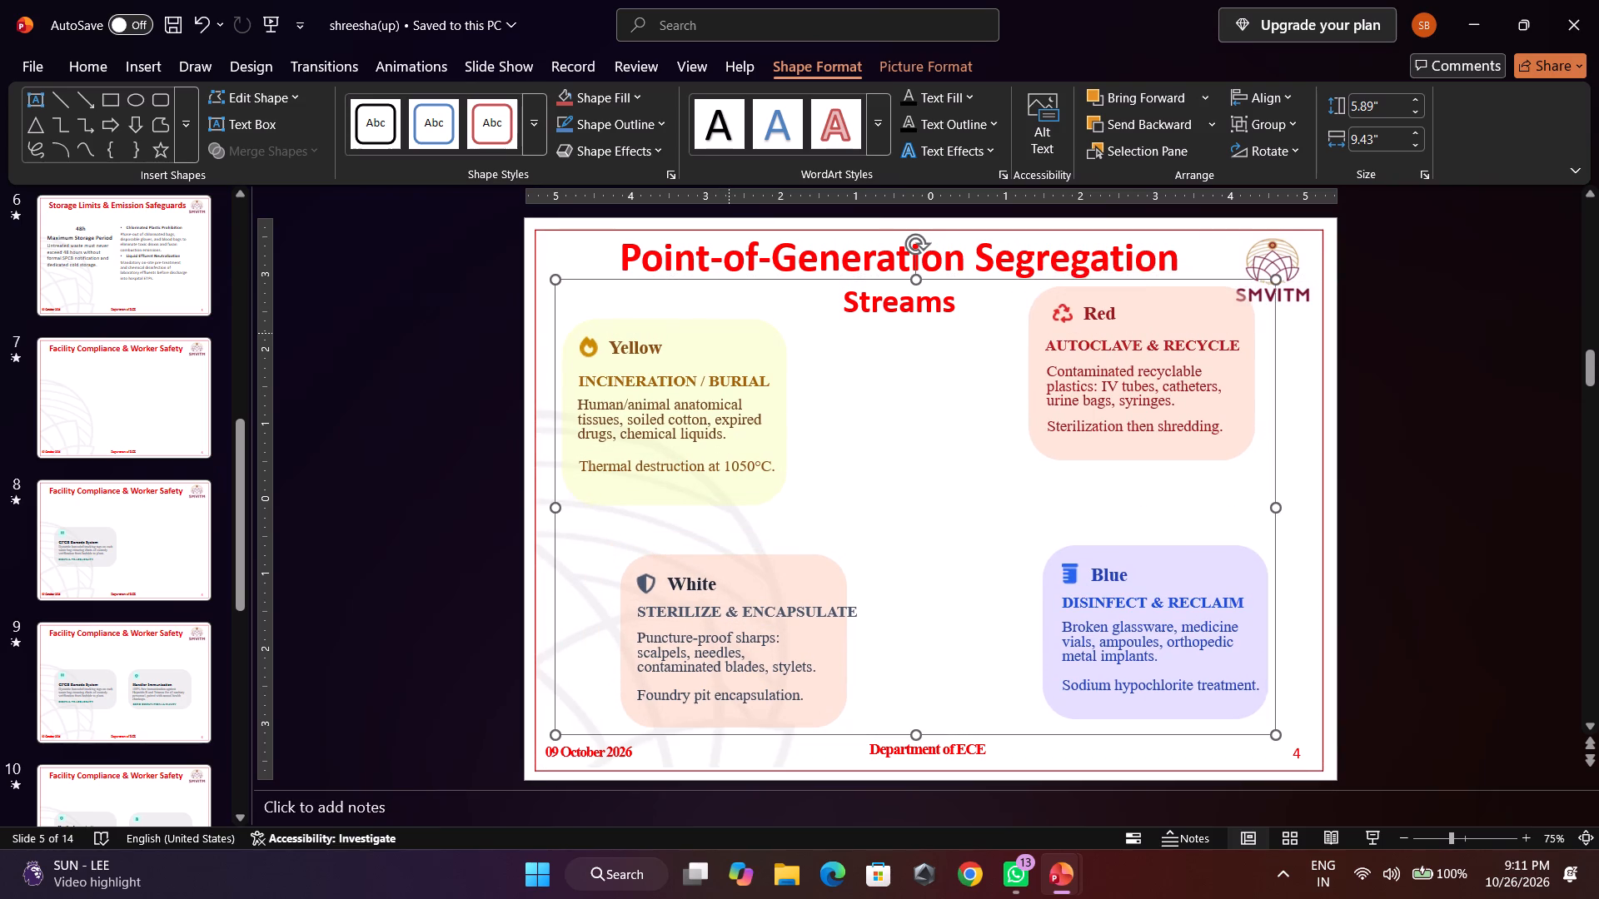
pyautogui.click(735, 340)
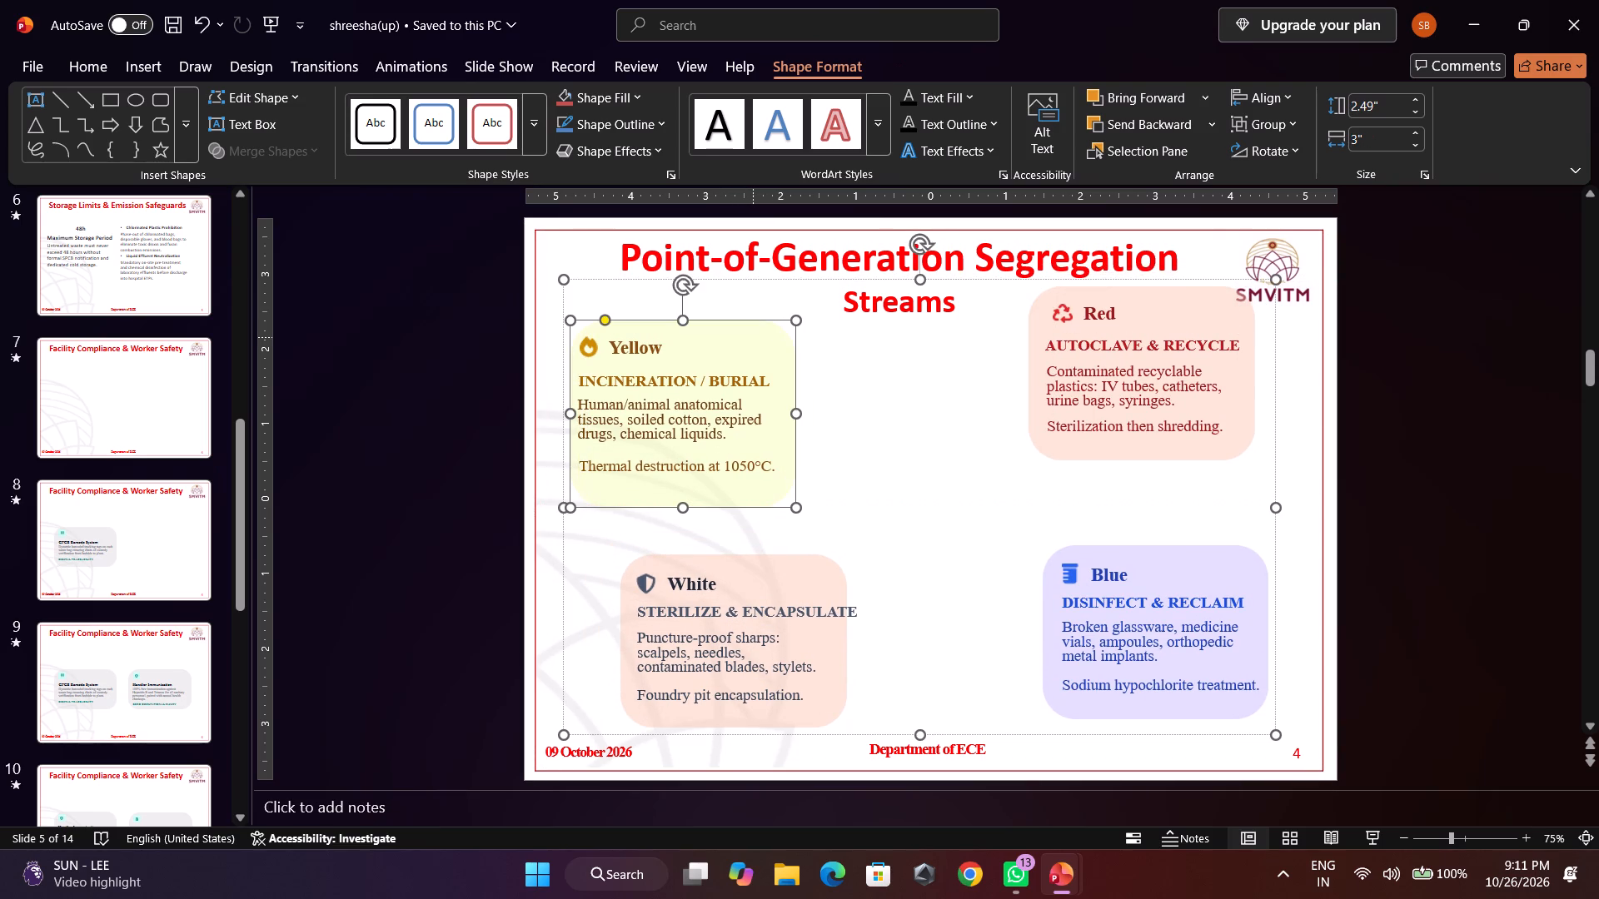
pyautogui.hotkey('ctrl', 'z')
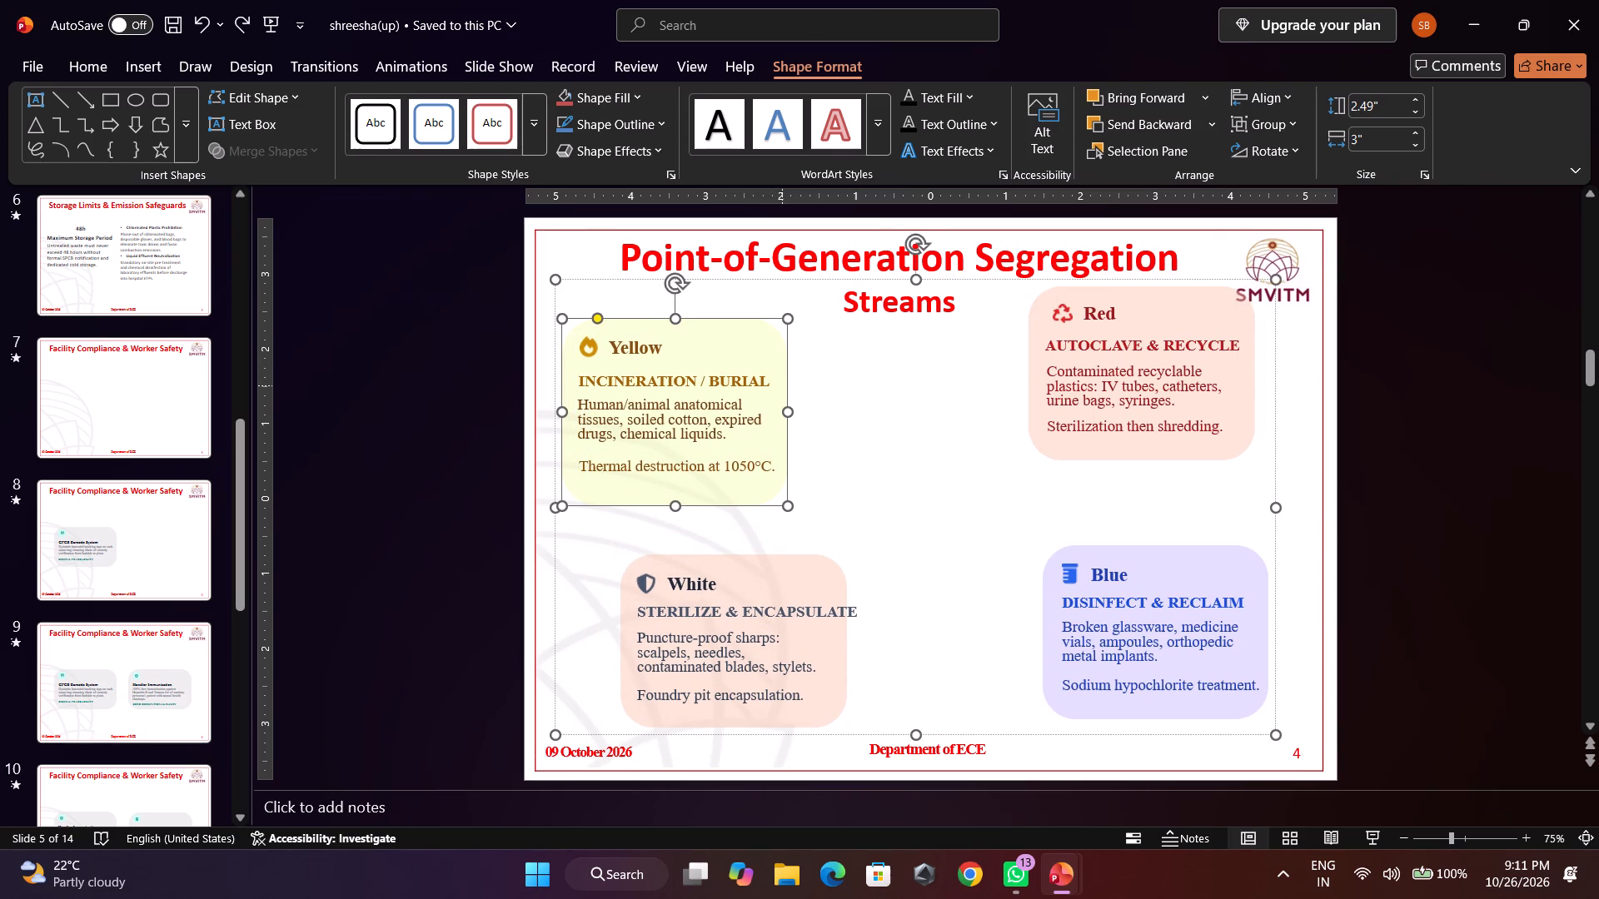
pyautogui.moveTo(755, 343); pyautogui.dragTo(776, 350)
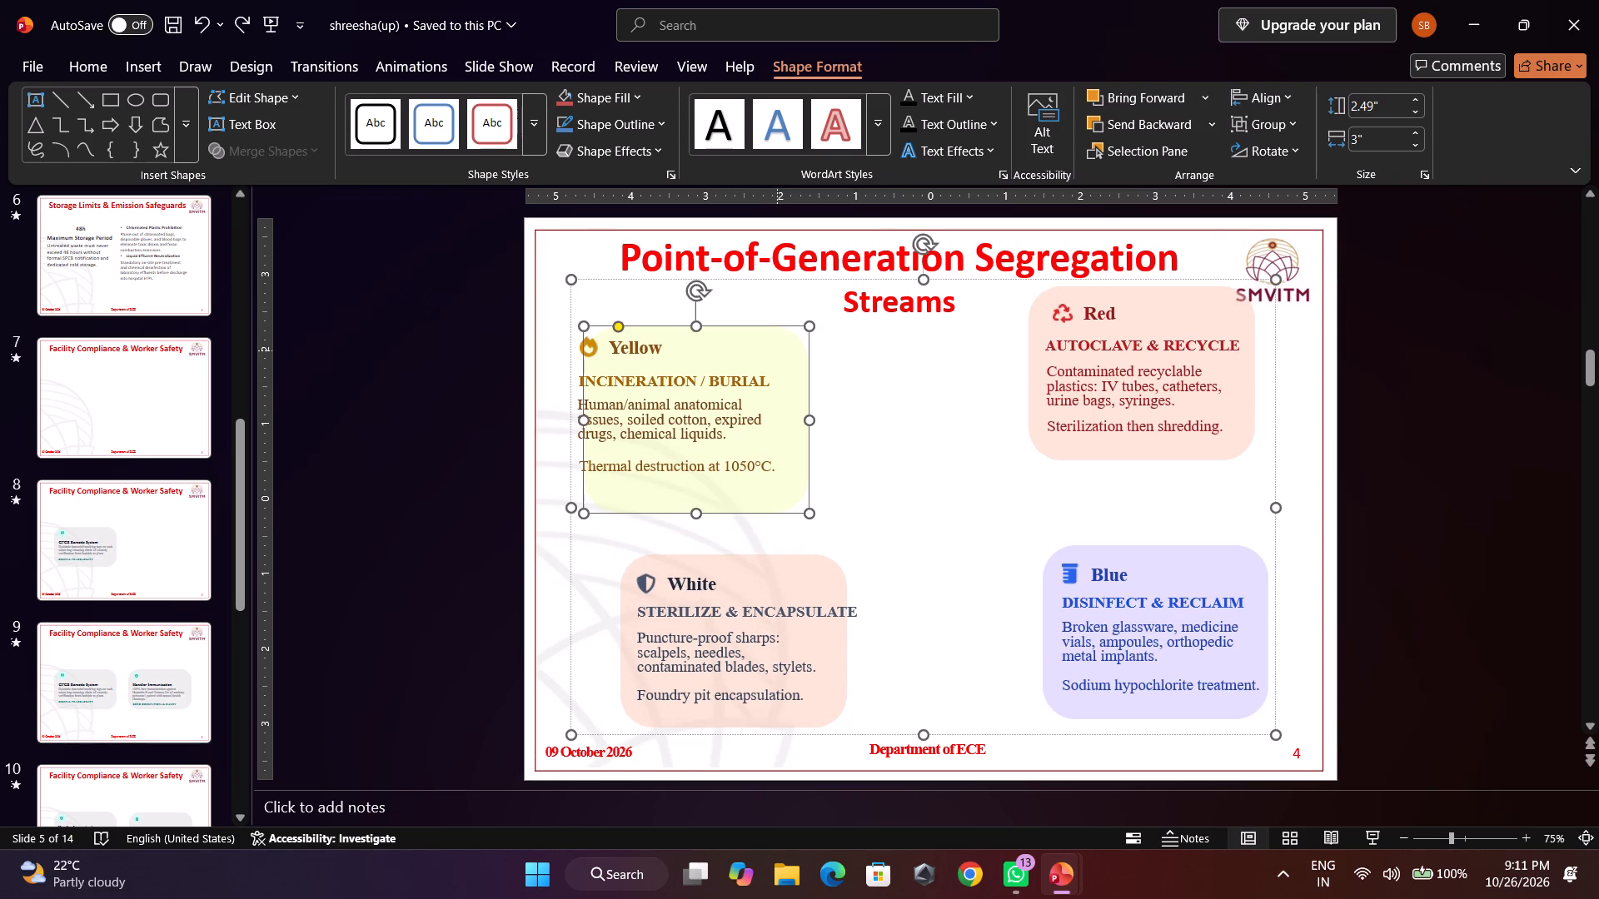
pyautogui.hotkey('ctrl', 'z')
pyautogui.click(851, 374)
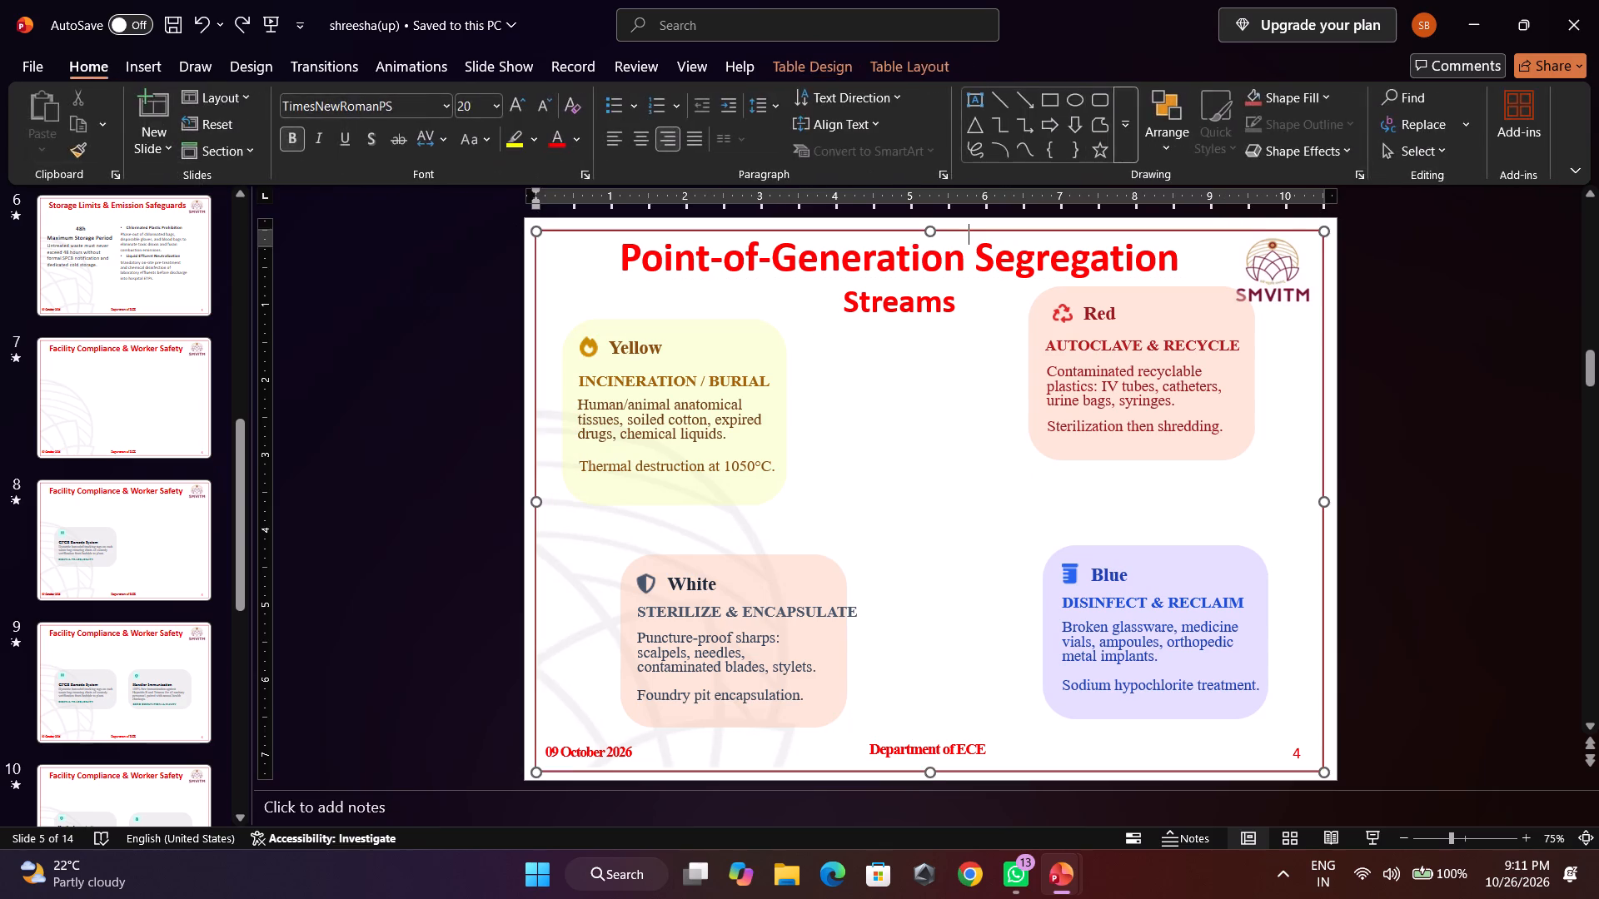
# Adjust the combined four-card group's position on slide 5, placing it slightly lower so the Red card clears the logo.
pyautogui.moveTo(739, 341); pyautogui.dragTo(750, 342)
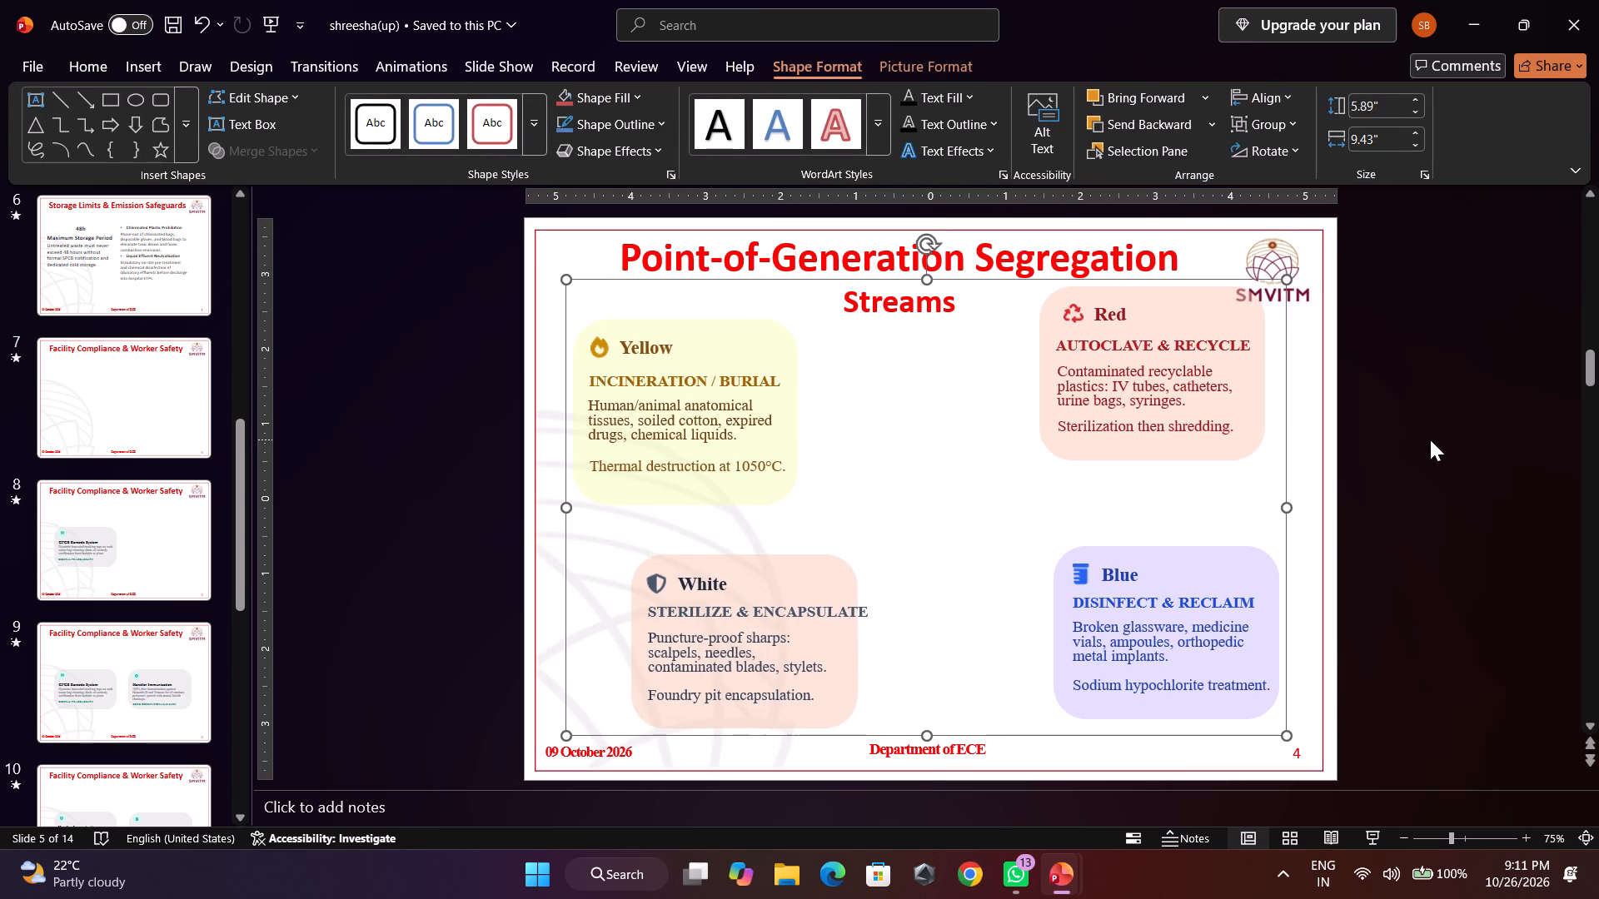
pyautogui.rightClick(1430, 440)
pyautogui.click(992, 389)
pyautogui.click(976, 438)
pyautogui.click(897, 387)
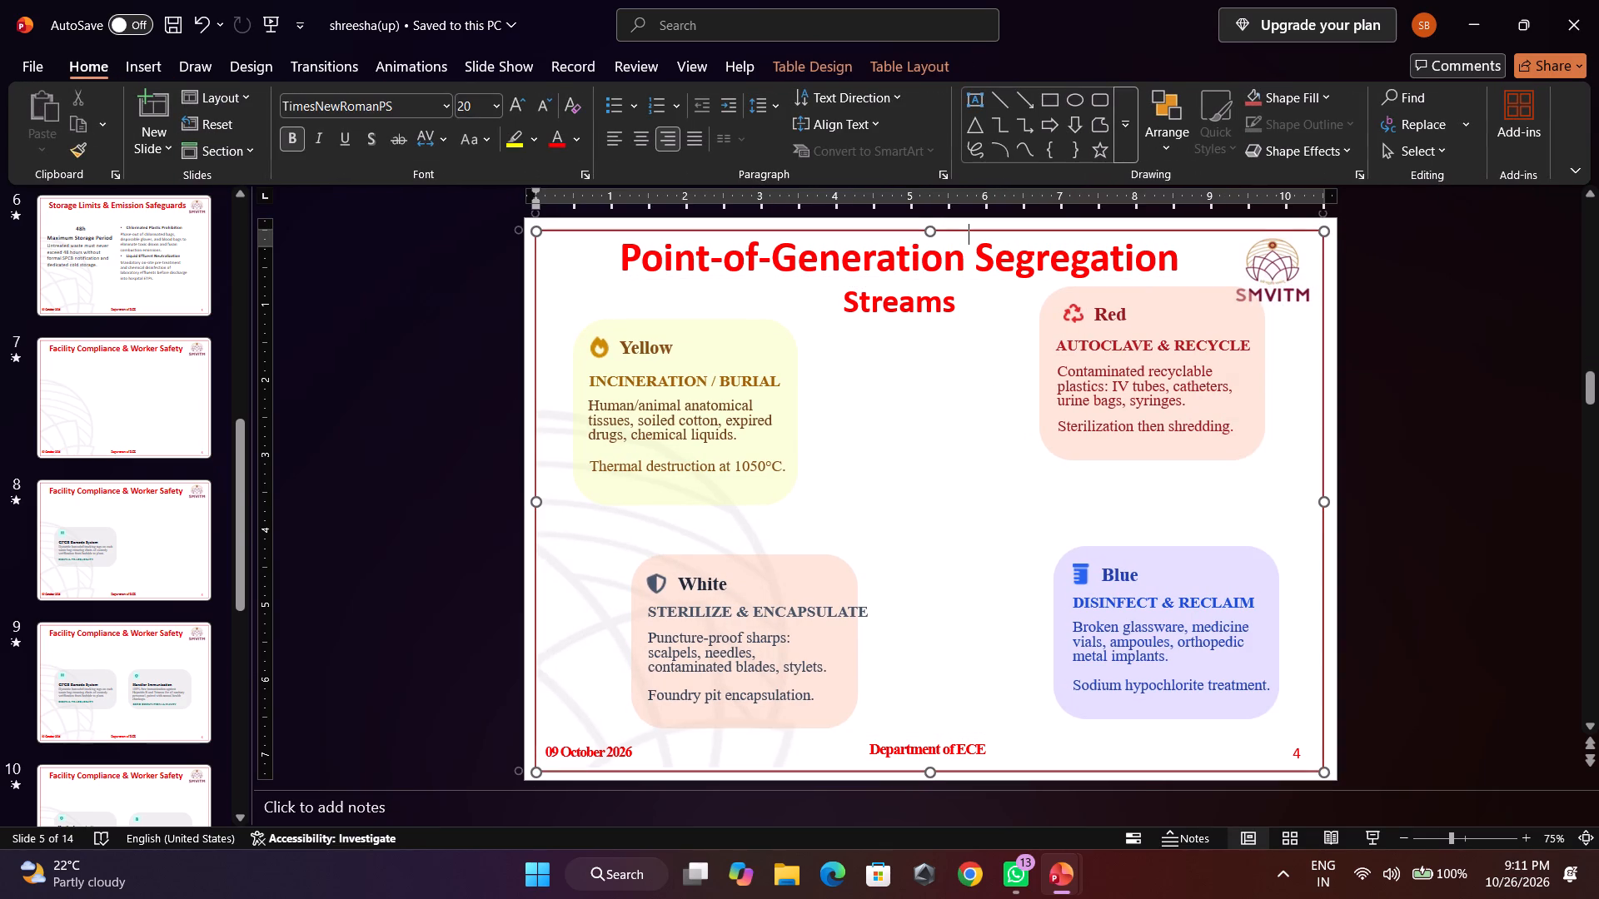
pyautogui.click(1382, 417)
pyautogui.moveTo(772, 364); pyautogui.dragTo(785, 365)
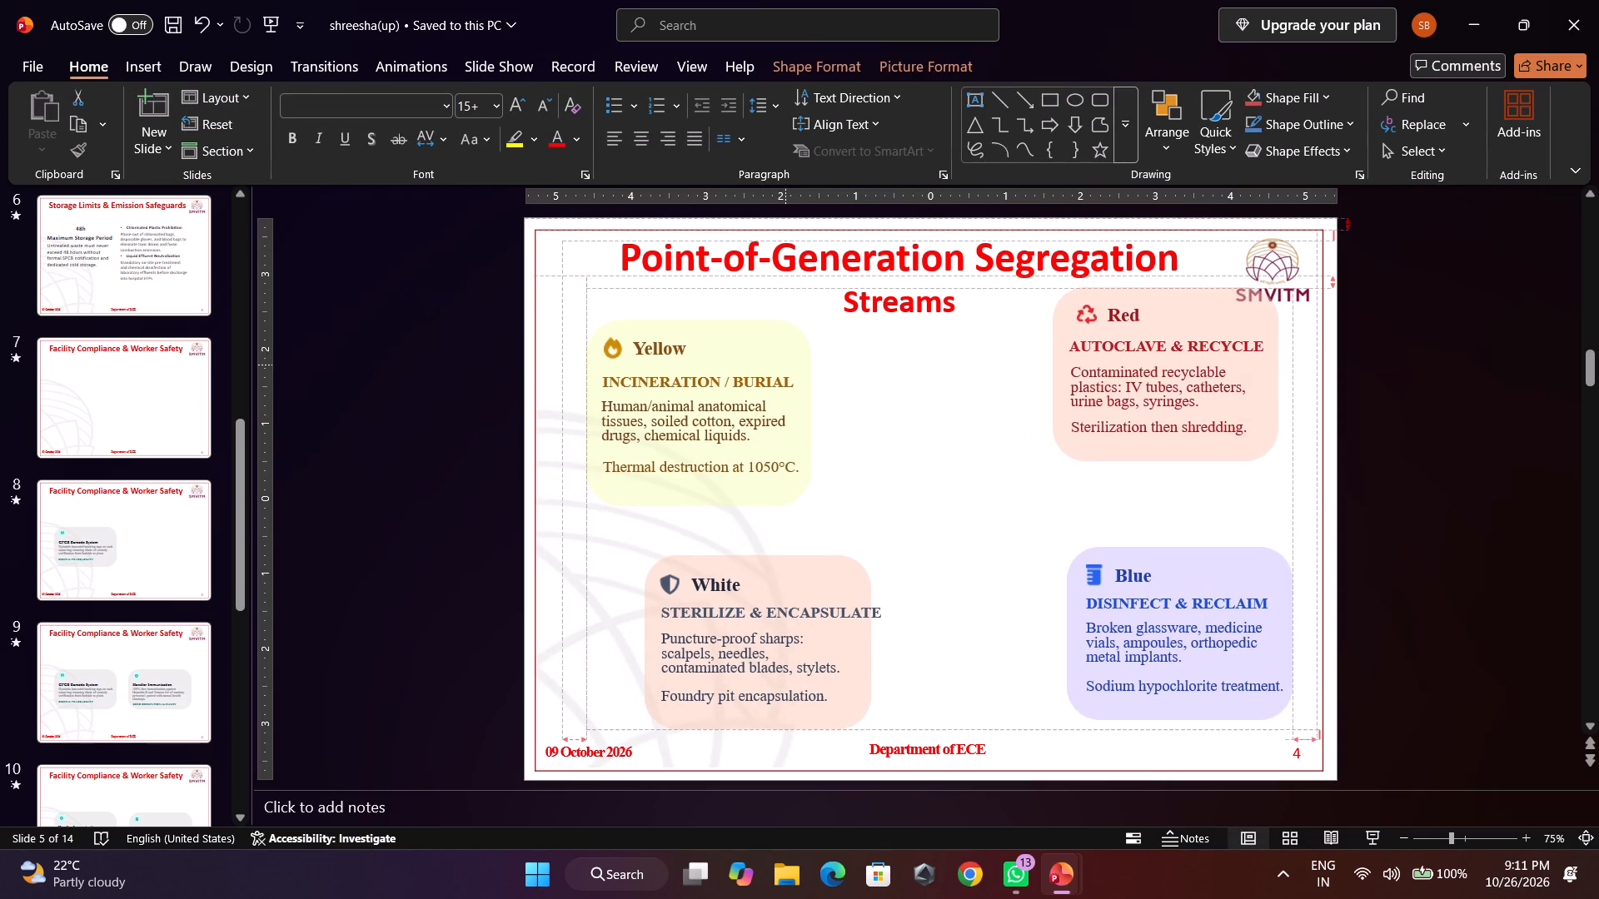
pyautogui.moveTo(785, 365); pyautogui.dragTo(764, 370)
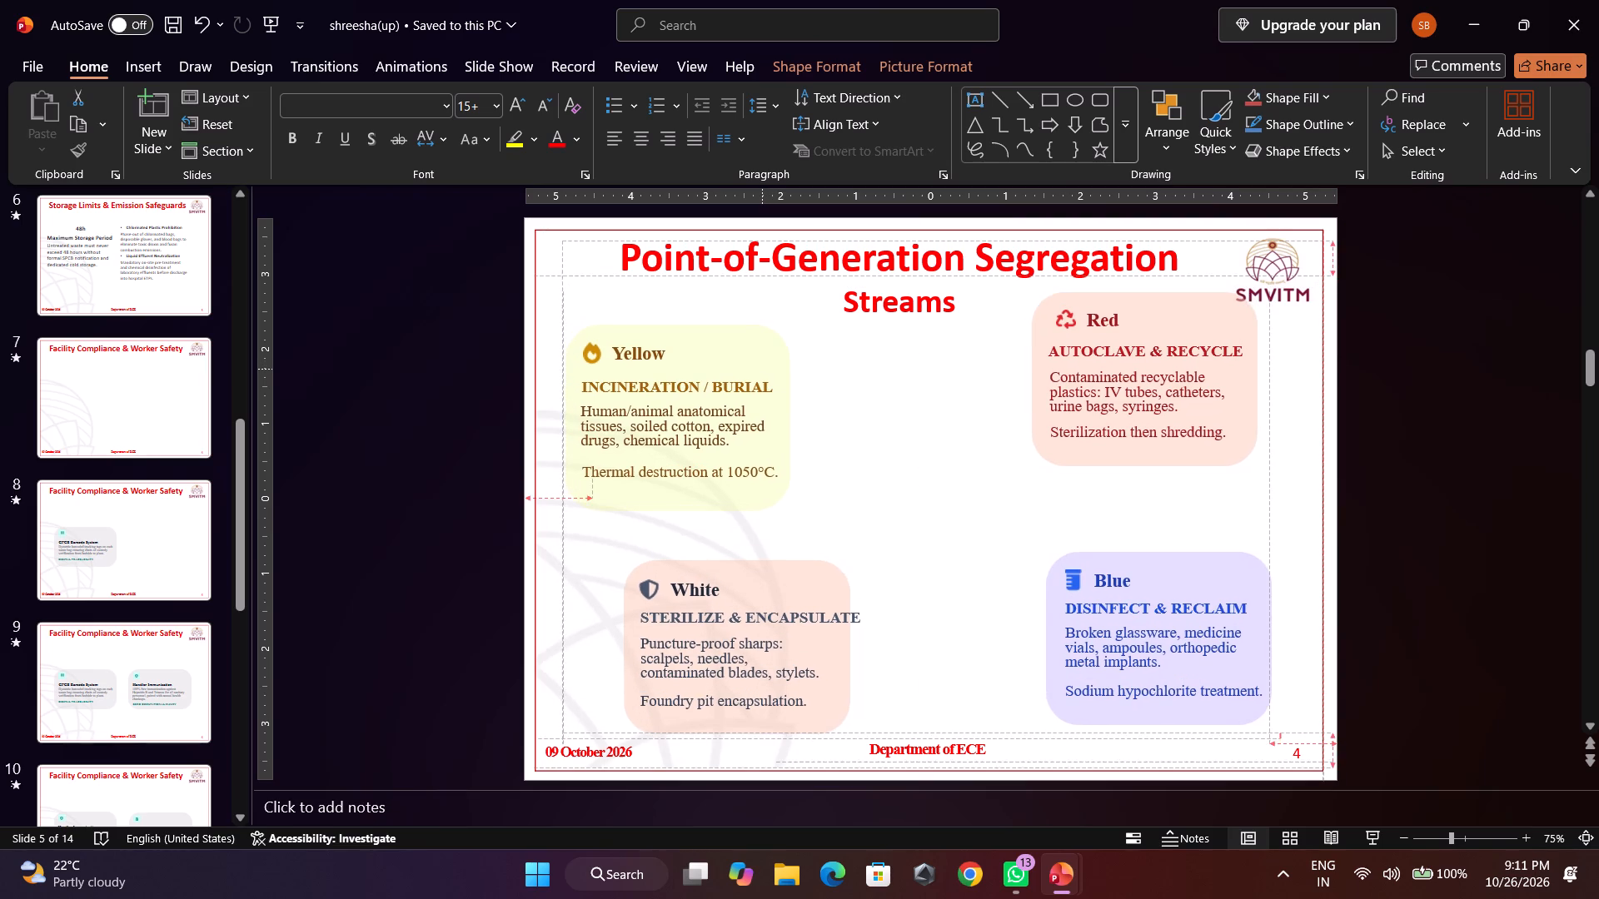
pyautogui.moveTo(764, 370); pyautogui.dragTo(764, 377)
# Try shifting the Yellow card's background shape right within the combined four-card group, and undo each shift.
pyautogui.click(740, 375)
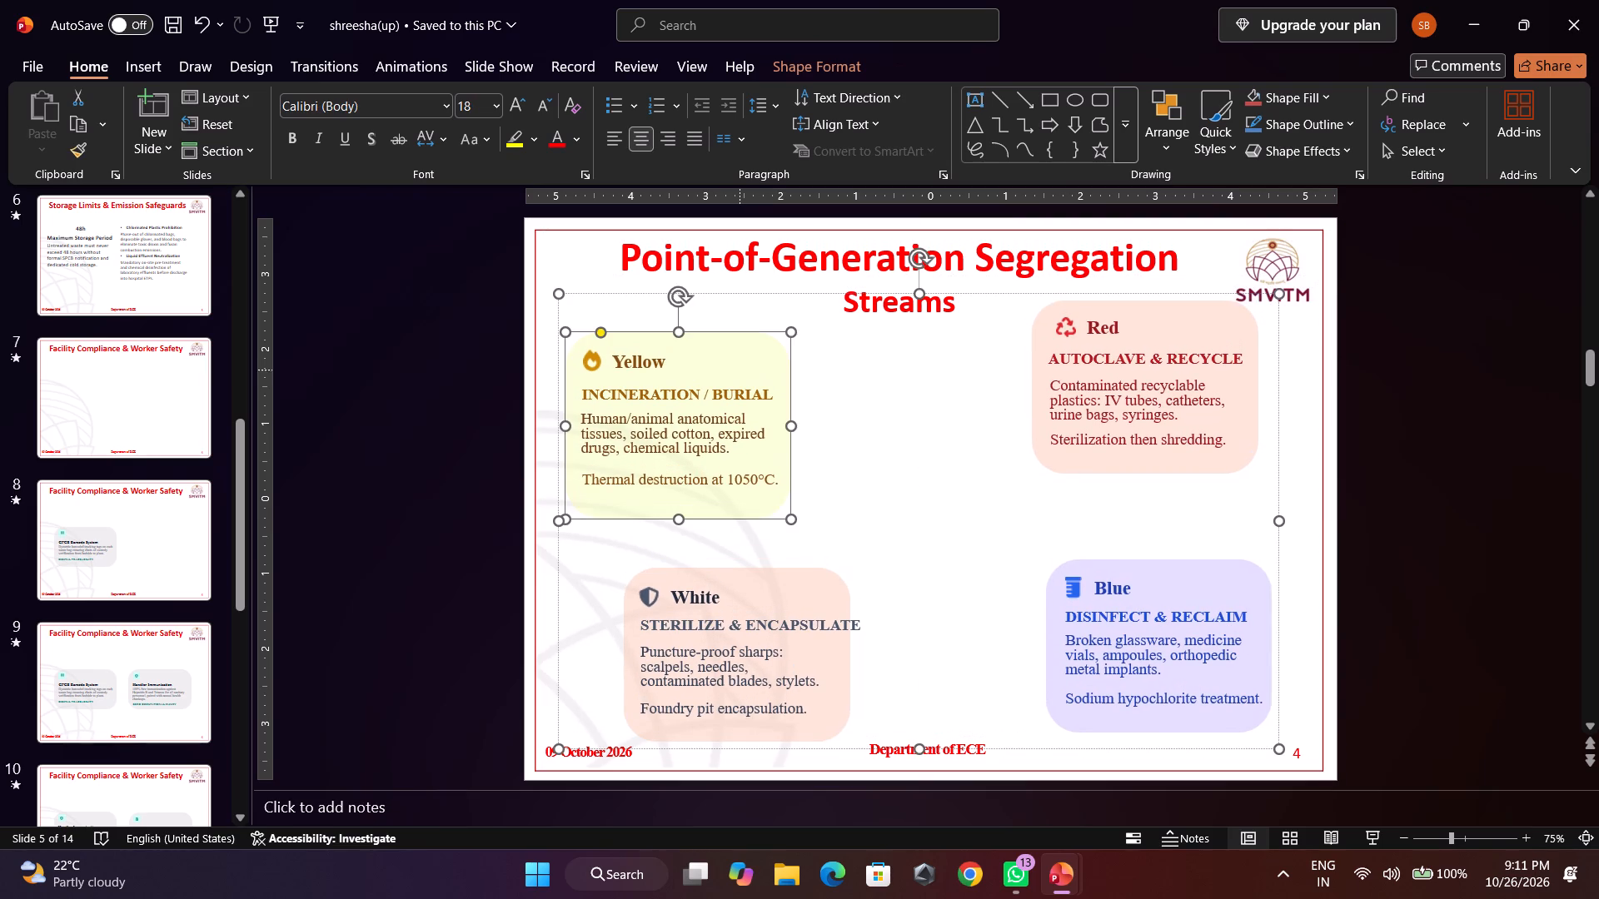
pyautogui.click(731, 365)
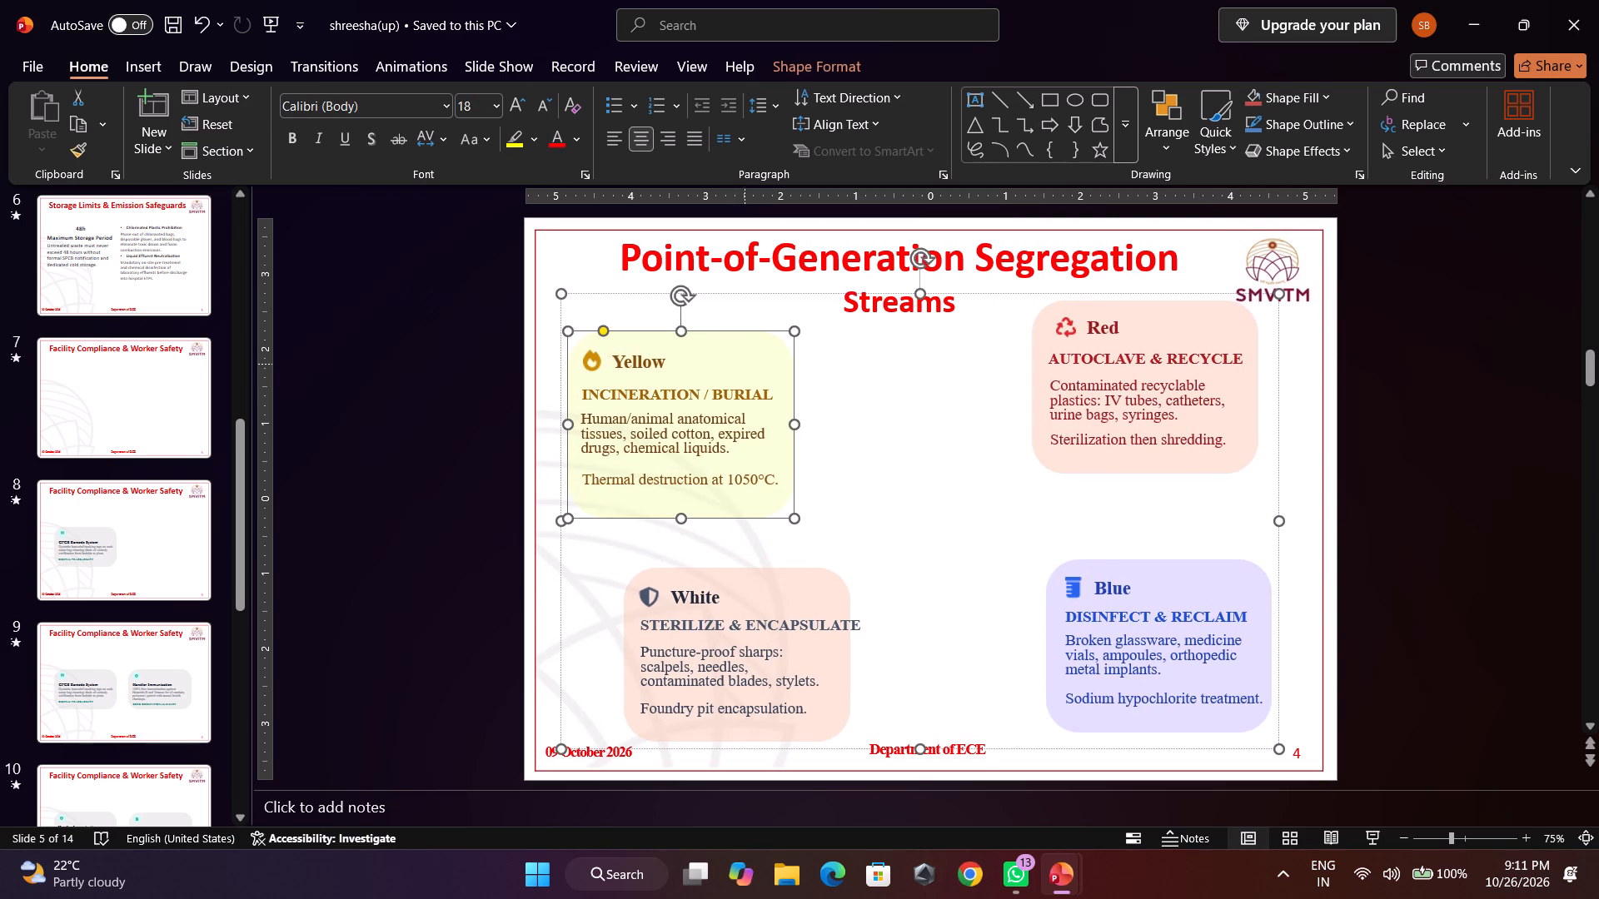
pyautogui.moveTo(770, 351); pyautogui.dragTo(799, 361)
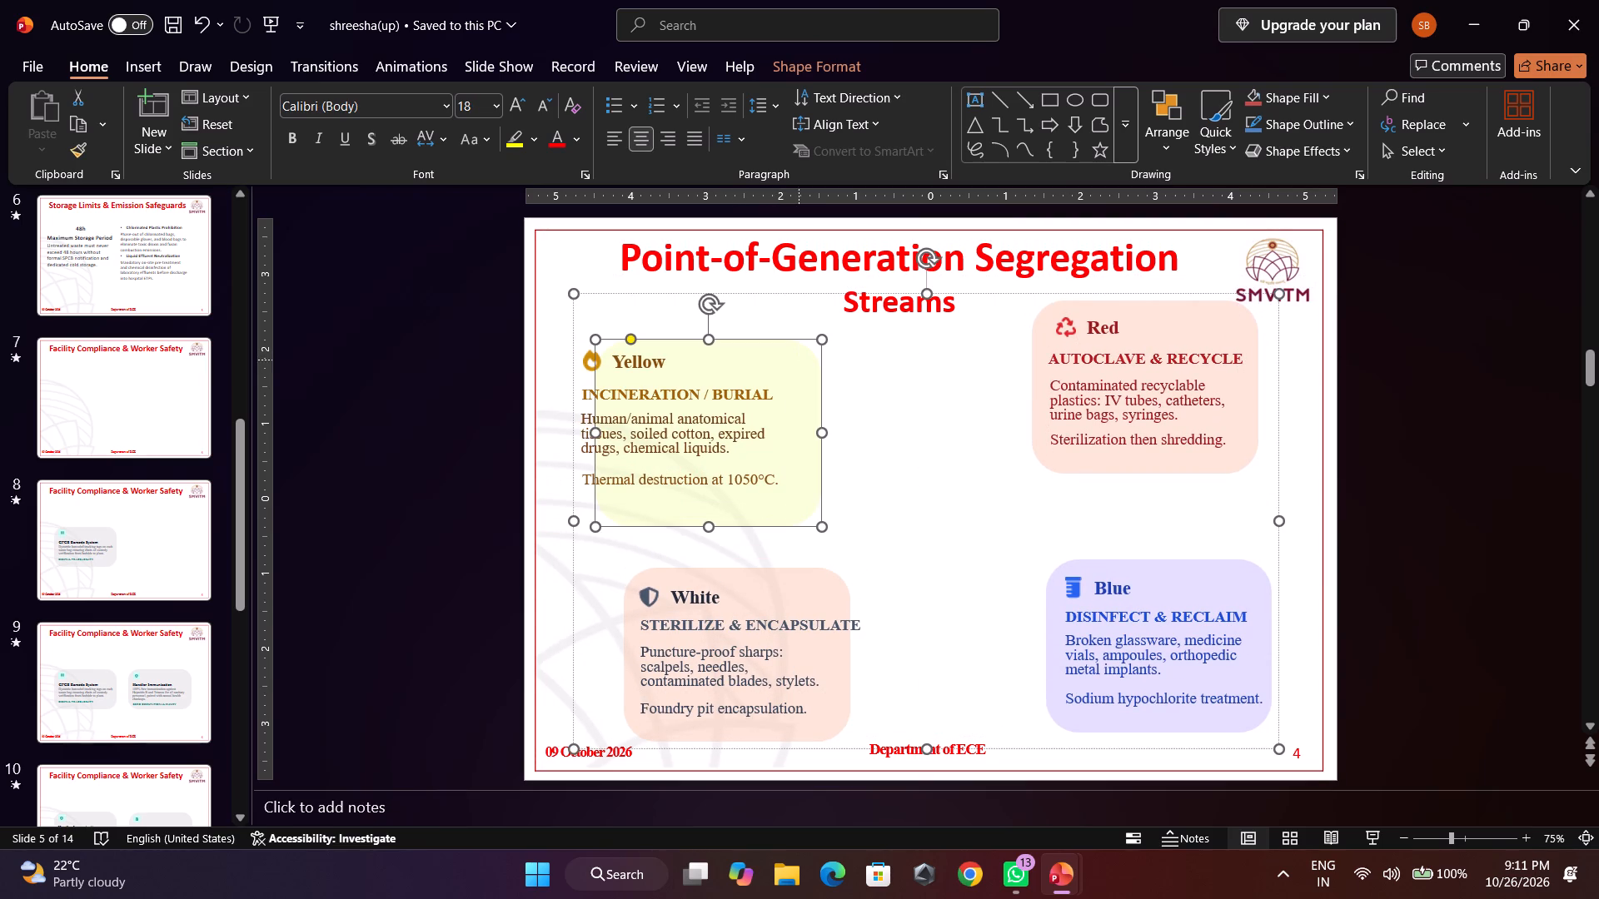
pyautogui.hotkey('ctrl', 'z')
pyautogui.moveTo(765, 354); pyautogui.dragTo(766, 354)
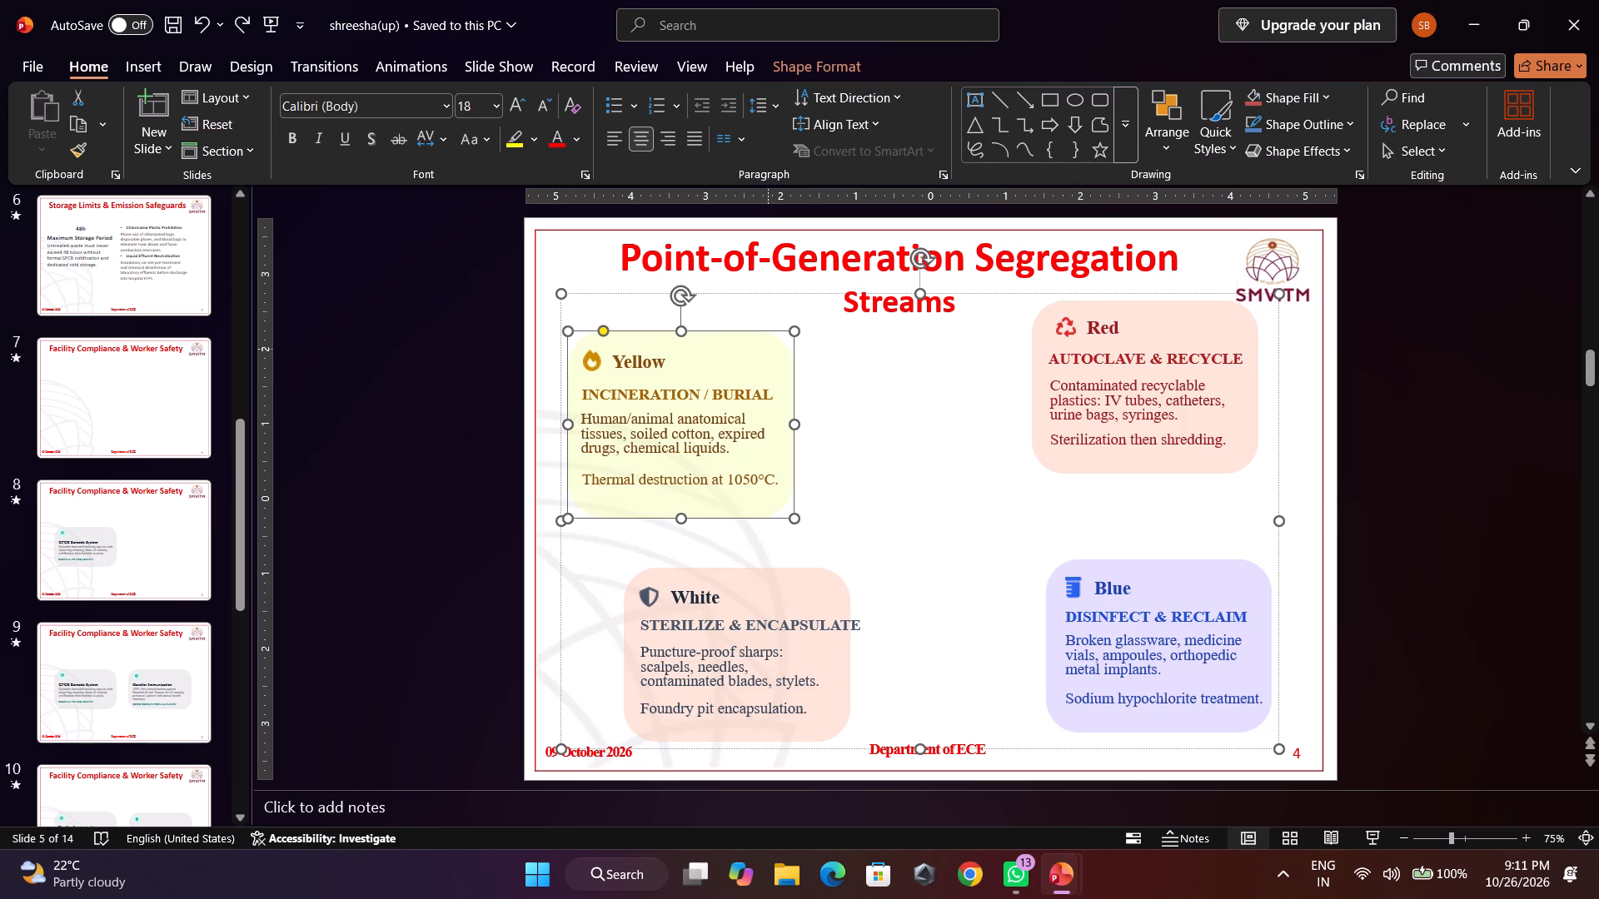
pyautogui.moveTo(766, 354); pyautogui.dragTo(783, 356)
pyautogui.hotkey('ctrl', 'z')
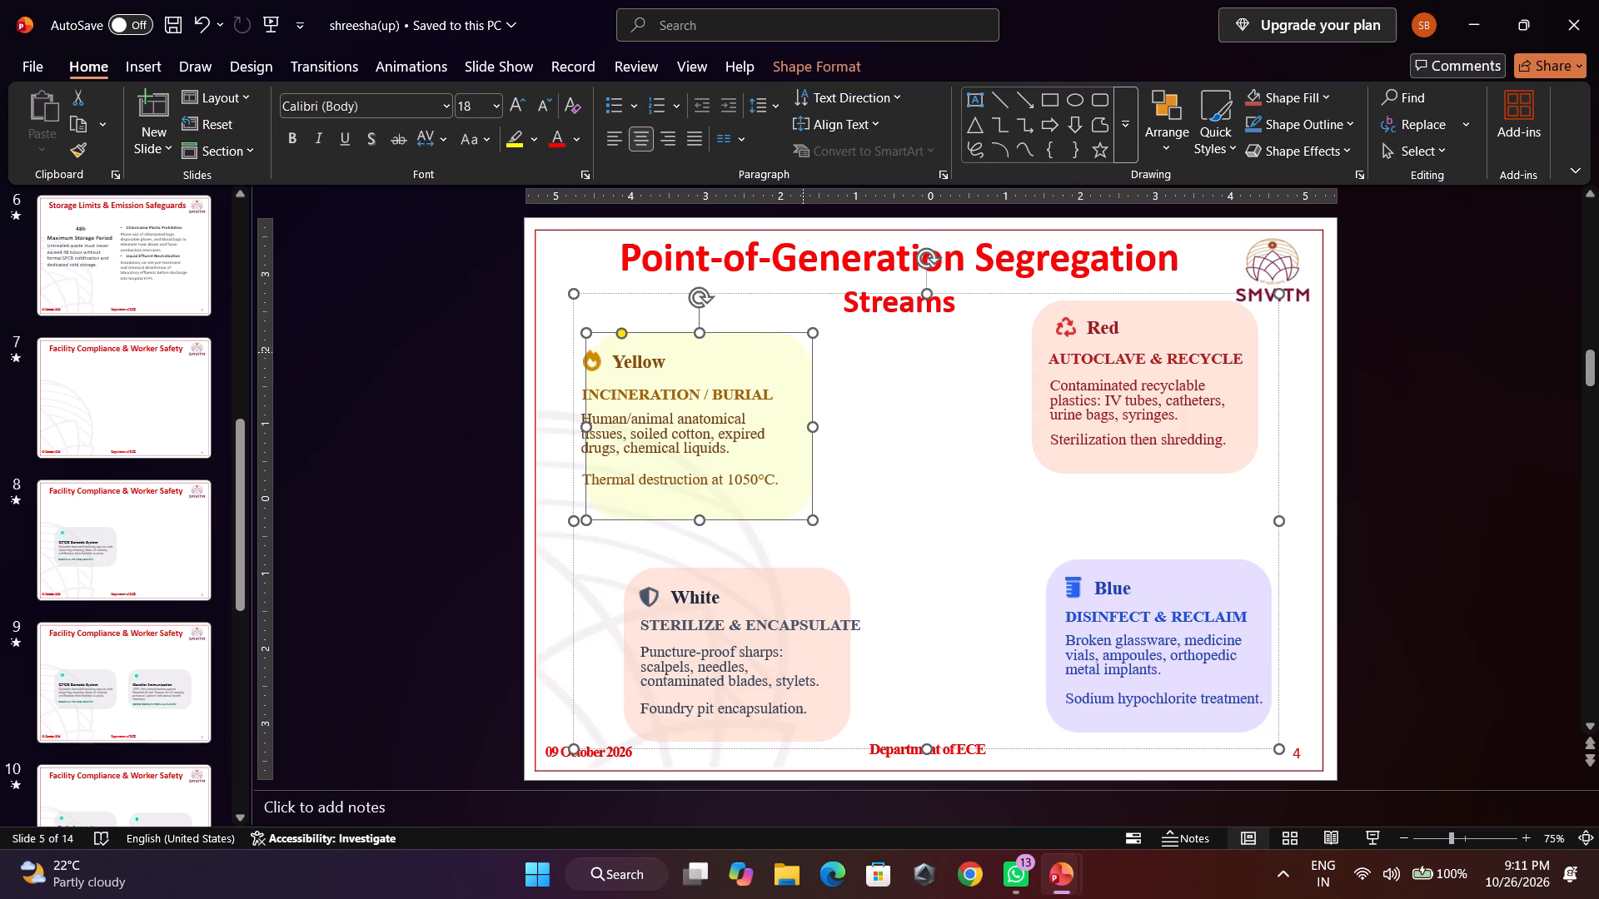
# Delete slide 4, the empty Point-of-Generation Segregation Streams slide.
pyautogui.click(160, 395)
pyautogui.scroll(1, 135, 282)
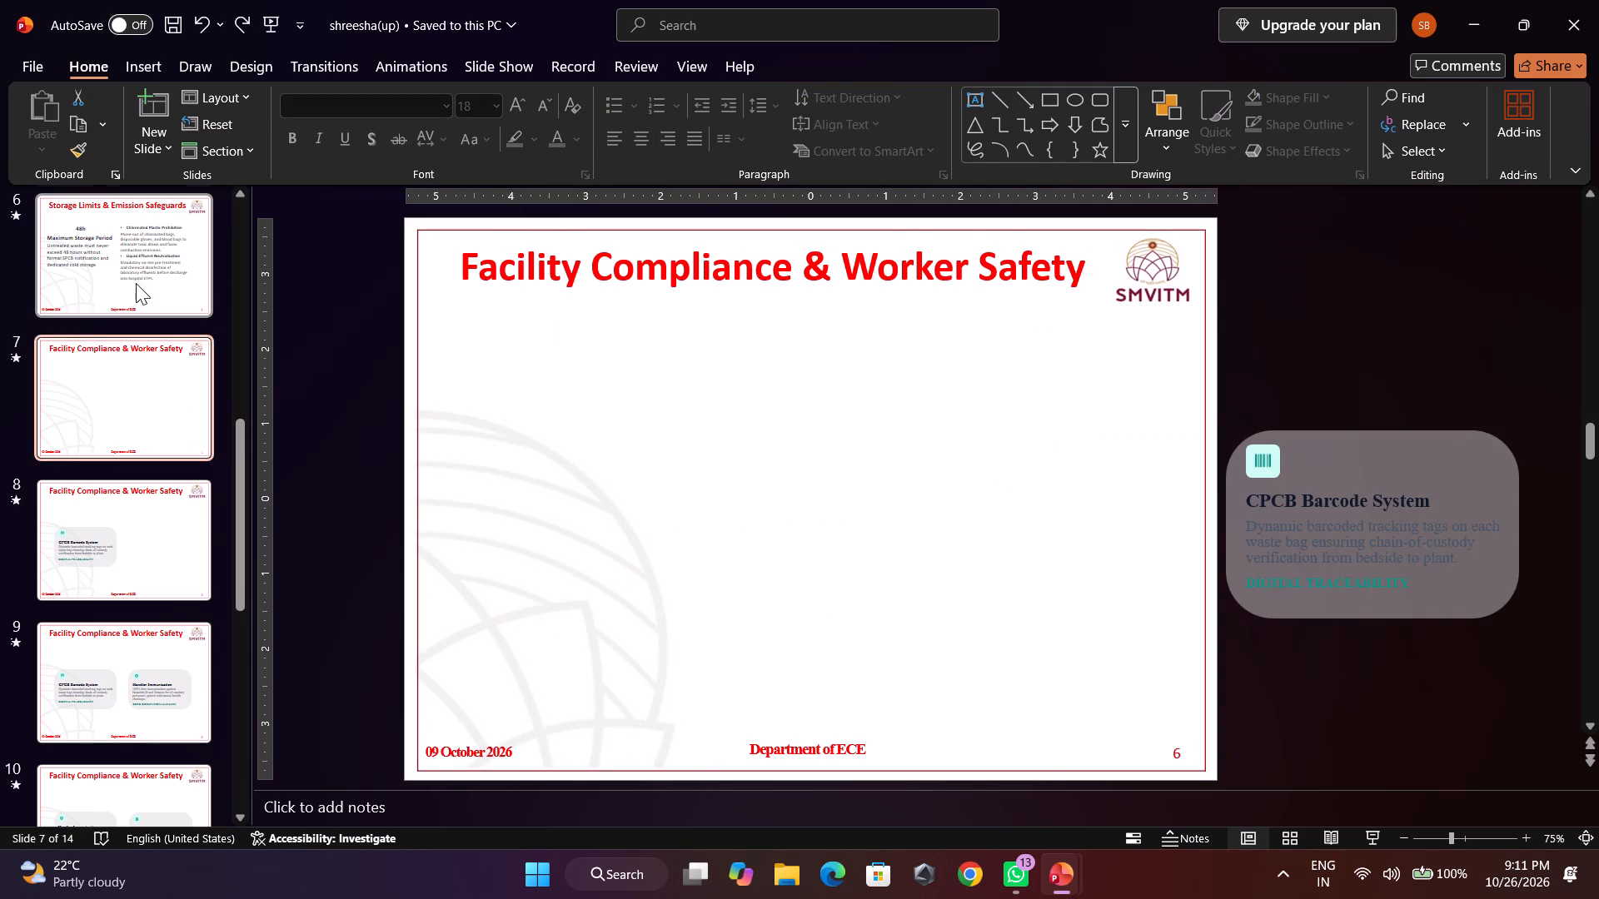
pyautogui.scroll(6, 136, 283)
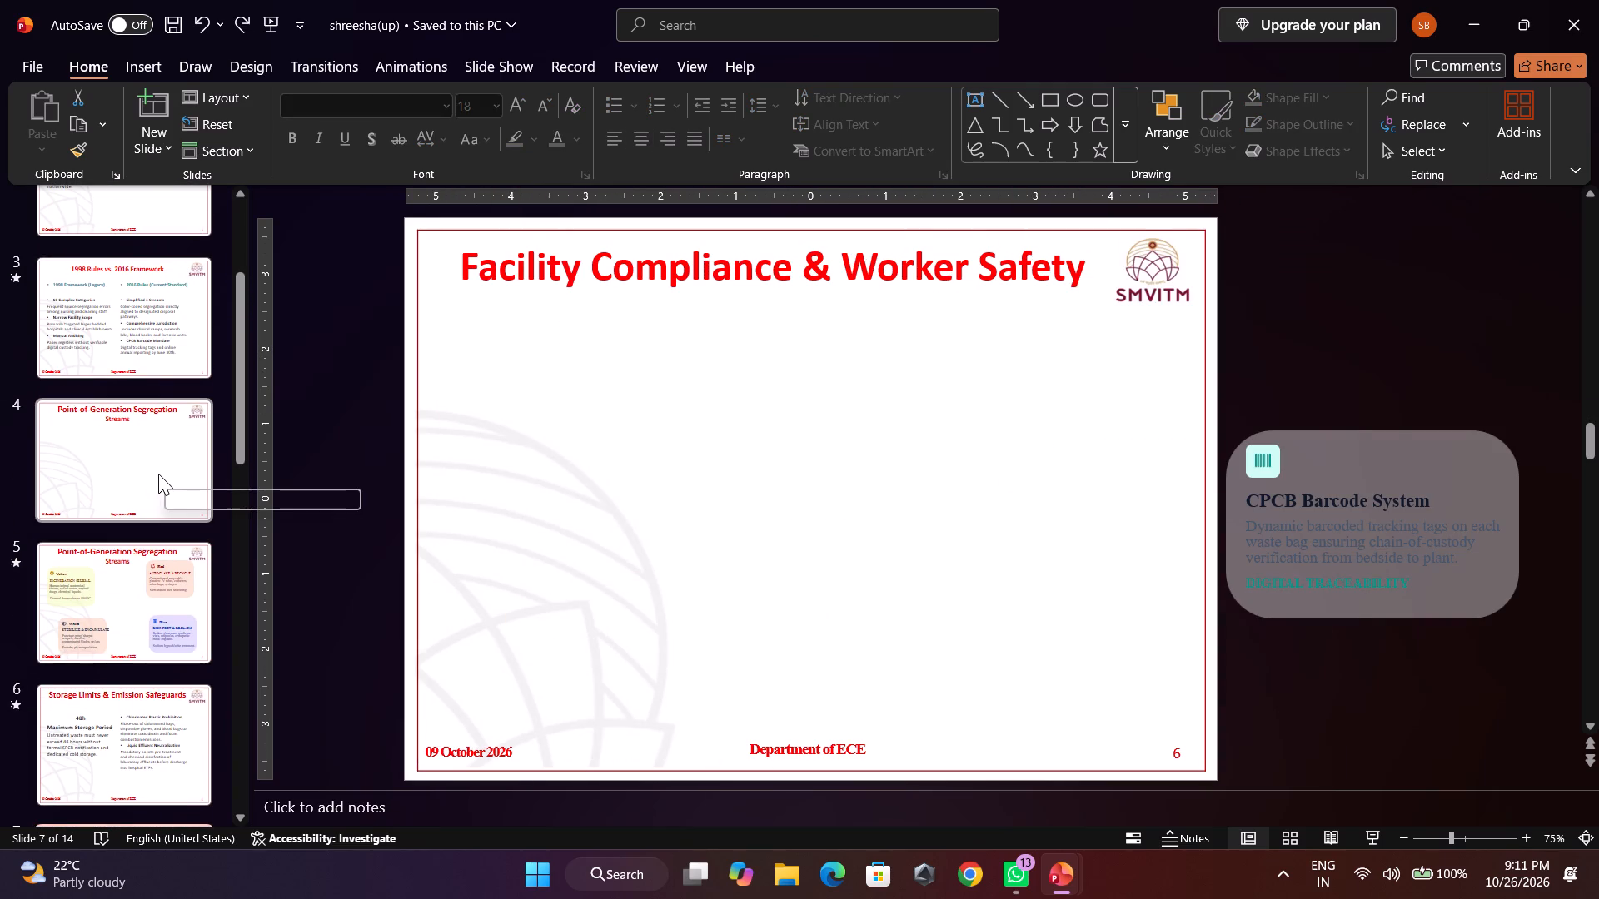
pyautogui.rightClick(148, 462)
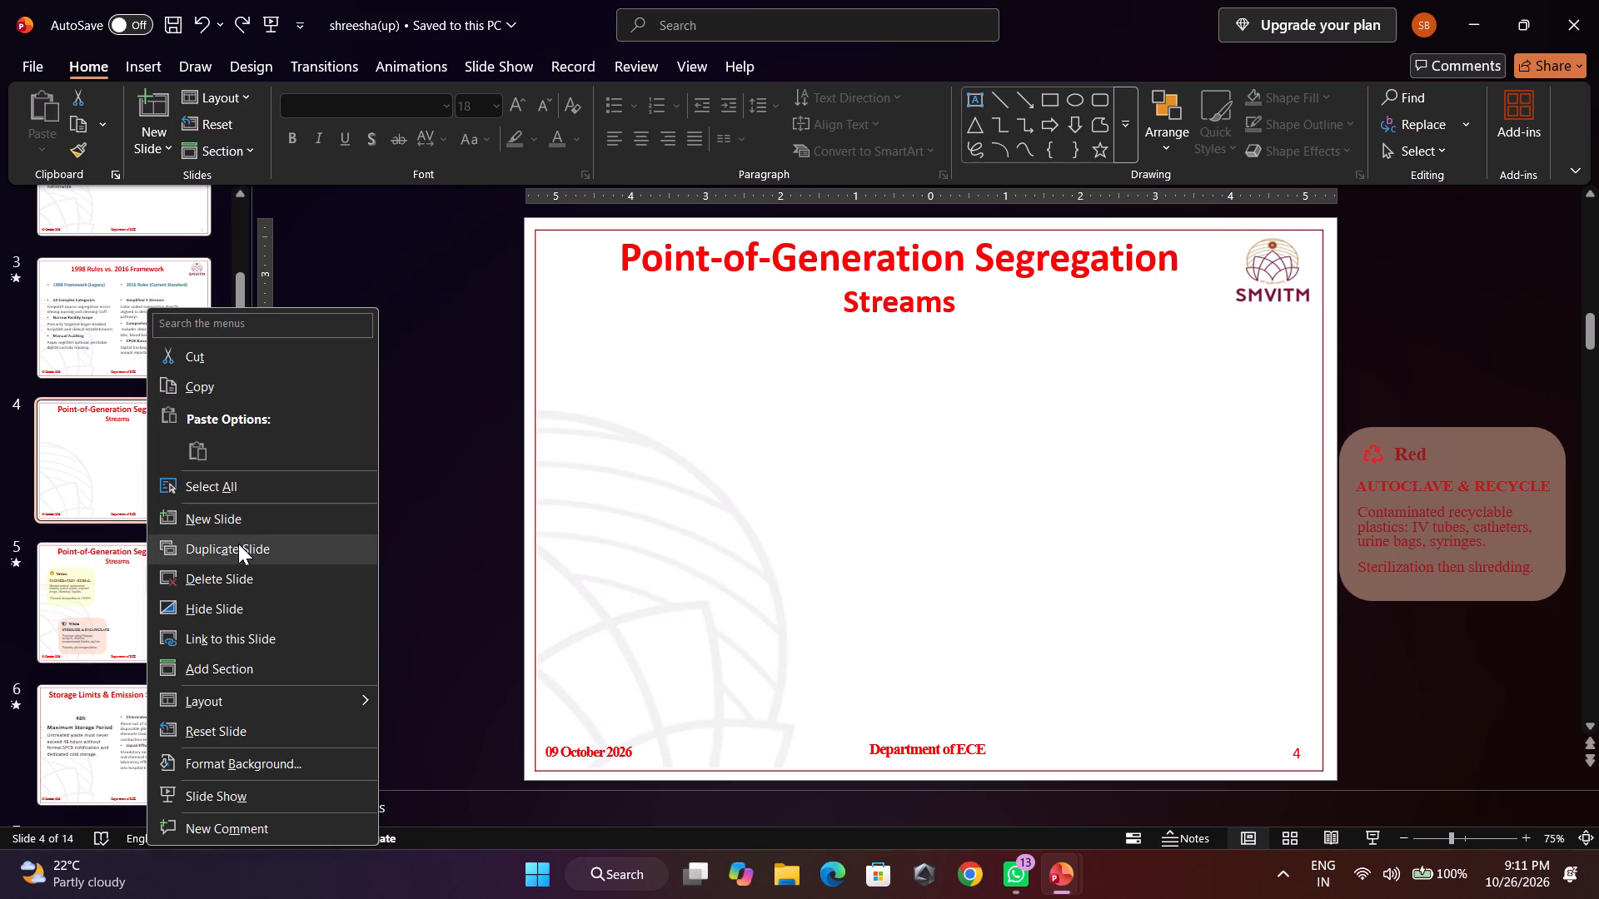
pyautogui.click(242, 575)
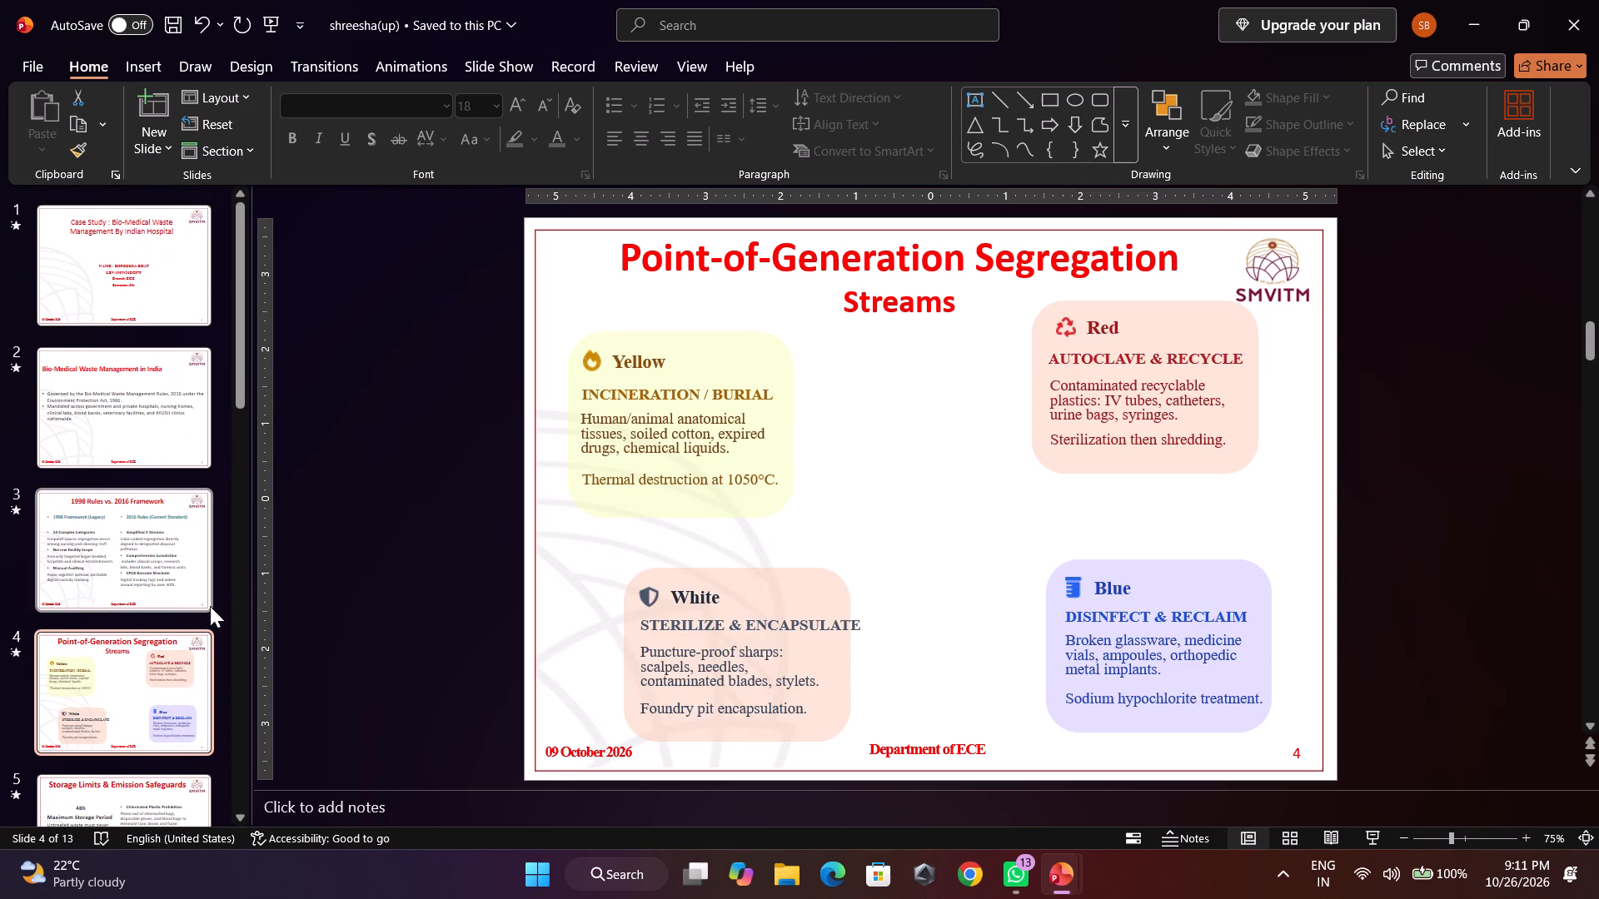
# Move the White card's background shape slightly right and up so it sits better behind the STERILIZE & ENCAPSULATE heading.
pyautogui.scroll(-1, 176, 588)
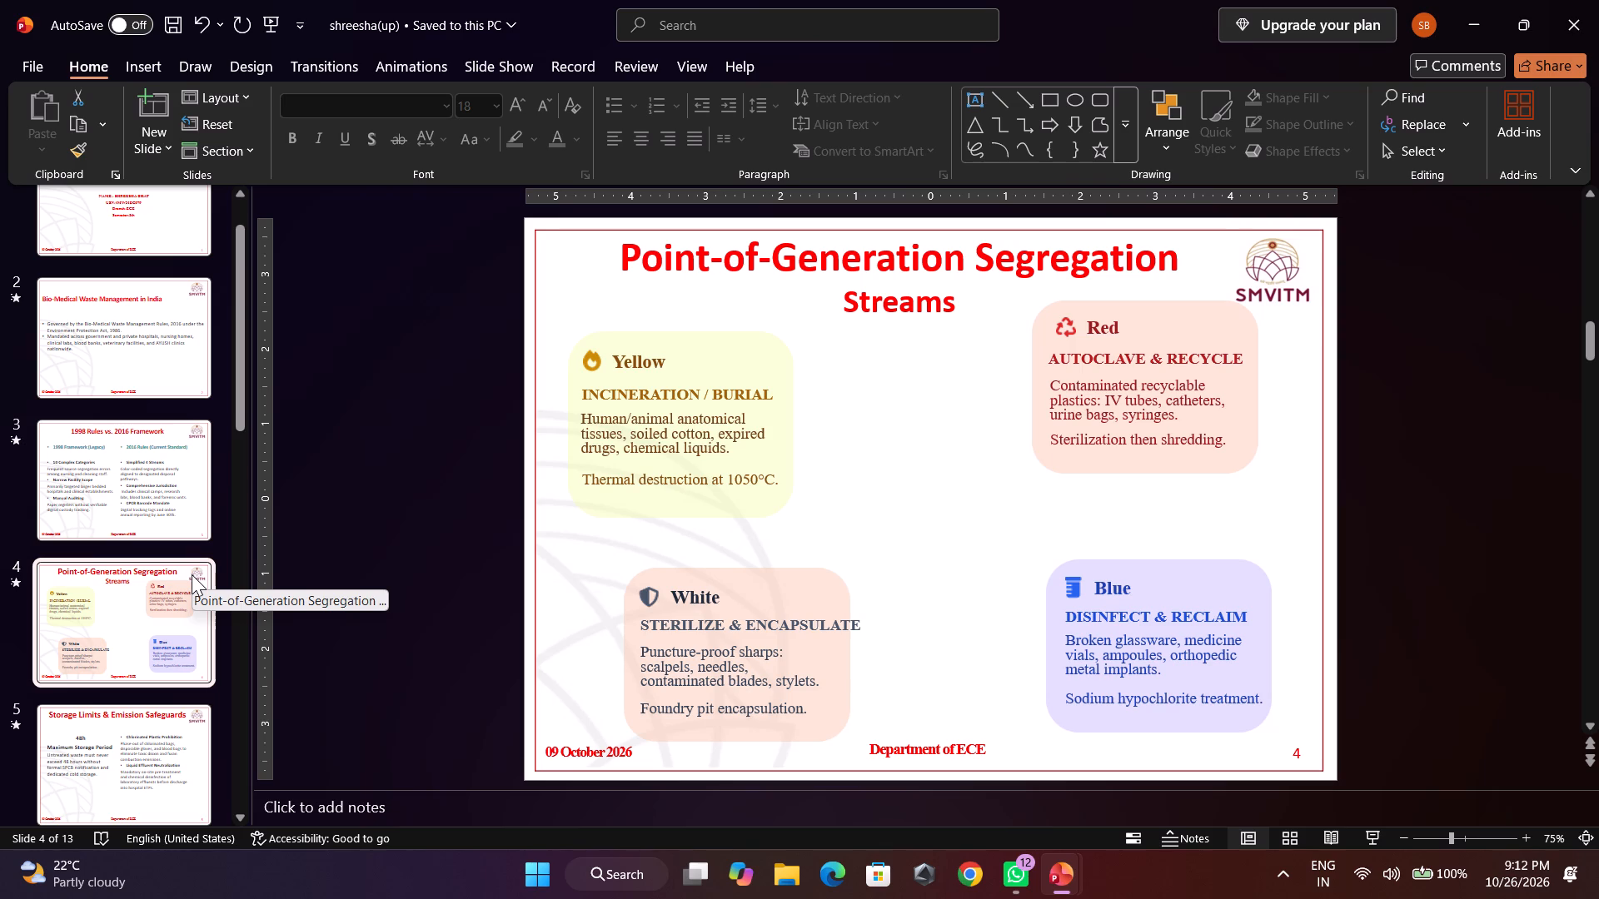
pyautogui.click(830, 670)
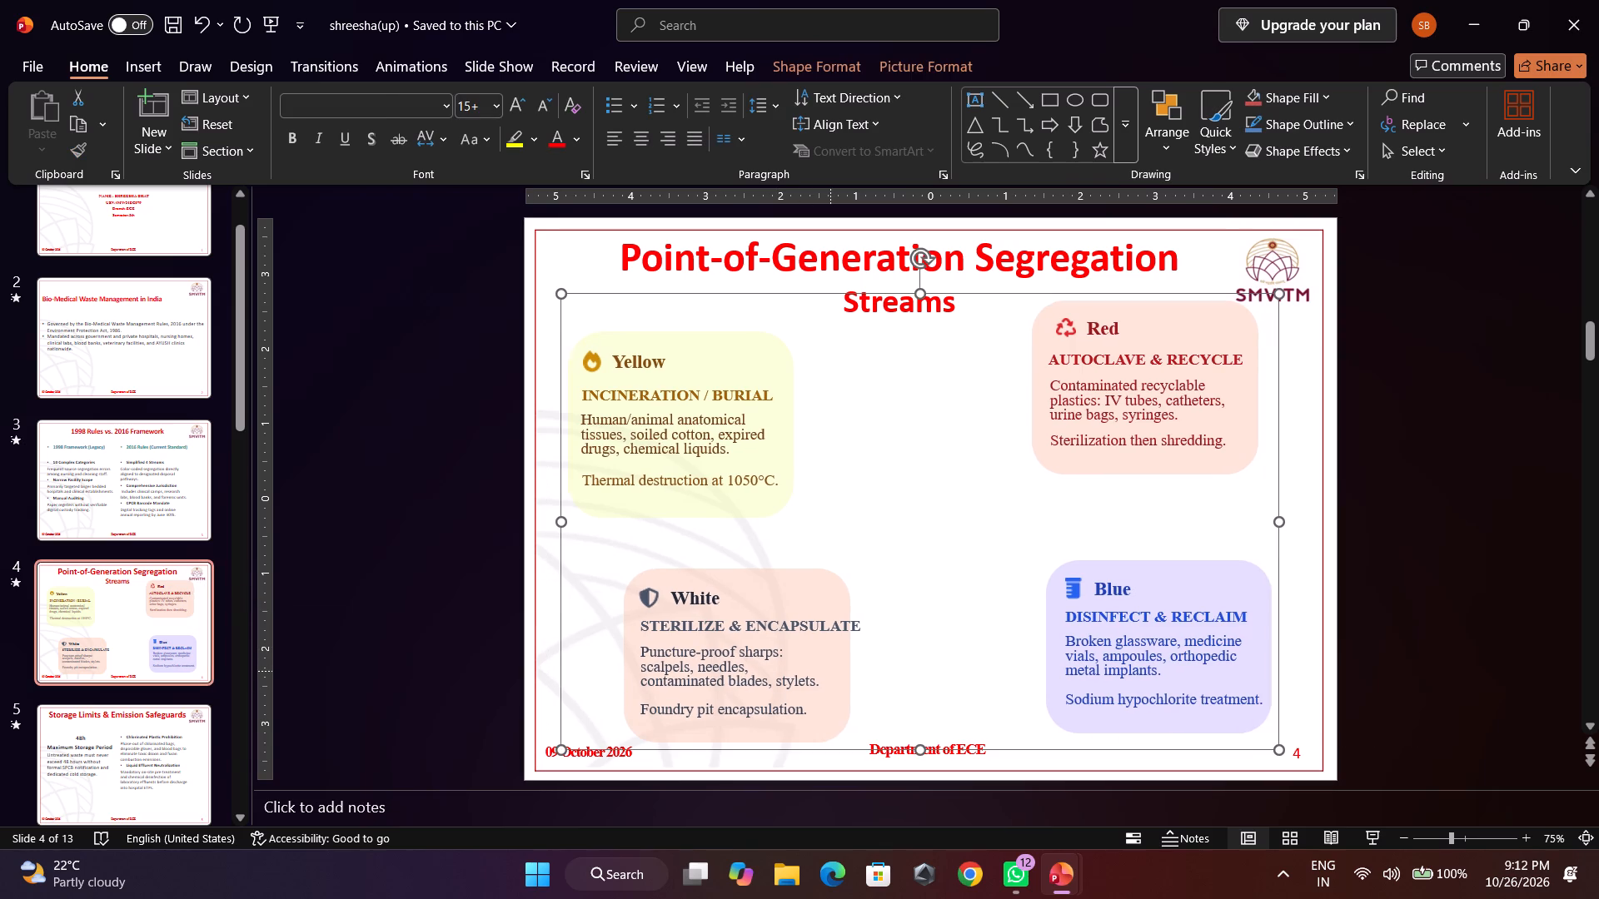
pyautogui.click(830, 671)
pyautogui.moveTo(826, 598); pyautogui.dragTo(836, 594)
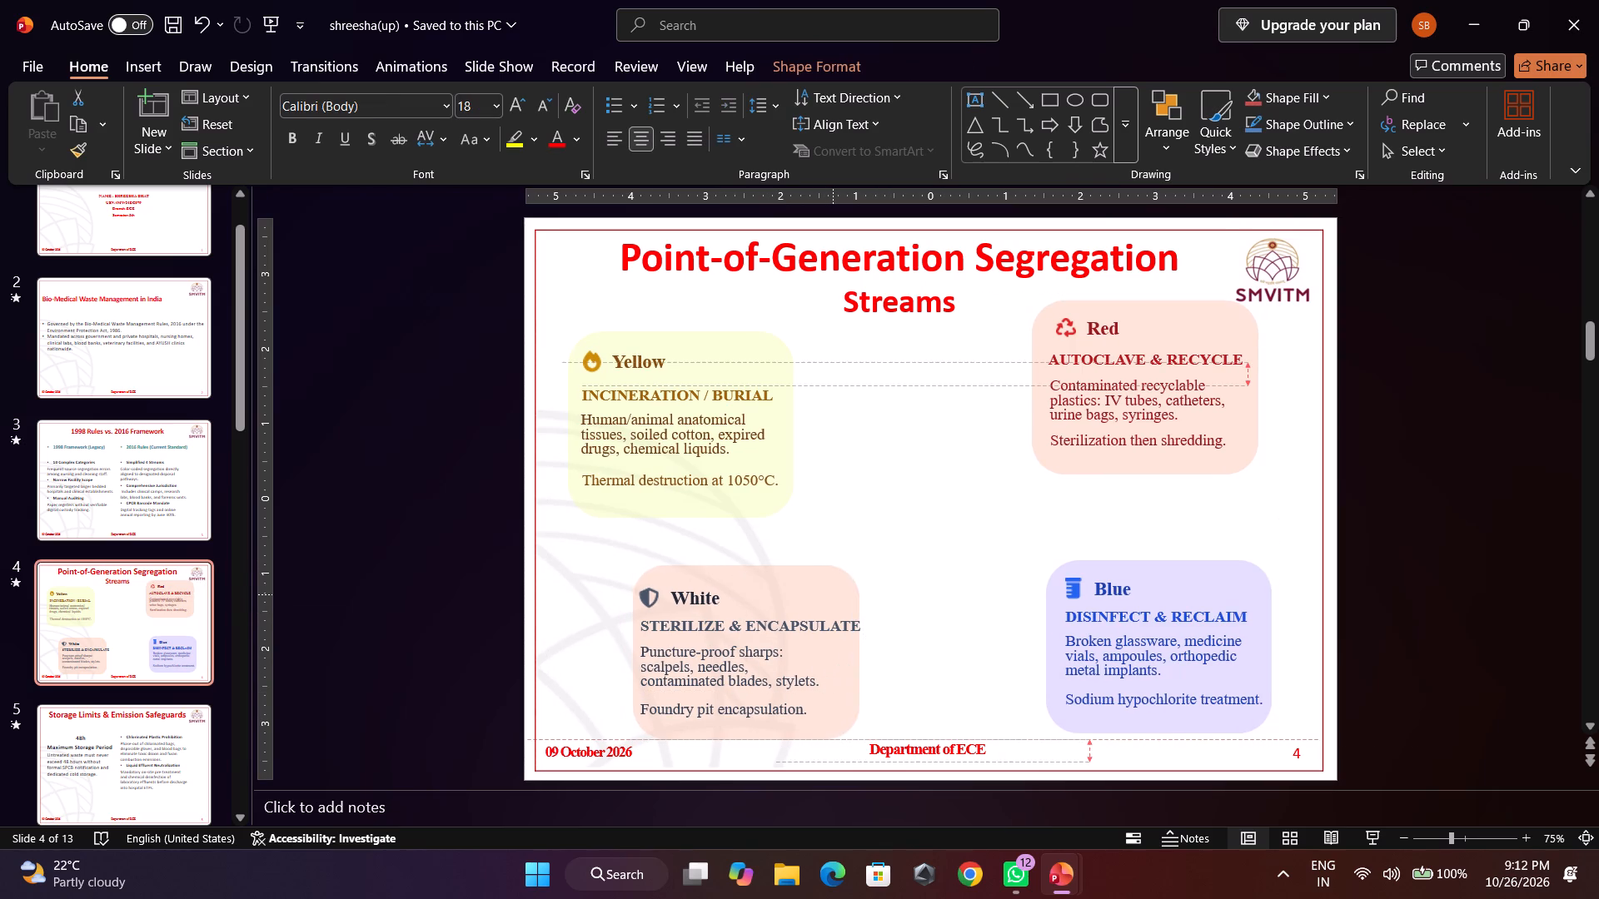
pyautogui.moveTo(836, 594); pyautogui.dragTo(843, 594)
pyautogui.click(843, 594)
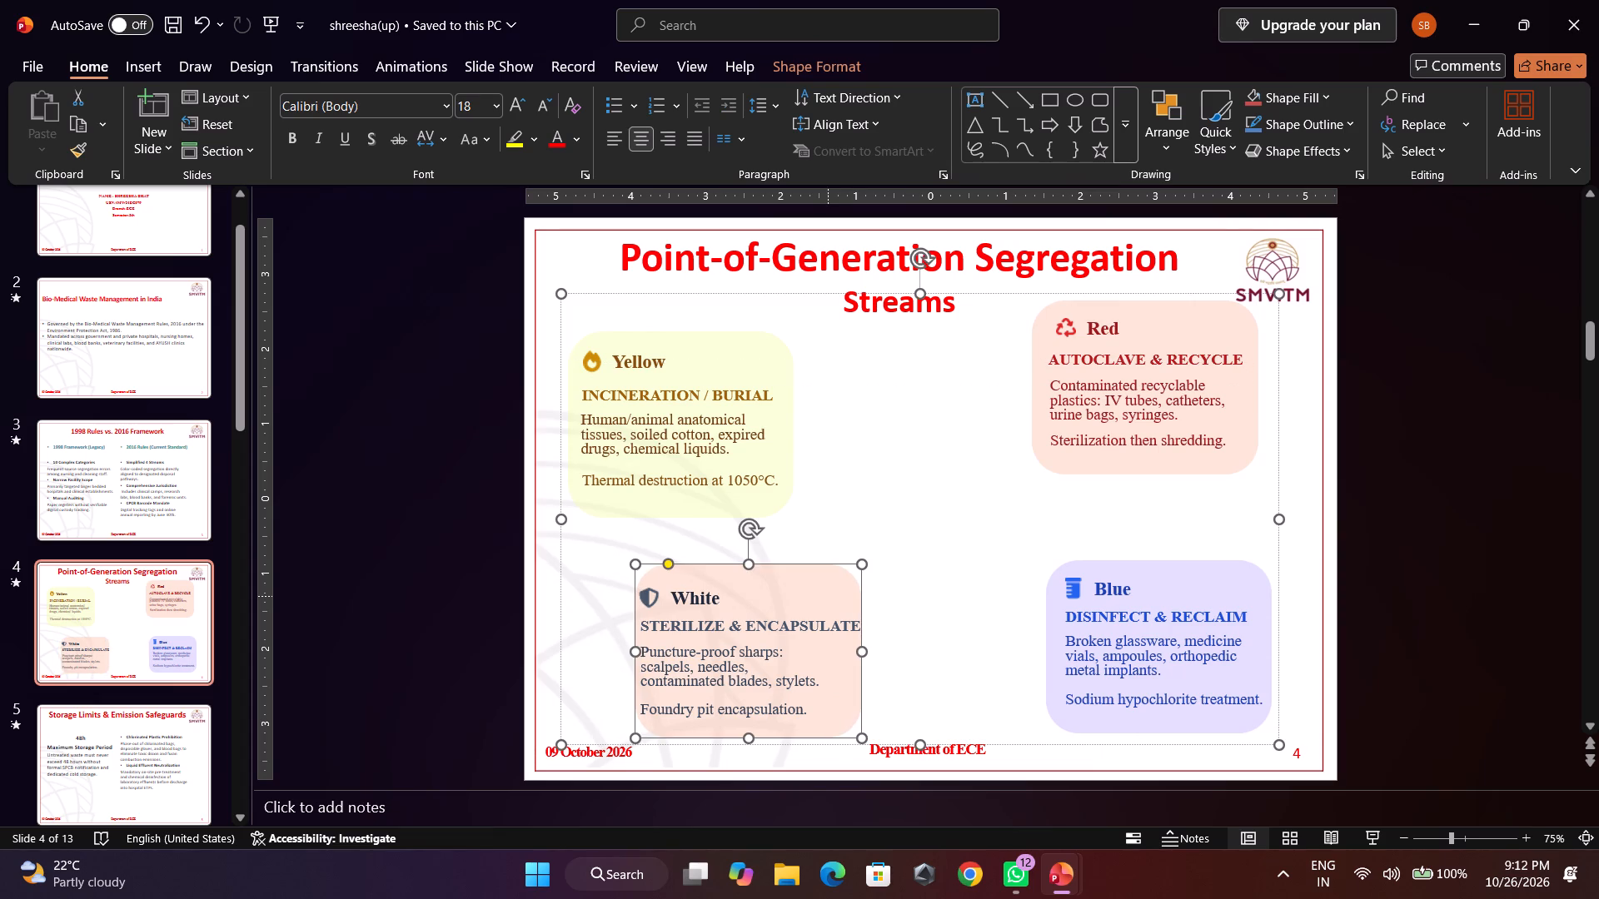
pyautogui.click(813, 599)
pyautogui.click(799, 601)
pyautogui.click(857, 499)
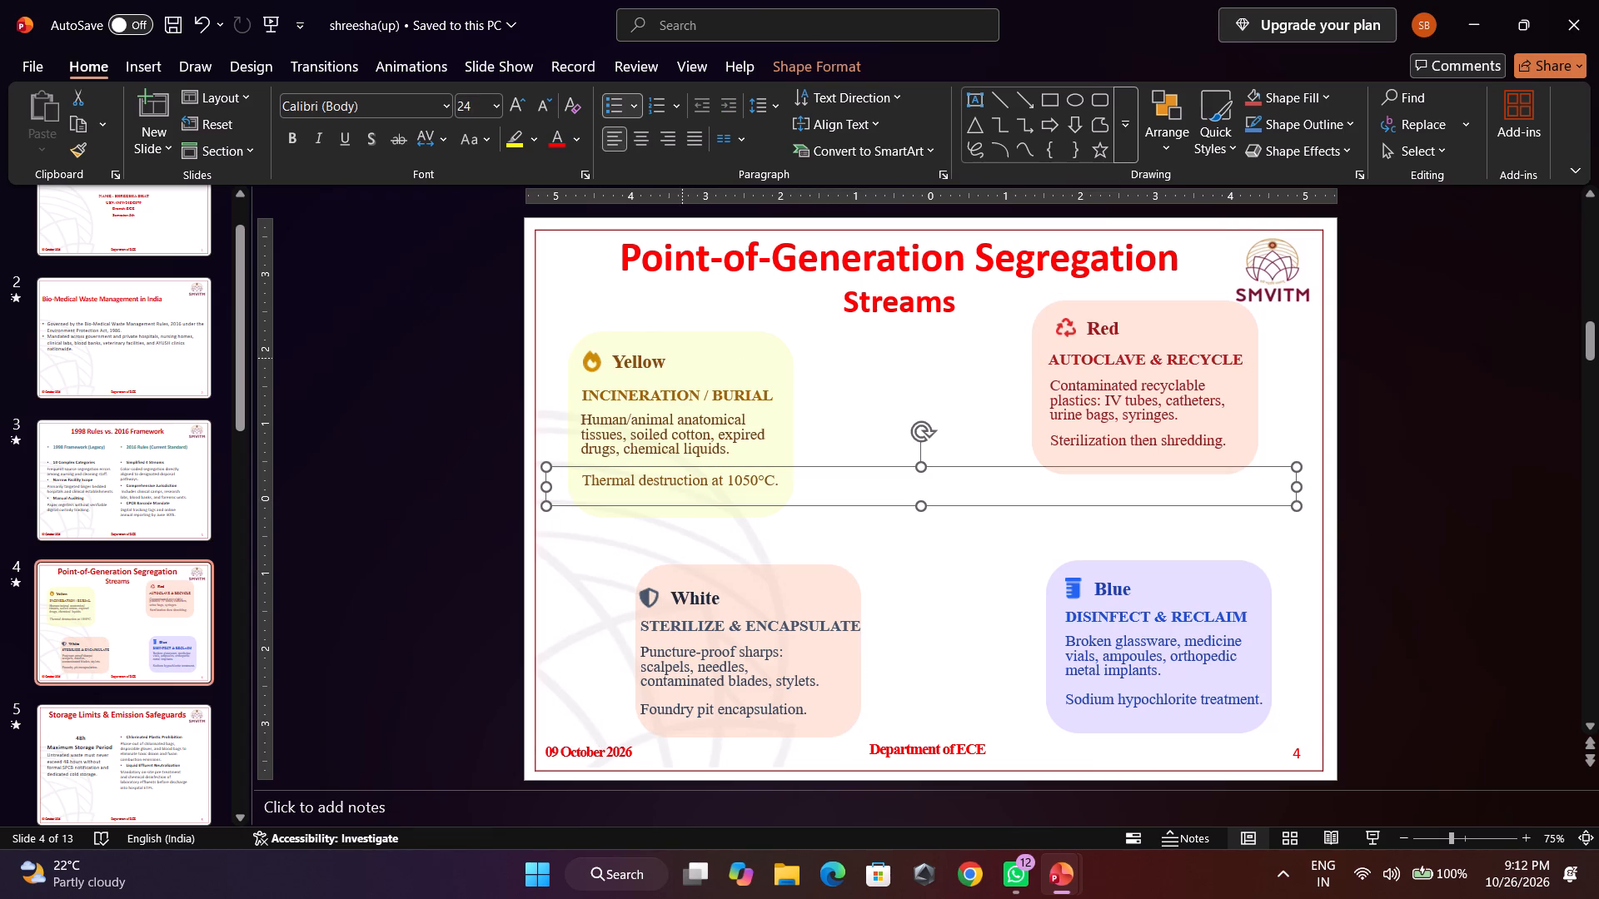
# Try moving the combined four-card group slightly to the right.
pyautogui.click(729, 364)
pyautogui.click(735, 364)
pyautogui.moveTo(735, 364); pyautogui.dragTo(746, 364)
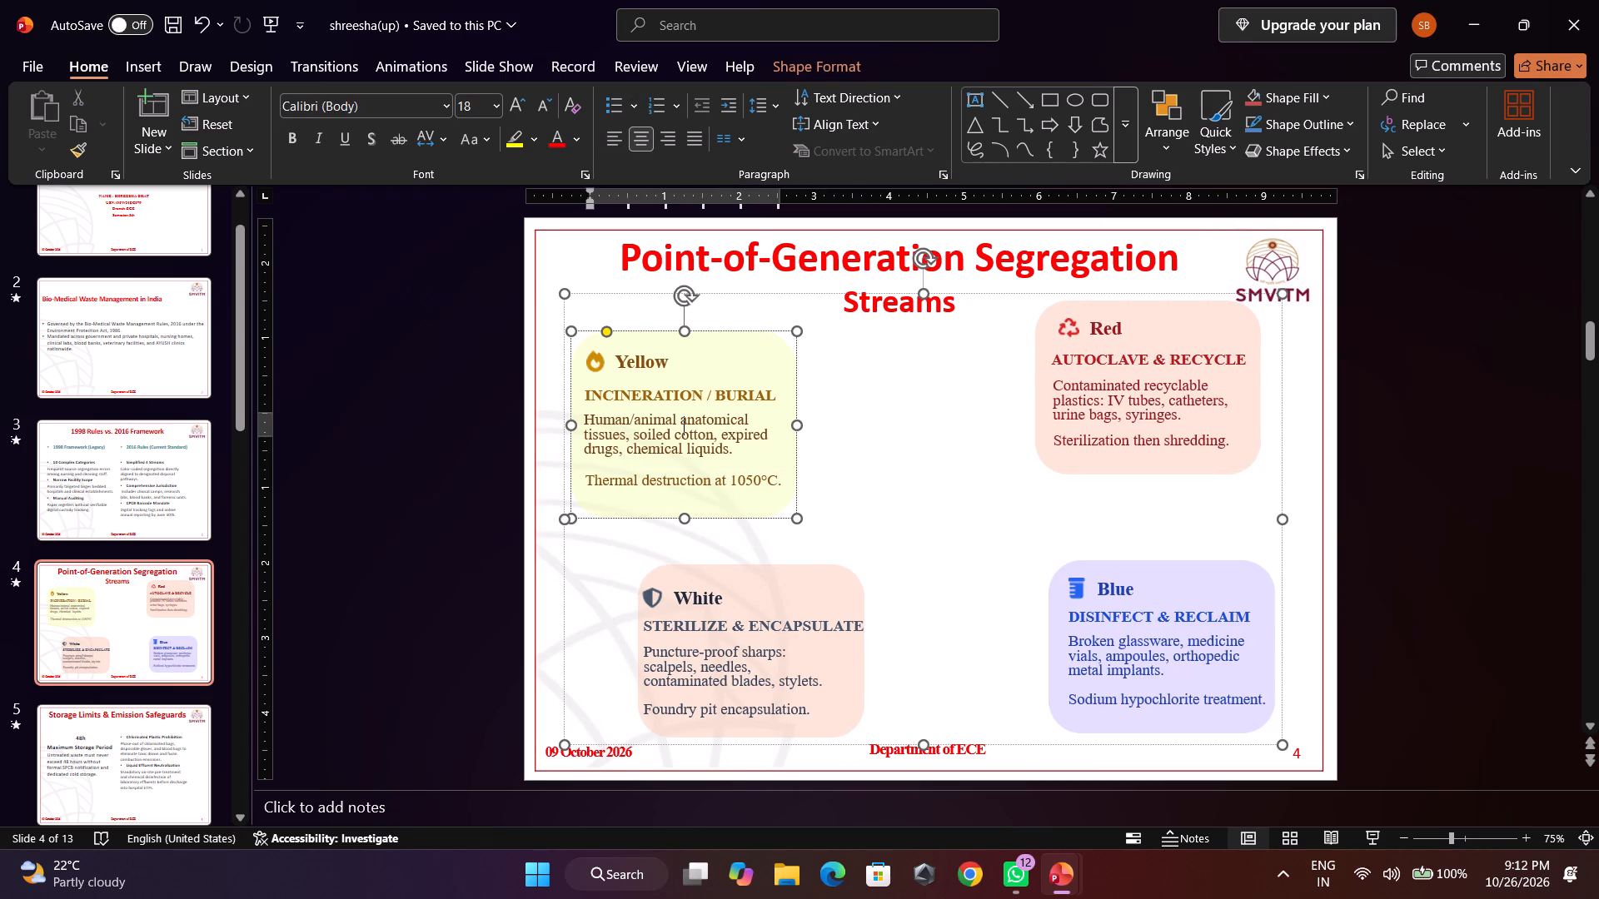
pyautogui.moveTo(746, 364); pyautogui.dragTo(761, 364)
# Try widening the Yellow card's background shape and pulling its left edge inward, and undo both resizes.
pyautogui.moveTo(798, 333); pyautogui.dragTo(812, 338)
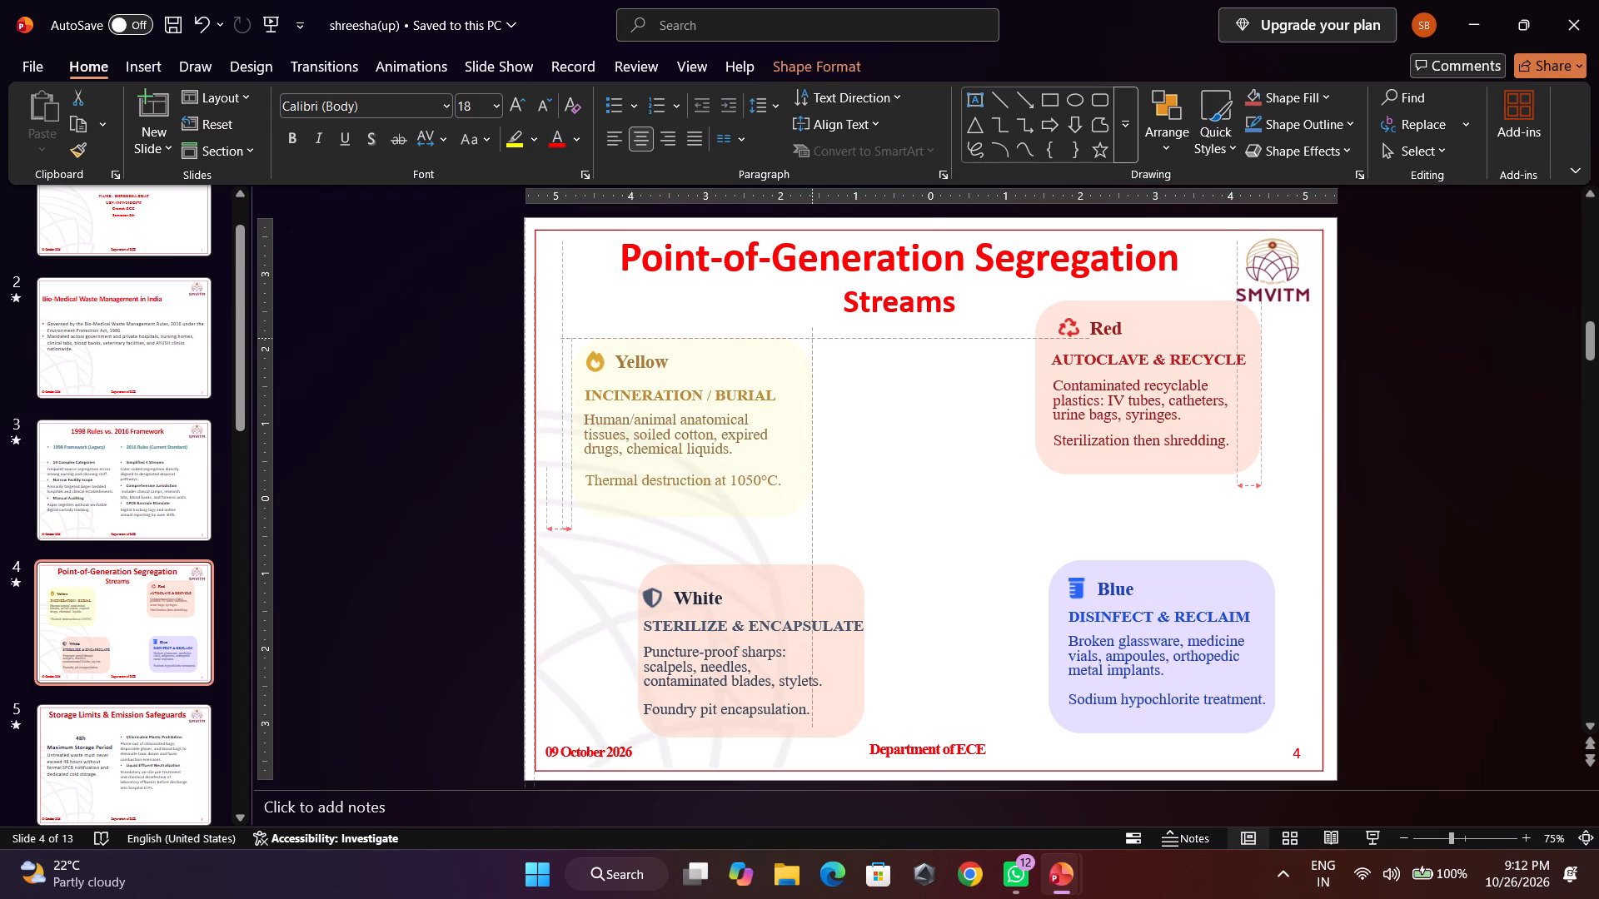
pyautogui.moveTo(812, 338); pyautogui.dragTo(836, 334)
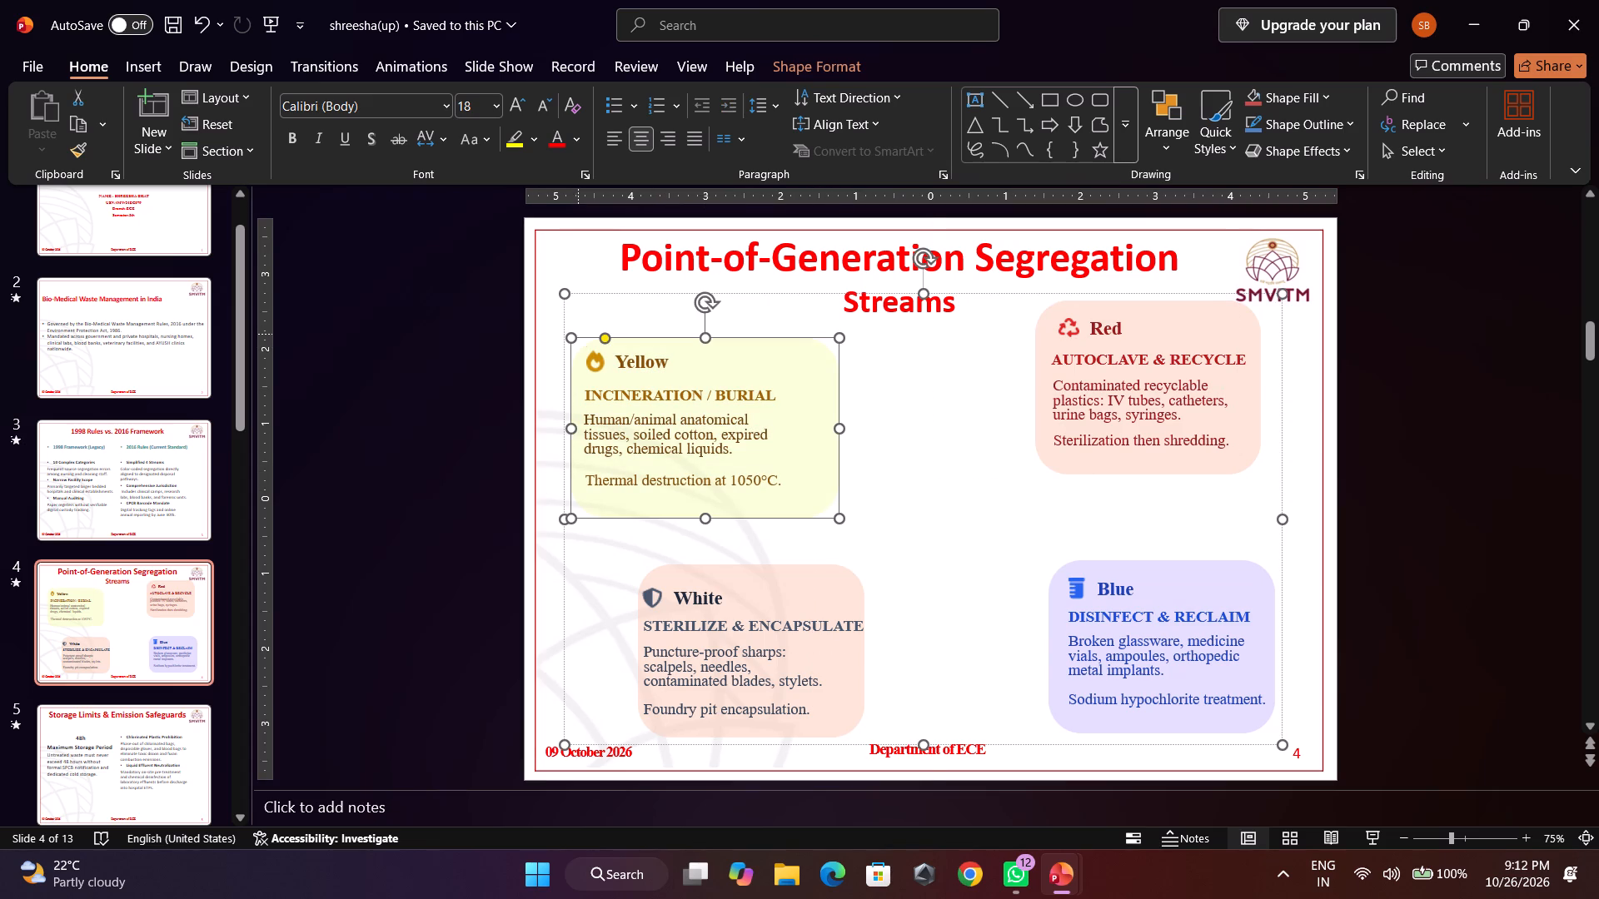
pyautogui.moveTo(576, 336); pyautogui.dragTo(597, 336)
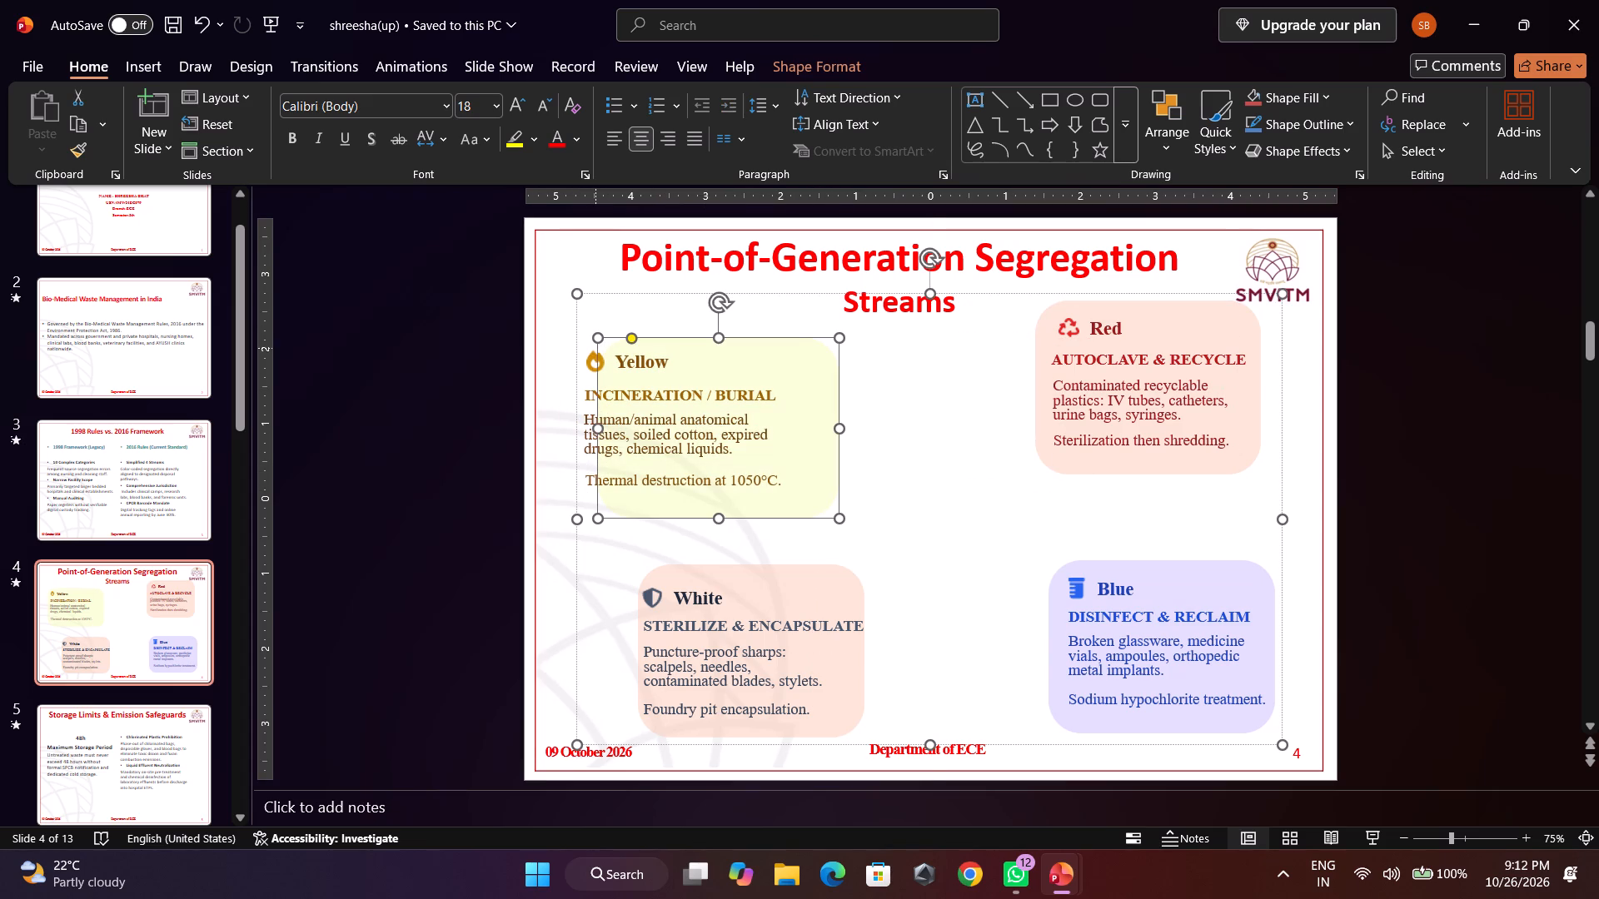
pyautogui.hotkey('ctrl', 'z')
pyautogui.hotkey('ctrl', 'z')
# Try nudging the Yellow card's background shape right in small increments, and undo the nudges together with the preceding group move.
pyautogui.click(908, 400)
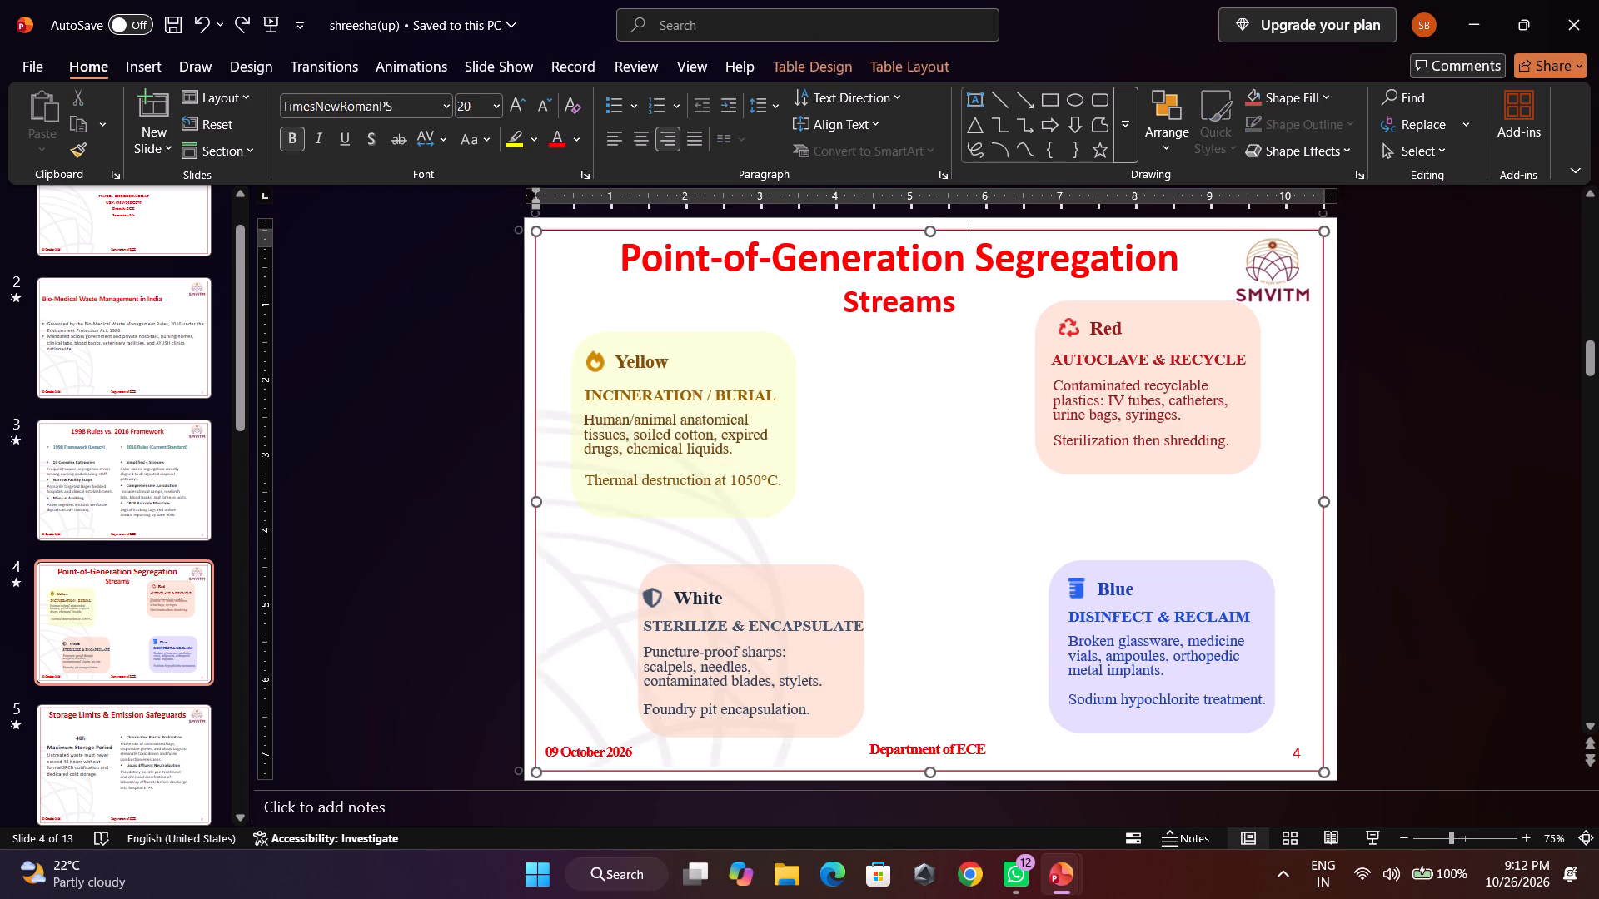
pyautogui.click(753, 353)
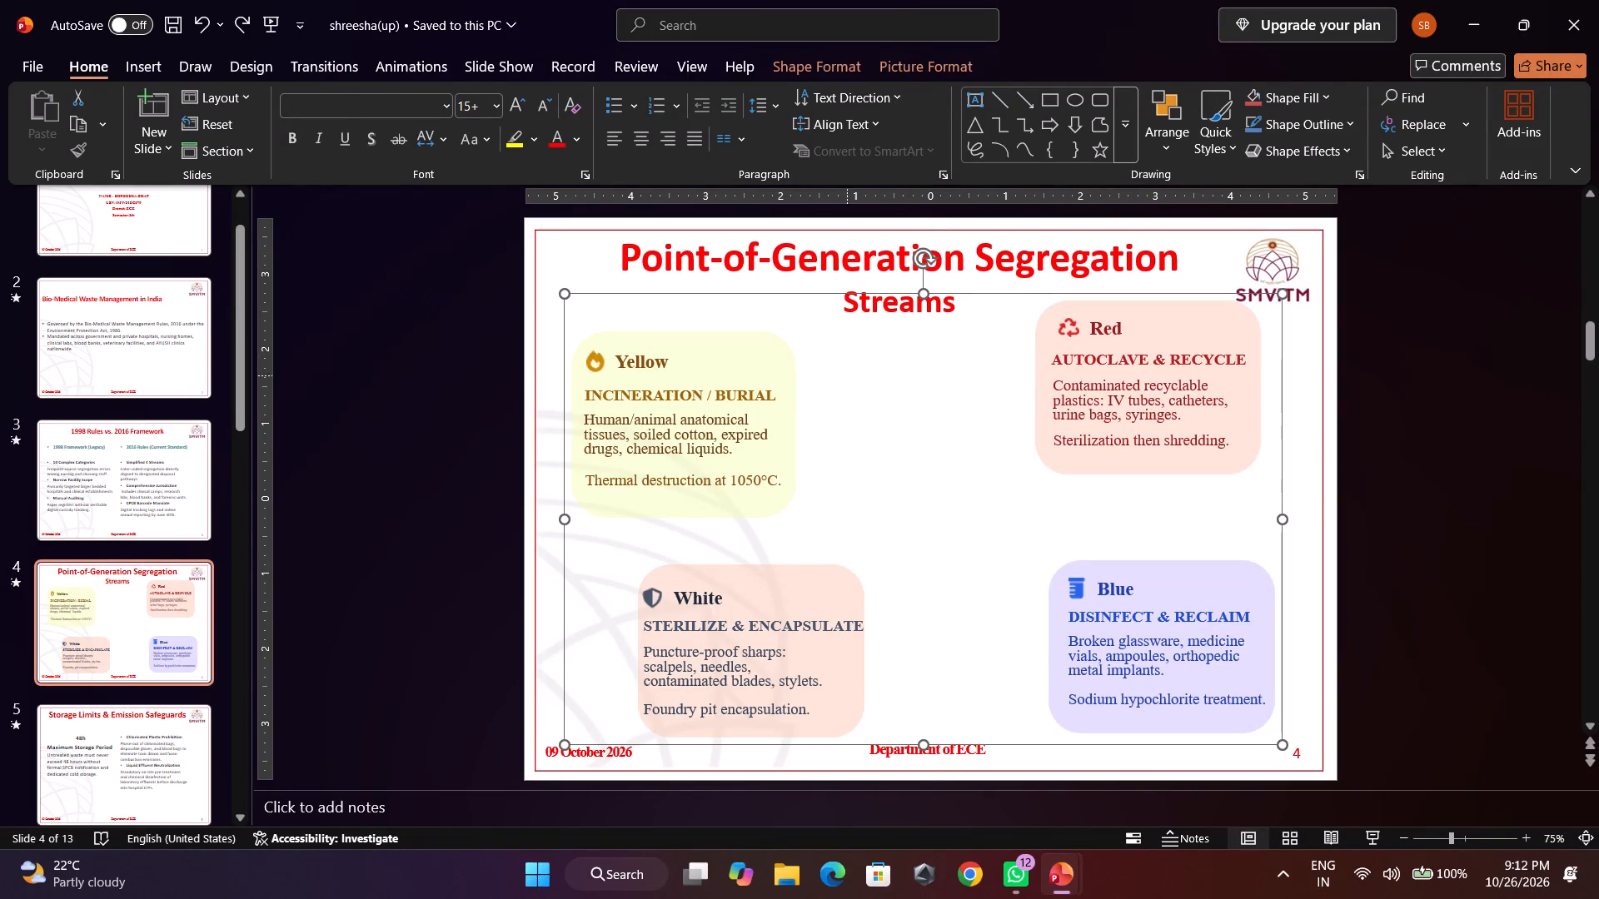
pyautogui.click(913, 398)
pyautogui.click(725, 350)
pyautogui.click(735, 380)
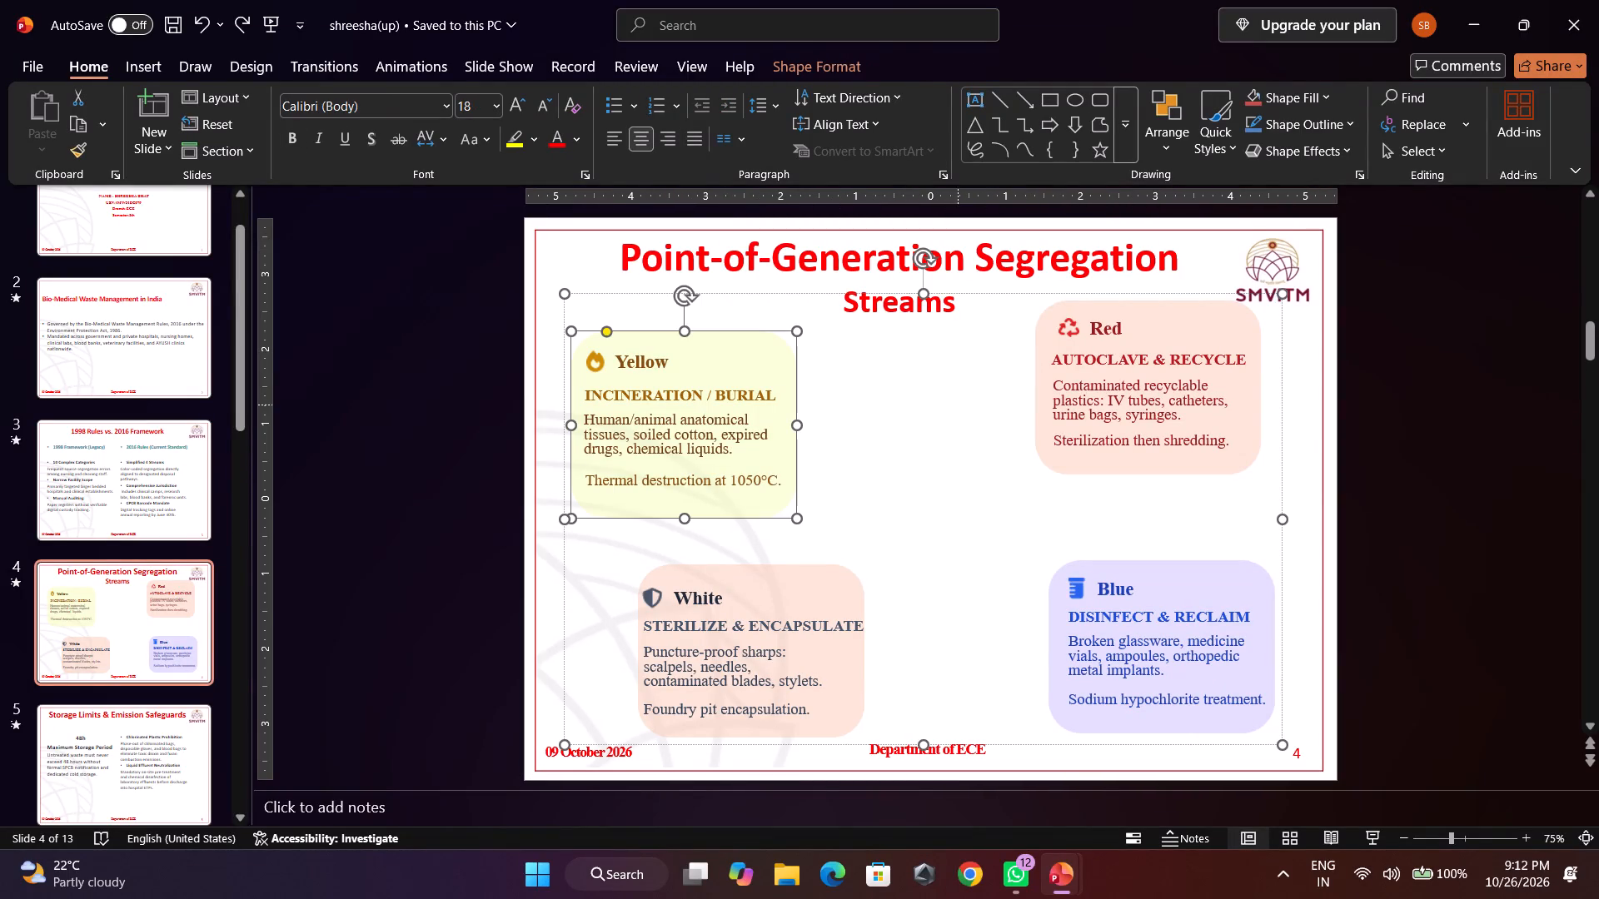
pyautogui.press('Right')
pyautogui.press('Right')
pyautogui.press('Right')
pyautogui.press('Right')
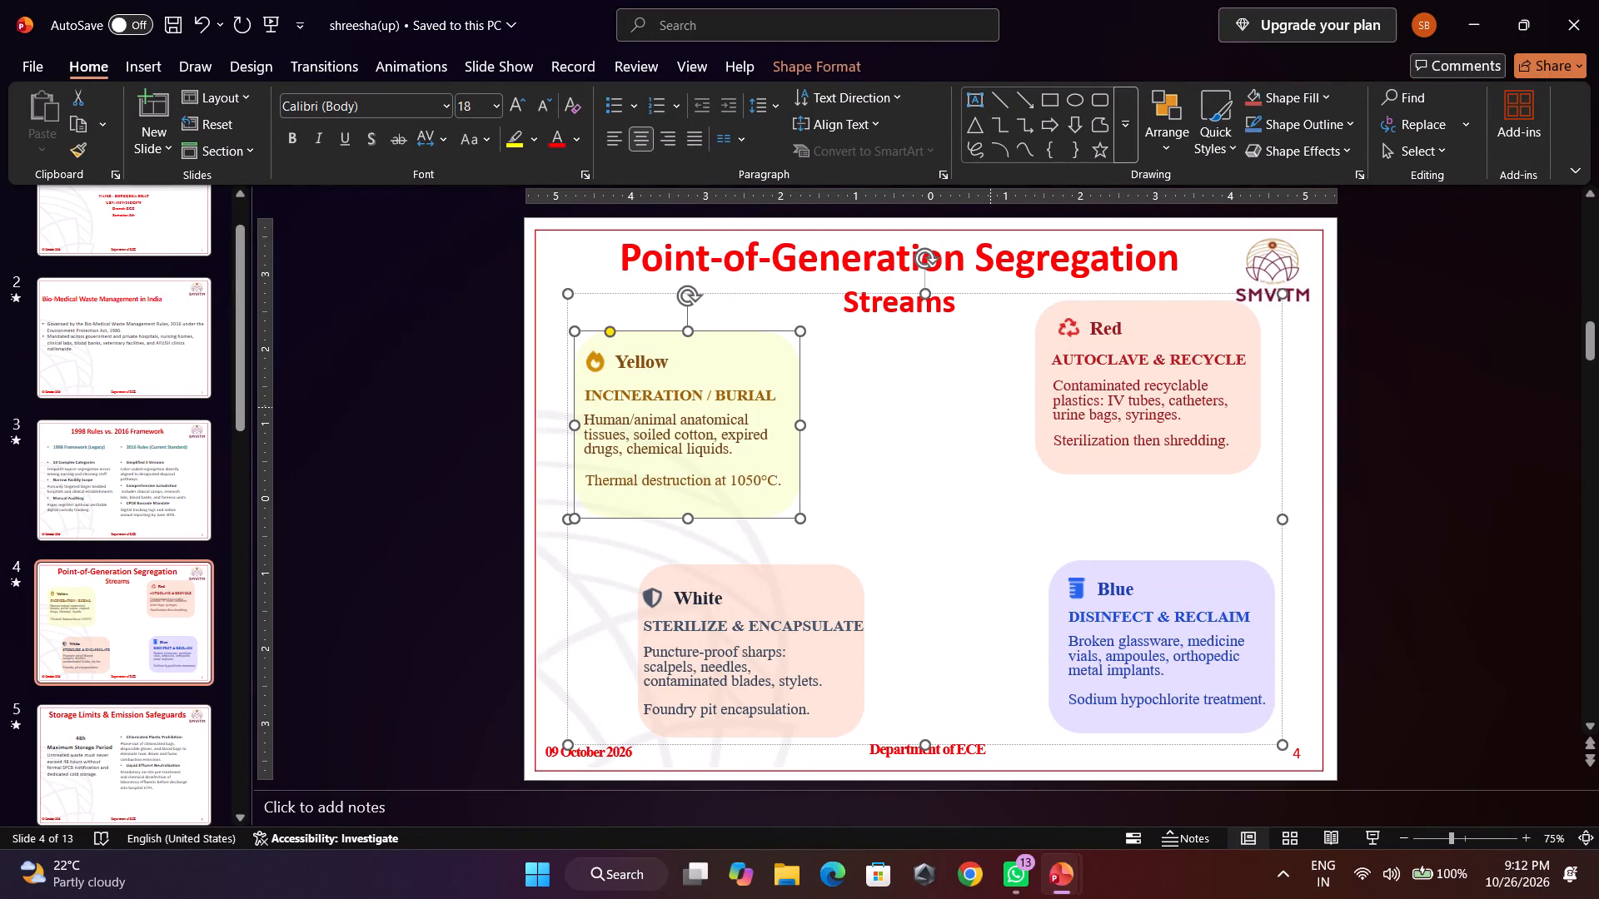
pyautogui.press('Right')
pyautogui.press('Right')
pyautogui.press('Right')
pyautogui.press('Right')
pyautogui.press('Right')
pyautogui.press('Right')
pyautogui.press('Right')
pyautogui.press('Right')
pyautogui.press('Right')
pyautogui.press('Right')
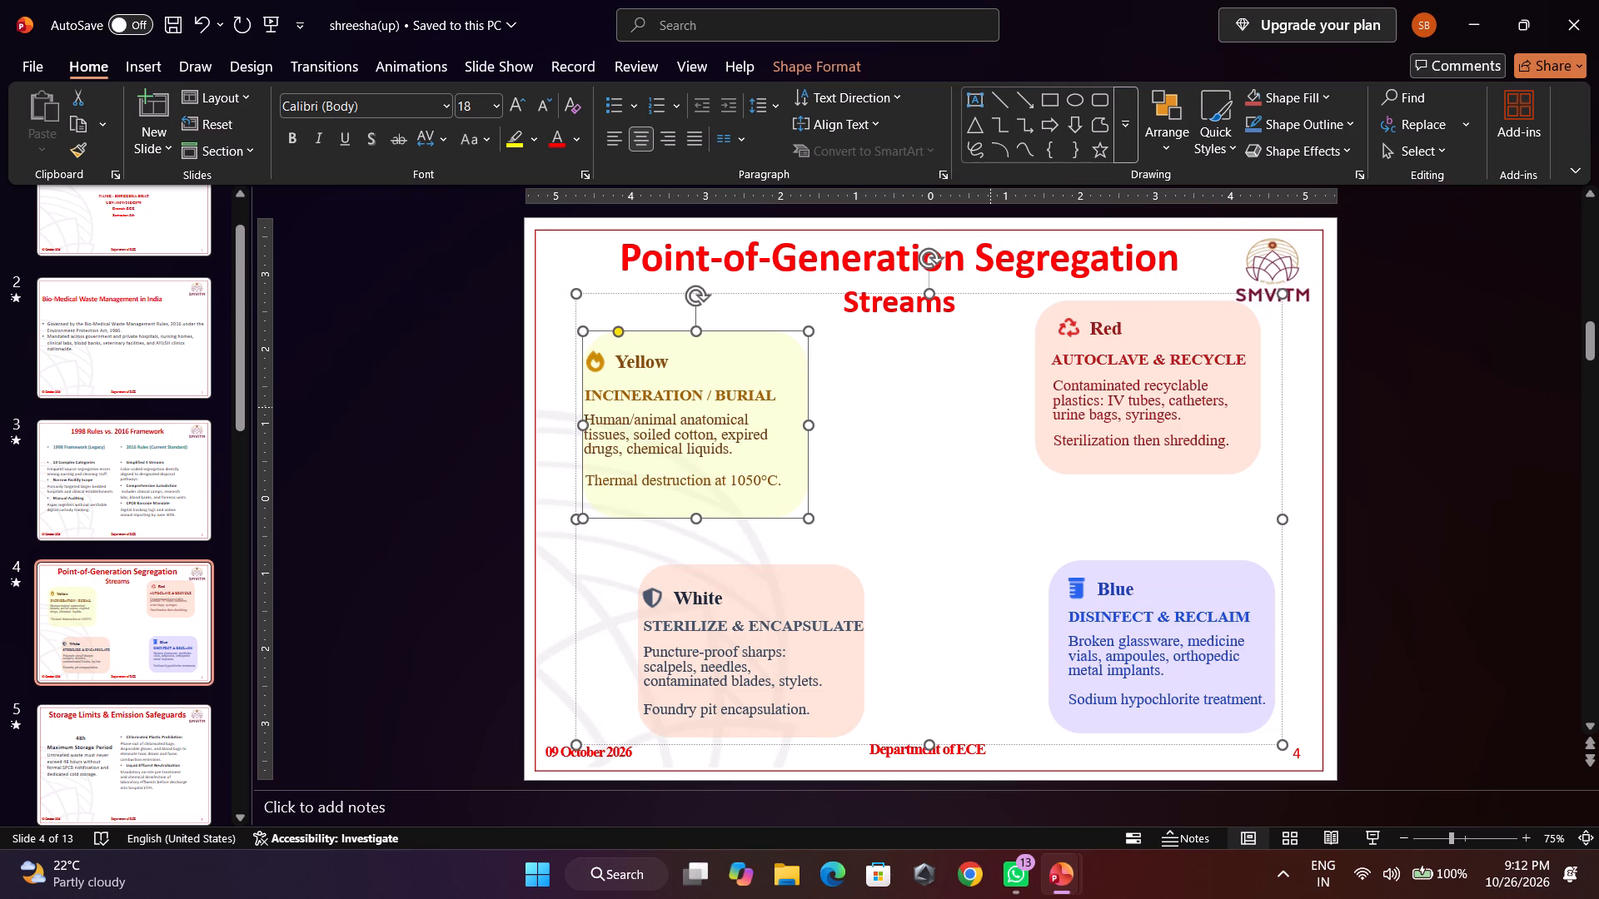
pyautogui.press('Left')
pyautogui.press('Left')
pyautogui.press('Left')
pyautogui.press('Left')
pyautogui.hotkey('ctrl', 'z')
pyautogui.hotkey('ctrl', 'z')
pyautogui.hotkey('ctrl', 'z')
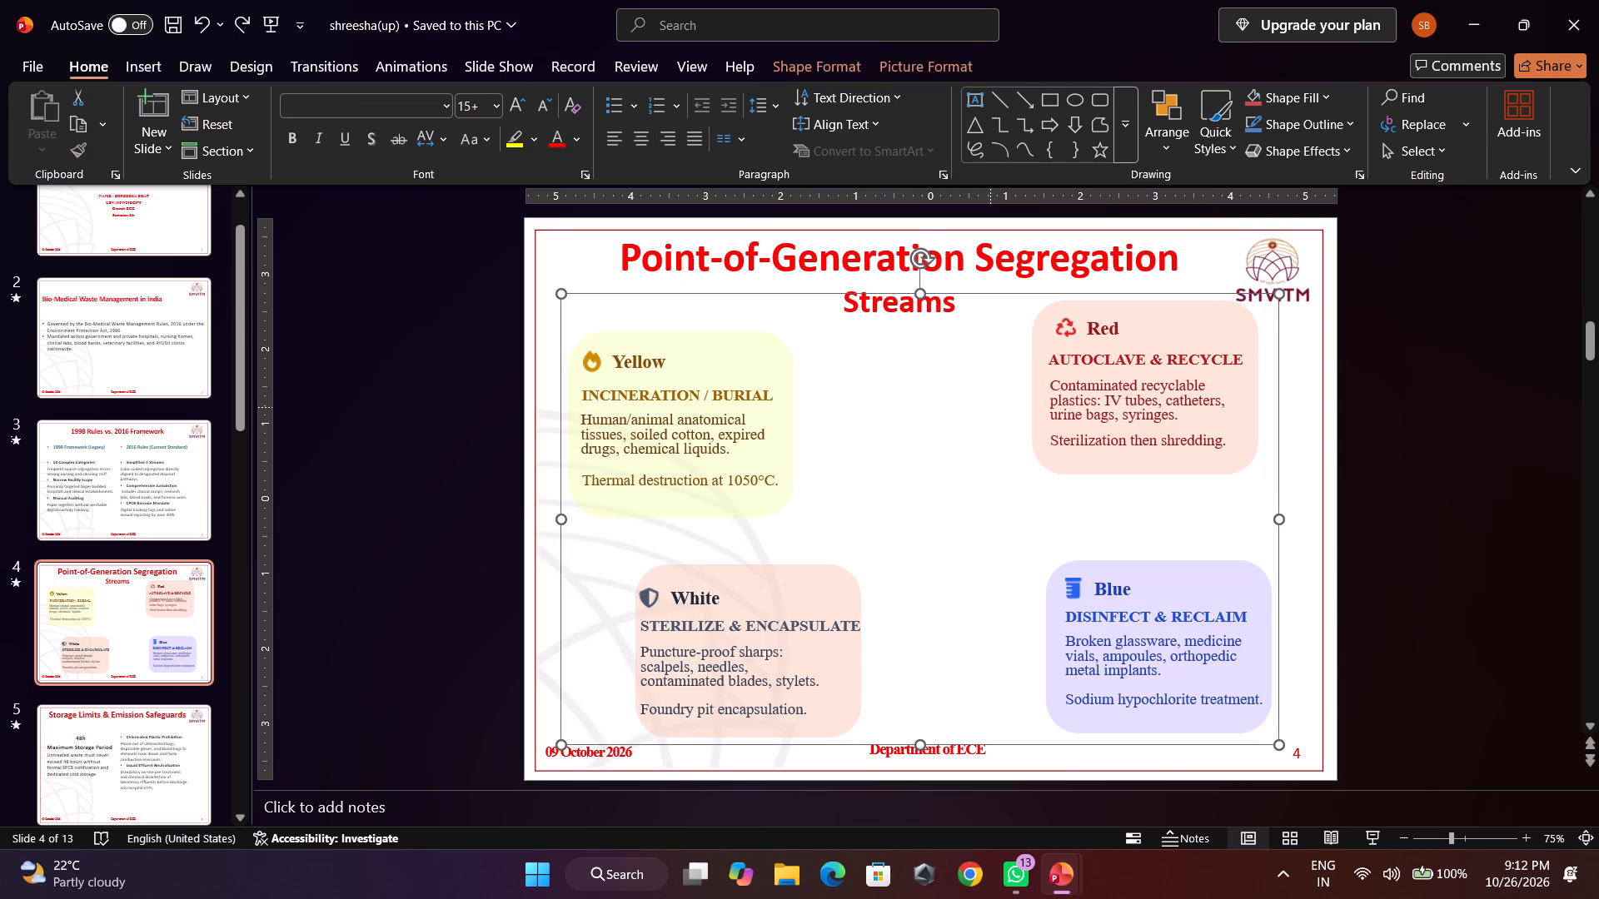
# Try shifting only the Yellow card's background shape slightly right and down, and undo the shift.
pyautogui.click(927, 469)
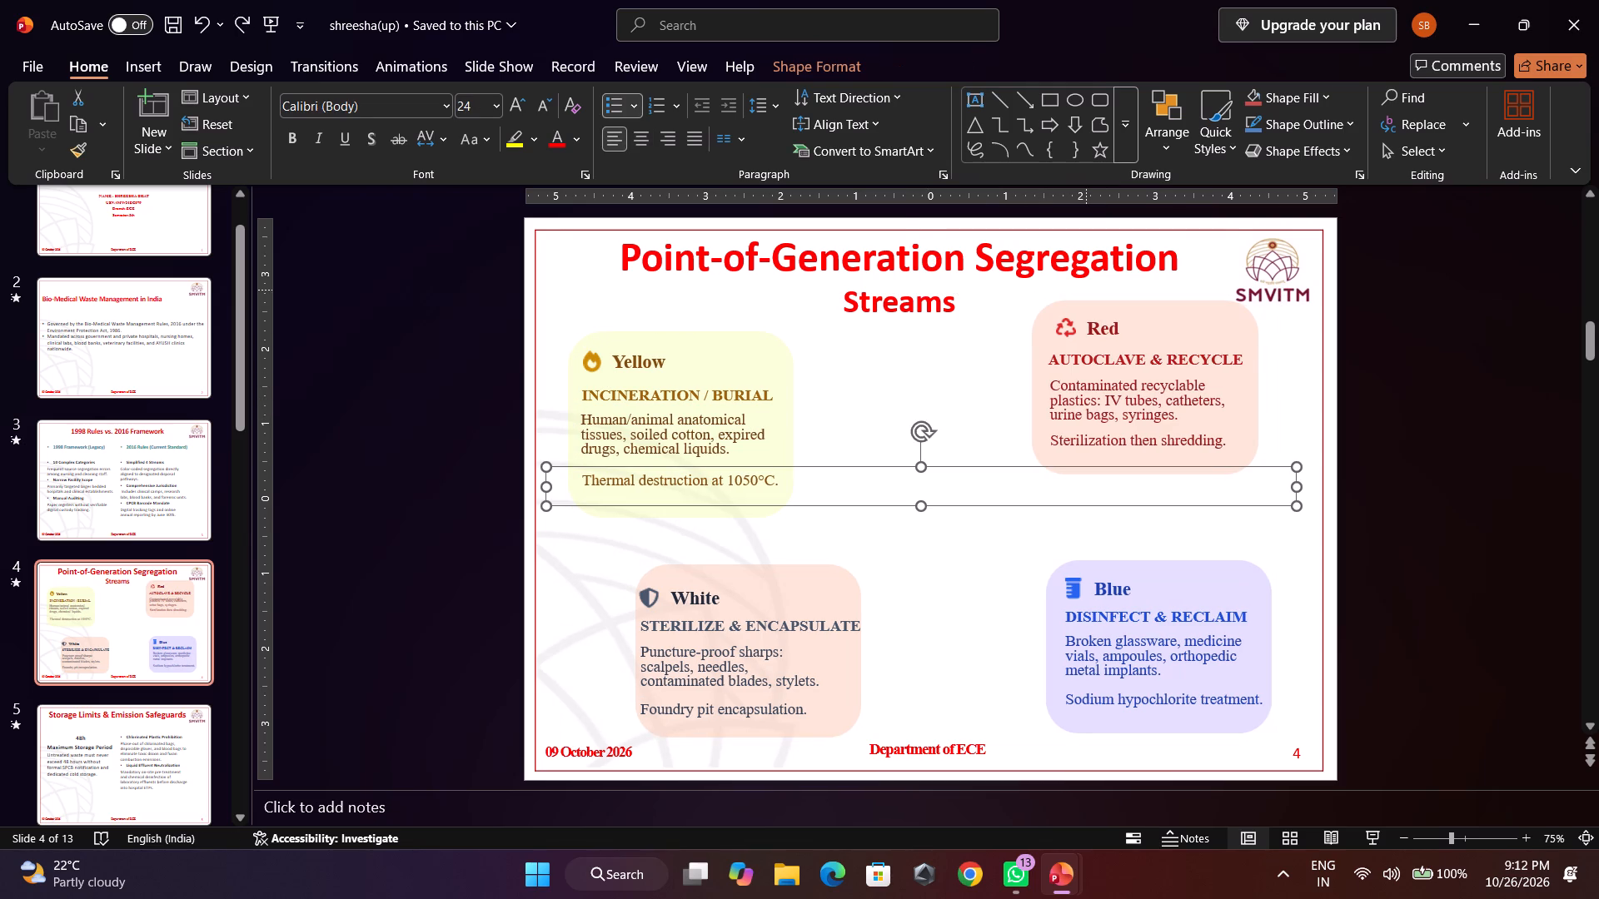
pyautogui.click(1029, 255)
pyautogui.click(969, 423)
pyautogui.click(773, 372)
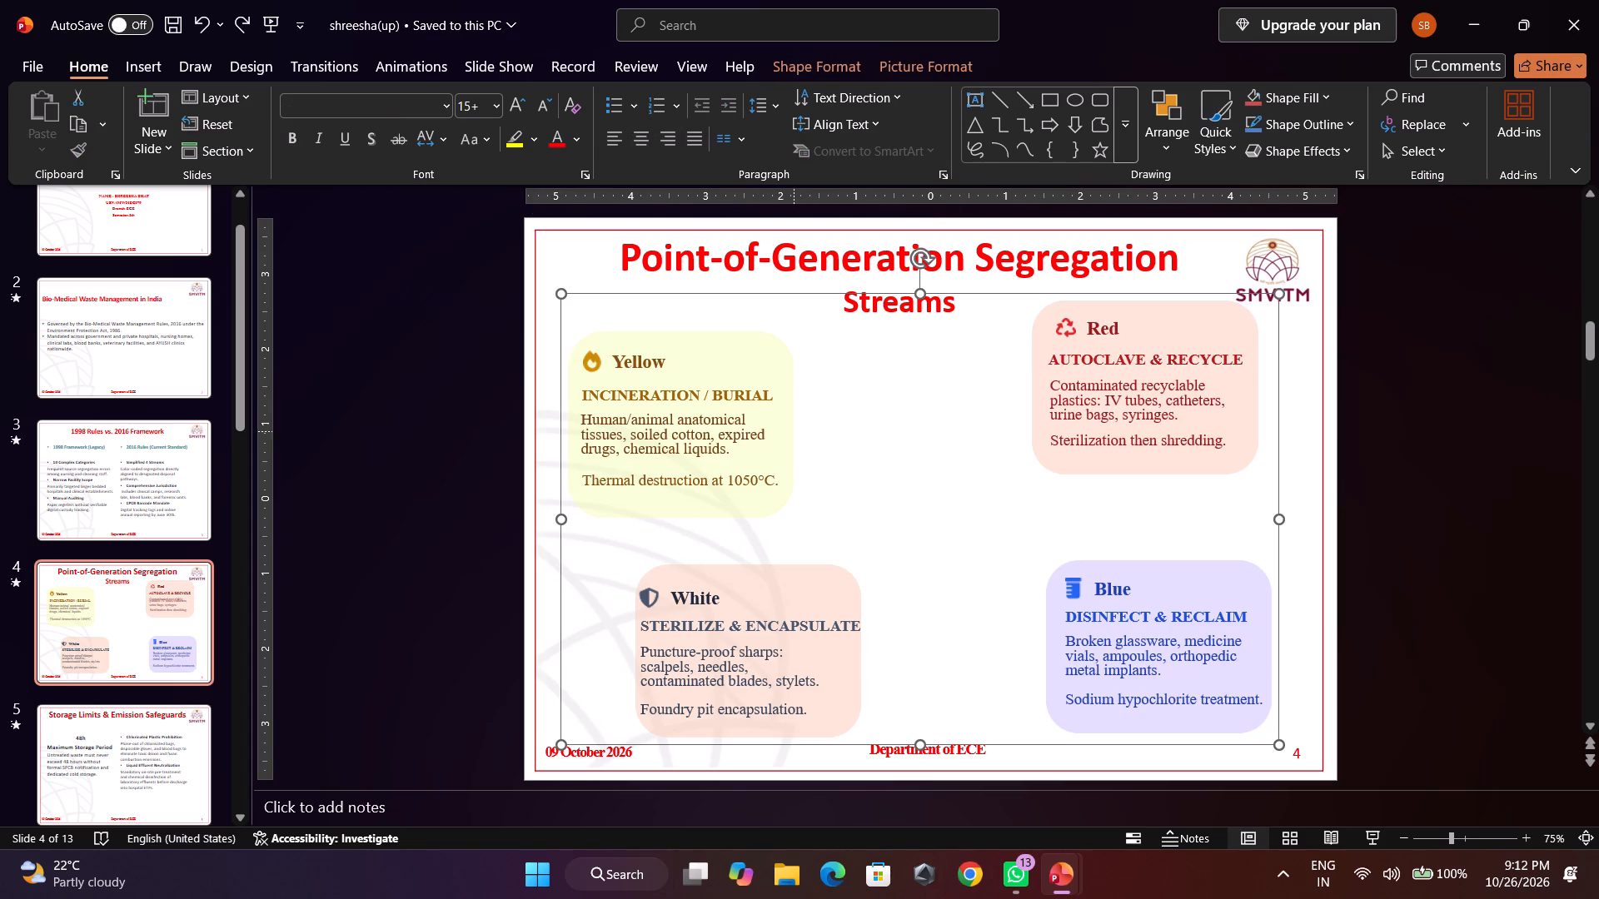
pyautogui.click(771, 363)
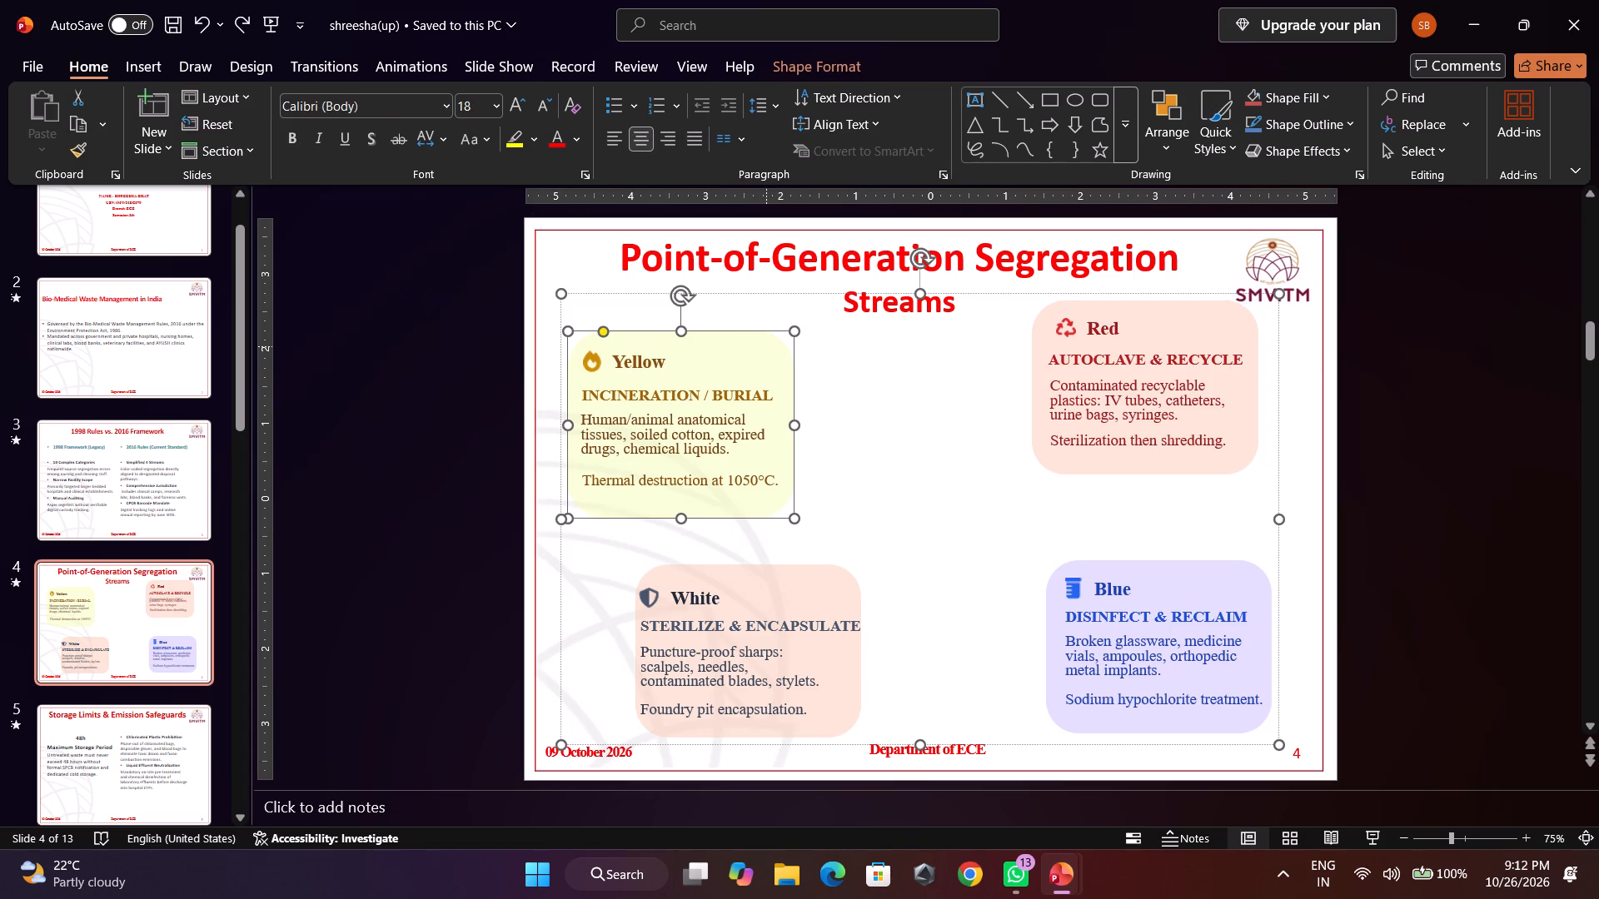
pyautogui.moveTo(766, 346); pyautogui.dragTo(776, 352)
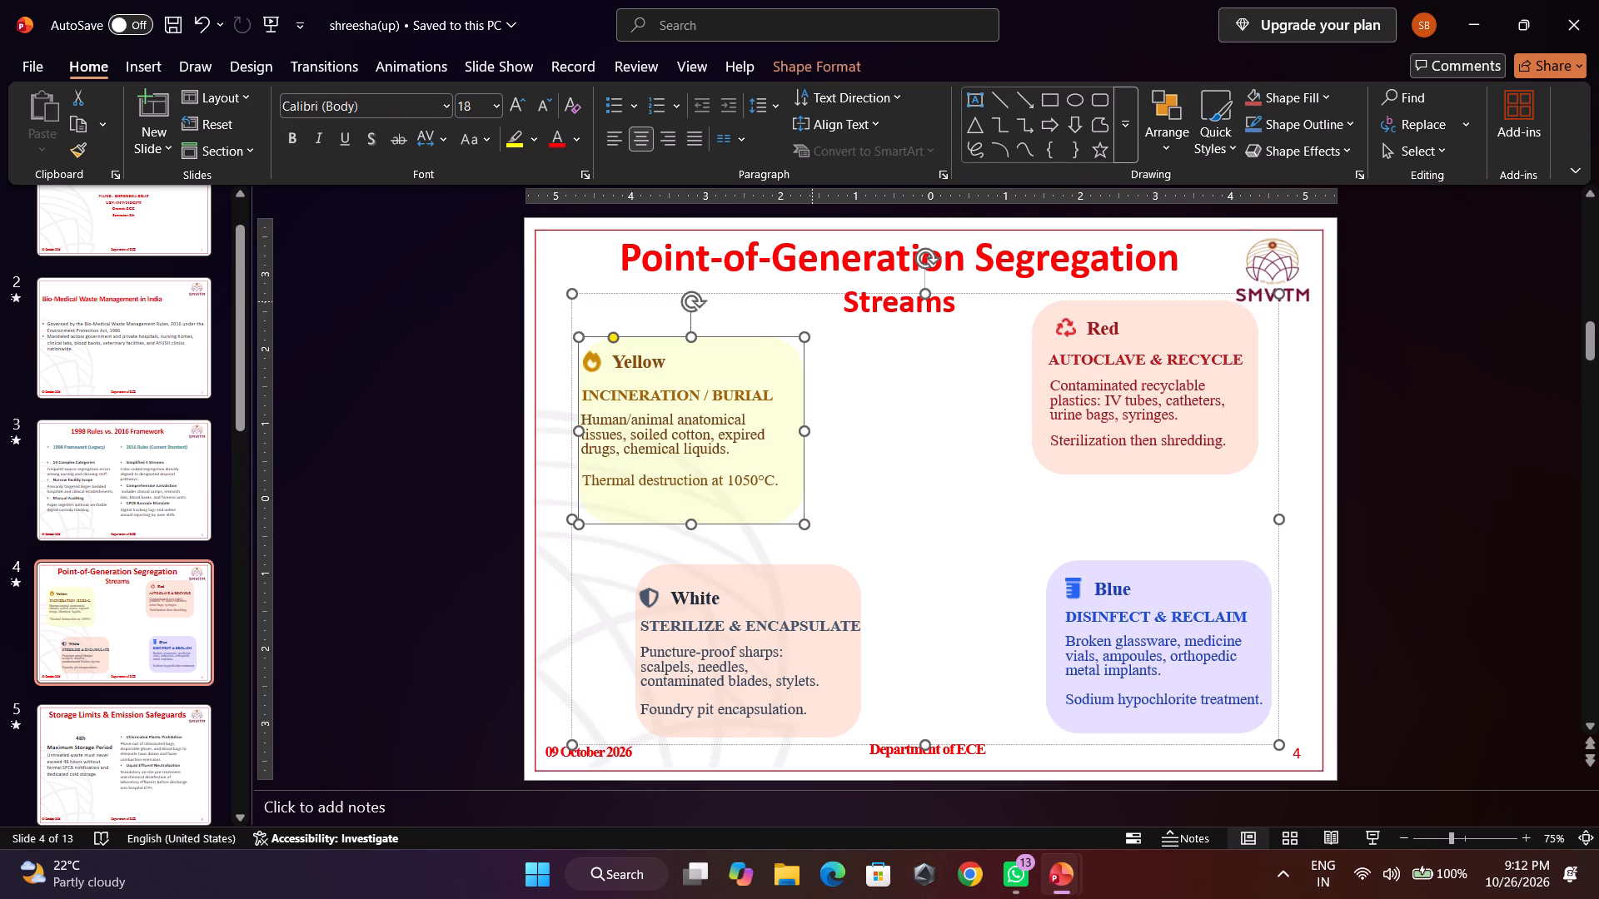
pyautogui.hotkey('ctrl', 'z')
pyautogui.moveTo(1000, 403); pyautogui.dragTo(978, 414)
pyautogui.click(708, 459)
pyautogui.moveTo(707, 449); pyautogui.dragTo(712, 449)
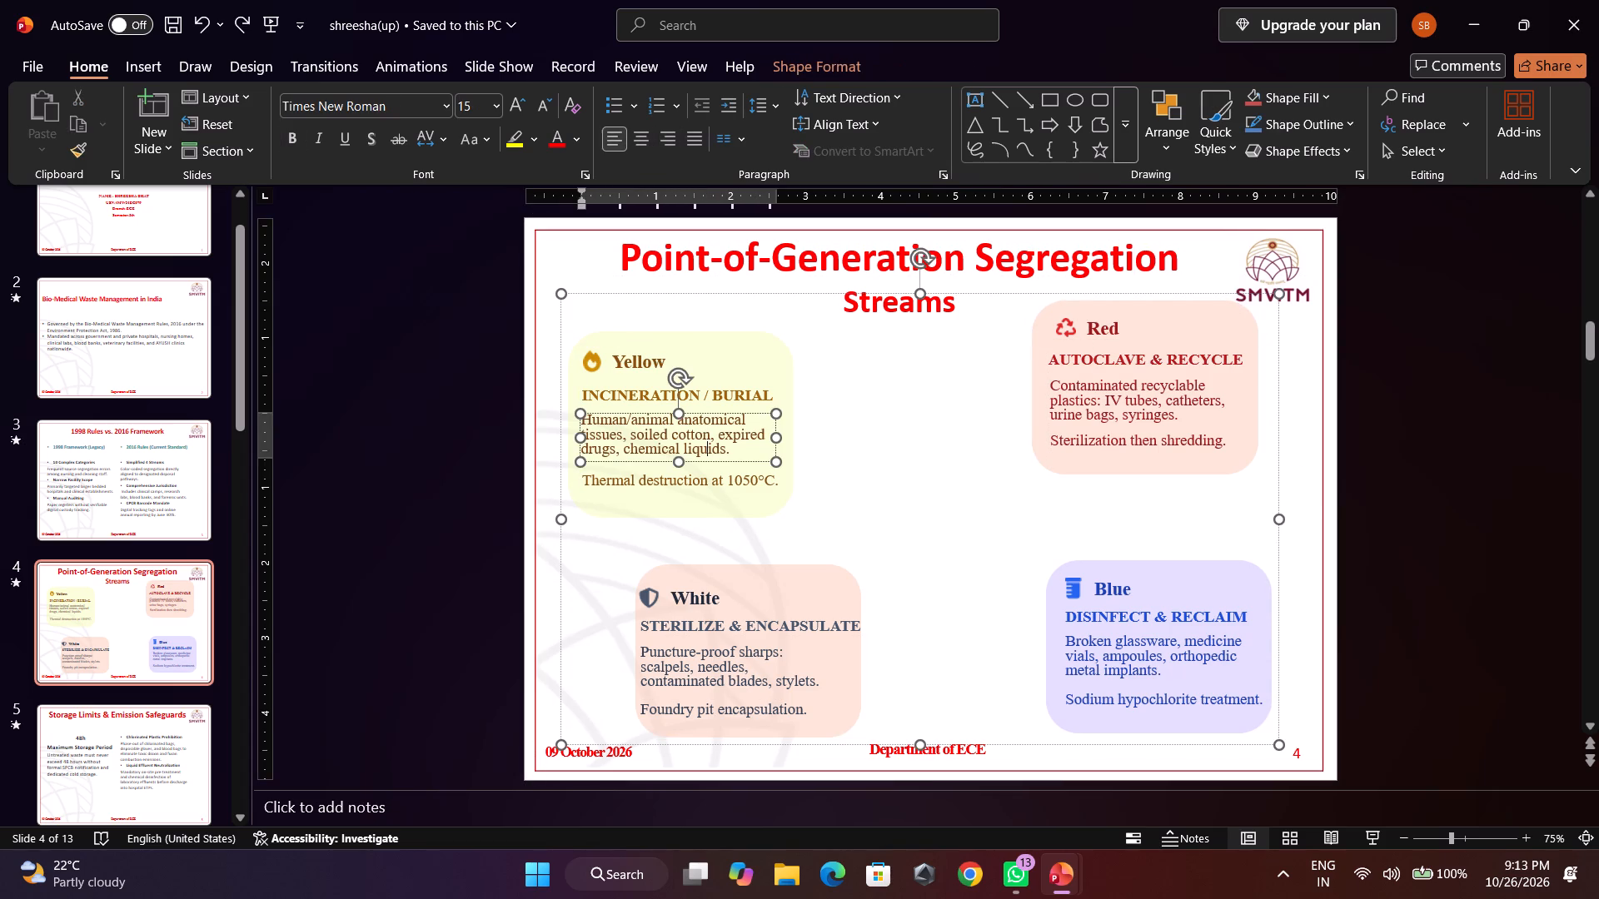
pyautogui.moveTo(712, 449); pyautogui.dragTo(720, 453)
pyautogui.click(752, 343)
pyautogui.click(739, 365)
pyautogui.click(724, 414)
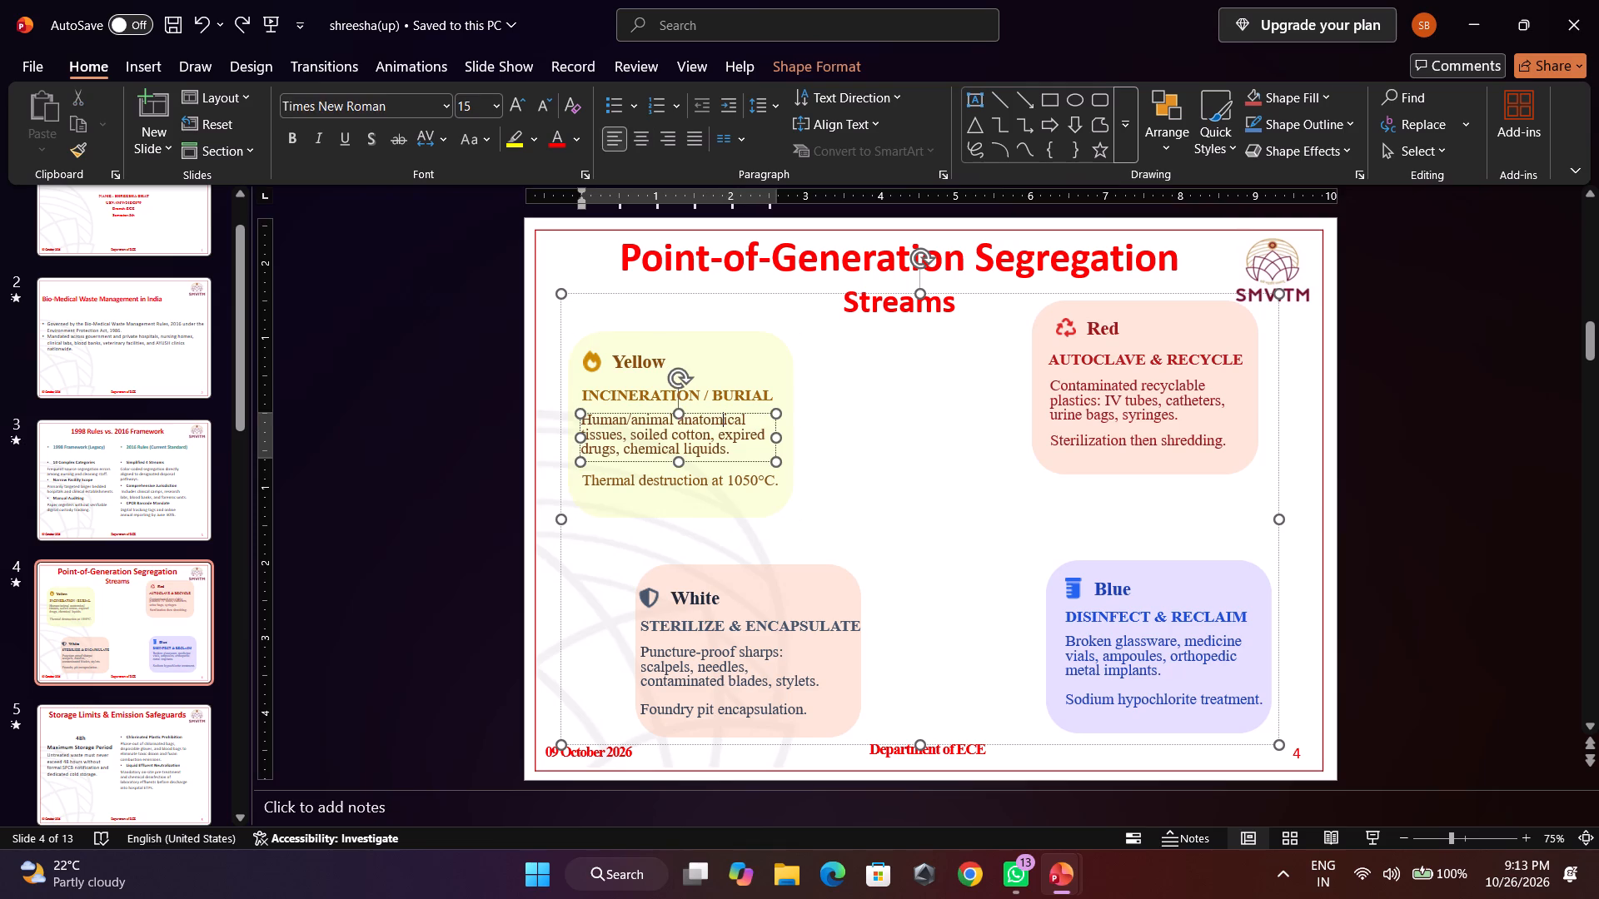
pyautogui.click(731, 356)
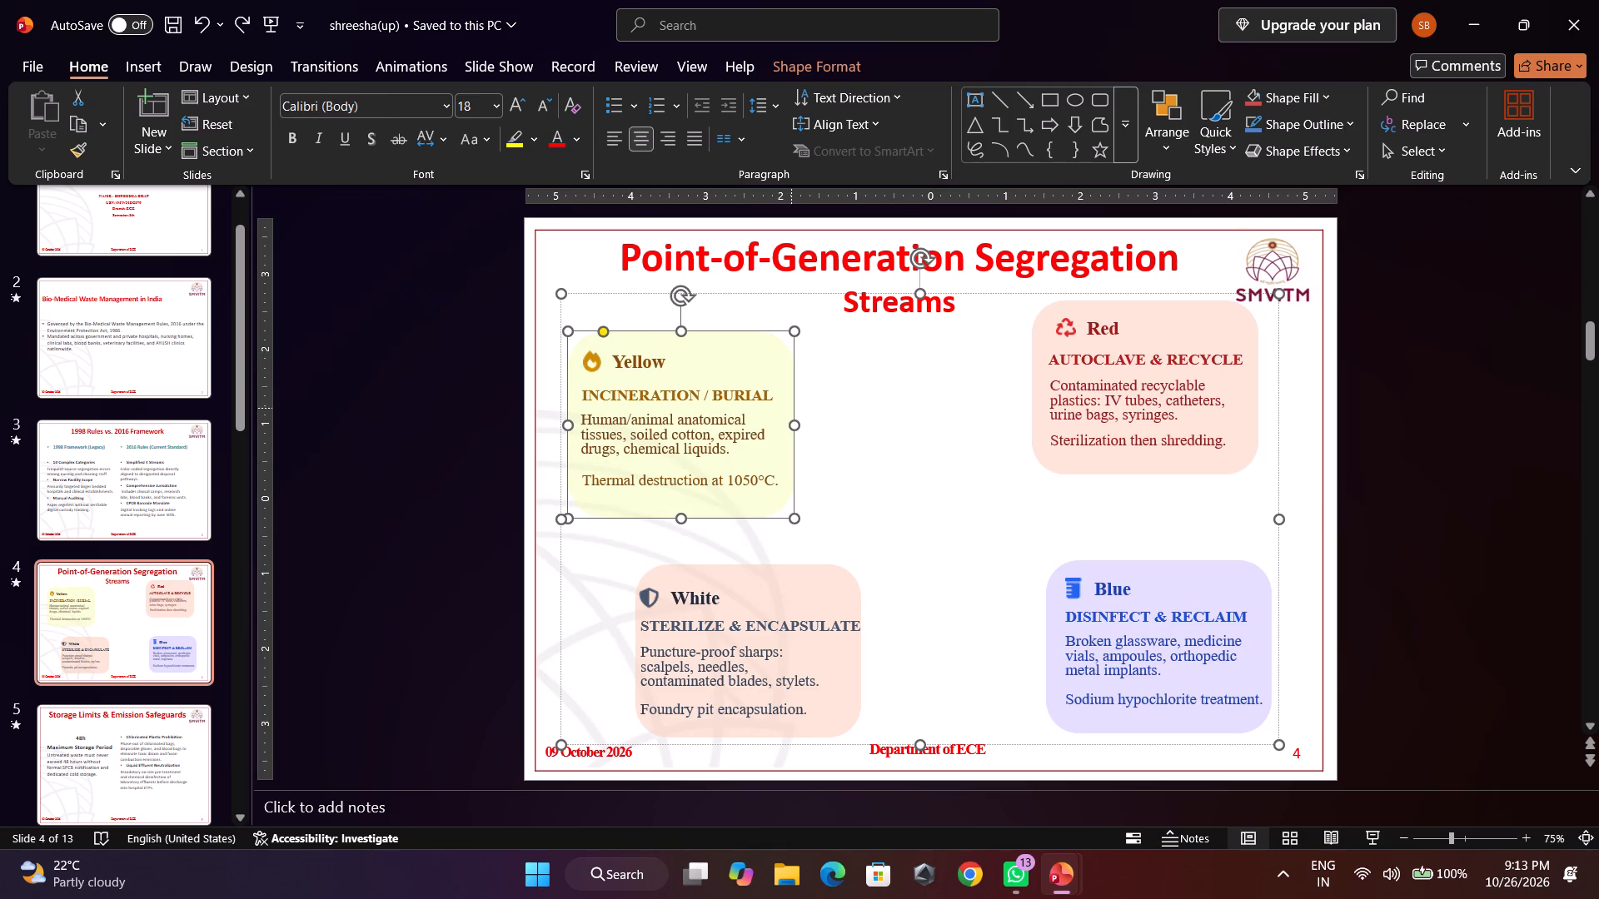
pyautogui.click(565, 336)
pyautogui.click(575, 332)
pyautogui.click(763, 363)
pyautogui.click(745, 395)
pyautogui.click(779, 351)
# Move the combined four-card group slightly left and down on the Point-of-Generation Segregation Streams slide.
pyautogui.click(963, 410)
pyautogui.click(1134, 378)
pyautogui.click(1125, 390)
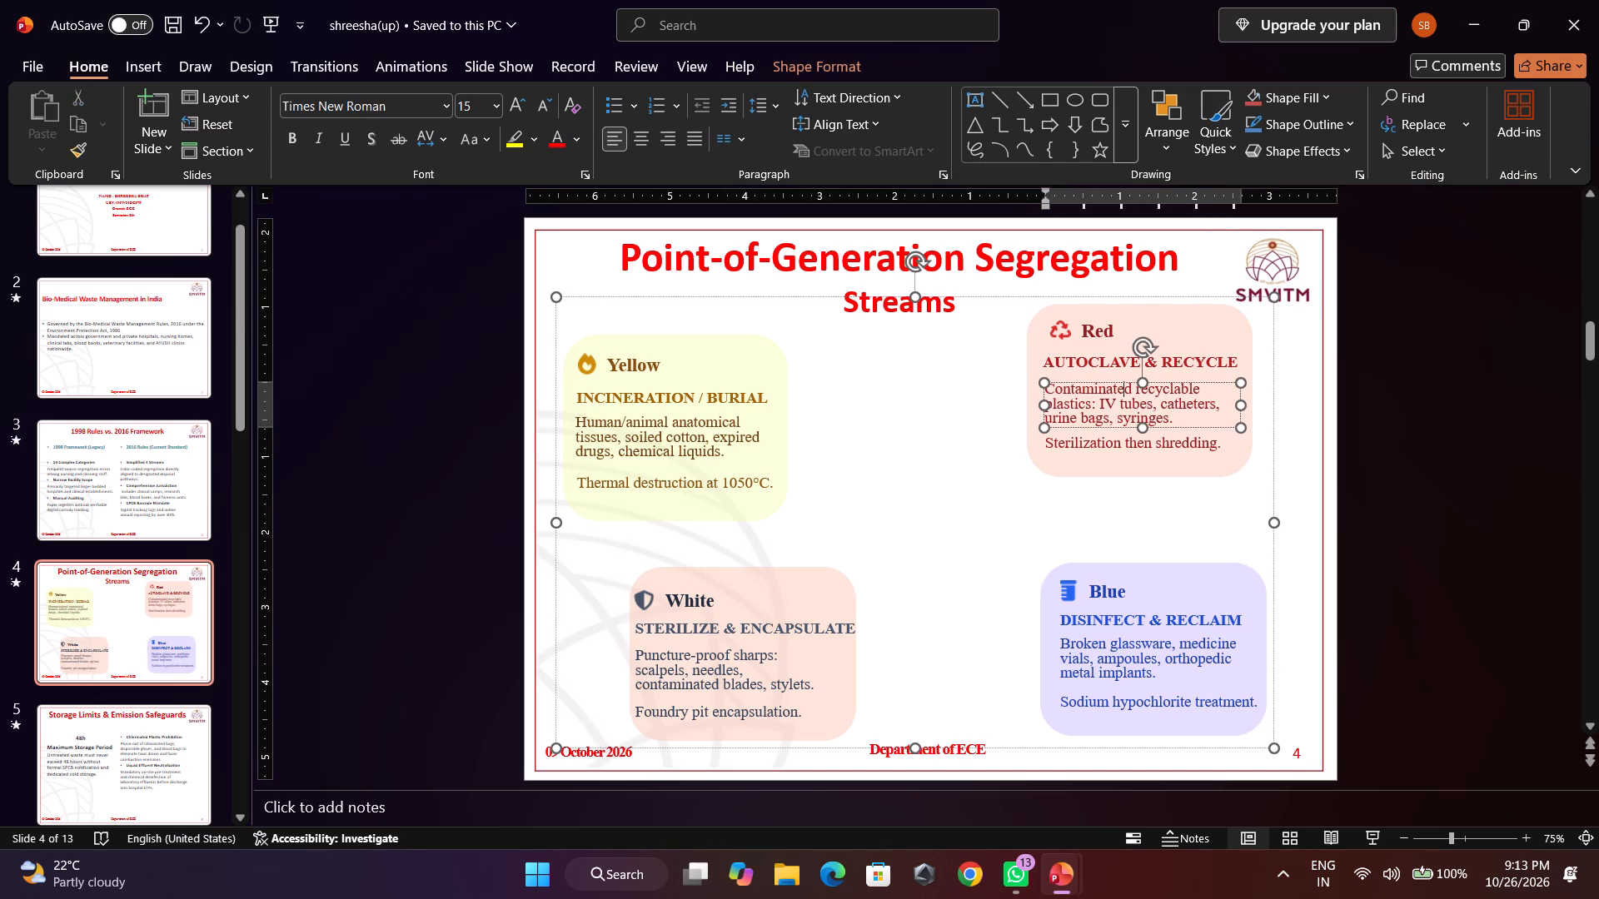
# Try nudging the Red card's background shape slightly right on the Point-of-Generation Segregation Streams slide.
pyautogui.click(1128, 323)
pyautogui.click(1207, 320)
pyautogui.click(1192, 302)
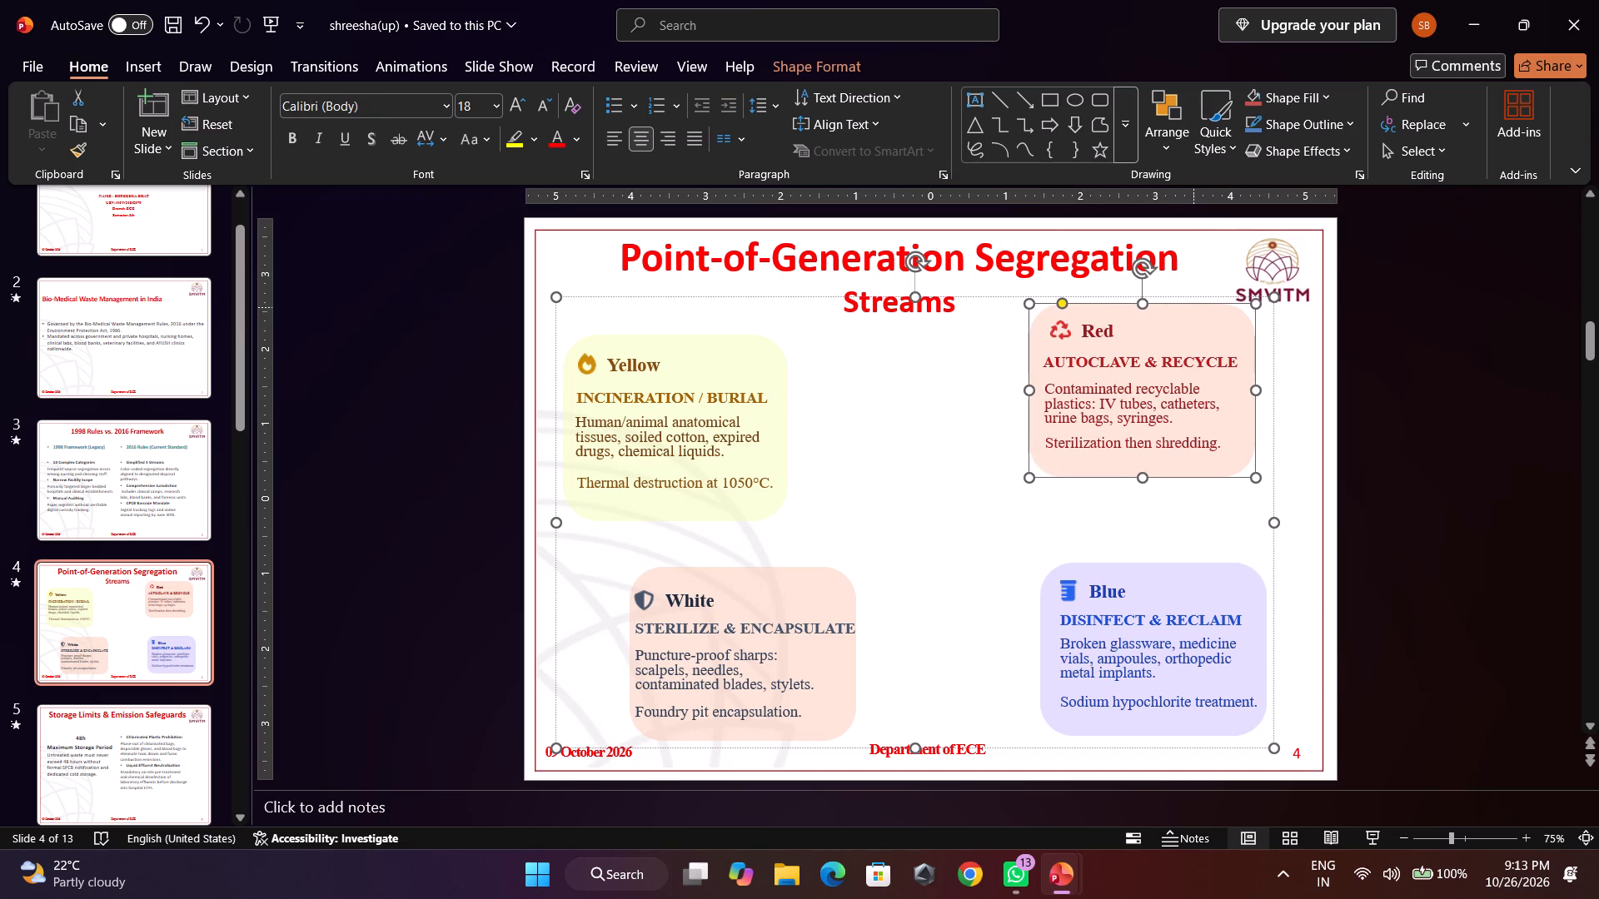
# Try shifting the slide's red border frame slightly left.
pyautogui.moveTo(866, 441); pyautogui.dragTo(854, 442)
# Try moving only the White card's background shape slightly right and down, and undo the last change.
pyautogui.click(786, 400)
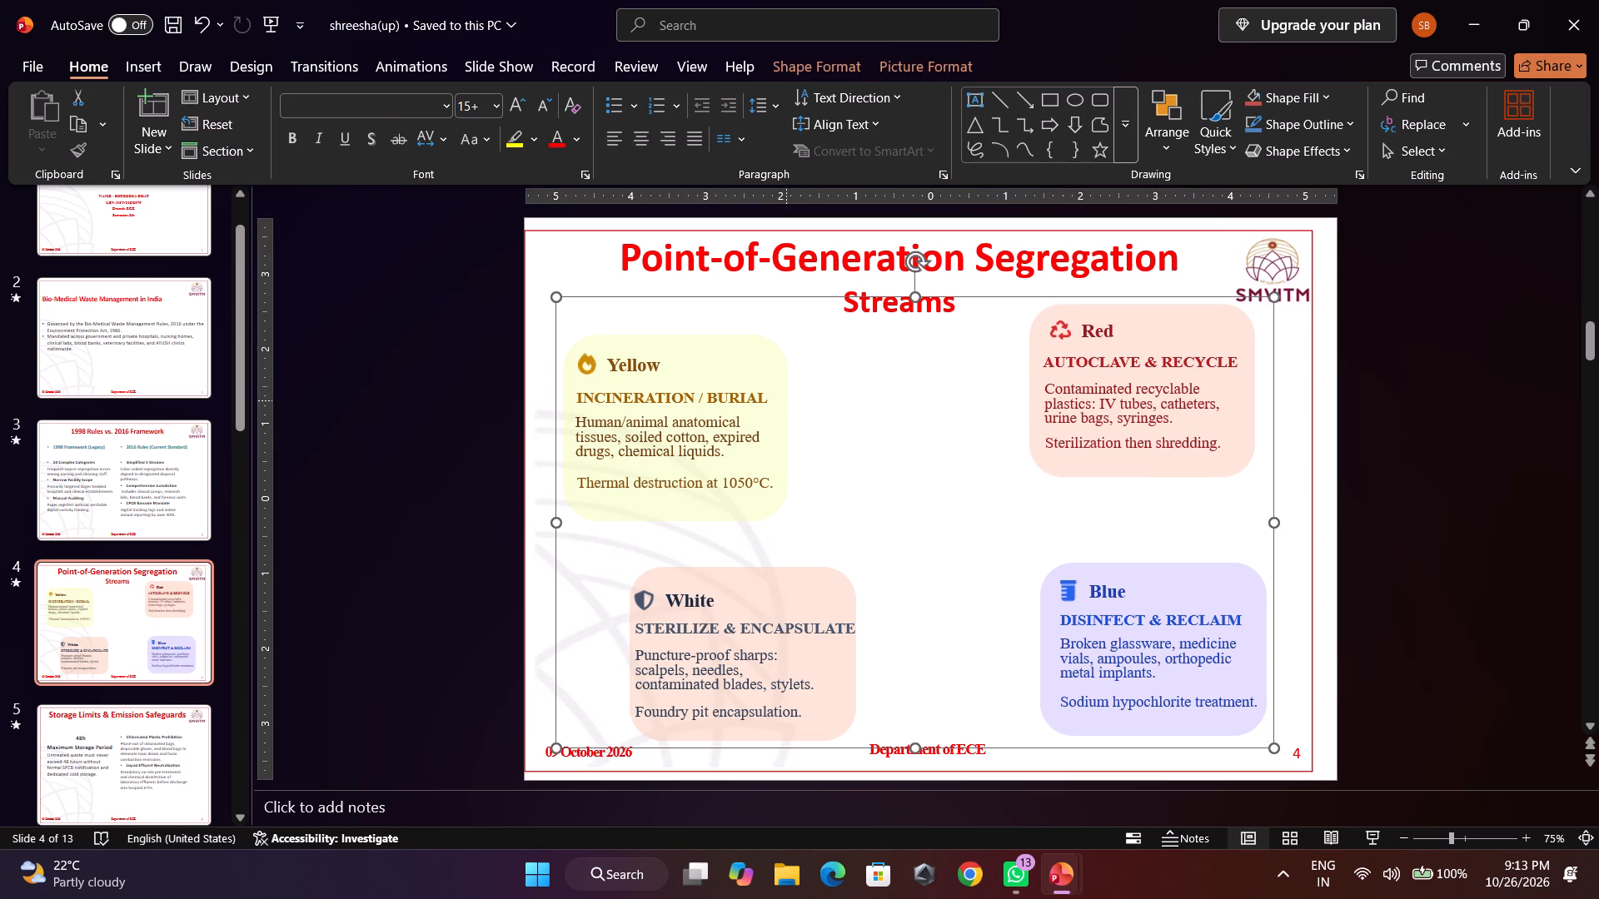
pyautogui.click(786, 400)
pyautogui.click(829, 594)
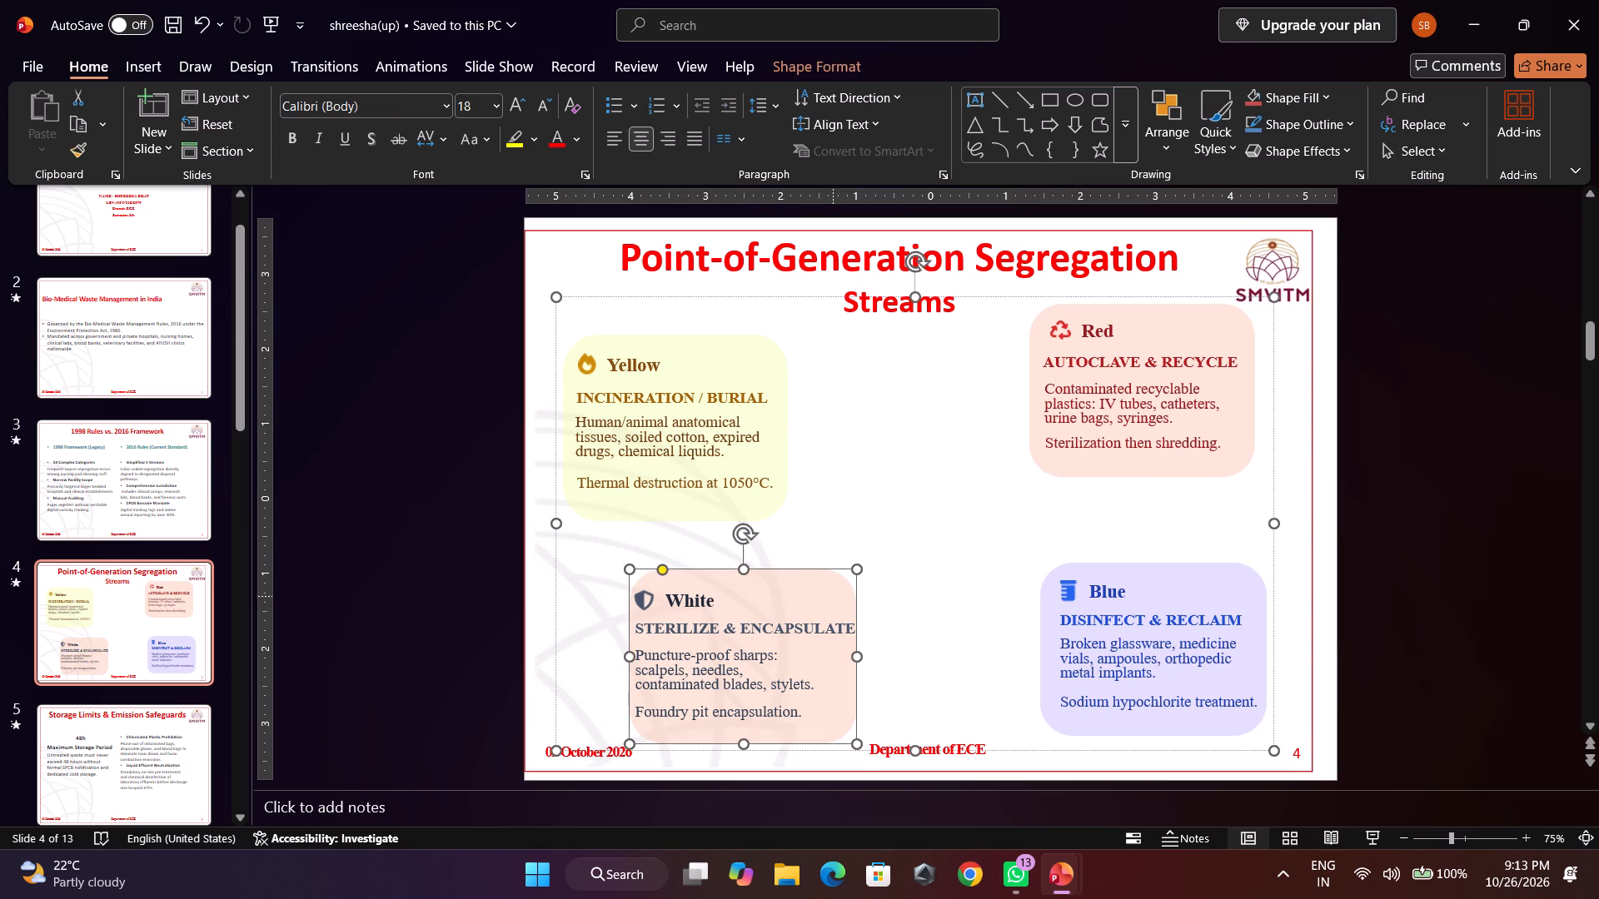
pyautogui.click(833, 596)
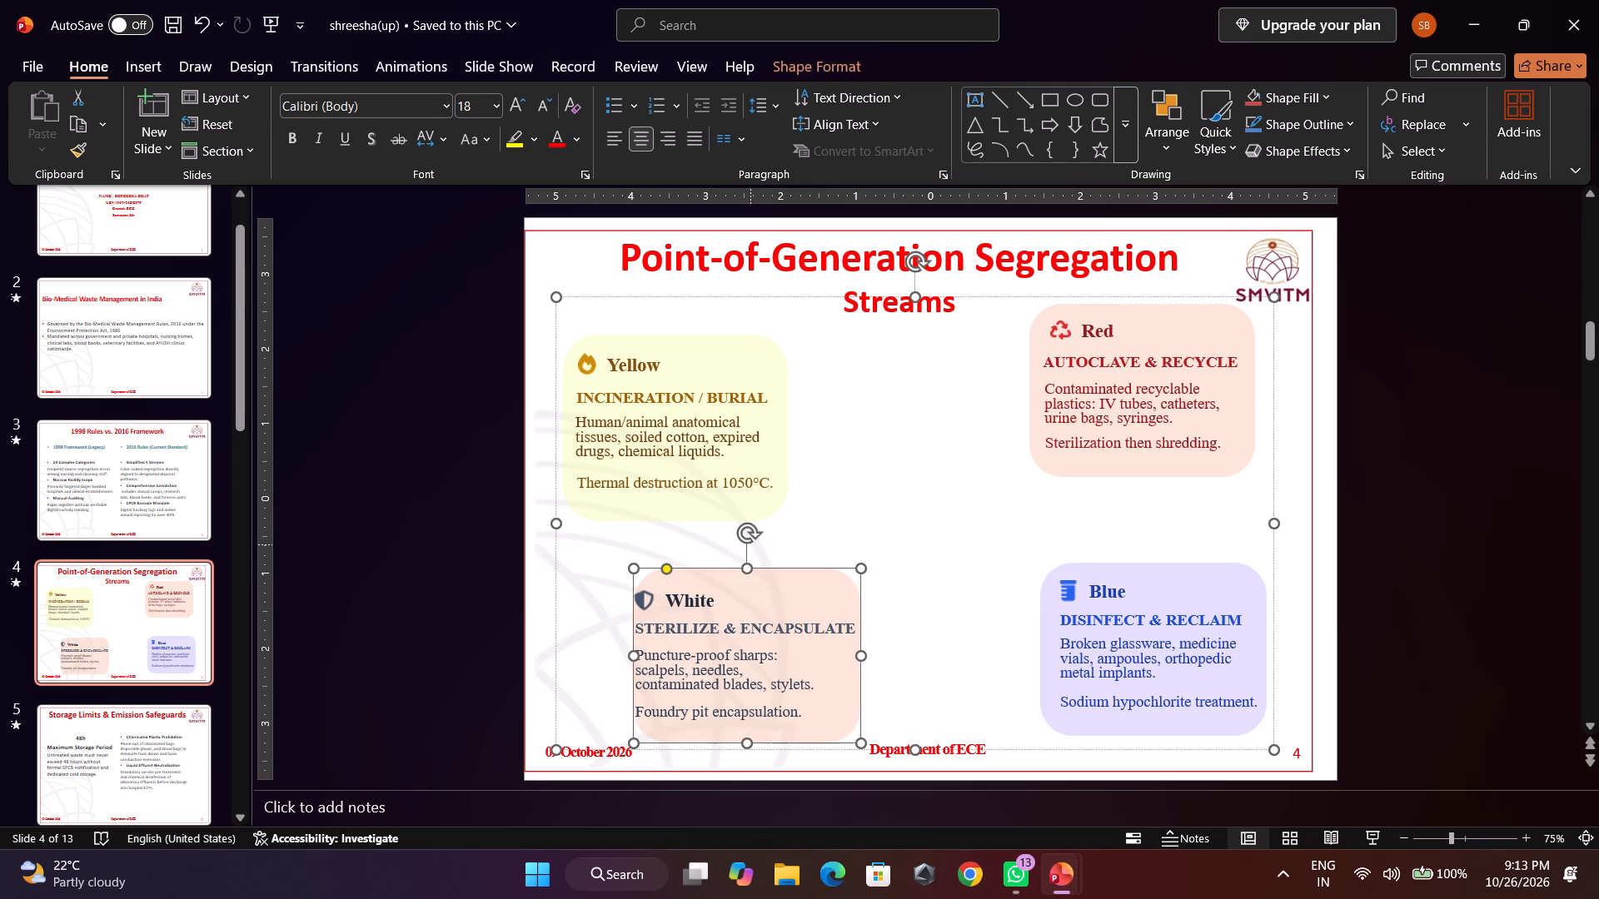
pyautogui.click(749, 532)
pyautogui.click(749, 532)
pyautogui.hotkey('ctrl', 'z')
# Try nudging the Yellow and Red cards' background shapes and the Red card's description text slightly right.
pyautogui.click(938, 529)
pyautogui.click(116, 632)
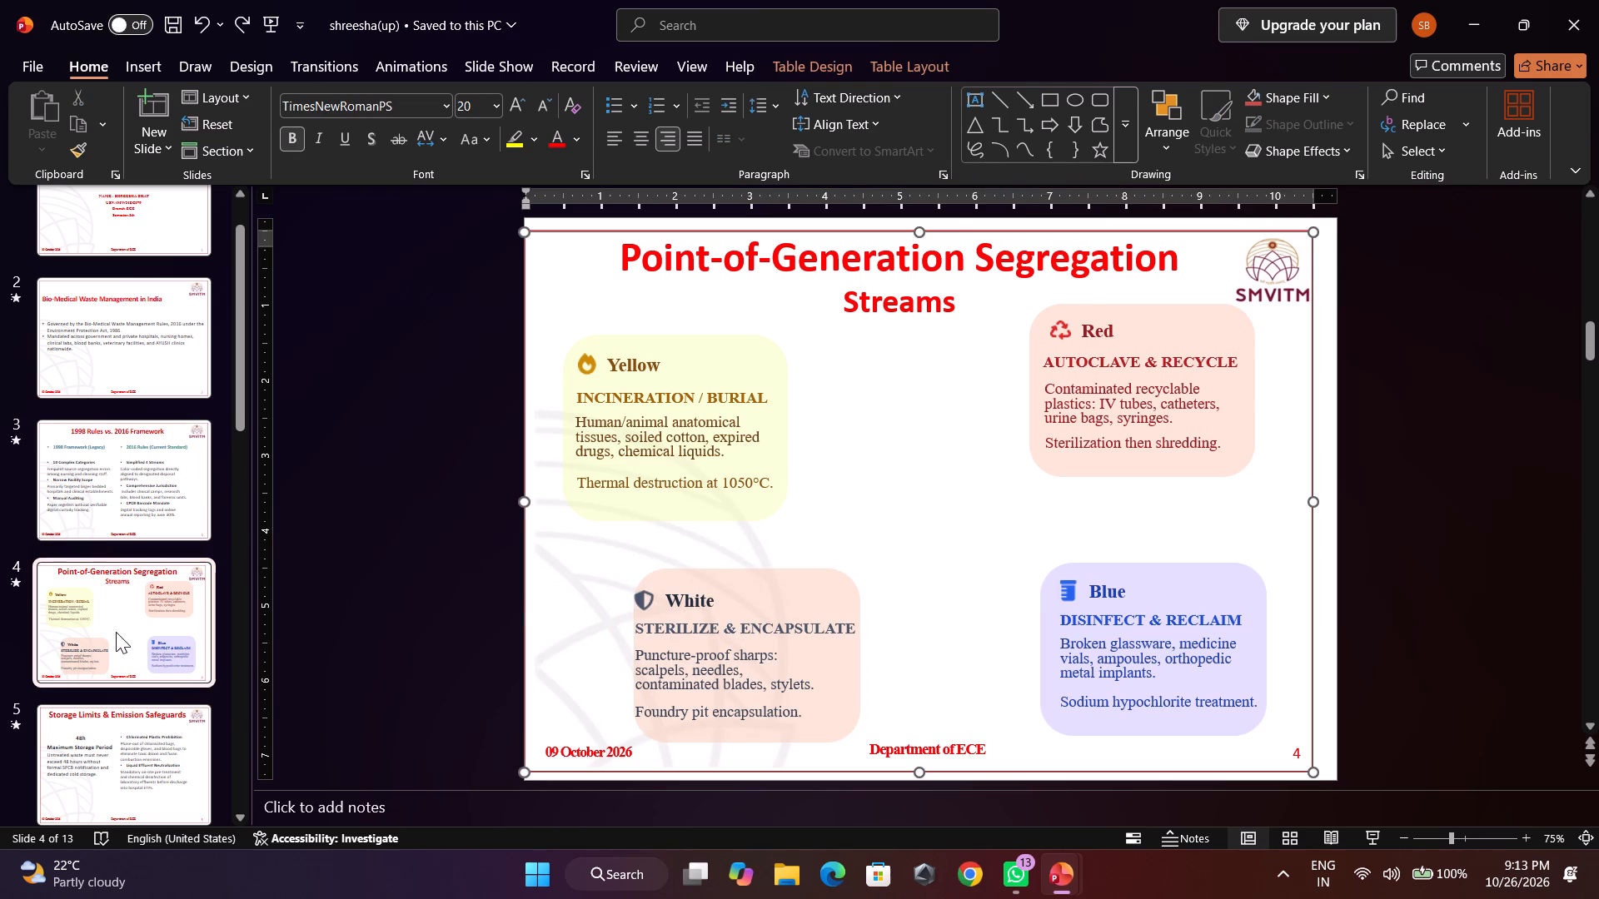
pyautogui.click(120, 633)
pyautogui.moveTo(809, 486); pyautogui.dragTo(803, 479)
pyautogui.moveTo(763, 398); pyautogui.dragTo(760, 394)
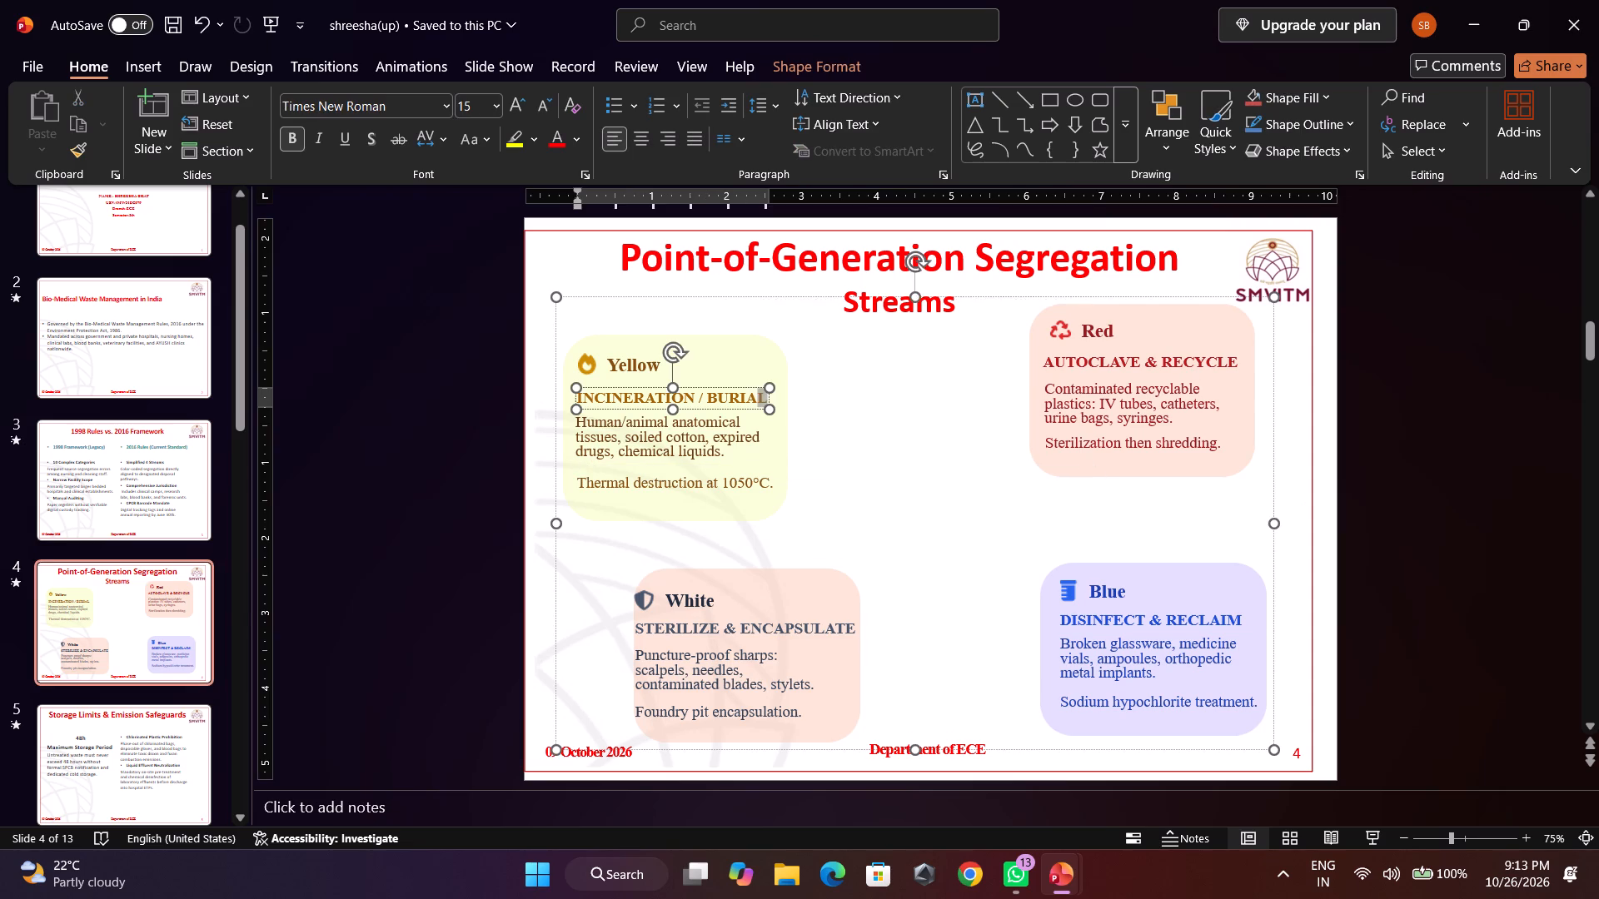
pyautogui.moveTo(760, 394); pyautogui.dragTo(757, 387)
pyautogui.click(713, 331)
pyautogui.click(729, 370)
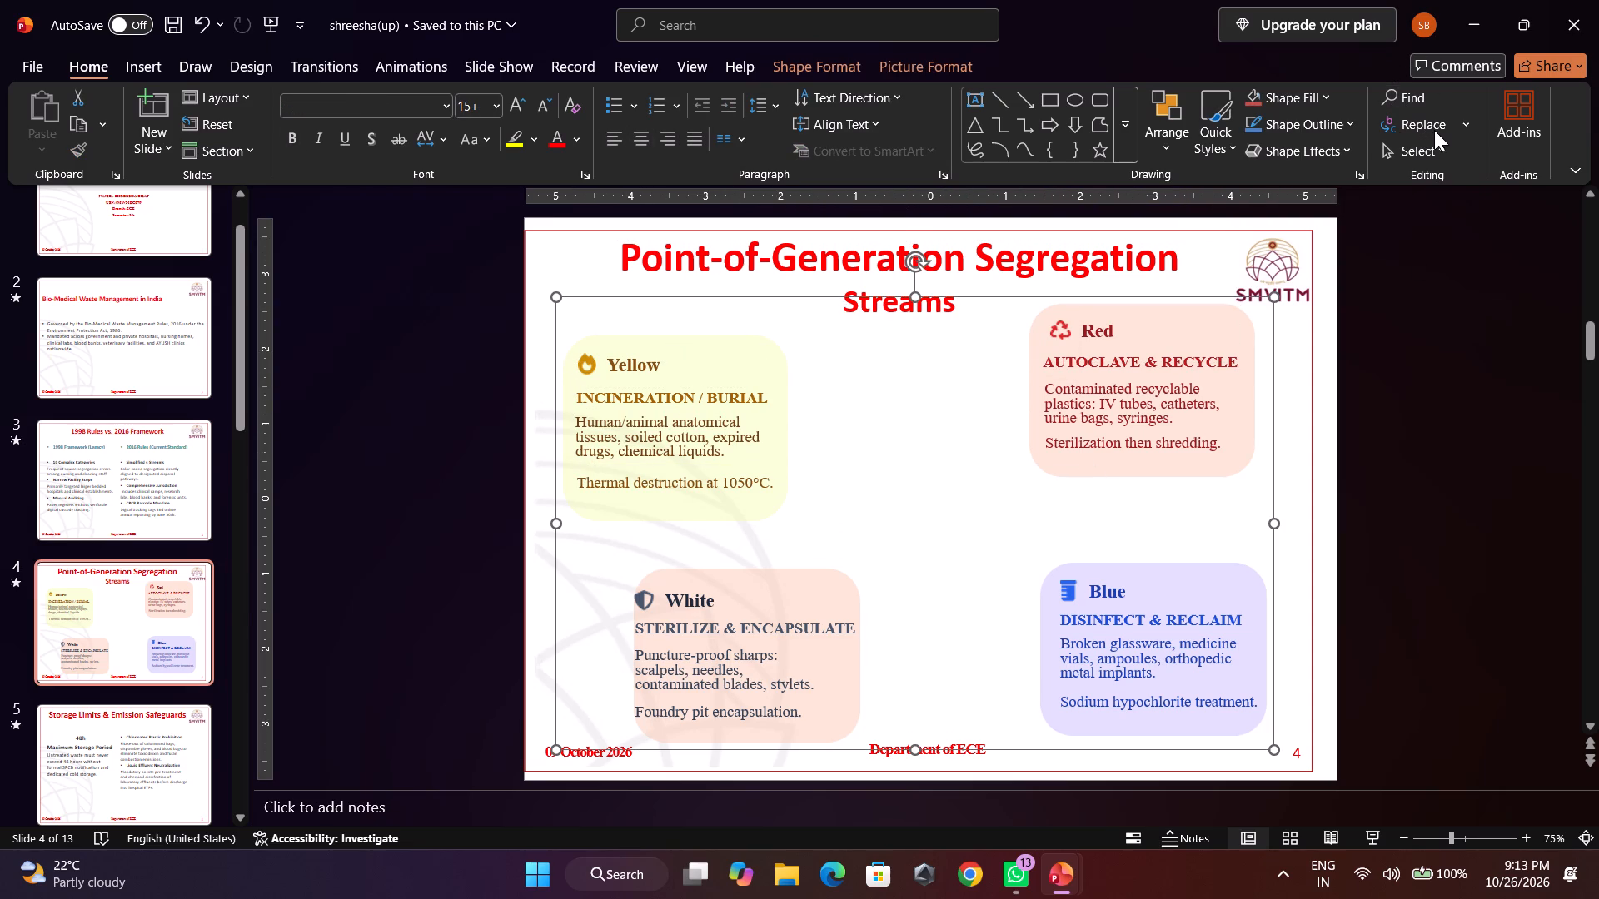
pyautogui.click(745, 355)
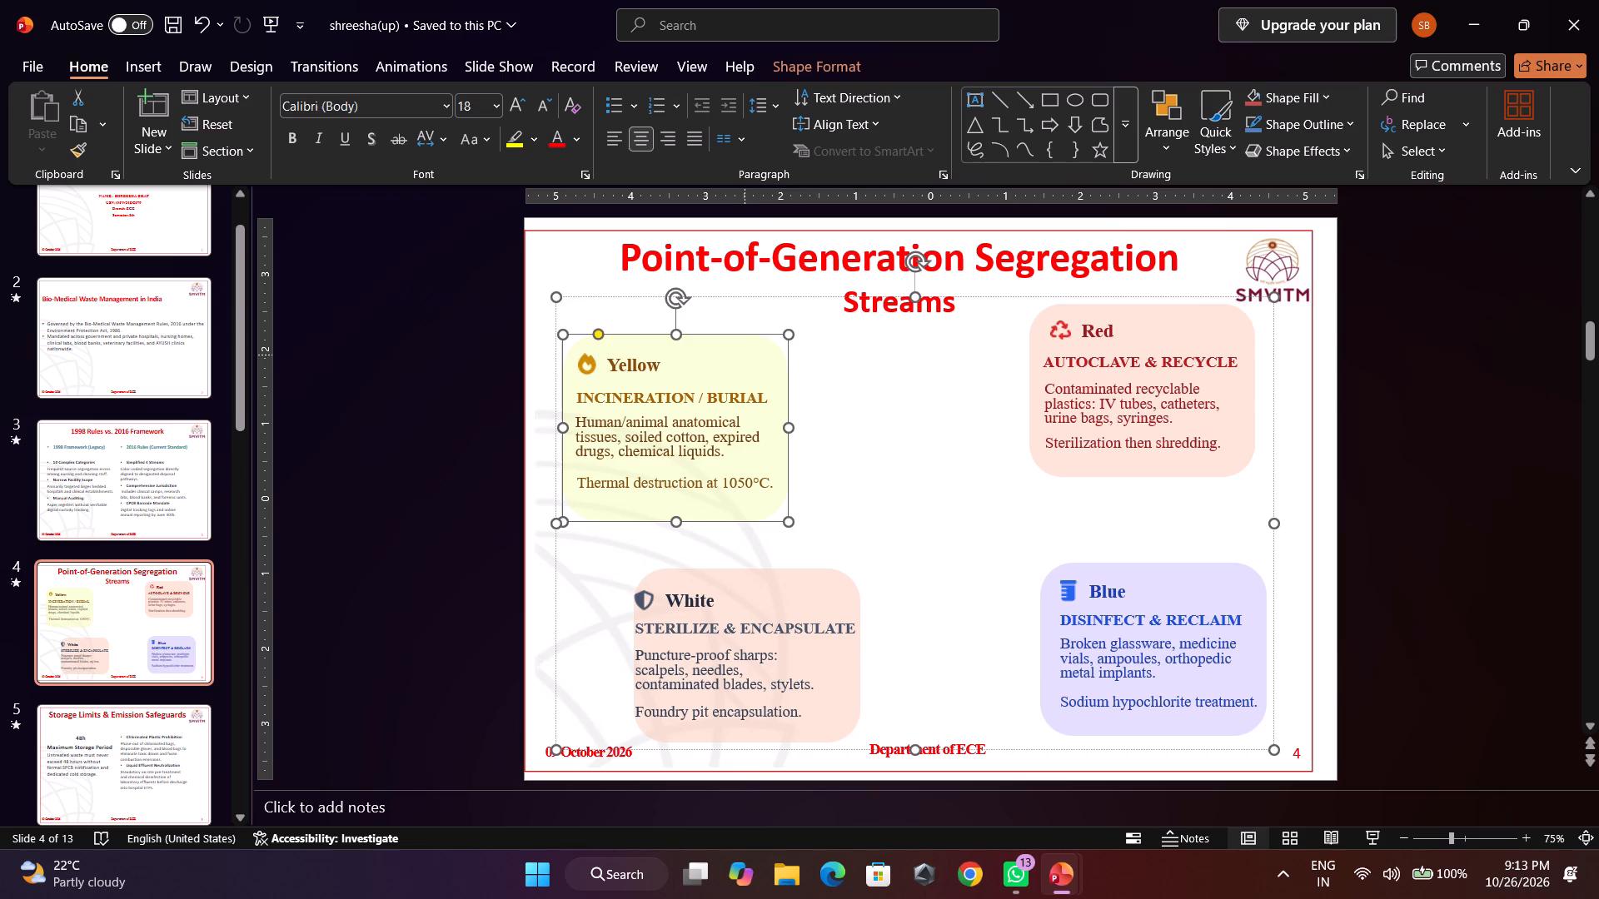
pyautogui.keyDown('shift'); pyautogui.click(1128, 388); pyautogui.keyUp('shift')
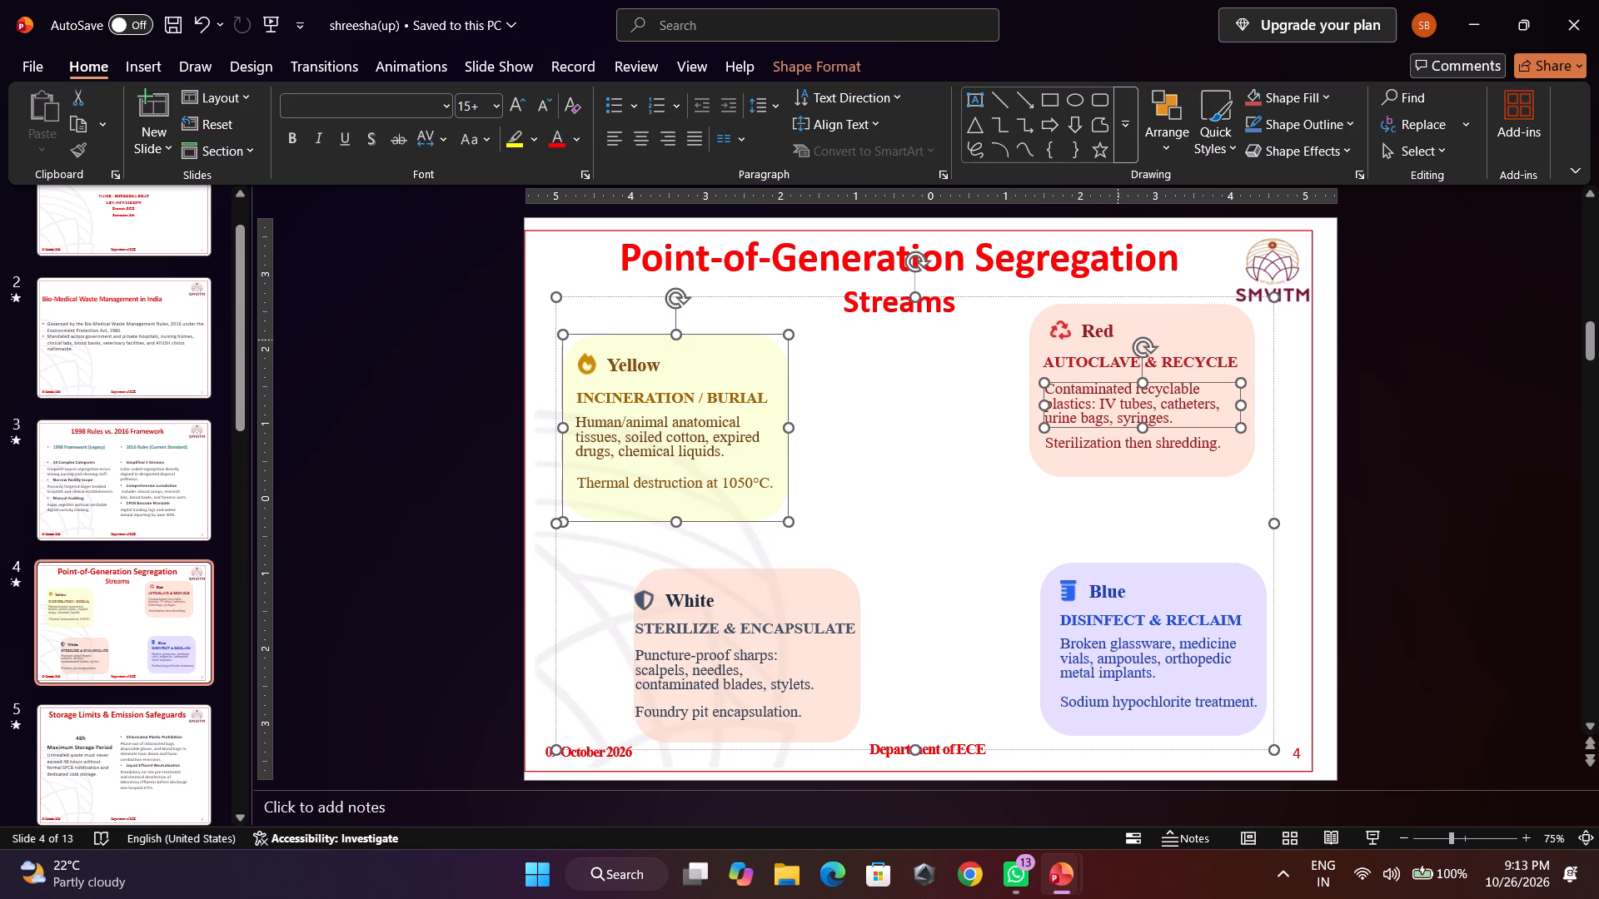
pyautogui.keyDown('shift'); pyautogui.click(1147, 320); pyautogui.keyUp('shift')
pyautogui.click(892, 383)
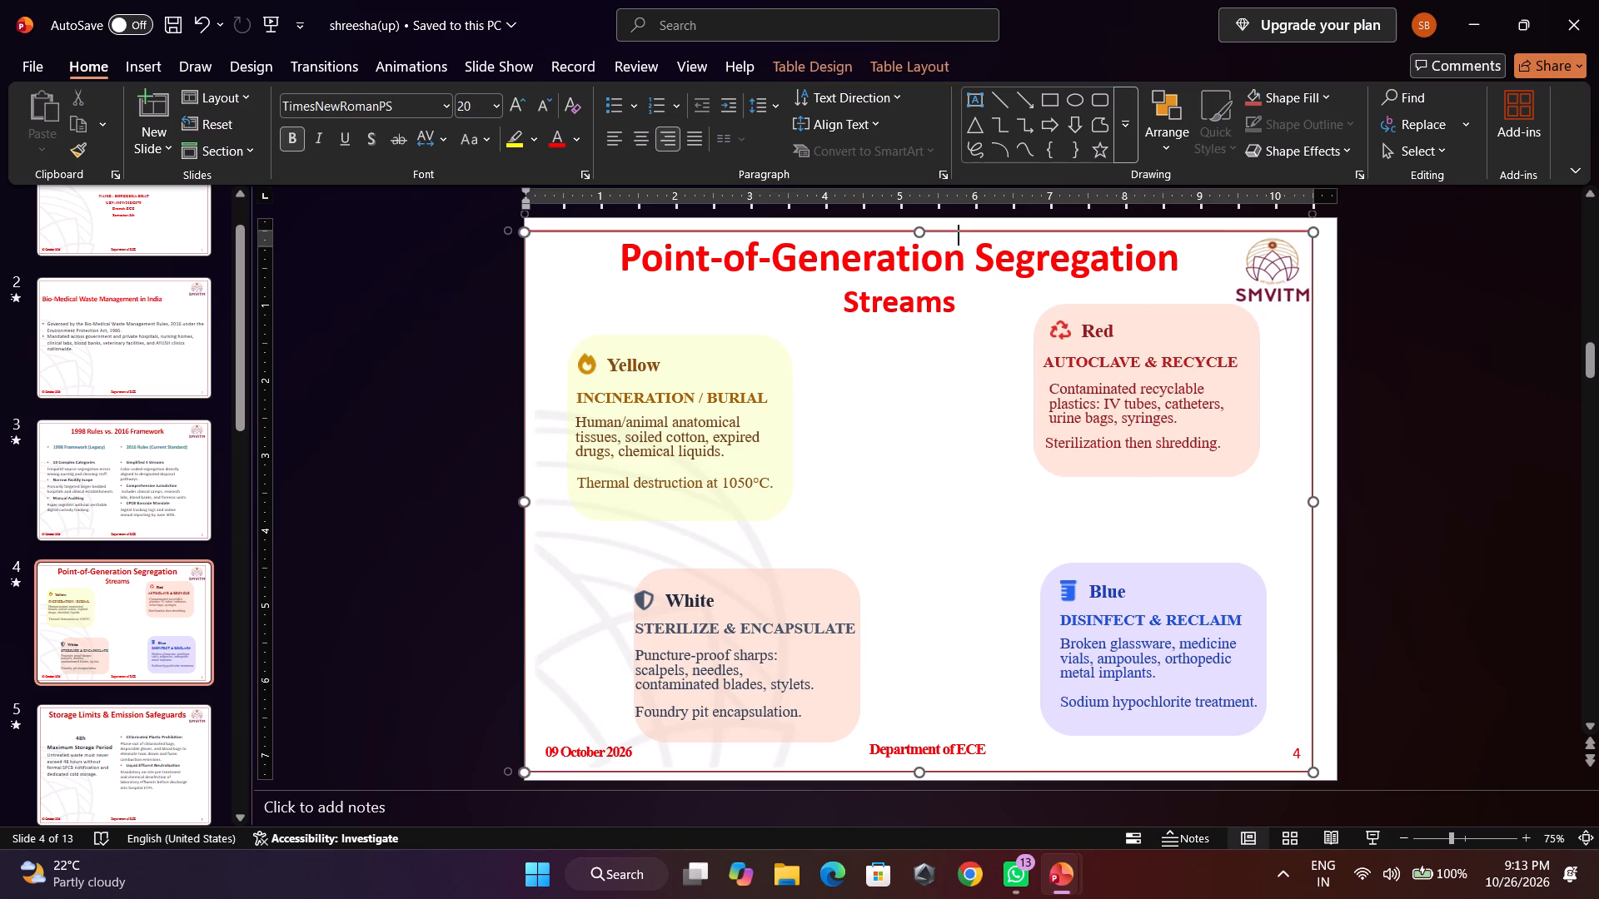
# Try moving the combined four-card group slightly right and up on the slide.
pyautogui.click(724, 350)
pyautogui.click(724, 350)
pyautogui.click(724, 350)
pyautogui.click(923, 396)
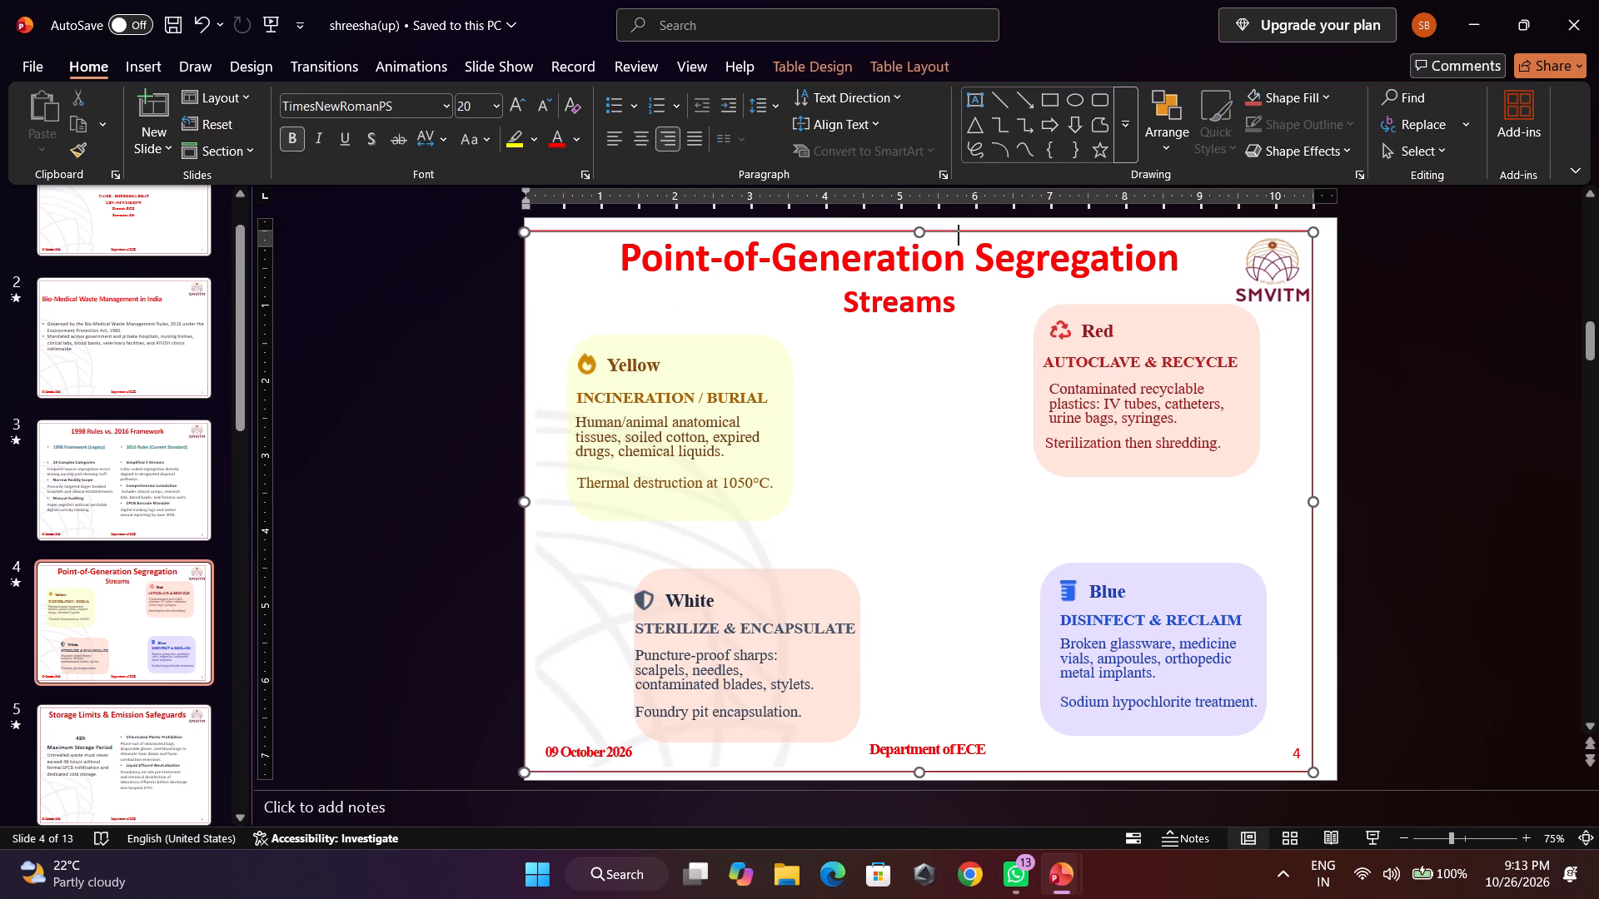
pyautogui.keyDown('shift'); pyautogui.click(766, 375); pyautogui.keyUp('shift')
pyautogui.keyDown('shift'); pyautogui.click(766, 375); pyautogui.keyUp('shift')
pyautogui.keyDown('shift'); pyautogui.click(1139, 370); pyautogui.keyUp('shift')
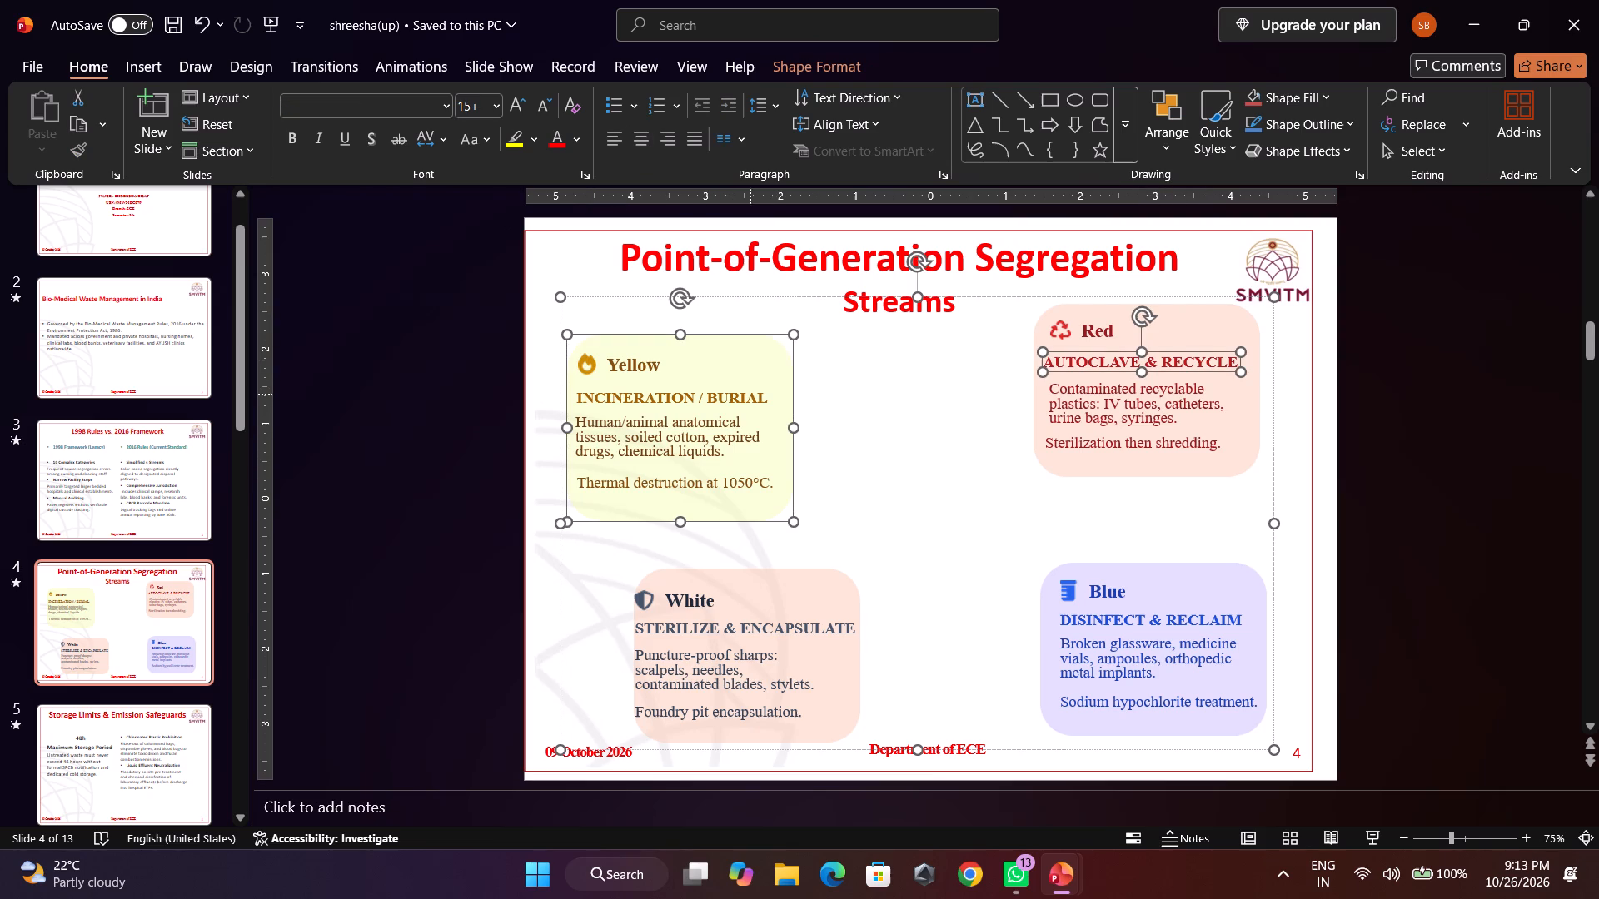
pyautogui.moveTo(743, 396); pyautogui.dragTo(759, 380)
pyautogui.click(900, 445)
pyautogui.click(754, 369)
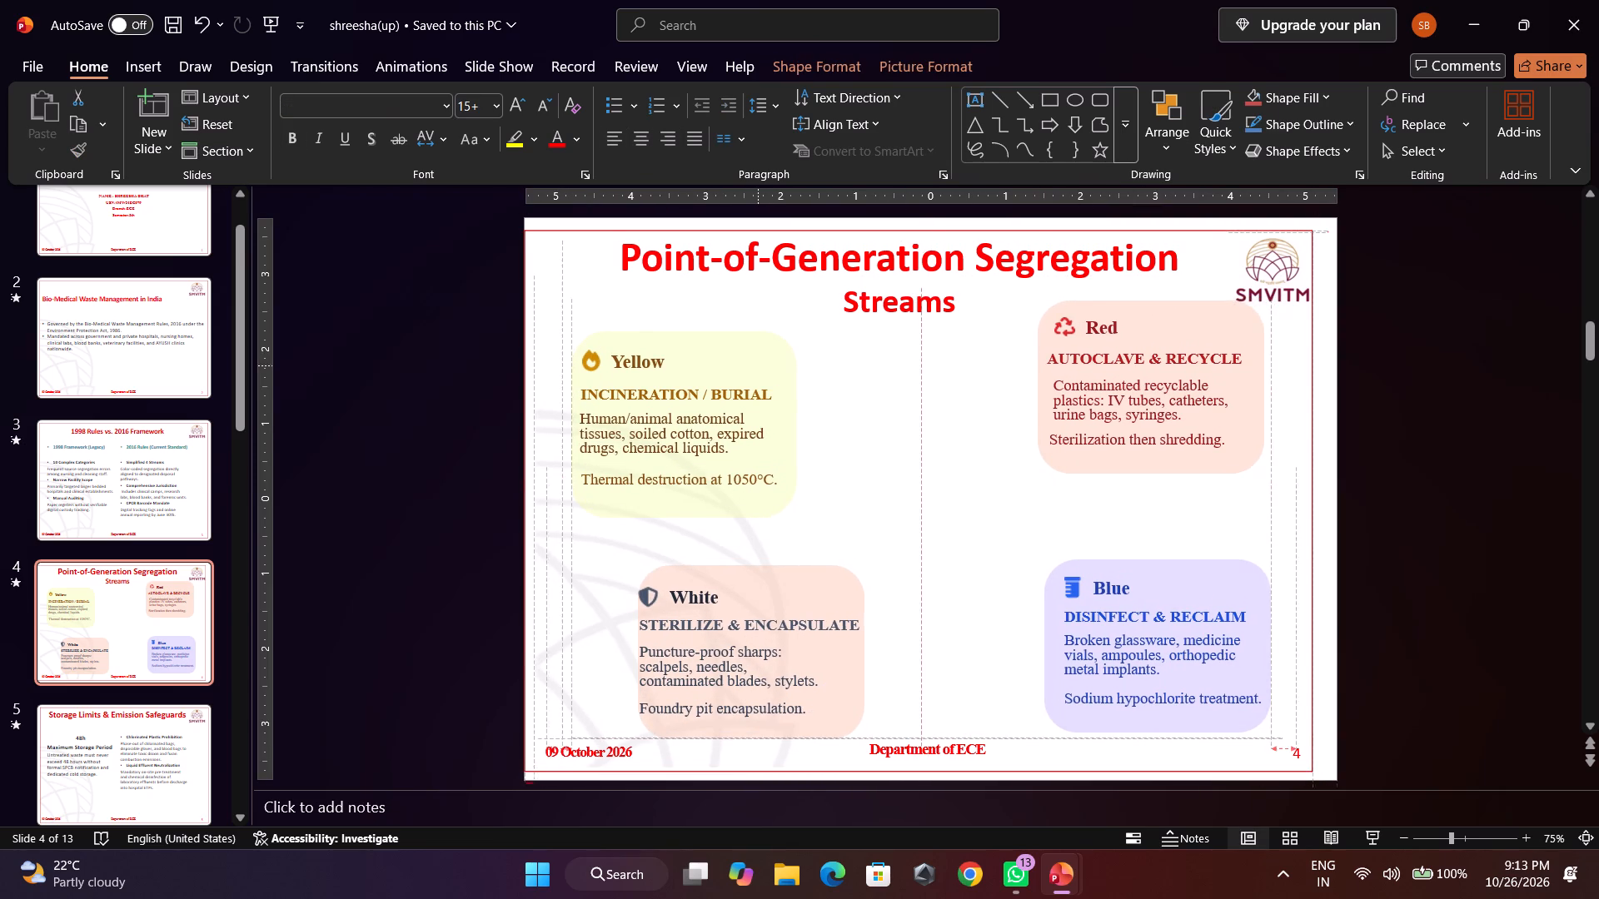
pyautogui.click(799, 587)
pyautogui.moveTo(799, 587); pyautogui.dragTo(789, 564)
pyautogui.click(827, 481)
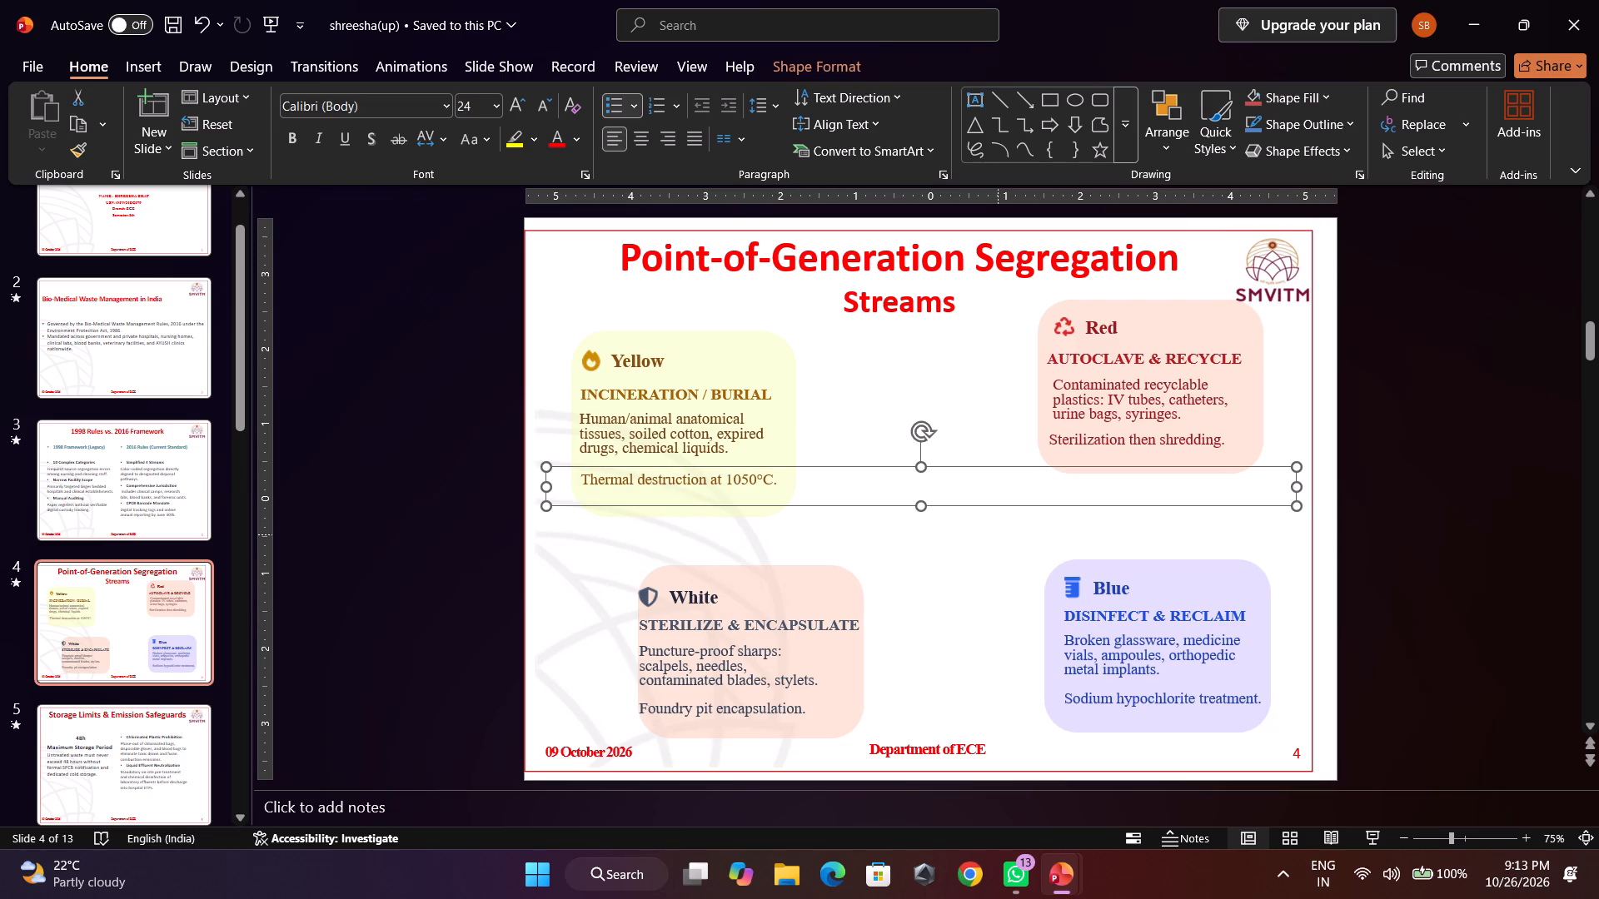
# Look through the neighbouring slides, including the Facility Compliance & Worker Safety ones, and return to the Segregation Streams slide.
pyautogui.moveTo(1477, 491); pyautogui.dragTo(1469, 465)
pyautogui.scroll(-12, 118, 522)
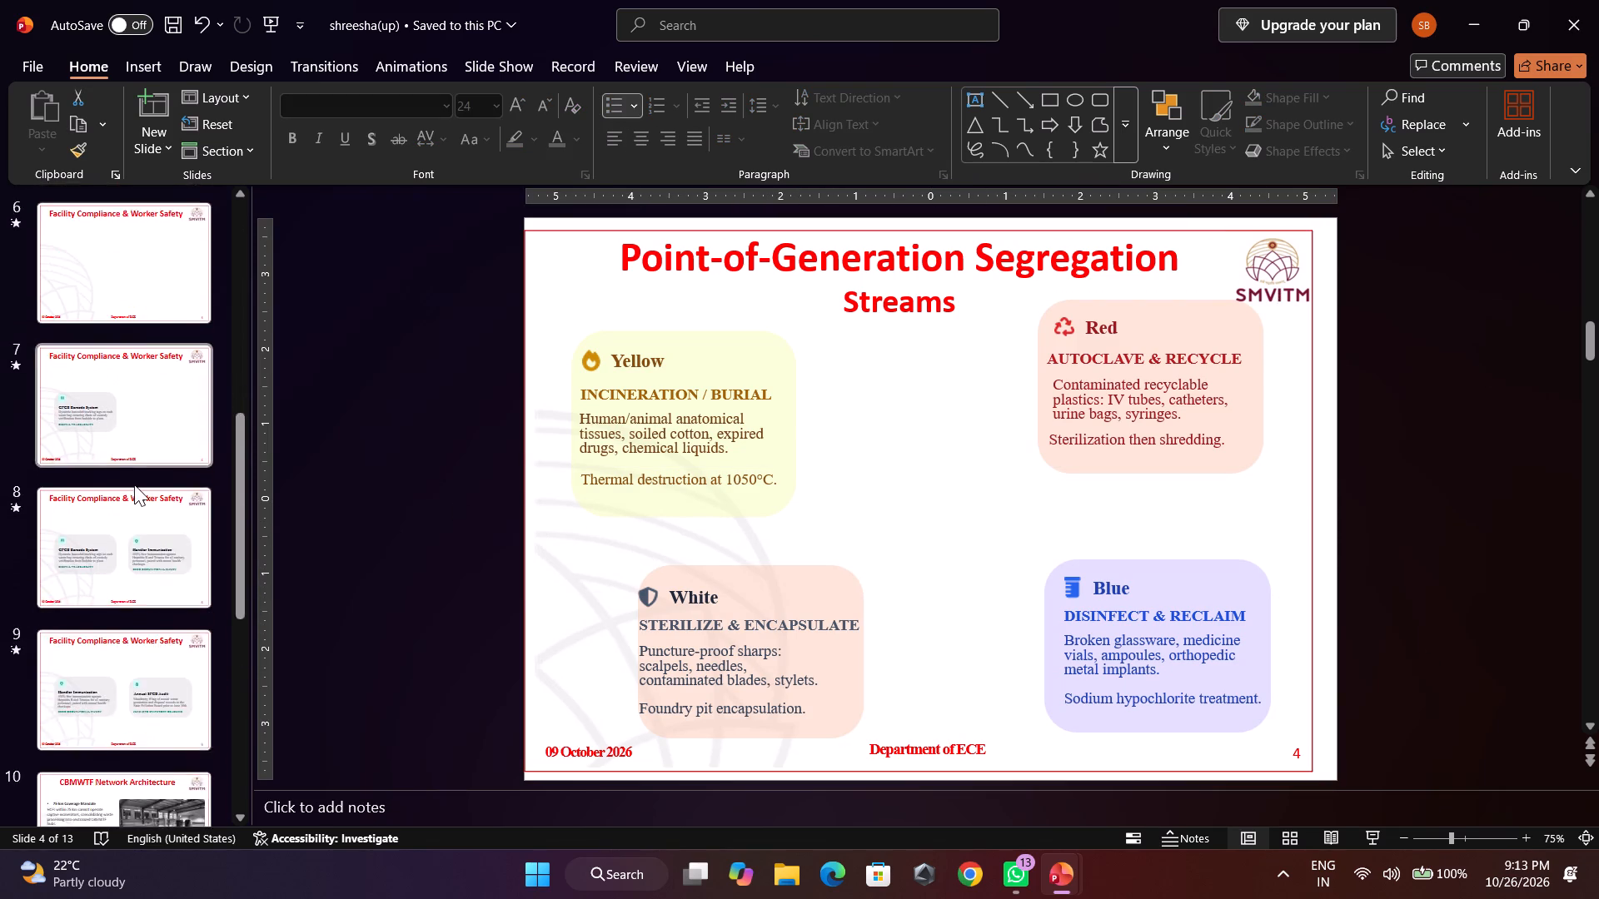
pyautogui.scroll(-6, 134, 484)
pyautogui.scroll(10, 136, 482)
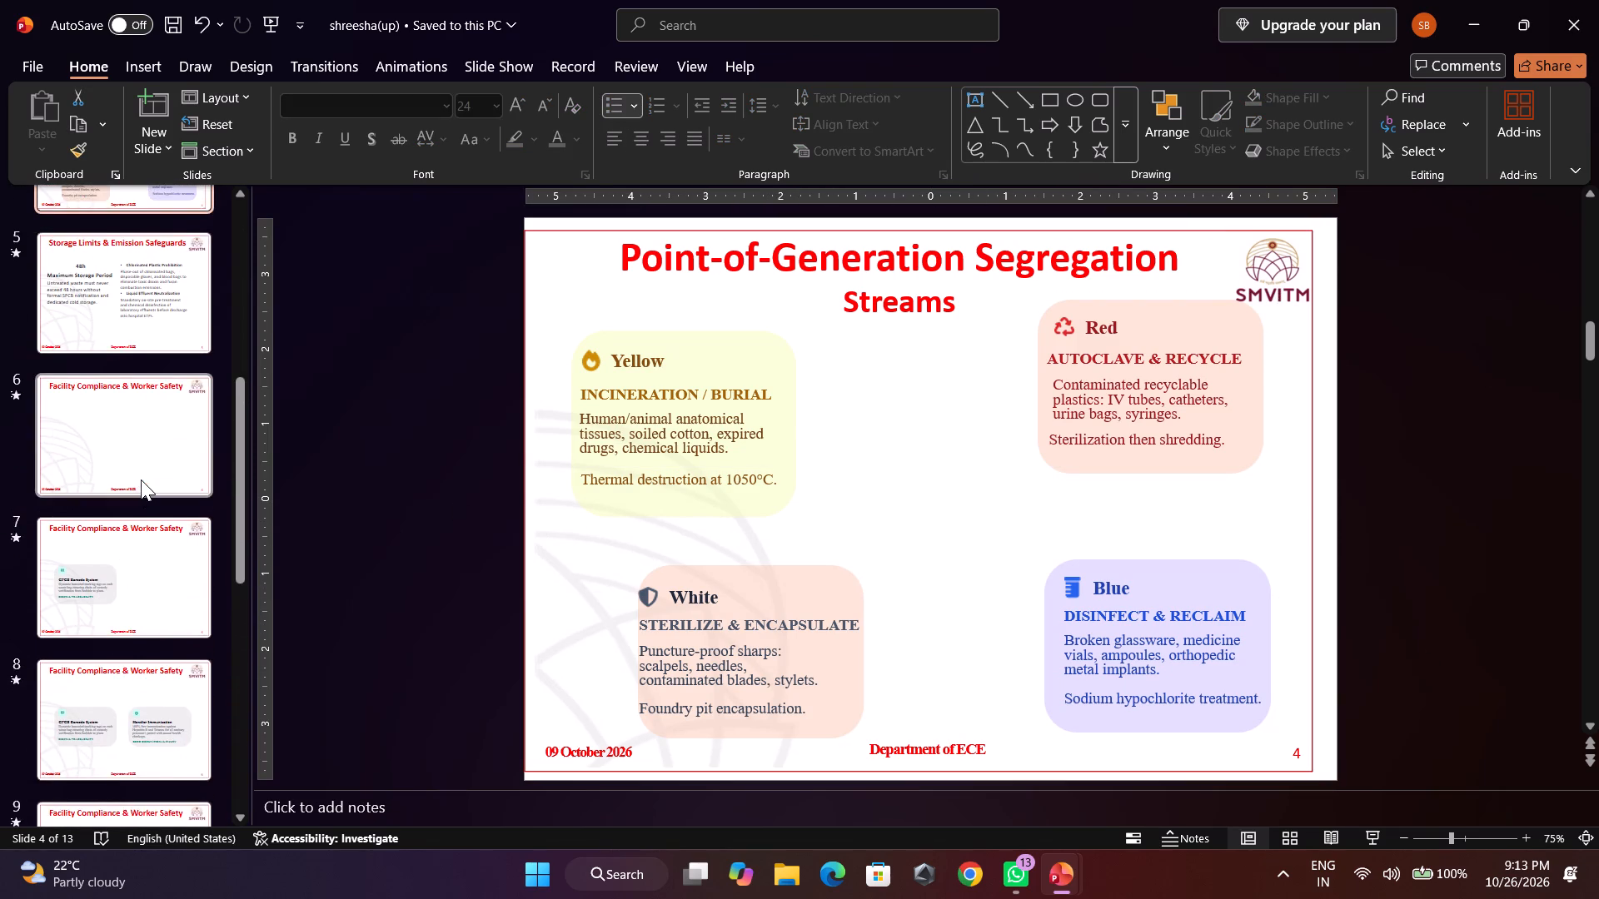
pyautogui.scroll(-5, 141, 479)
pyautogui.scroll(10, 167, 646)
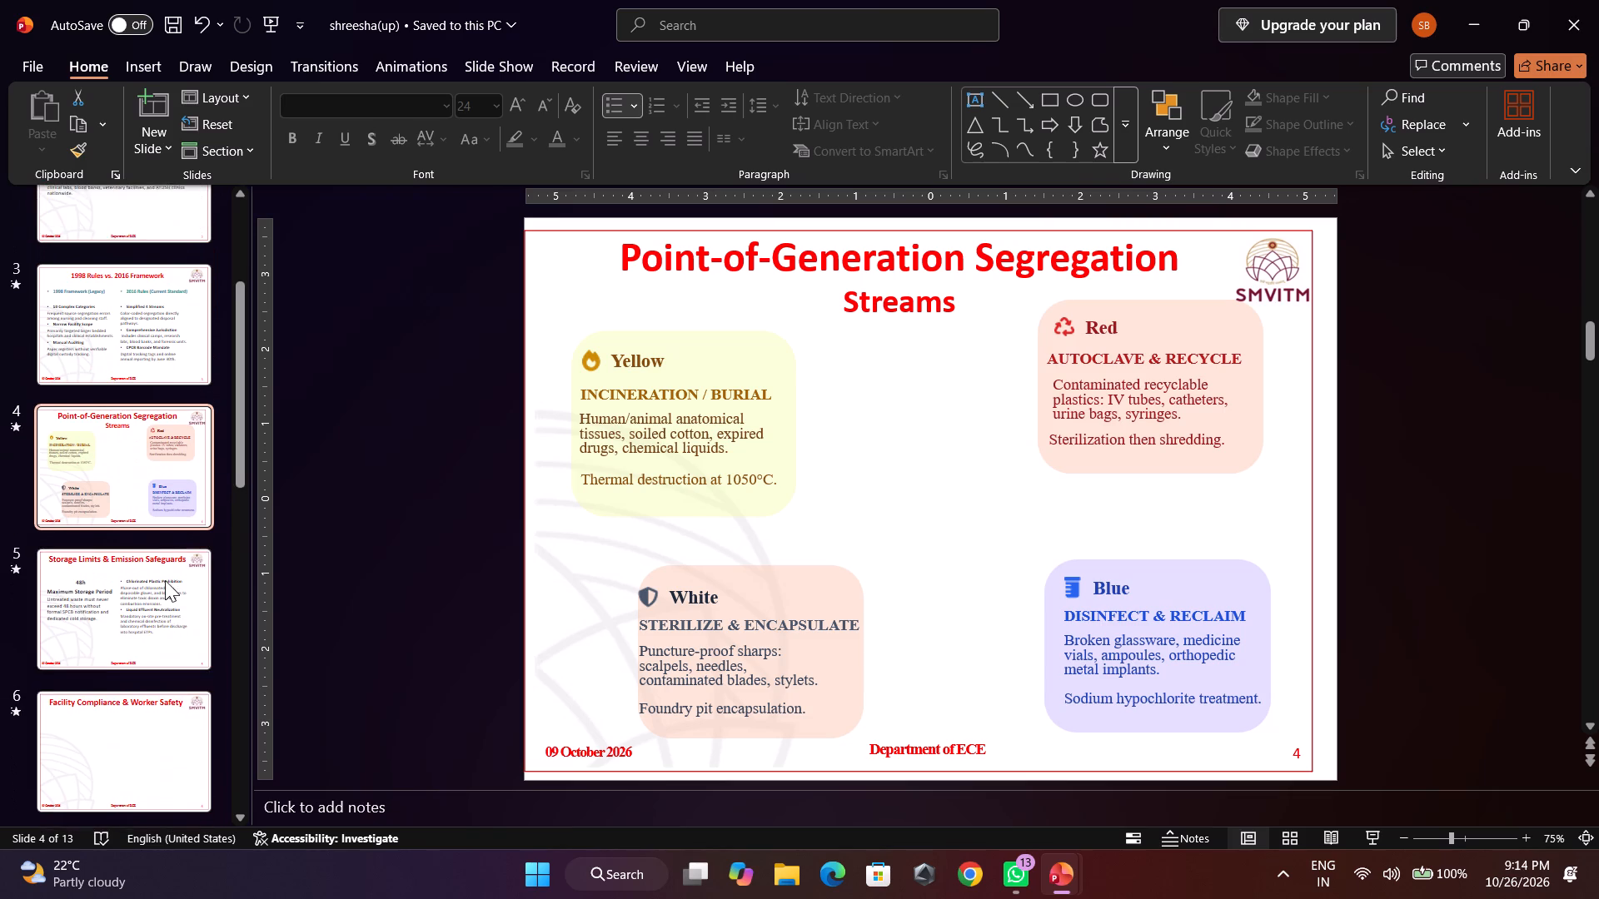
pyautogui.scroll(-2, 165, 580)
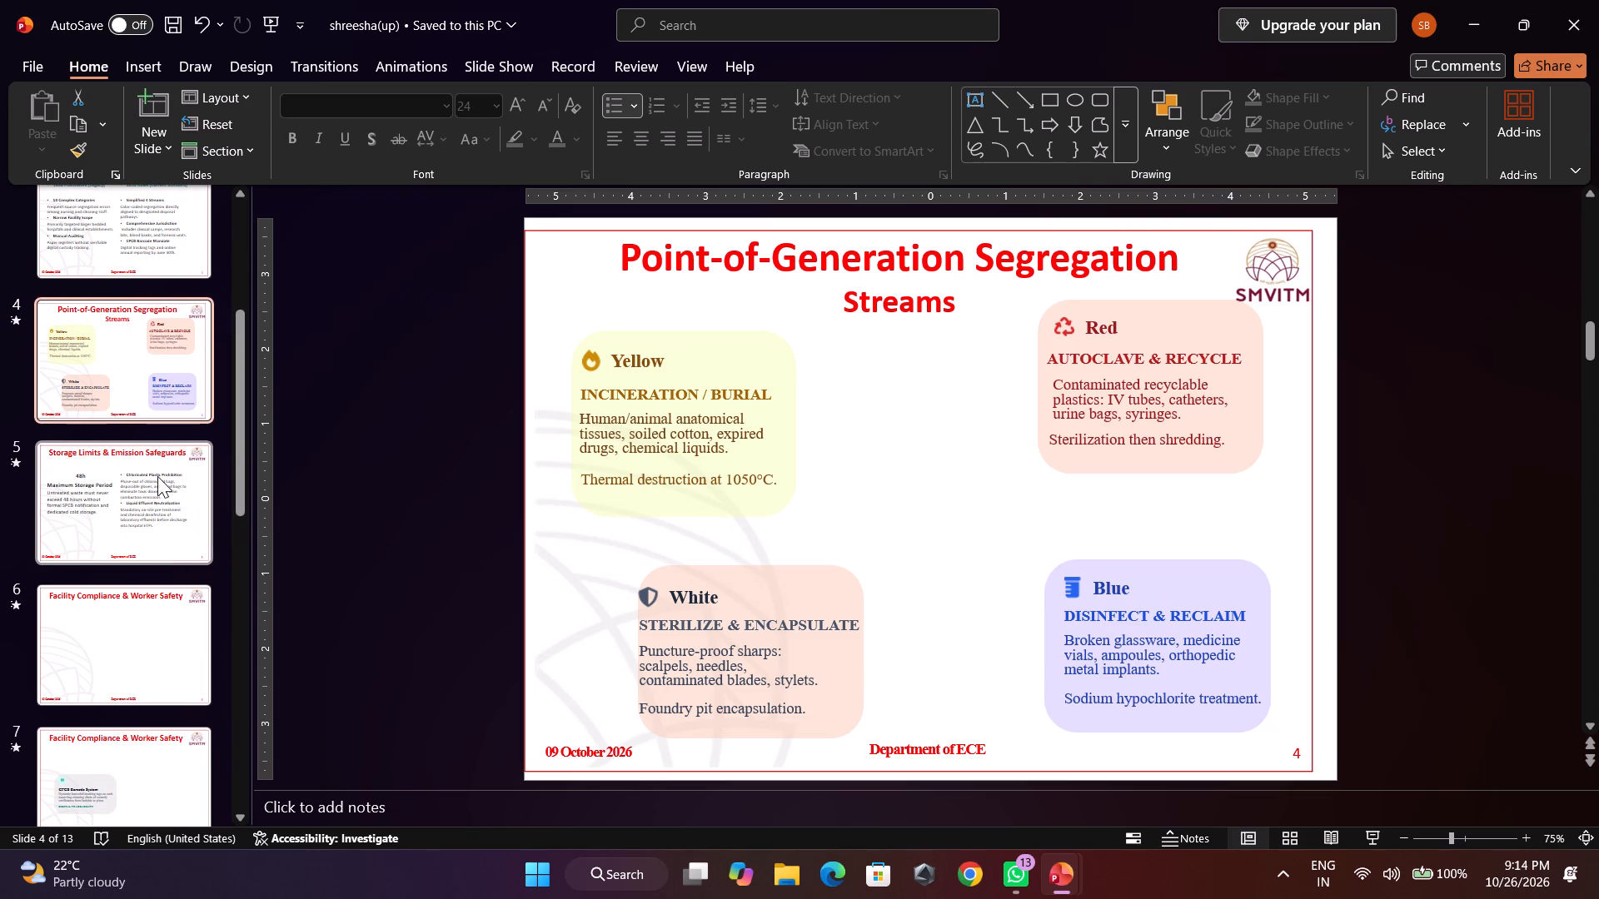
pyautogui.click(141, 344)
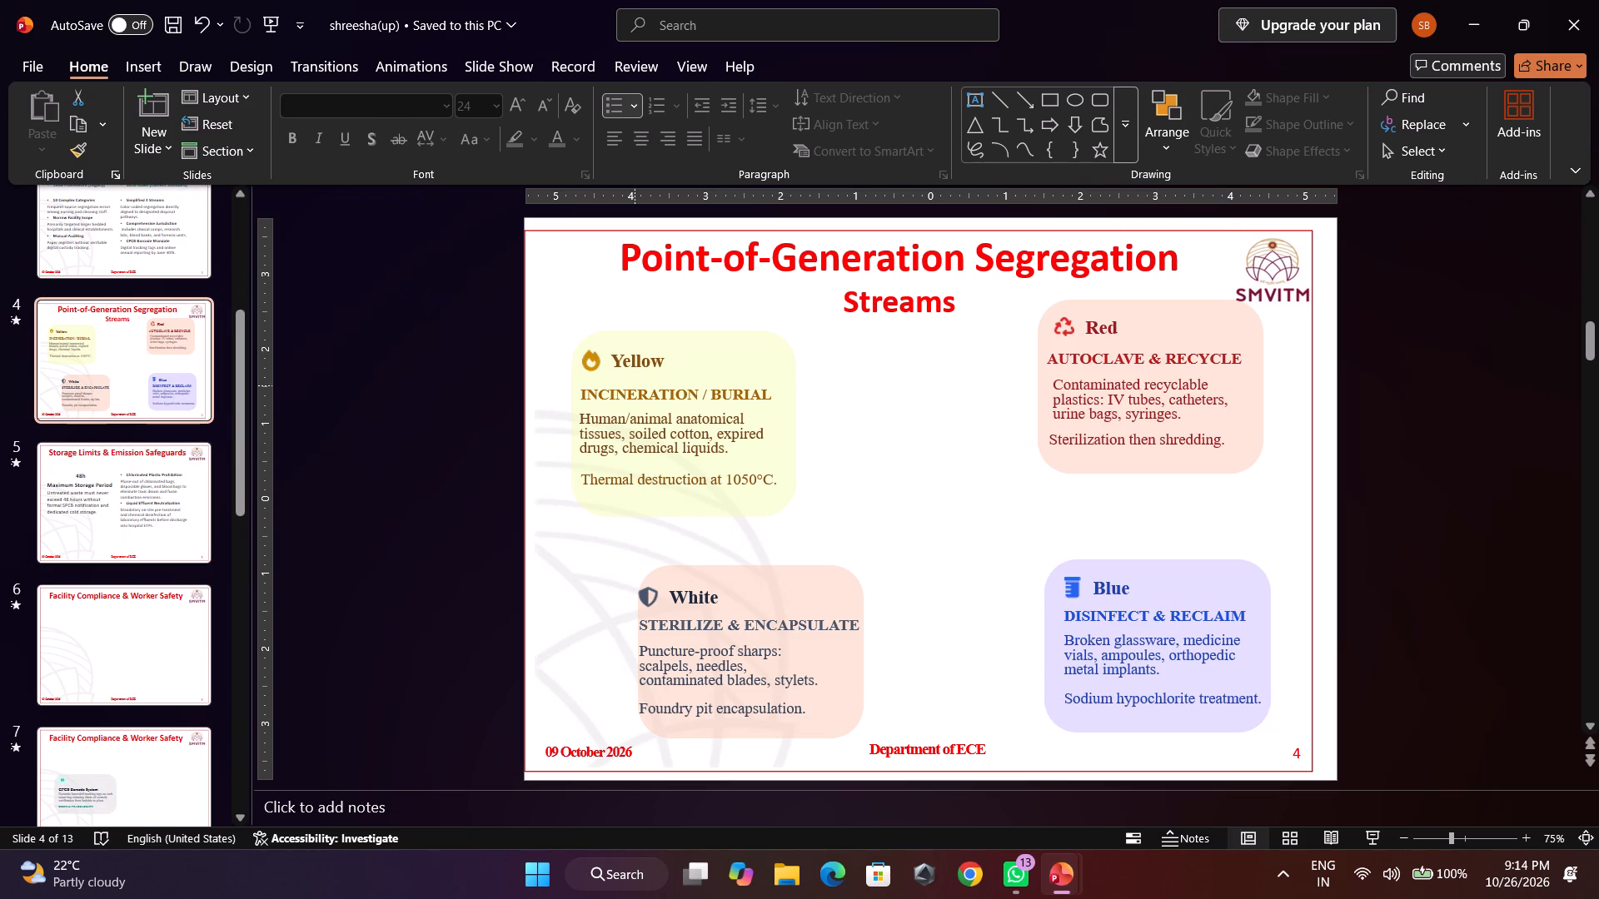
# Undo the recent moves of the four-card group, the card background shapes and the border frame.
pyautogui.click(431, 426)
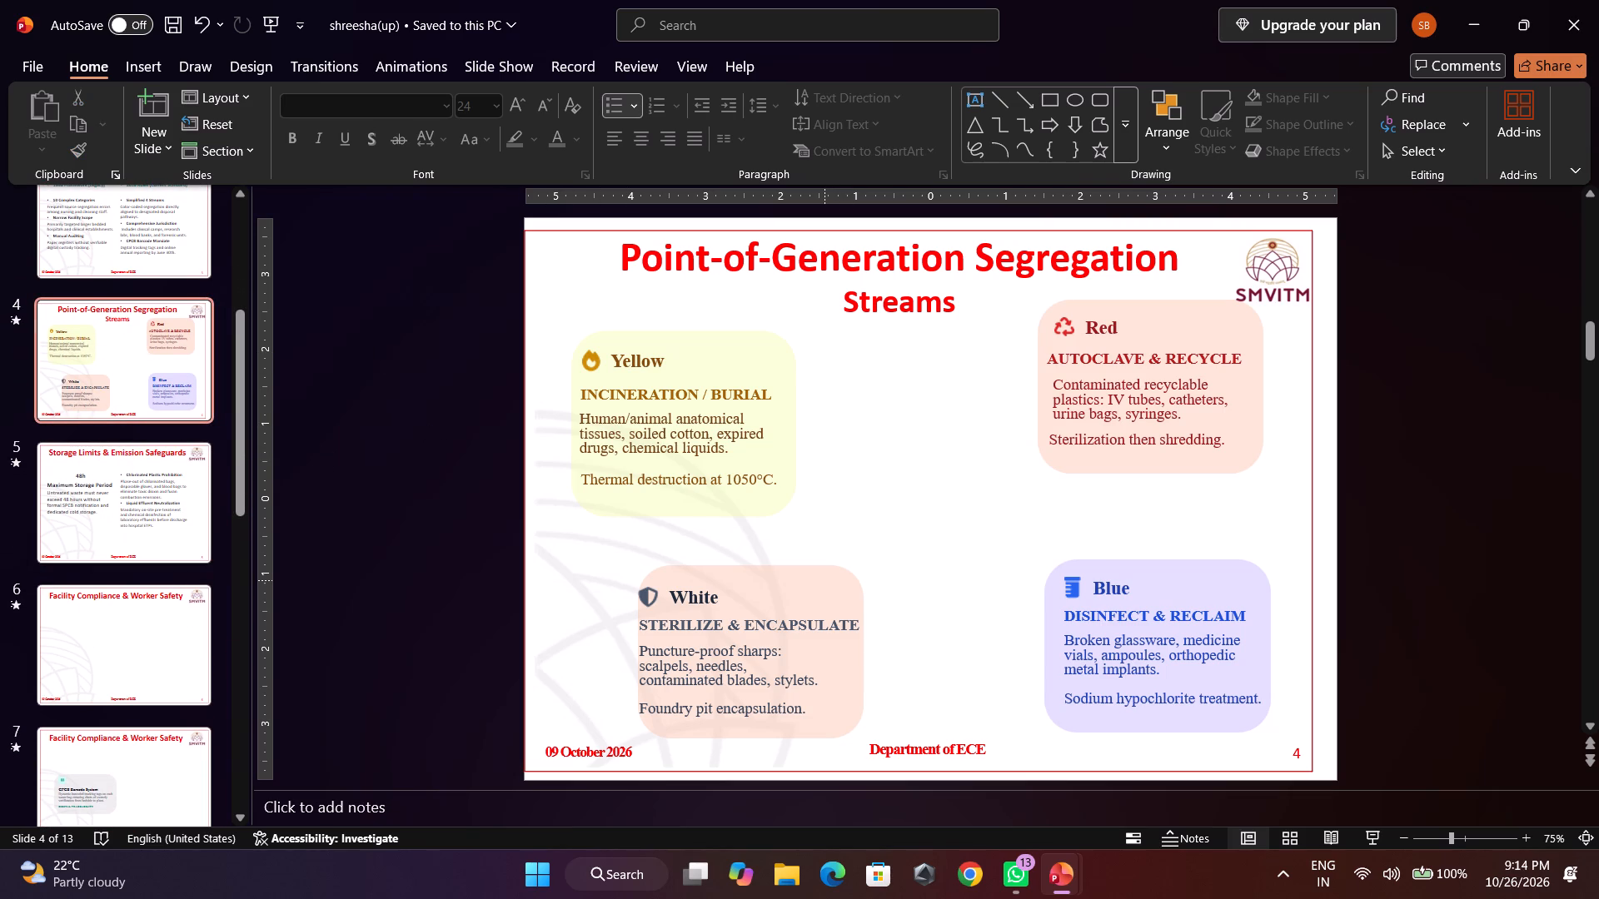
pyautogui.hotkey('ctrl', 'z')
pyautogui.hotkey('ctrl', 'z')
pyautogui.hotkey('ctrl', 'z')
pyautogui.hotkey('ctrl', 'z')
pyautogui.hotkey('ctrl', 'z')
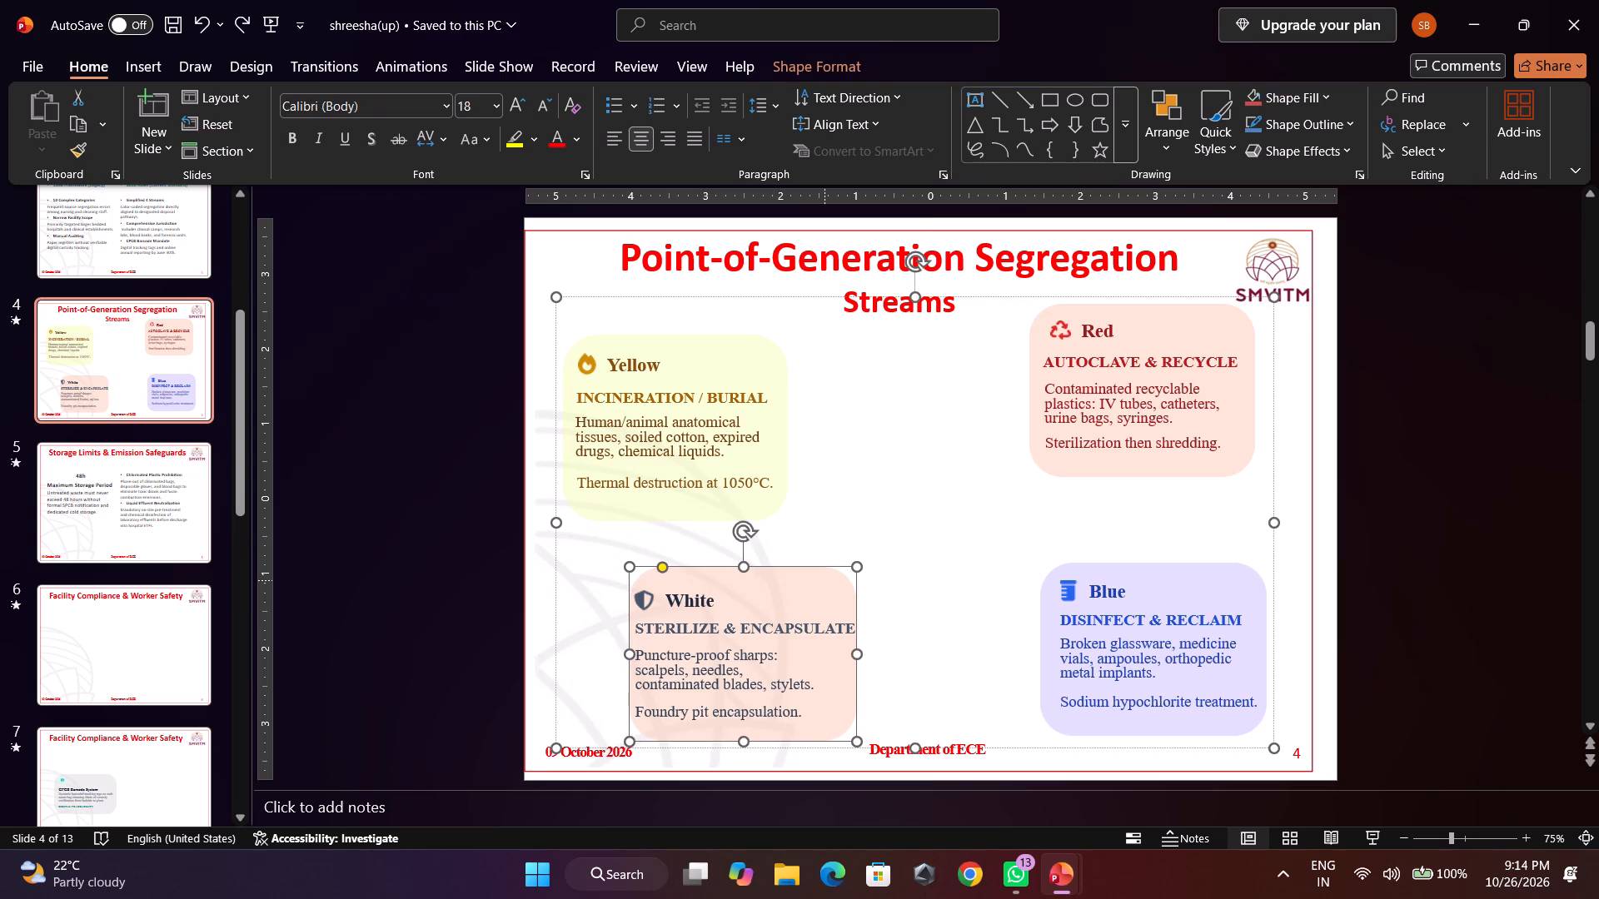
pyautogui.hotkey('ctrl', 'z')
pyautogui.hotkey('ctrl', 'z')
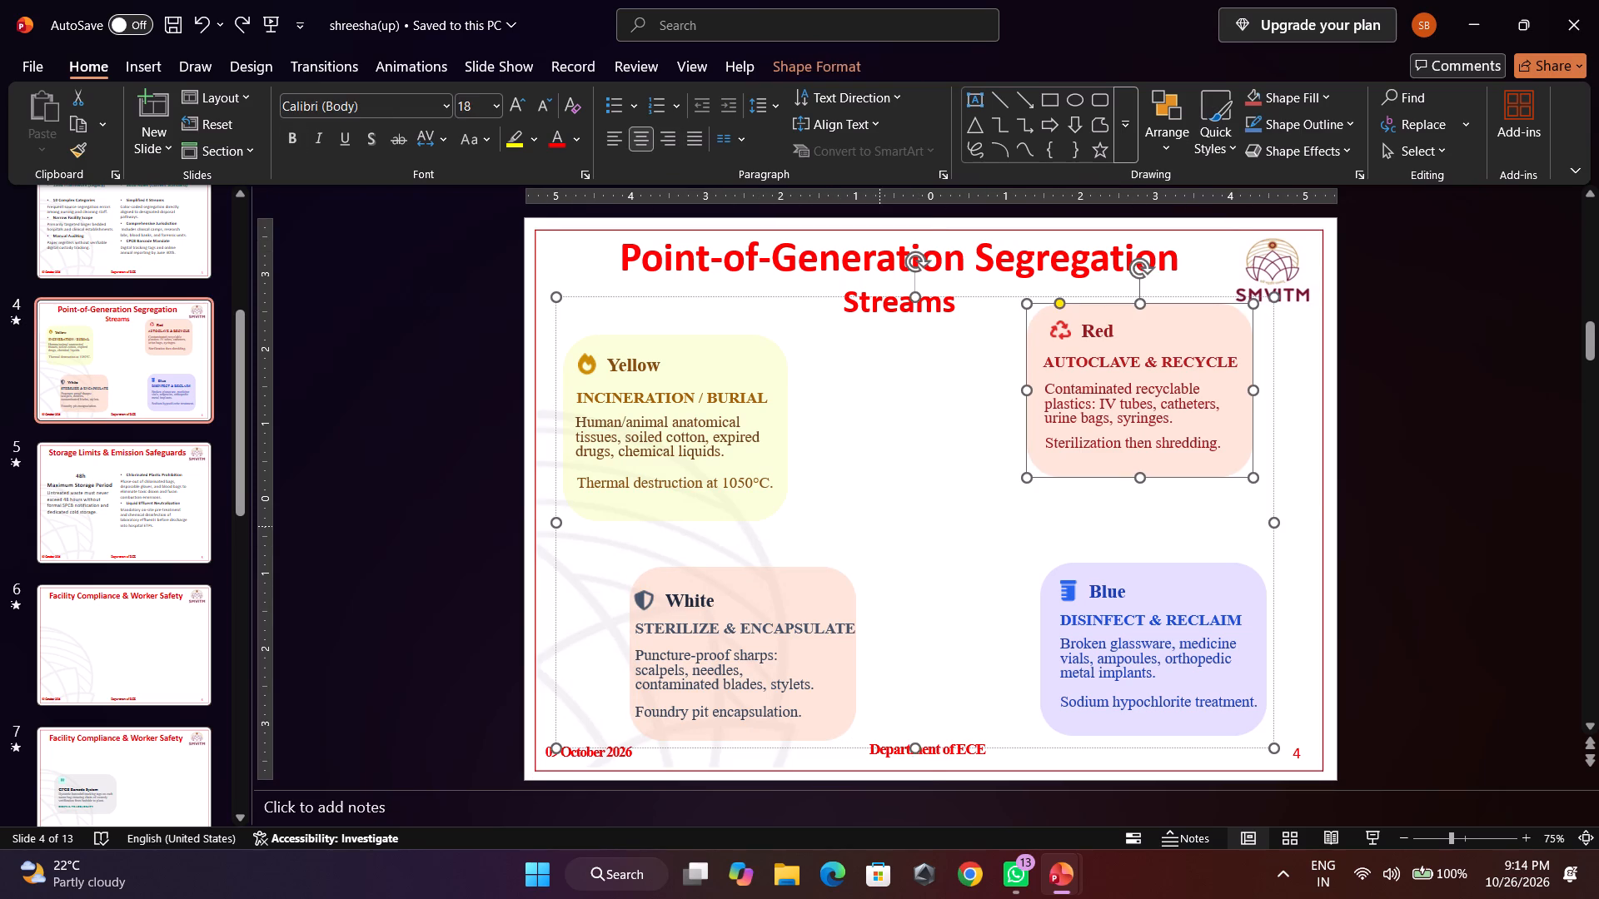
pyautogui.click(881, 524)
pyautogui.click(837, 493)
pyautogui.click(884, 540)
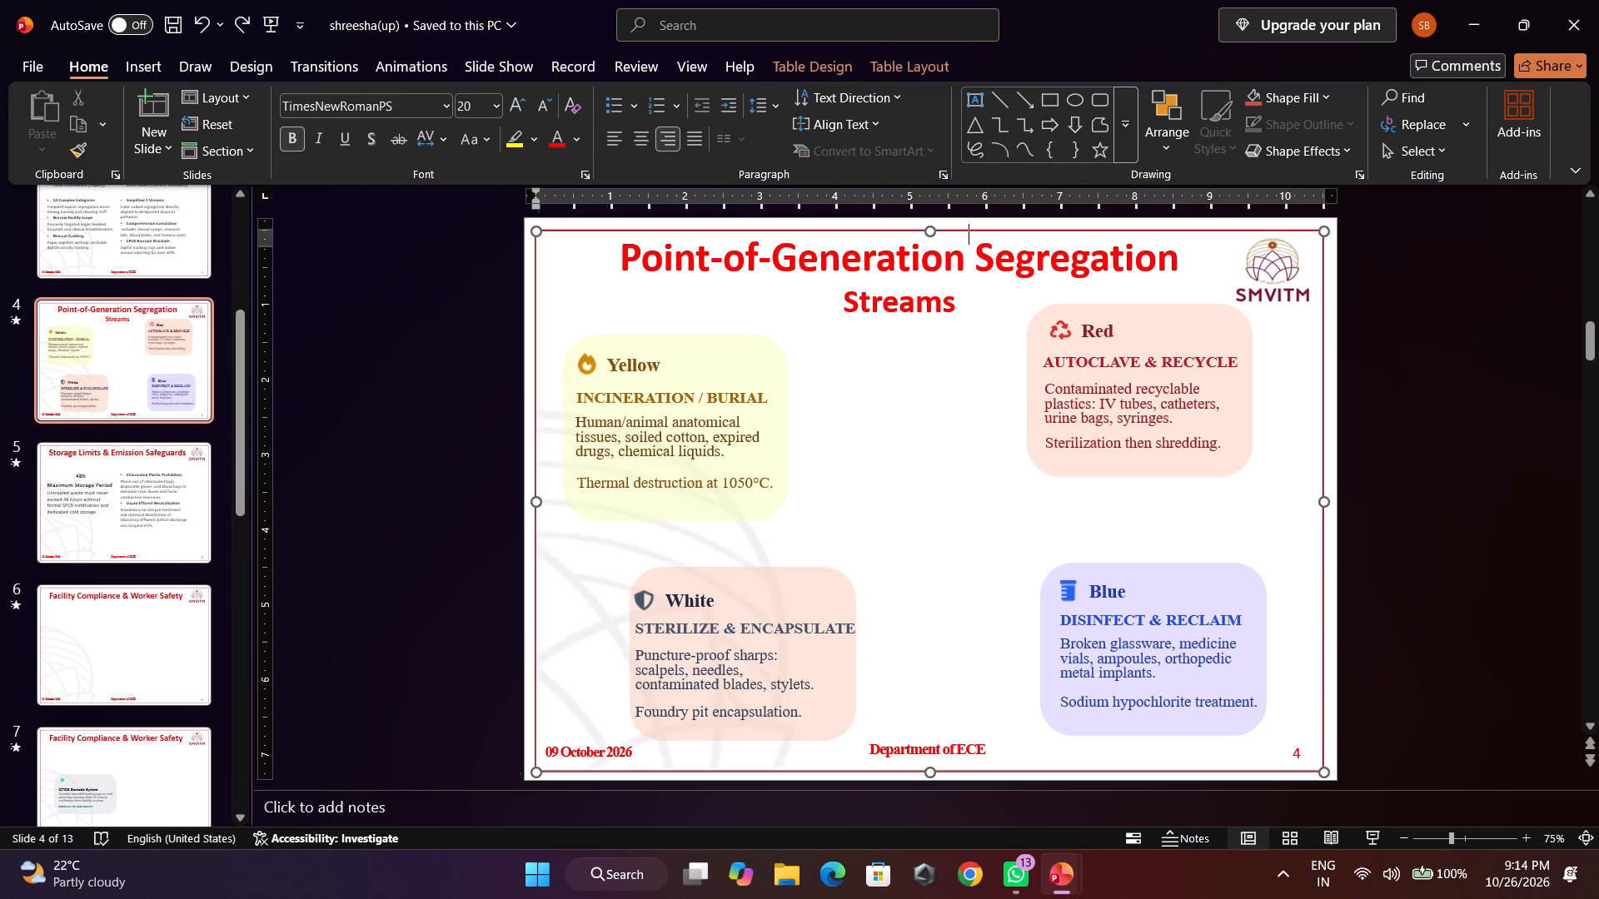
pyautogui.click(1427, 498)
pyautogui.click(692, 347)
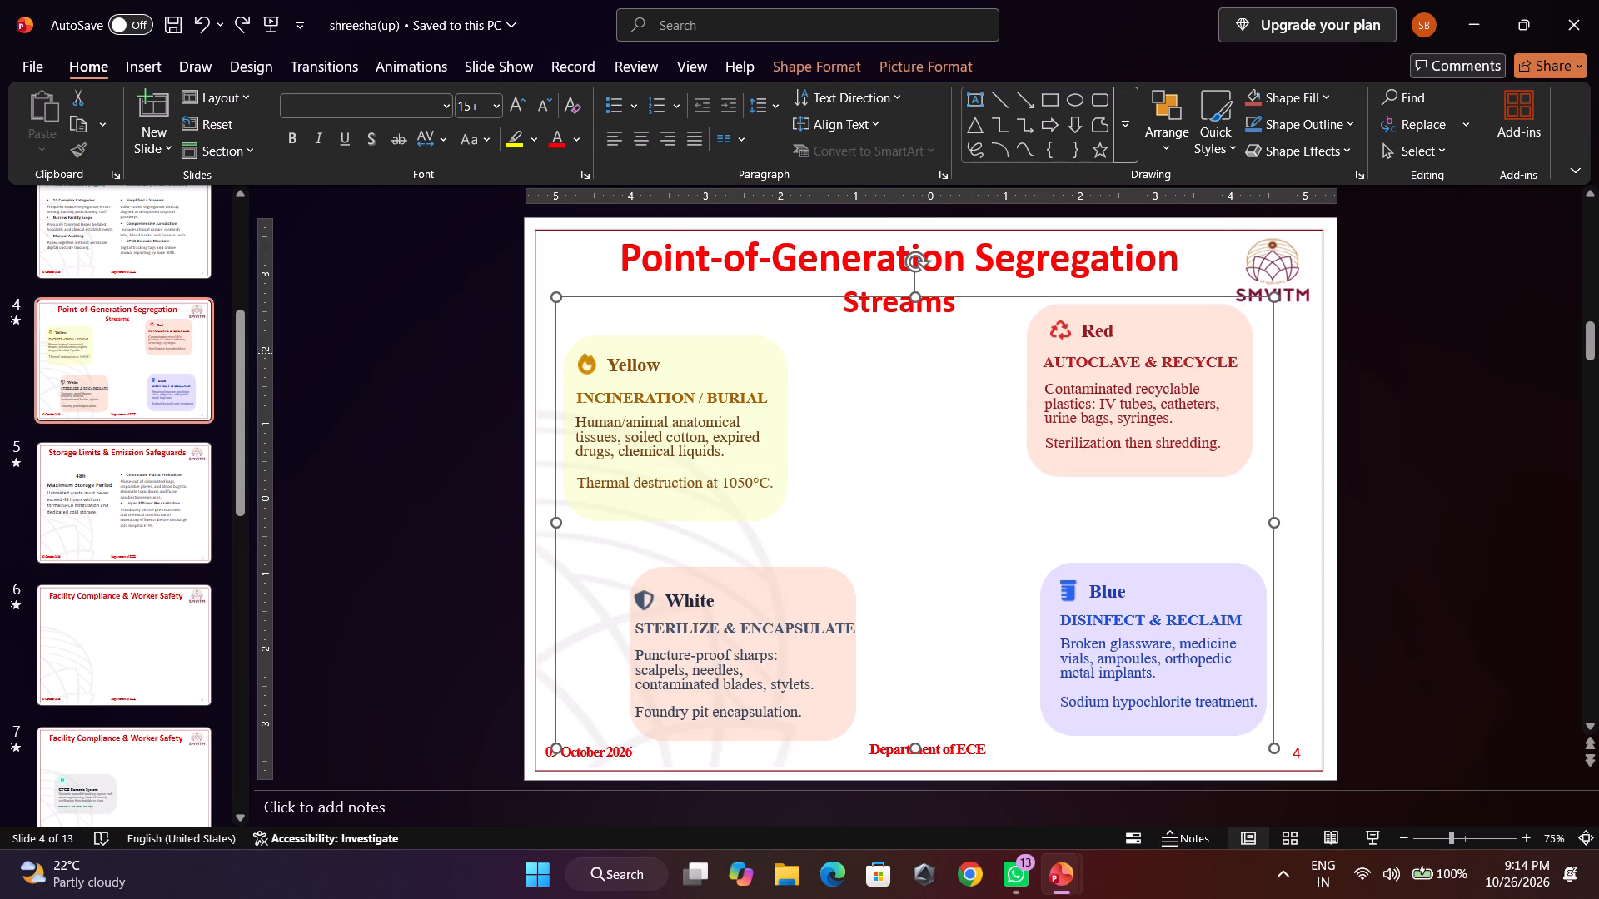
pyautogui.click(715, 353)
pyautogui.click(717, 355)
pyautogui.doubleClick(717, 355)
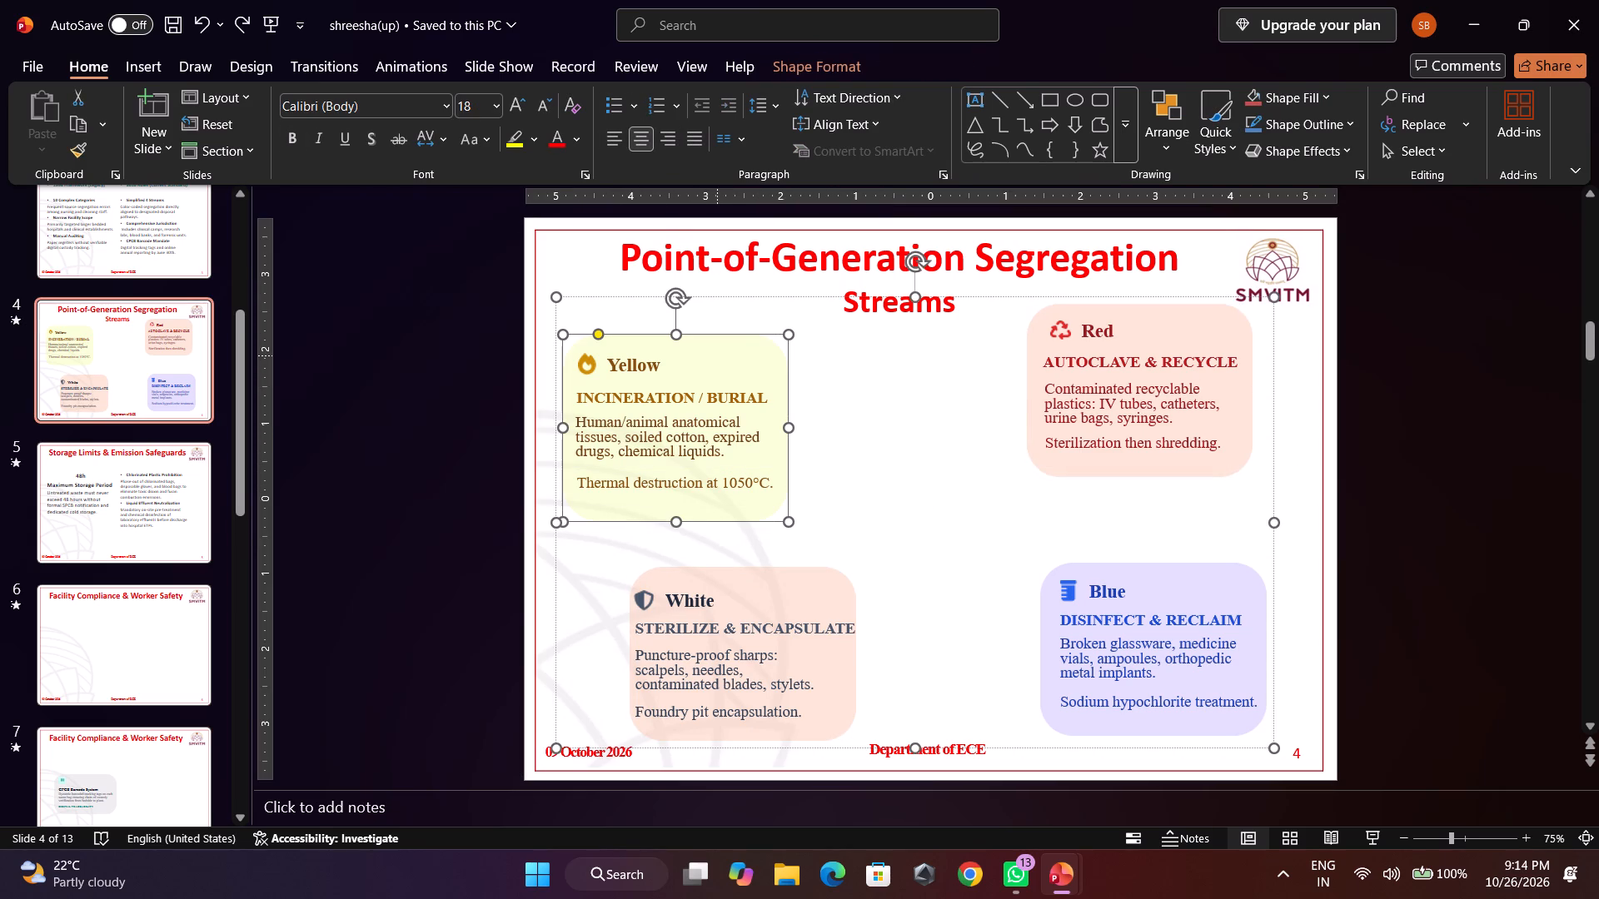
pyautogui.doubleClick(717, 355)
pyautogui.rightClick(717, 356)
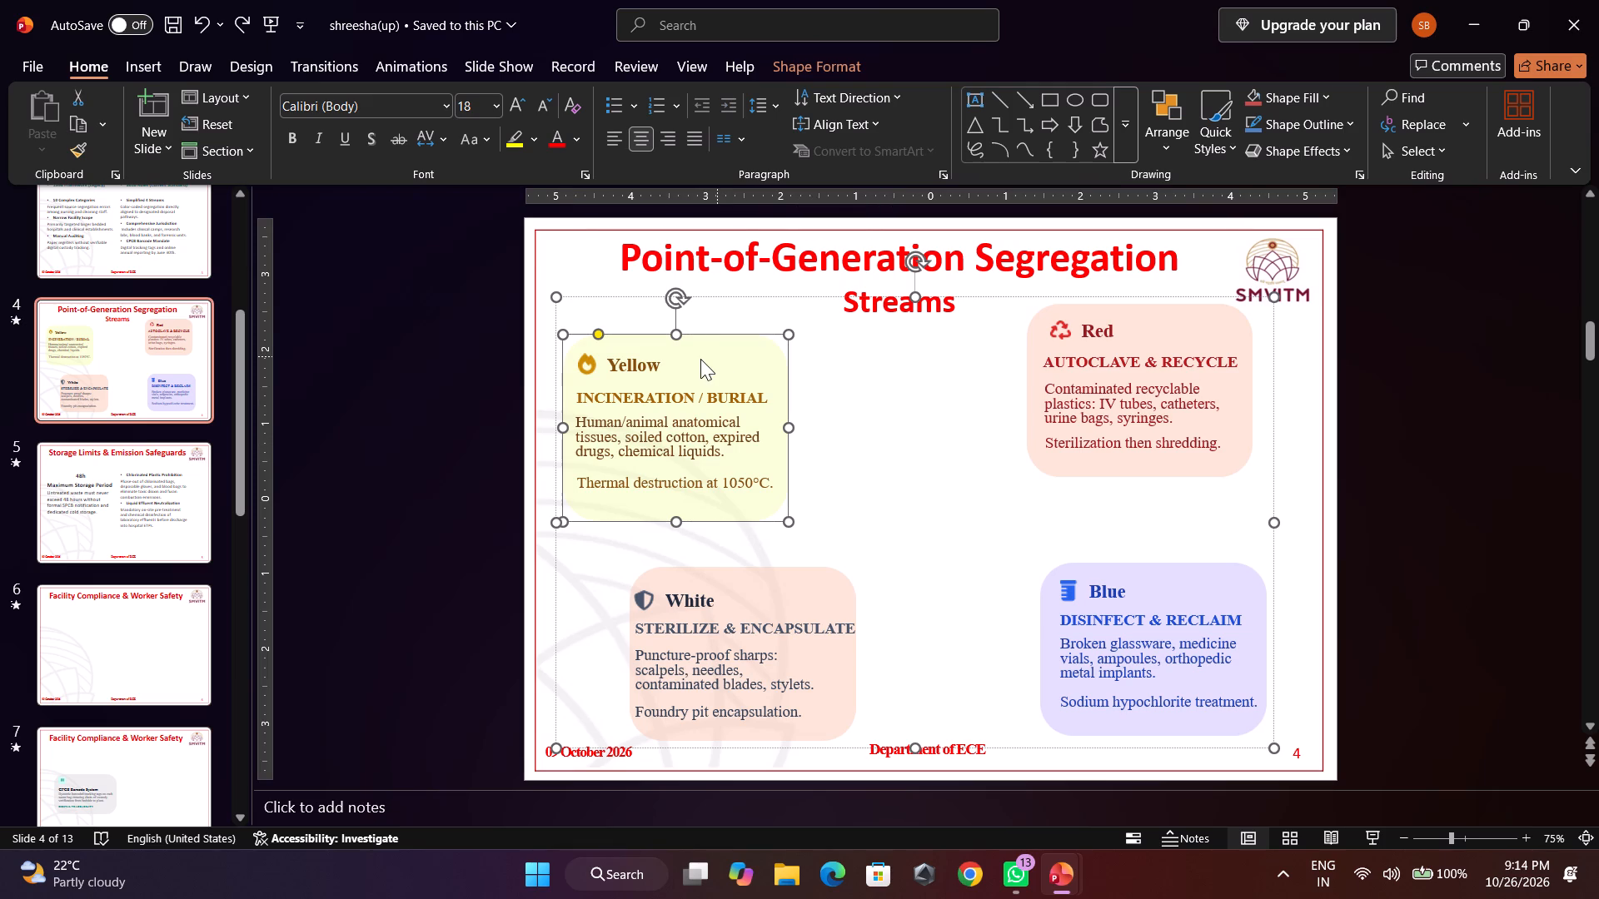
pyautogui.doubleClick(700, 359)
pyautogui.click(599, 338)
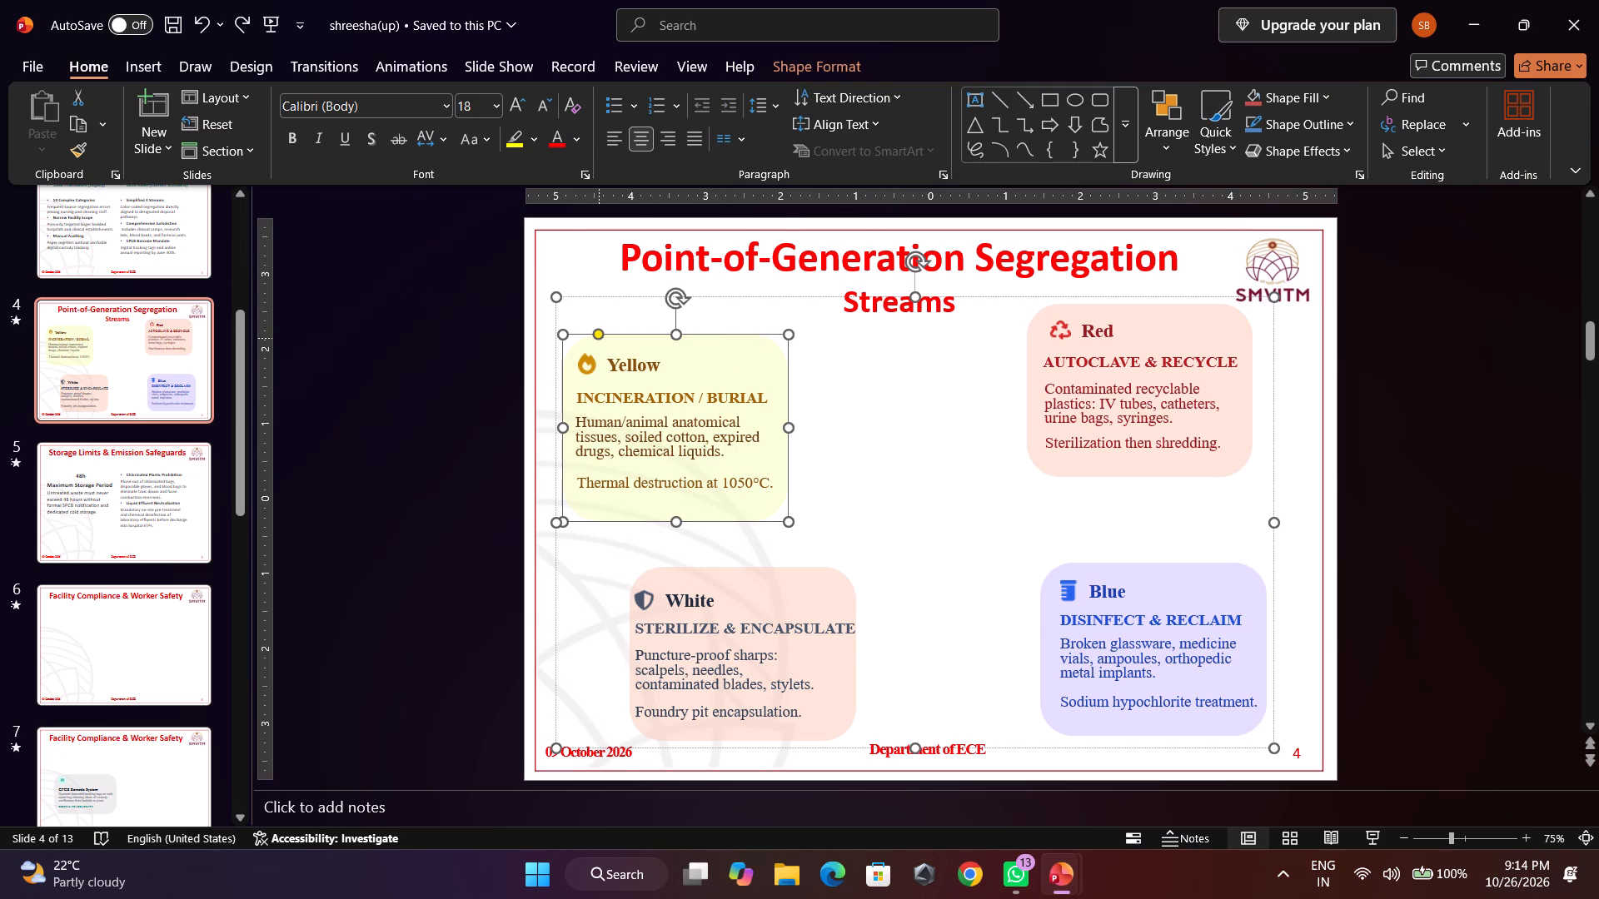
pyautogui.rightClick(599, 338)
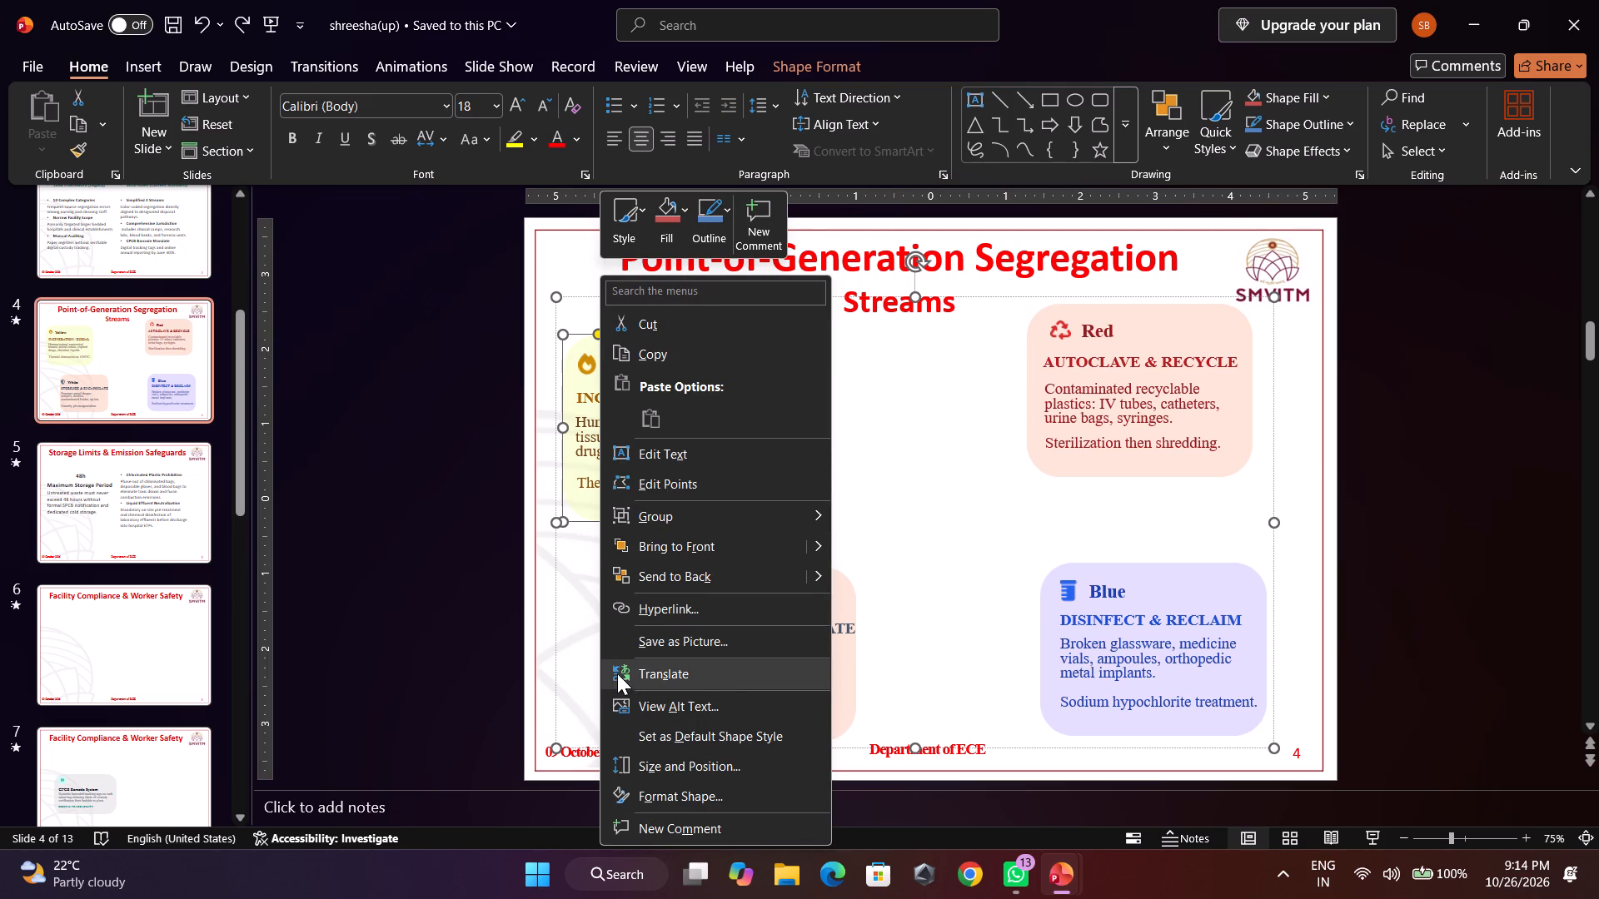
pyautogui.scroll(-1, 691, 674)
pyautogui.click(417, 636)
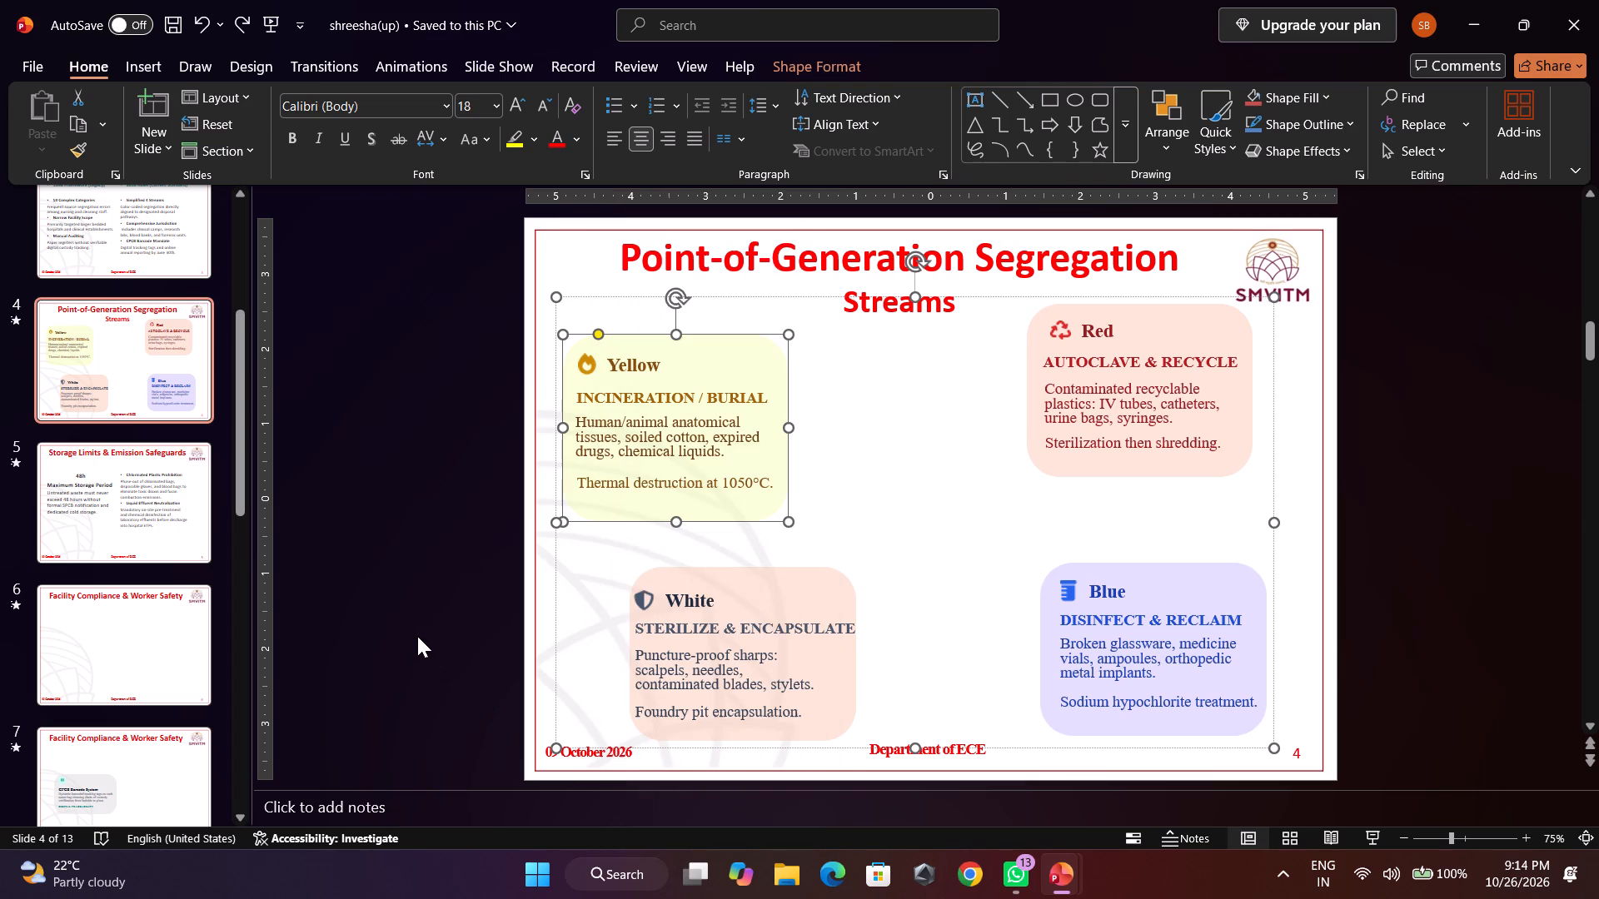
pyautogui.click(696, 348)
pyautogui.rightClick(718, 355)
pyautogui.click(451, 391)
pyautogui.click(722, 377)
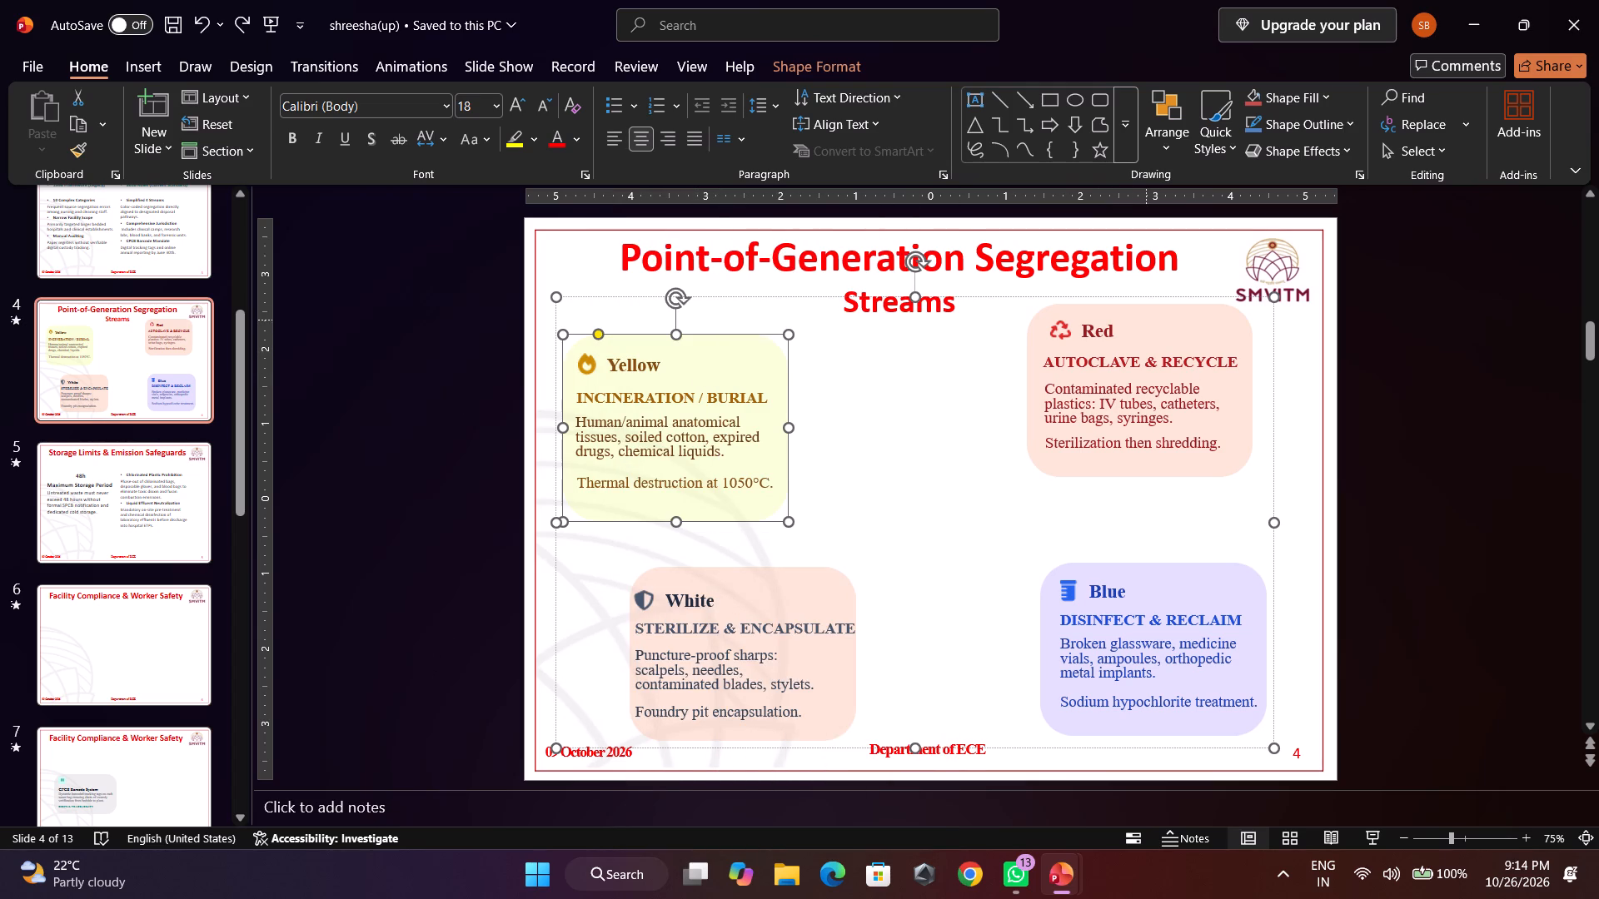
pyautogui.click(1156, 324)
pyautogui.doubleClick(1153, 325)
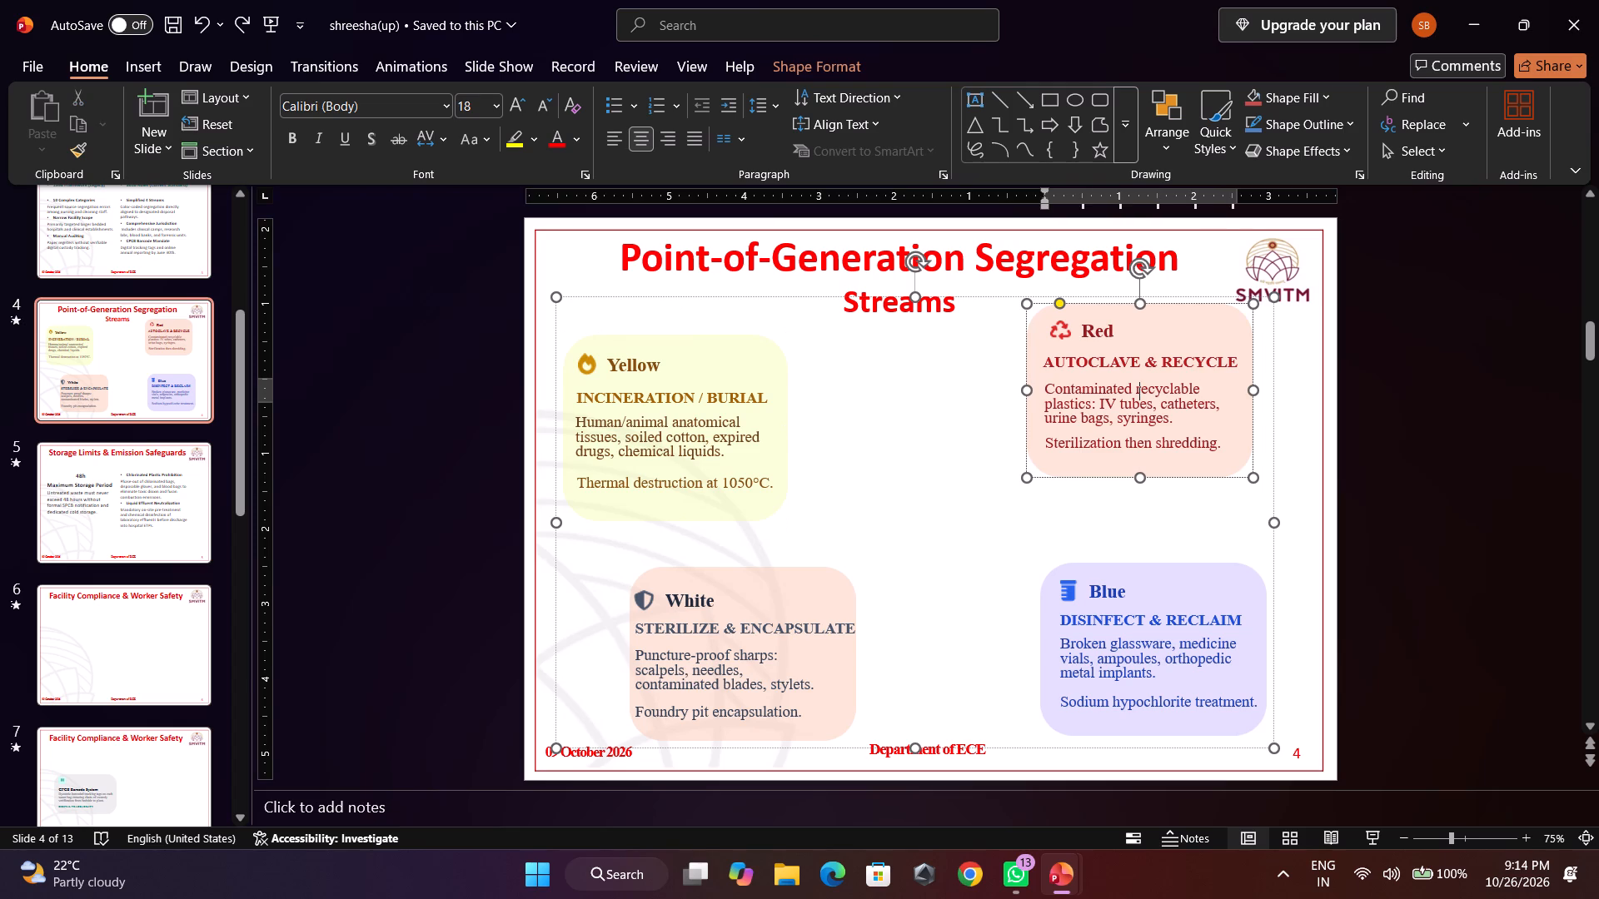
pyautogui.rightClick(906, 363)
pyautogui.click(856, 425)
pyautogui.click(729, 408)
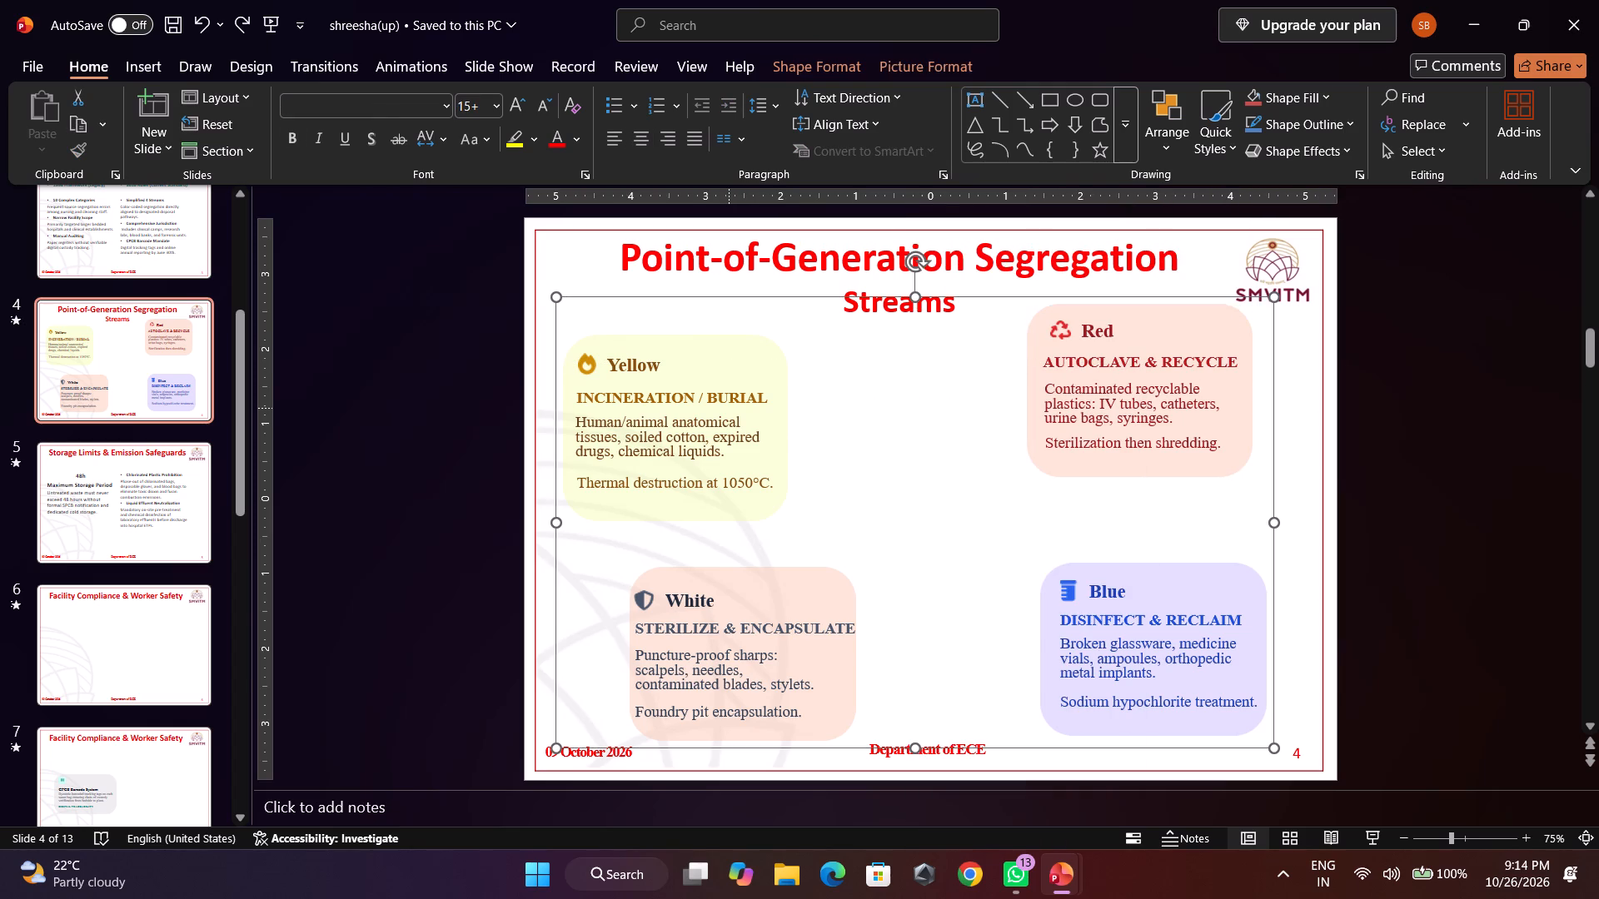
# Nudge the Yellow card's background shape slightly right within the four-card group on the Segregation Streams slide.
pyautogui.click(729, 405)
pyautogui.click(743, 369)
pyautogui.moveTo(743, 369); pyautogui.dragTo(756, 369)
pyautogui.click(760, 355)
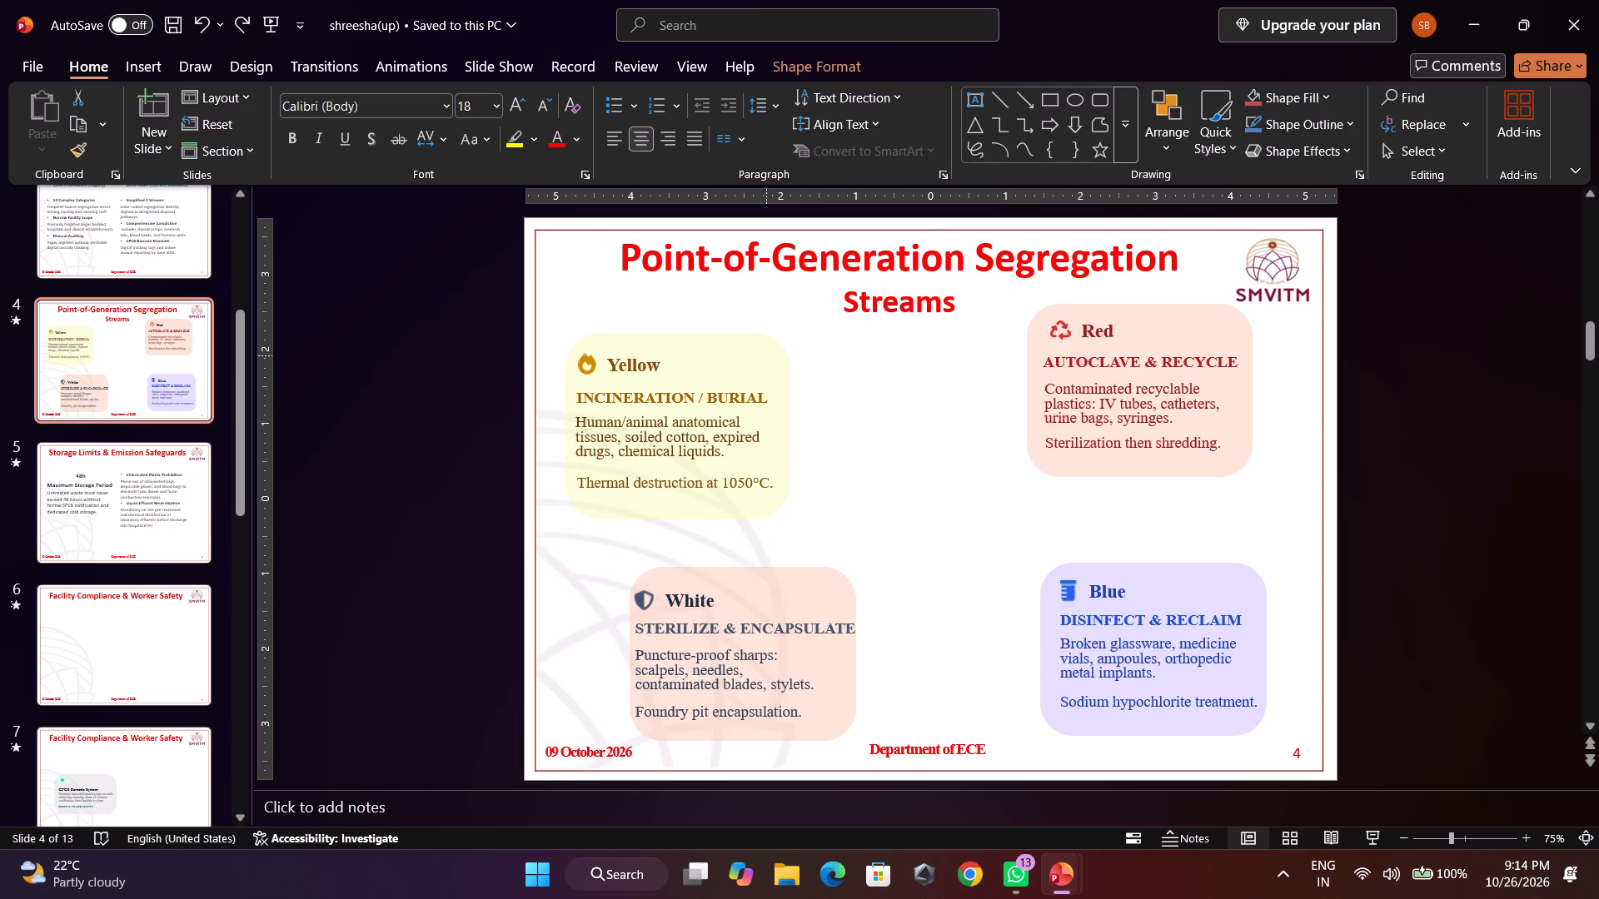
pyautogui.click(840, 368)
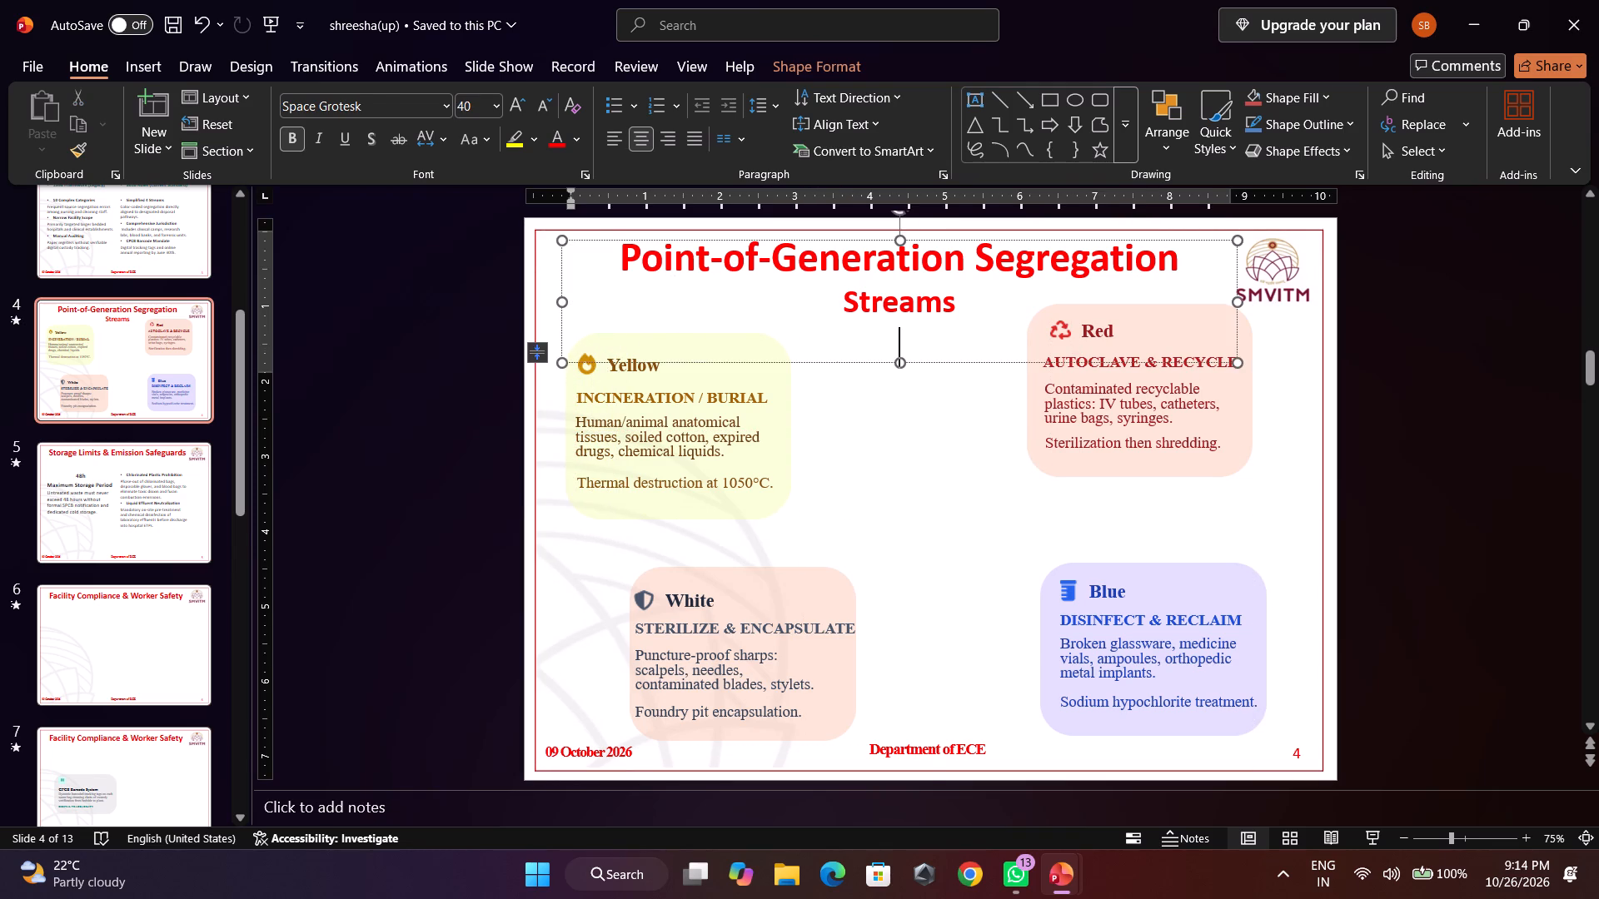
pyautogui.click(850, 441)
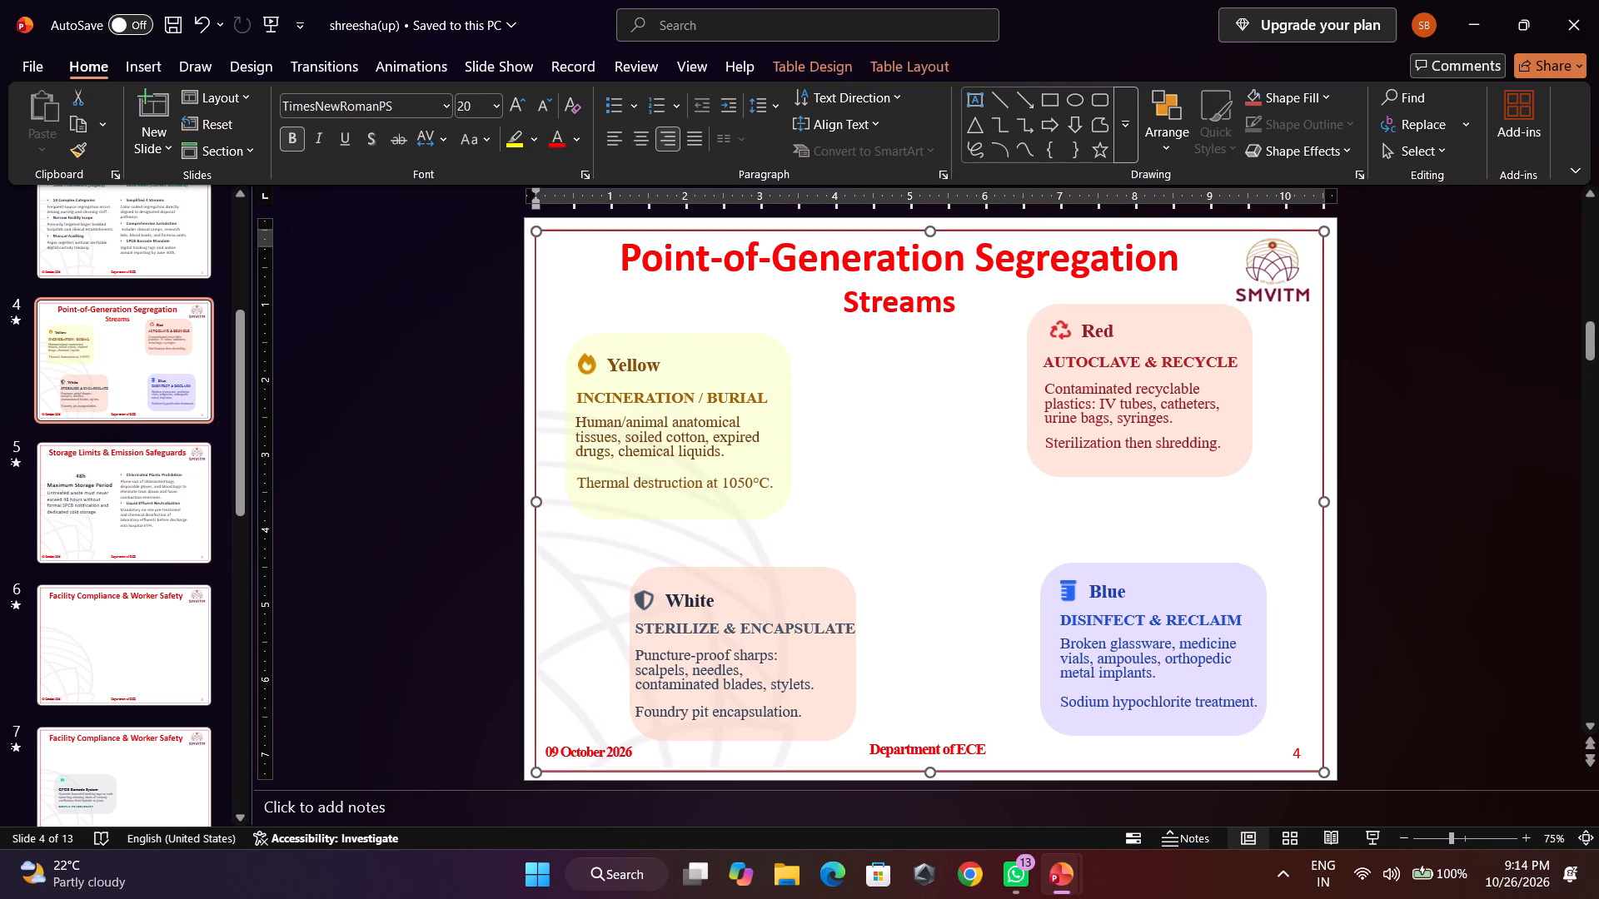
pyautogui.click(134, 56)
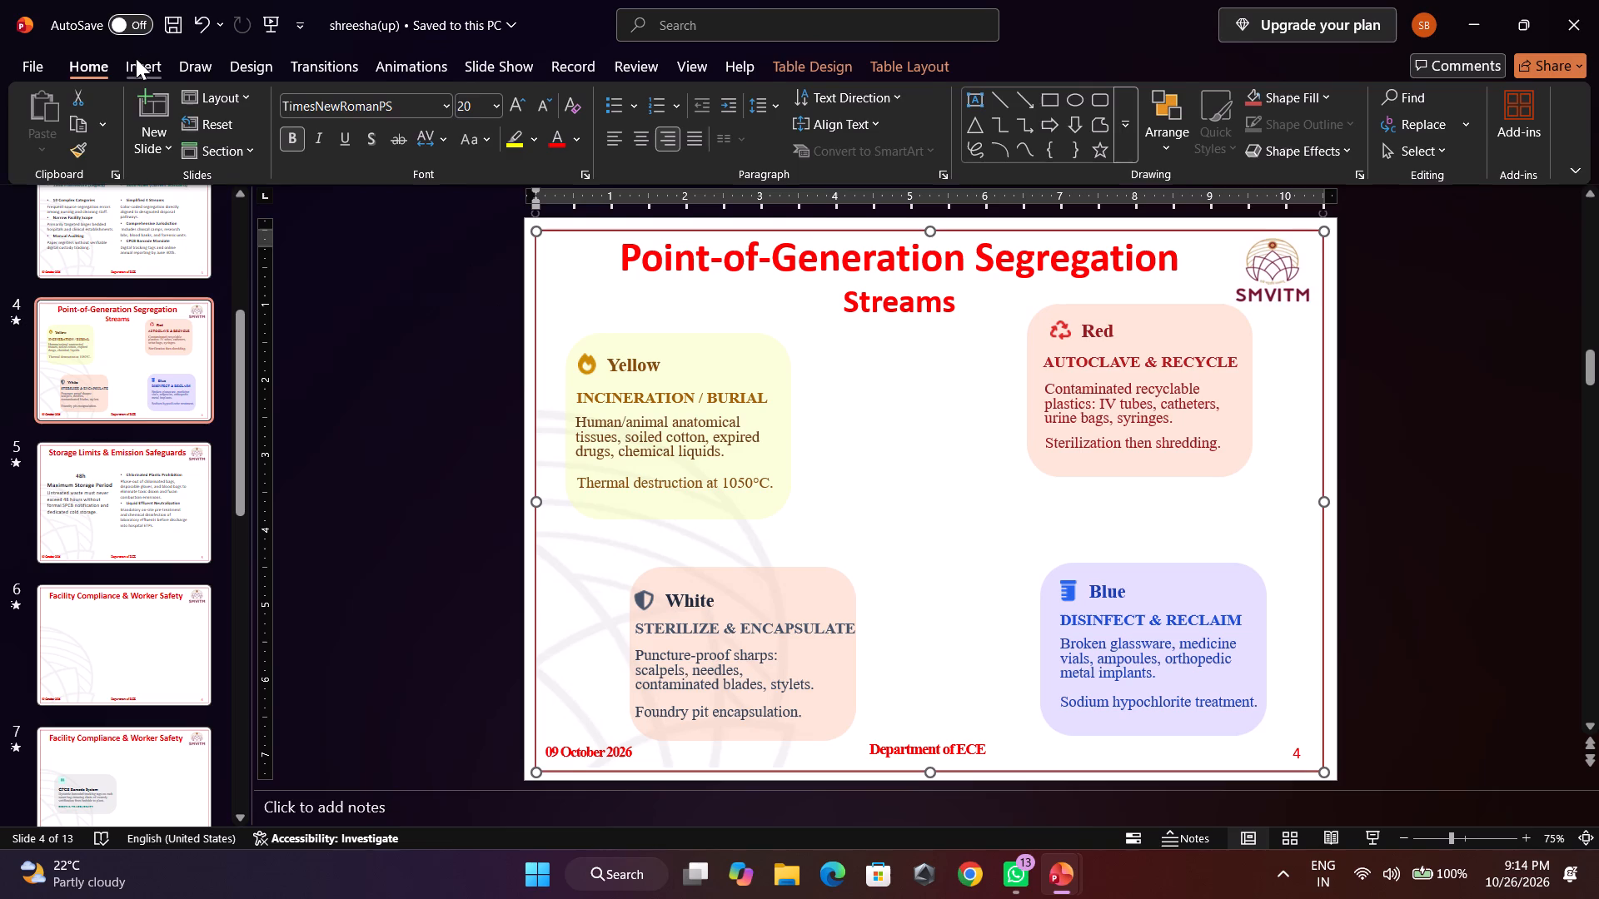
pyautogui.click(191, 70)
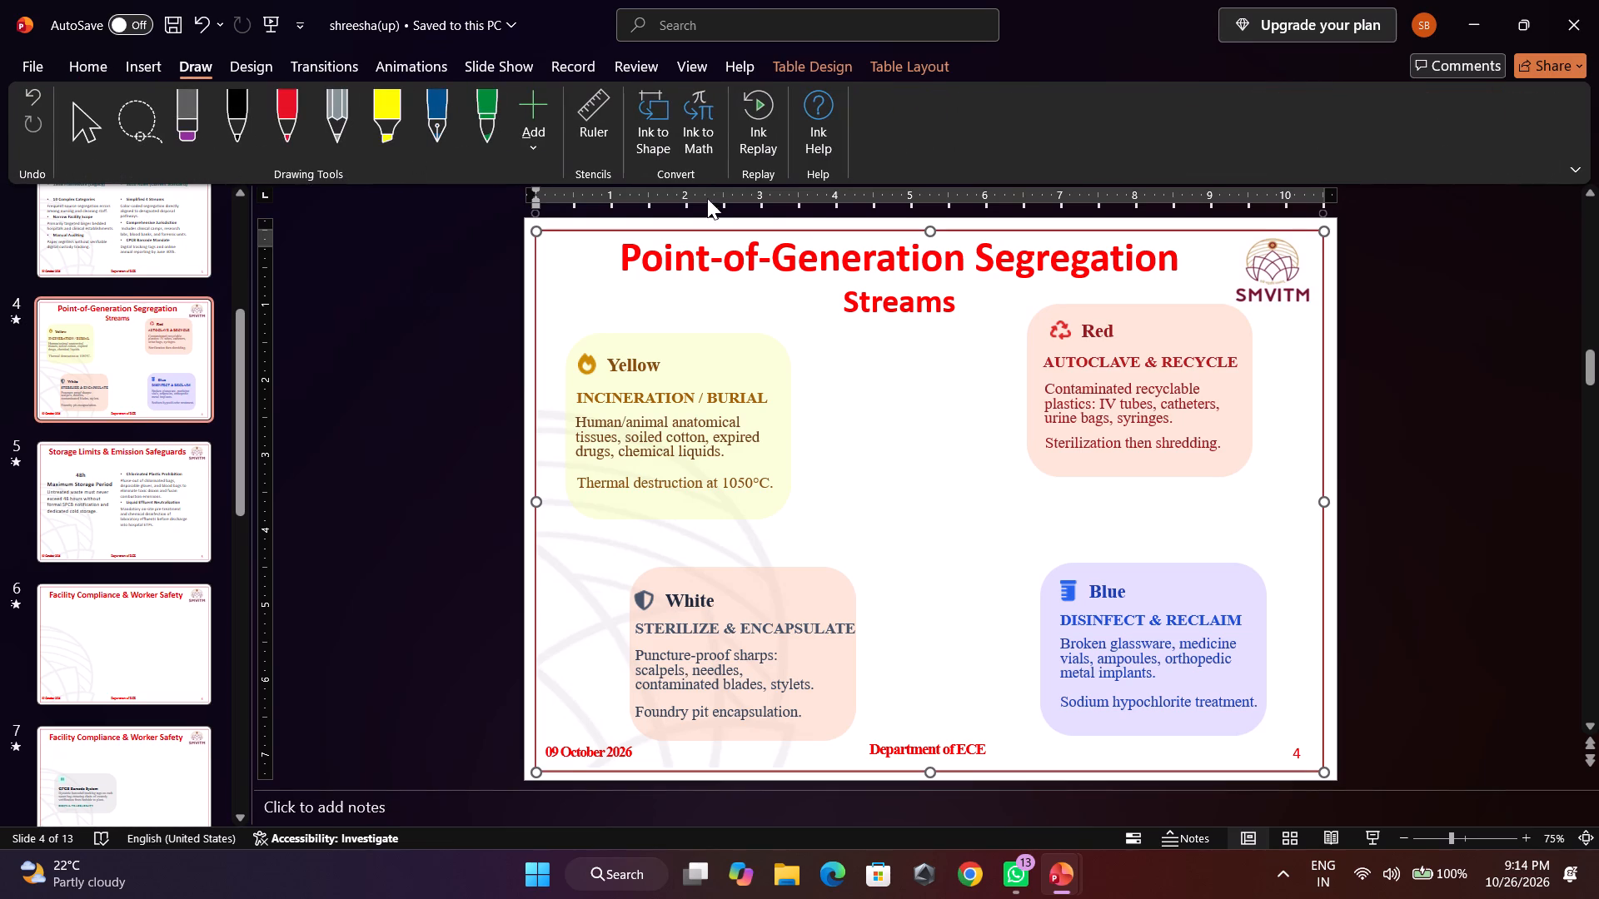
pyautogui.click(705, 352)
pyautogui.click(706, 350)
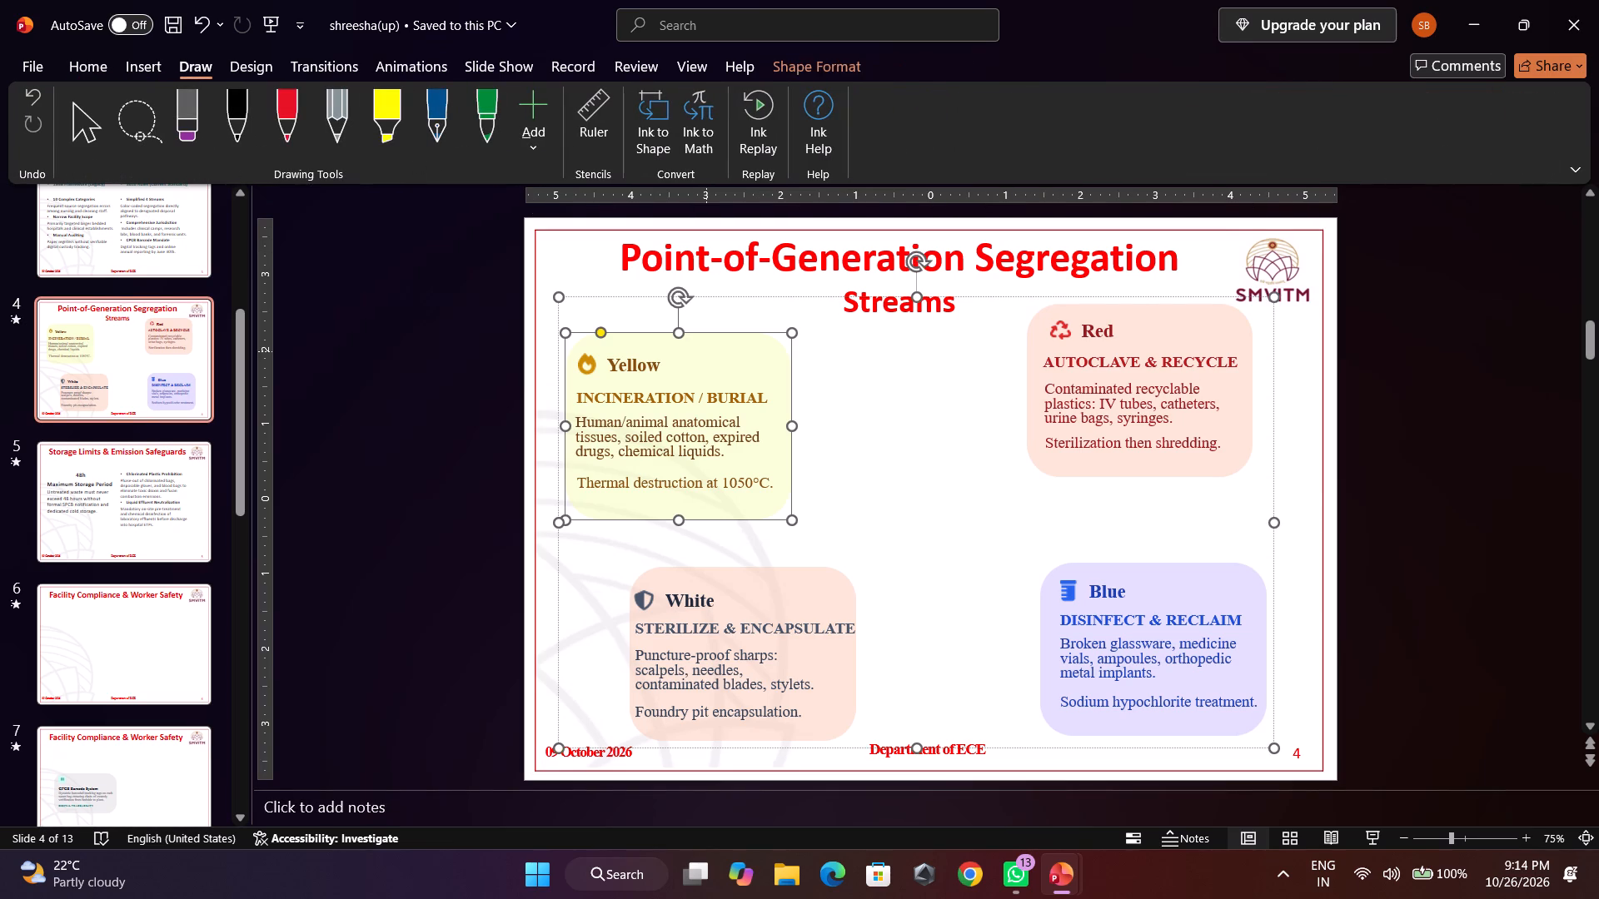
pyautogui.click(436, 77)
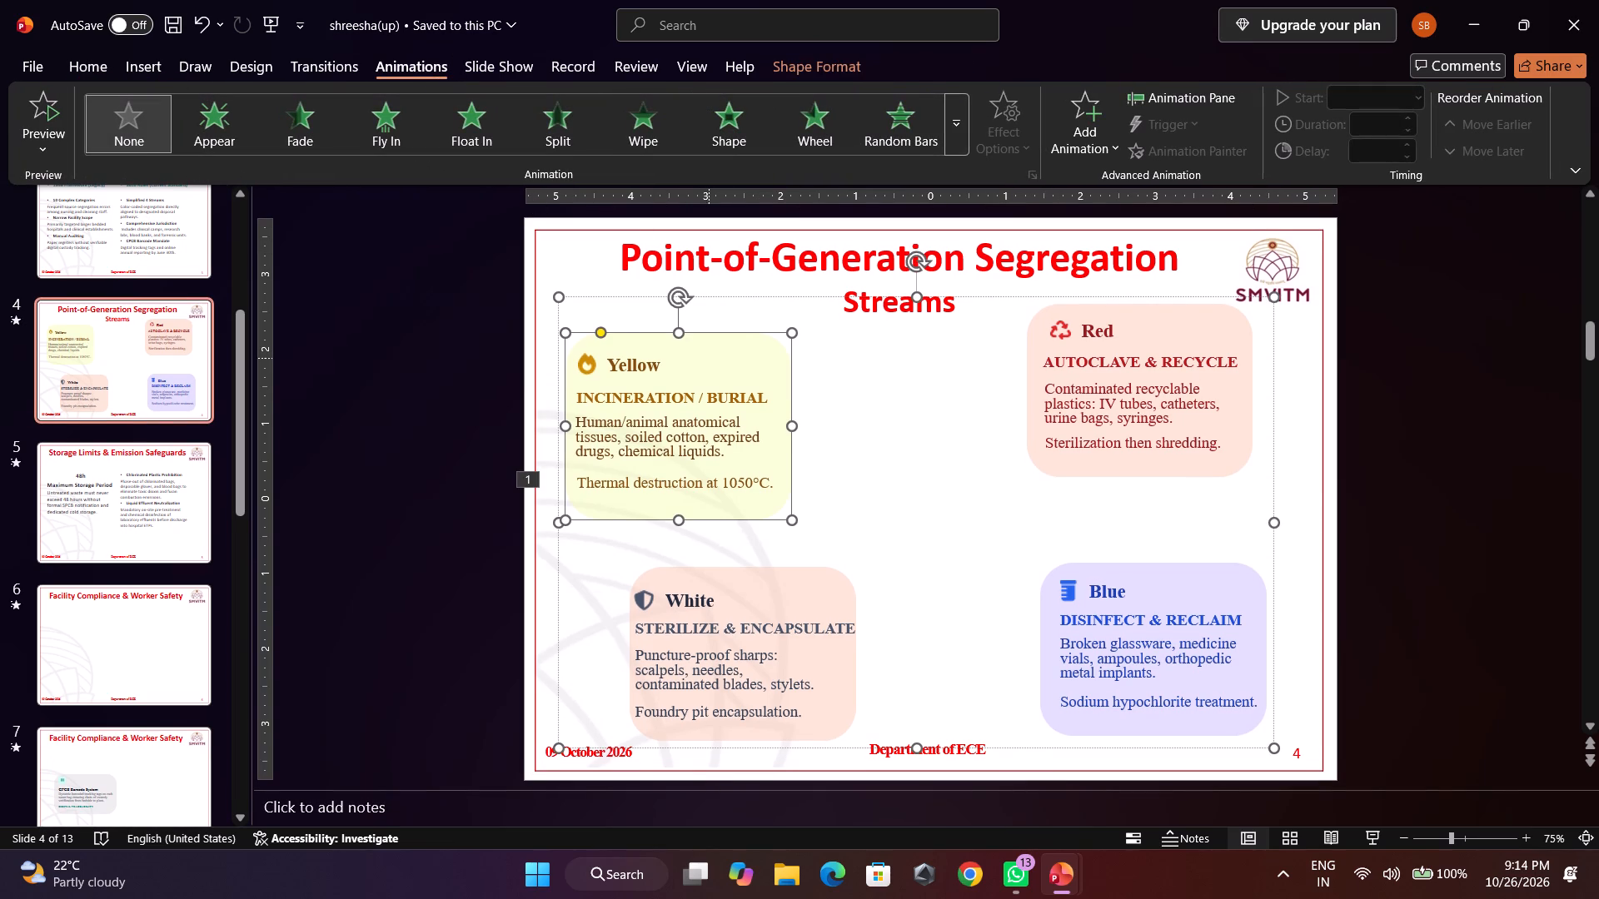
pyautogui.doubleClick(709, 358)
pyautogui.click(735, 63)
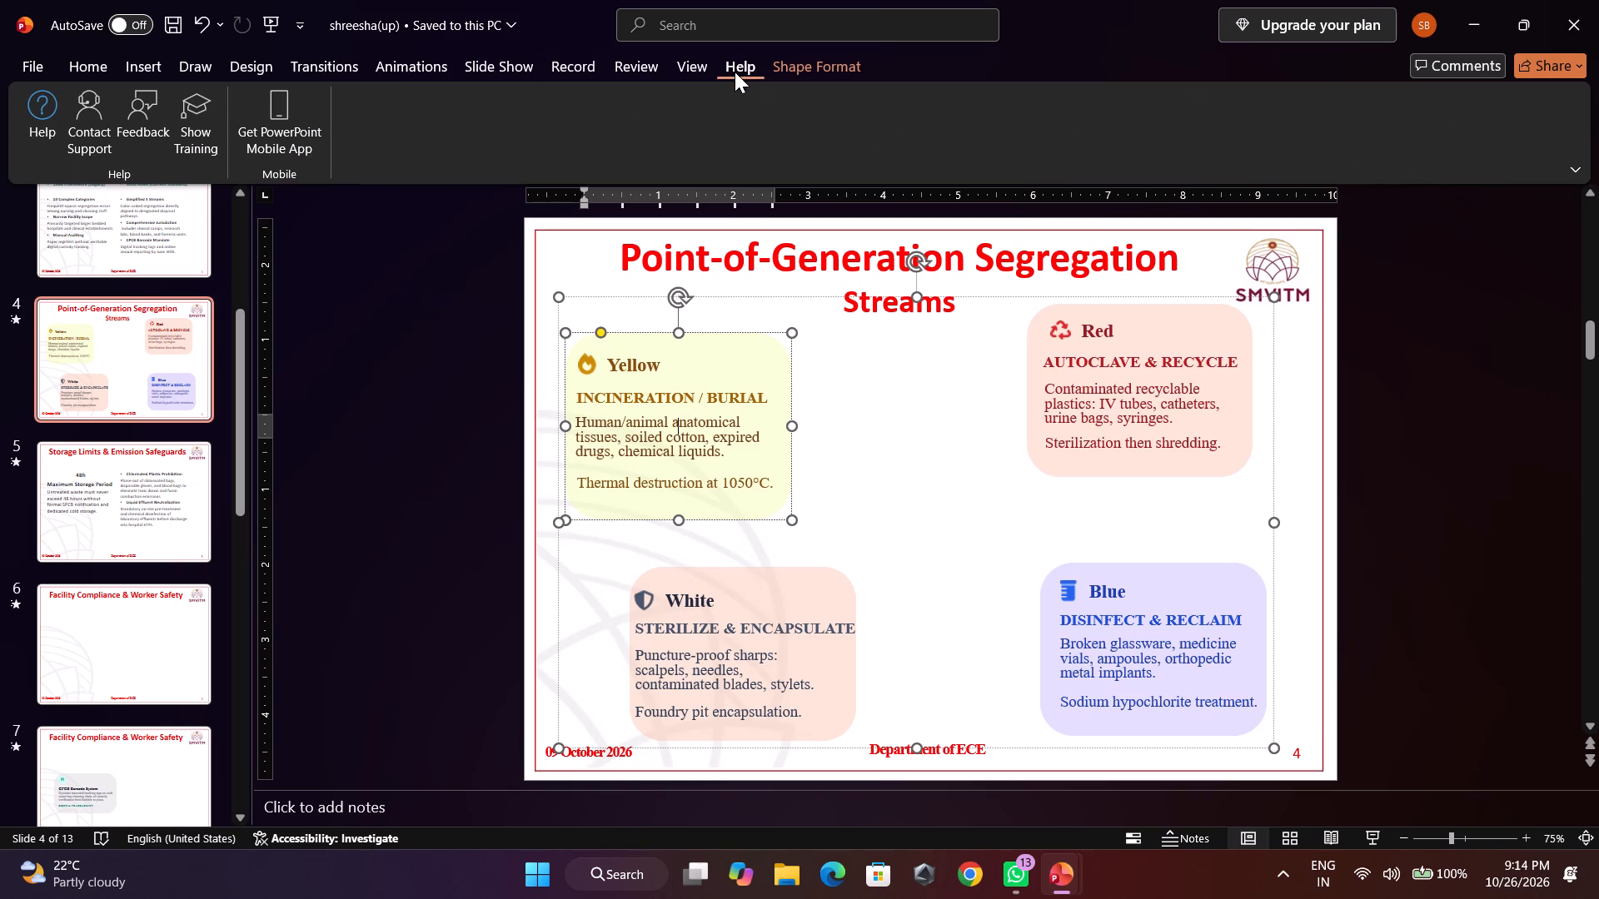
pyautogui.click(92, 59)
# Switch from the shreesha(up) presentation to the recent presentation shreesha.
pyautogui.click(29, 61)
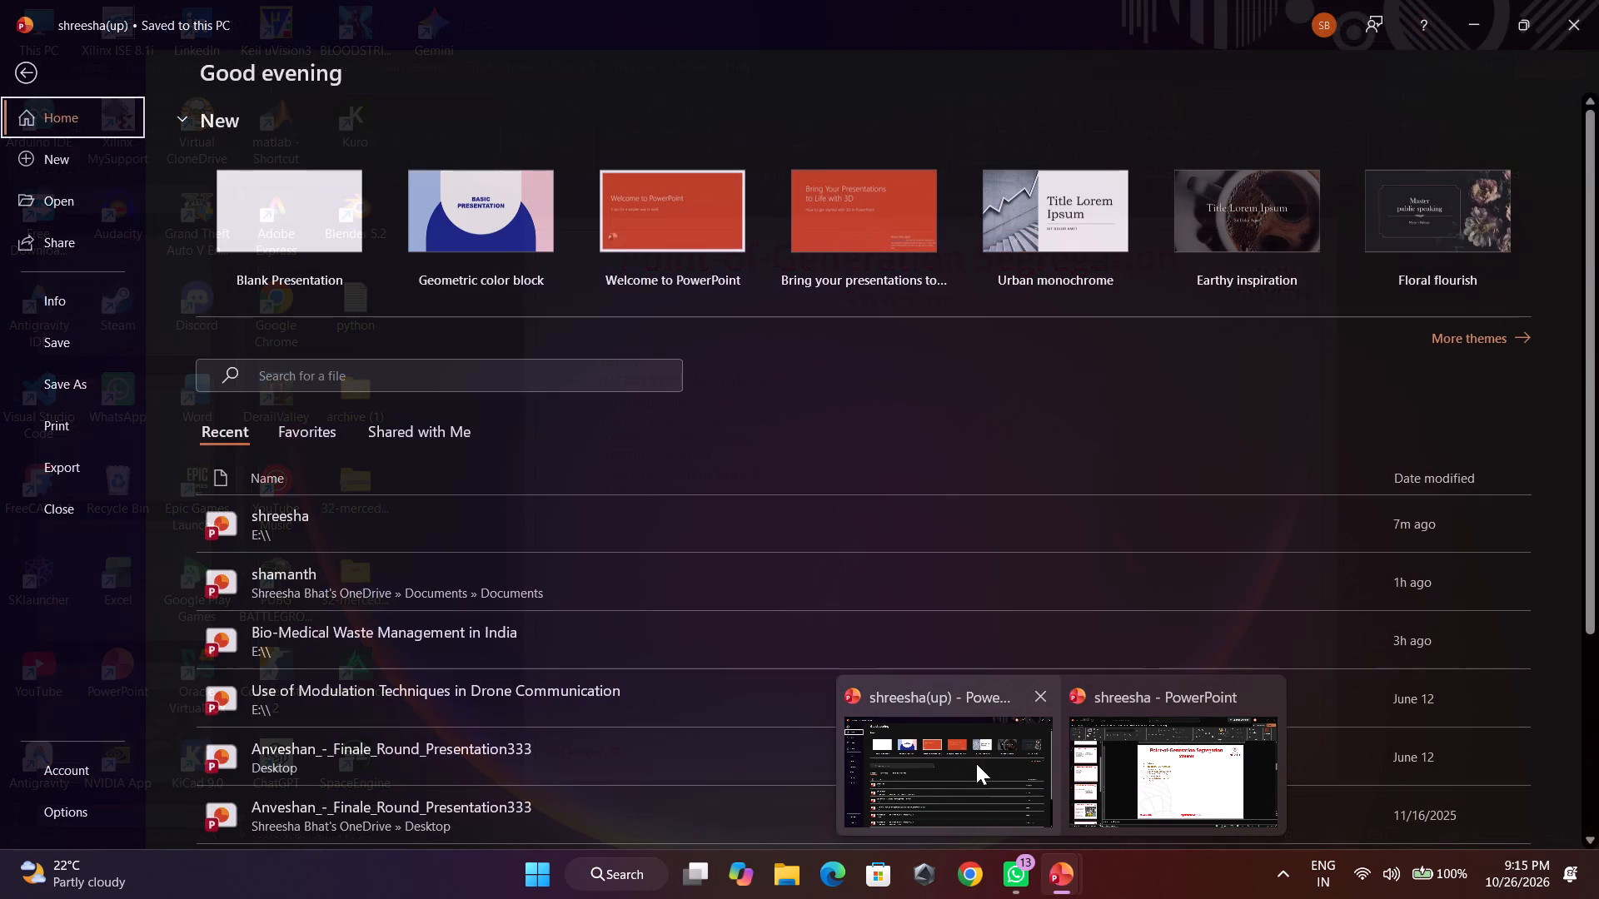
pyautogui.hotkey('alt', 'Tab')
pyautogui.hotkey('alt', 'Tab')
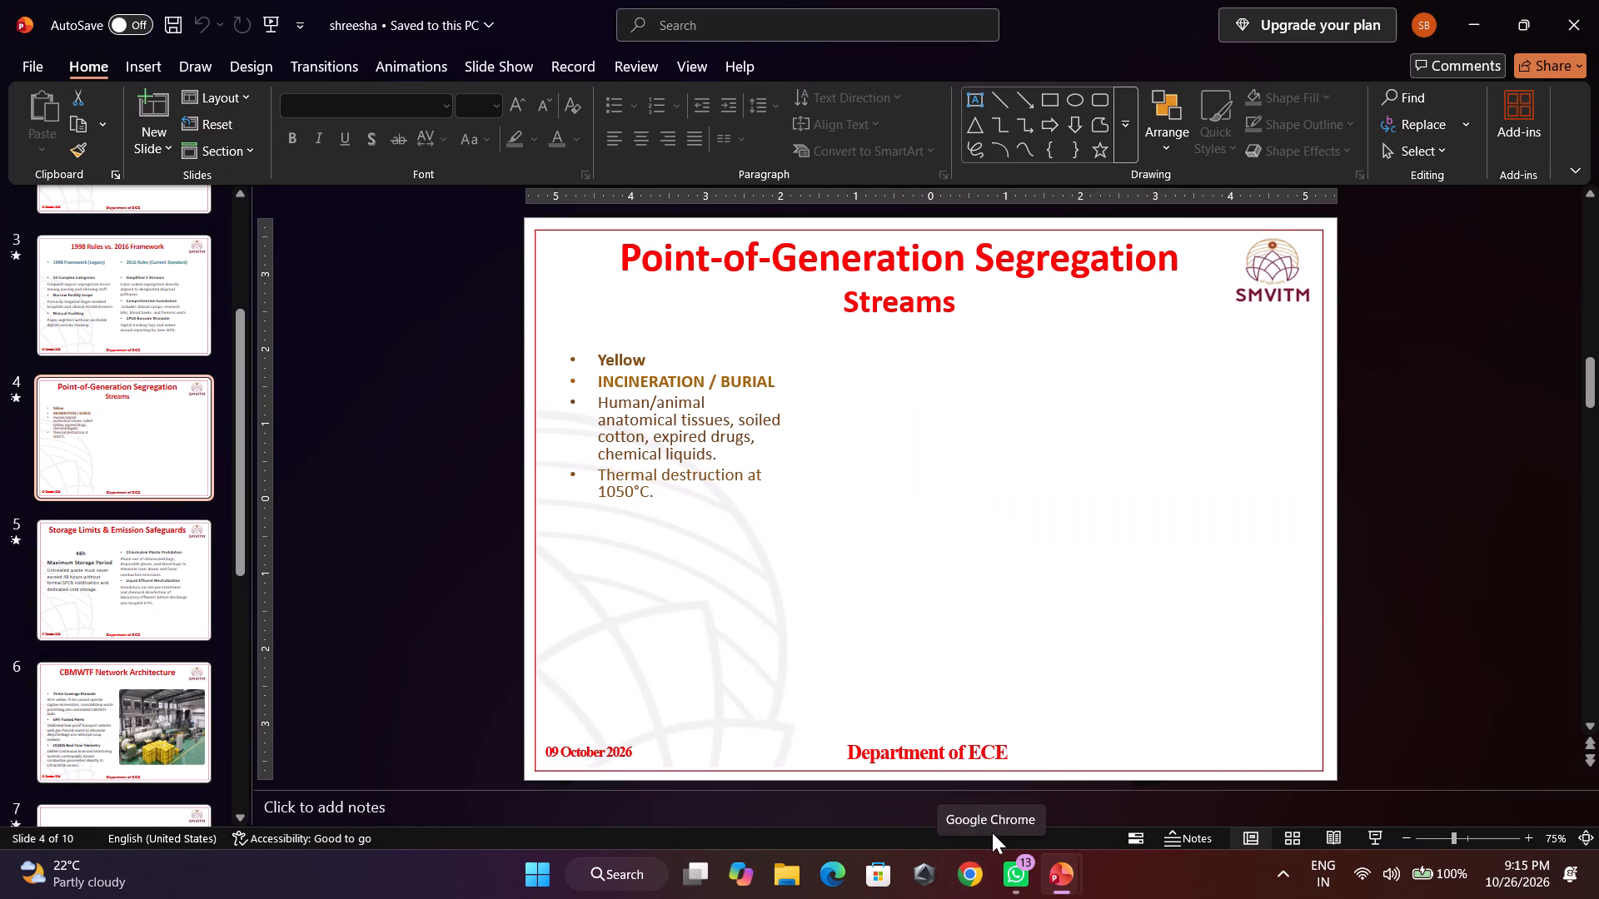
pyautogui.rightClick(1150, 303)
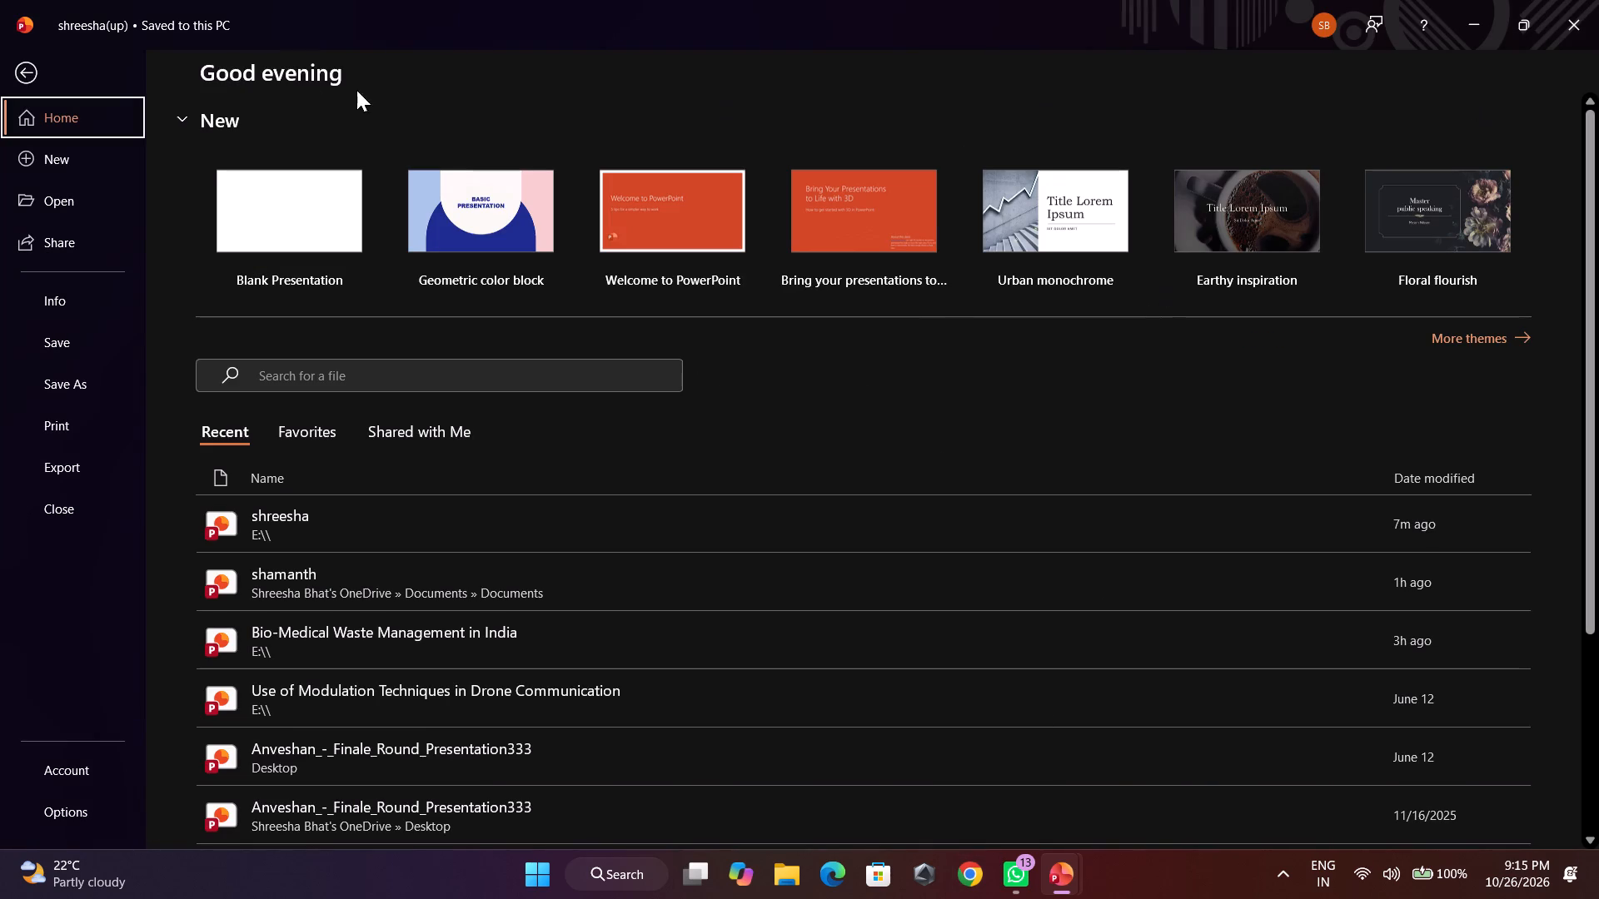
pyautogui.click(374, 517)
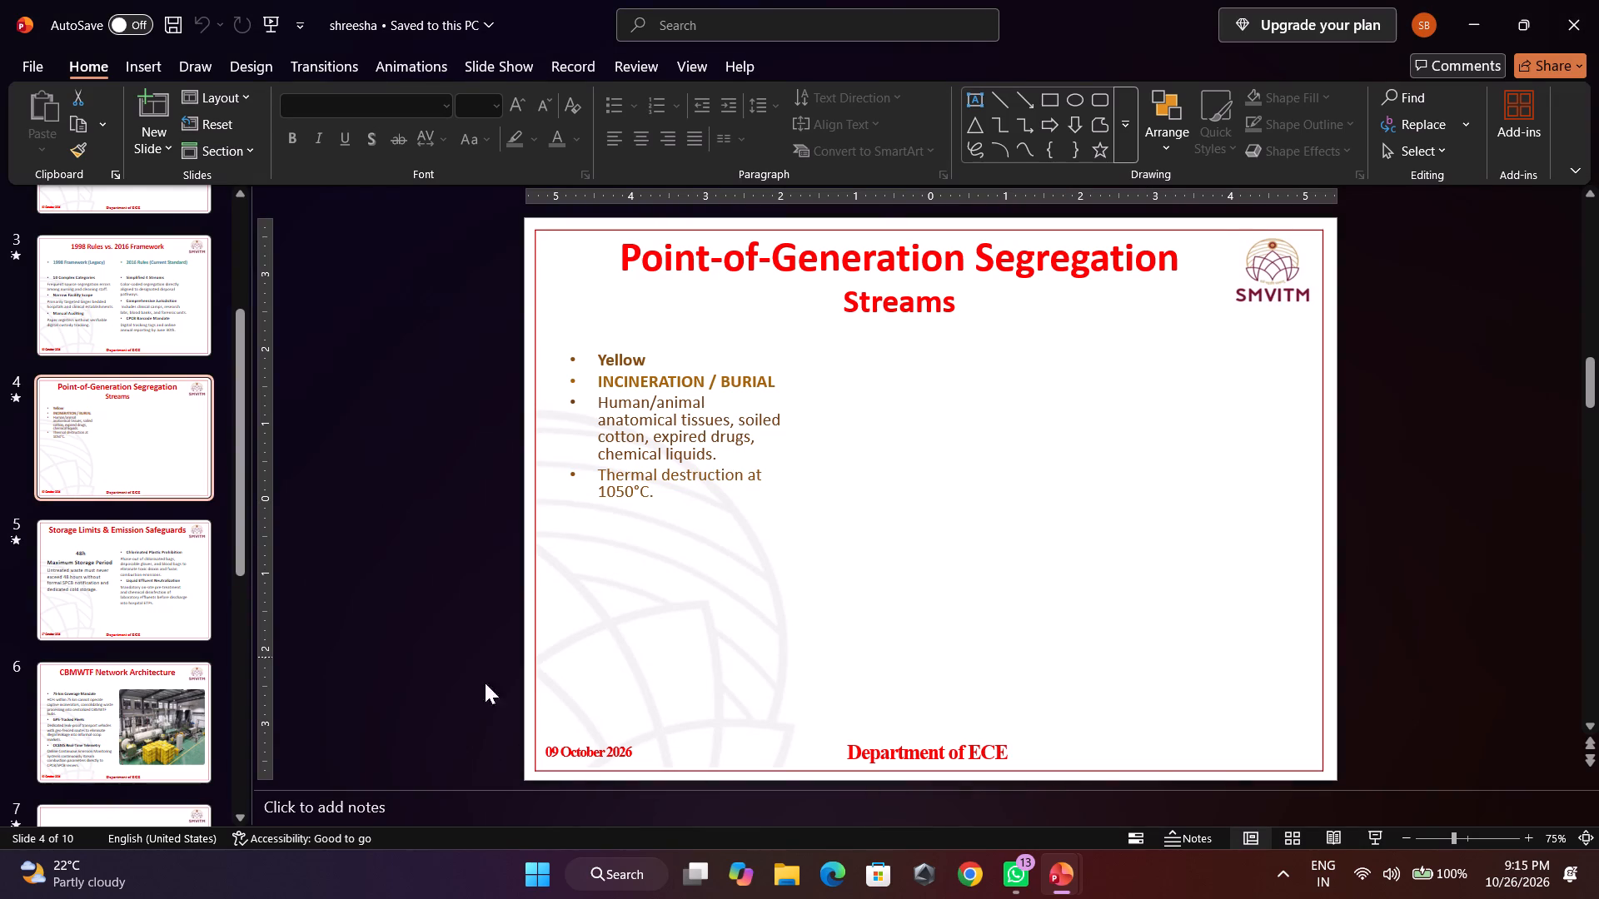
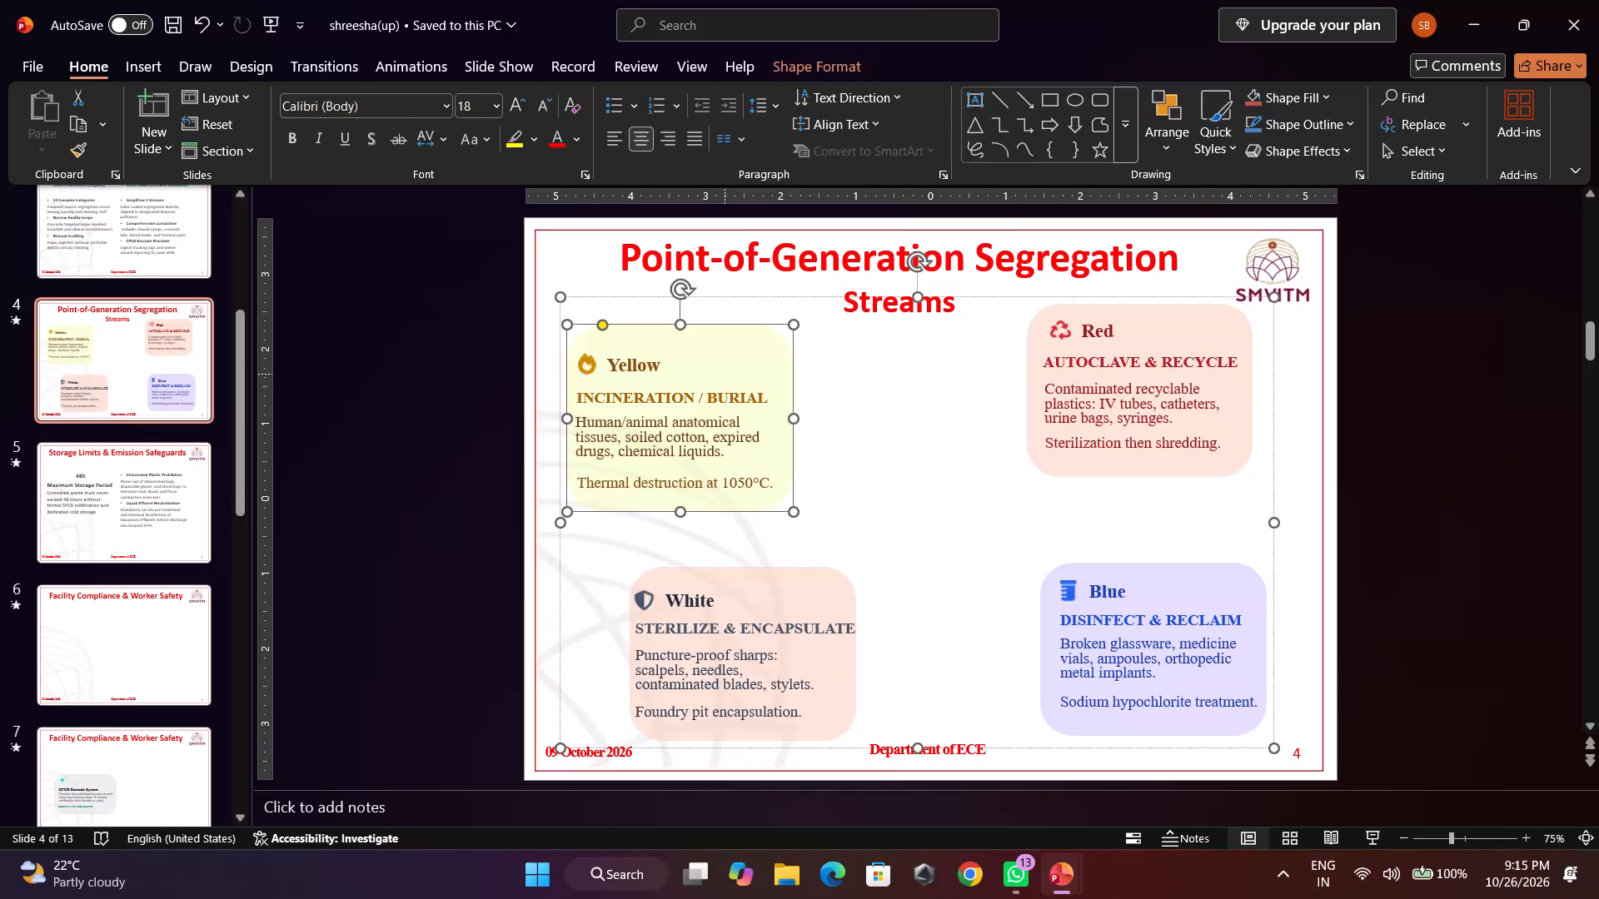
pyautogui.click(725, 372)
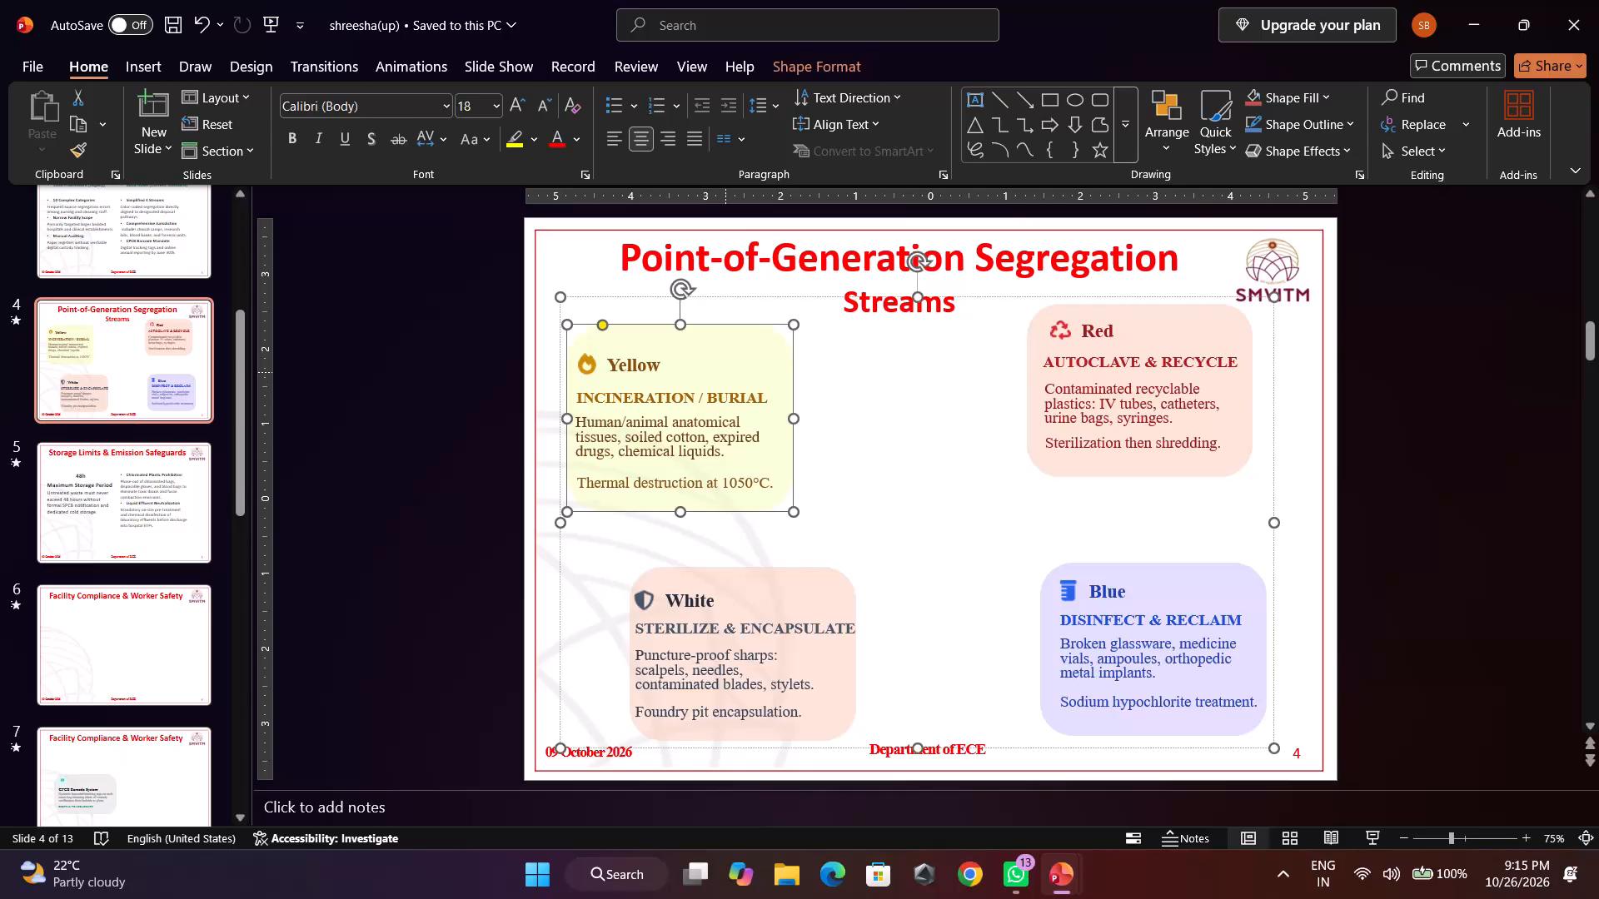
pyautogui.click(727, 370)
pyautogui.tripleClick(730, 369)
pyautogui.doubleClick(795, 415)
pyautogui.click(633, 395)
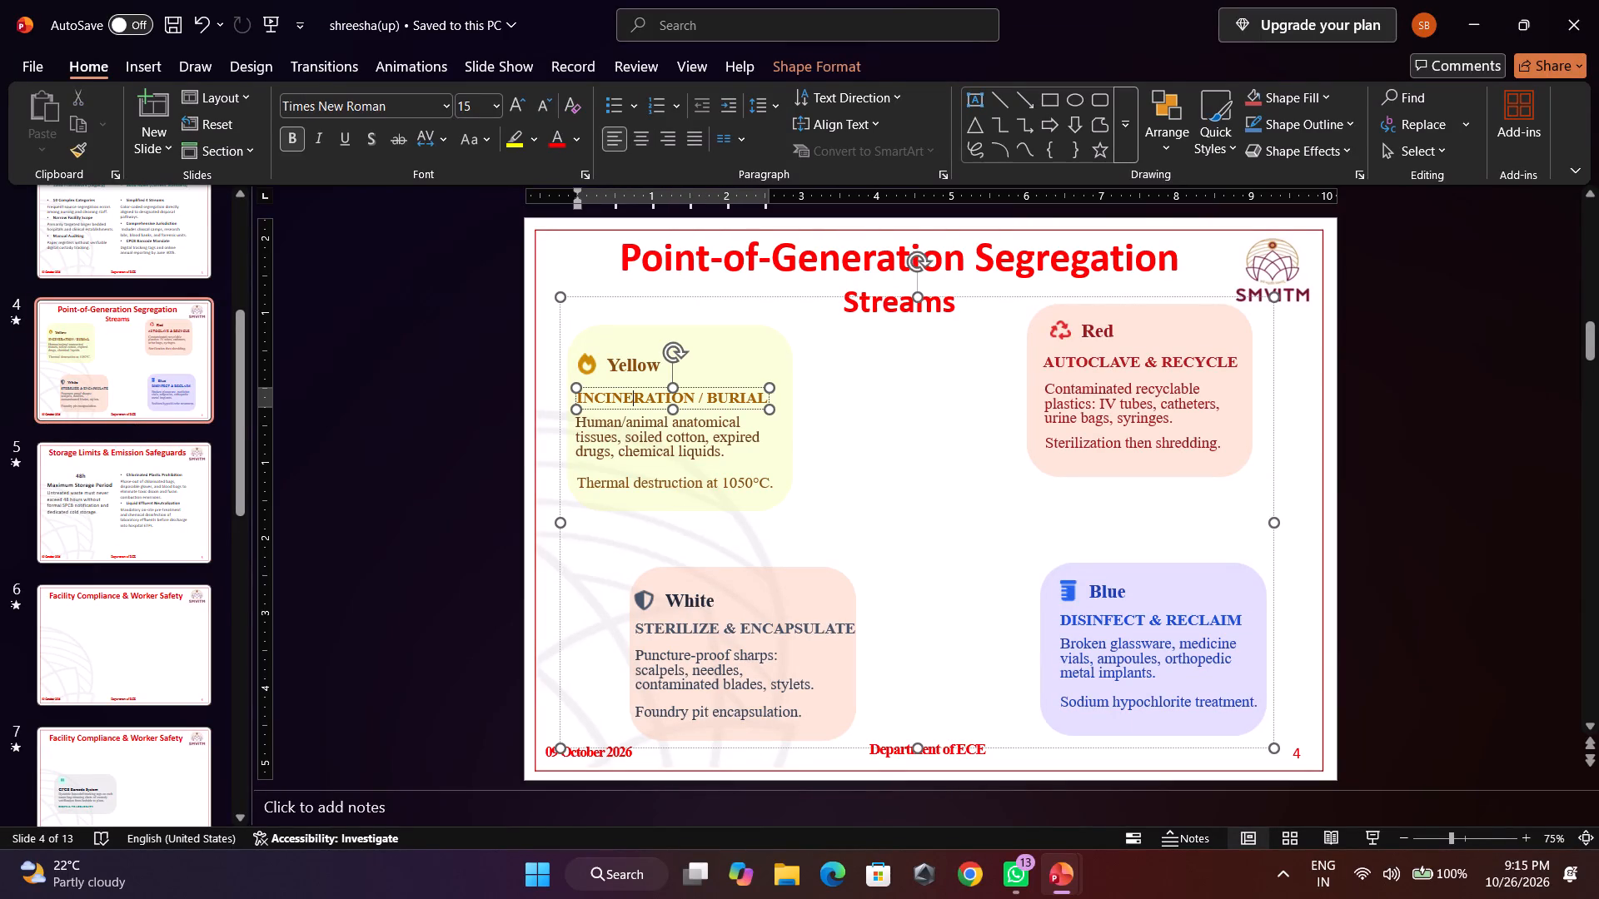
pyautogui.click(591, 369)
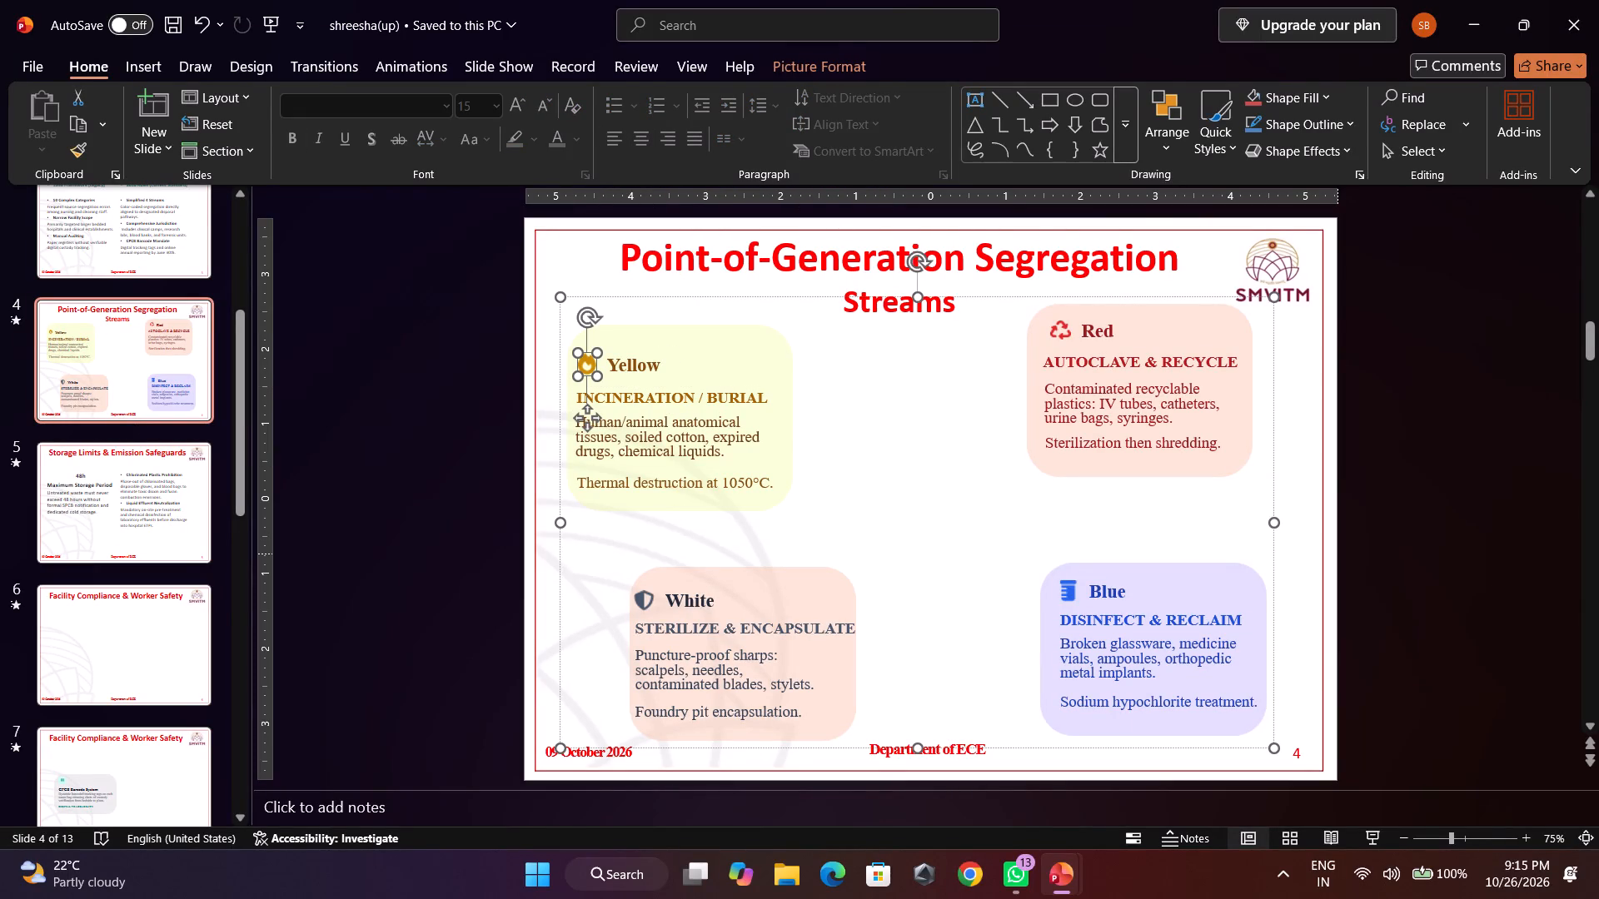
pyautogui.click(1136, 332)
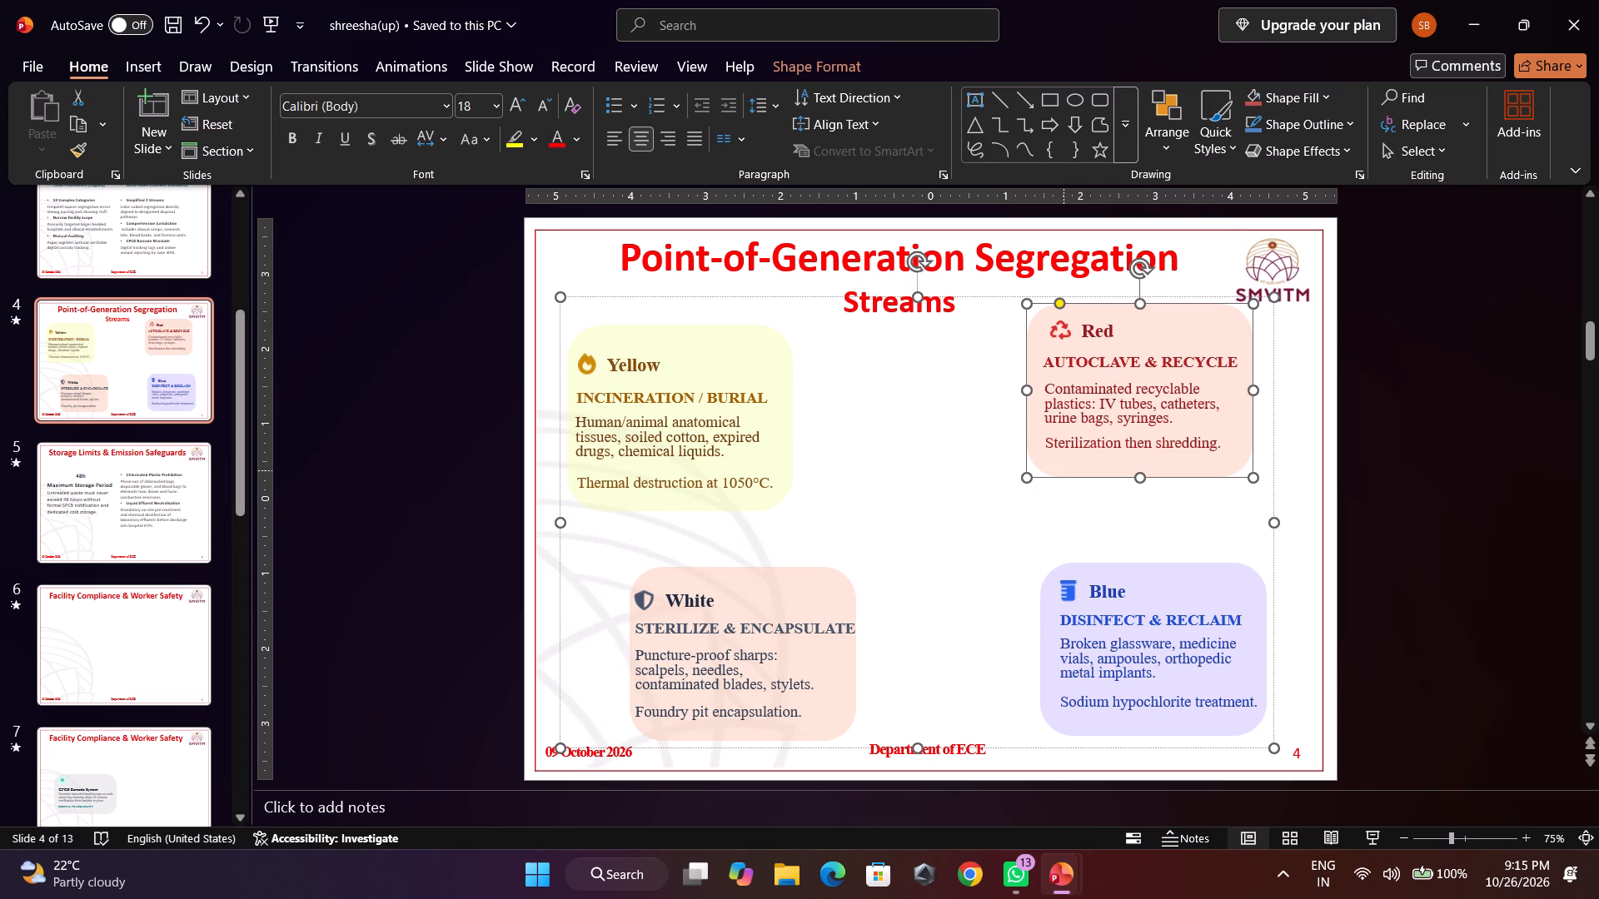
# Nudge the Blue card's background shape slightly up within the four-card group on the Segregation Streams slide.
pyautogui.click(1138, 603)
pyautogui.moveTo(1117, 607); pyautogui.dragTo(1097, 607)
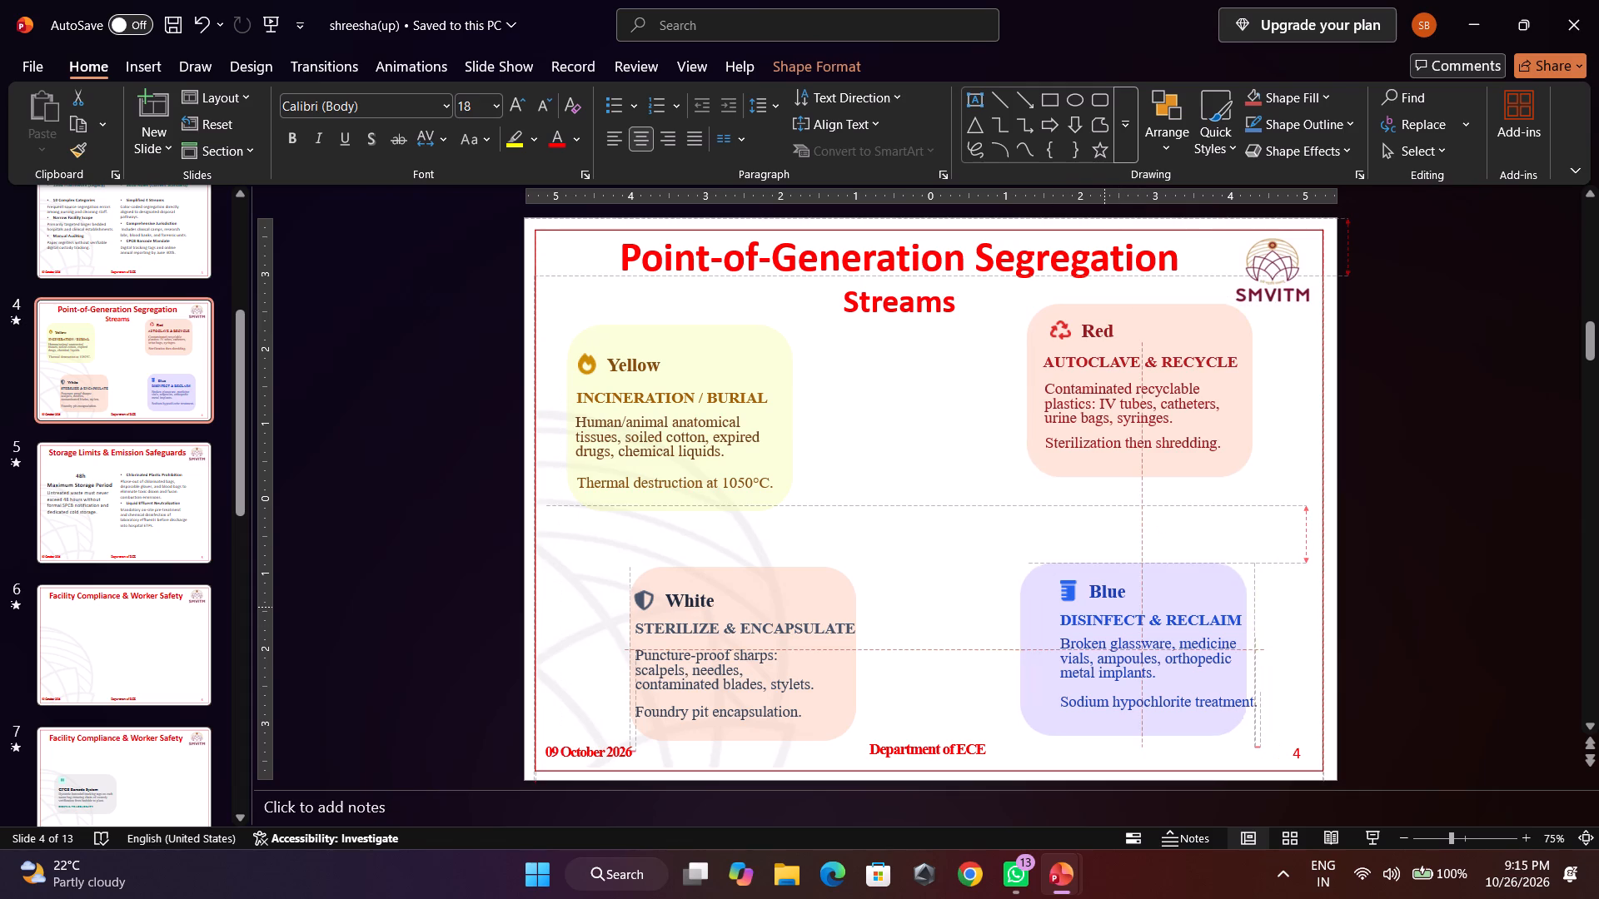
pyautogui.moveTo(1097, 607); pyautogui.dragTo(1118, 594)
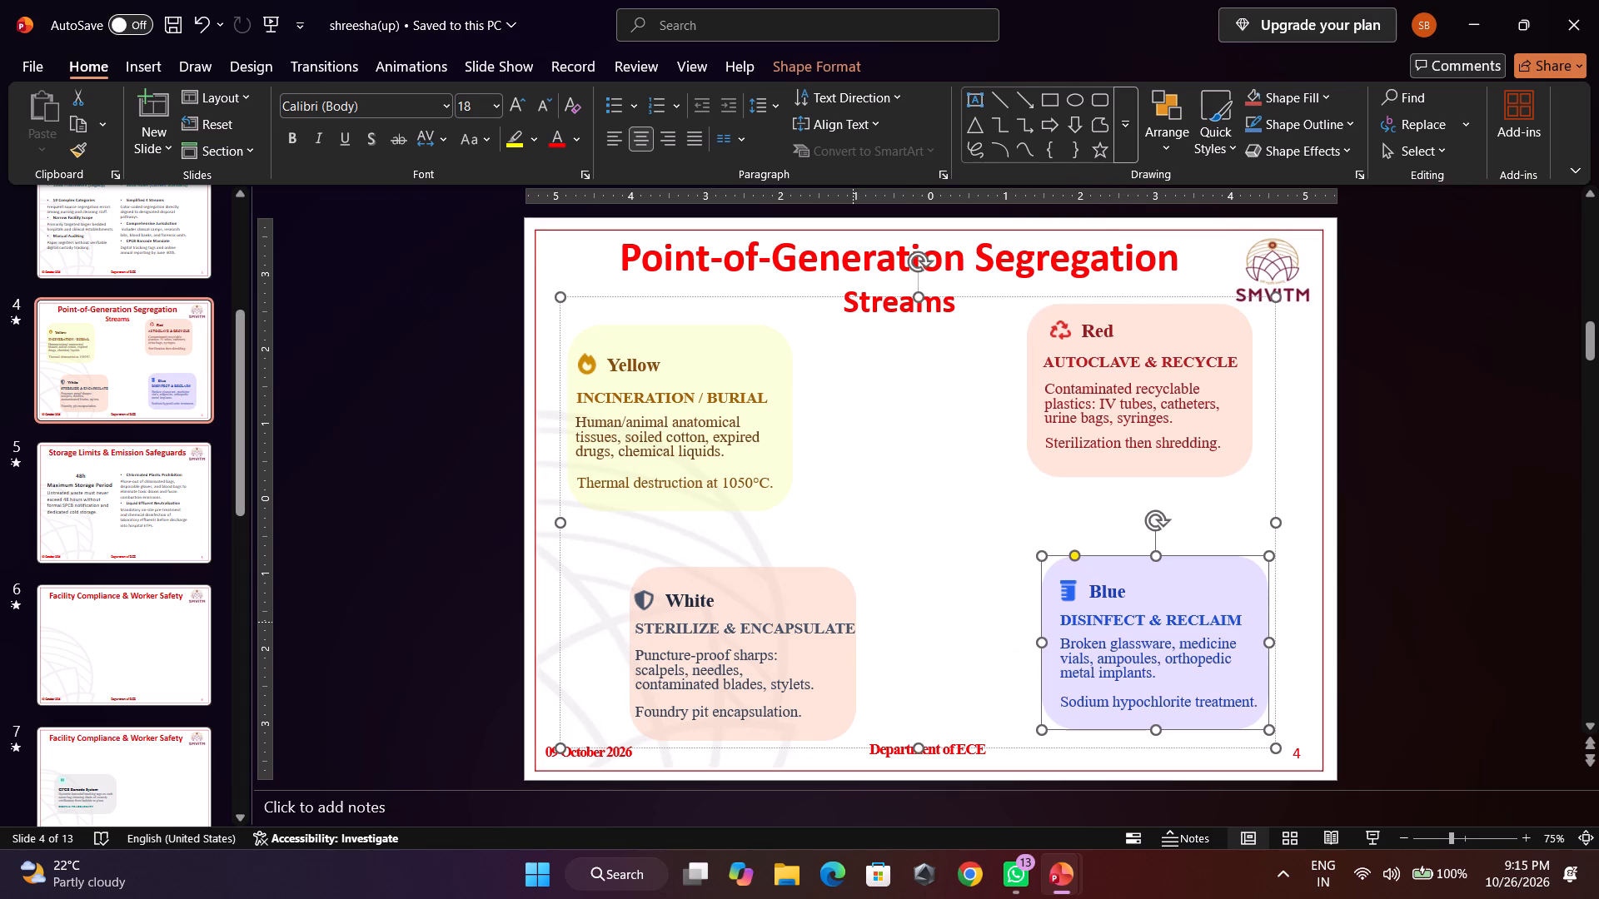
pyautogui.click(829, 605)
pyautogui.click(997, 489)
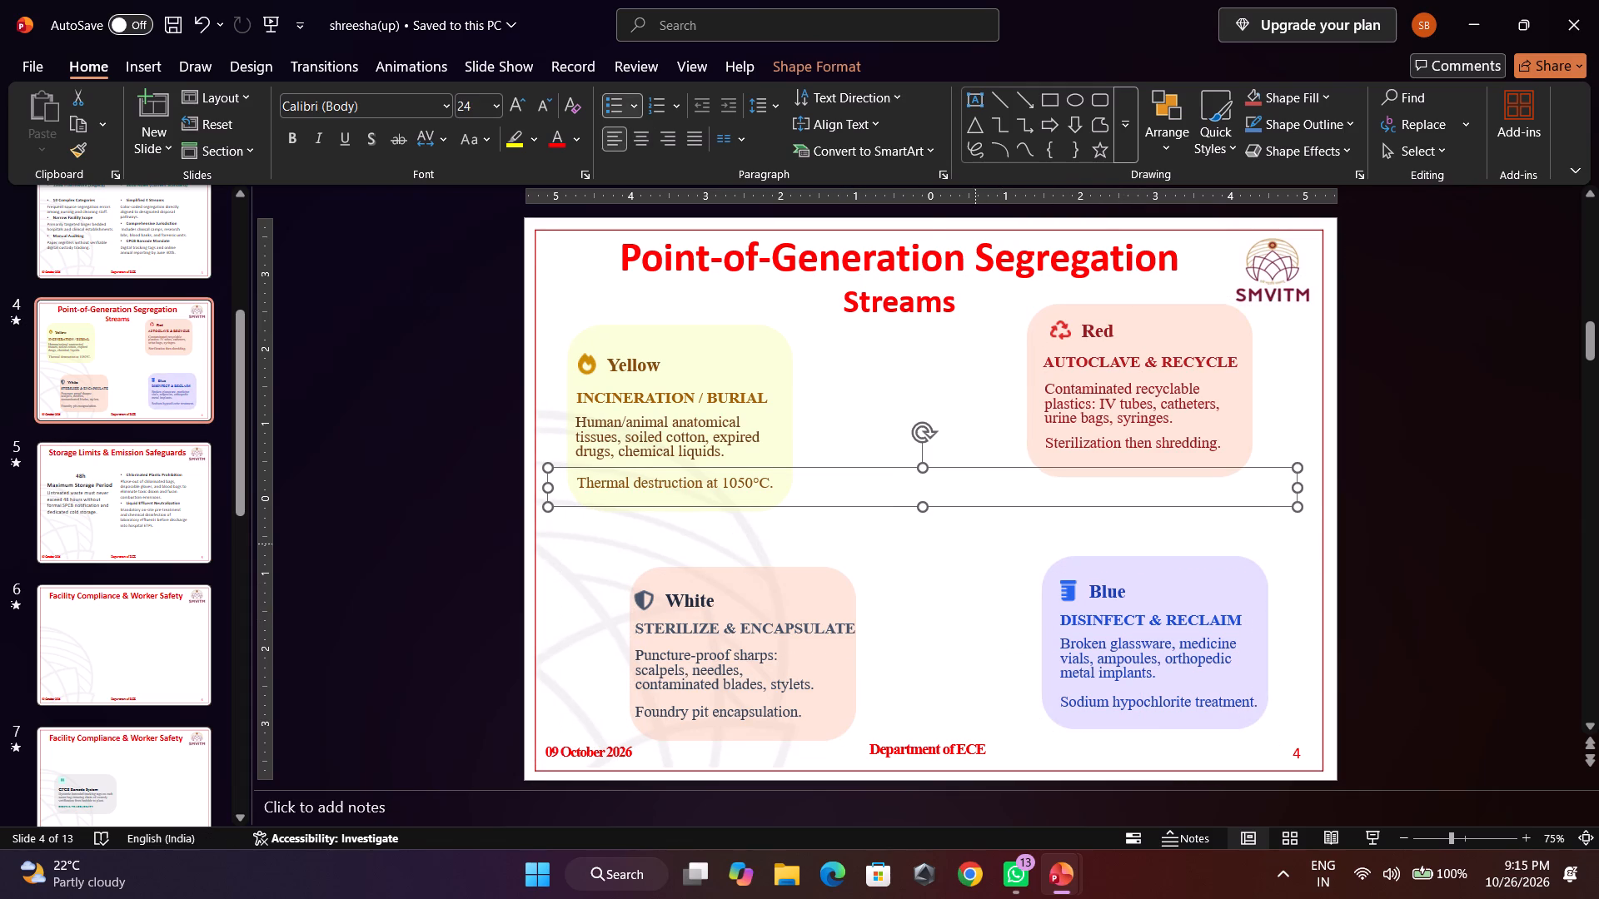
pyautogui.rightClick(970, 553)
pyautogui.click(1441, 360)
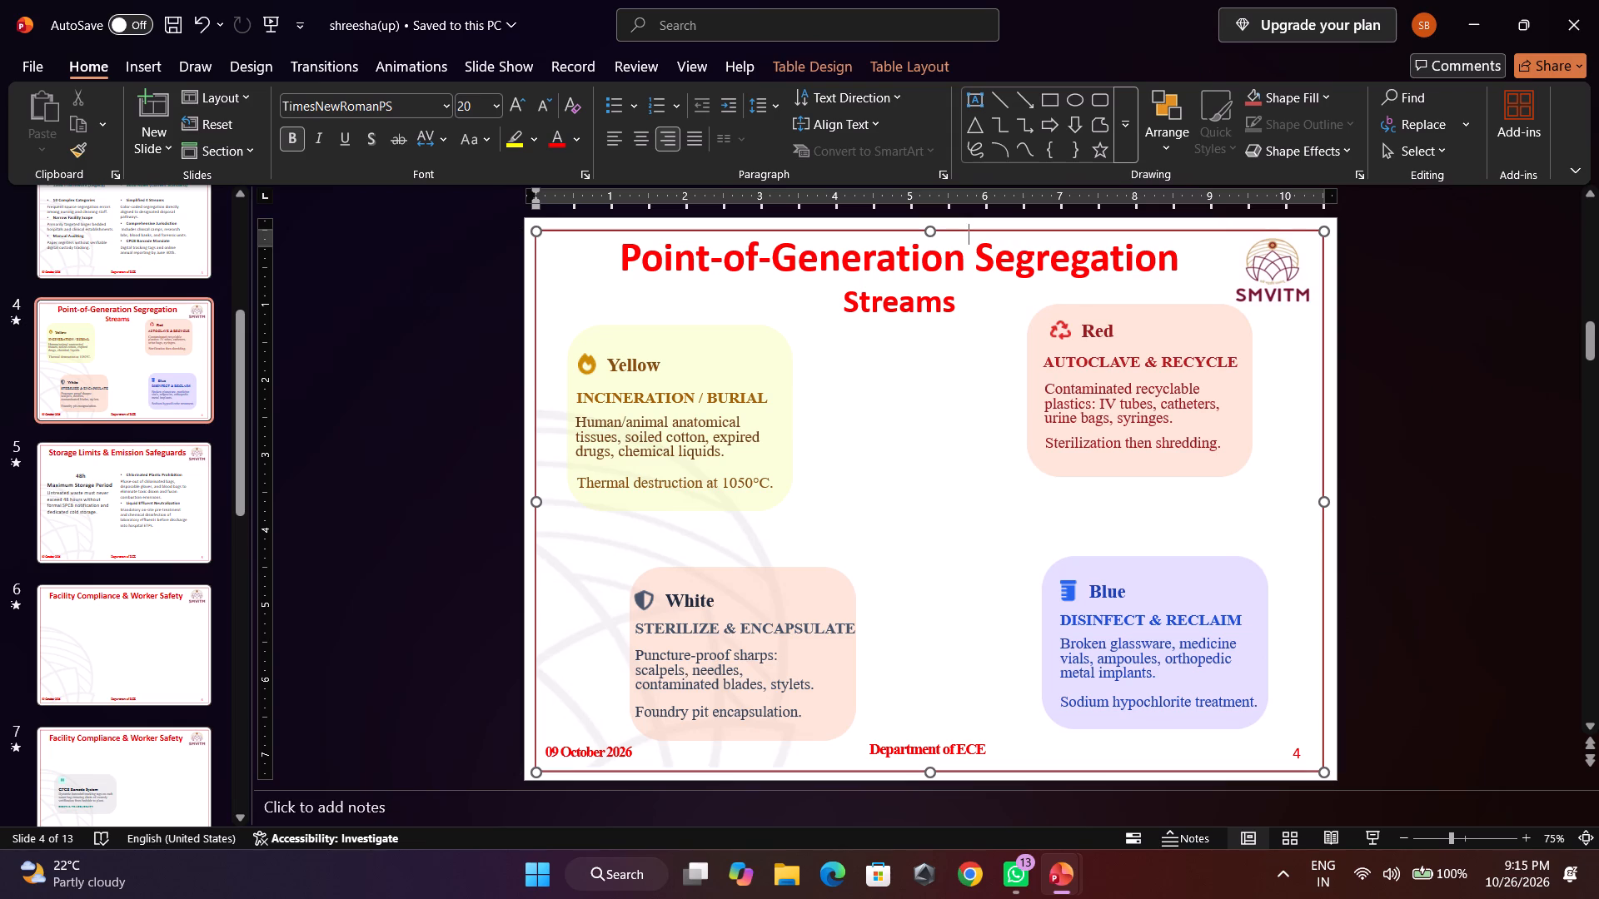
# Select the four card background shapes together with the Blue card's description text and shift them slightly down.
pyautogui.keyDown('shift'); pyautogui.click(751, 339); pyautogui.keyUp('shift')
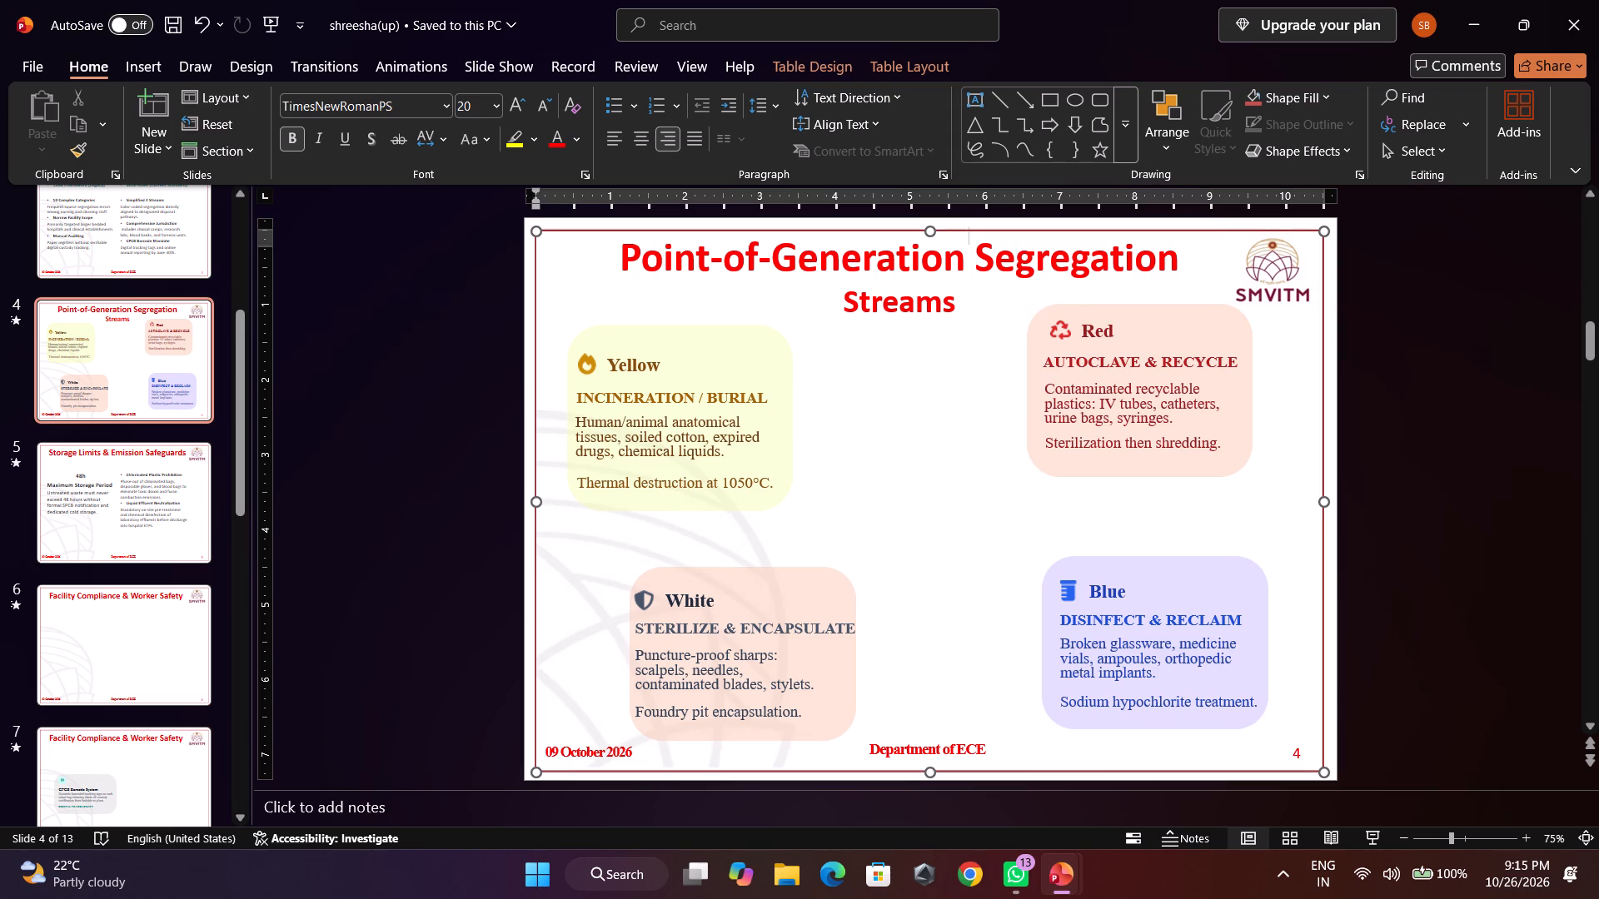
pyautogui.keyDown('shift'); pyautogui.click(751, 339); pyautogui.keyUp('shift')
pyautogui.keyDown('shift'); pyautogui.click(1153, 343); pyautogui.keyUp('shift')
pyautogui.keyDown('shift'); pyautogui.click(1181, 648); pyautogui.keyUp('shift')
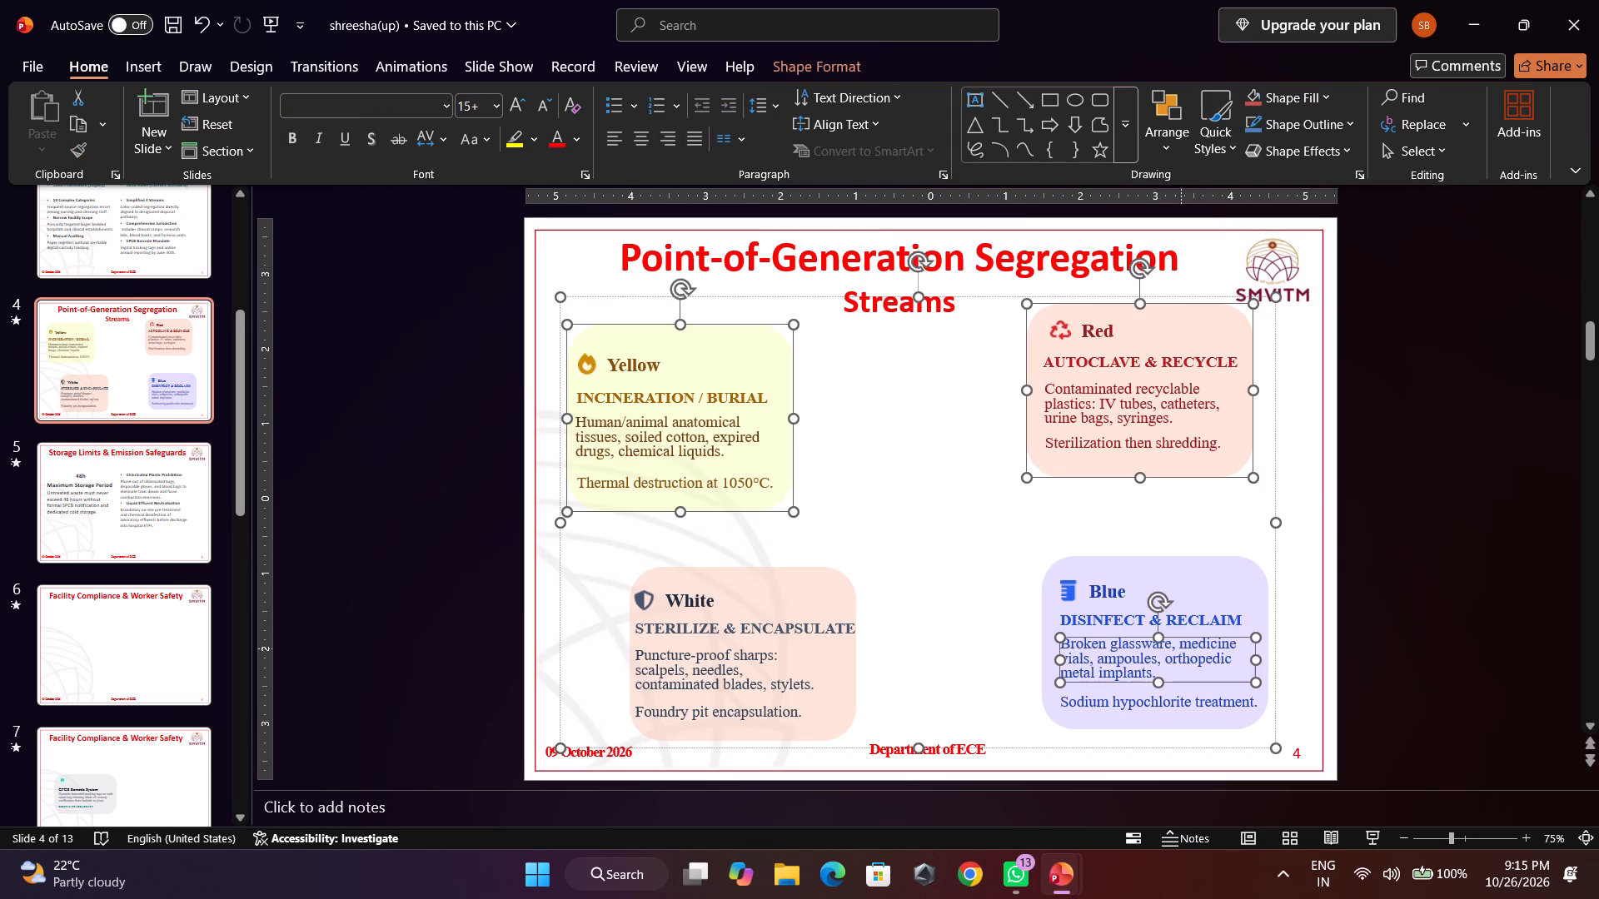
pyautogui.keyDown('shift'); pyautogui.click(817, 603); pyautogui.keyUp('shift')
pyautogui.keyDown('shift'); pyautogui.click(1198, 582); pyautogui.keyUp('shift')
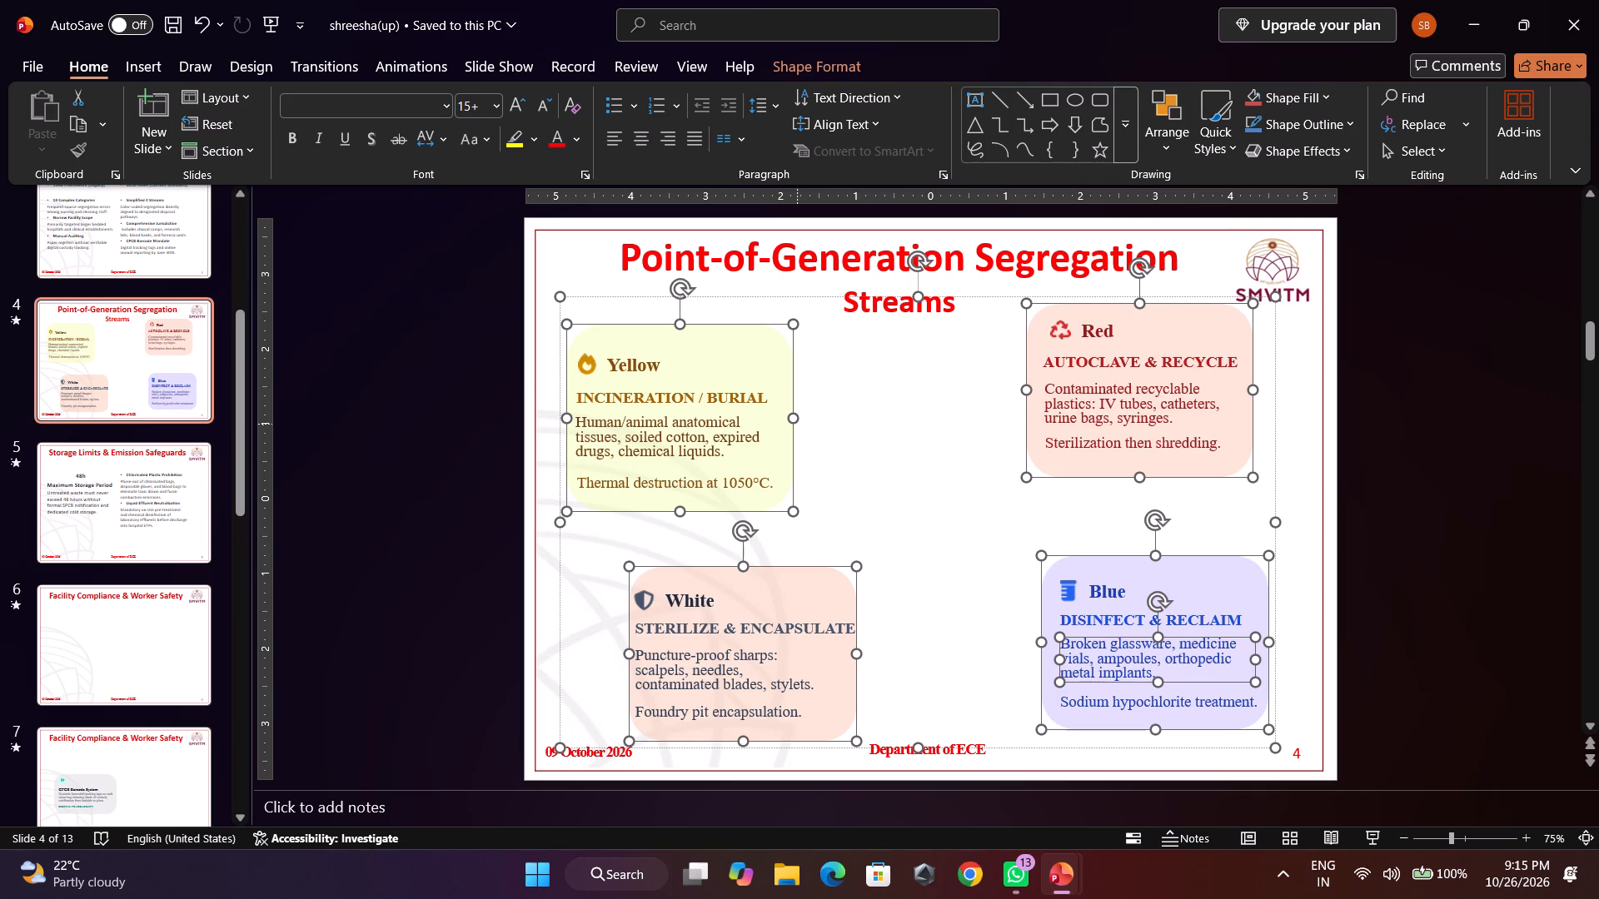
pyautogui.click(767, 364)
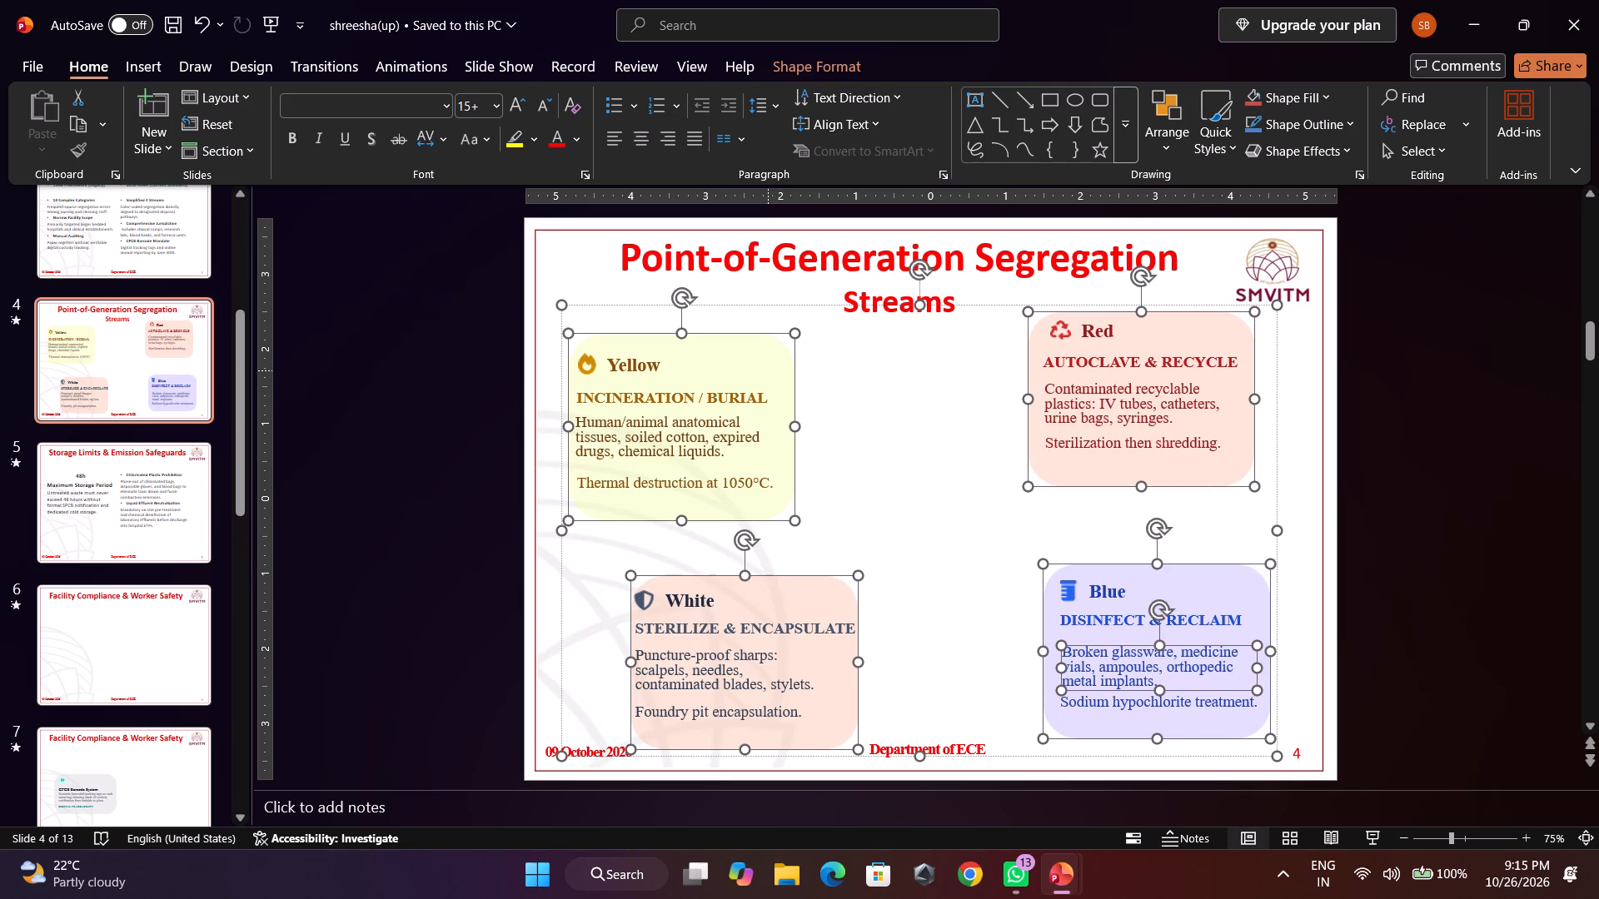
pyautogui.click(947, 433)
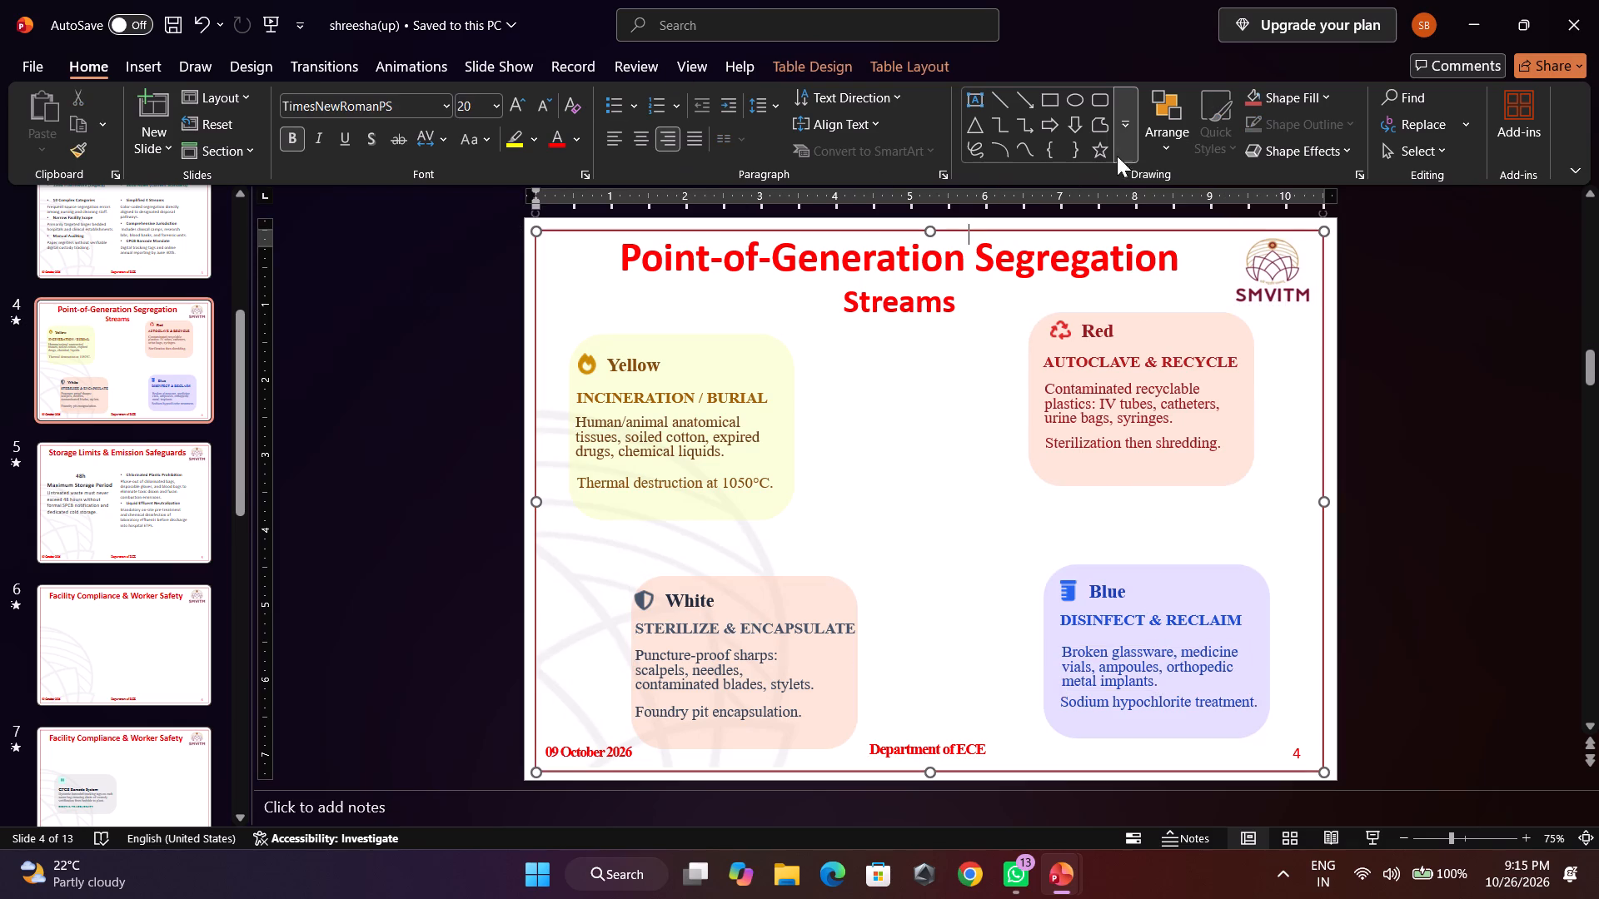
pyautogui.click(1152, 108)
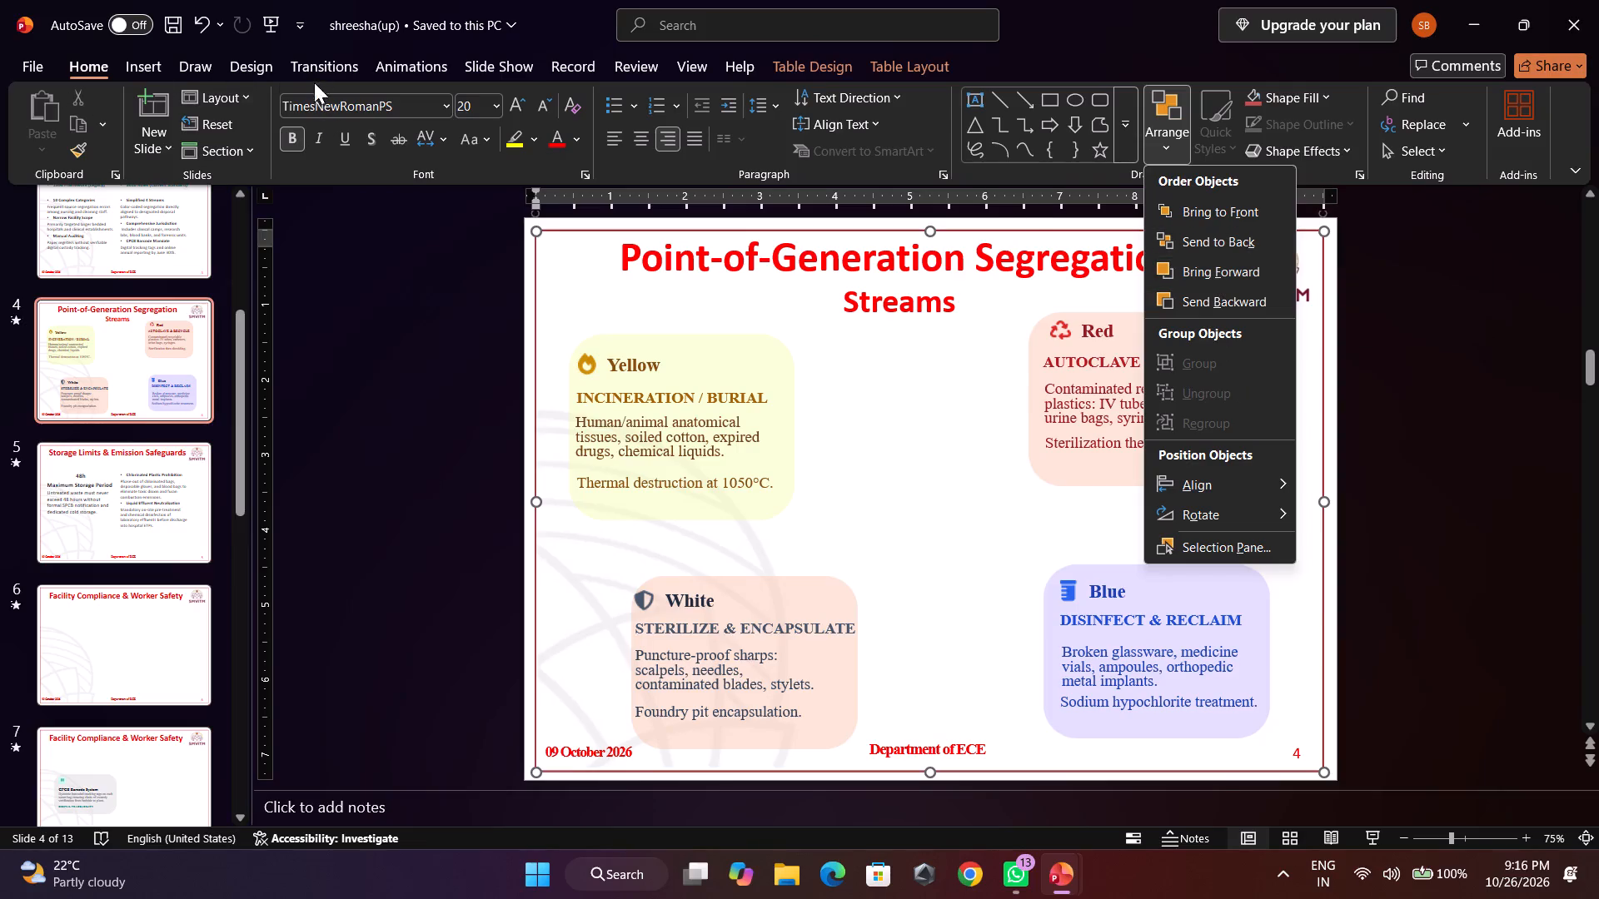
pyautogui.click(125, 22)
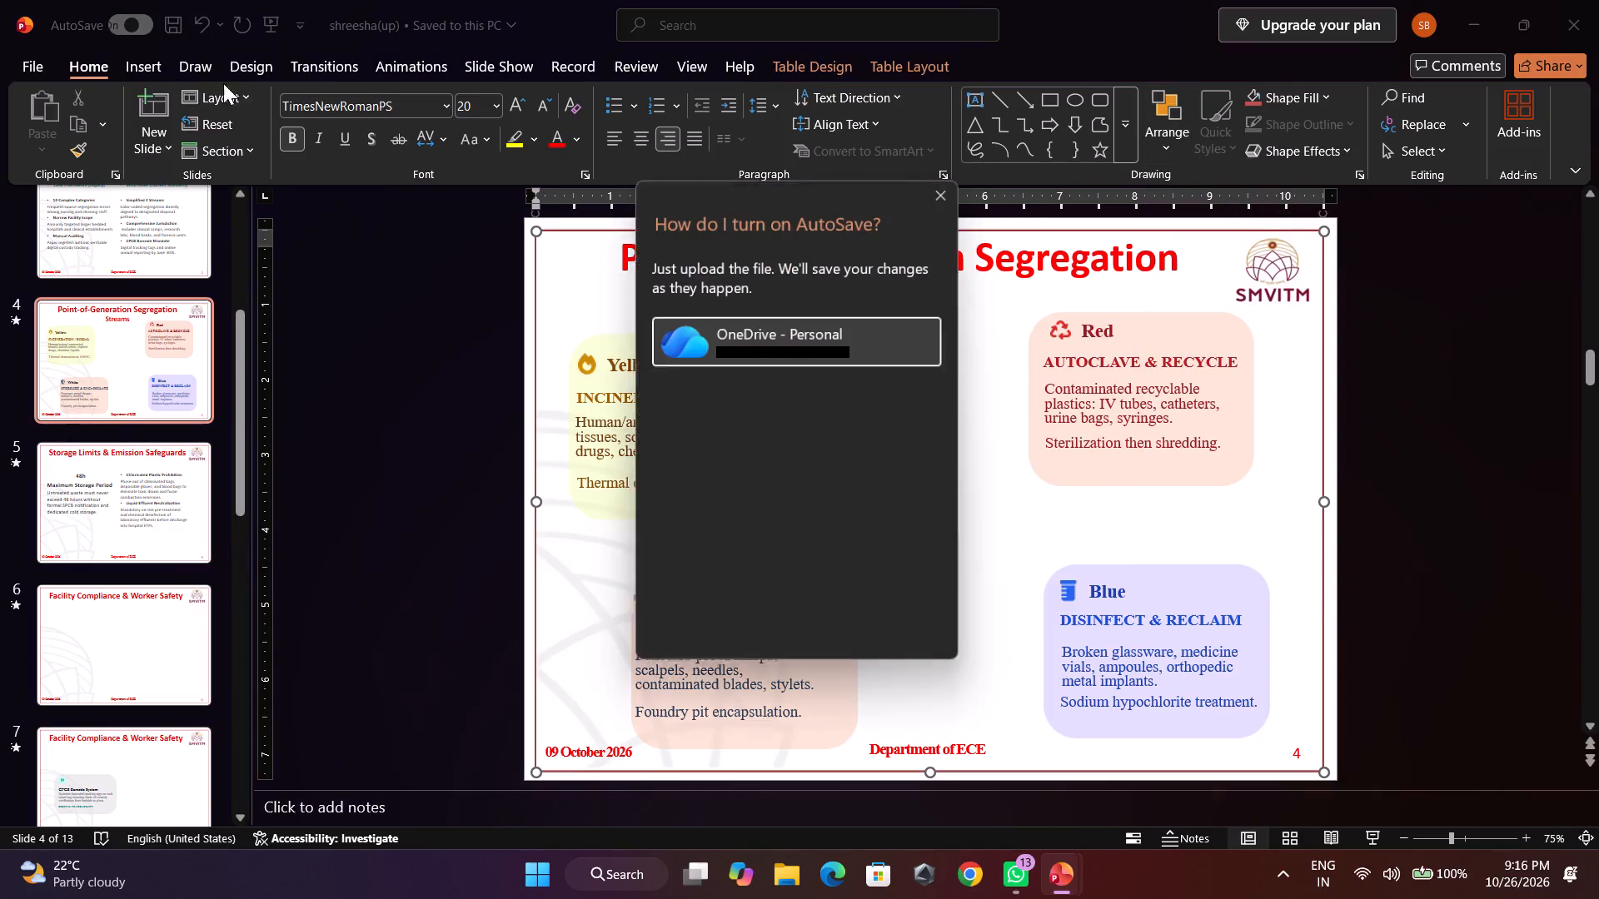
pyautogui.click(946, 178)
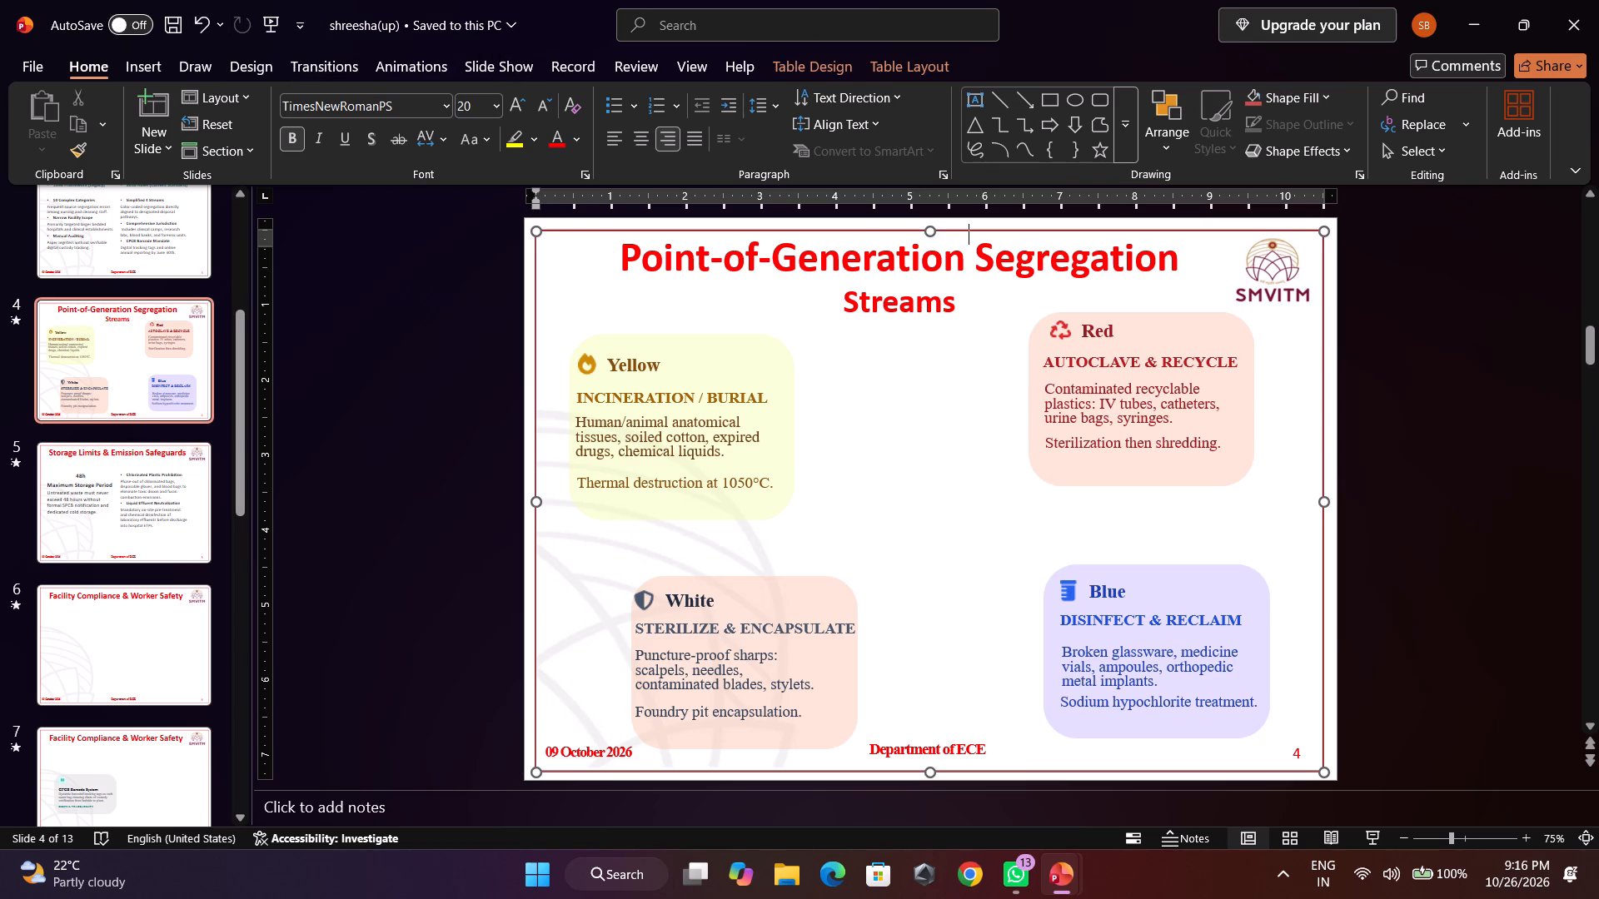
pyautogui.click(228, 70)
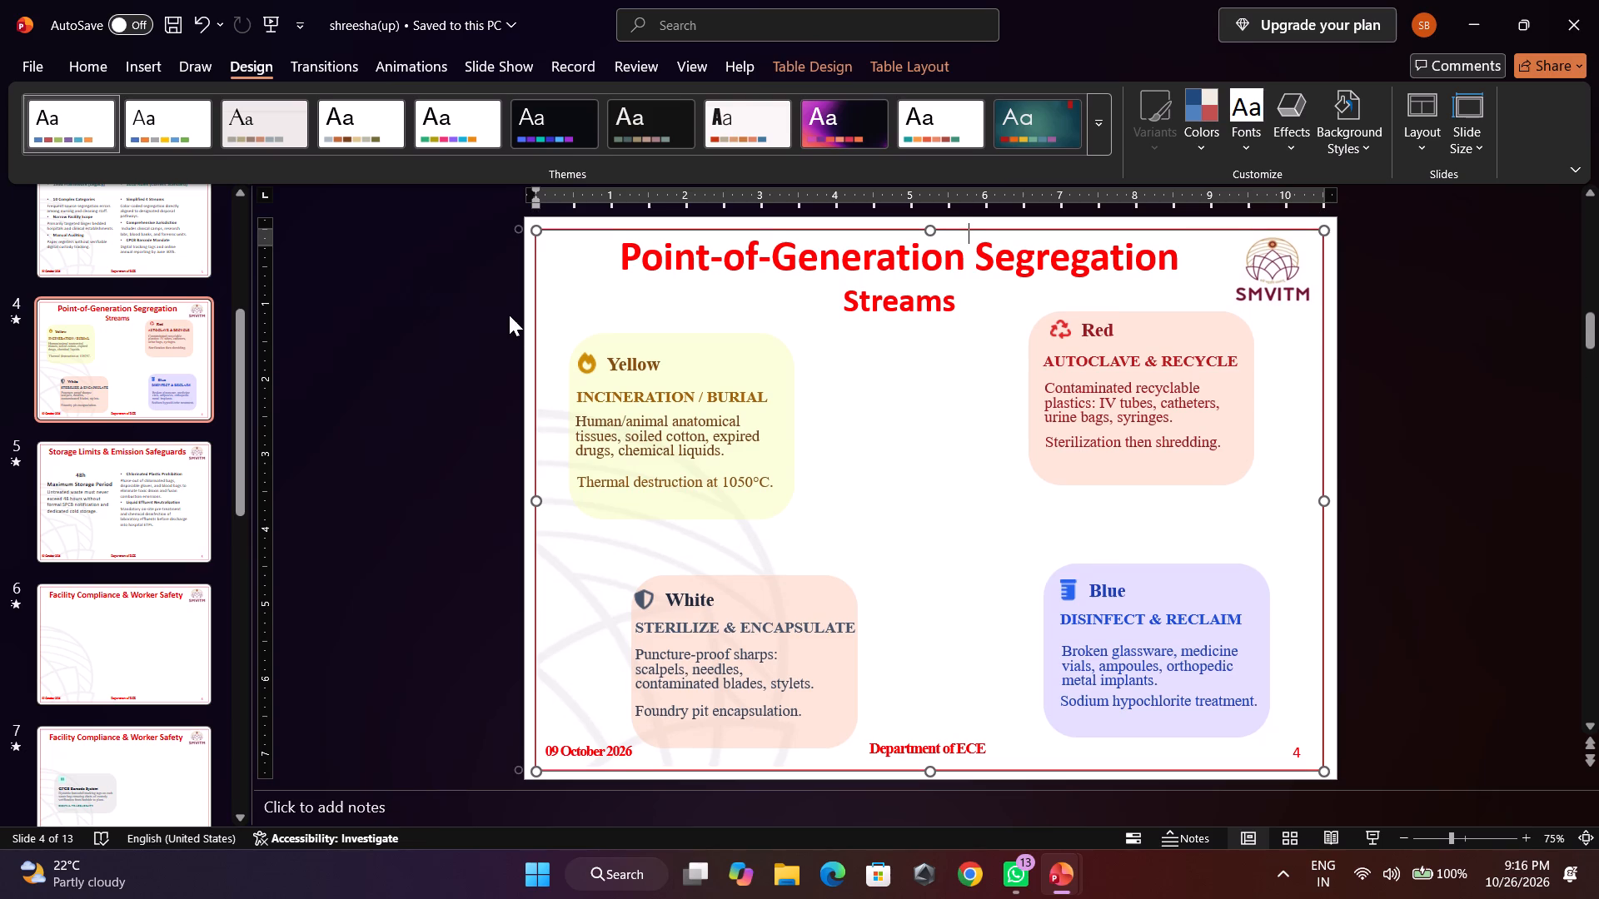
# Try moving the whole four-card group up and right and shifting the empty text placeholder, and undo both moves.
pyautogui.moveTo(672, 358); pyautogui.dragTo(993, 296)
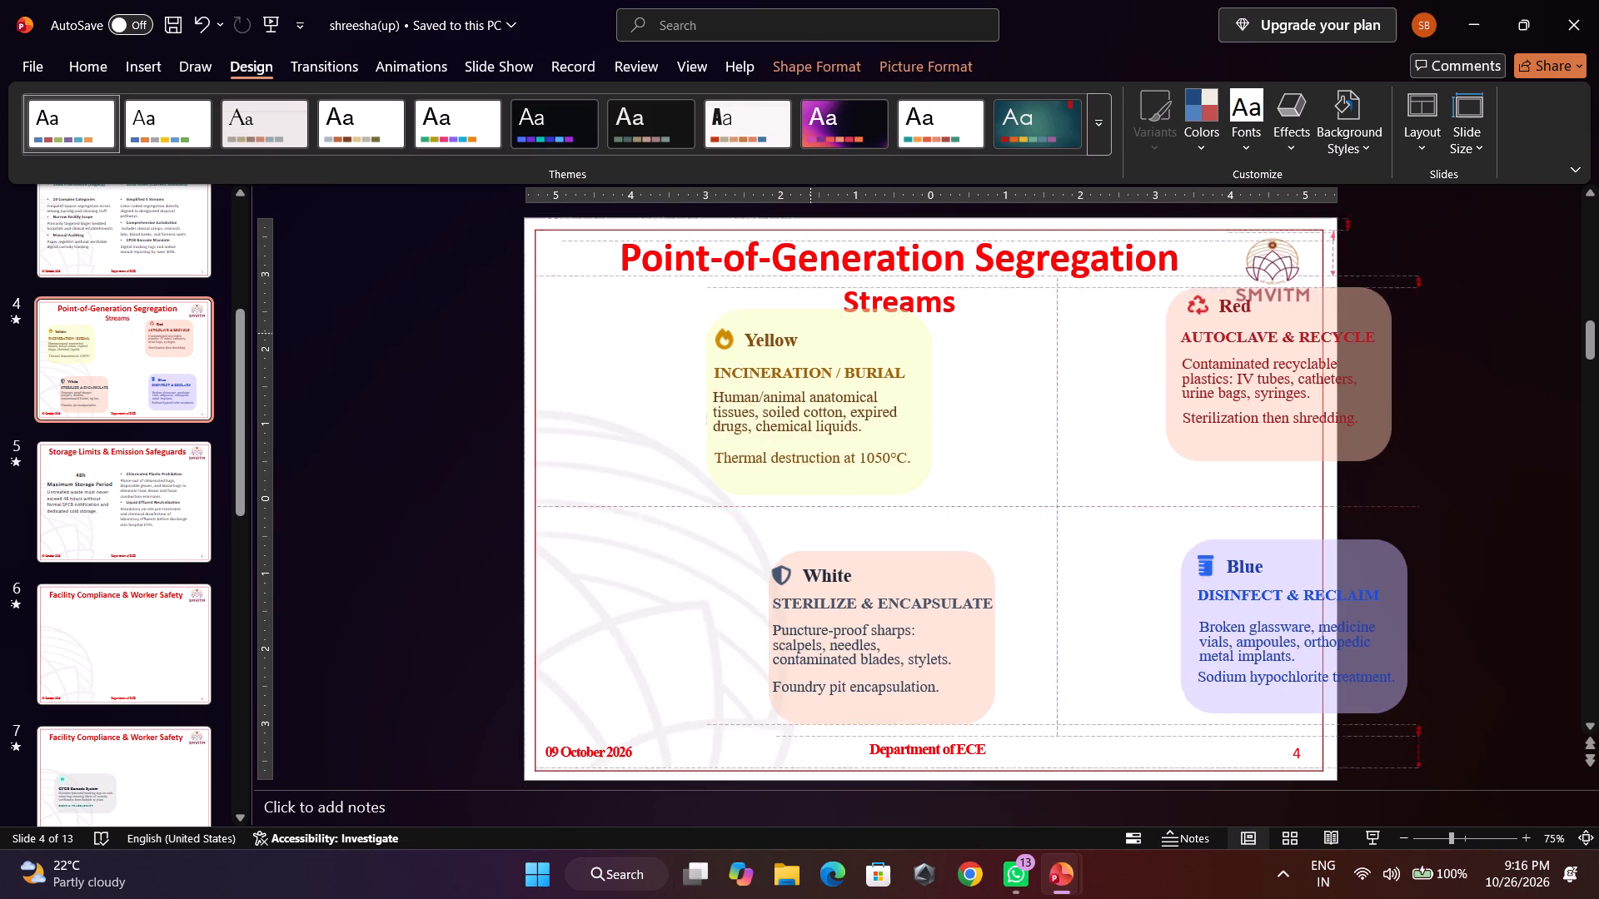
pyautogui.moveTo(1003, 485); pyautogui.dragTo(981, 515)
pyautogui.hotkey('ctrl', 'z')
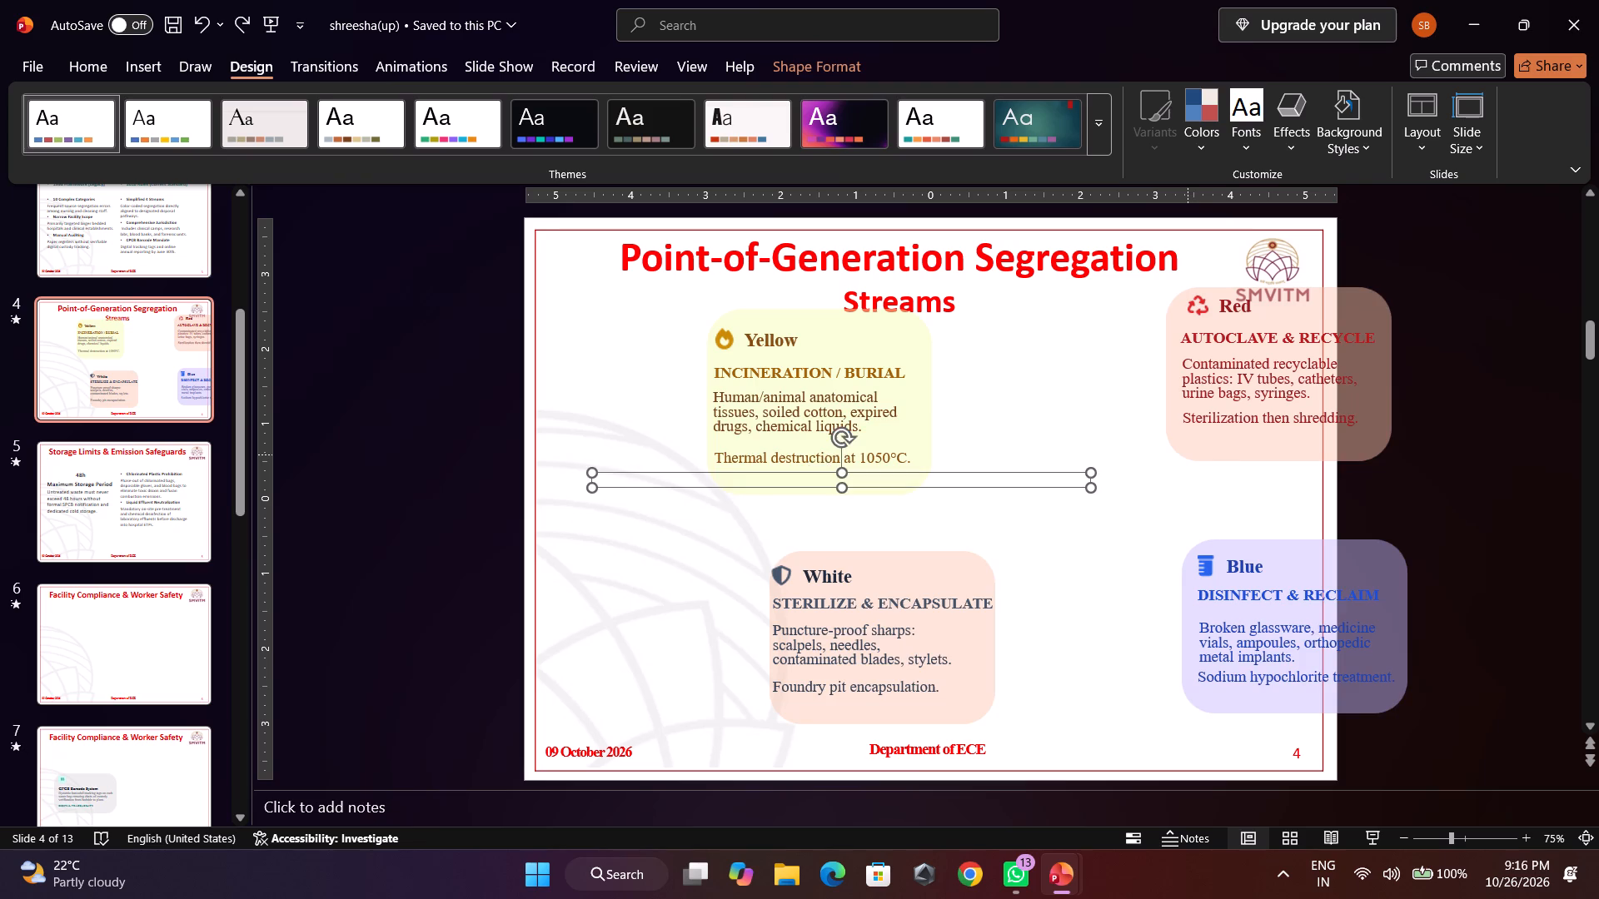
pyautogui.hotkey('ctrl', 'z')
# Shrink the four-card group slightly from its upper-right corner so its top edge sits lower beneath the slide title.
pyautogui.moveTo(1277, 304); pyautogui.dragTo(1176, 350)
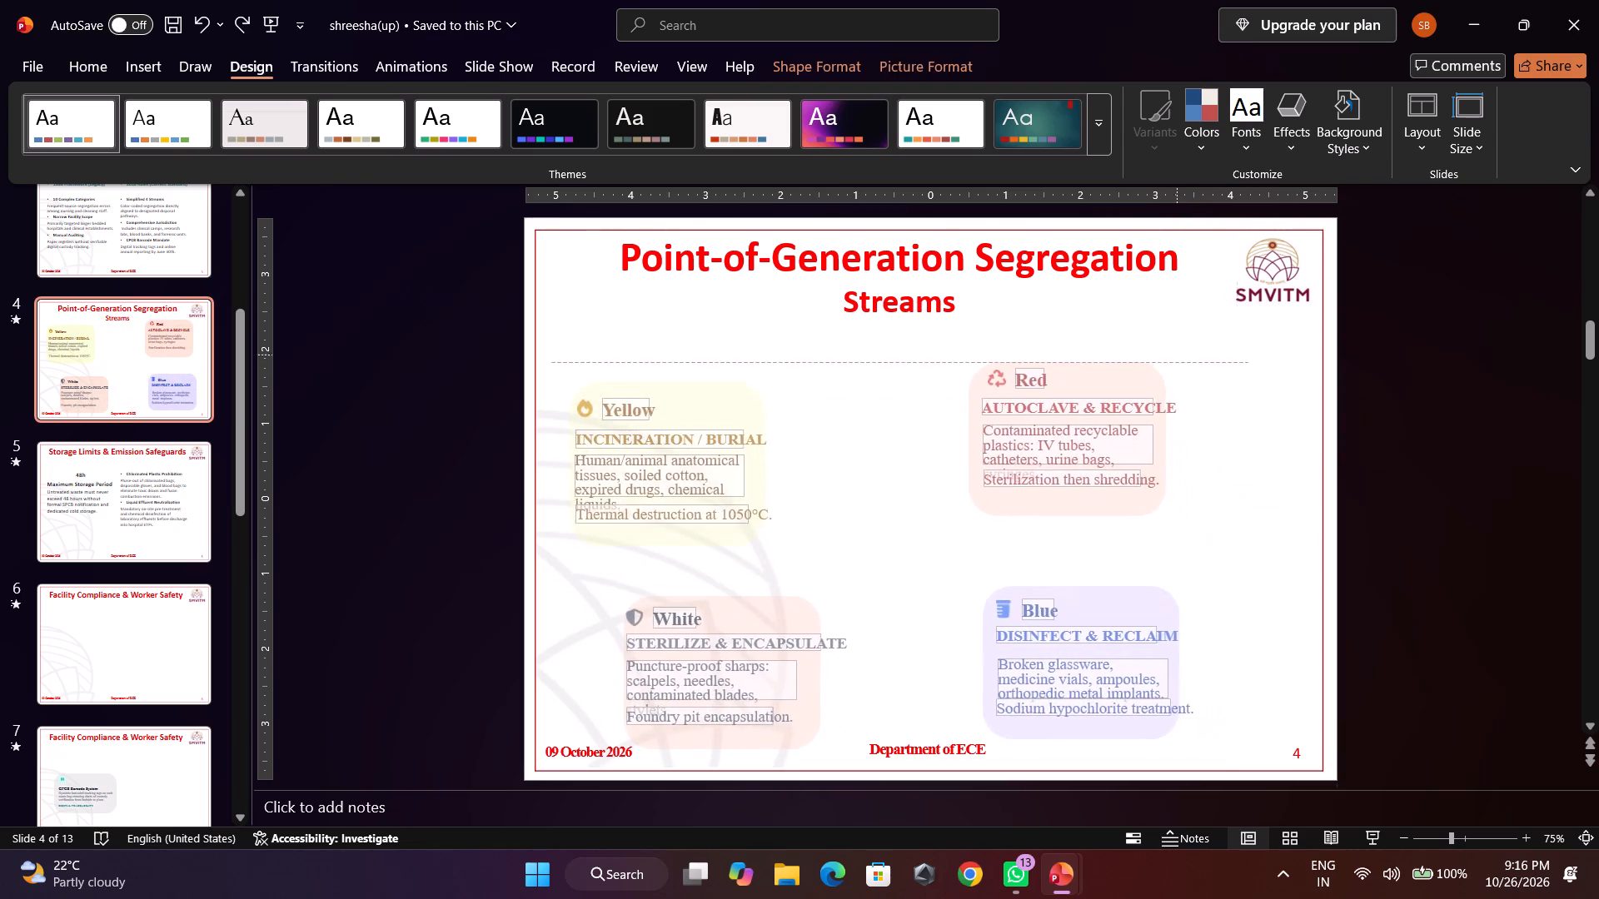
pyautogui.moveTo(1176, 350); pyautogui.dragTo(1228, 343)
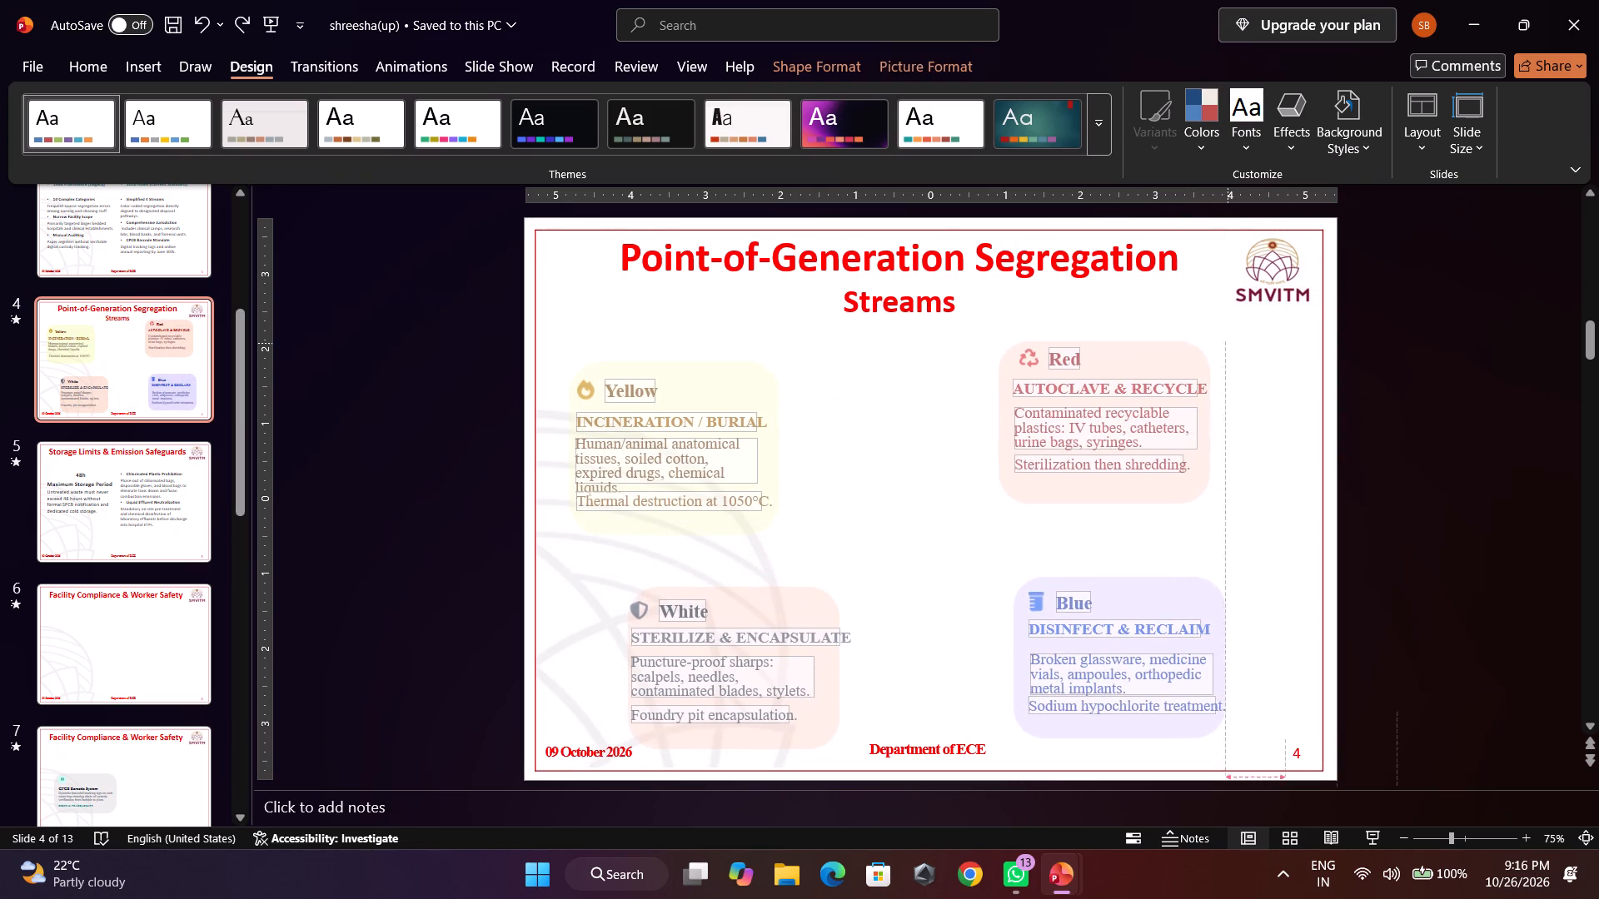
pyautogui.moveTo(1228, 343); pyautogui.dragTo(1262, 334)
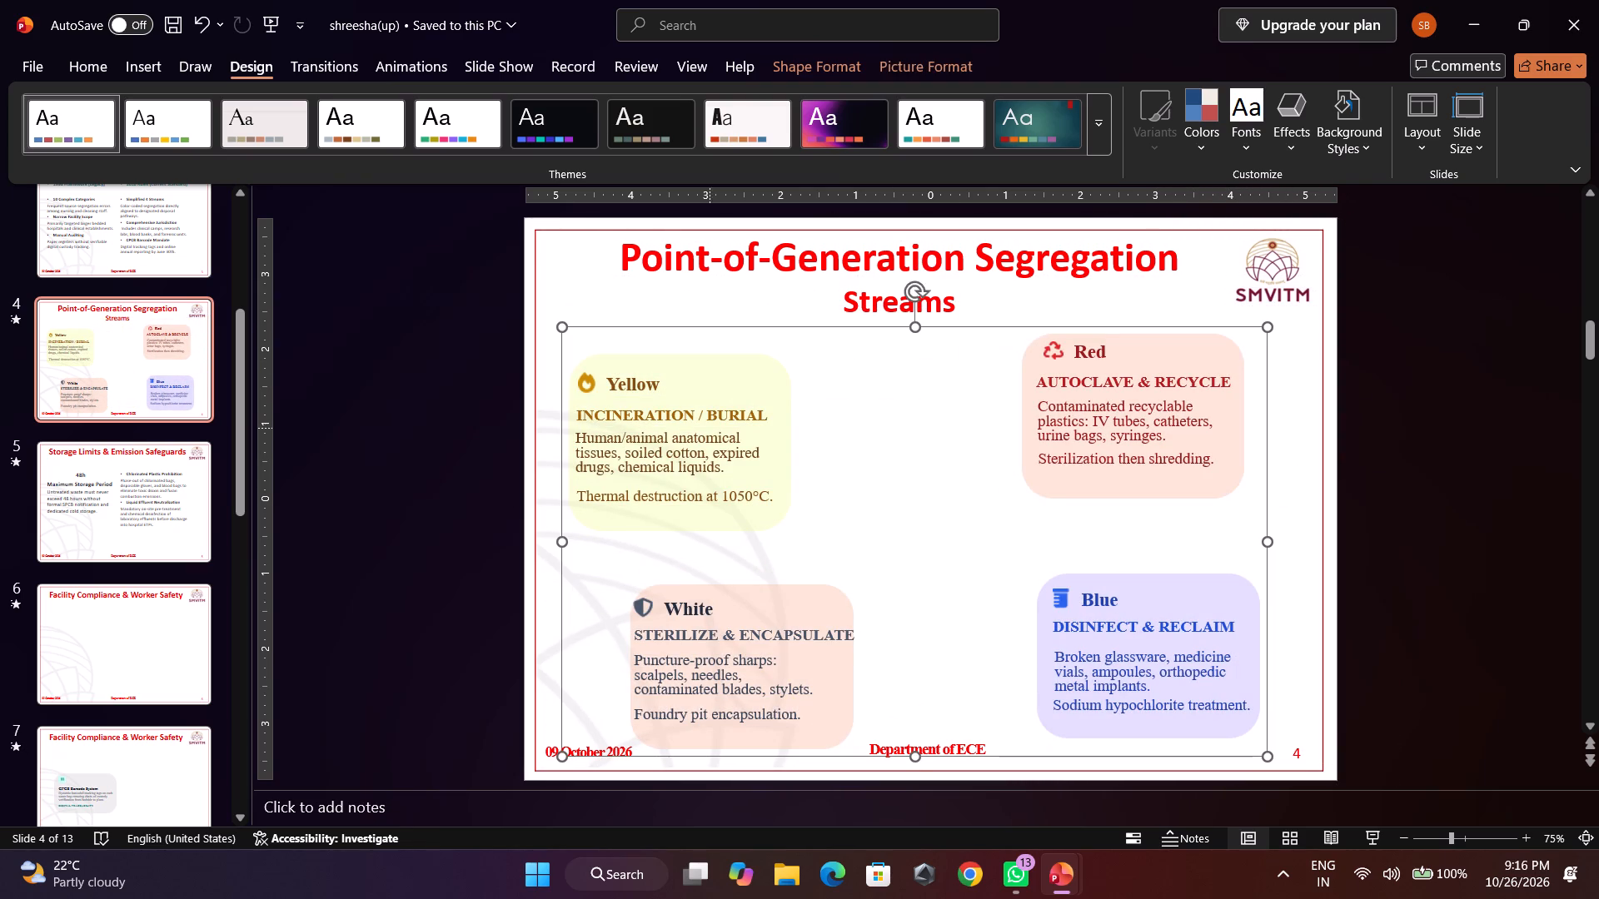
# Select the Yellow and Red card background shapes together and shift them slightly up and right.
pyautogui.click(752, 376)
pyautogui.click(752, 377)
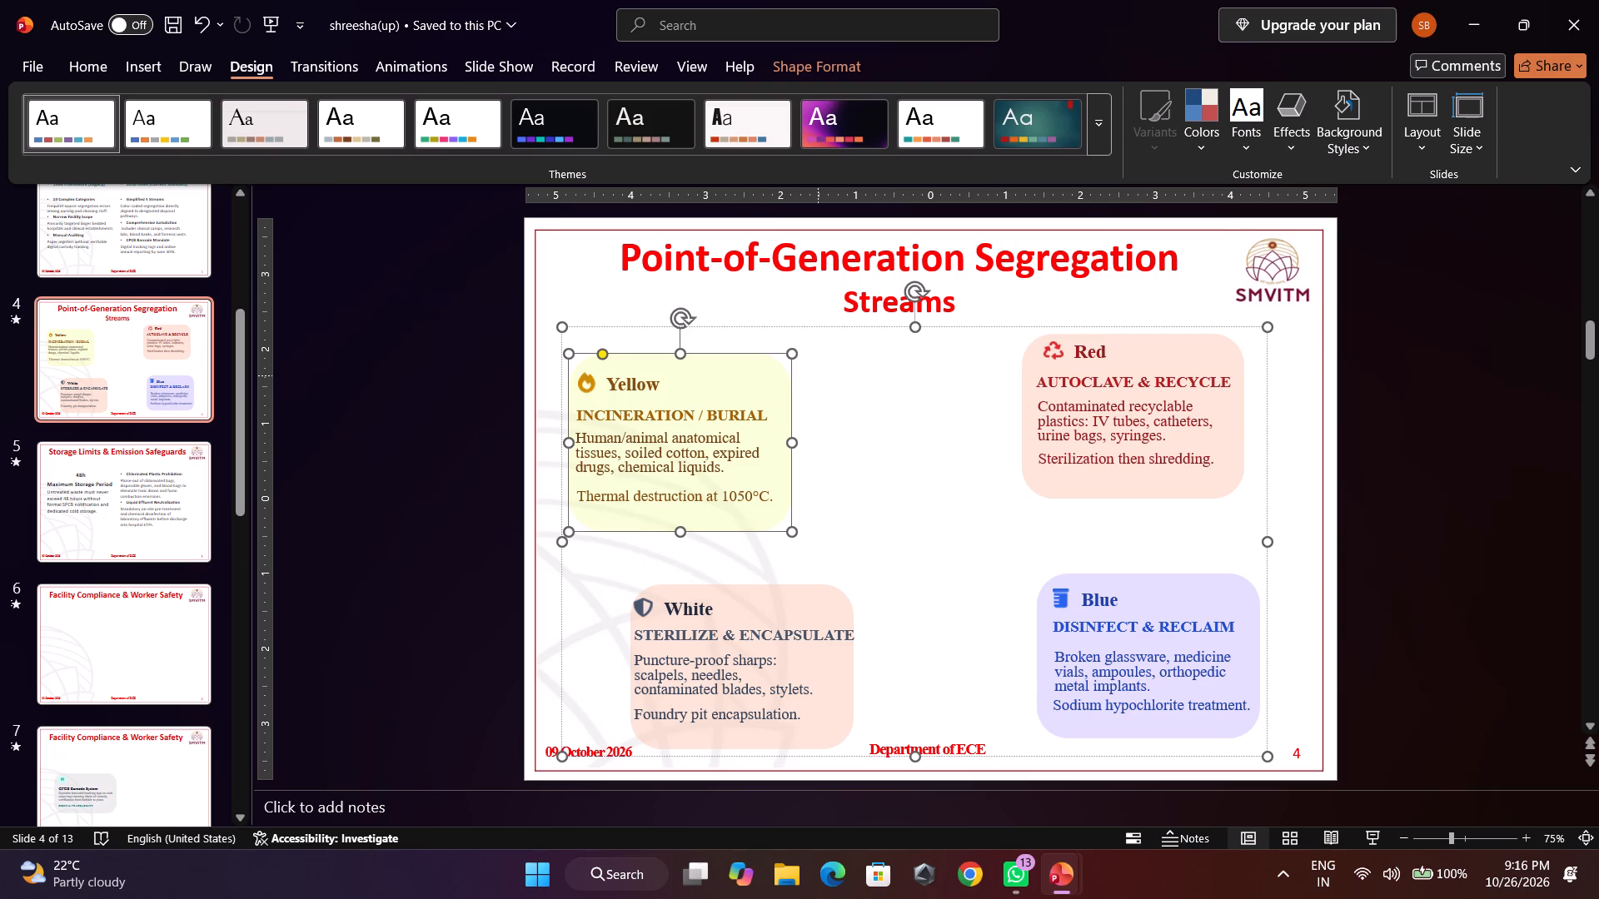
pyautogui.keyDown('shift'); pyautogui.click(1188, 350); pyautogui.keyUp('shift')
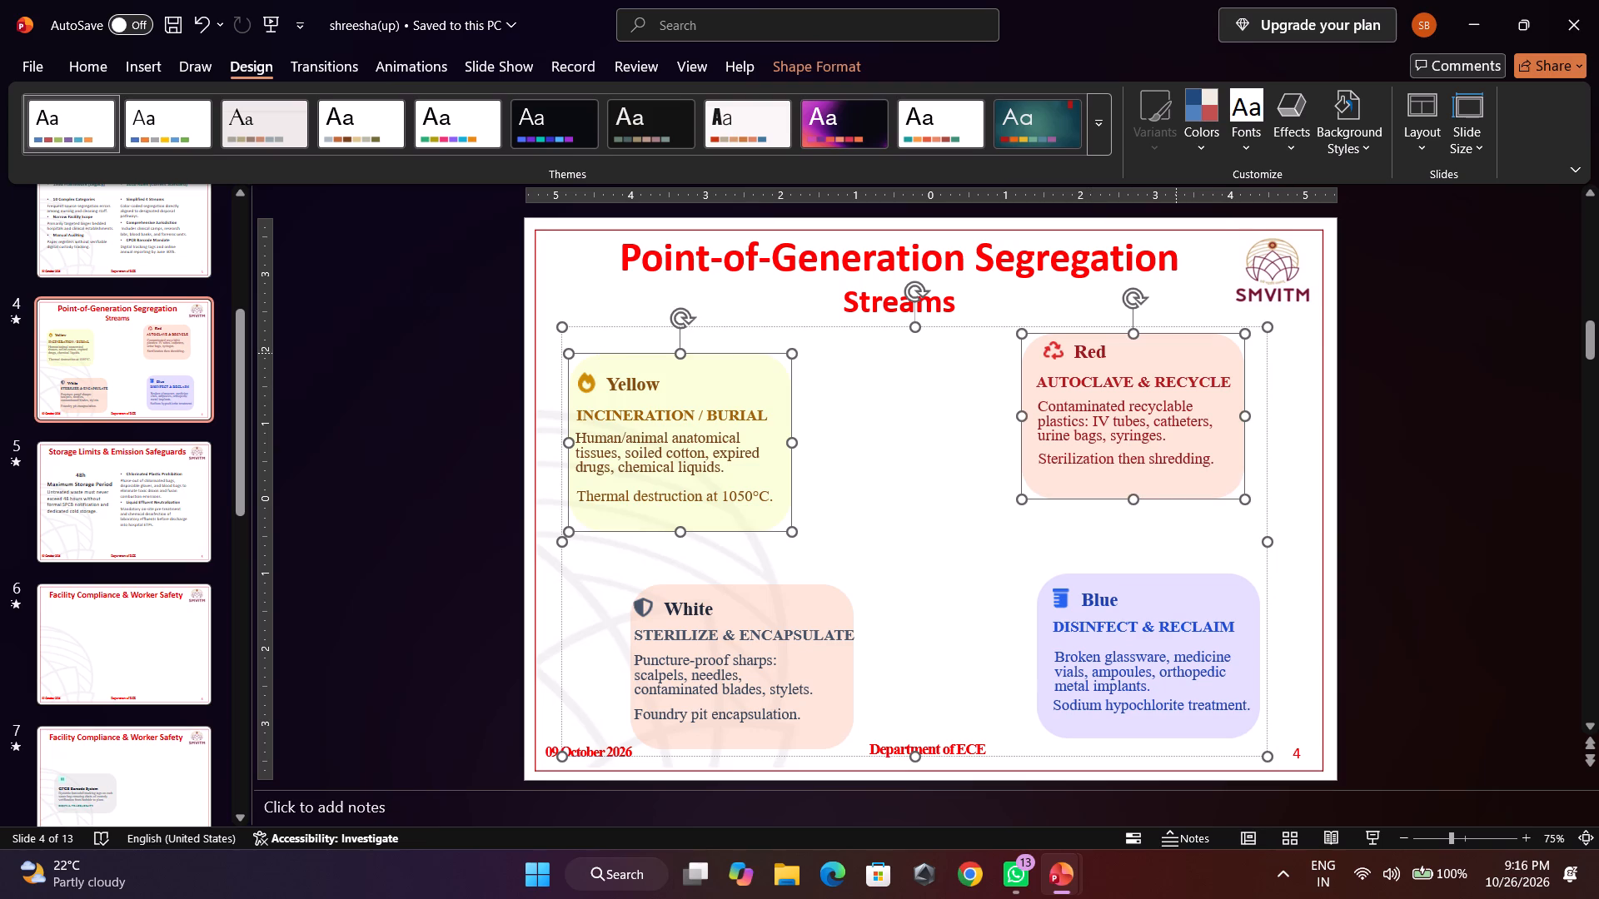
pyautogui.moveTo(1165, 365); pyautogui.dragTo(1152, 369)
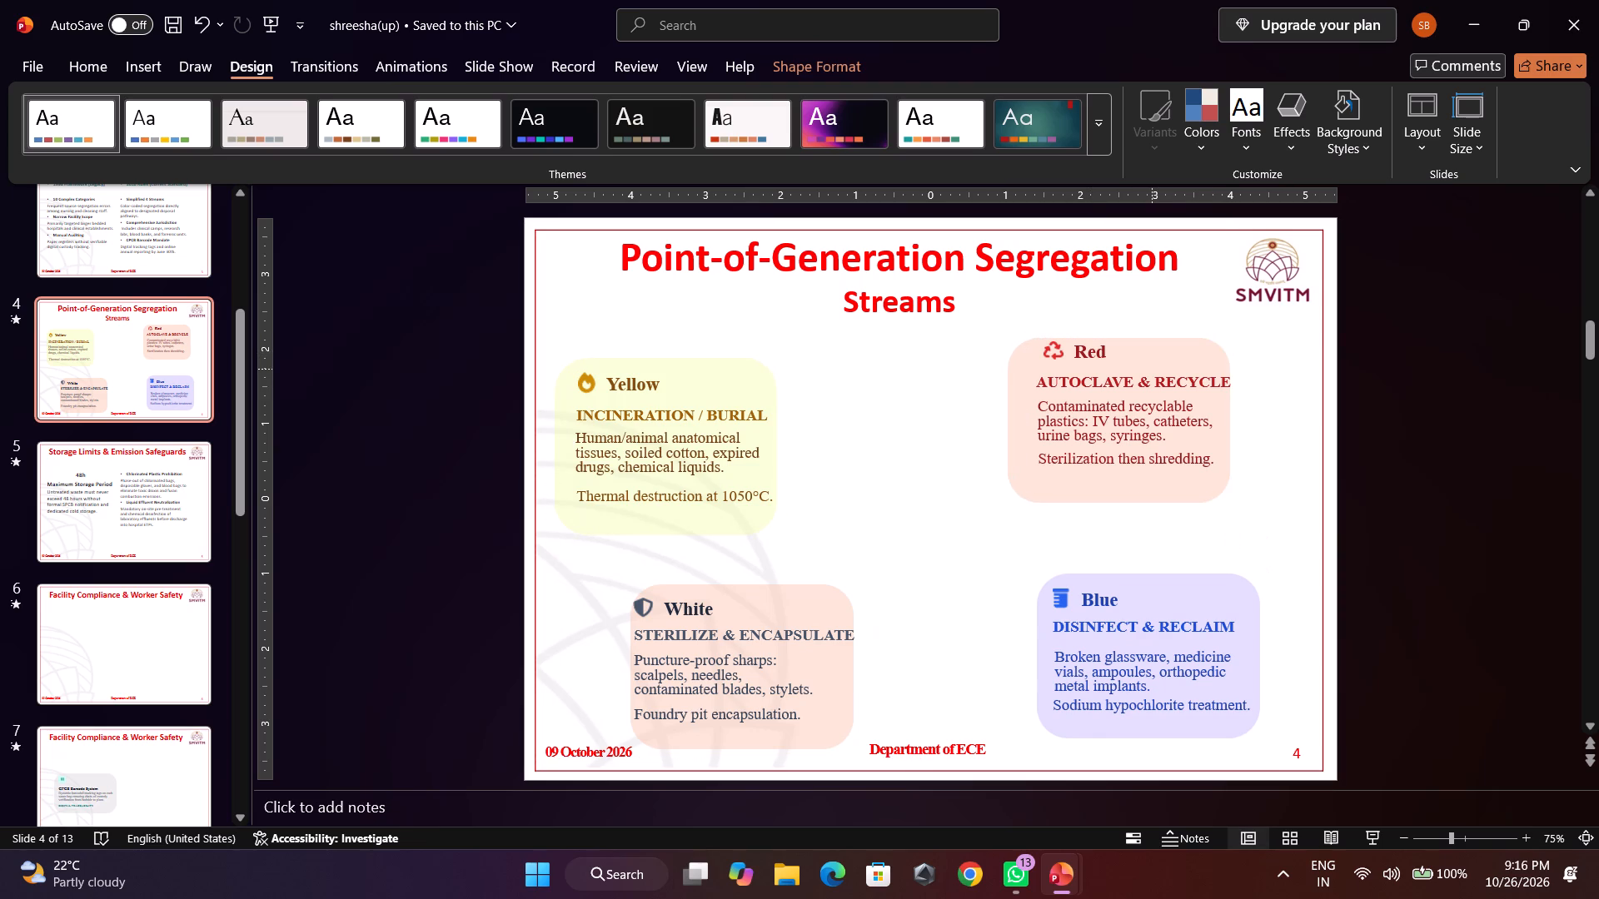
pyautogui.moveTo(1152, 369); pyautogui.dragTo(1175, 353)
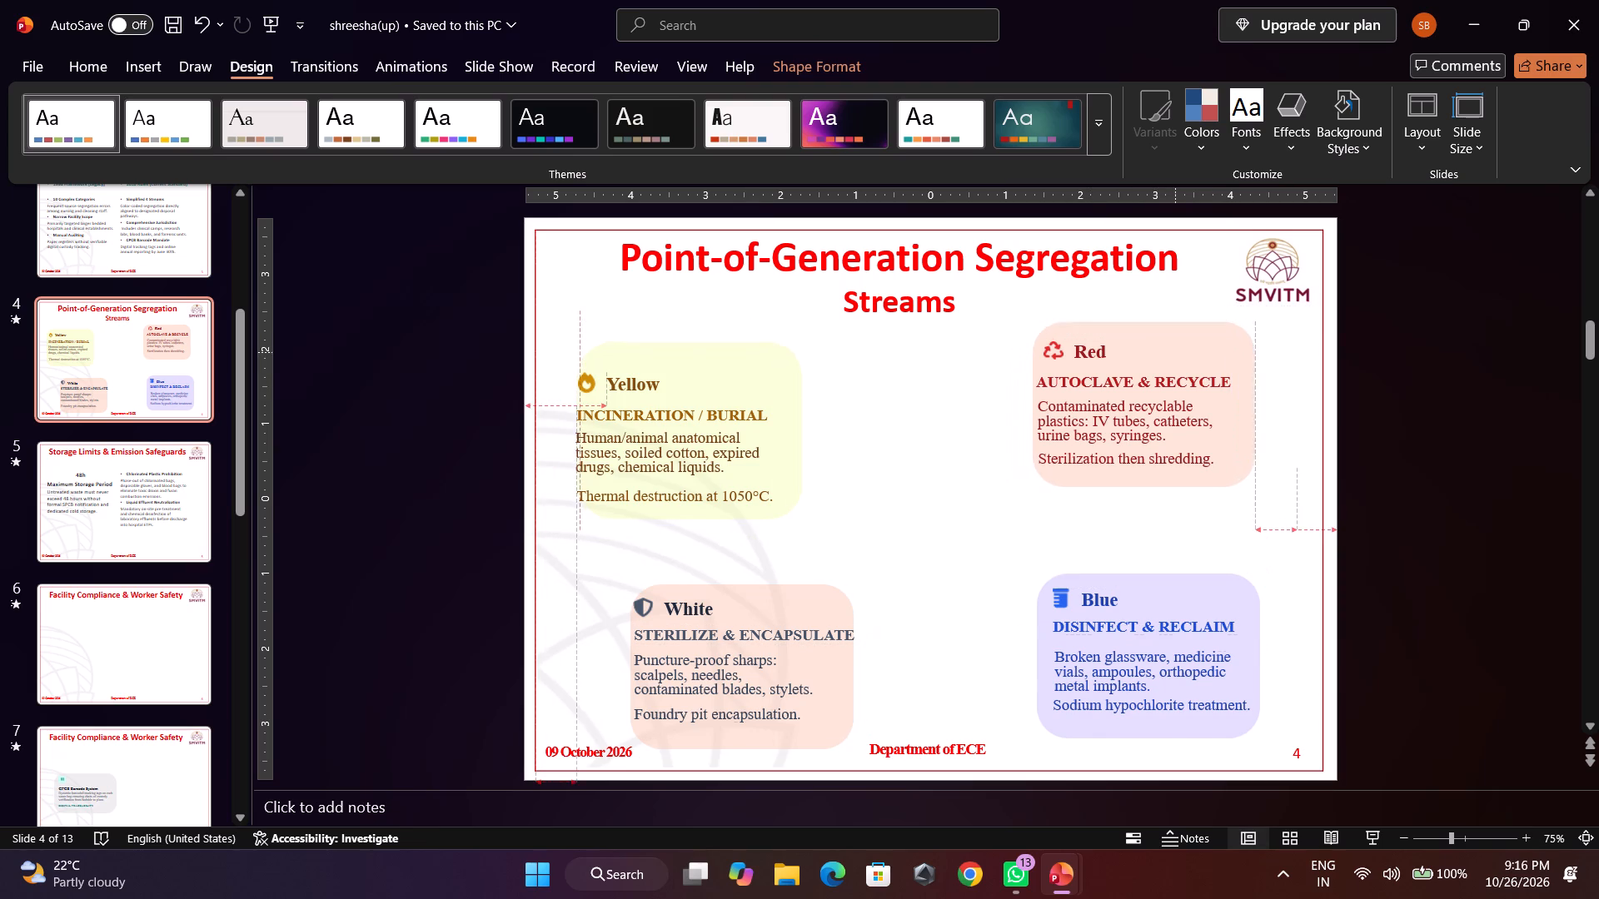
pyautogui.moveTo(1175, 353); pyautogui.dragTo(1171, 355)
pyautogui.click(1171, 351)
pyautogui.click(1171, 351)
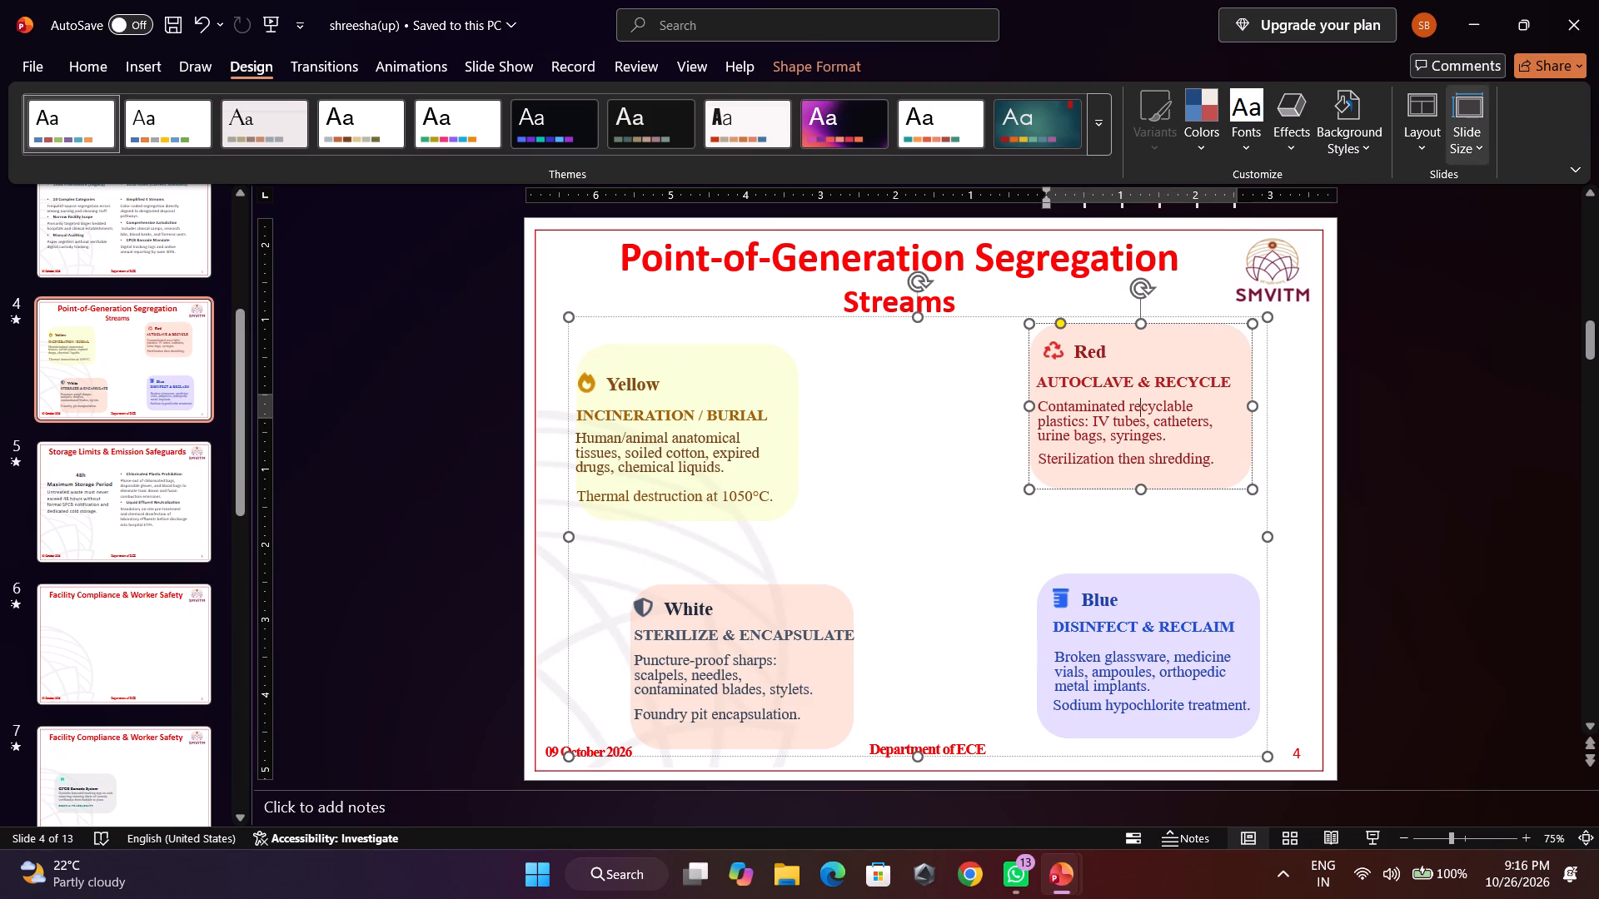
pyautogui.moveTo(1472, 370); pyautogui.dragTo(1472, 378)
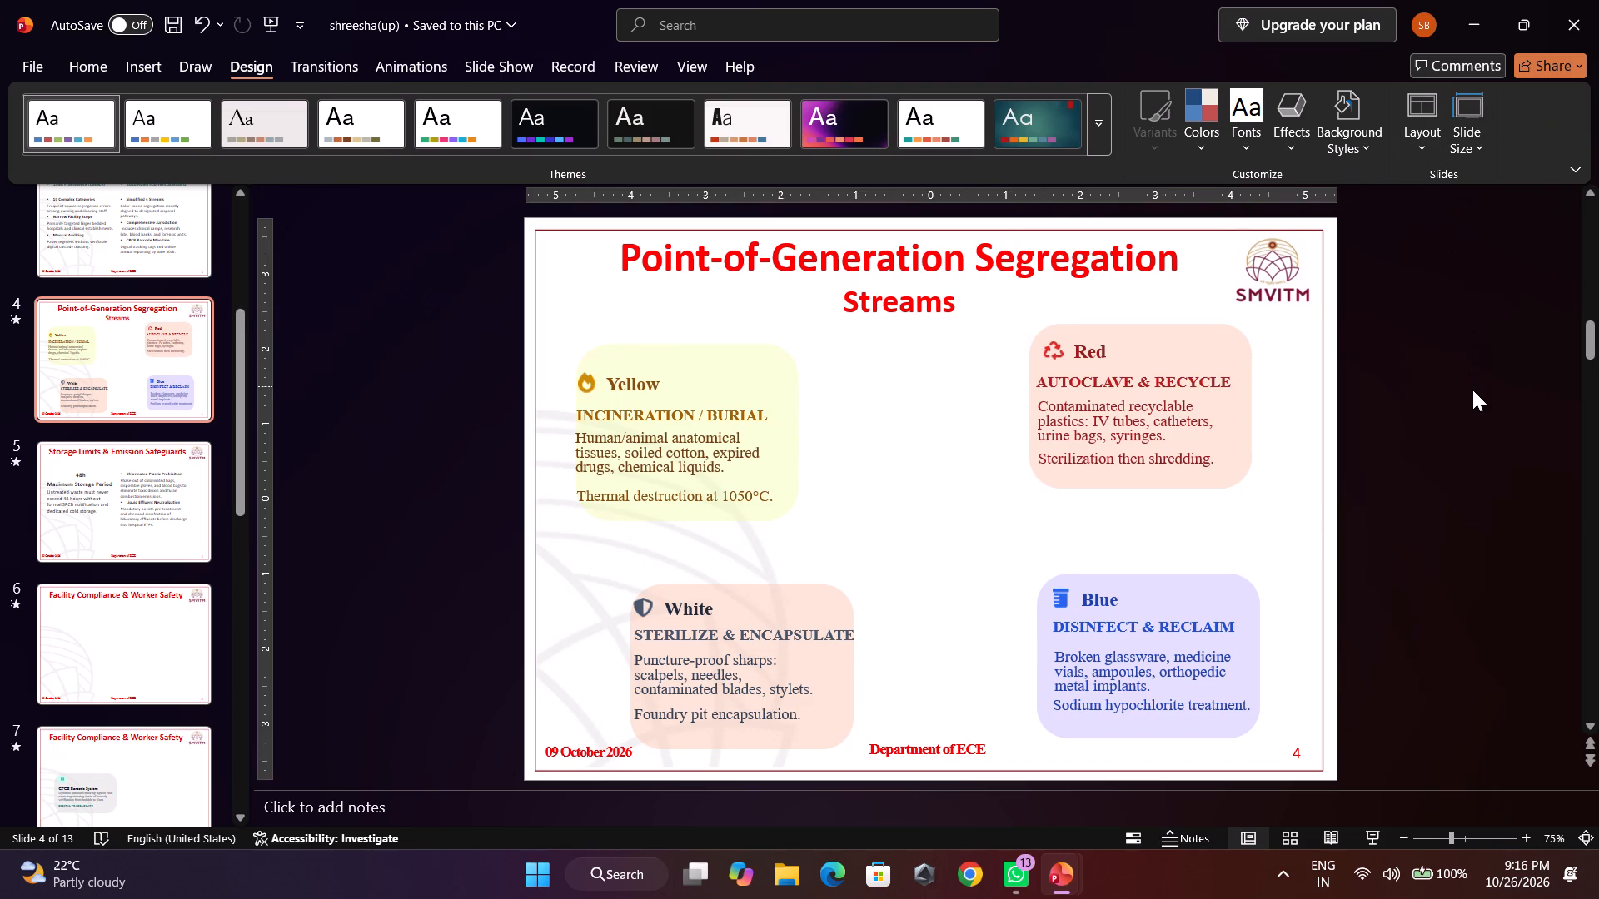
pyautogui.click(1472, 390)
# Move the CPCB Barcode System and Handler Immunization cards up beneath the title on Facility Compliance slide 8, roughly level with each other.
pyautogui.scroll(-1, 1289, 605)
pyautogui.scroll(1, 1073, 557)
pyautogui.scroll(-2, 1073, 557)
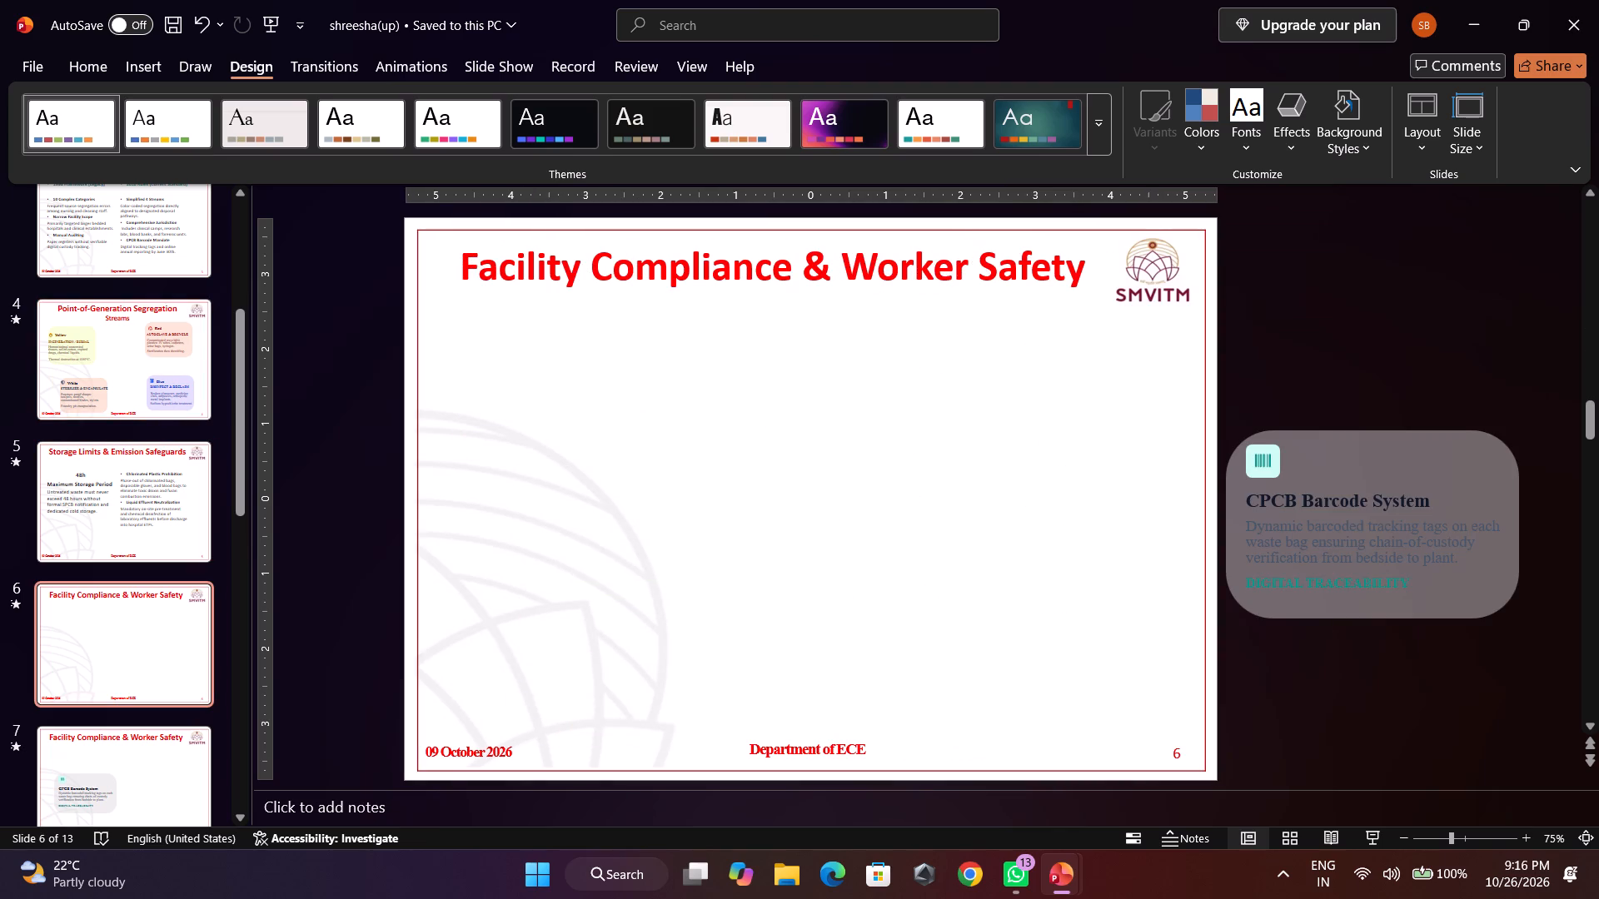
pyautogui.scroll(-2, 1073, 557)
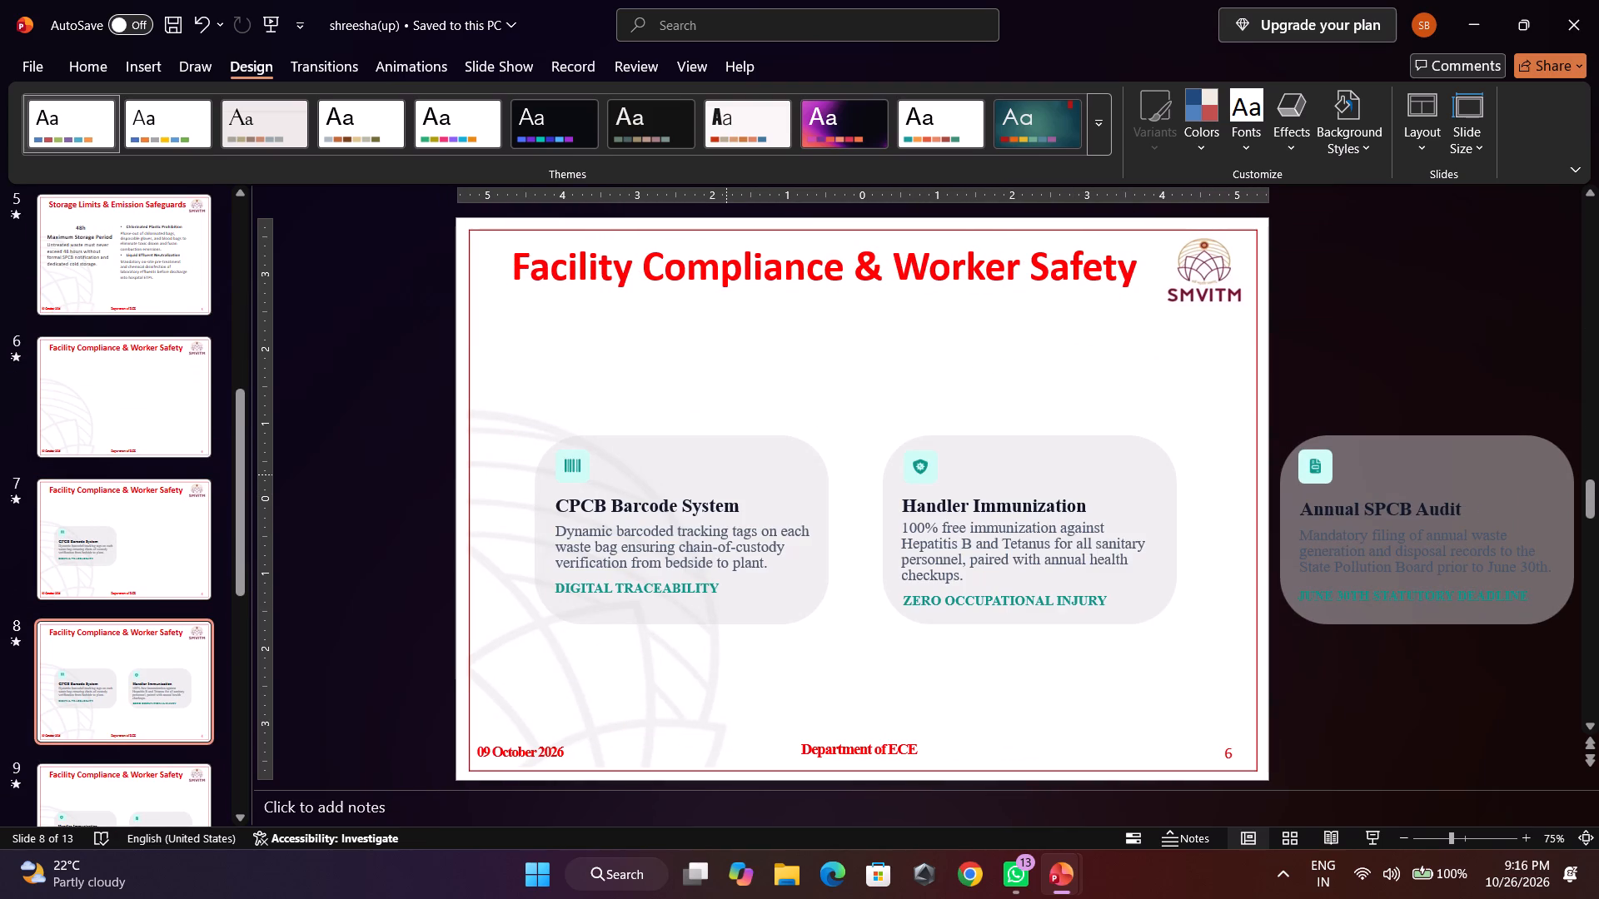
pyautogui.moveTo(726, 474); pyautogui.dragTo(695, 362)
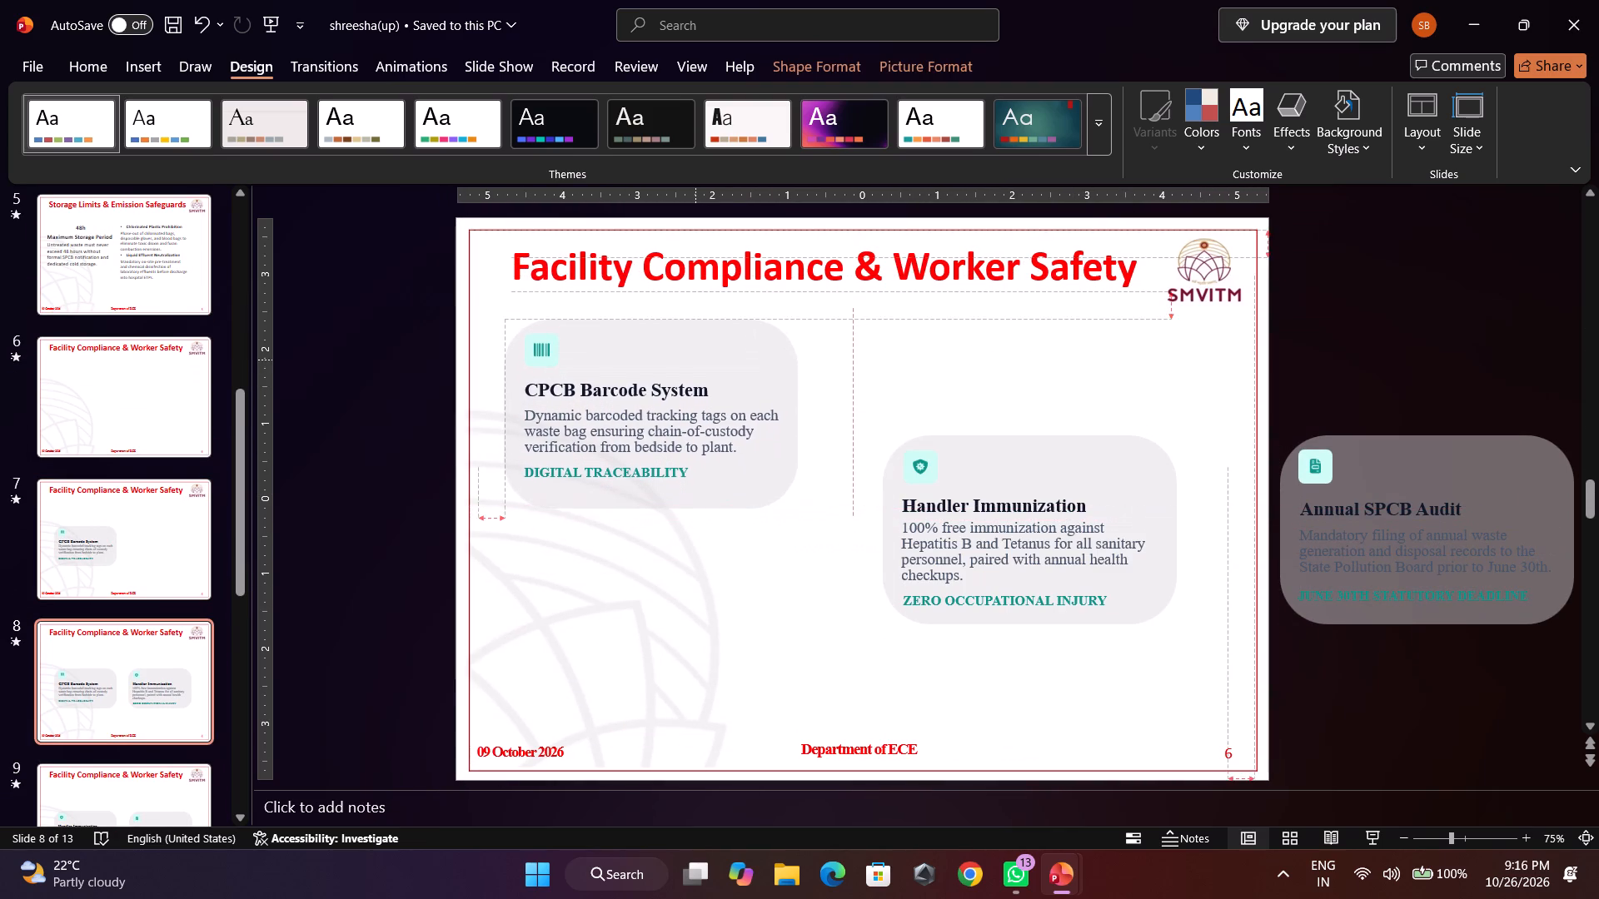
pyautogui.moveTo(695, 362); pyautogui.dragTo(698, 379)
pyautogui.moveTo(1014, 465); pyautogui.dragTo(1032, 369)
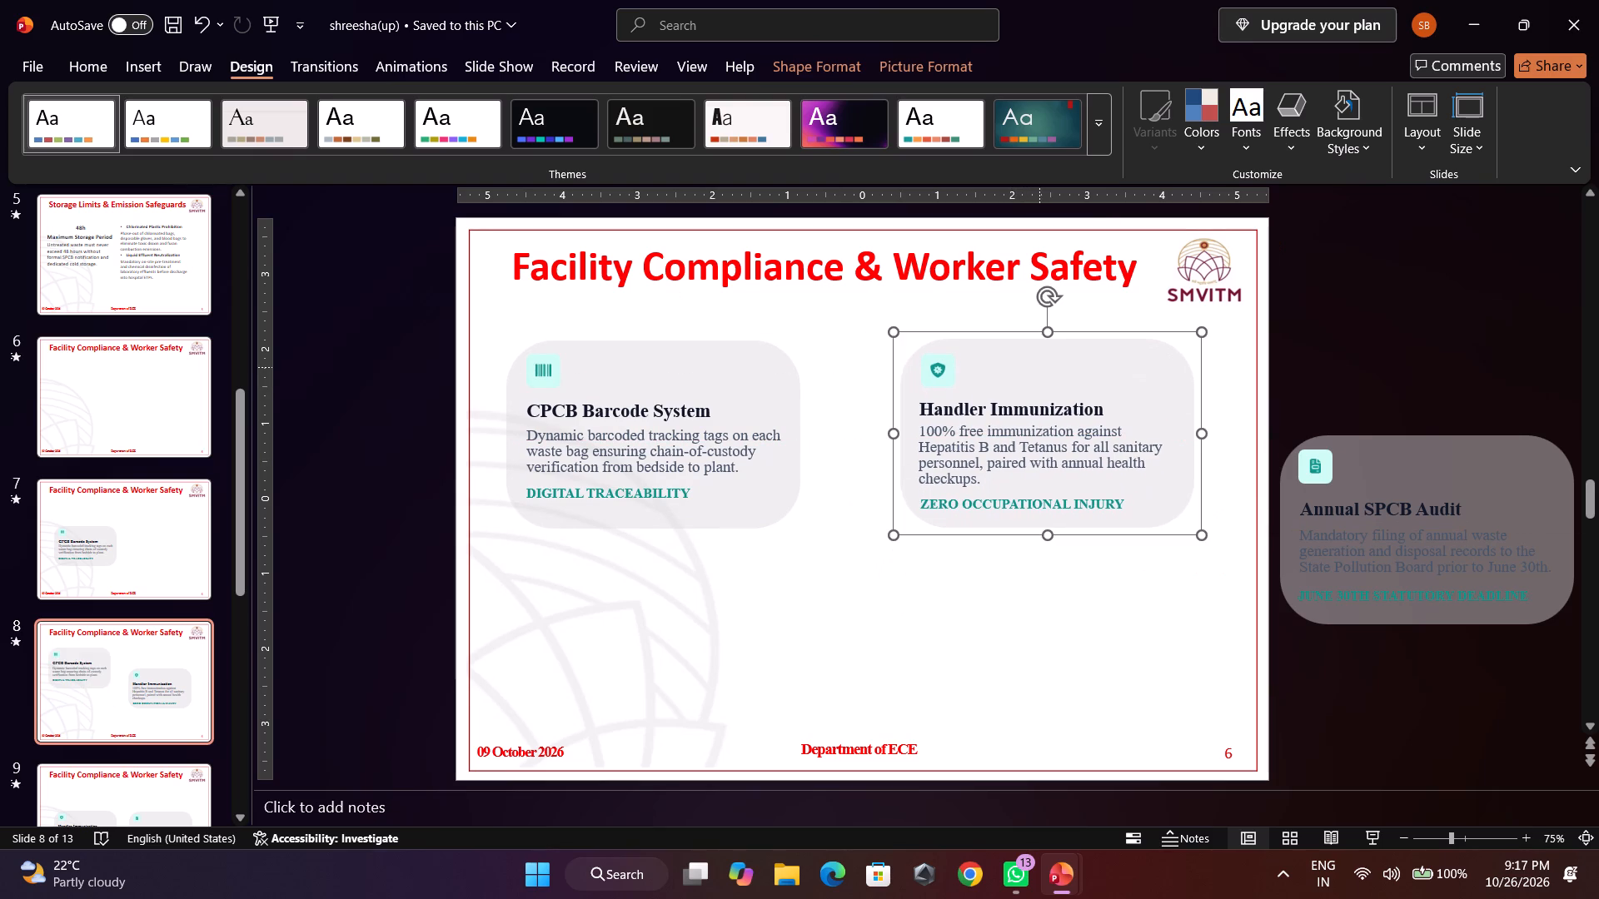
# Bring the off-slide Annual SPCB Audit card onto slide 8, placing it below and between the other two cards.
pyautogui.moveTo(1437, 459); pyautogui.dragTo(872, 580)
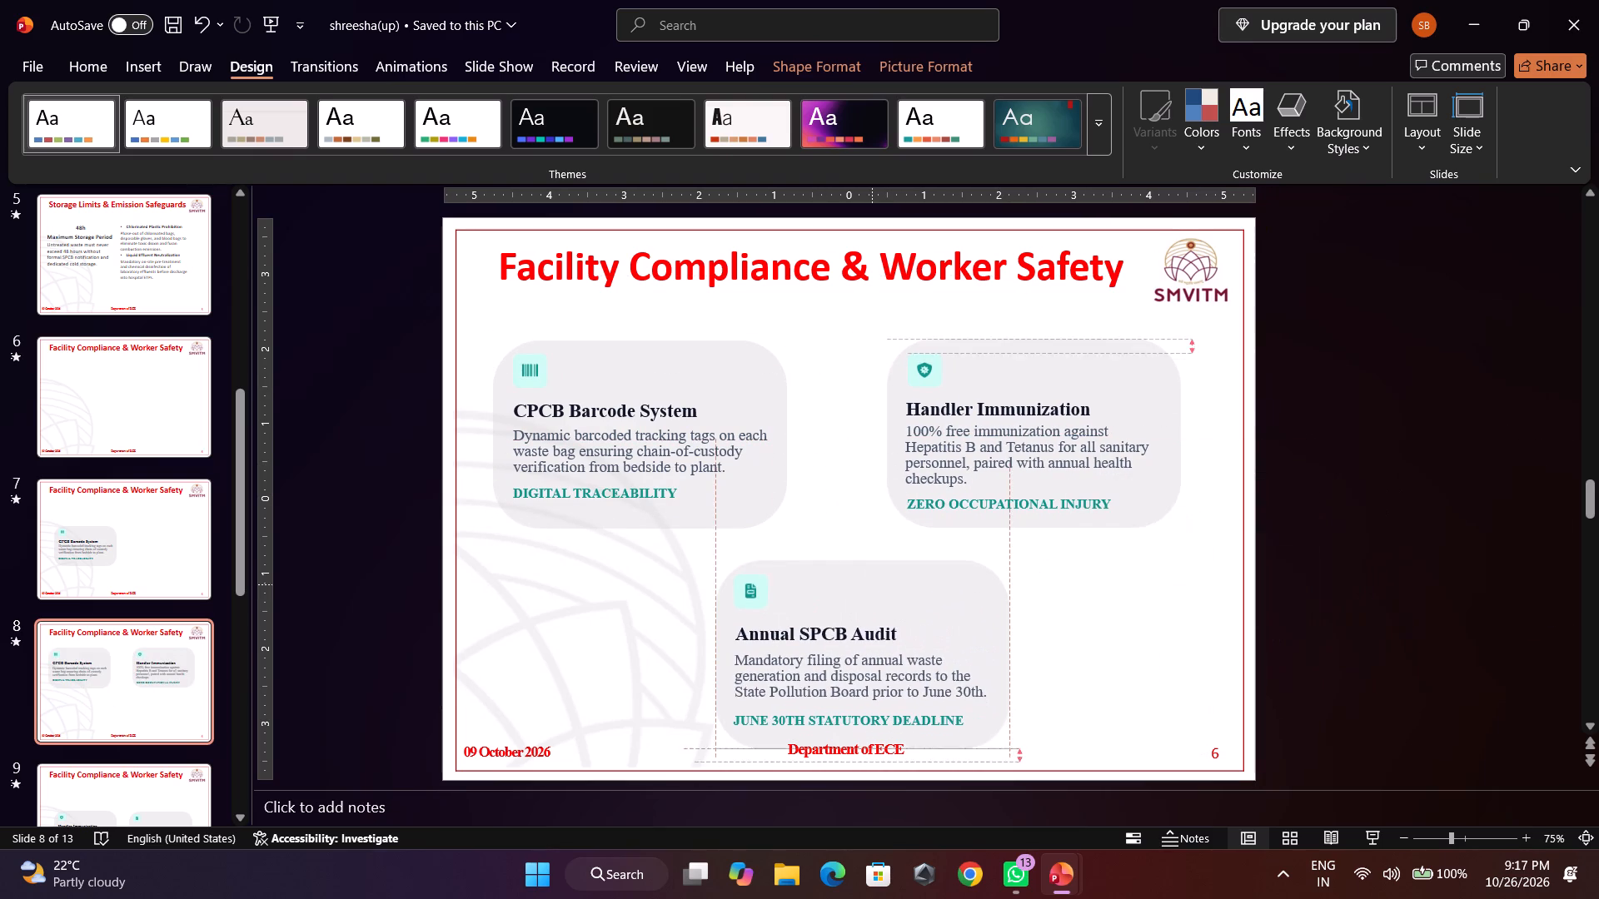
pyautogui.moveTo(872, 580); pyautogui.dragTo(858, 569)
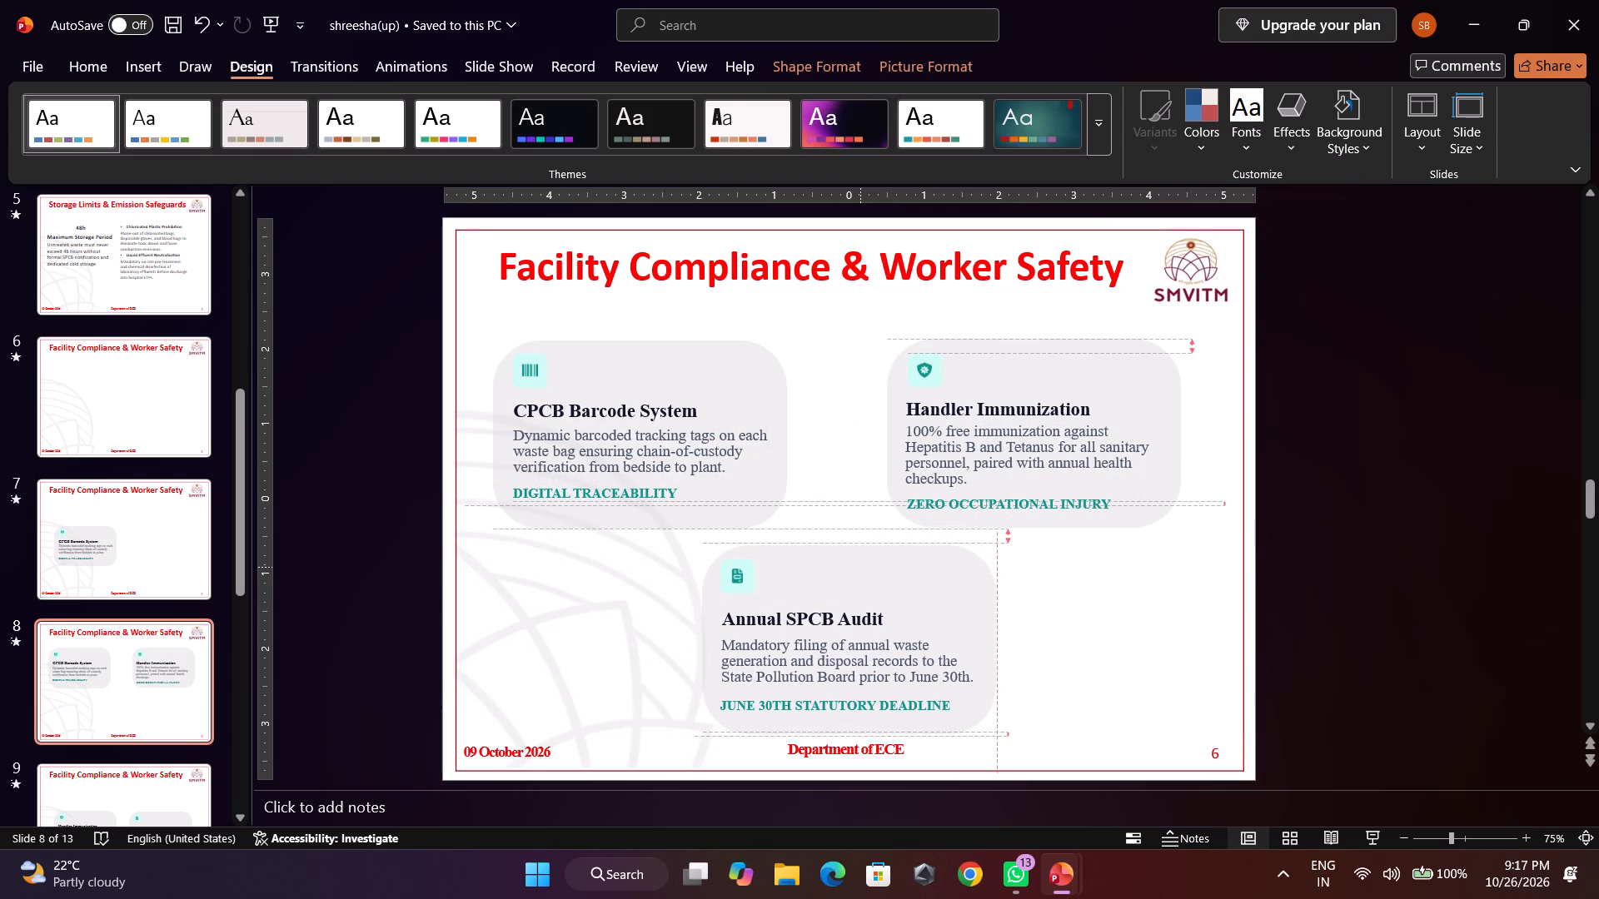
pyautogui.moveTo(858, 569); pyautogui.dragTo(848, 564)
pyautogui.click(1420, 565)
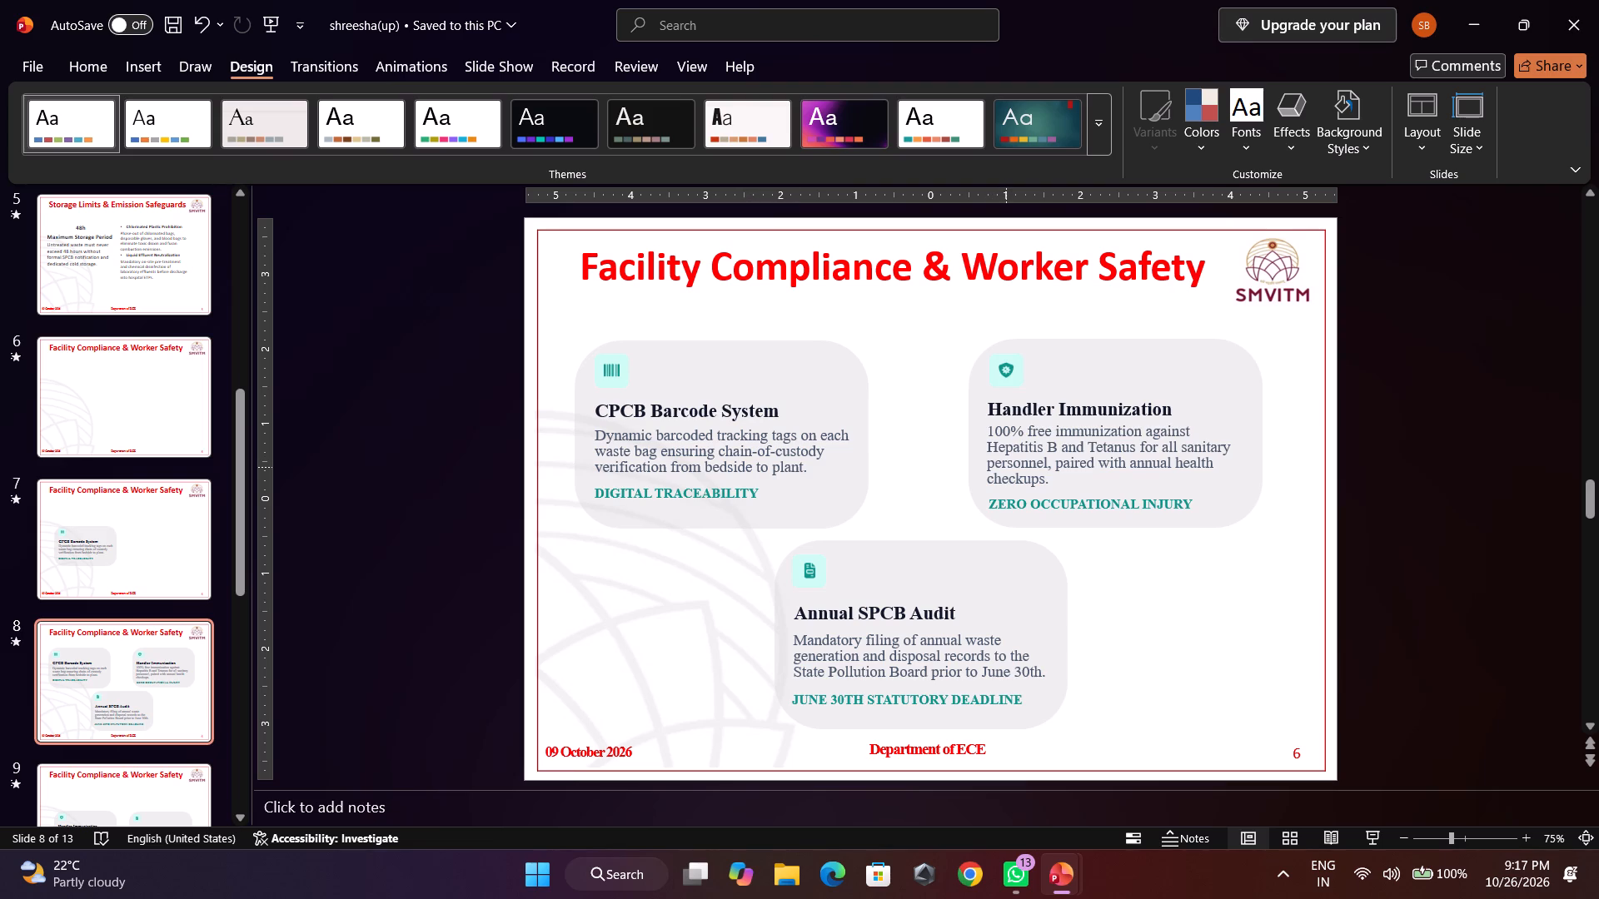
# Change the font color of the word "barcoded" in the CPCB Barcode System description to black.
pyautogui.click(673, 406)
pyautogui.click(676, 437)
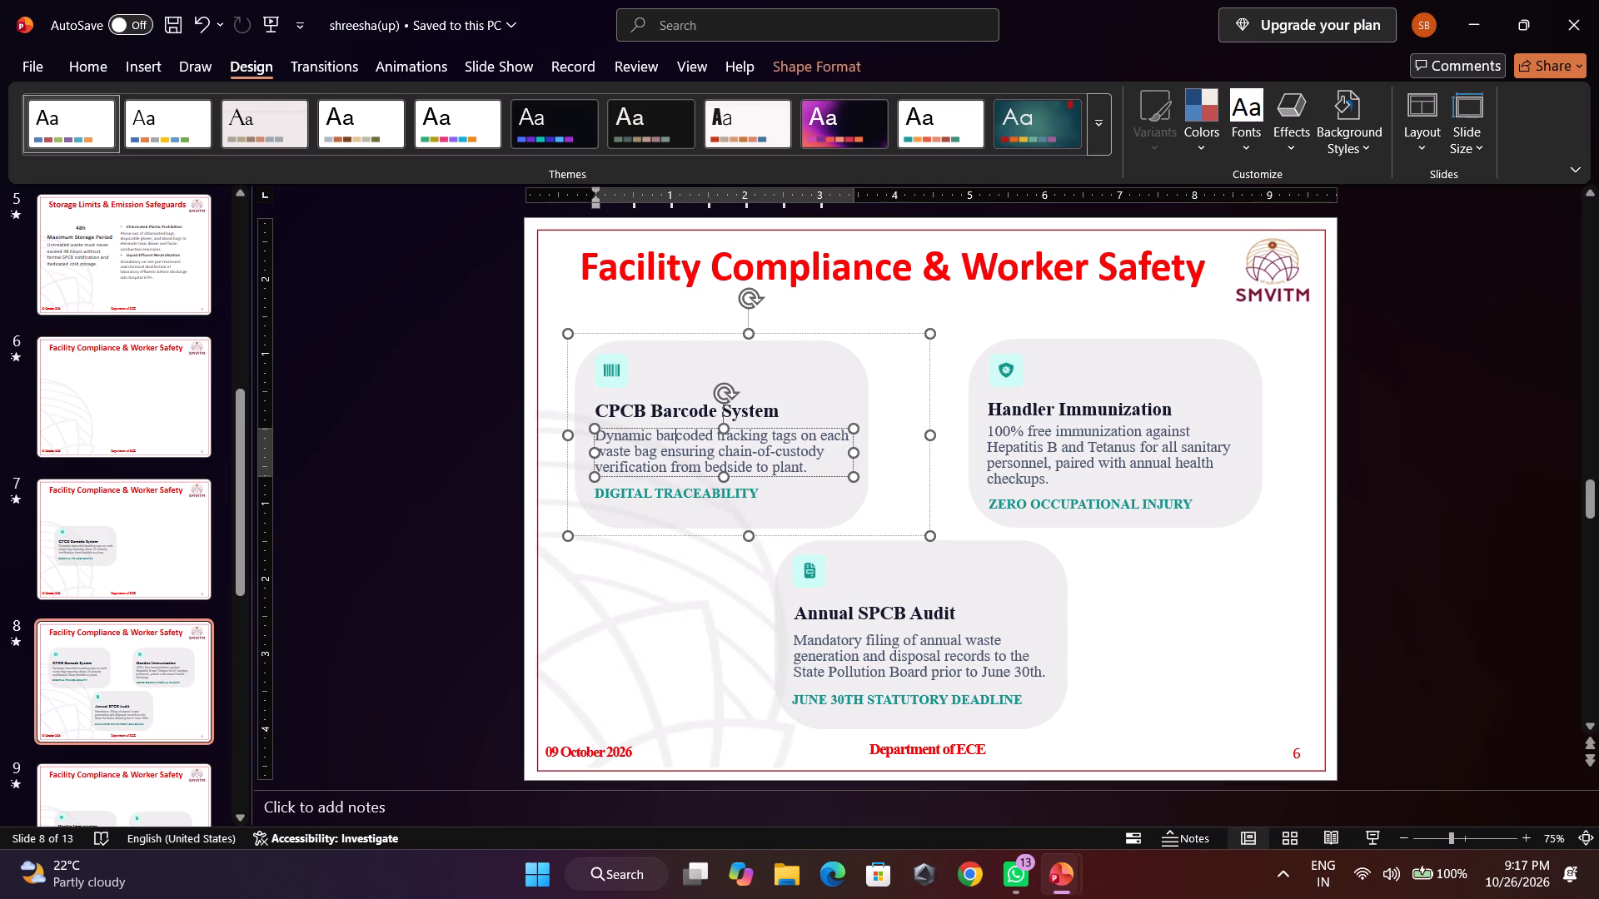
pyautogui.moveTo(78, 69); pyautogui.dragTo(165, 119)
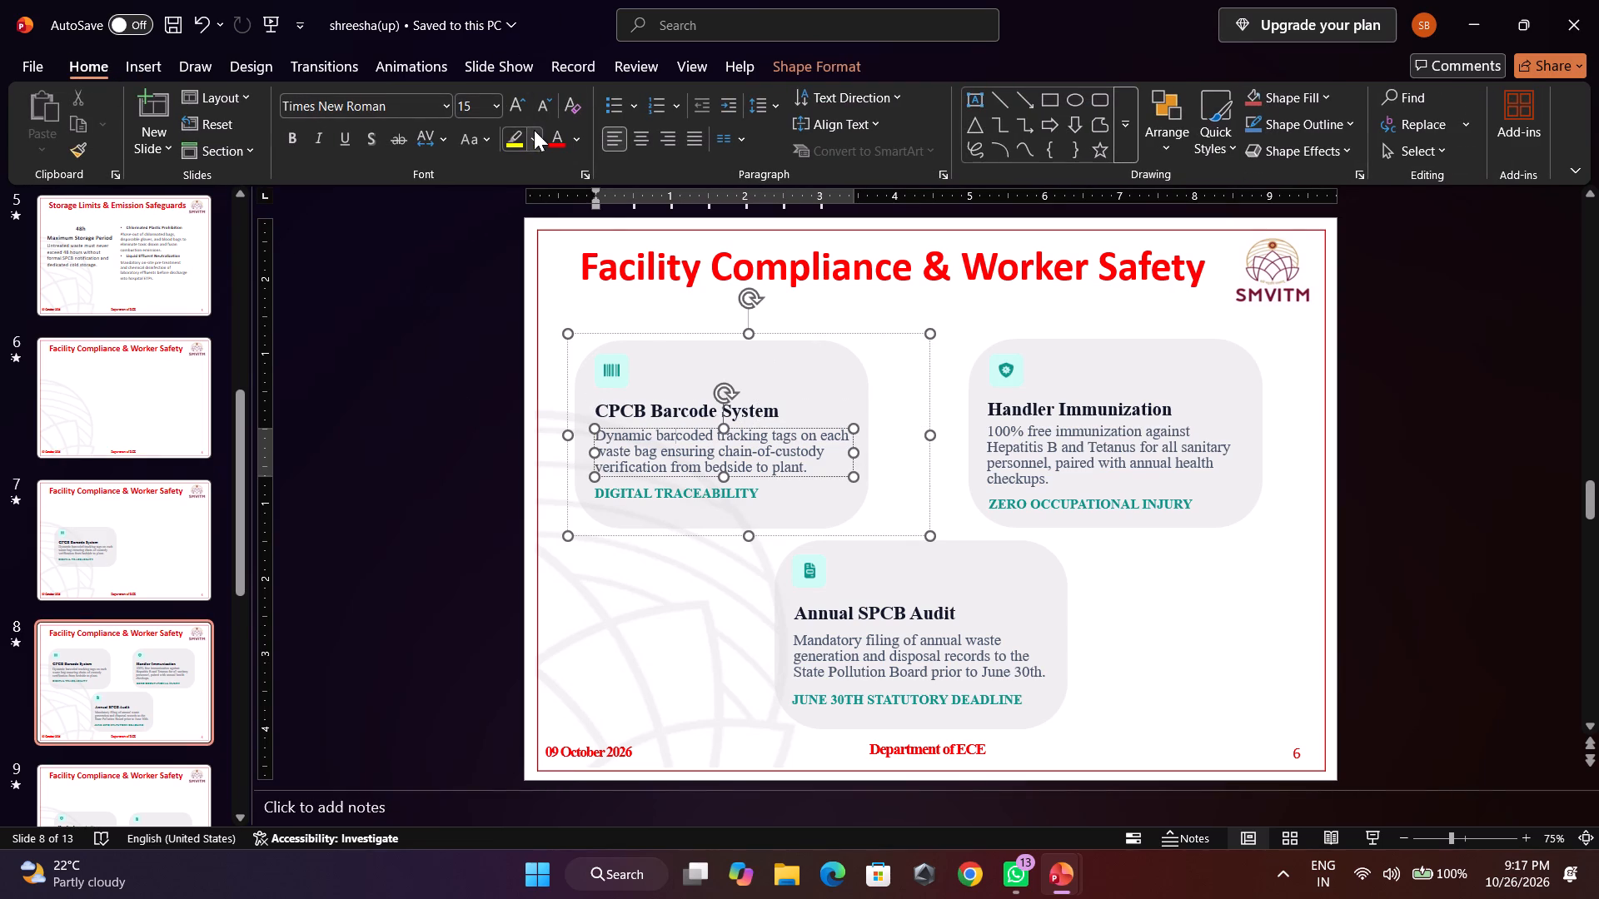
pyautogui.click(580, 129)
pyautogui.click(581, 243)
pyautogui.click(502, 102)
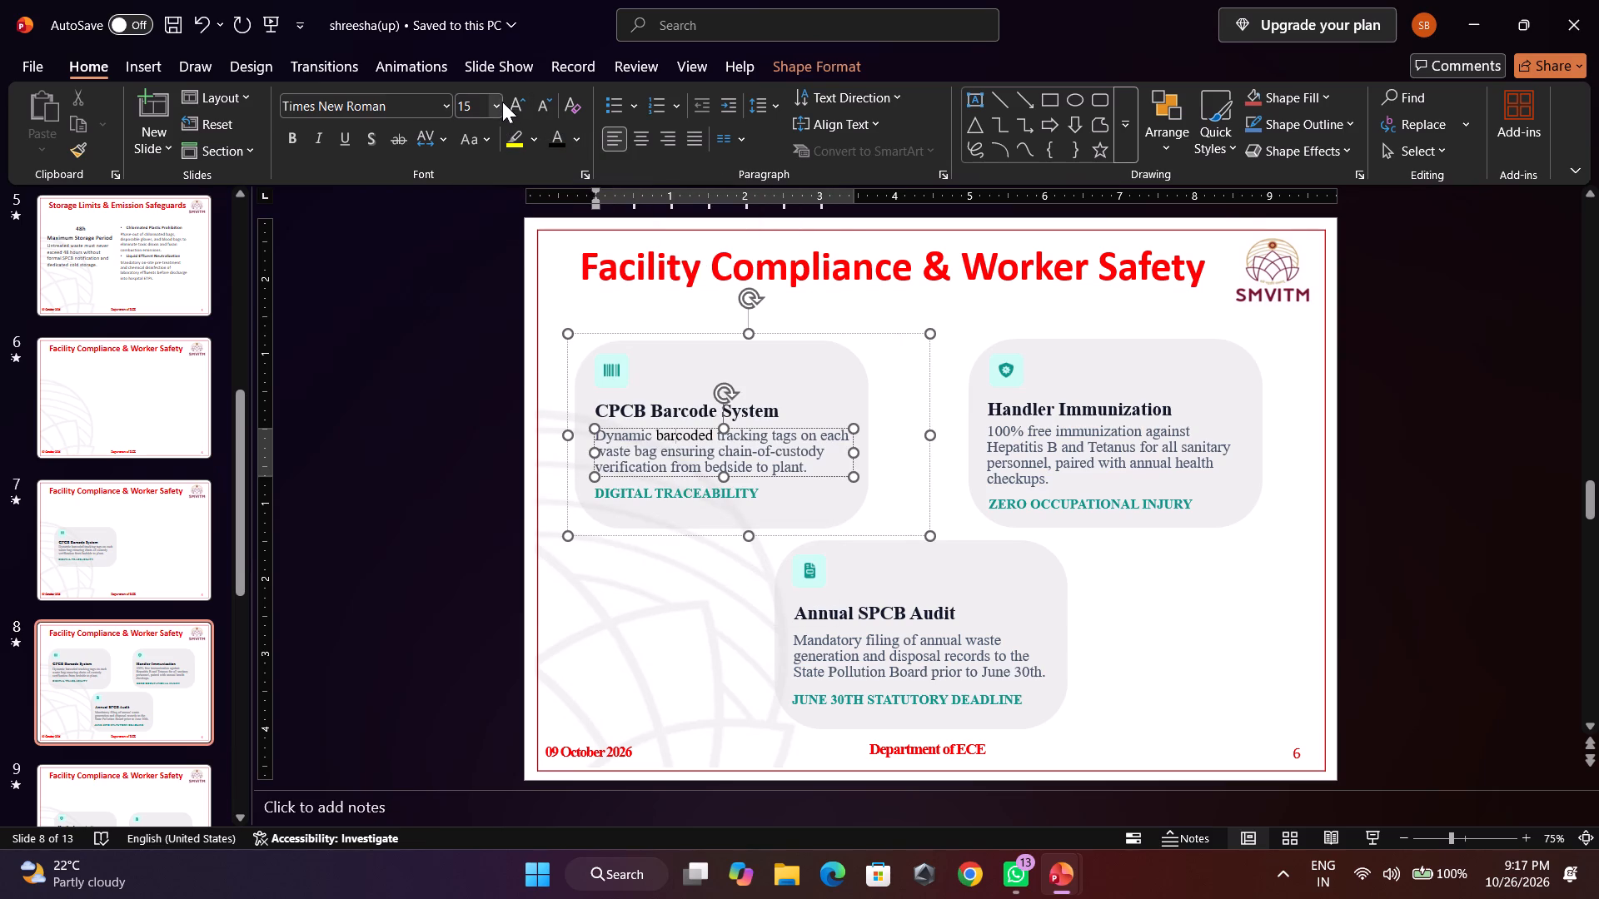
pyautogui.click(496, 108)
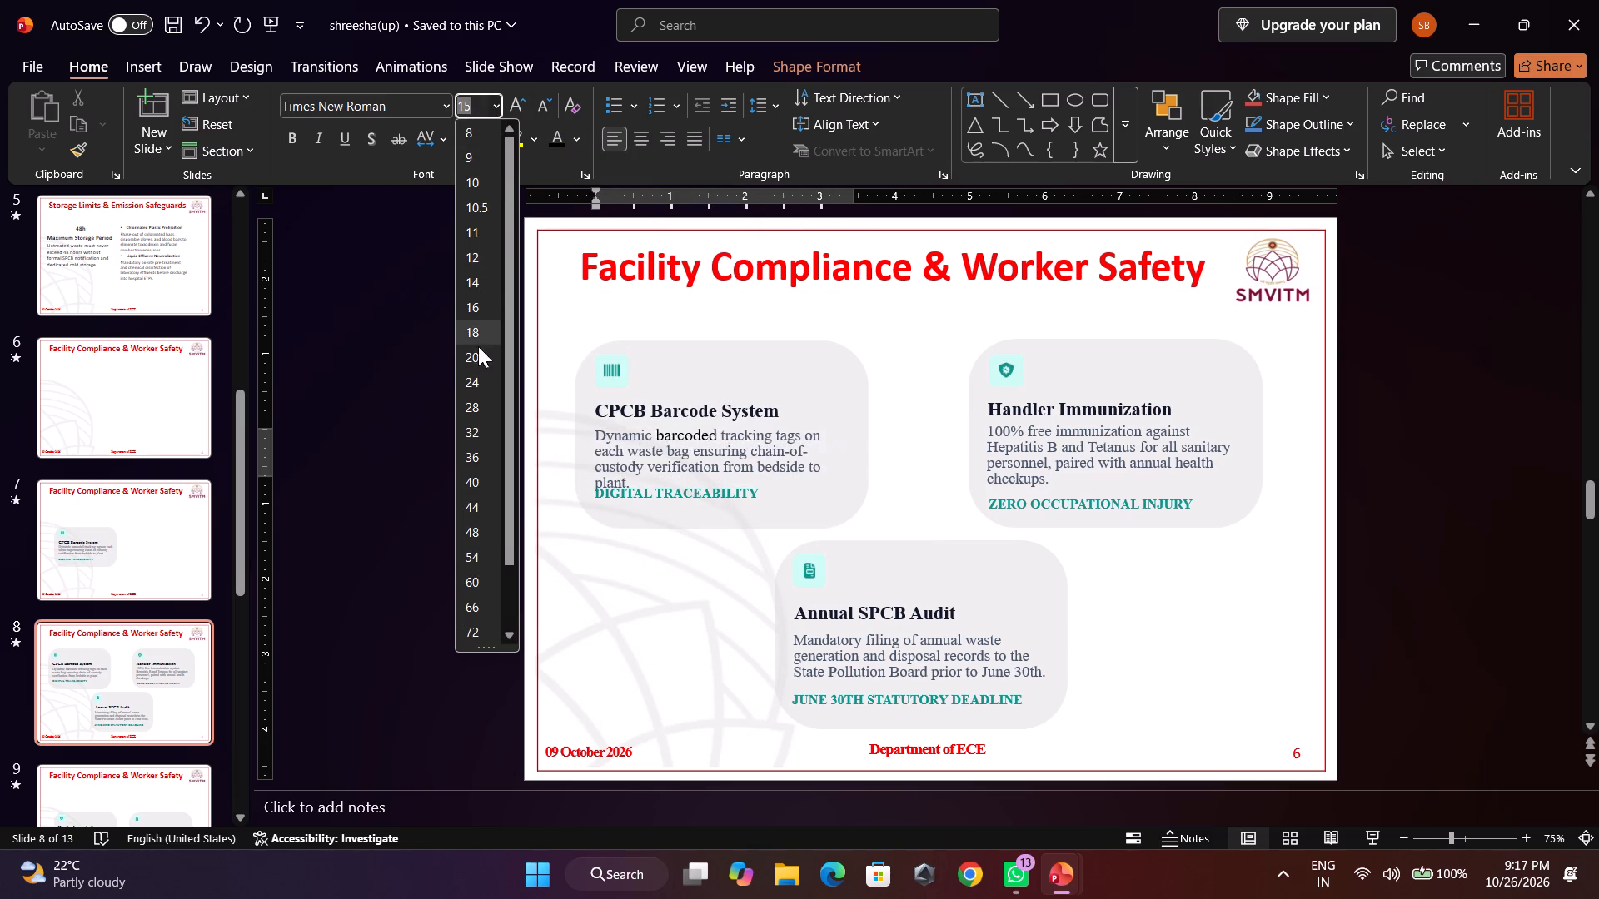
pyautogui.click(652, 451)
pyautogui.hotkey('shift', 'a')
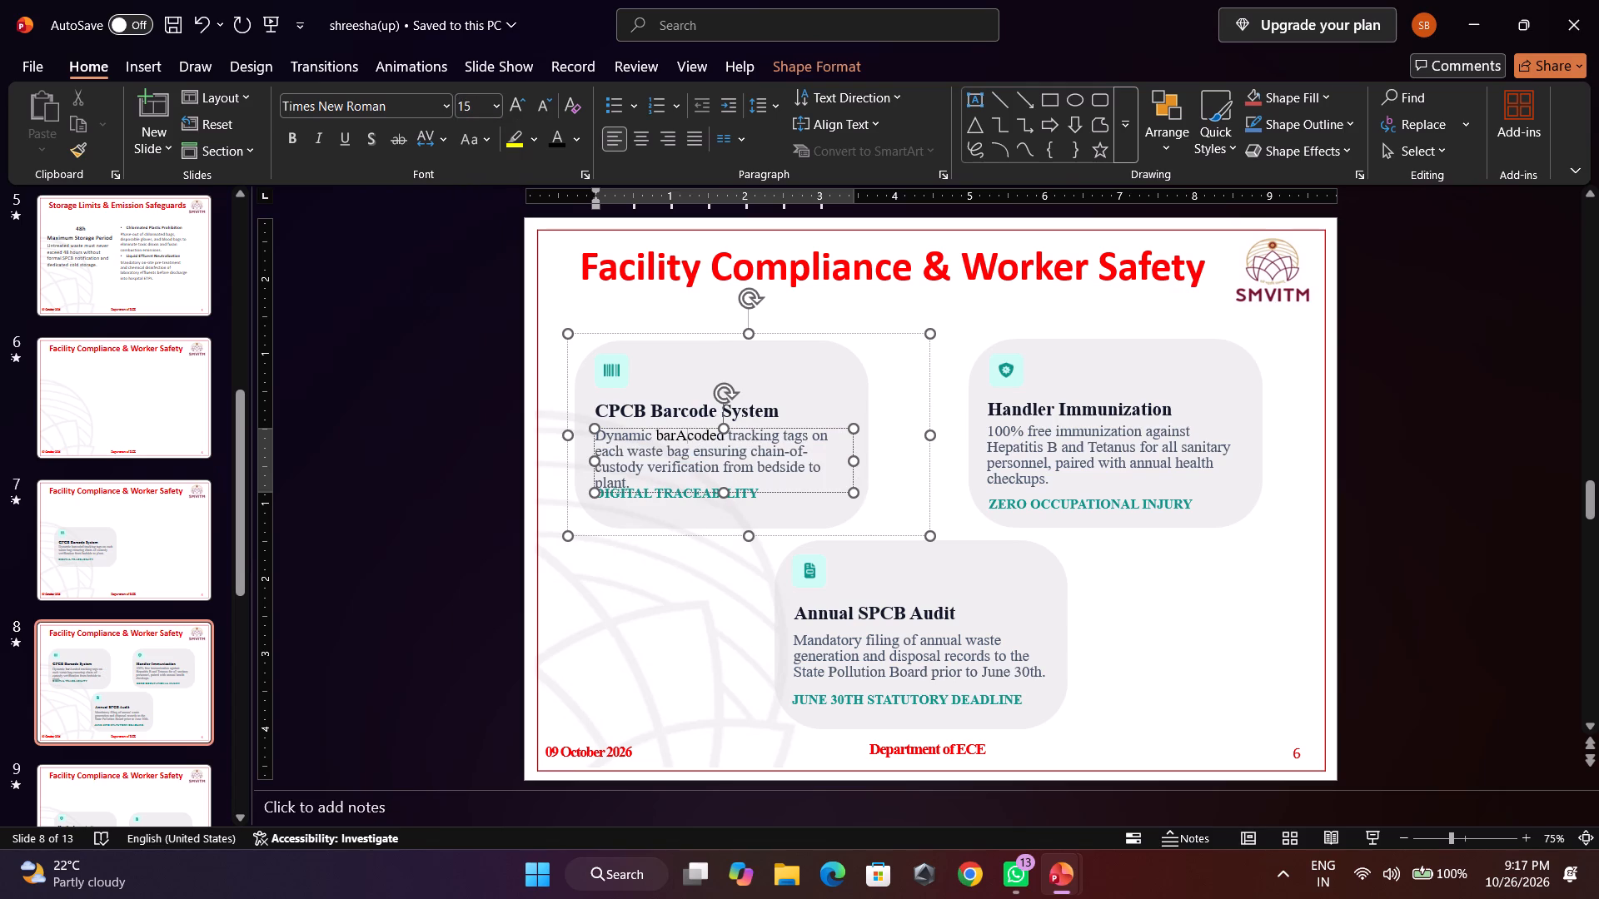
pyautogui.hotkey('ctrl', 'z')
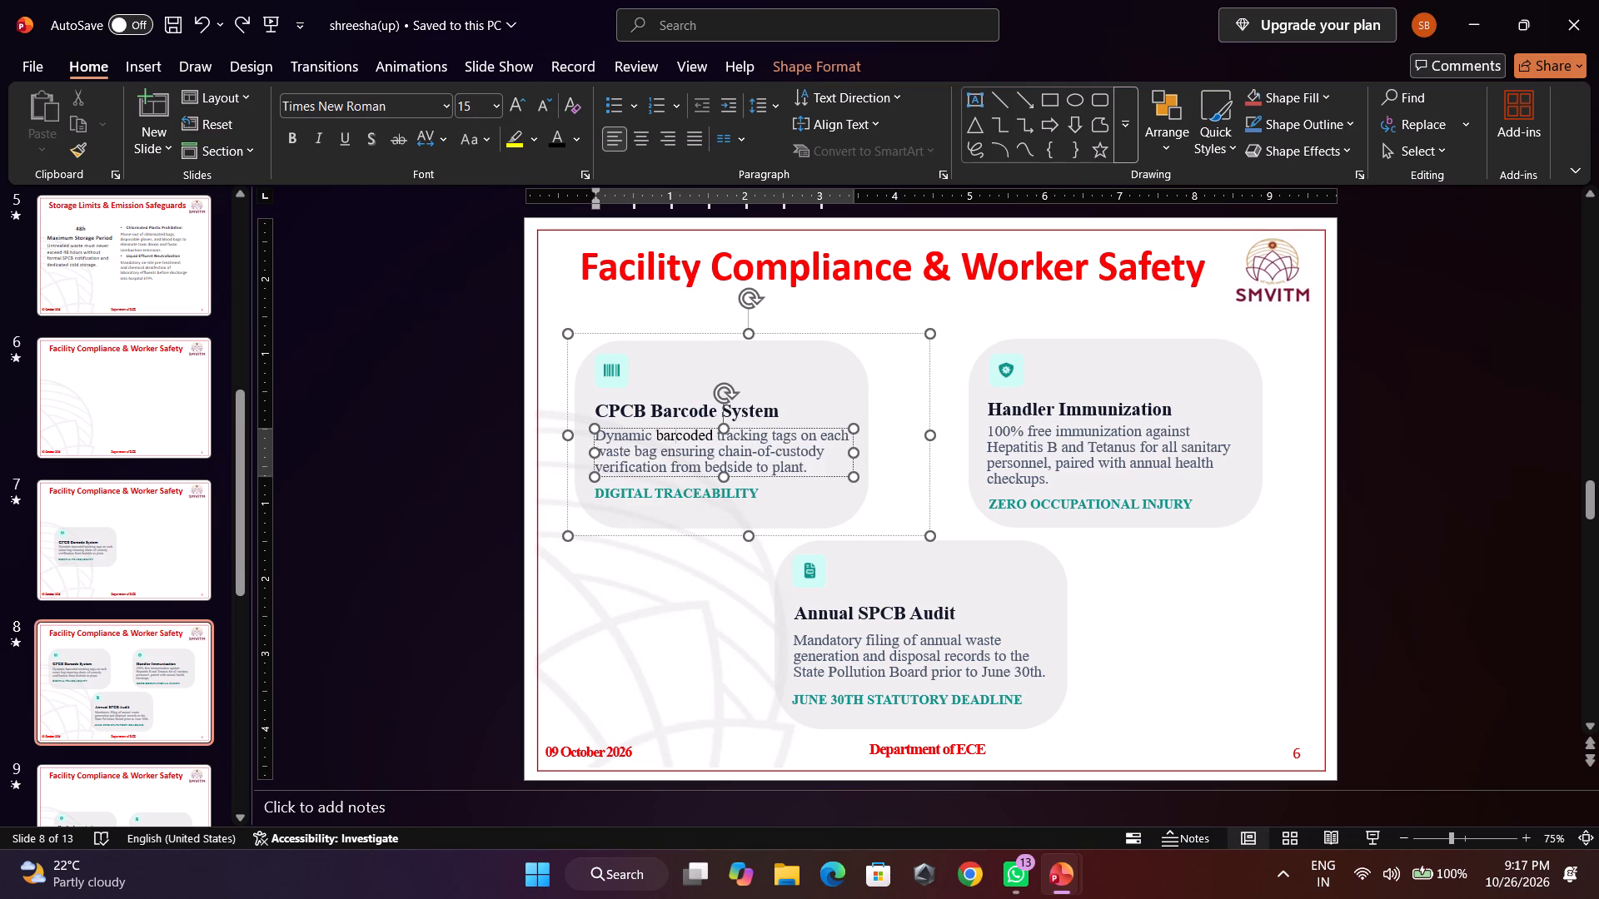
# Make the entire CPCB Barcode System description text black.
pyautogui.hotkey('ctrl', 'a')
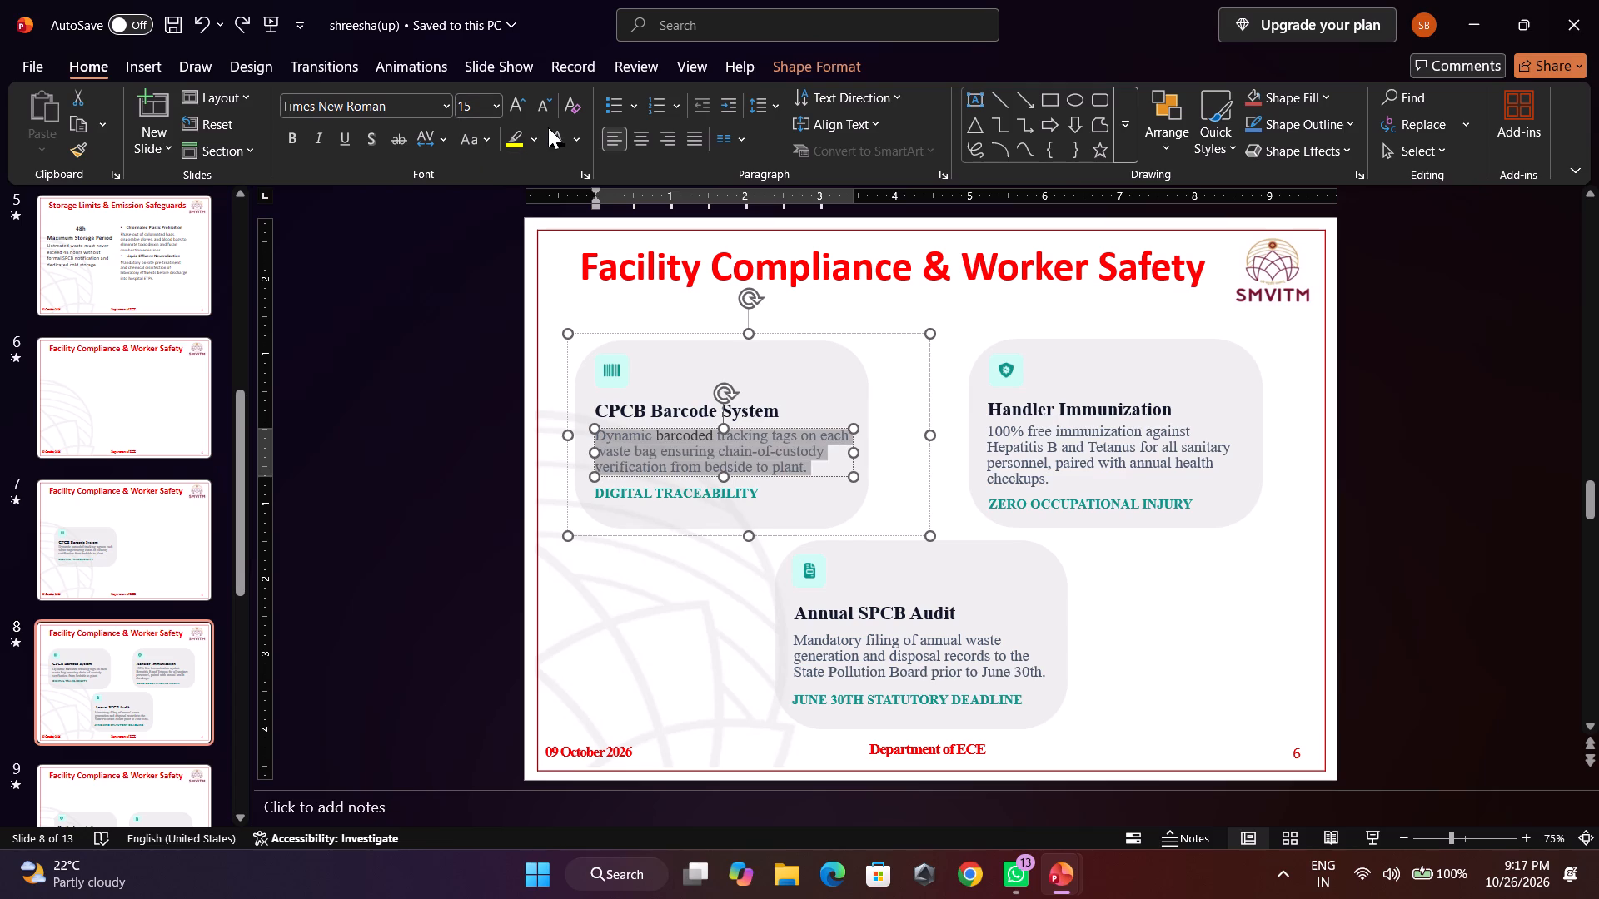
pyautogui.click(552, 127)
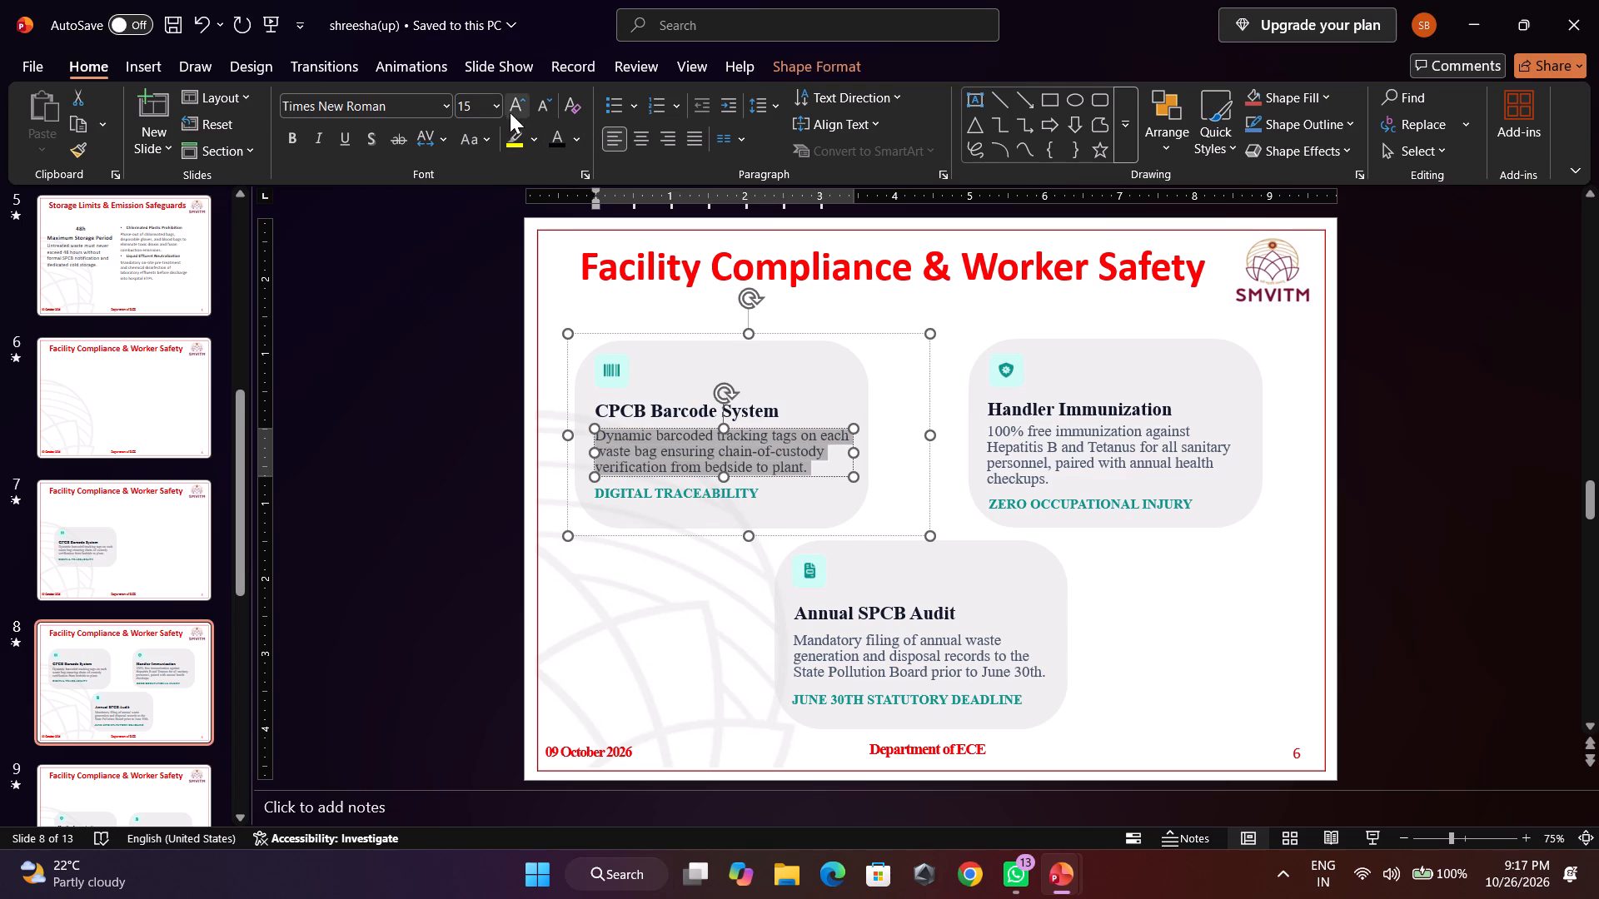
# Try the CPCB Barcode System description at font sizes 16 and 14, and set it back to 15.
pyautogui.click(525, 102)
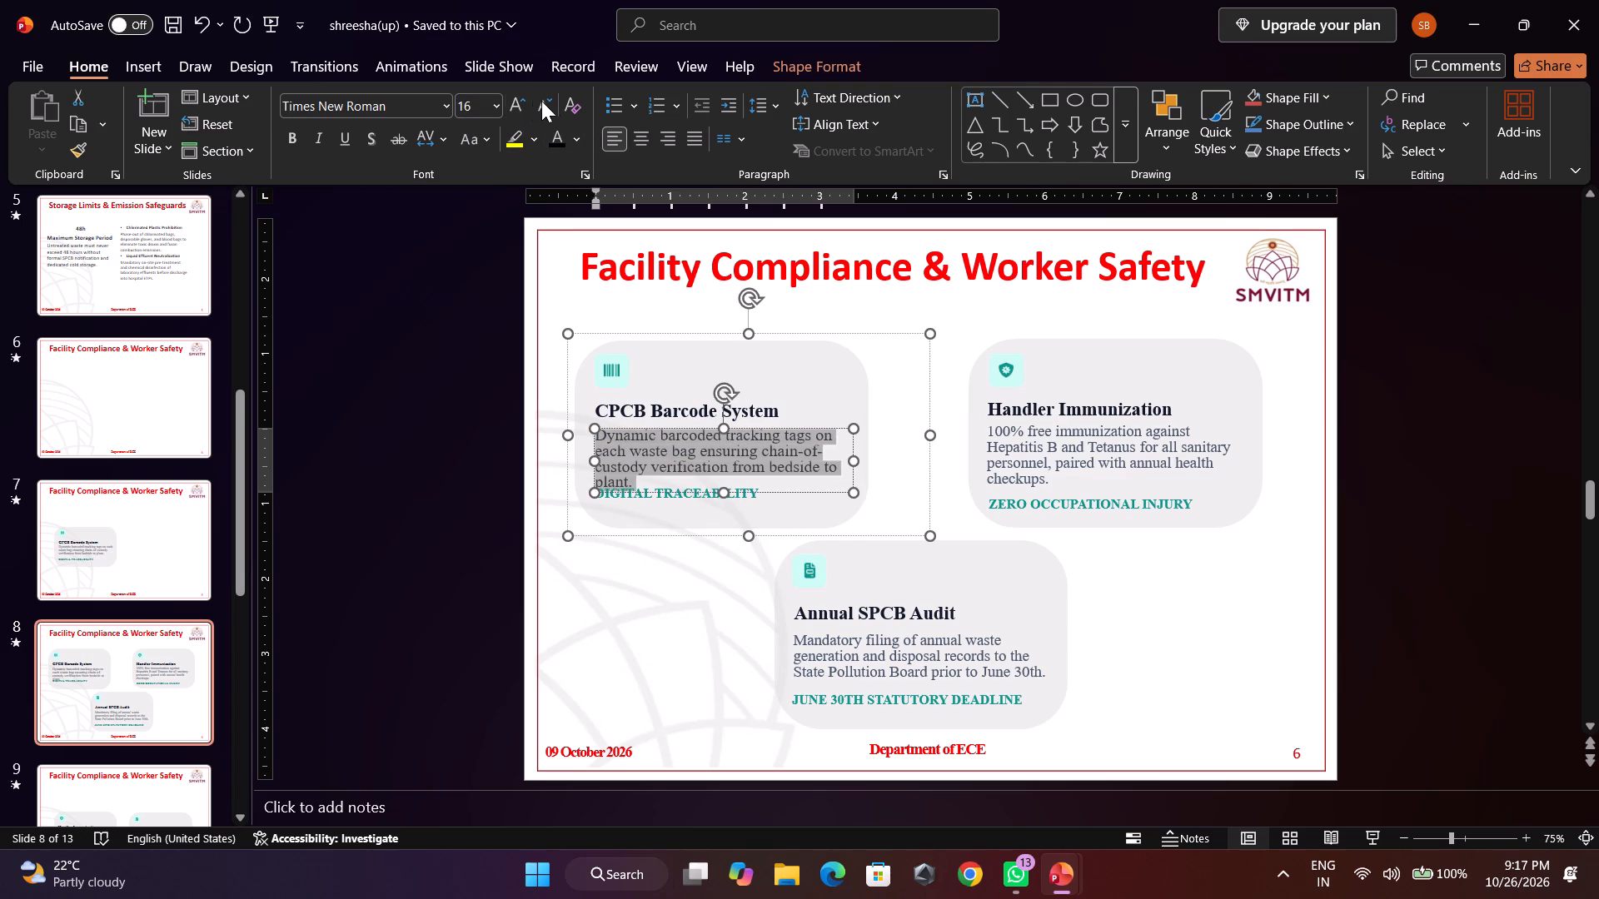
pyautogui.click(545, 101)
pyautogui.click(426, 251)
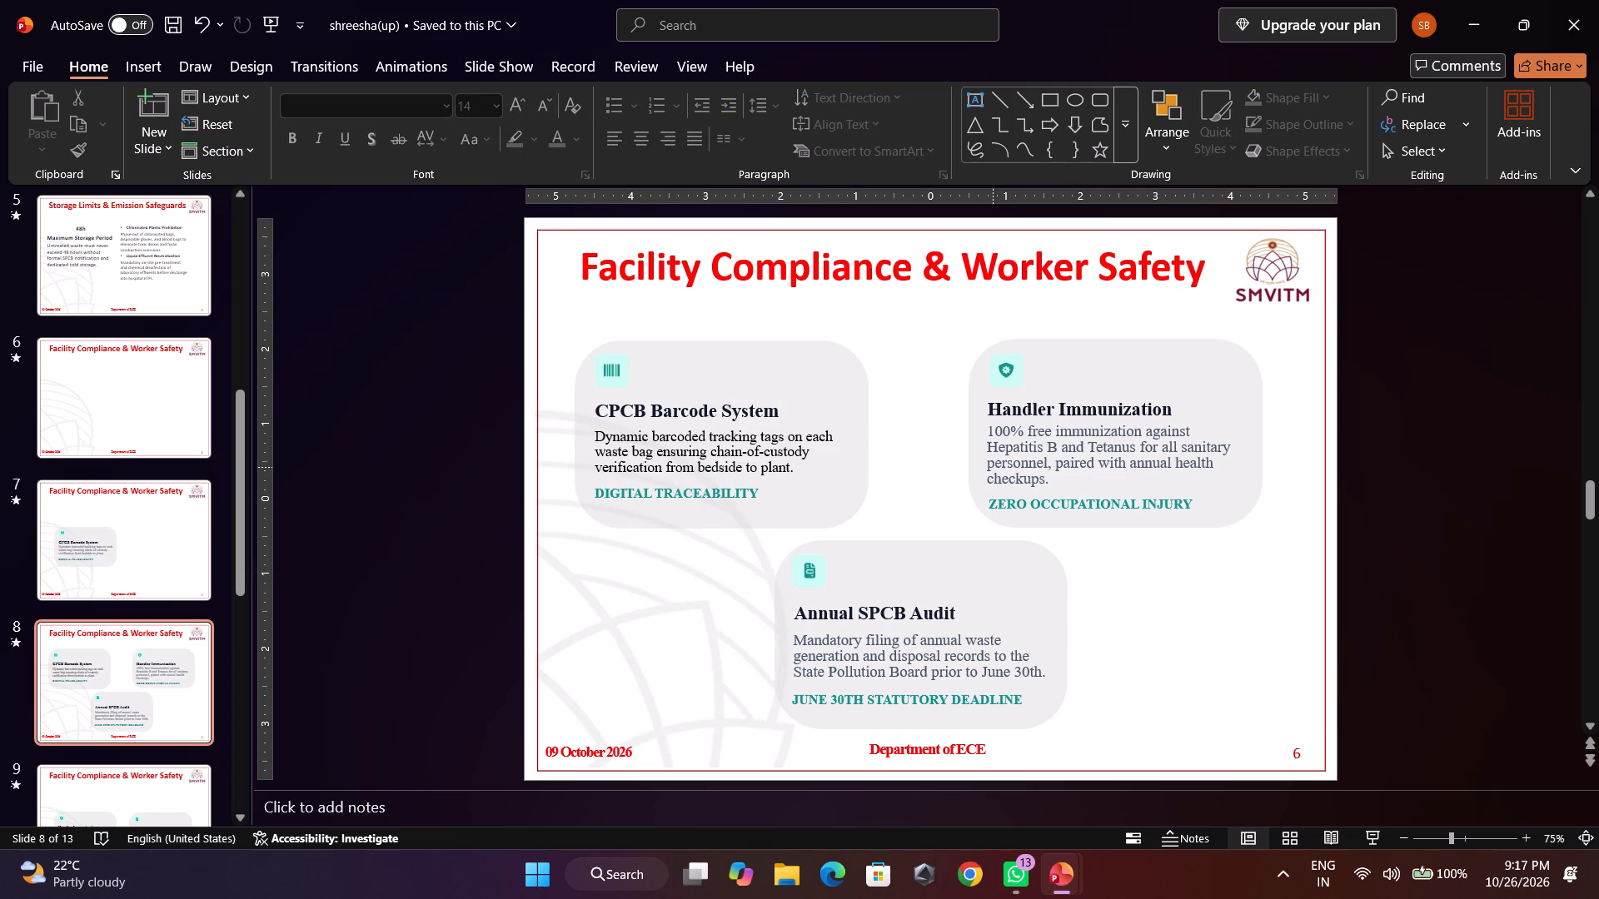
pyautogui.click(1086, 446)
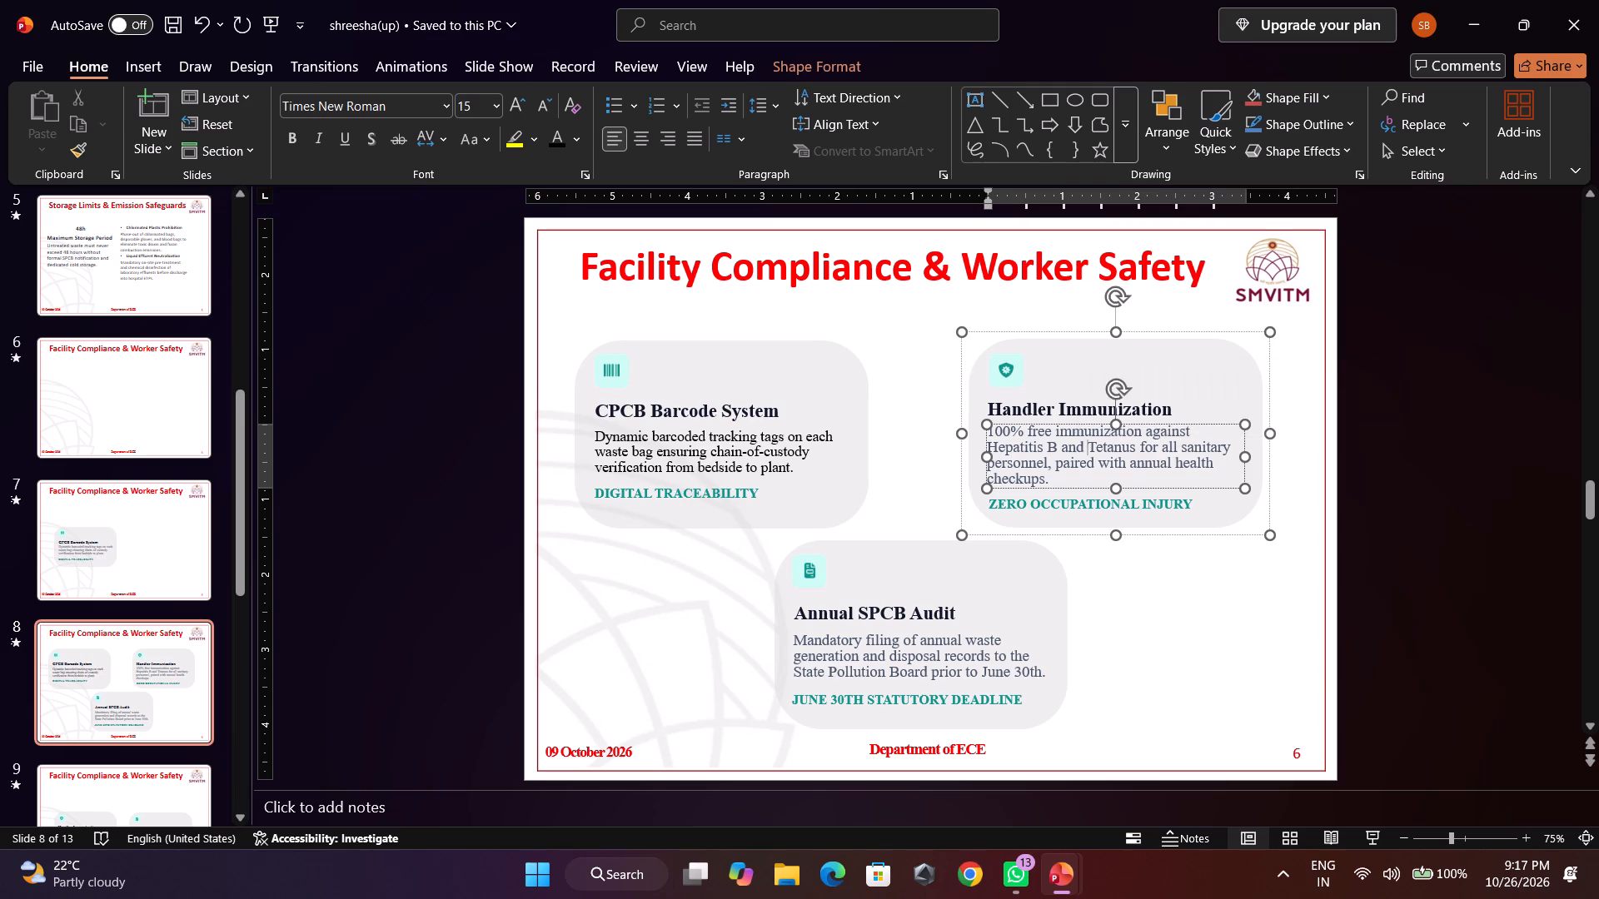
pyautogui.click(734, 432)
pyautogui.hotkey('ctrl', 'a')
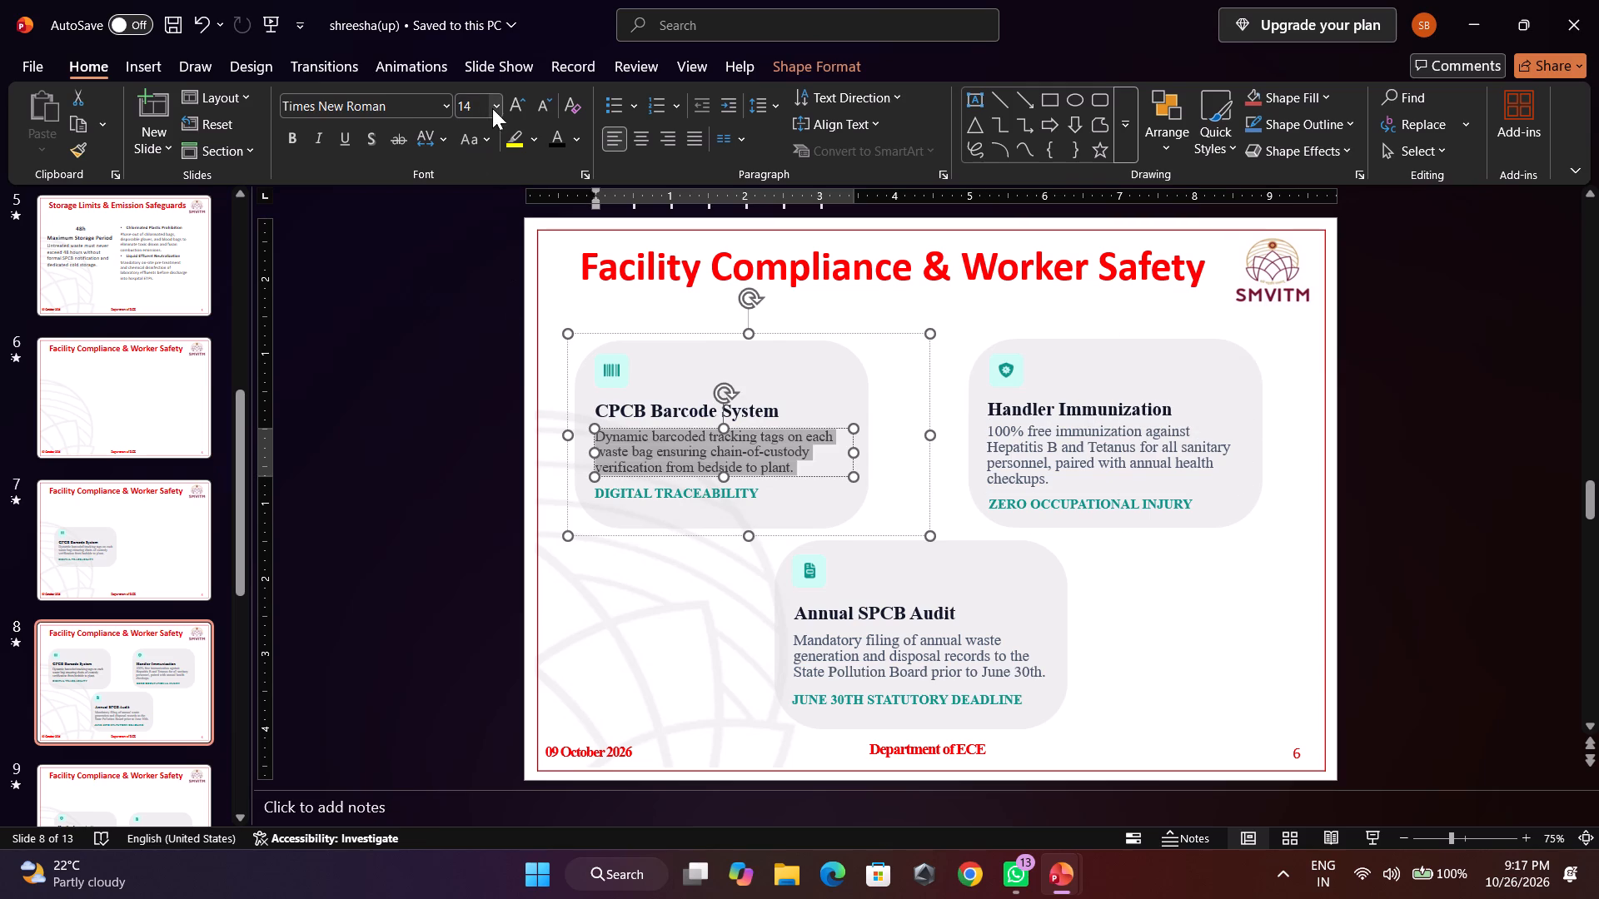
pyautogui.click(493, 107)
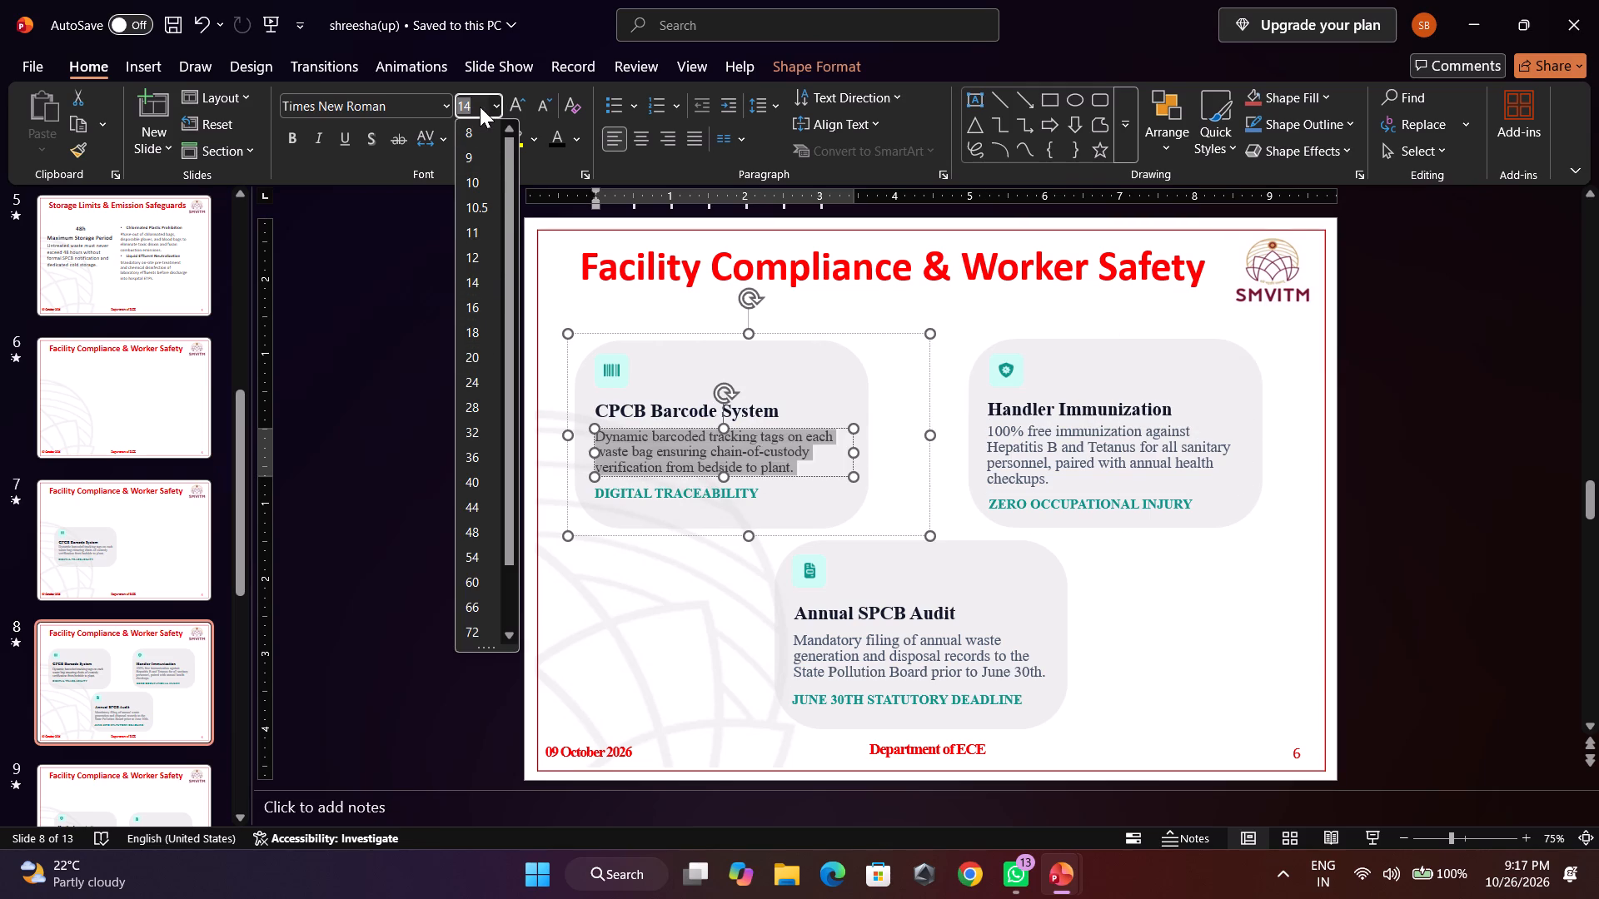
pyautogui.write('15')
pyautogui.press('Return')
# Make the description text of the Handler Immunization and Annual SPCB Audit cards black.
pyautogui.click(1026, 448)
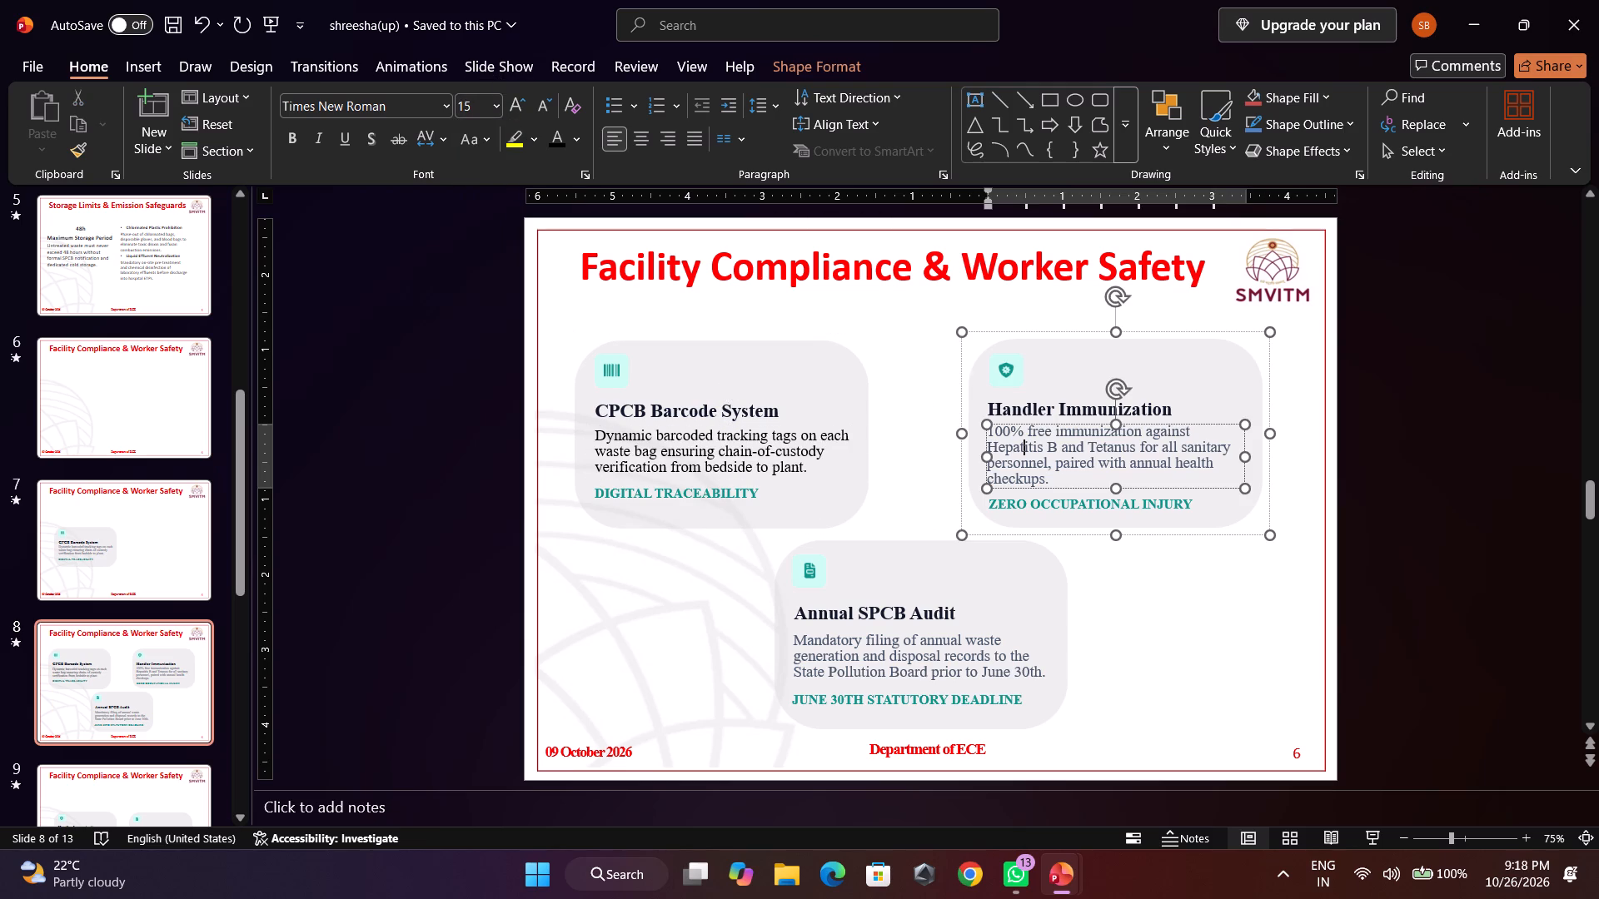
pyautogui.hotkey('ctrl', 'a')
pyautogui.click(550, 133)
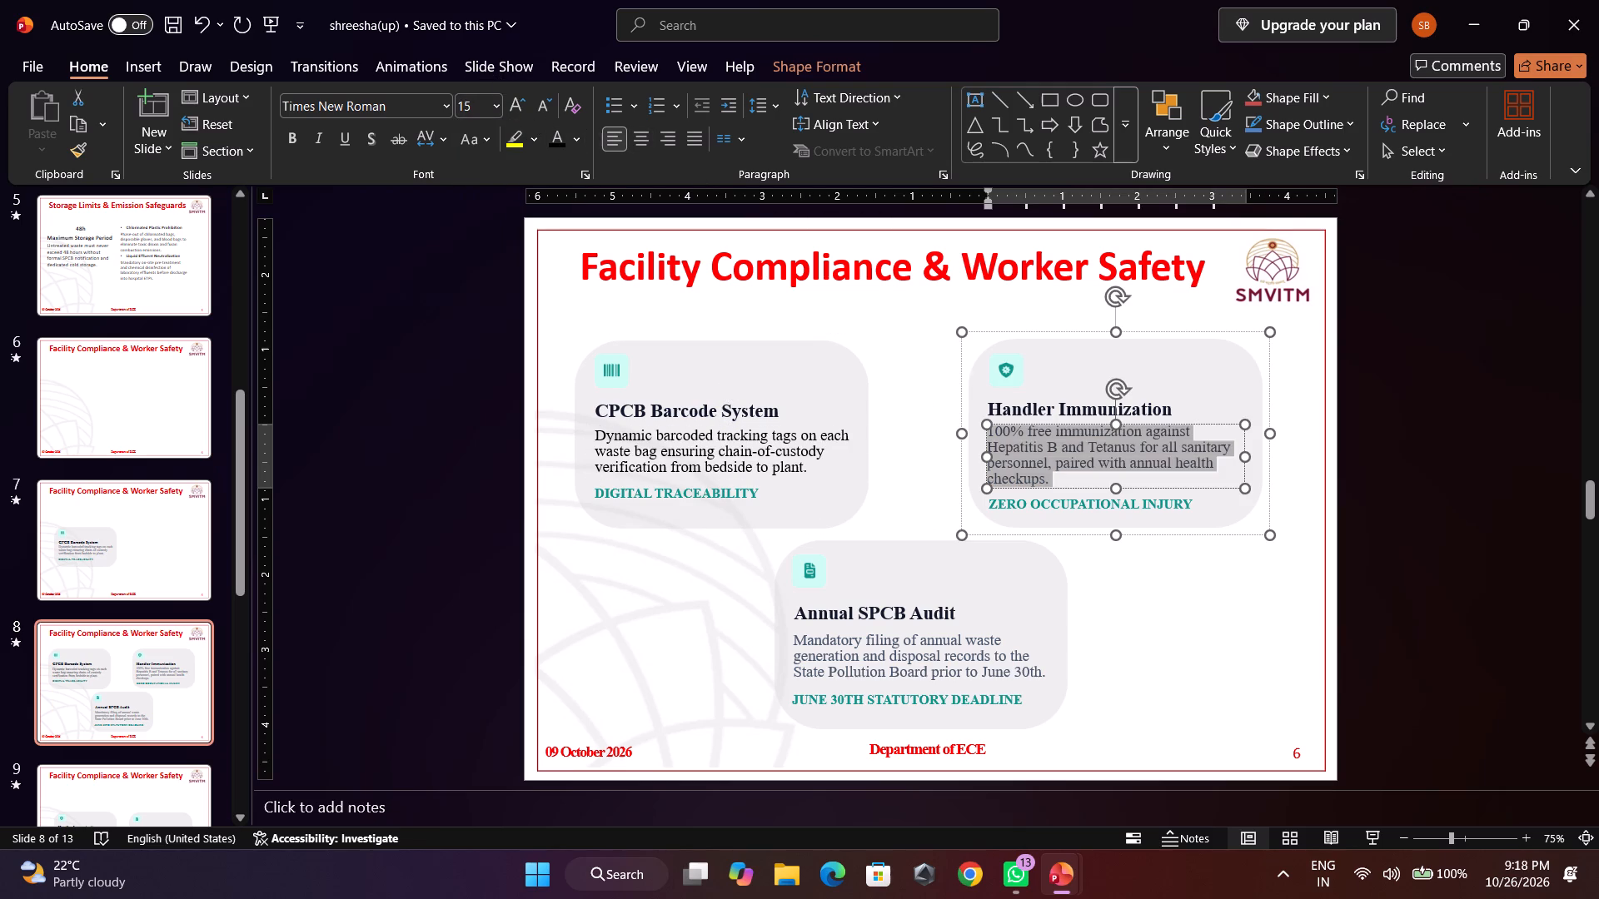
pyautogui.click(840, 673)
pyautogui.hotkey('ctrl', 'a')
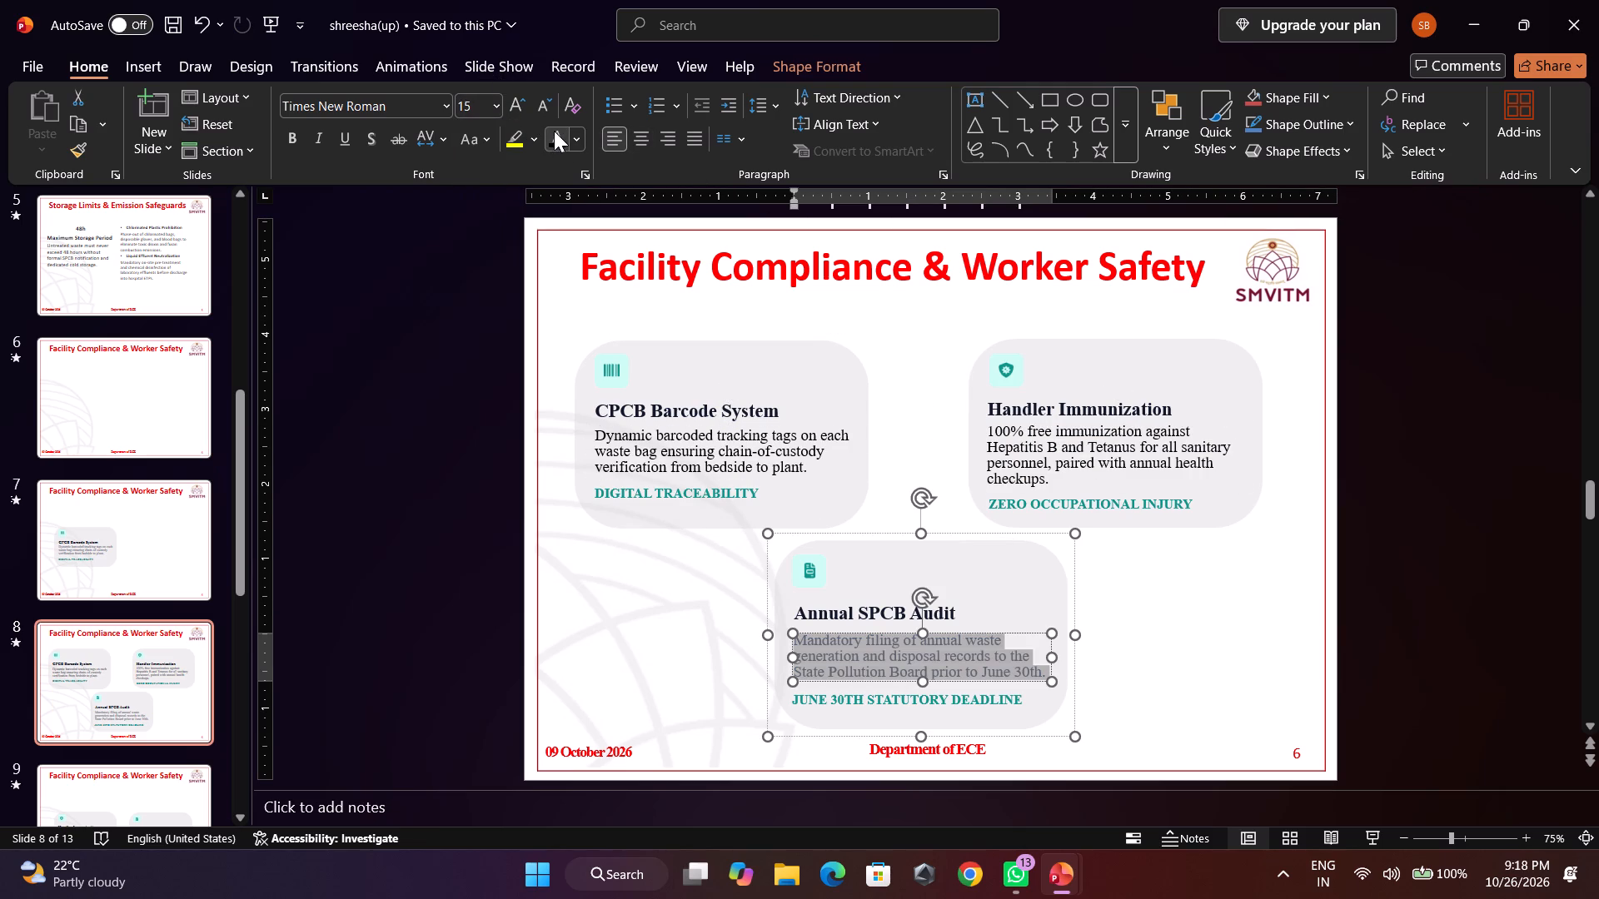
pyautogui.click(560, 142)
pyautogui.click(447, 385)
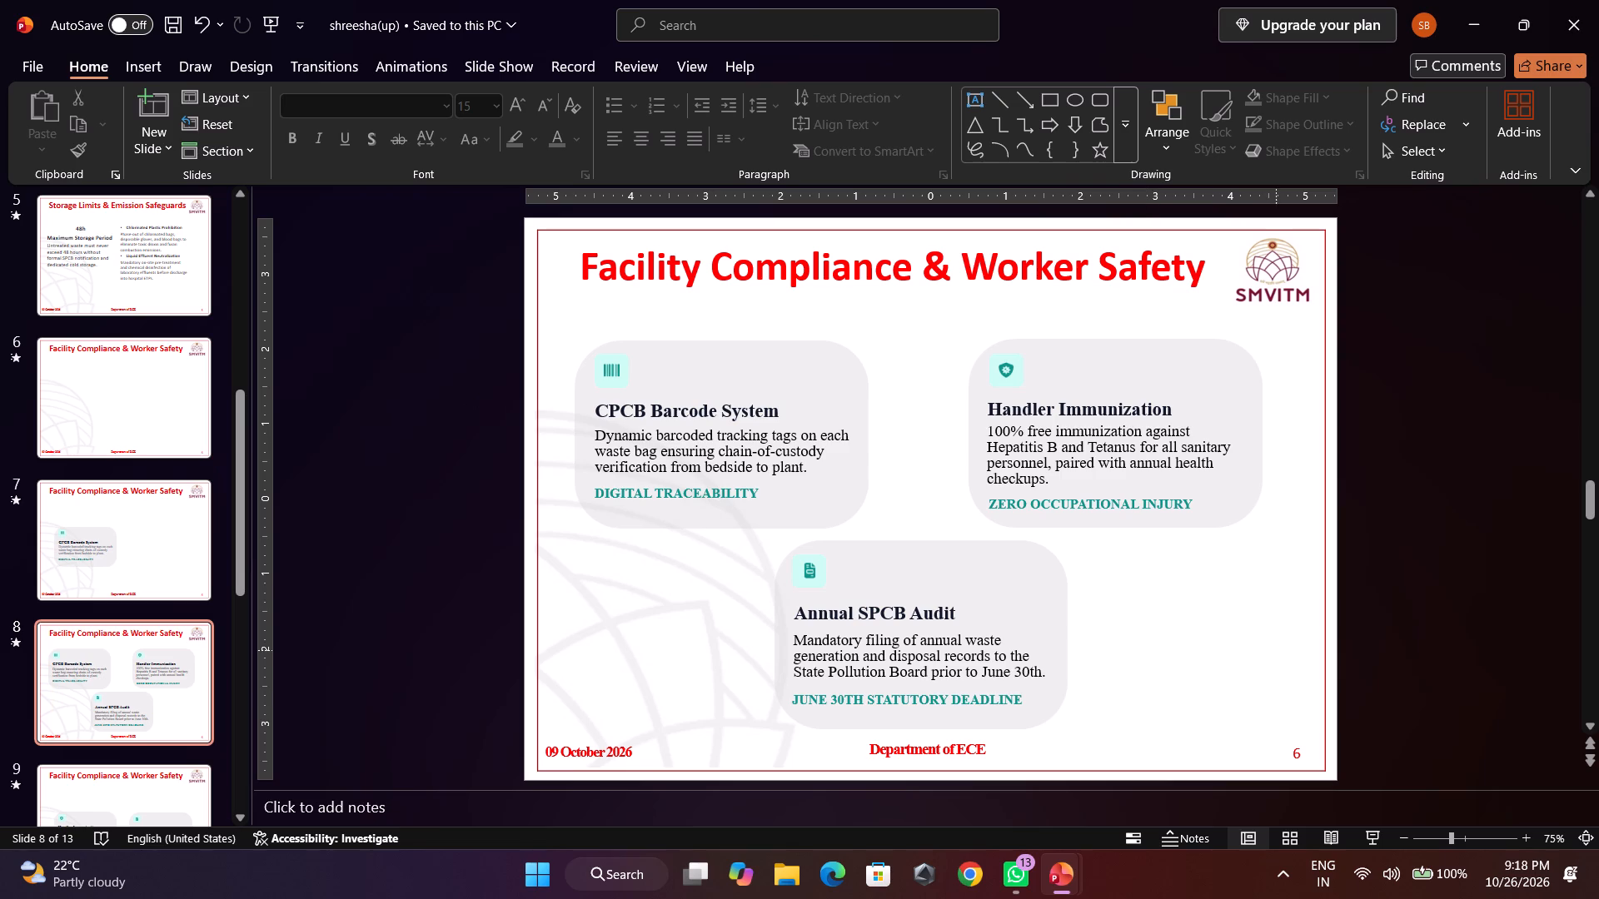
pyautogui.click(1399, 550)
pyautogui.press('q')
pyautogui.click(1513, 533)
# Delete the three leftover Facility Compliance & Worker Safety slides, keeping only the one that holds all three cards.
pyautogui.rightClick(148, 509)
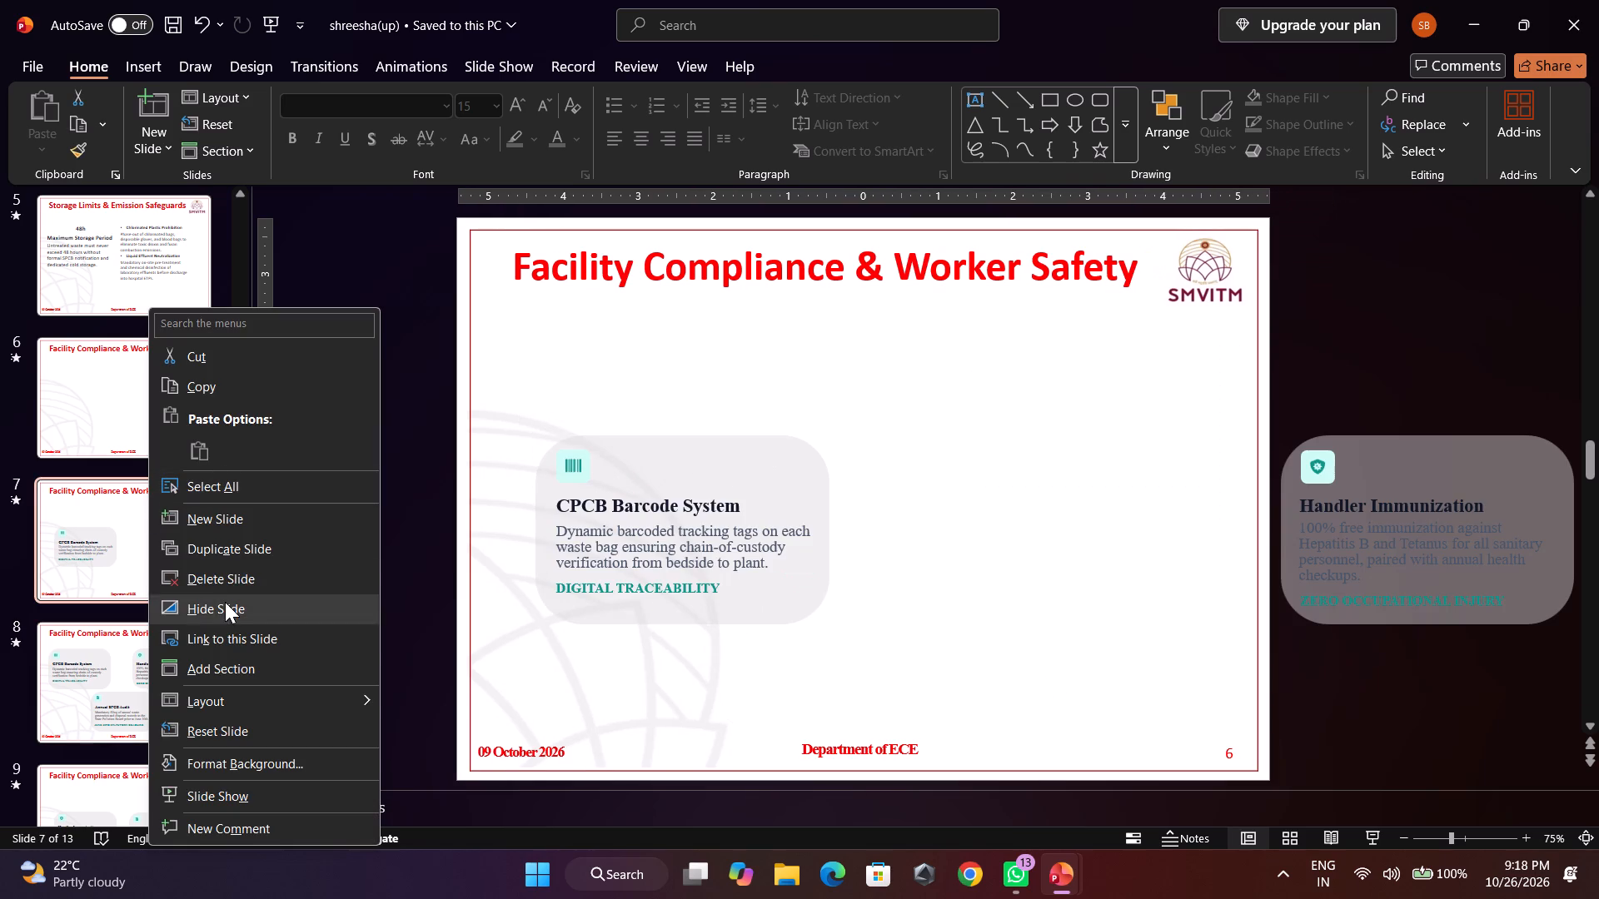
pyautogui.click(226, 586)
pyautogui.rightClick(116, 509)
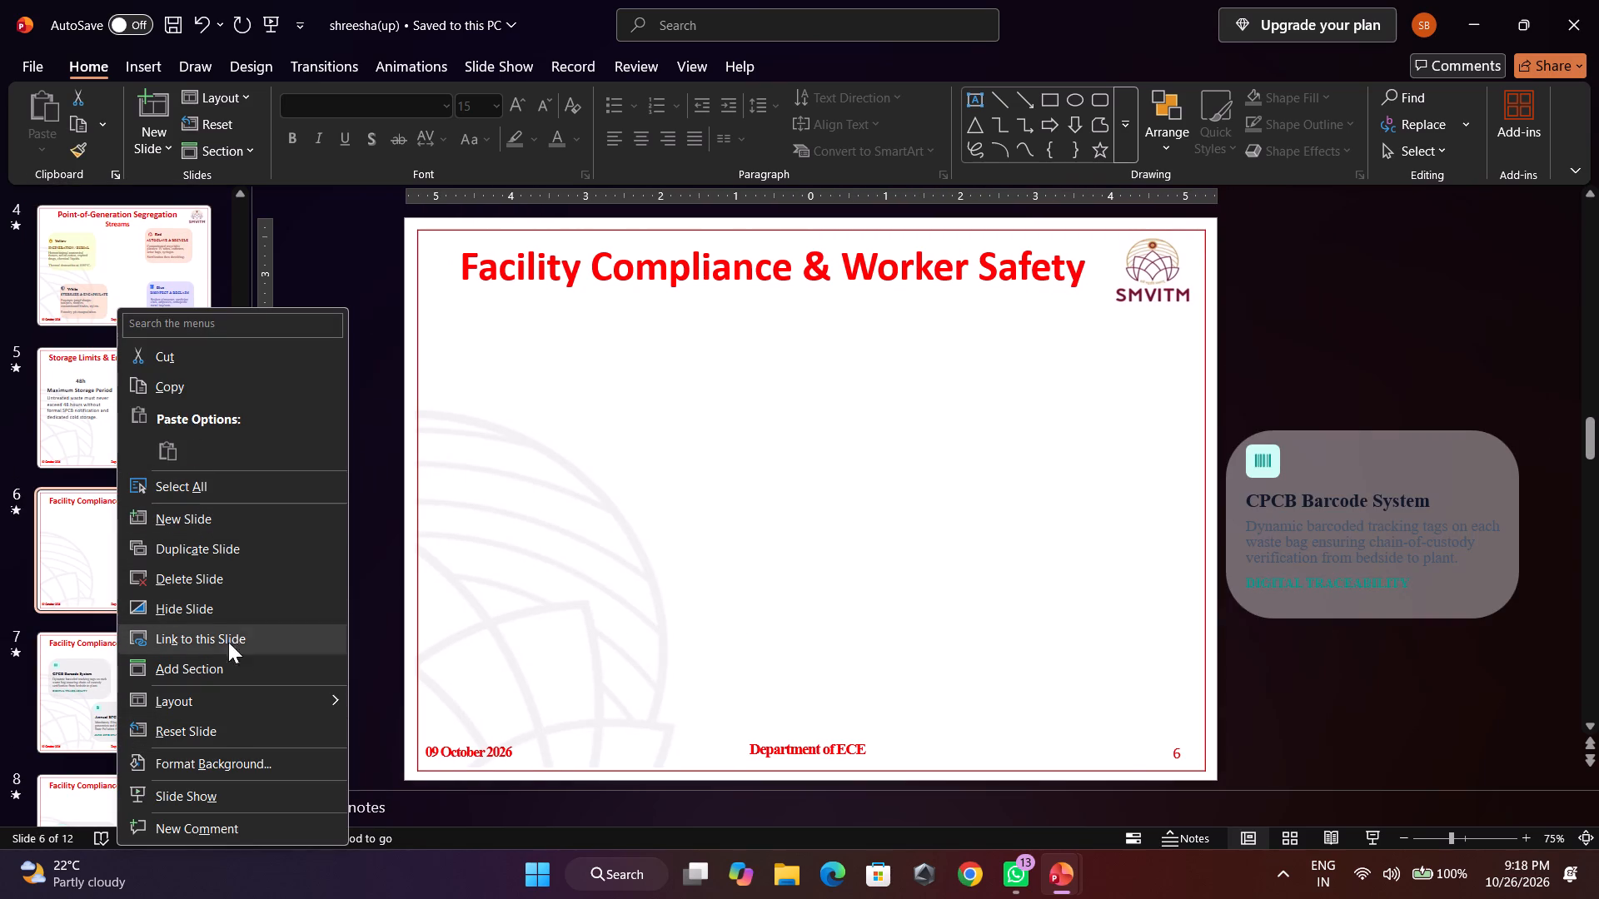
pyautogui.click(206, 579)
pyautogui.scroll(-2, 97, 654)
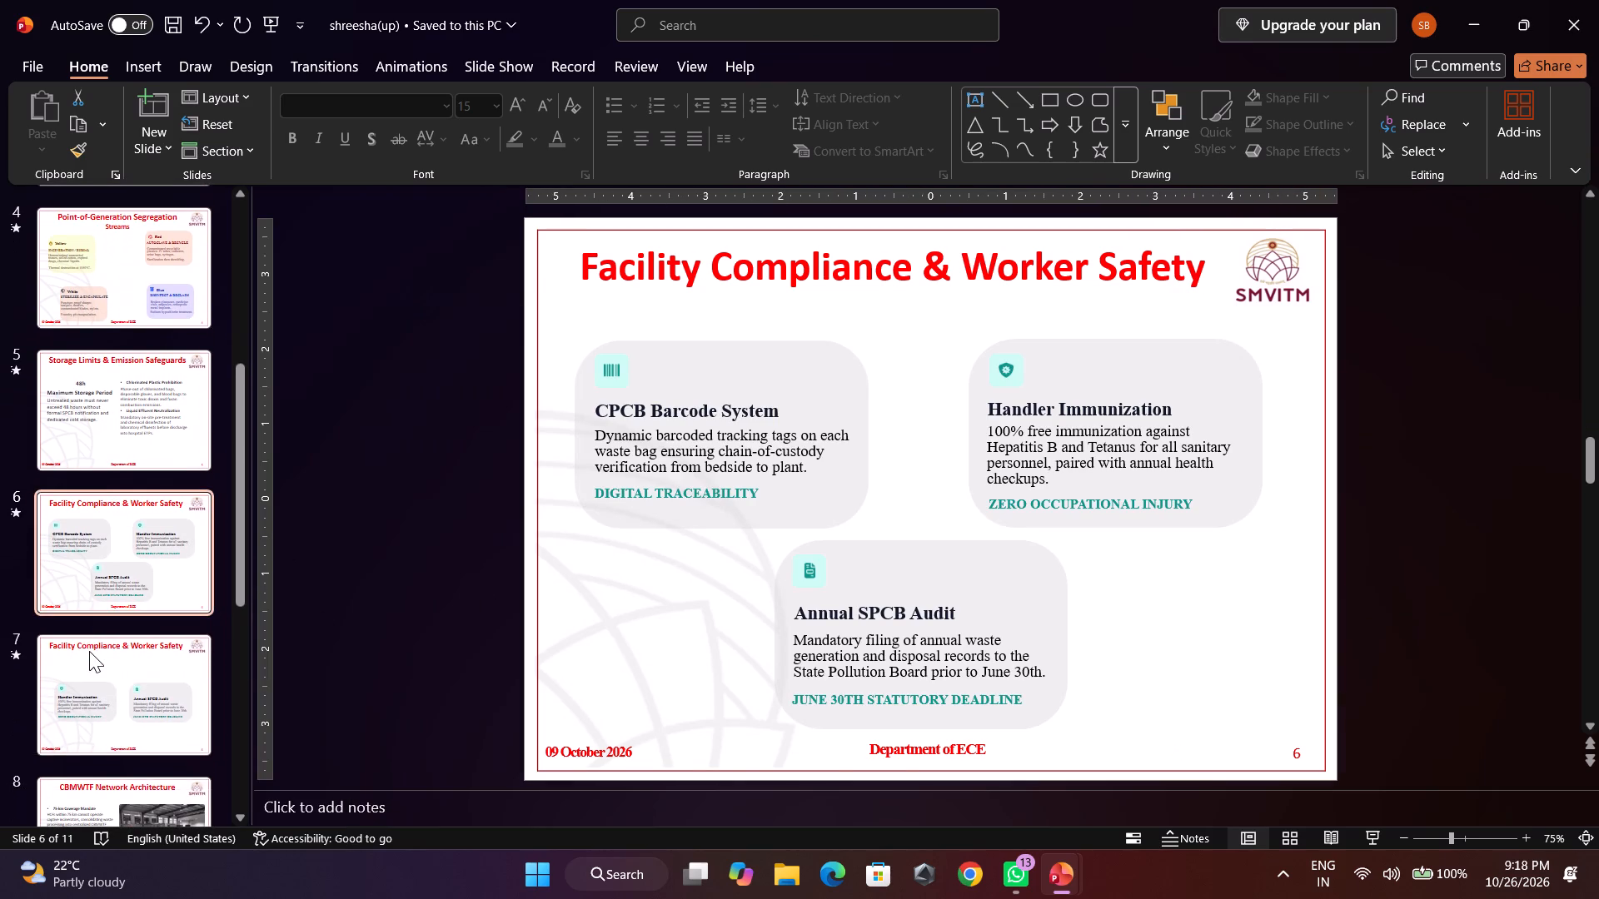
pyautogui.scroll(-2, 92, 645)
pyautogui.rightClick(138, 524)
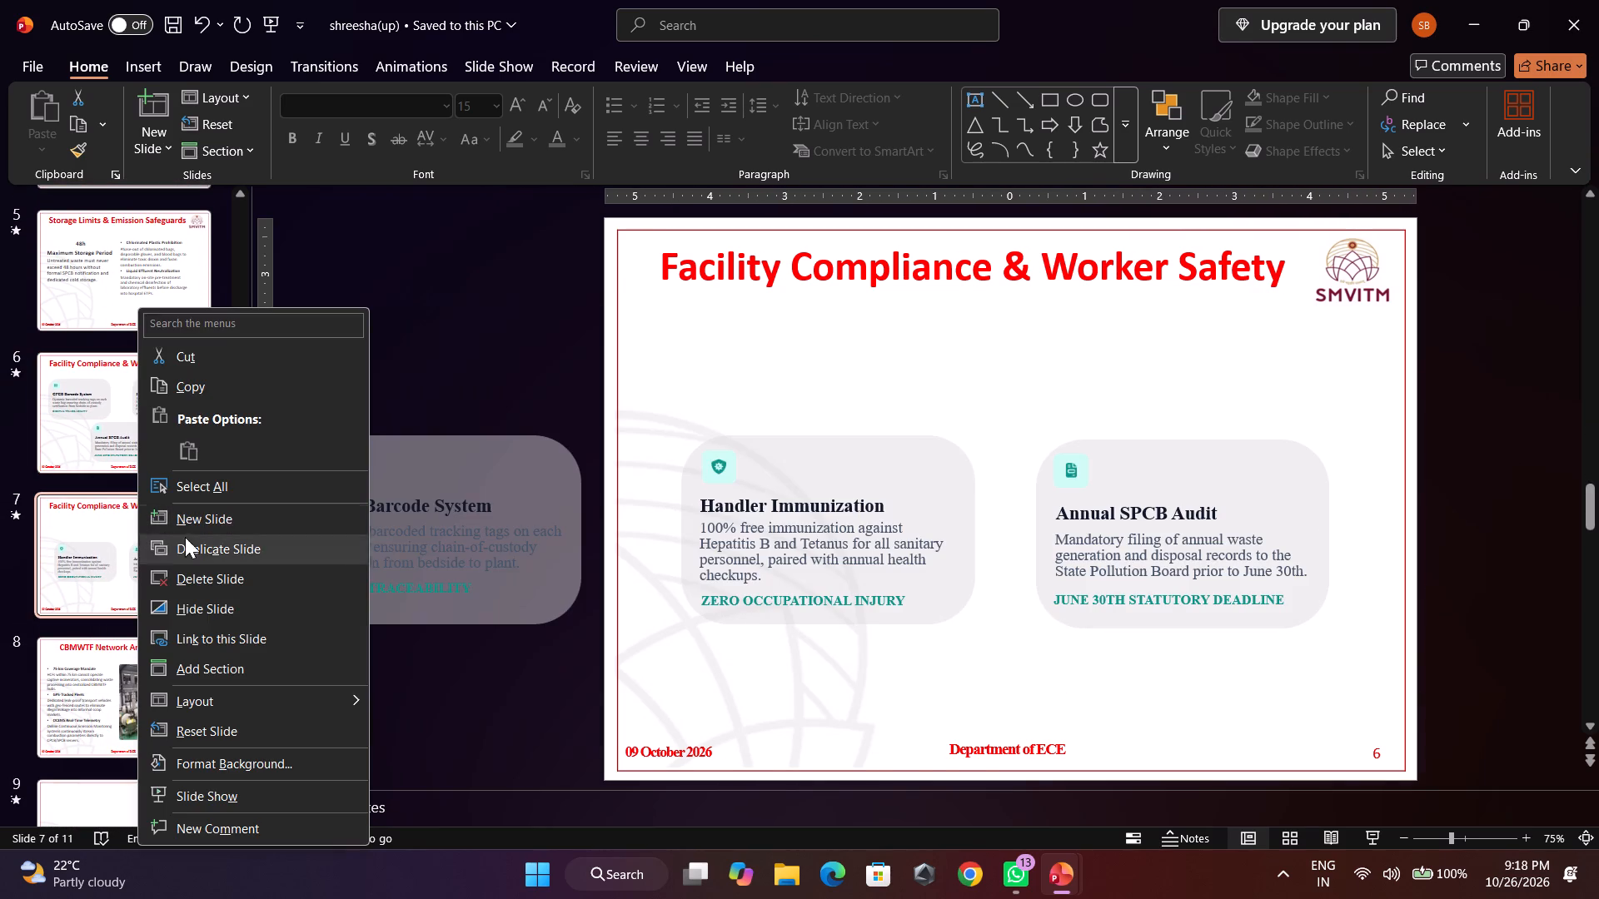
pyautogui.click(224, 579)
# Shift the whole four-card group slightly left on the Point-of-Generation Segregation Streams slide.
pyautogui.scroll(2, 151, 579)
pyautogui.scroll(1, 132, 449)
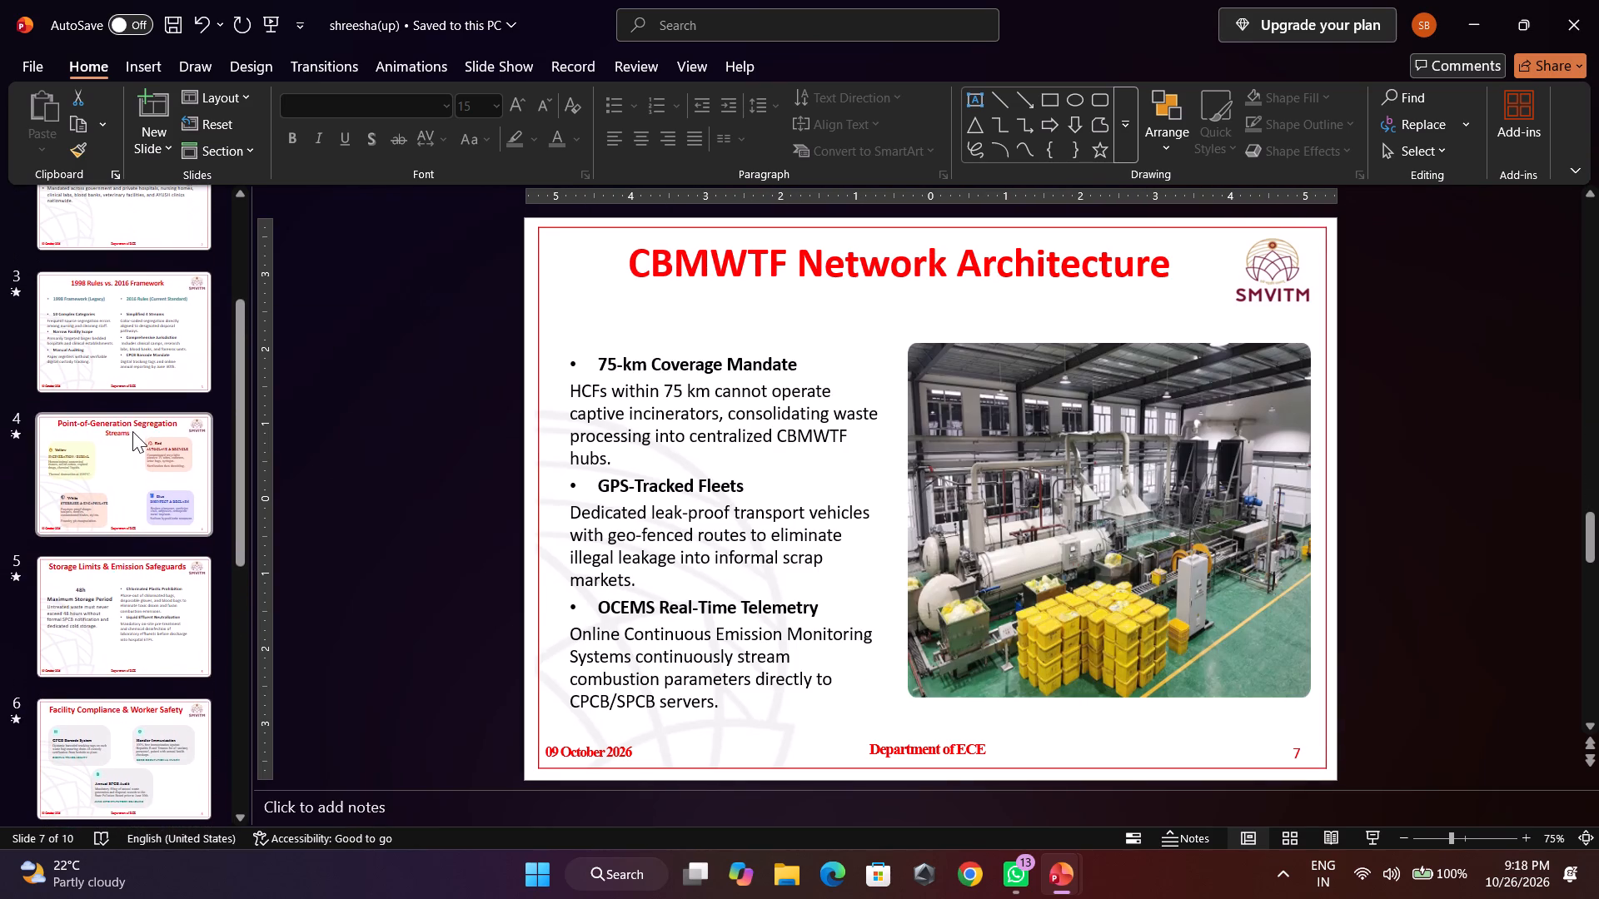
pyautogui.click(125, 459)
pyautogui.moveTo(682, 379); pyautogui.dragTo(670, 379)
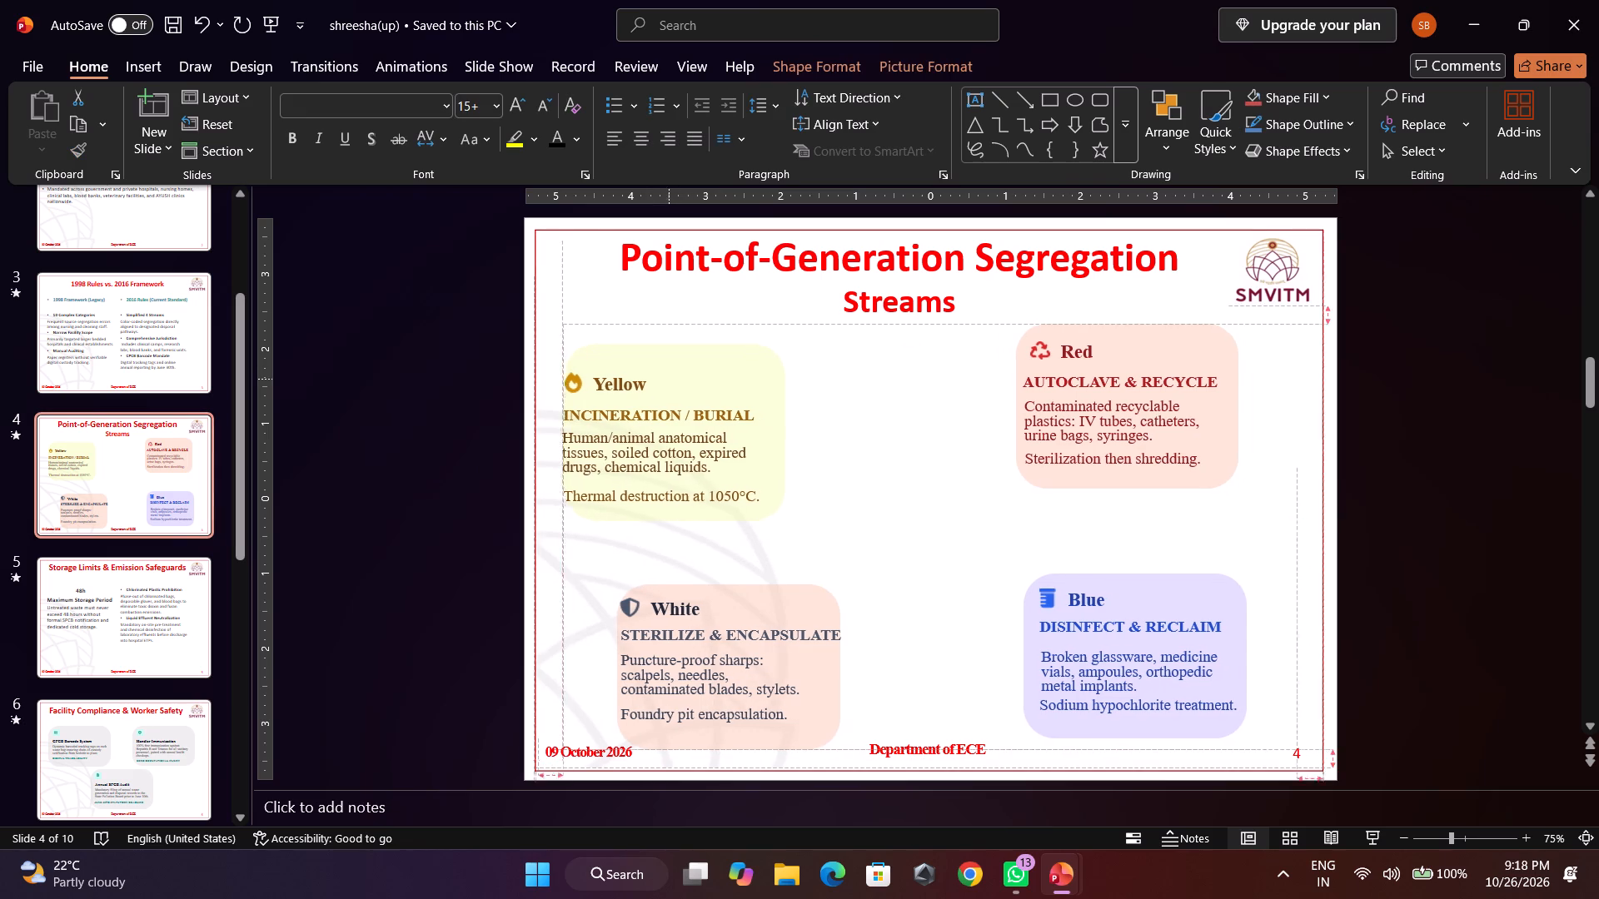
# Move the whole four-card group slightly right and up on the Point-of-Generation Segregation Streams slide.
pyautogui.moveTo(670, 379); pyautogui.dragTo(691, 379)
pyautogui.click(698, 374)
pyautogui.moveTo(701, 374); pyautogui.dragTo(691, 371)
pyautogui.click(979, 454)
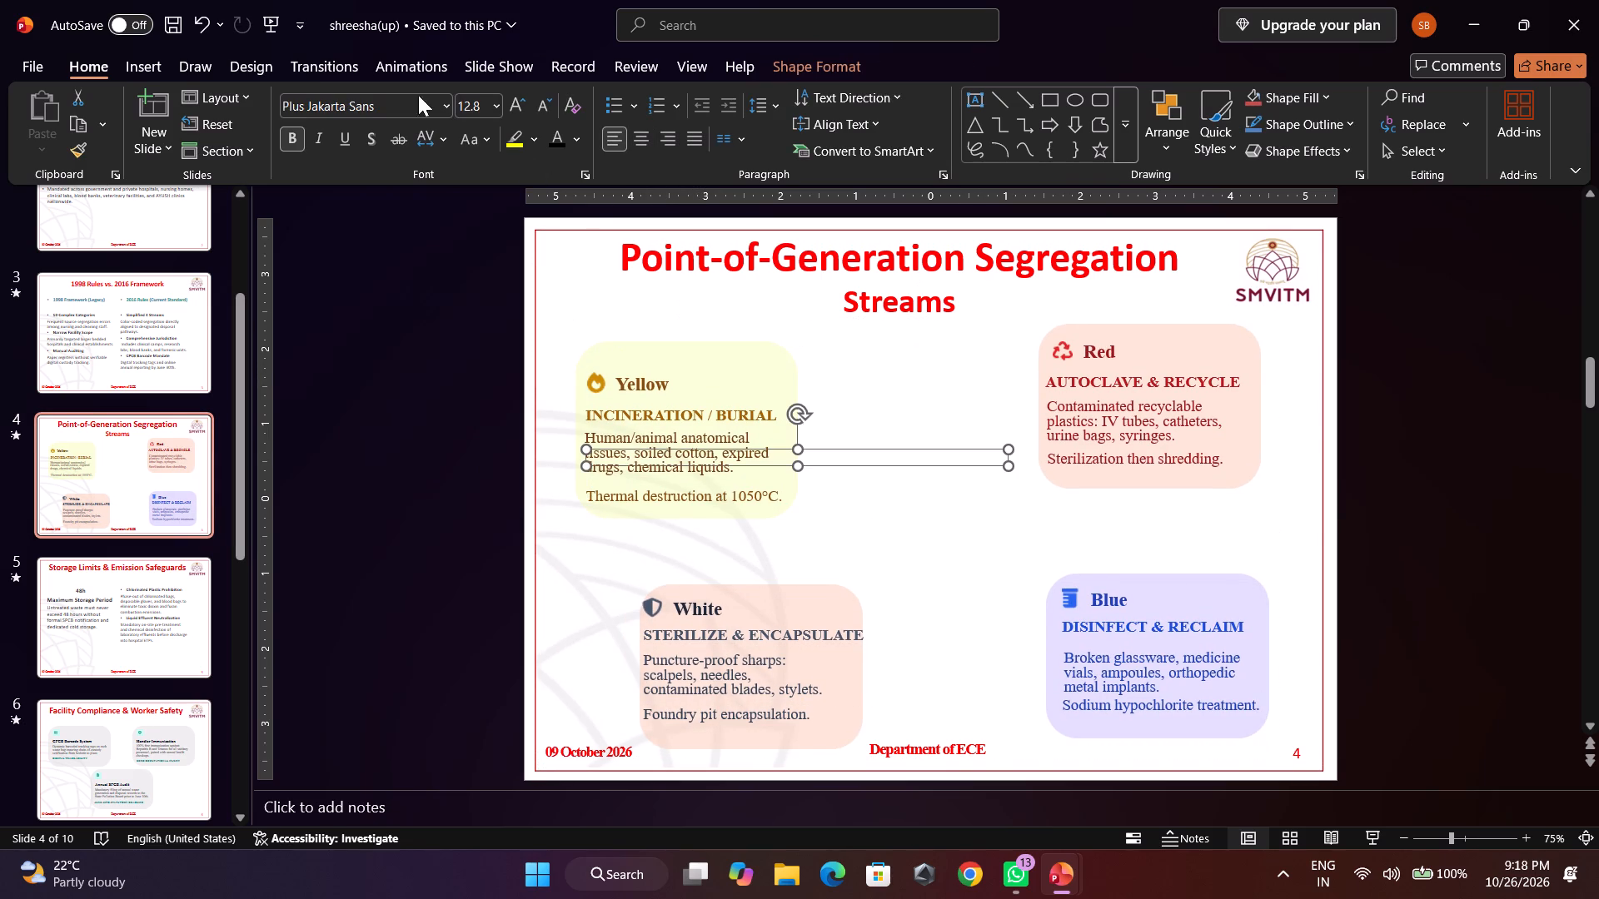
pyautogui.moveTo(247, 69); pyautogui.dragTo(261, 83)
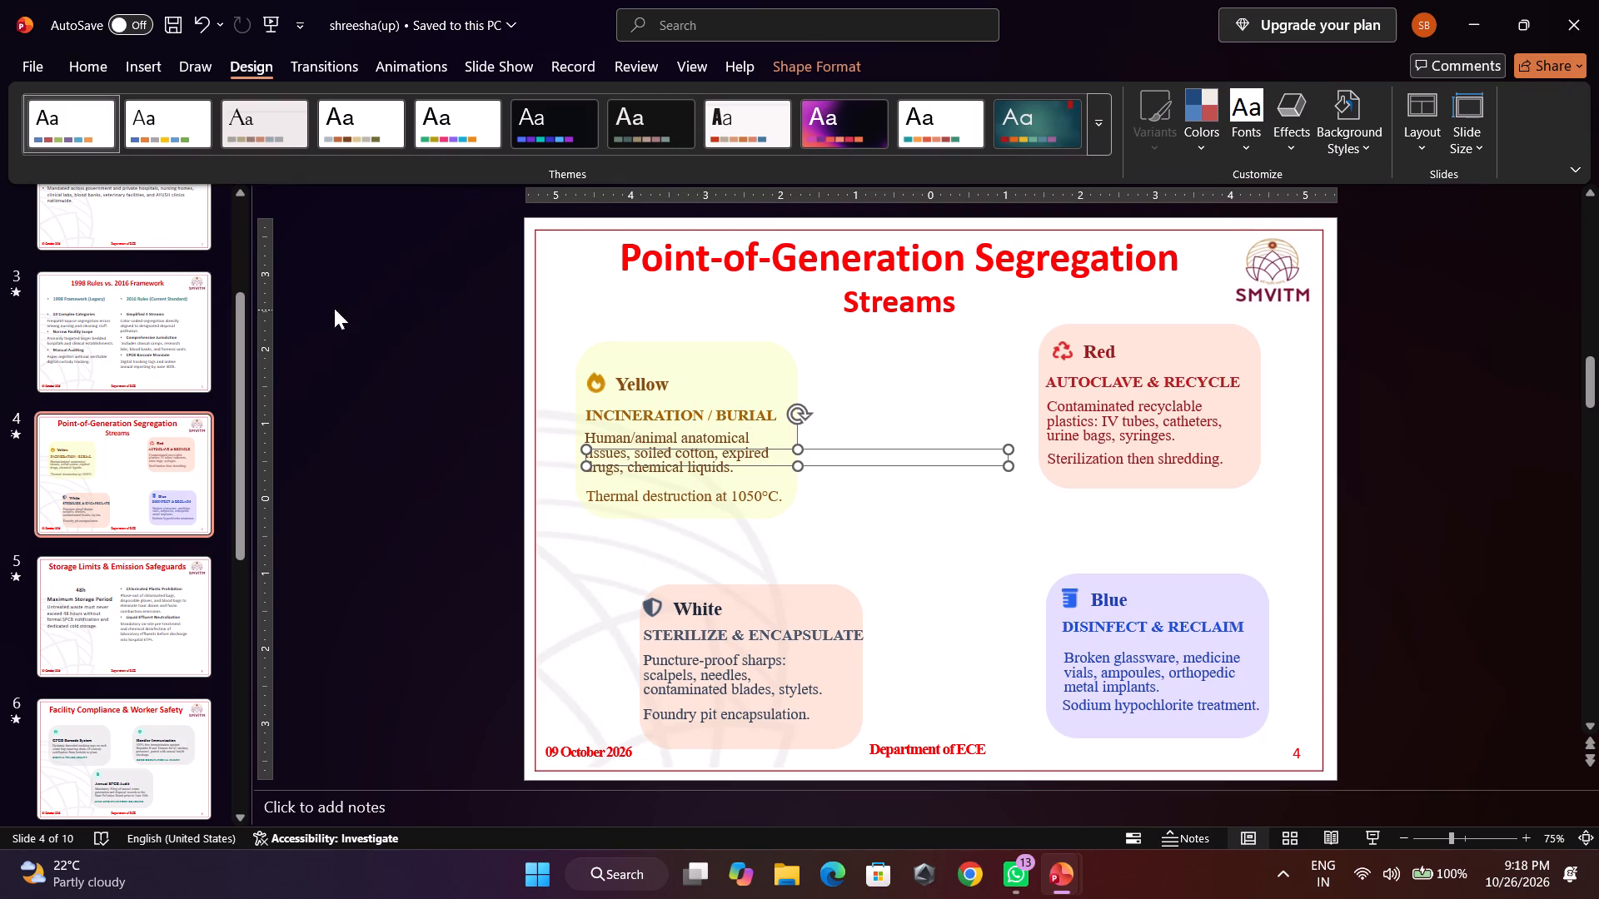
pyautogui.moveTo(316, 304); pyautogui.dragTo(325, 305)
pyautogui.moveTo(747, 378); pyautogui.dragTo(757, 363)
pyautogui.click(757, 363)
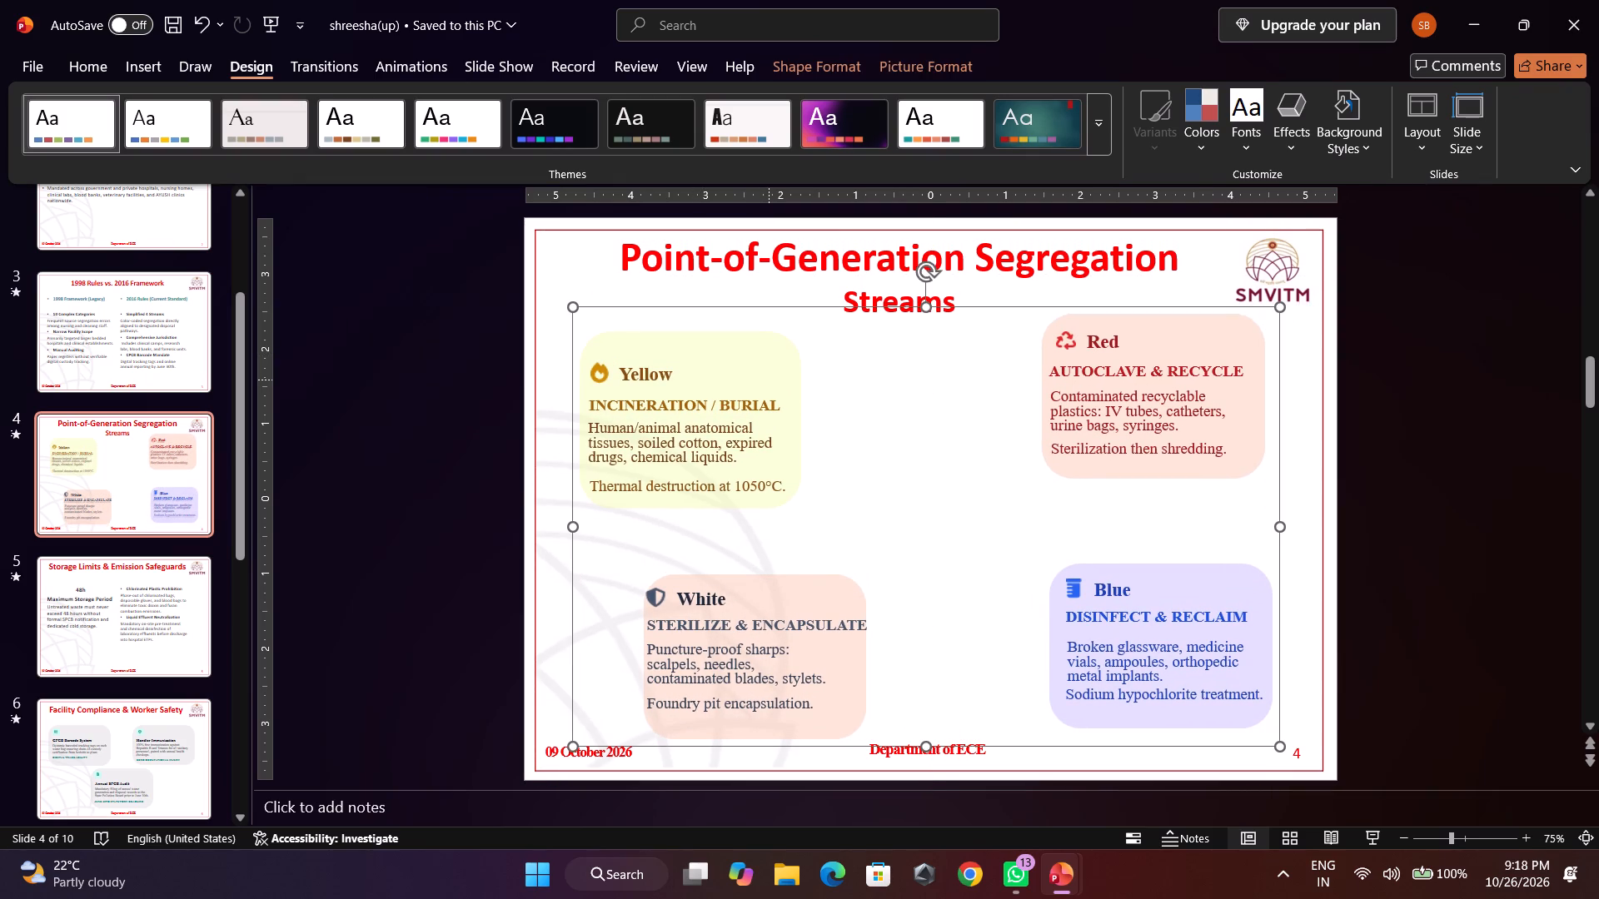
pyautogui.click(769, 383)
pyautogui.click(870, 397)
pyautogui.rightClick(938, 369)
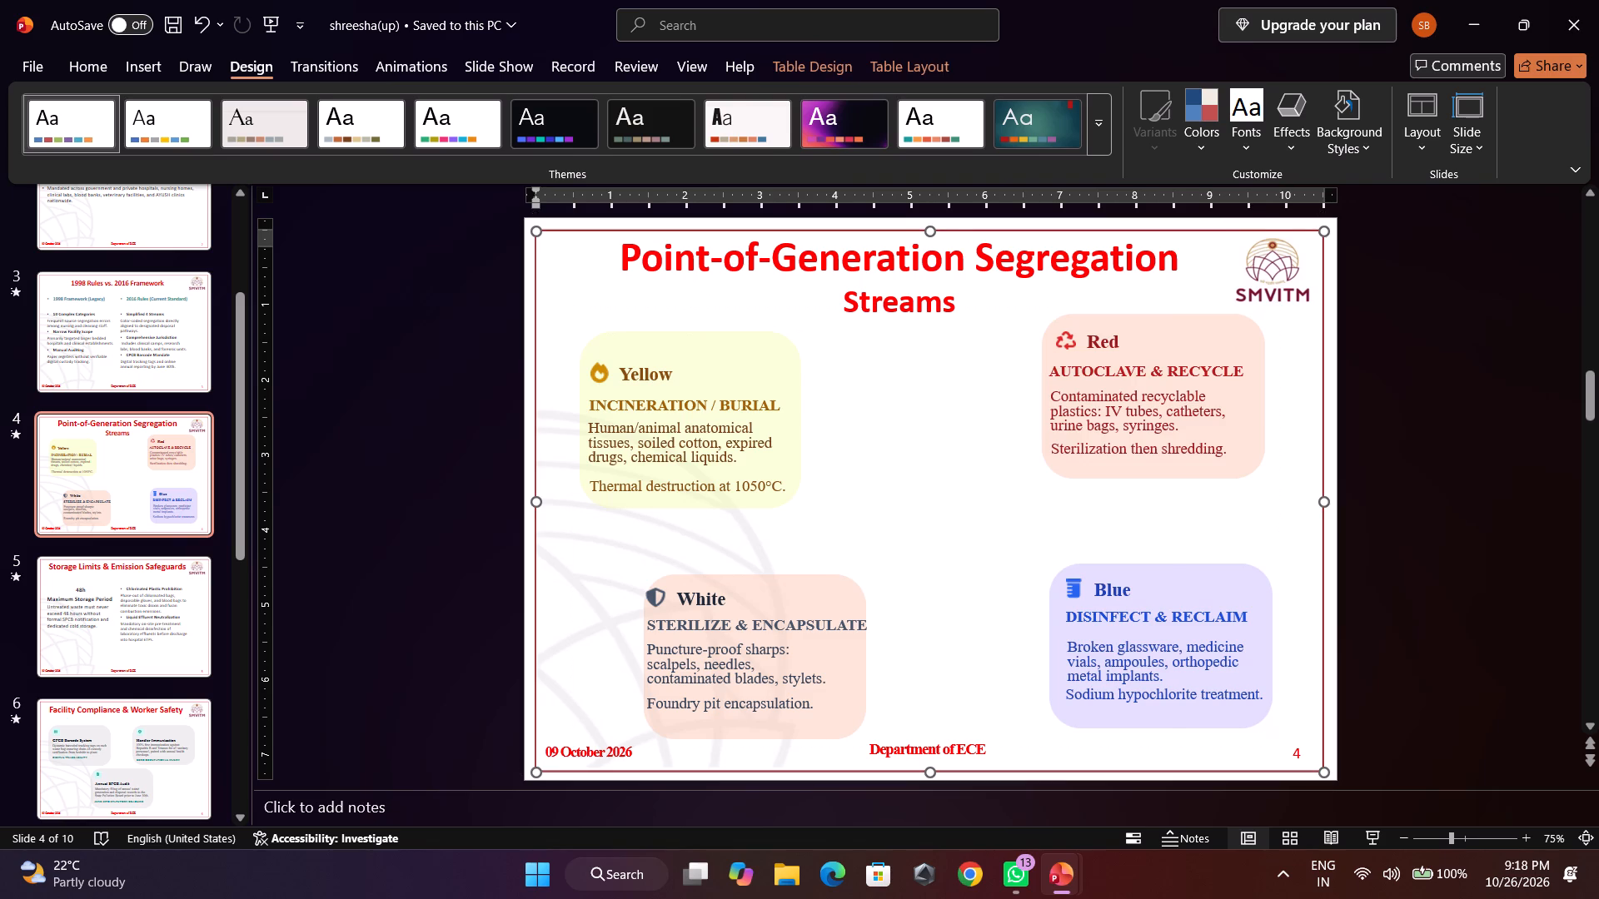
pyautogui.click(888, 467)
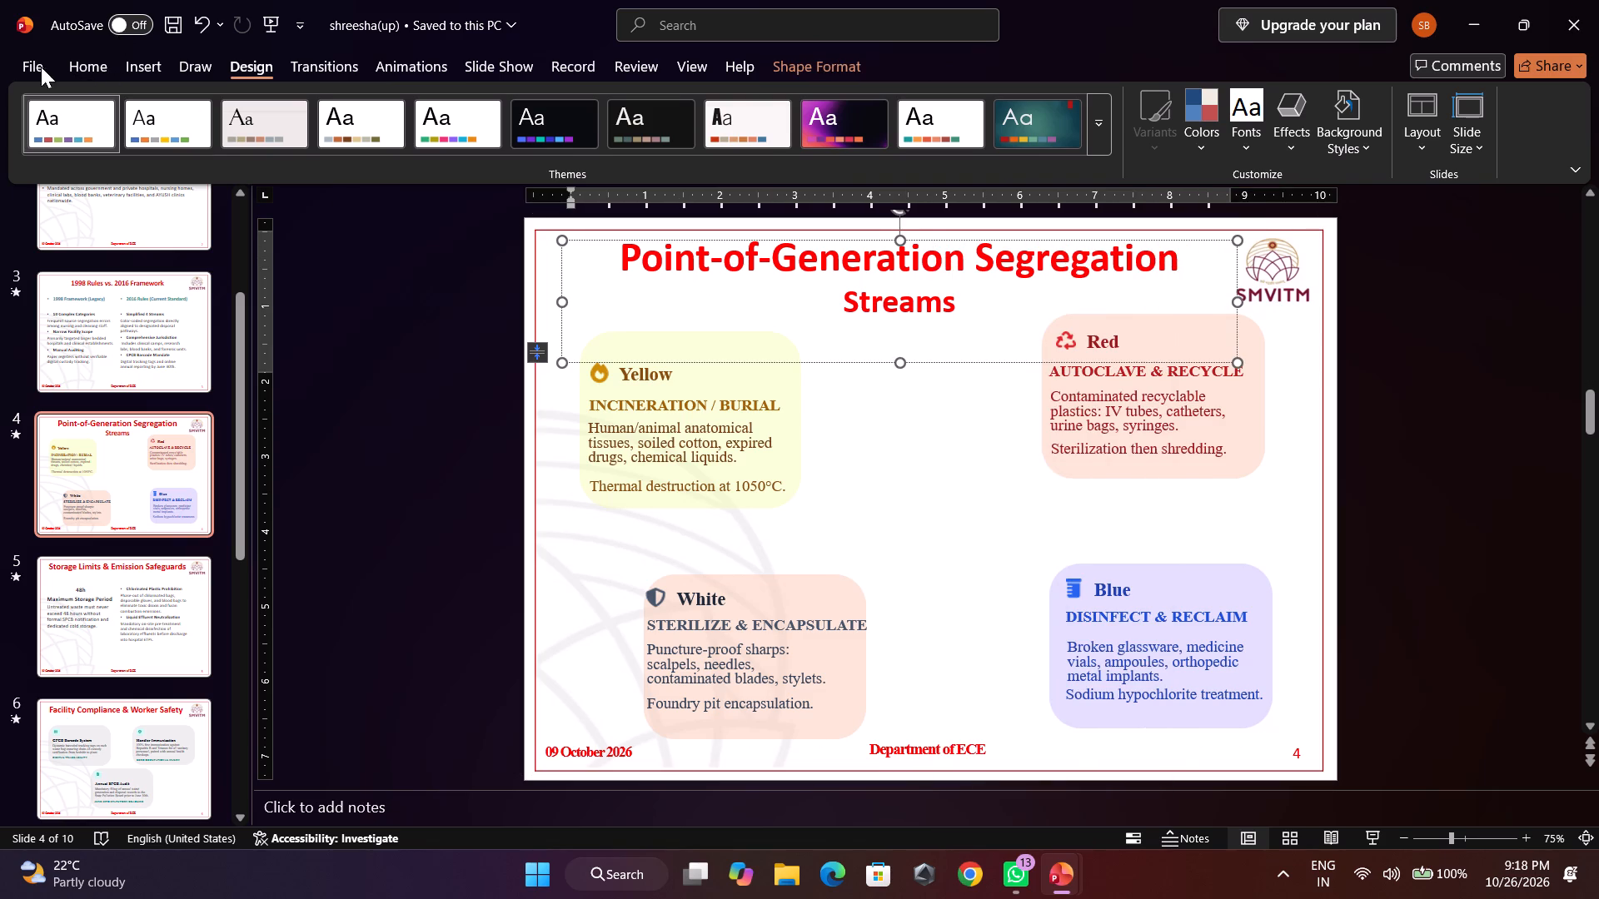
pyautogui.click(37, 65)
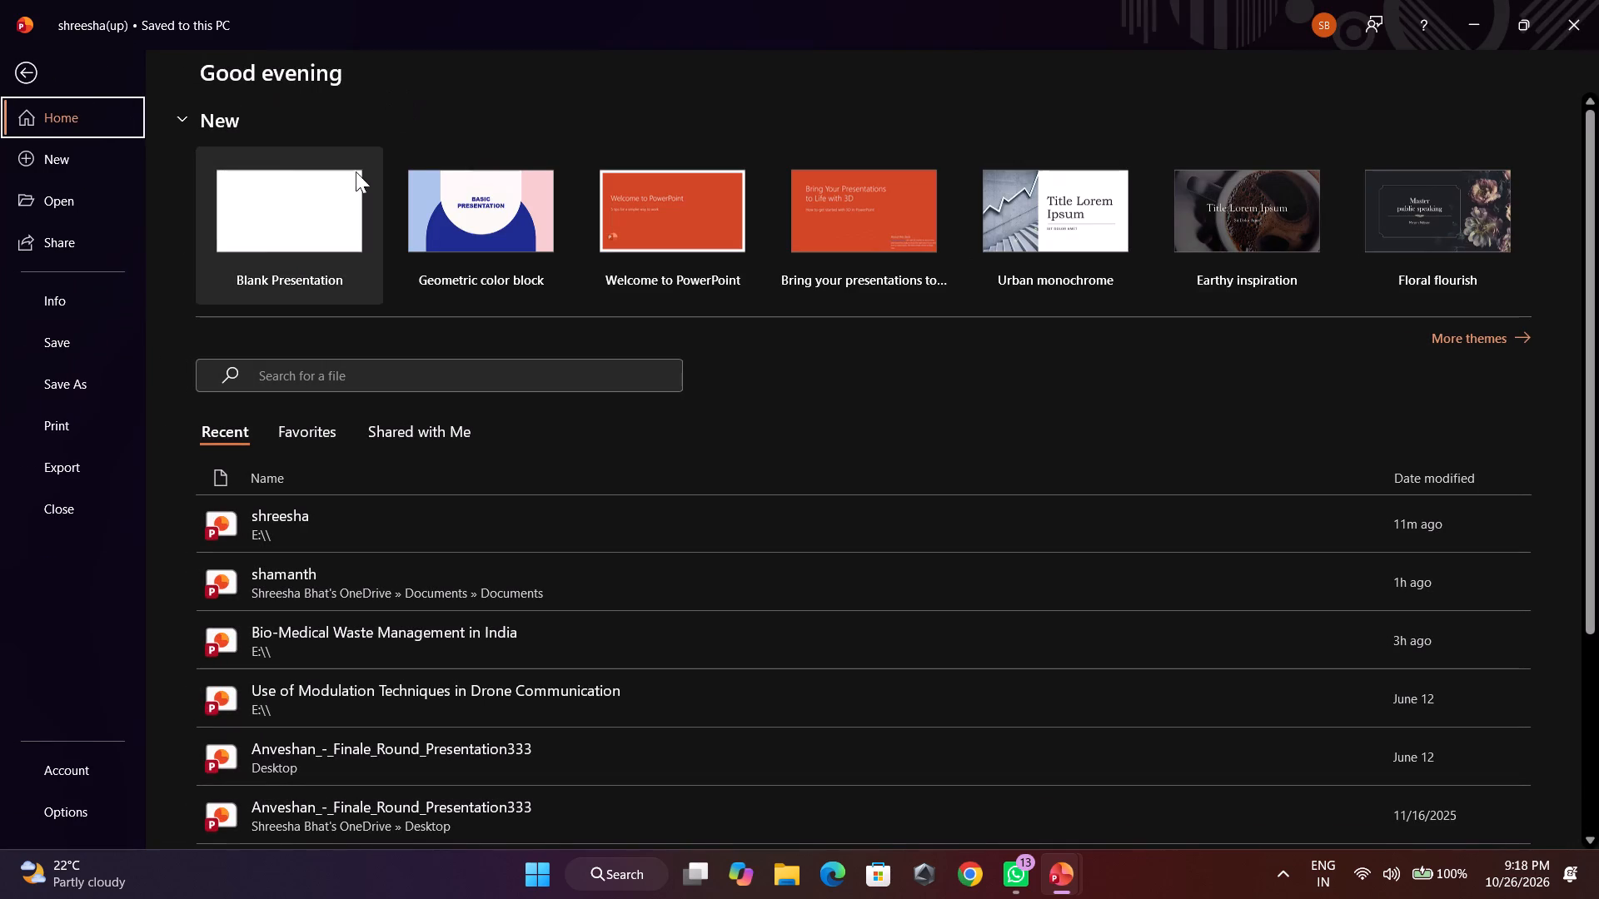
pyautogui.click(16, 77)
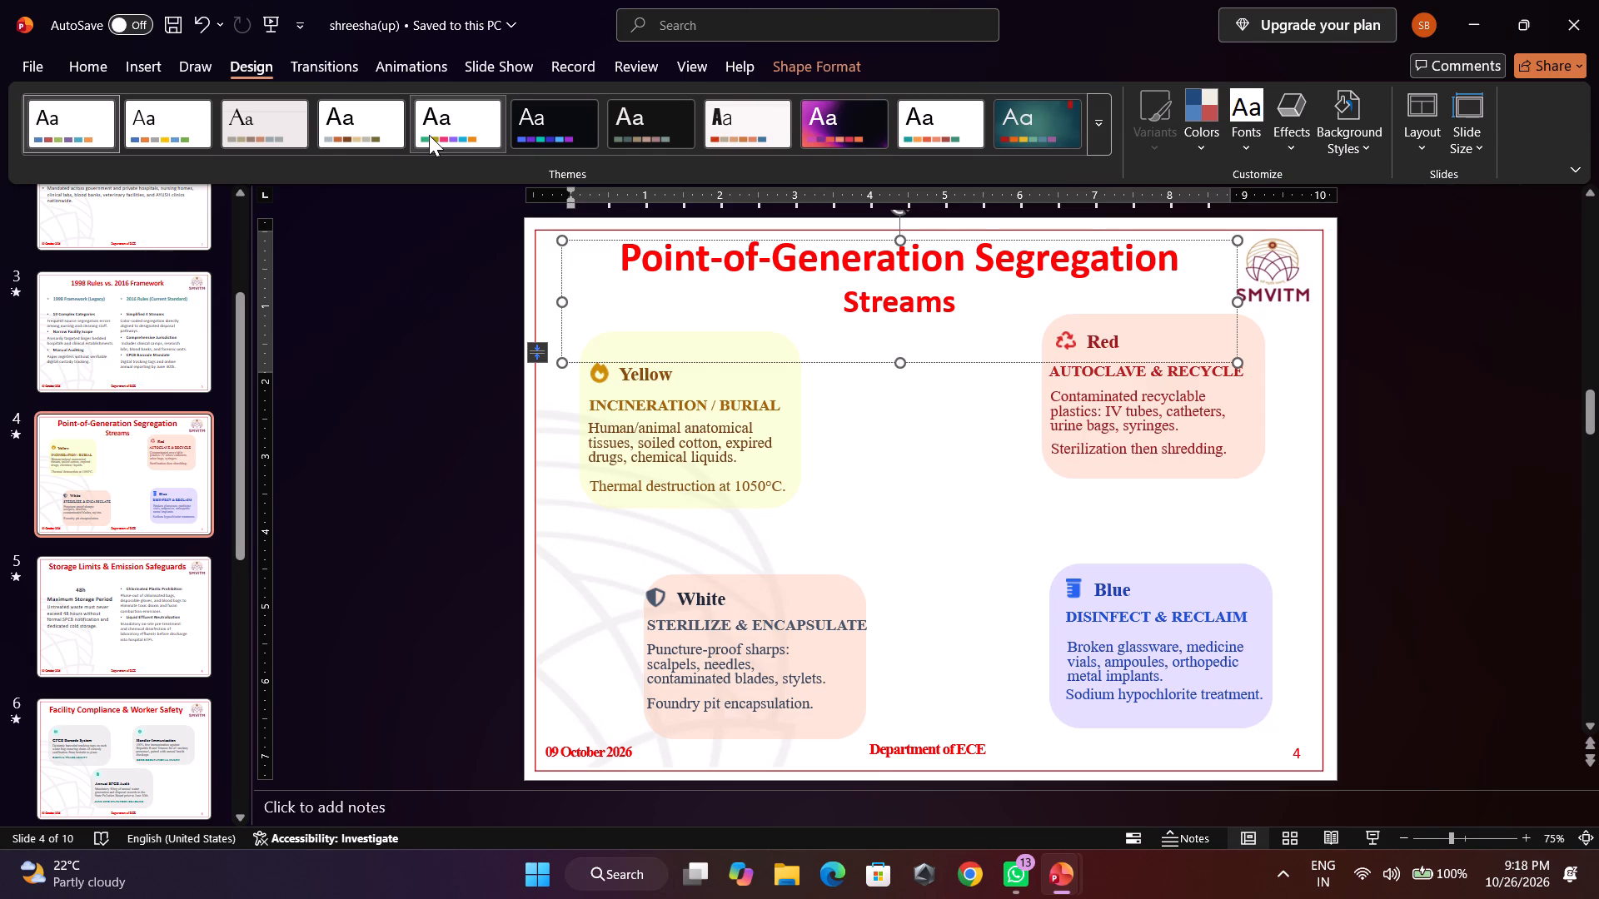
# Apply the Blank layout to the Point-of-Generation Segregation Streams slide.
pyautogui.click(88, 66)
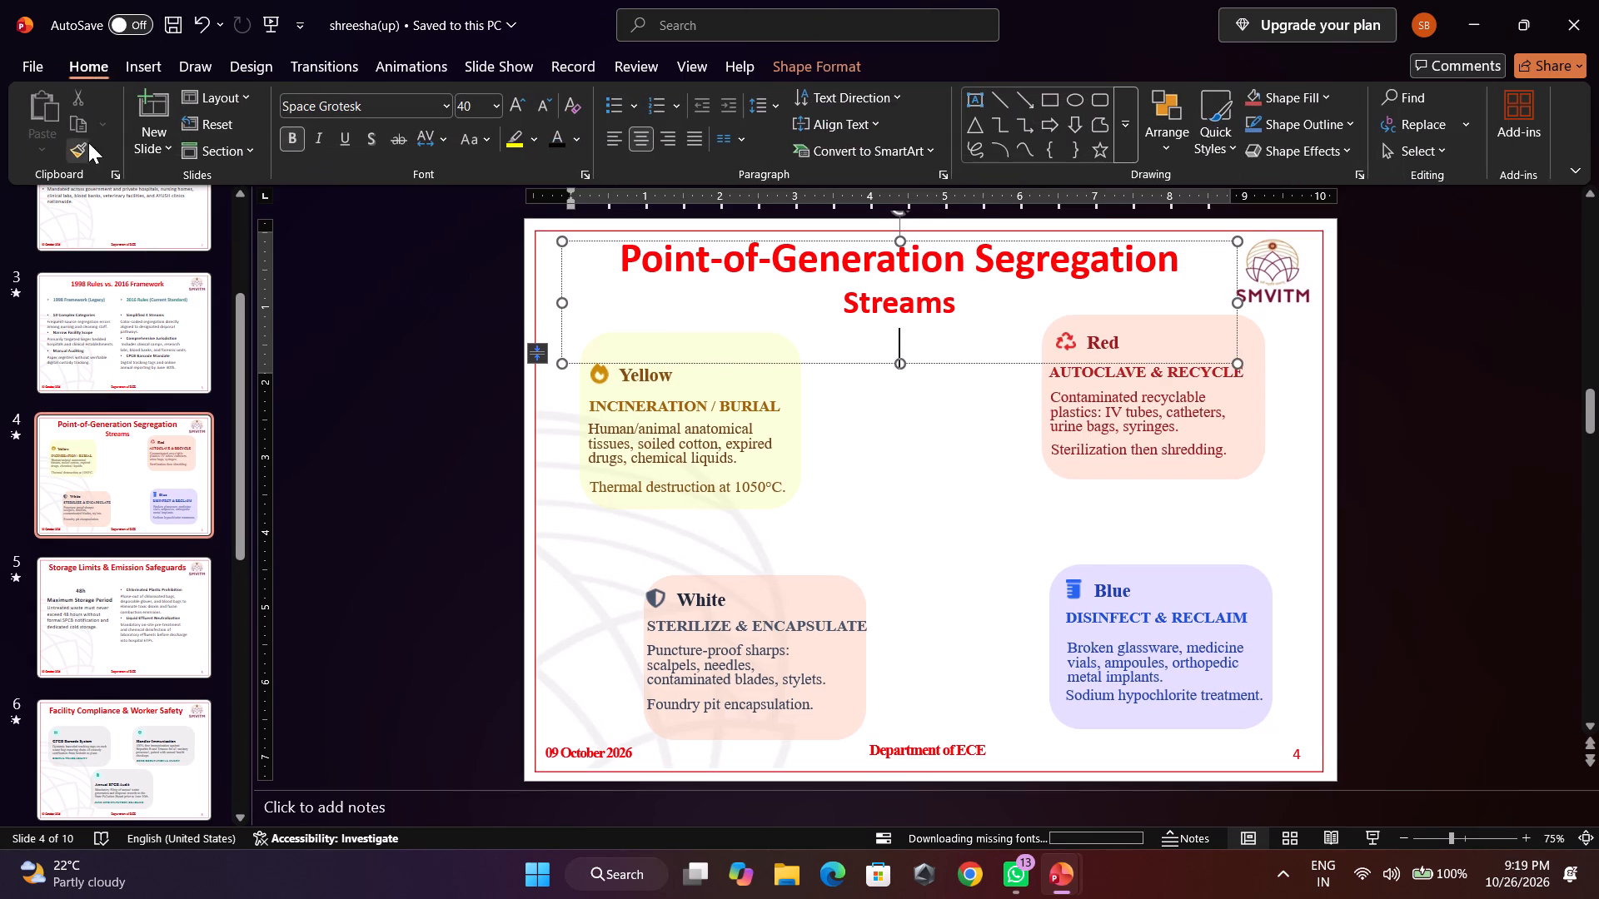
pyautogui.click(252, 100)
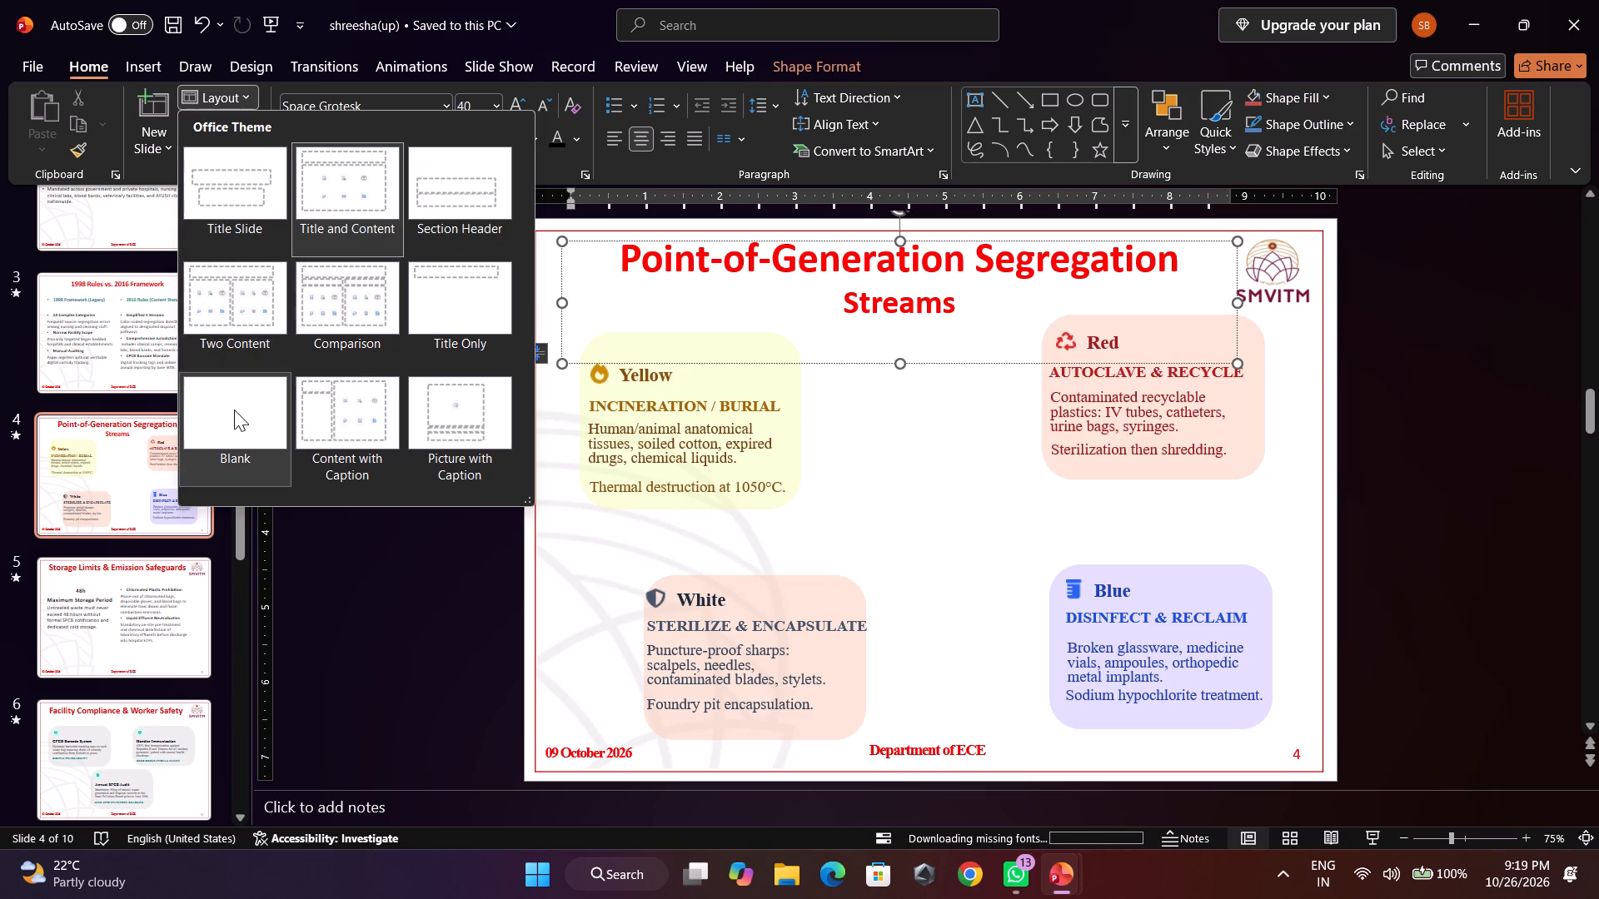
pyautogui.click(234, 410)
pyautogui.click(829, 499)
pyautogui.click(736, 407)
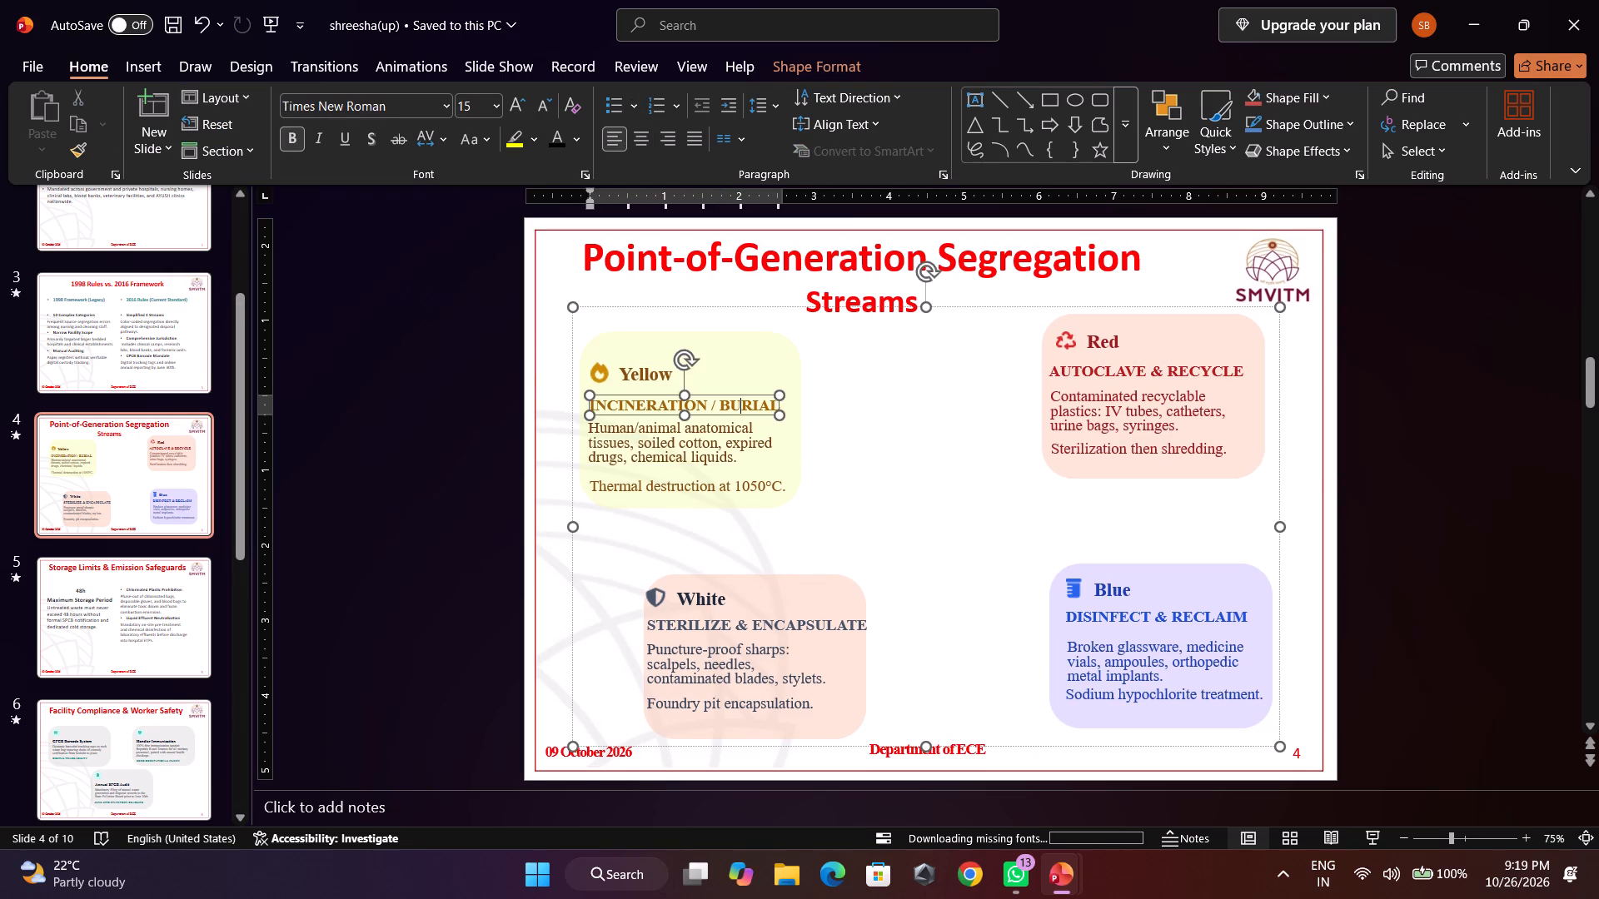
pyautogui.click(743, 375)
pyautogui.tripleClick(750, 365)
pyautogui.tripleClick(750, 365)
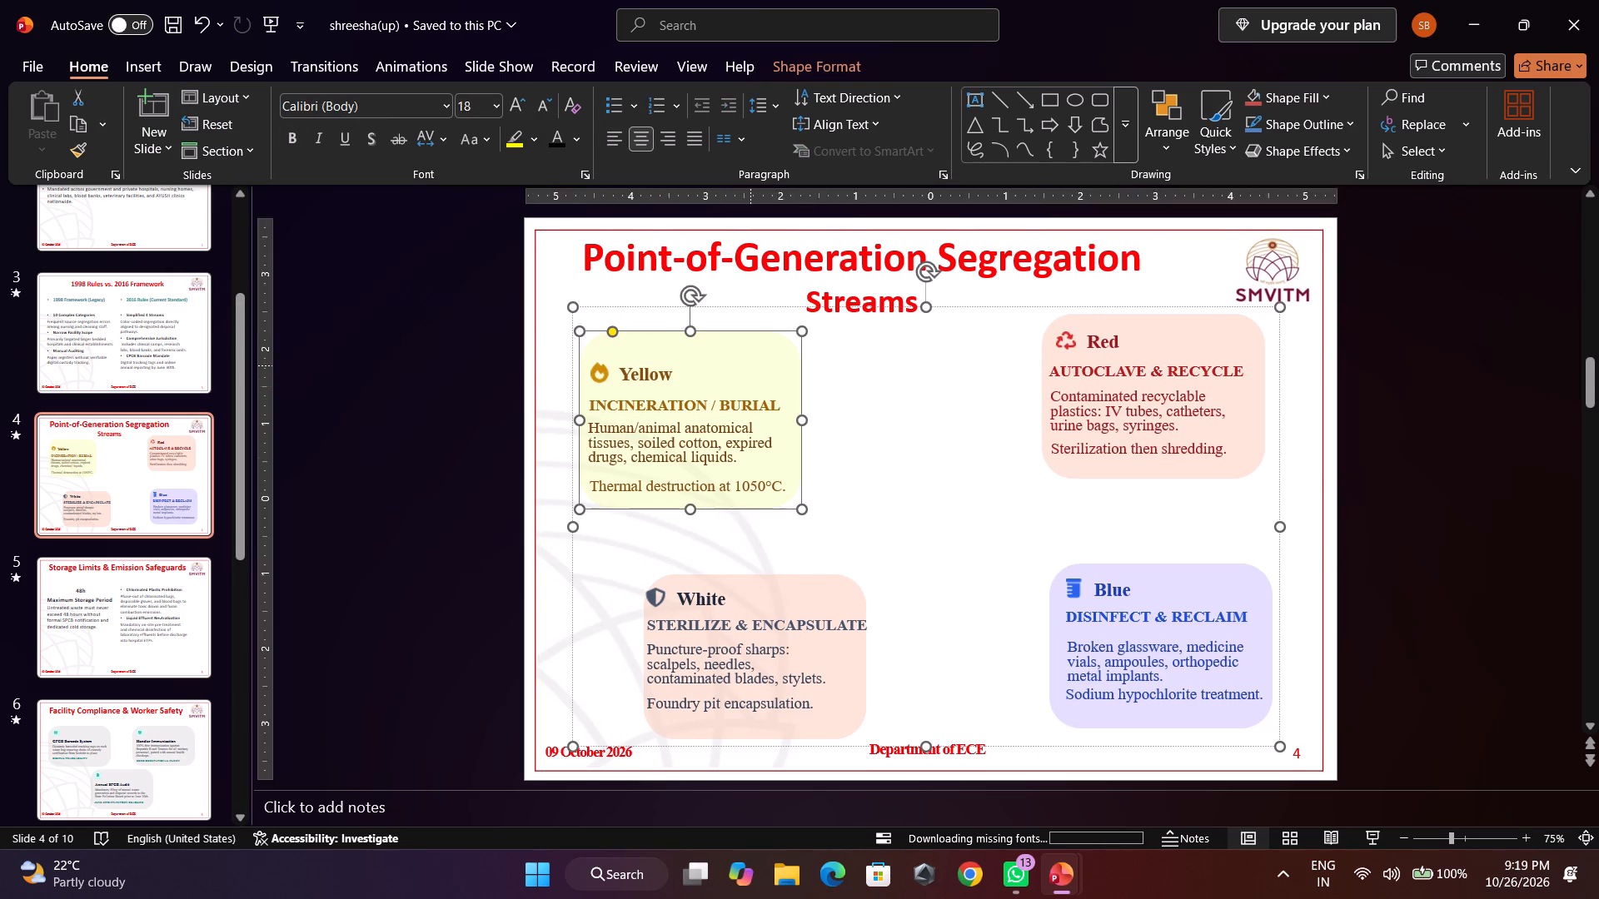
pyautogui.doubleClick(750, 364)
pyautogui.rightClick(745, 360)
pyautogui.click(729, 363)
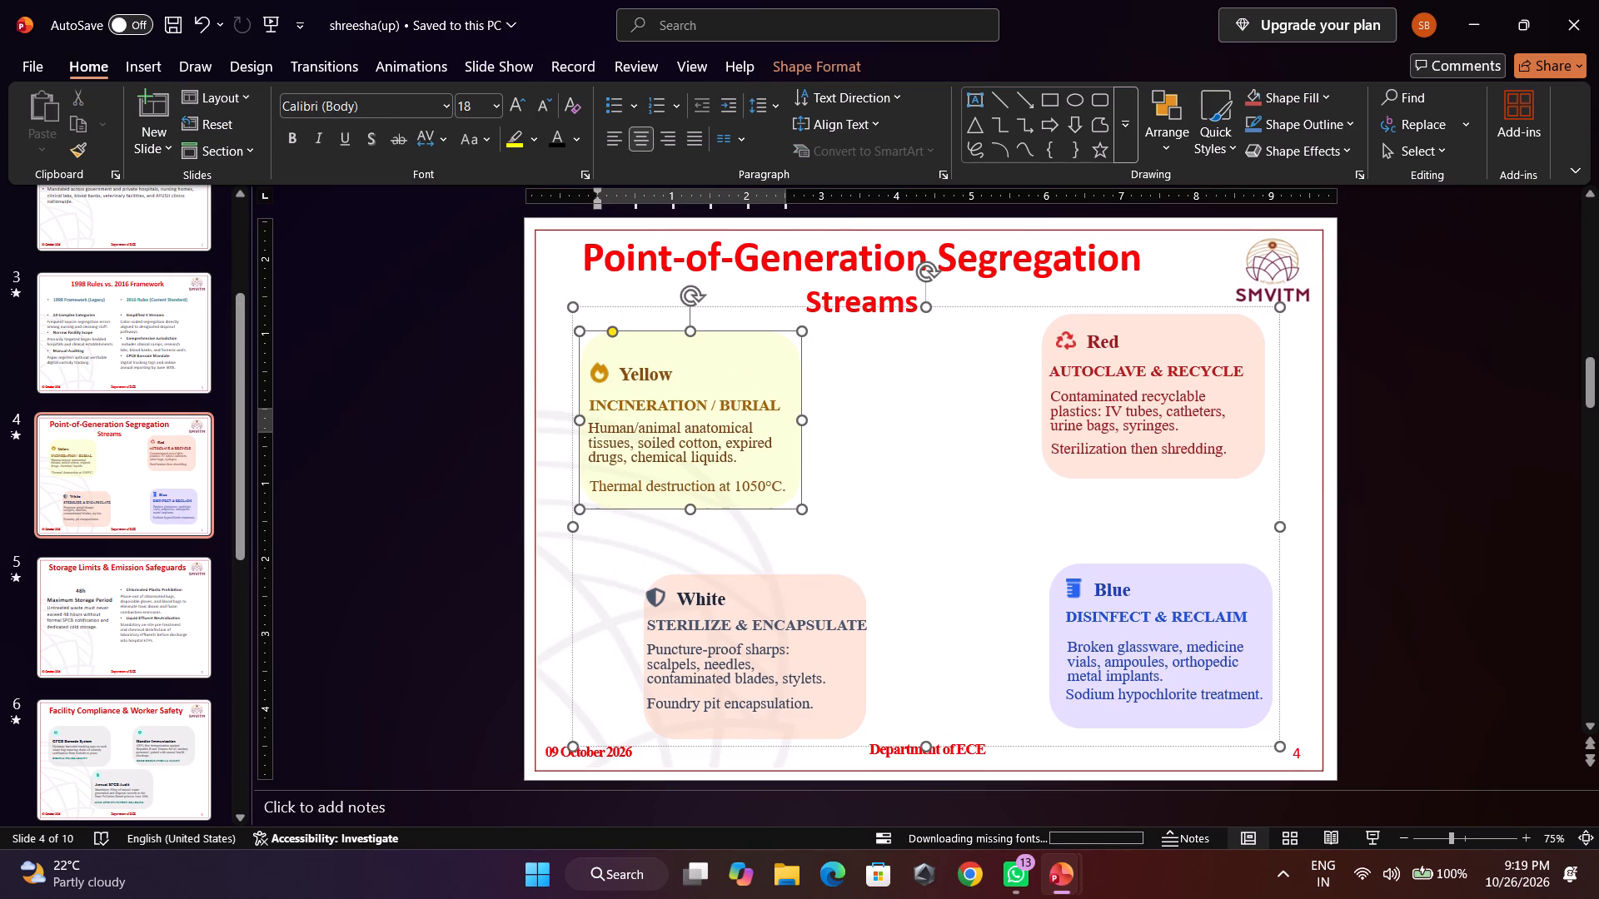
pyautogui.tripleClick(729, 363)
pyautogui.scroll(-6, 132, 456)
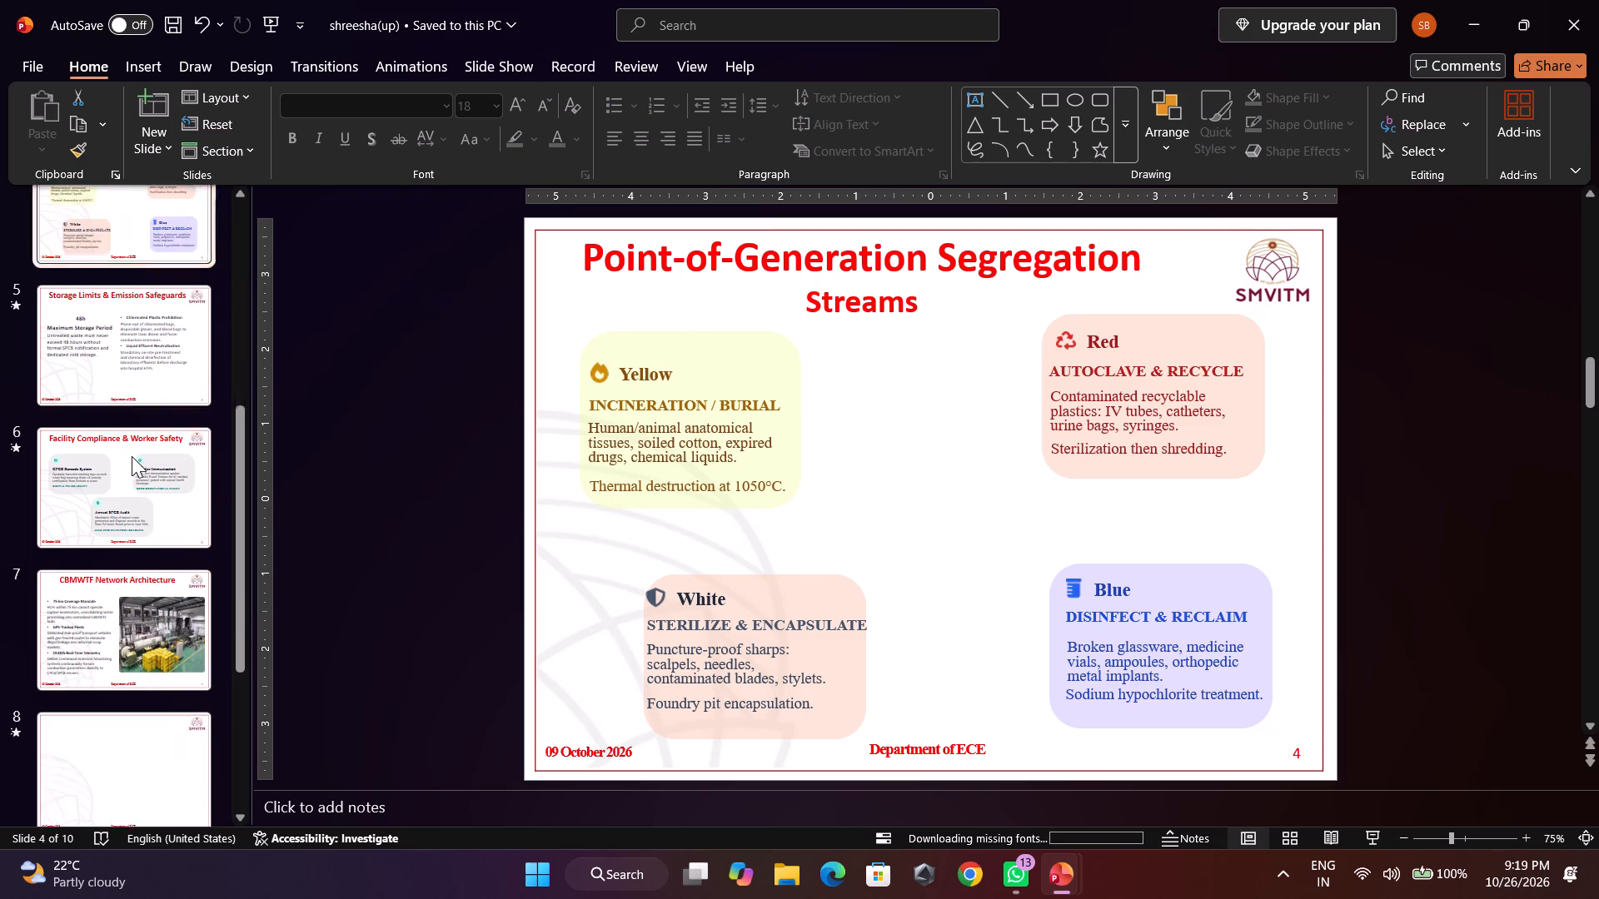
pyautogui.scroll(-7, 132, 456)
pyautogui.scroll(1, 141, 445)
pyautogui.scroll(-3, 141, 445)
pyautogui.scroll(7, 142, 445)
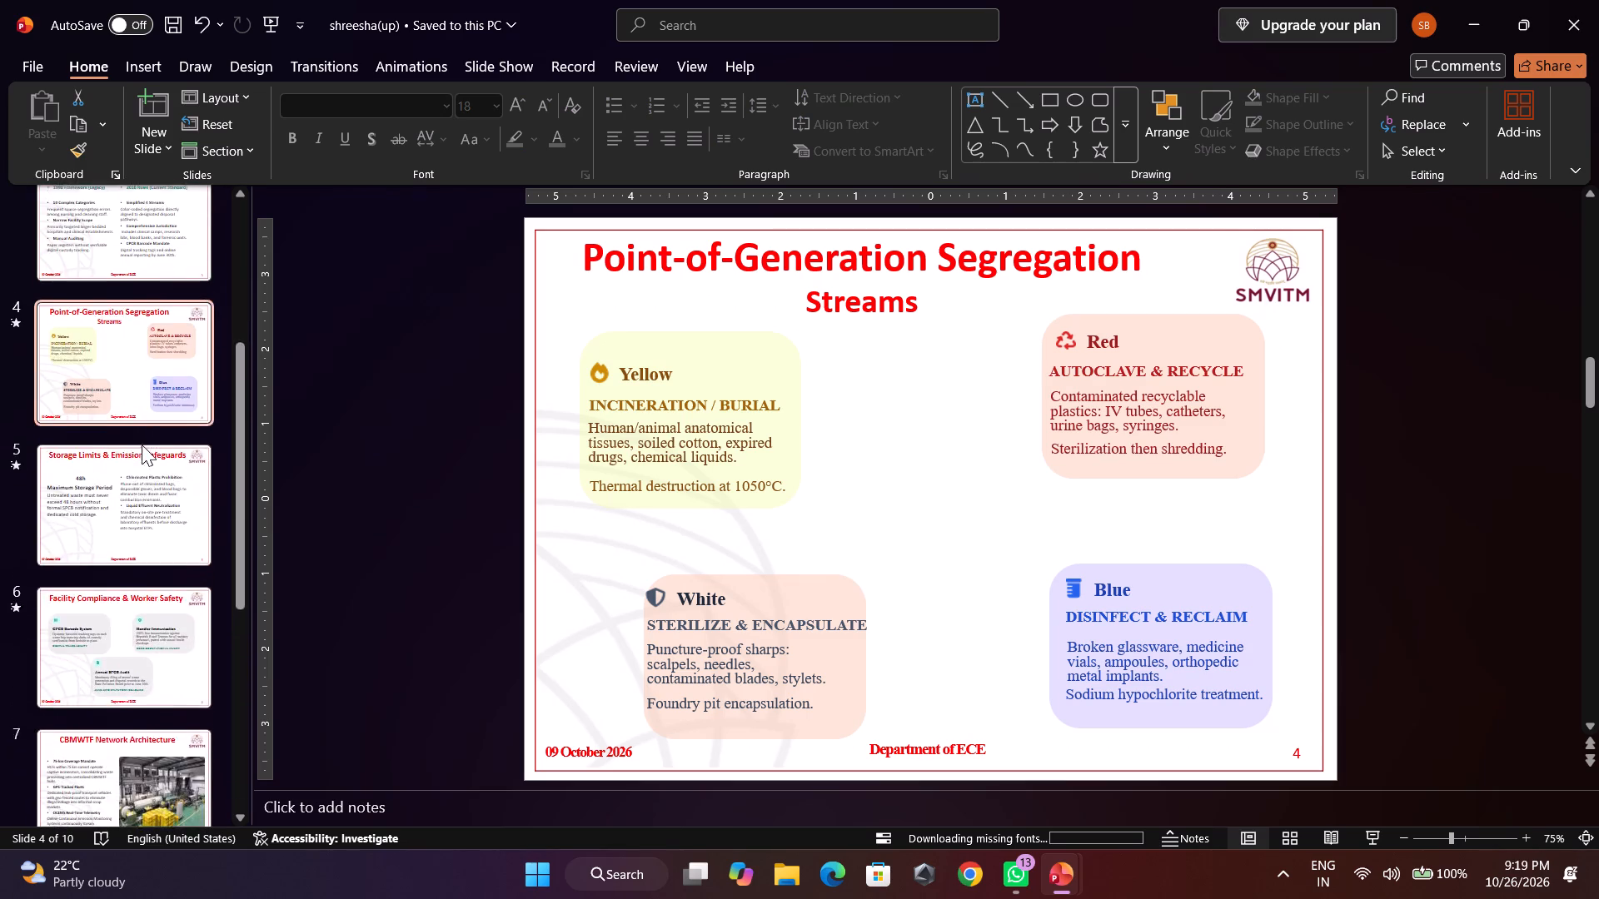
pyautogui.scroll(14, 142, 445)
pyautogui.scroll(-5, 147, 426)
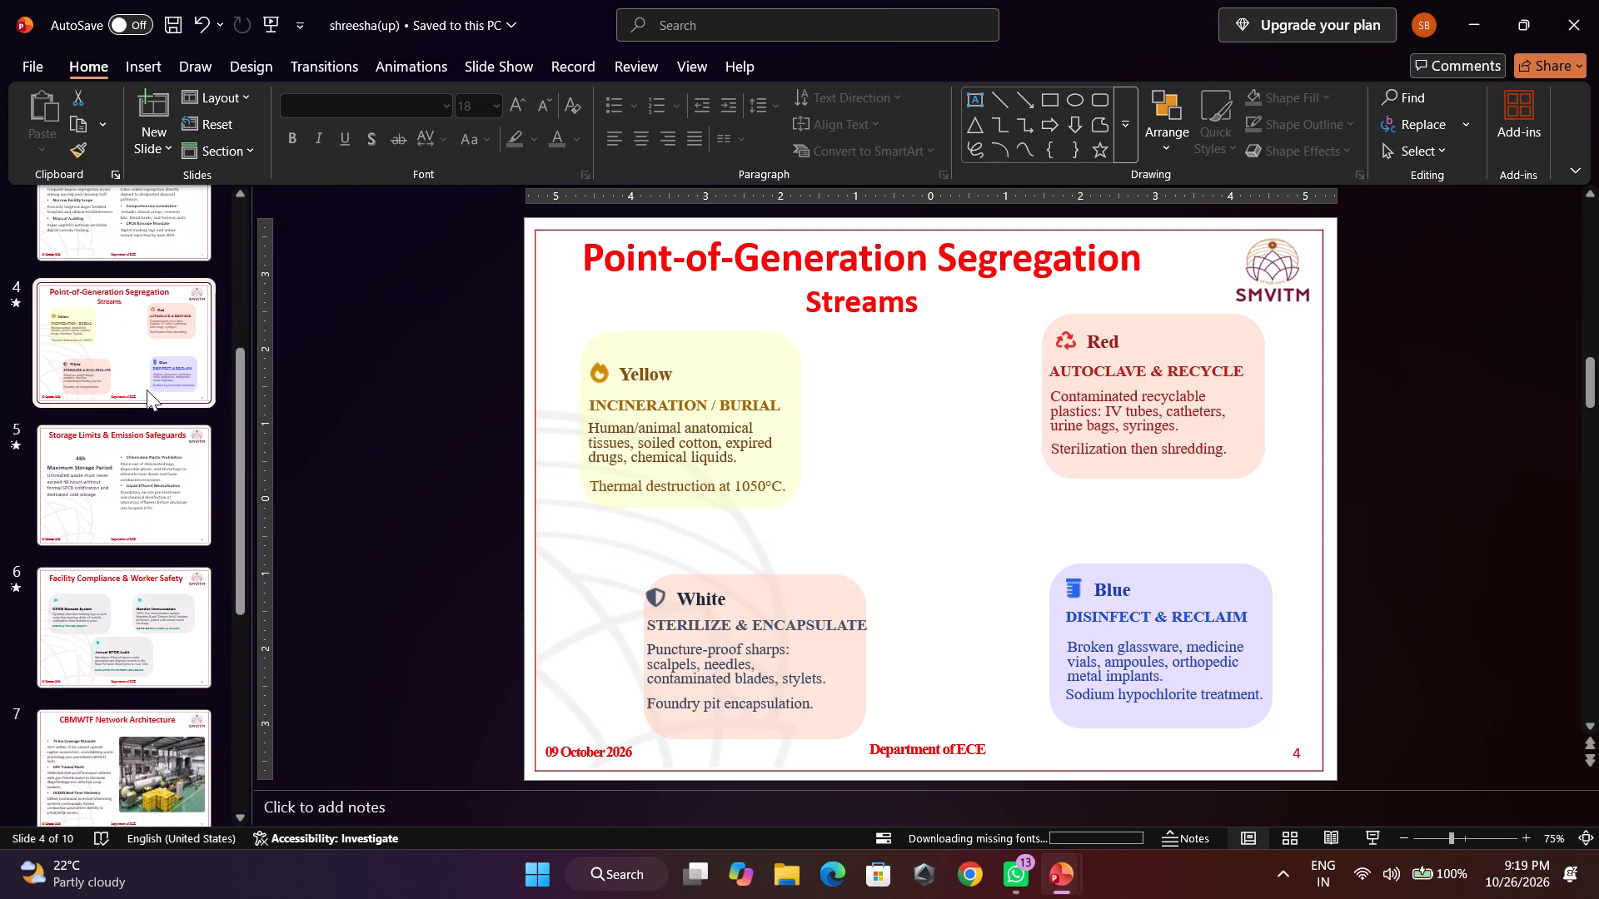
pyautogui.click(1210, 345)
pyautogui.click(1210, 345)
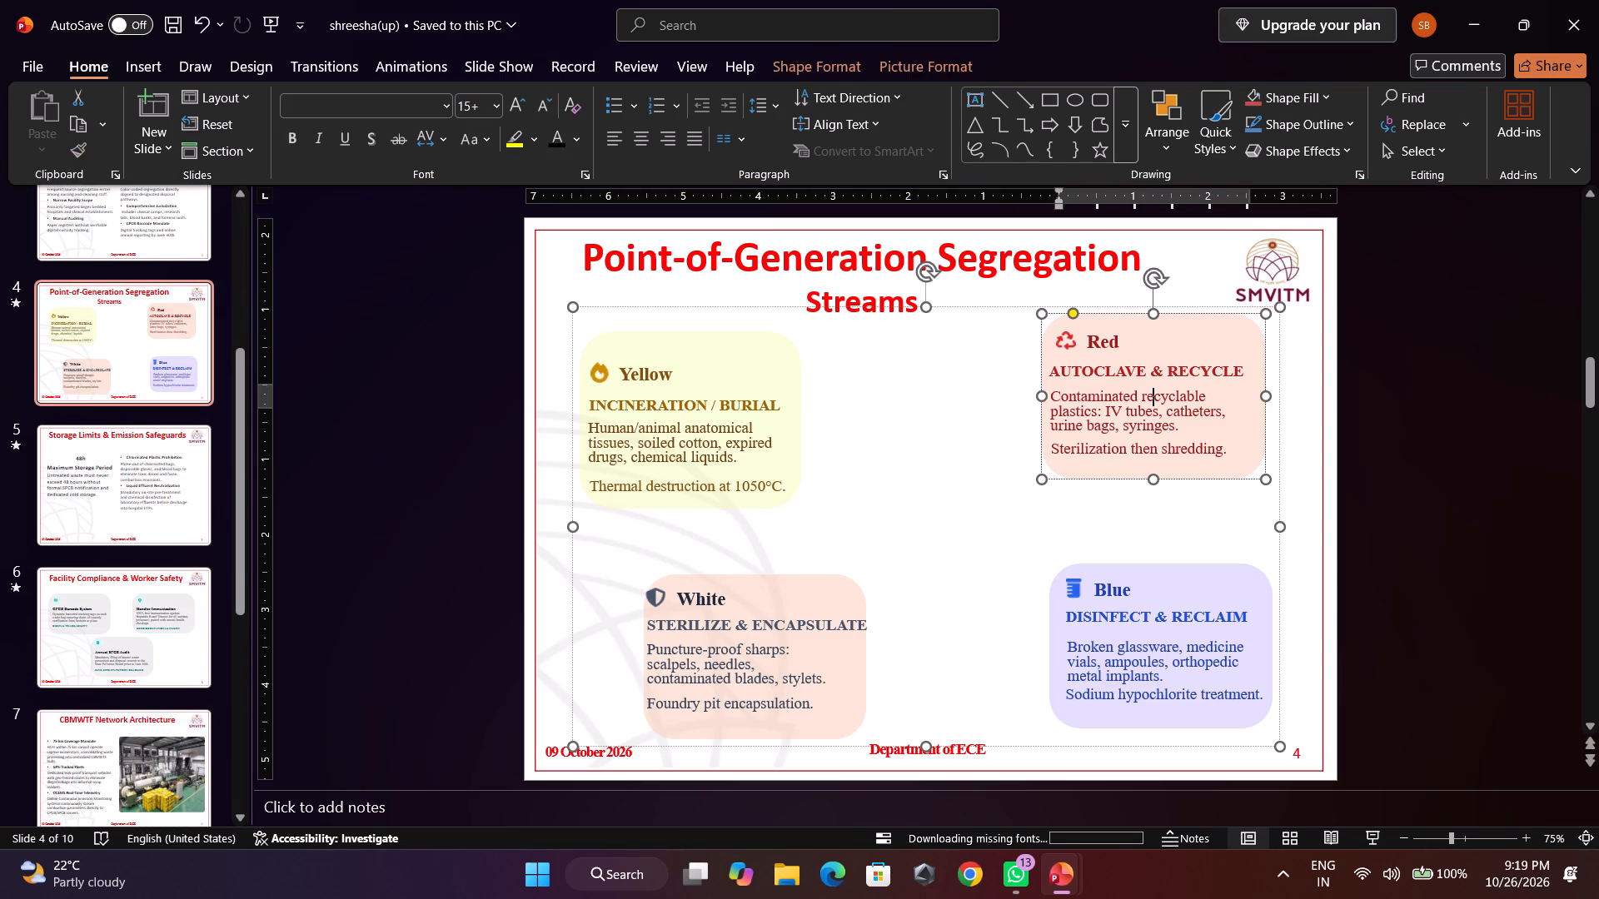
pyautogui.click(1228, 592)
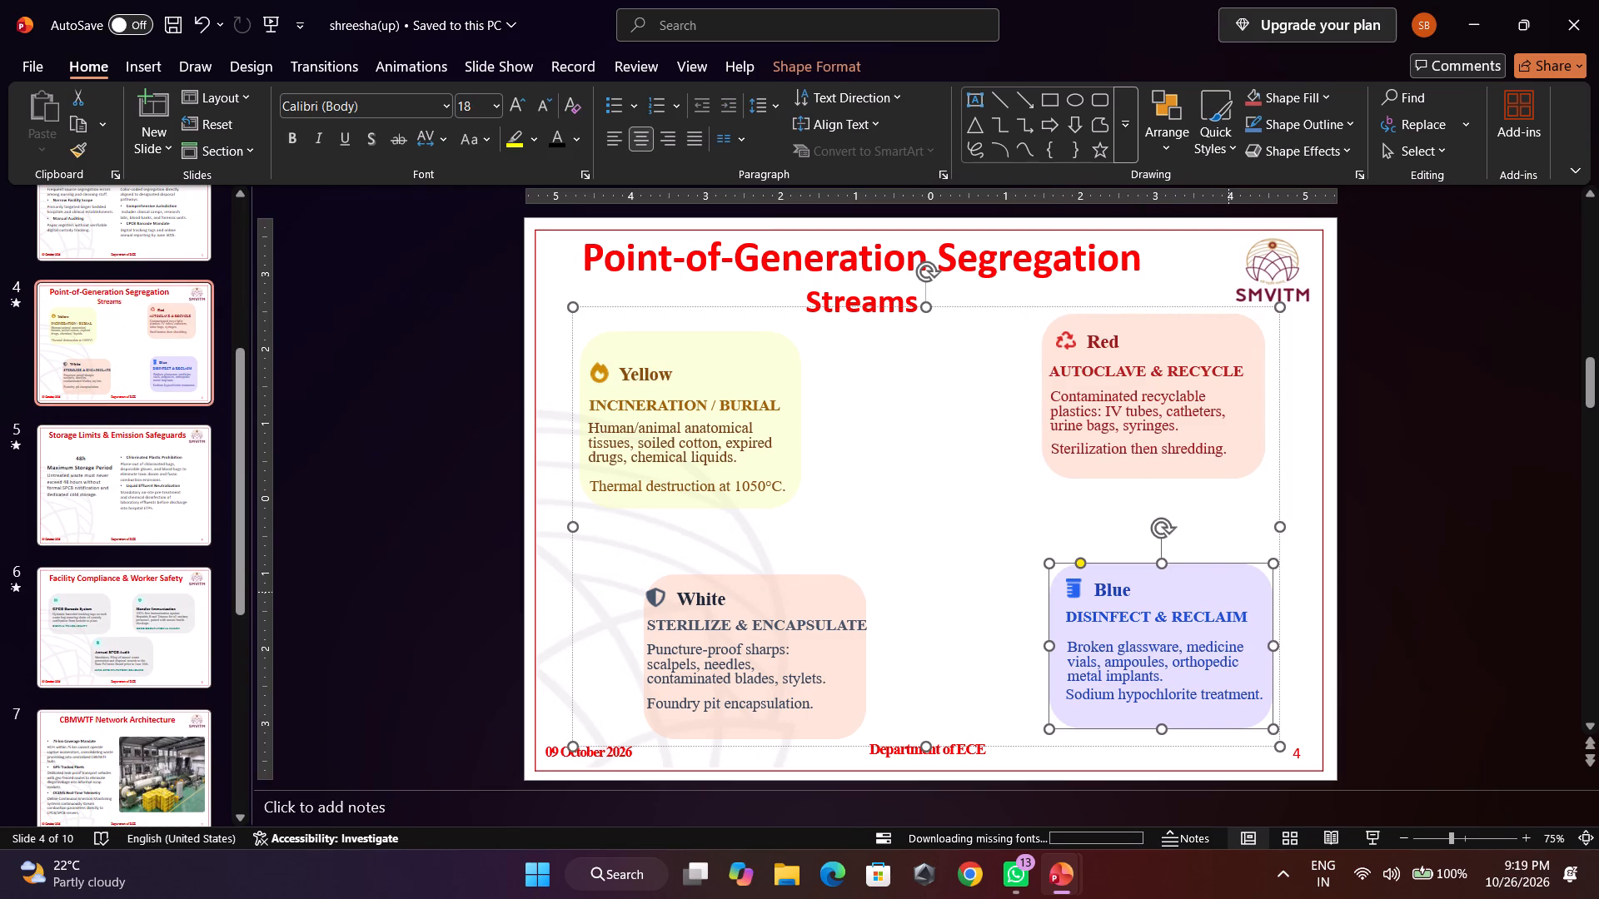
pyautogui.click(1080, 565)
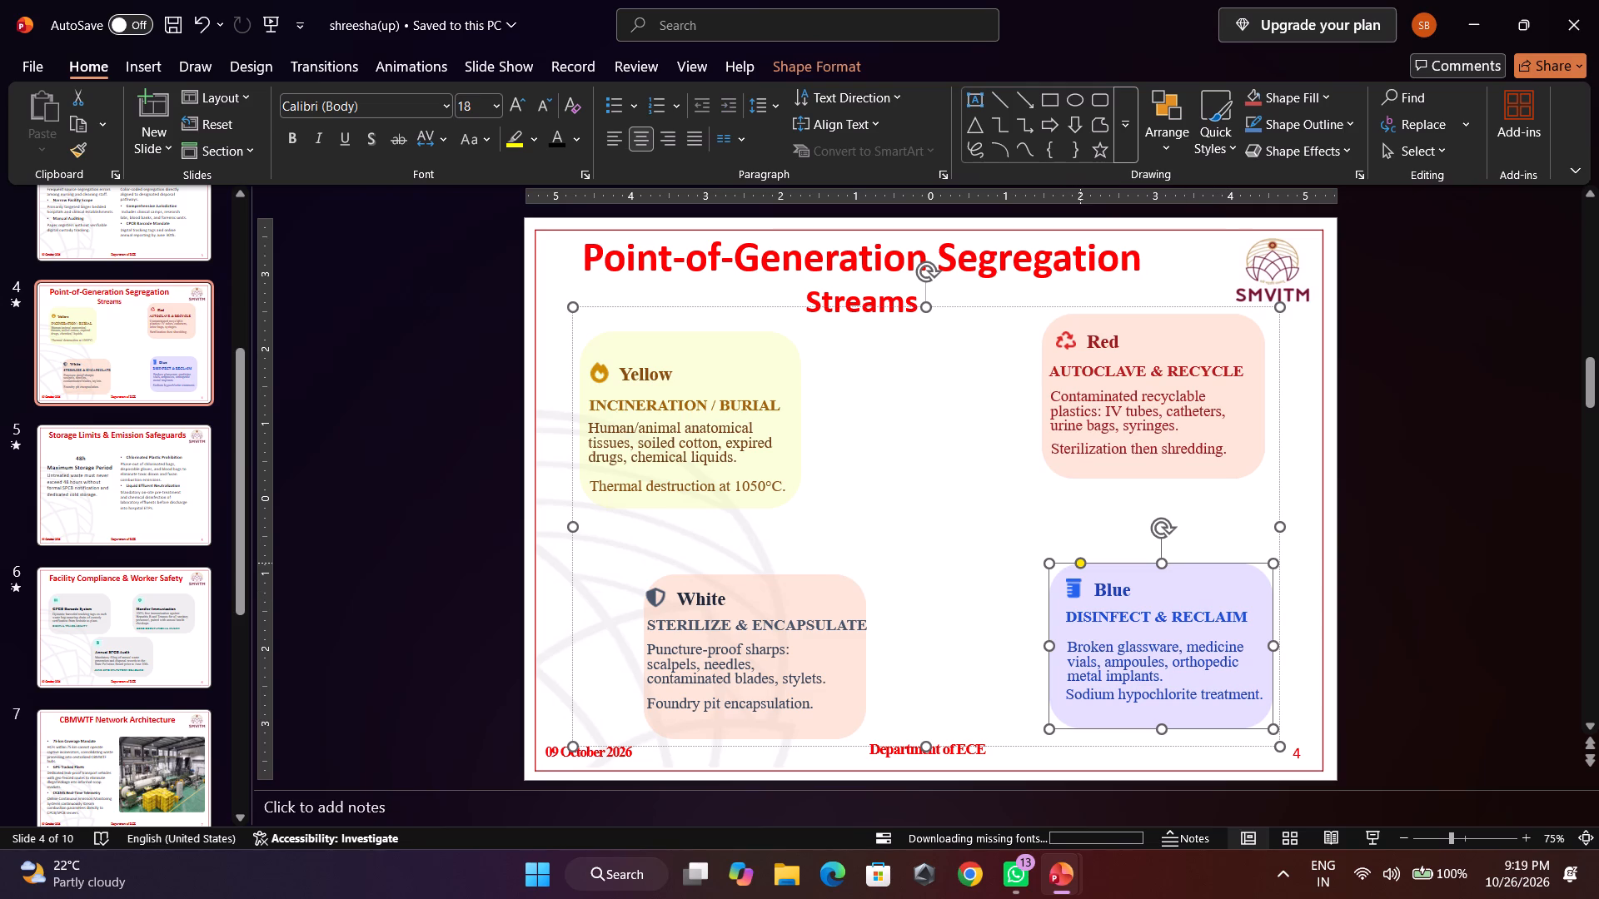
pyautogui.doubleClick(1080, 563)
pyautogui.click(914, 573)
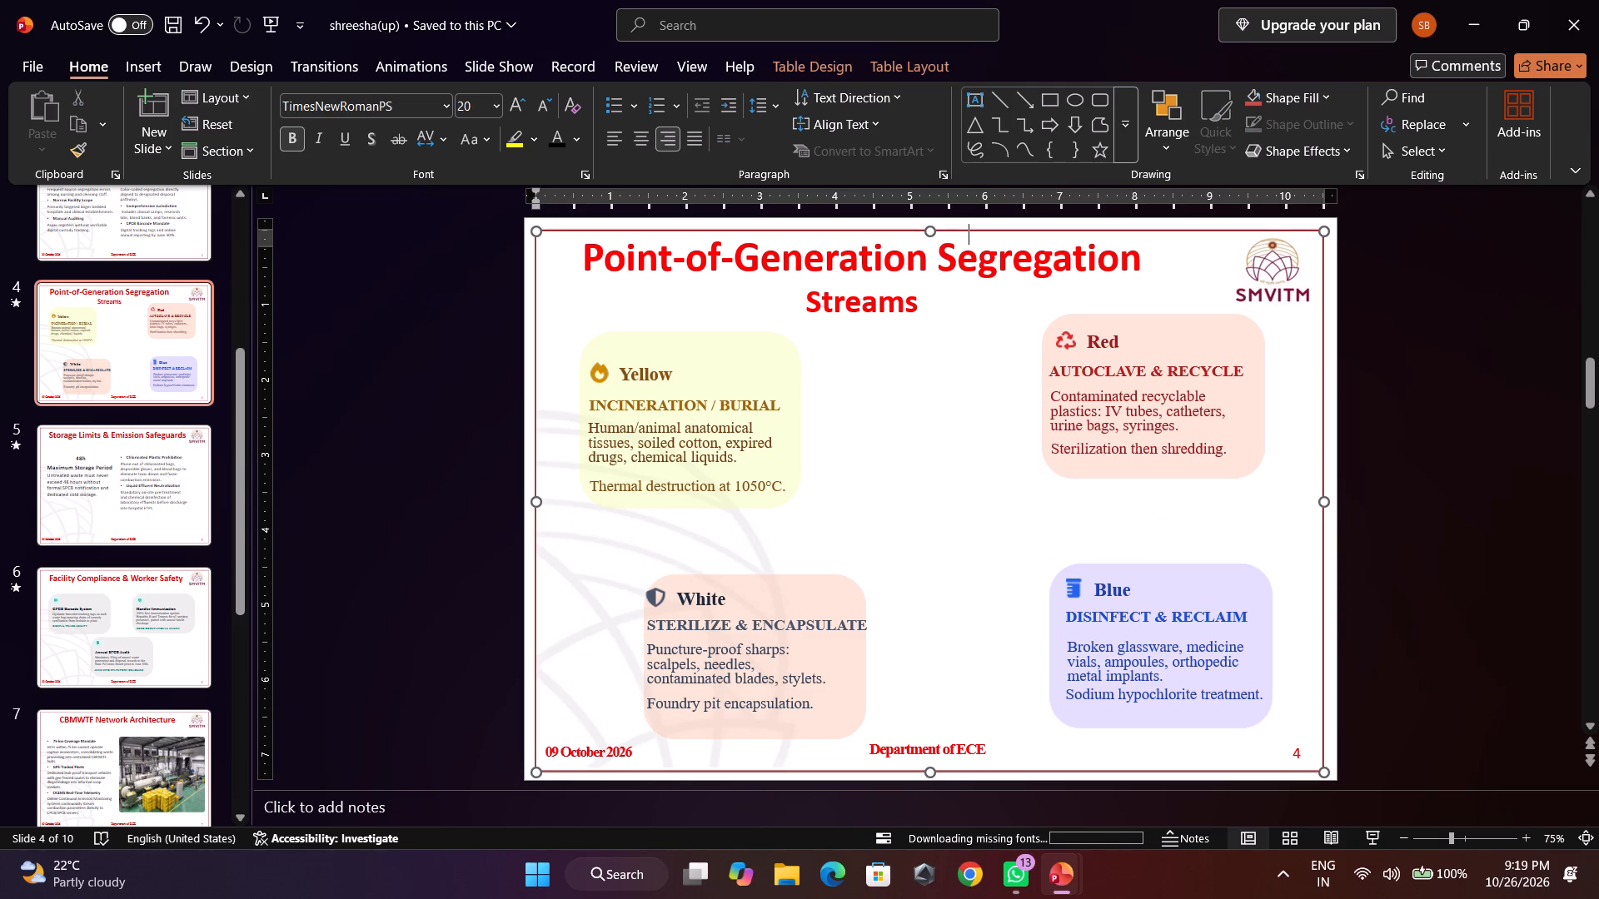
# Shift the whole four-card group a little right and slightly down on the slide.
pyautogui.click(822, 599)
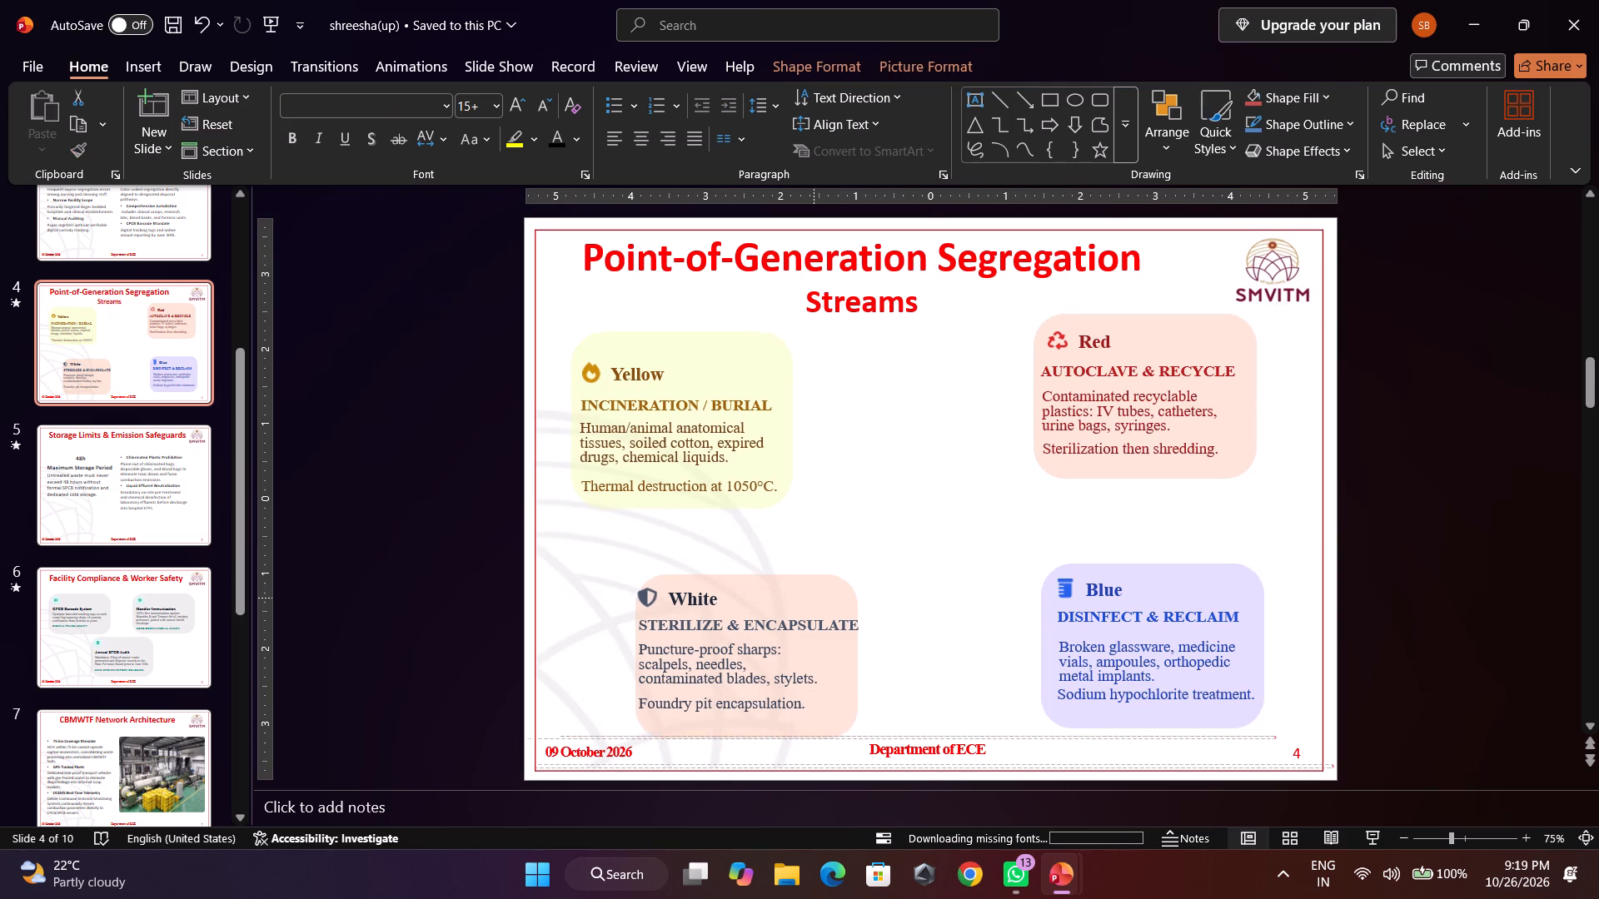
pyautogui.moveTo(734, 375); pyautogui.dragTo(765, 387)
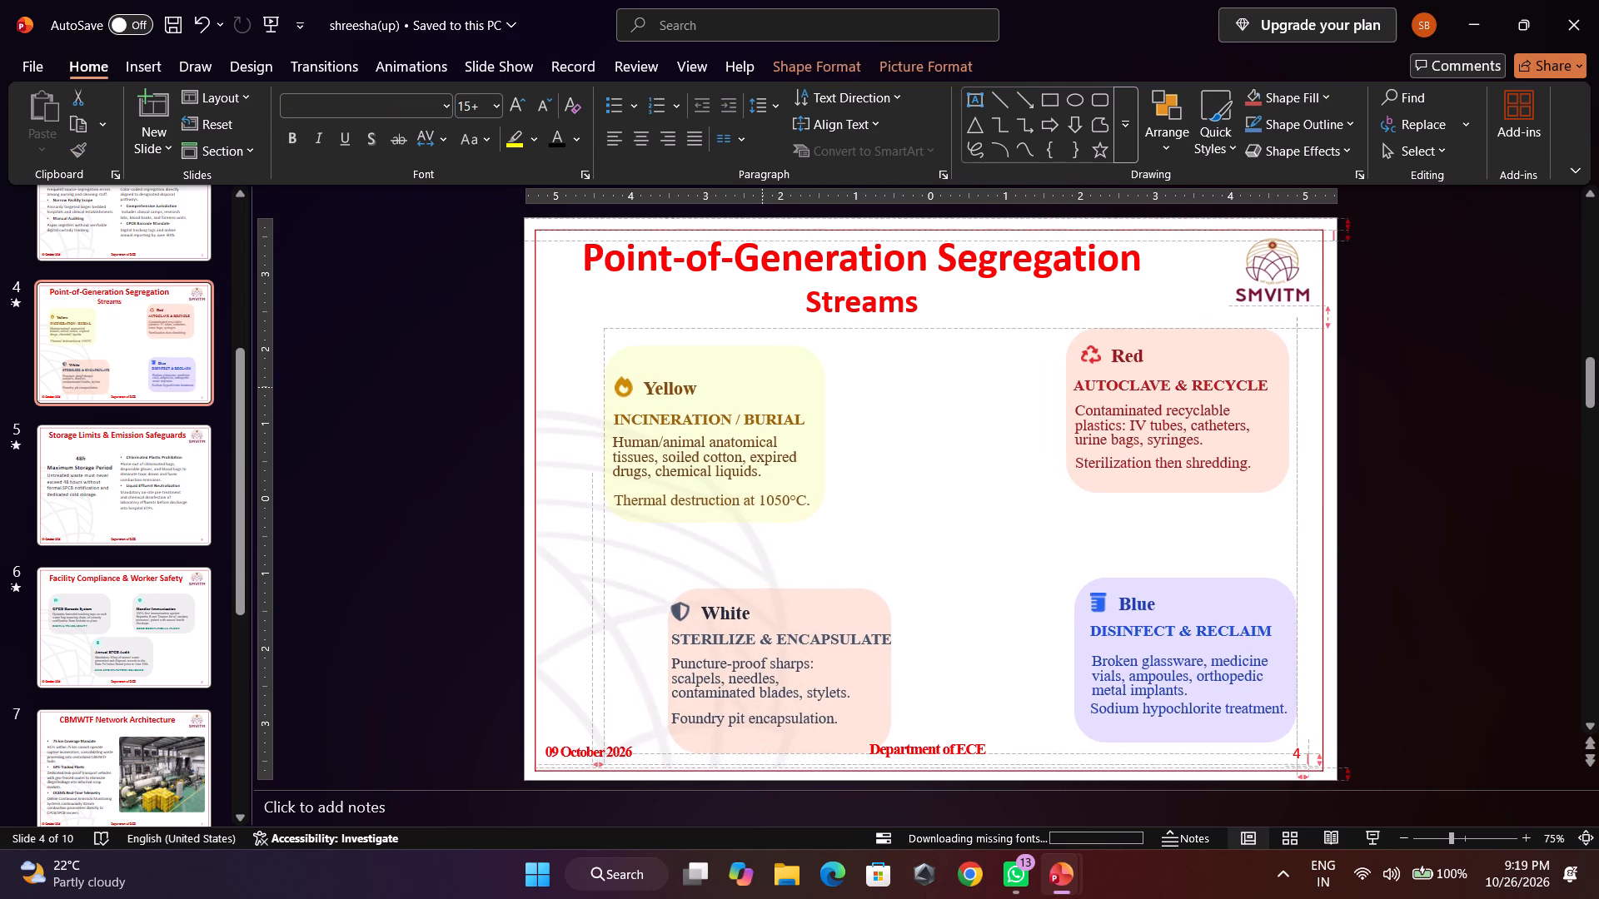
pyautogui.moveTo(765, 387); pyautogui.dragTo(761, 377)
# Move only the Yellow card's background shape right and up, lining its top edge up with the Red card's top edge.
pyautogui.click(750, 370)
pyautogui.moveTo(750, 370); pyautogui.dragTo(824, 388)
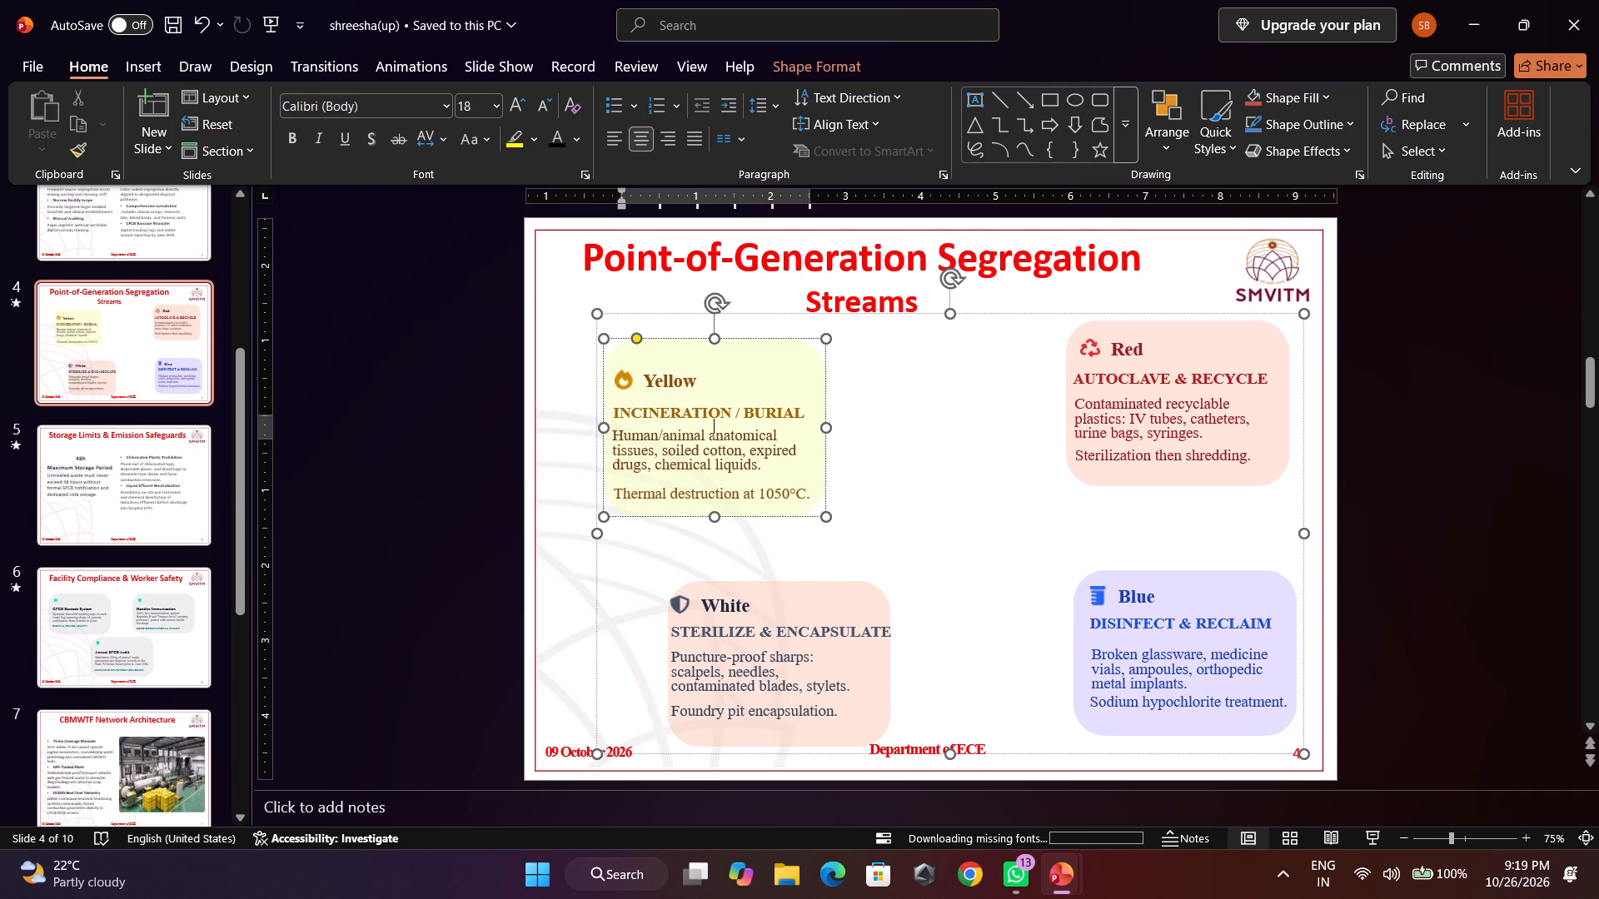
pyautogui.moveTo(784, 370); pyautogui.dragTo(809, 375)
pyautogui.moveTo(809, 375); pyautogui.dragTo(865, 417)
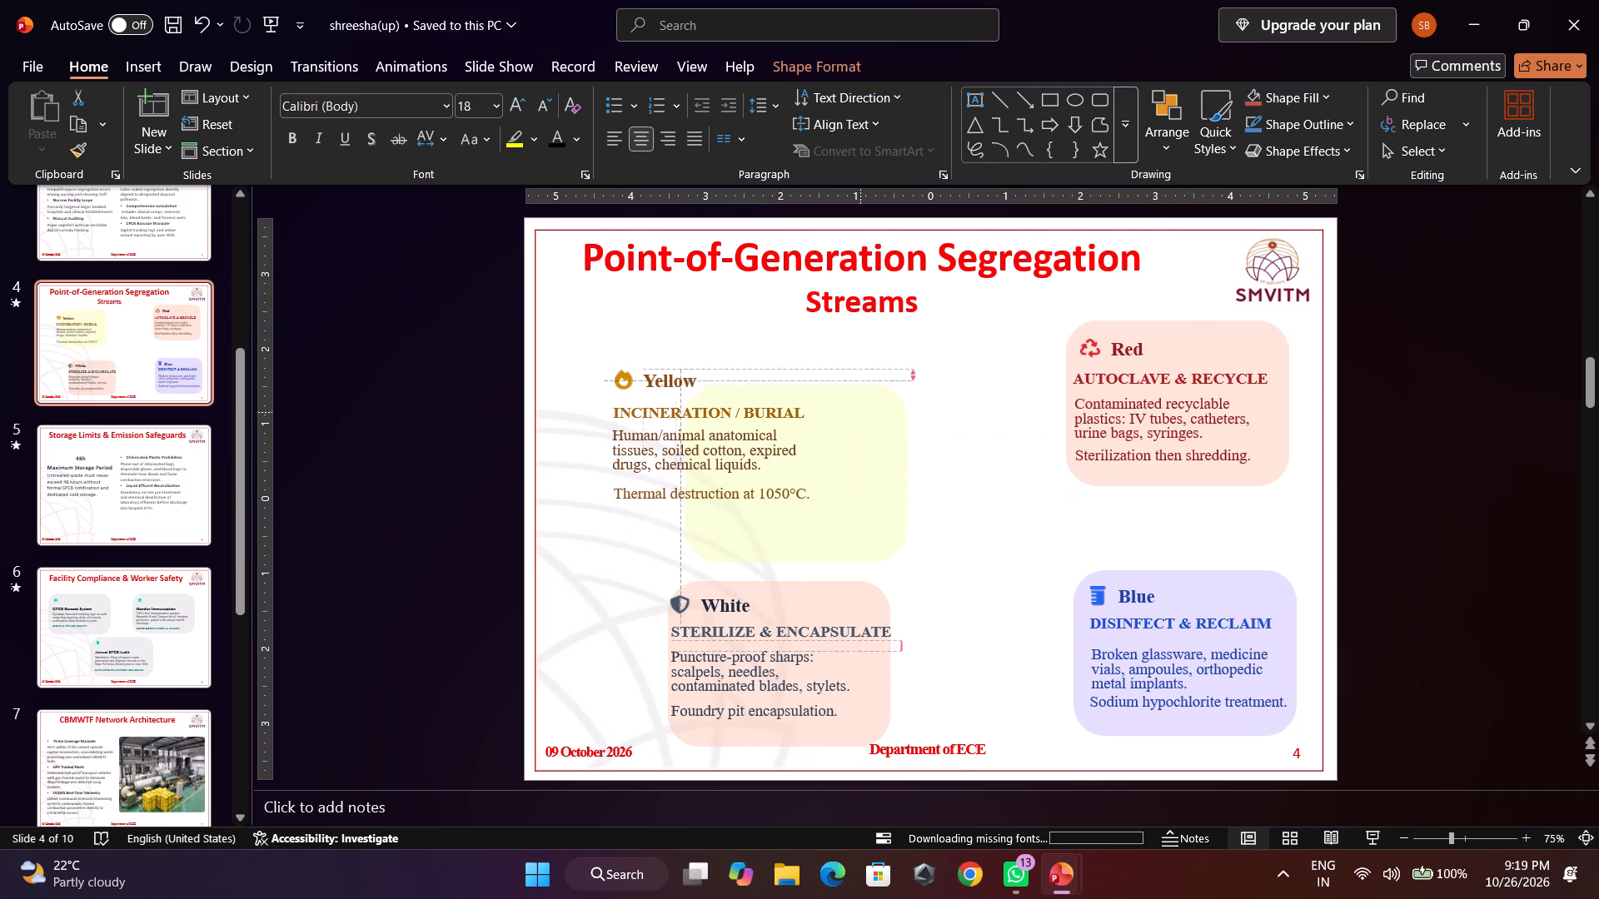
pyautogui.moveTo(865, 417); pyautogui.dragTo(779, 375)
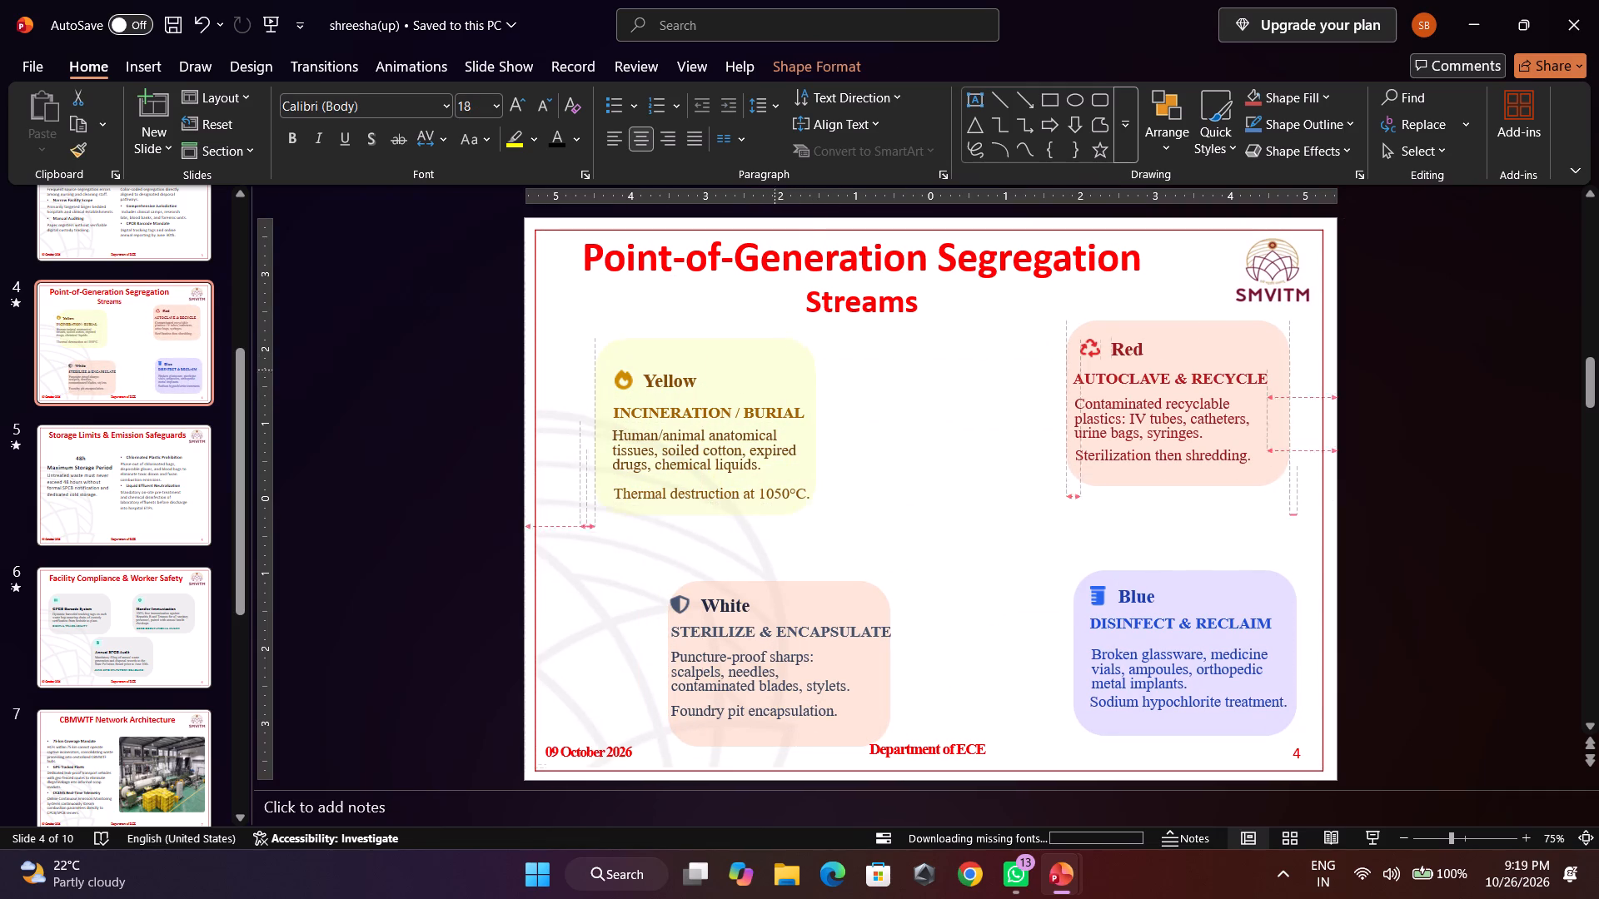
pyautogui.moveTo(779, 375); pyautogui.dragTo(783, 373)
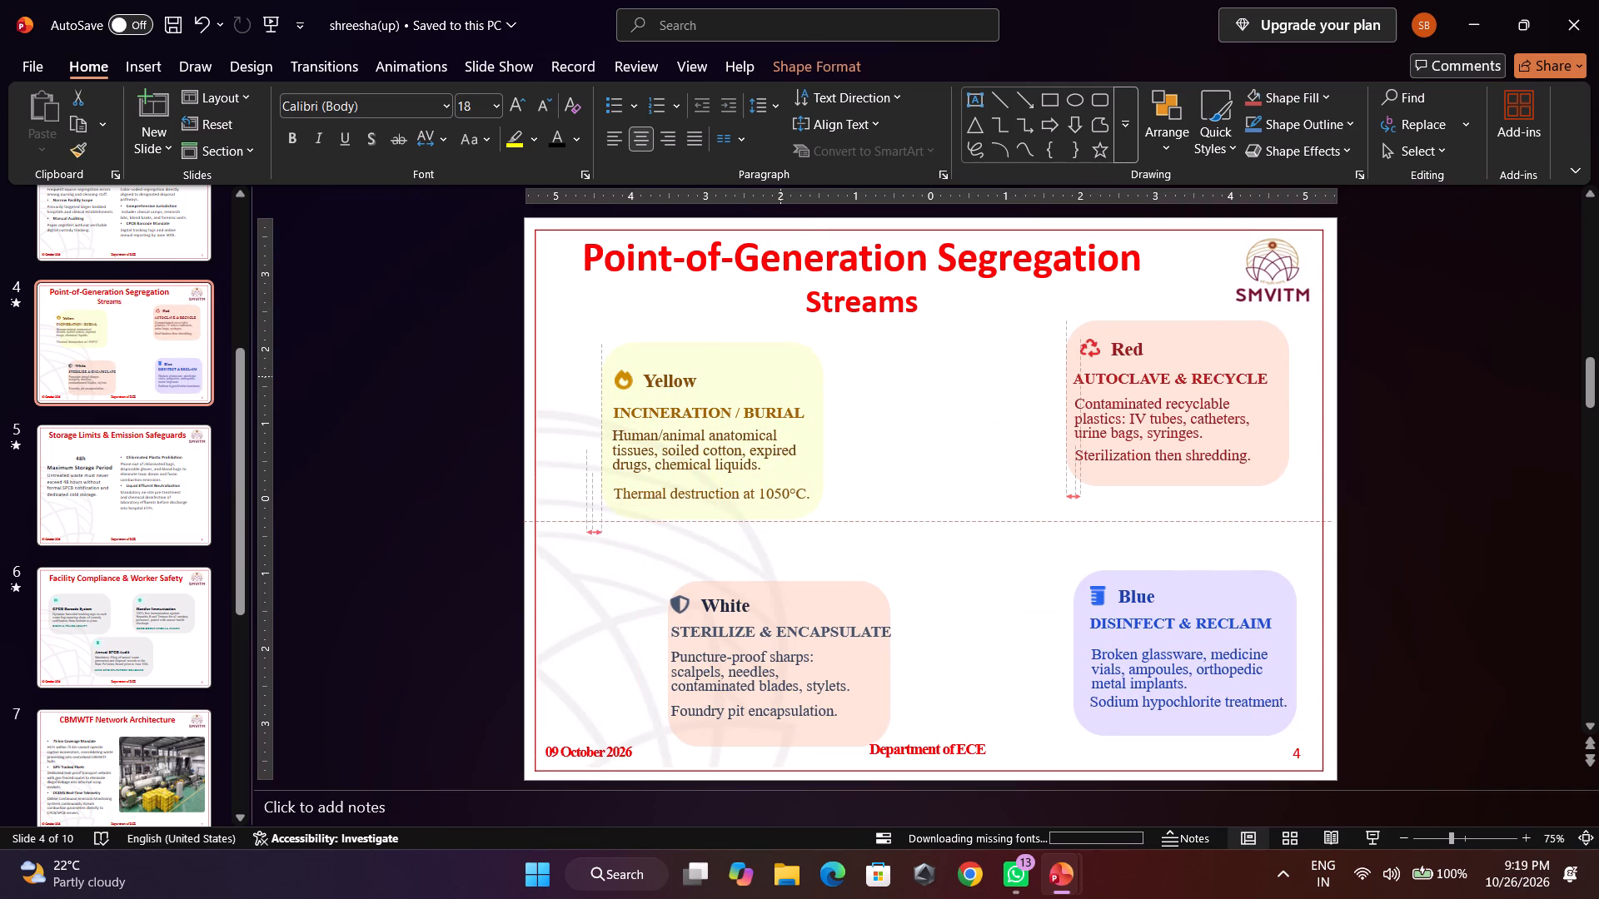
pyautogui.moveTo(783, 373); pyautogui.dragTo(785, 373)
pyautogui.moveTo(789, 373); pyautogui.dragTo(855, 352)
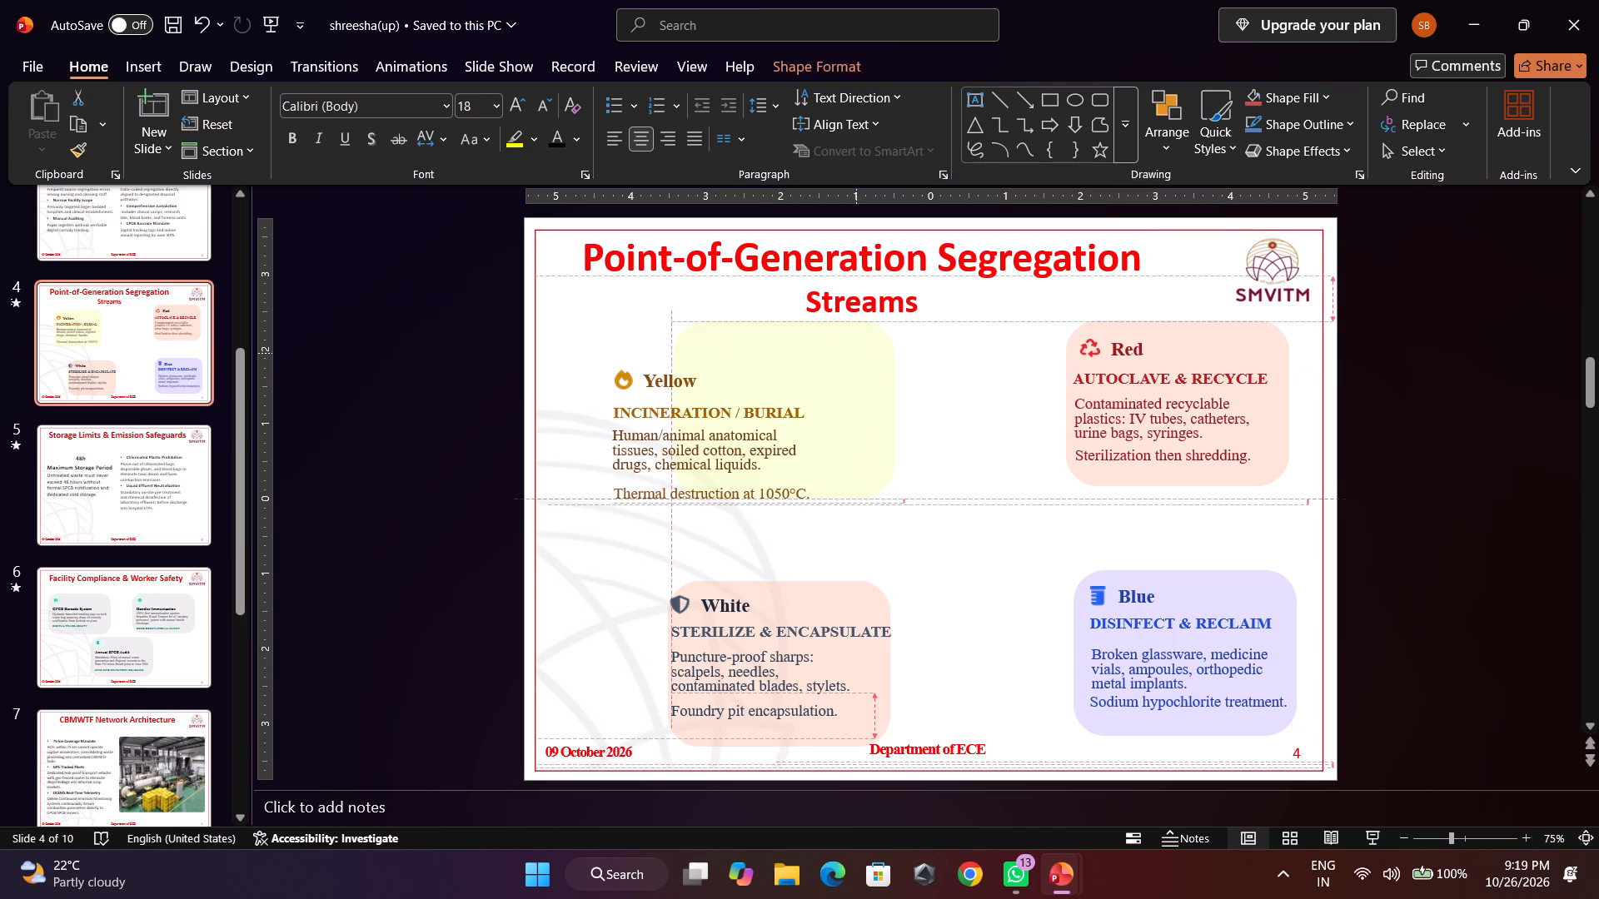
pyautogui.moveTo(855, 352); pyautogui.dragTo(824, 353)
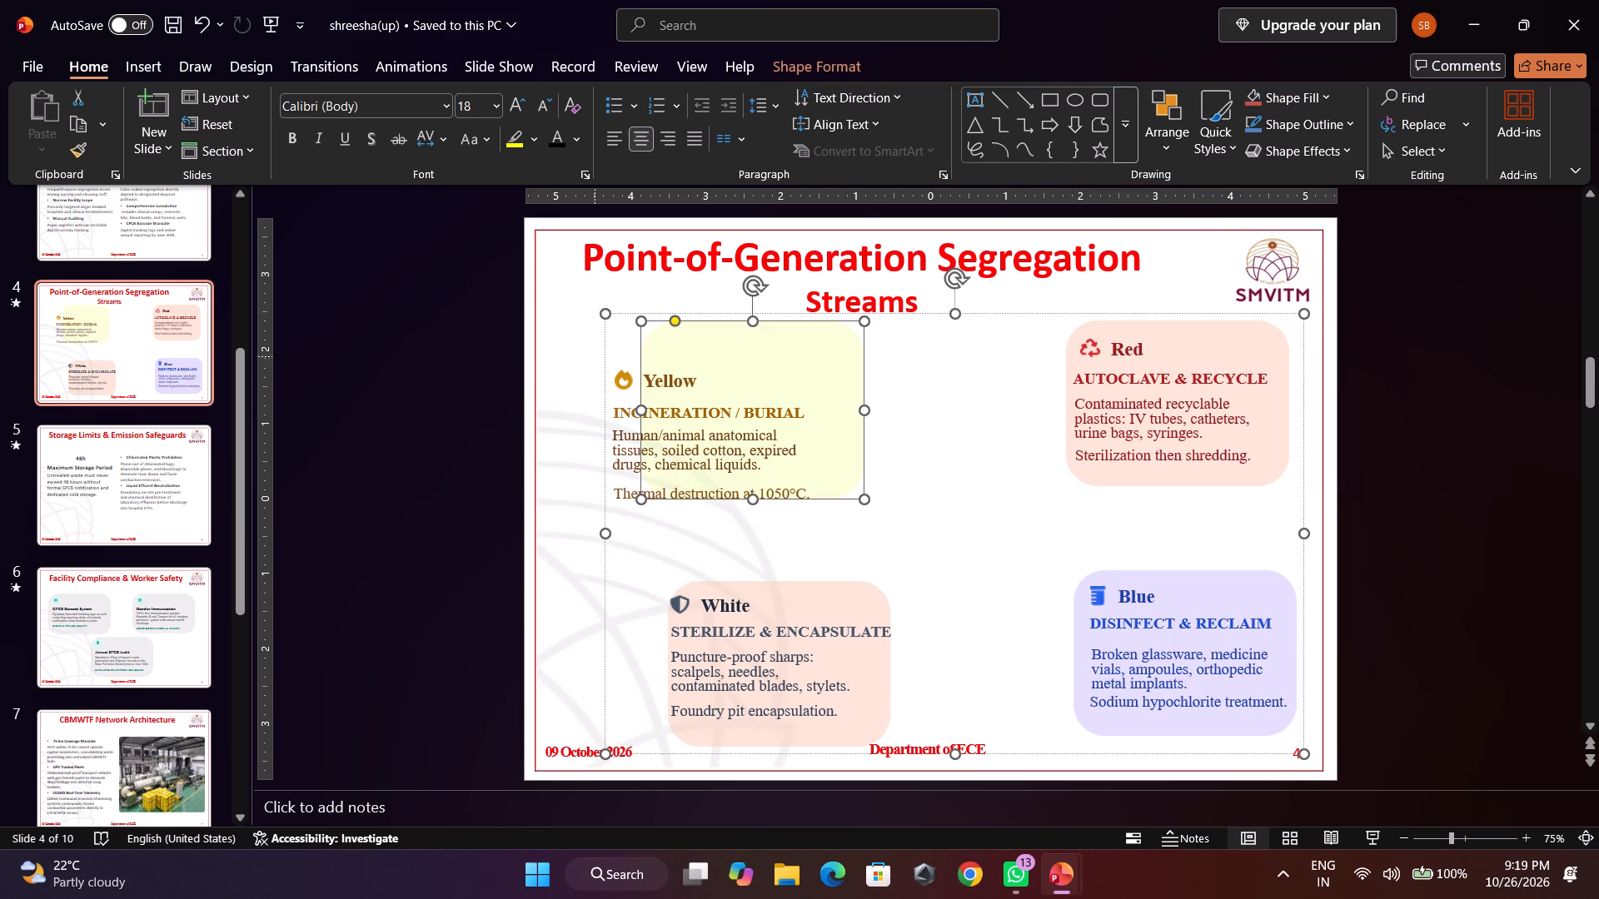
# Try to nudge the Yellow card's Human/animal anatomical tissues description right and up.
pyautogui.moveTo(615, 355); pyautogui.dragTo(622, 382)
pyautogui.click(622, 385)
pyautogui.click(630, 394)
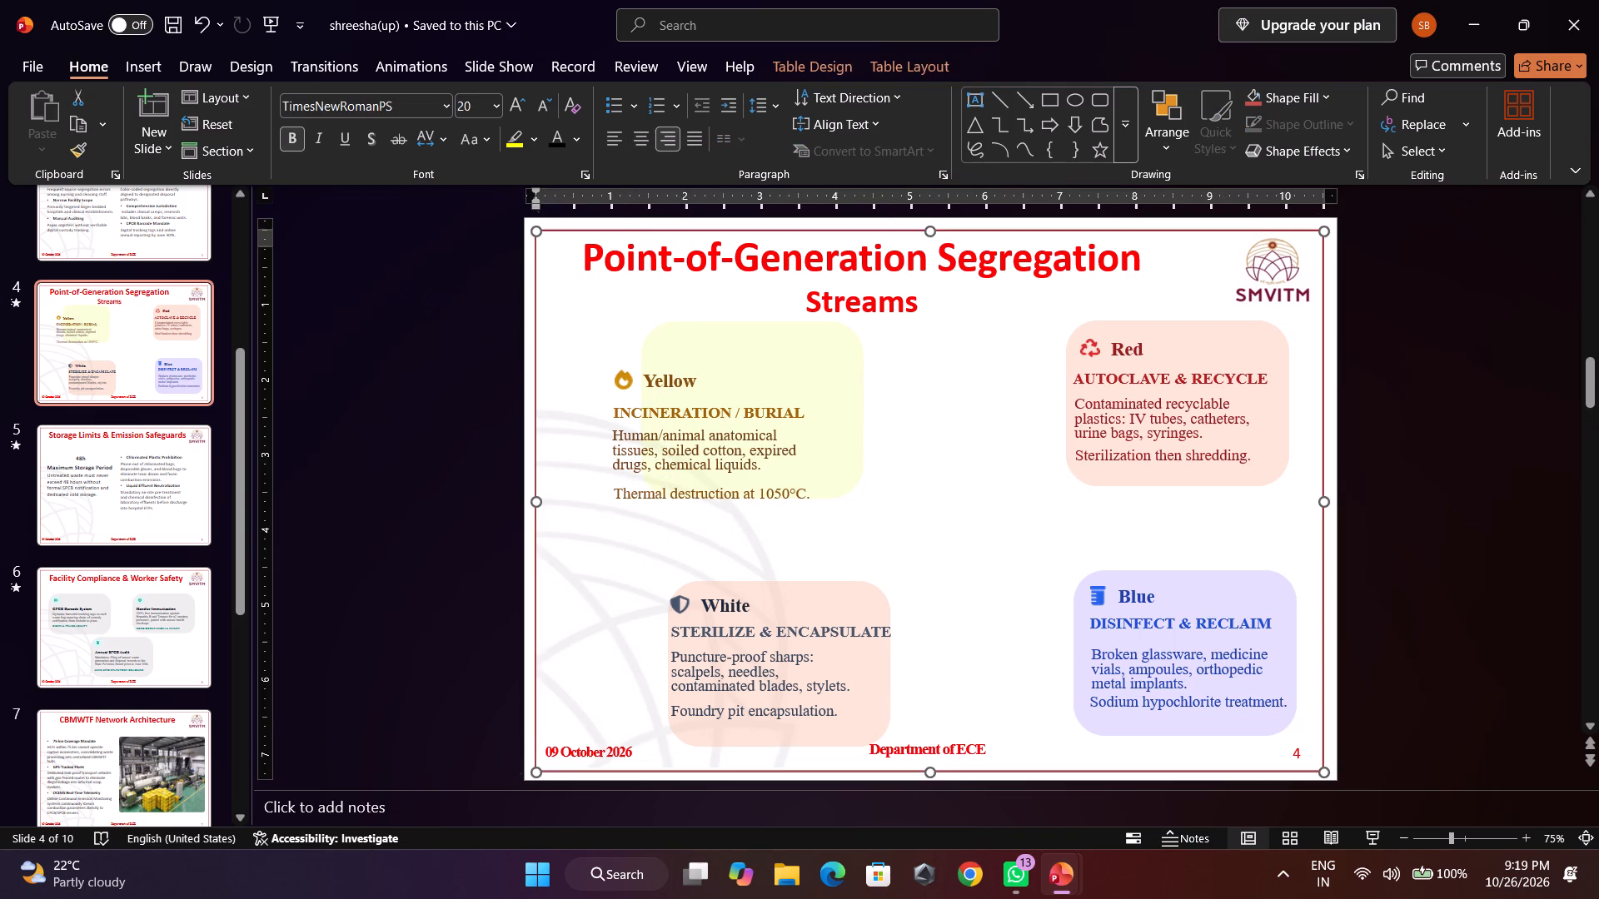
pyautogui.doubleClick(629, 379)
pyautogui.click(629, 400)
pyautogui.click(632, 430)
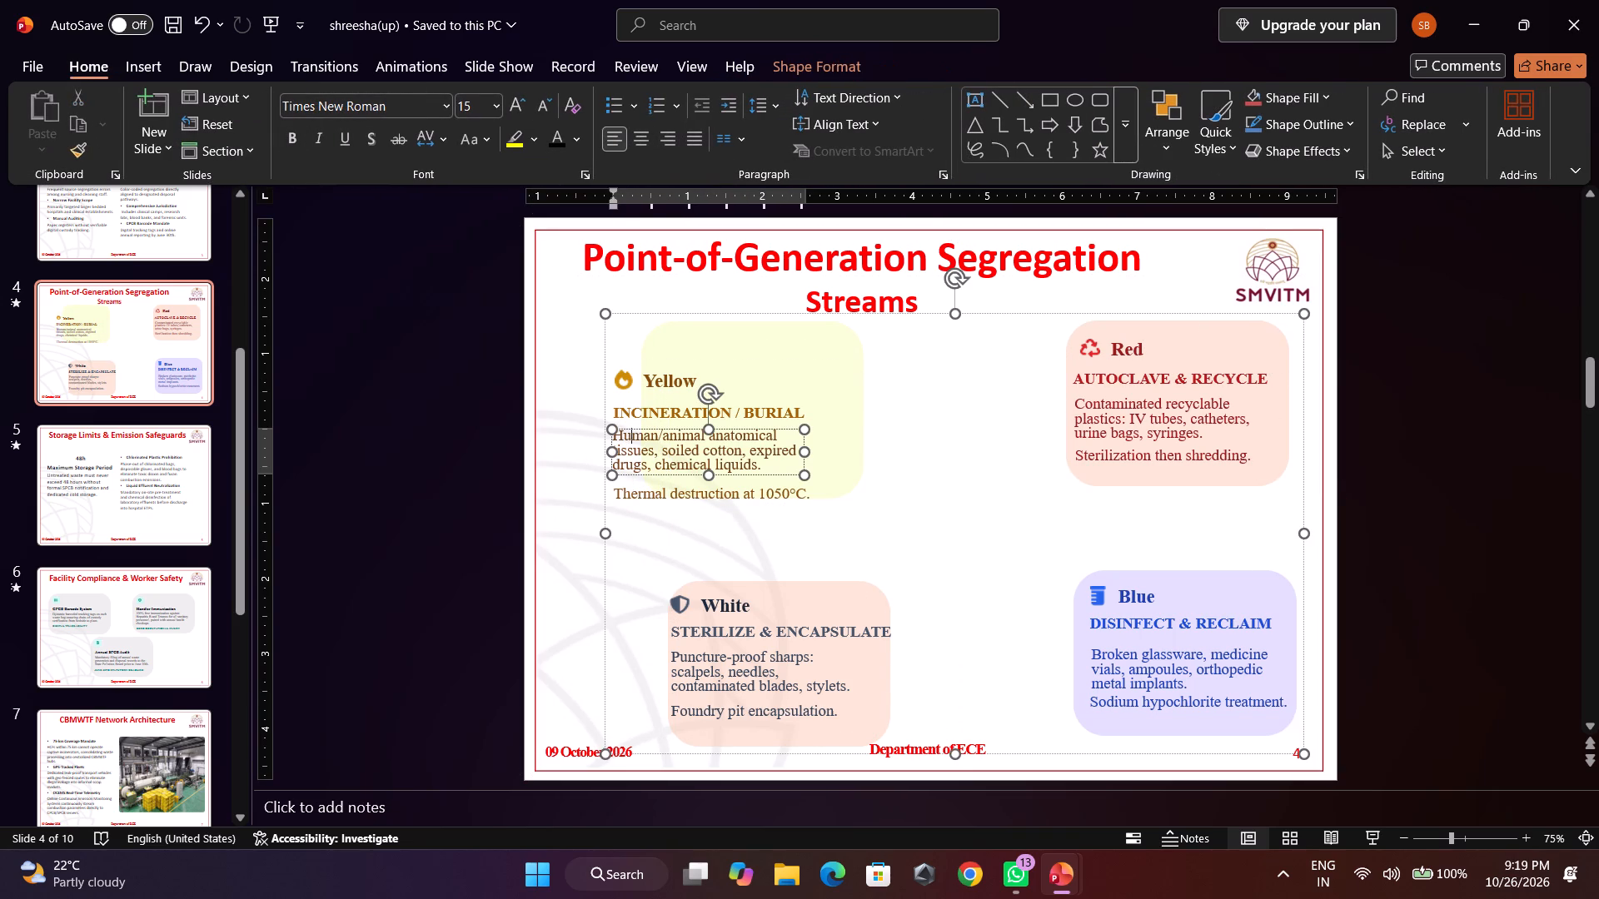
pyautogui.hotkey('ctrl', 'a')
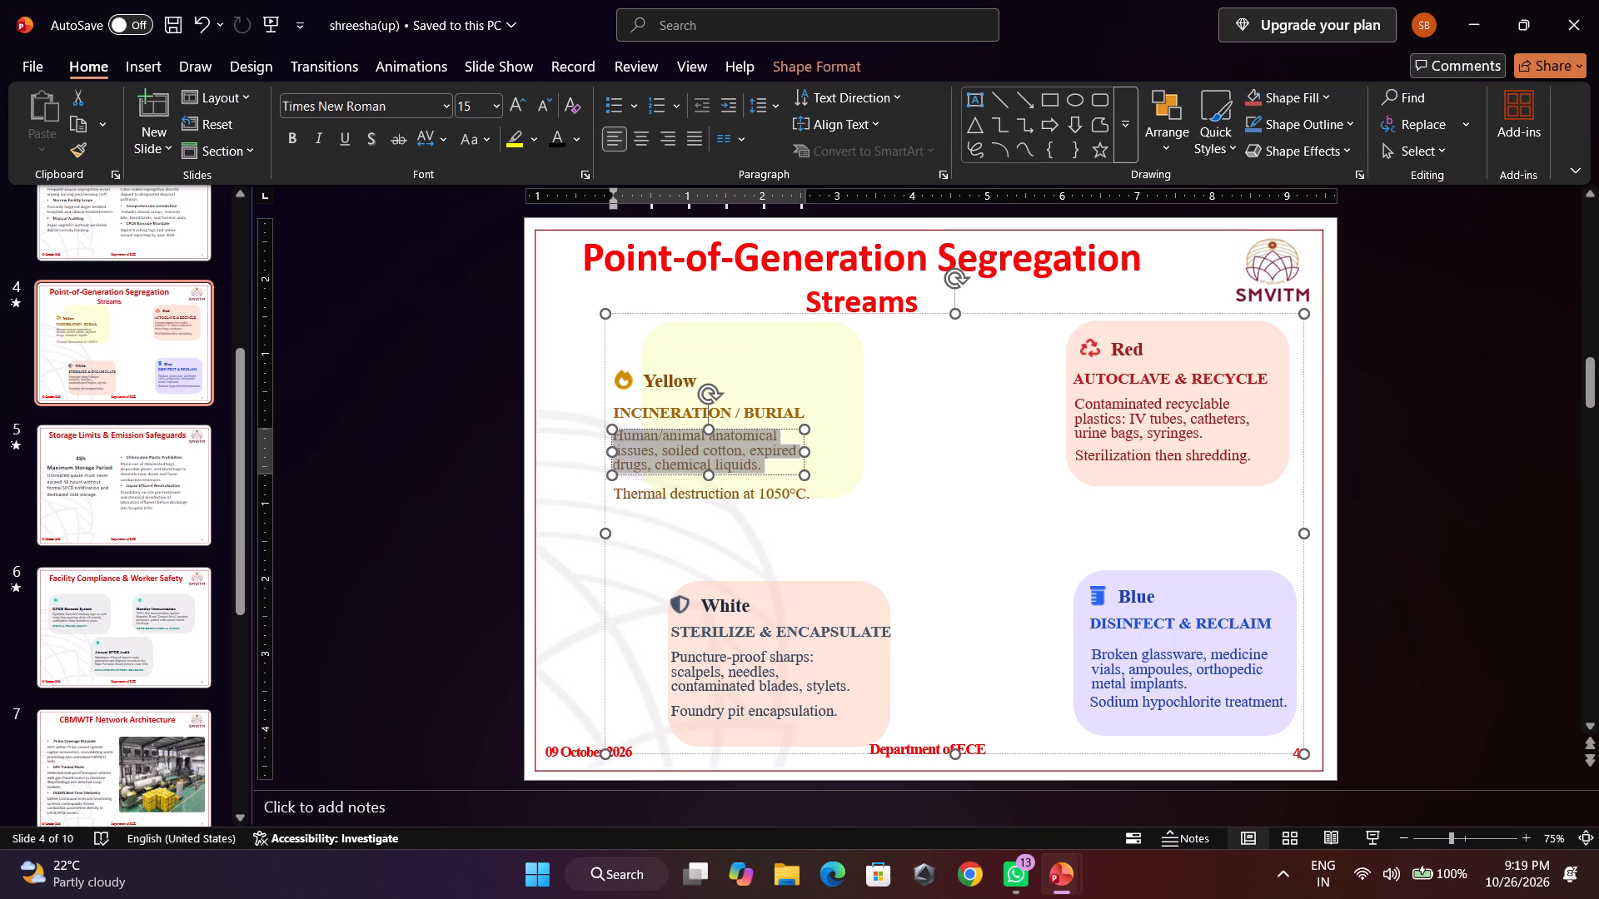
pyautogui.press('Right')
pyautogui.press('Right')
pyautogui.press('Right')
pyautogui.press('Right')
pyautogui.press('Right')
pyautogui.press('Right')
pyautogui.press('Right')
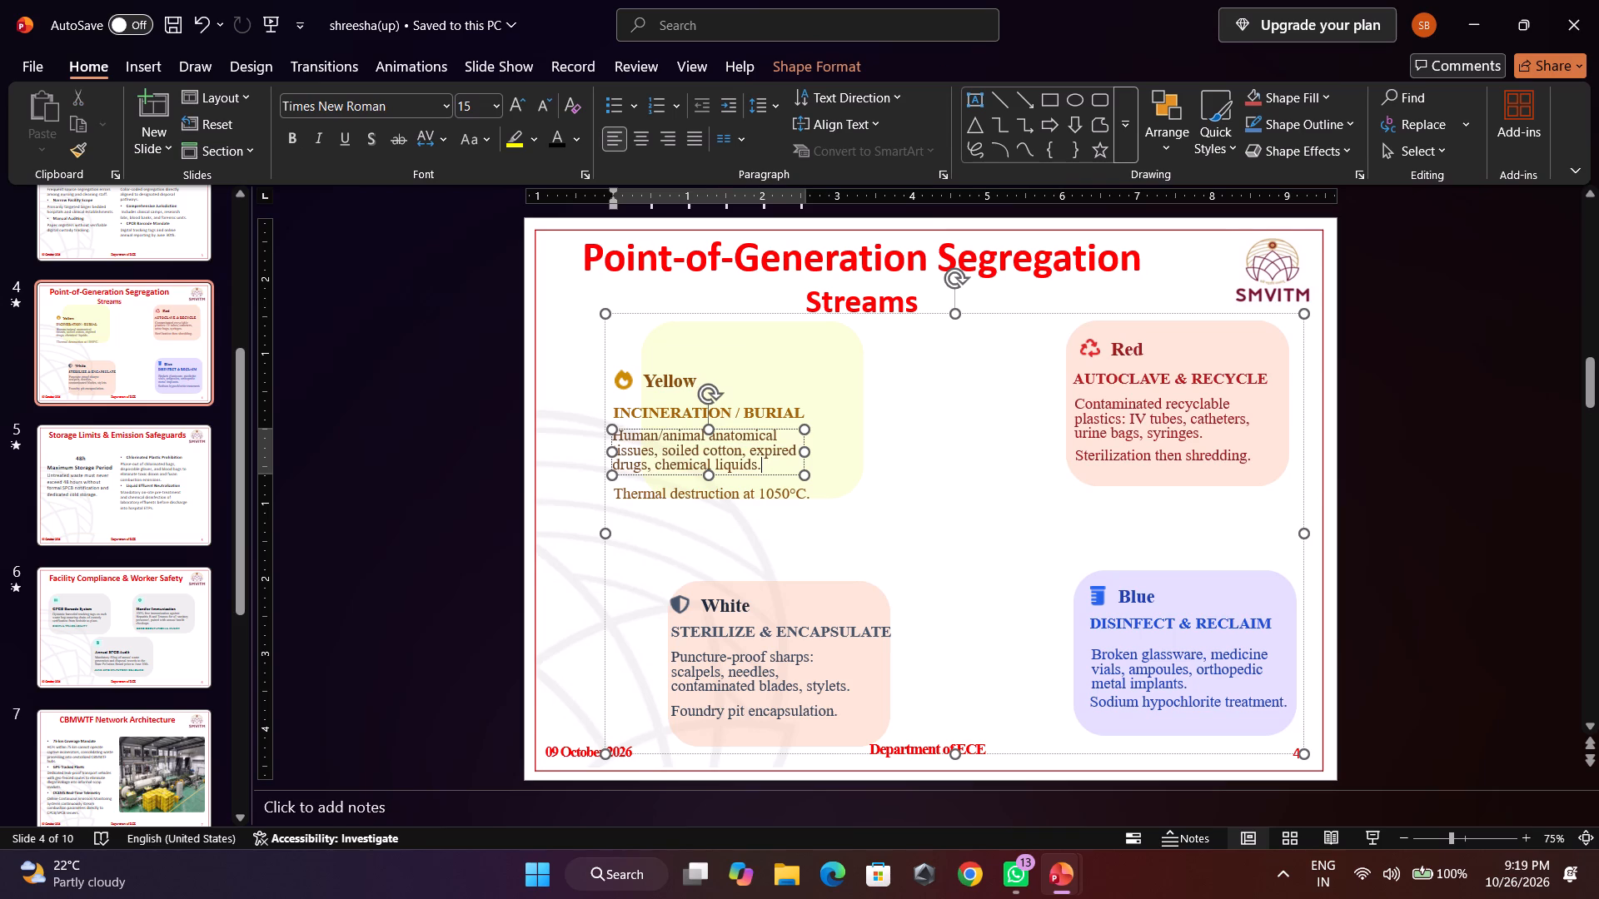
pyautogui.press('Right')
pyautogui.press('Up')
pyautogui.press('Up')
# Shift both side edges of the Yellow card's description text box right so the text sits within the yellow background.
pyautogui.moveTo(615, 452); pyautogui.dragTo(667, 449)
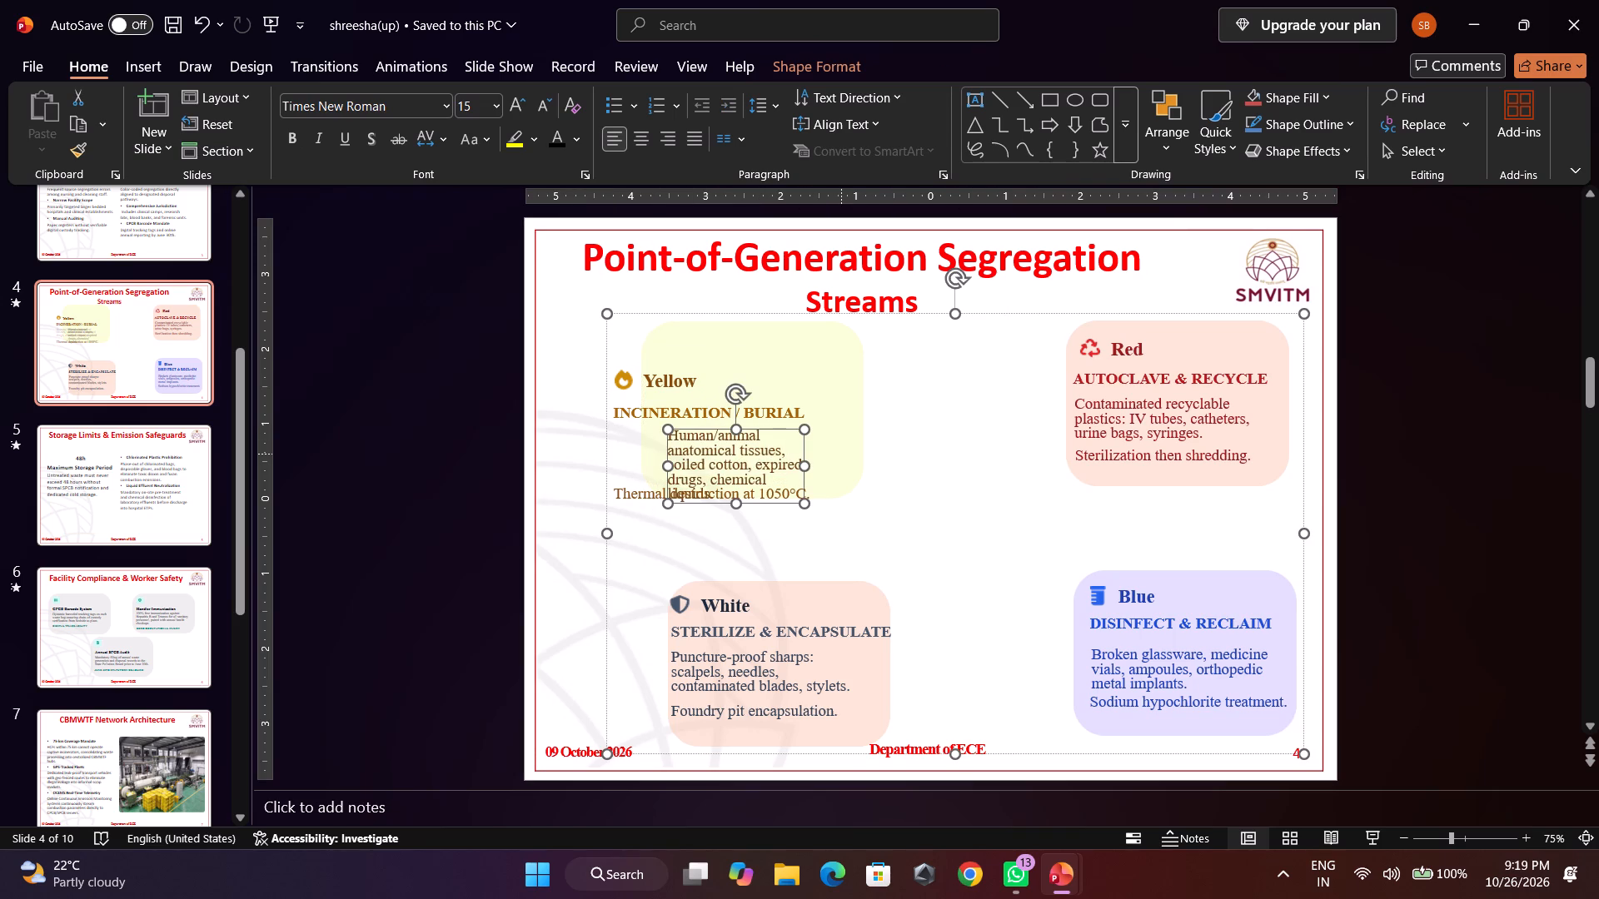
pyautogui.moveTo(809, 466); pyautogui.dragTo(850, 455)
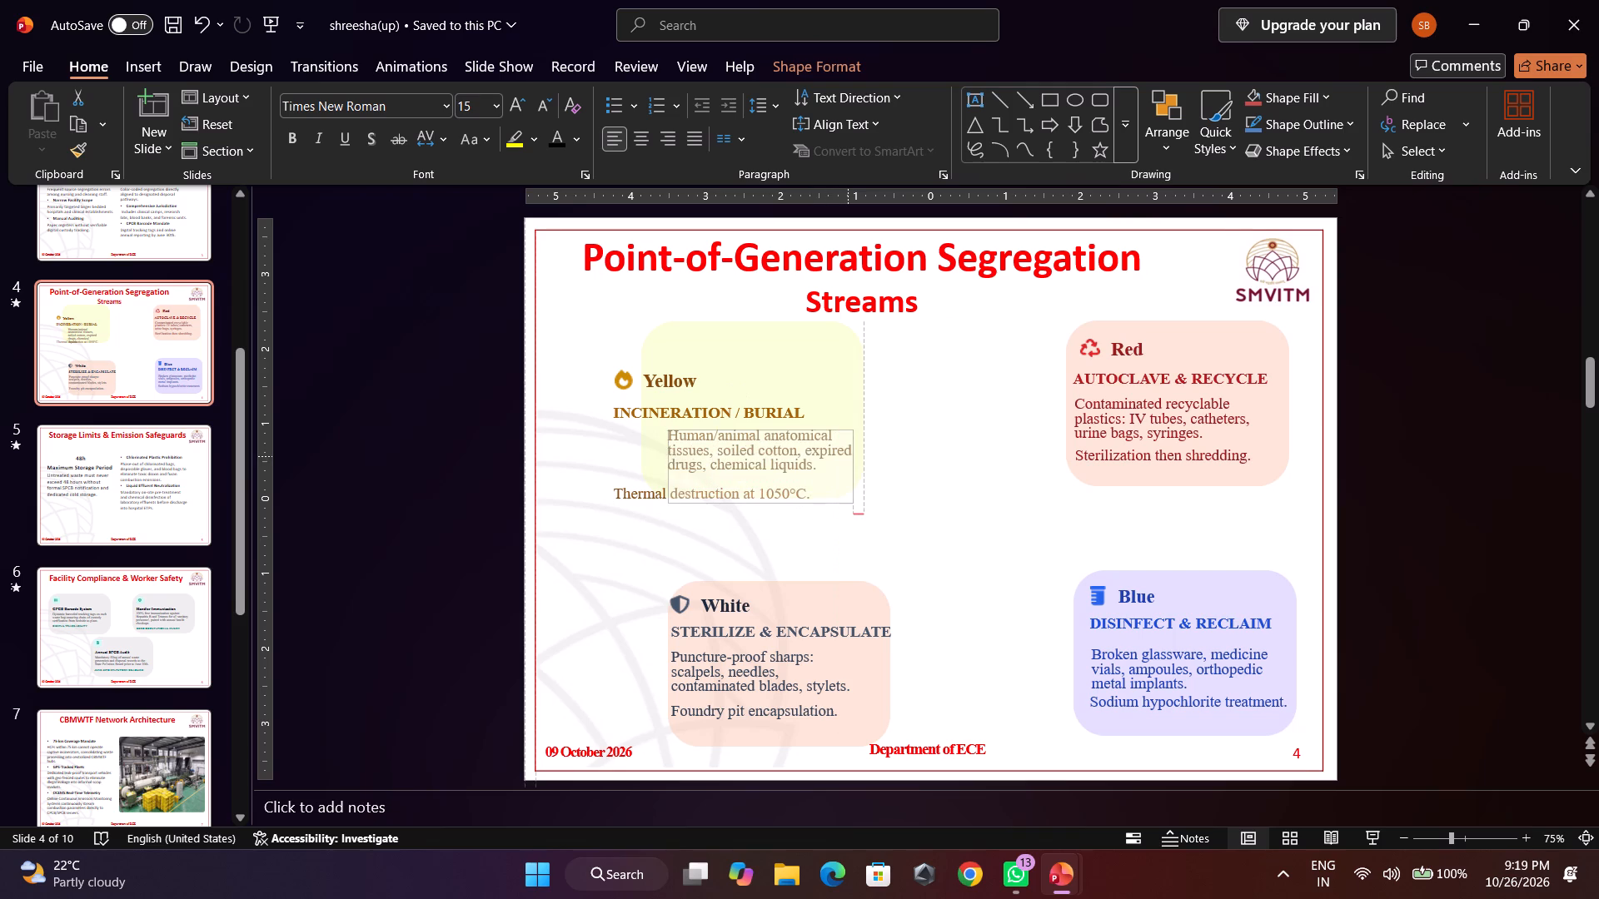
pyautogui.moveTo(850, 455); pyautogui.dragTo(850, 454)
pyautogui.click(704, 381)
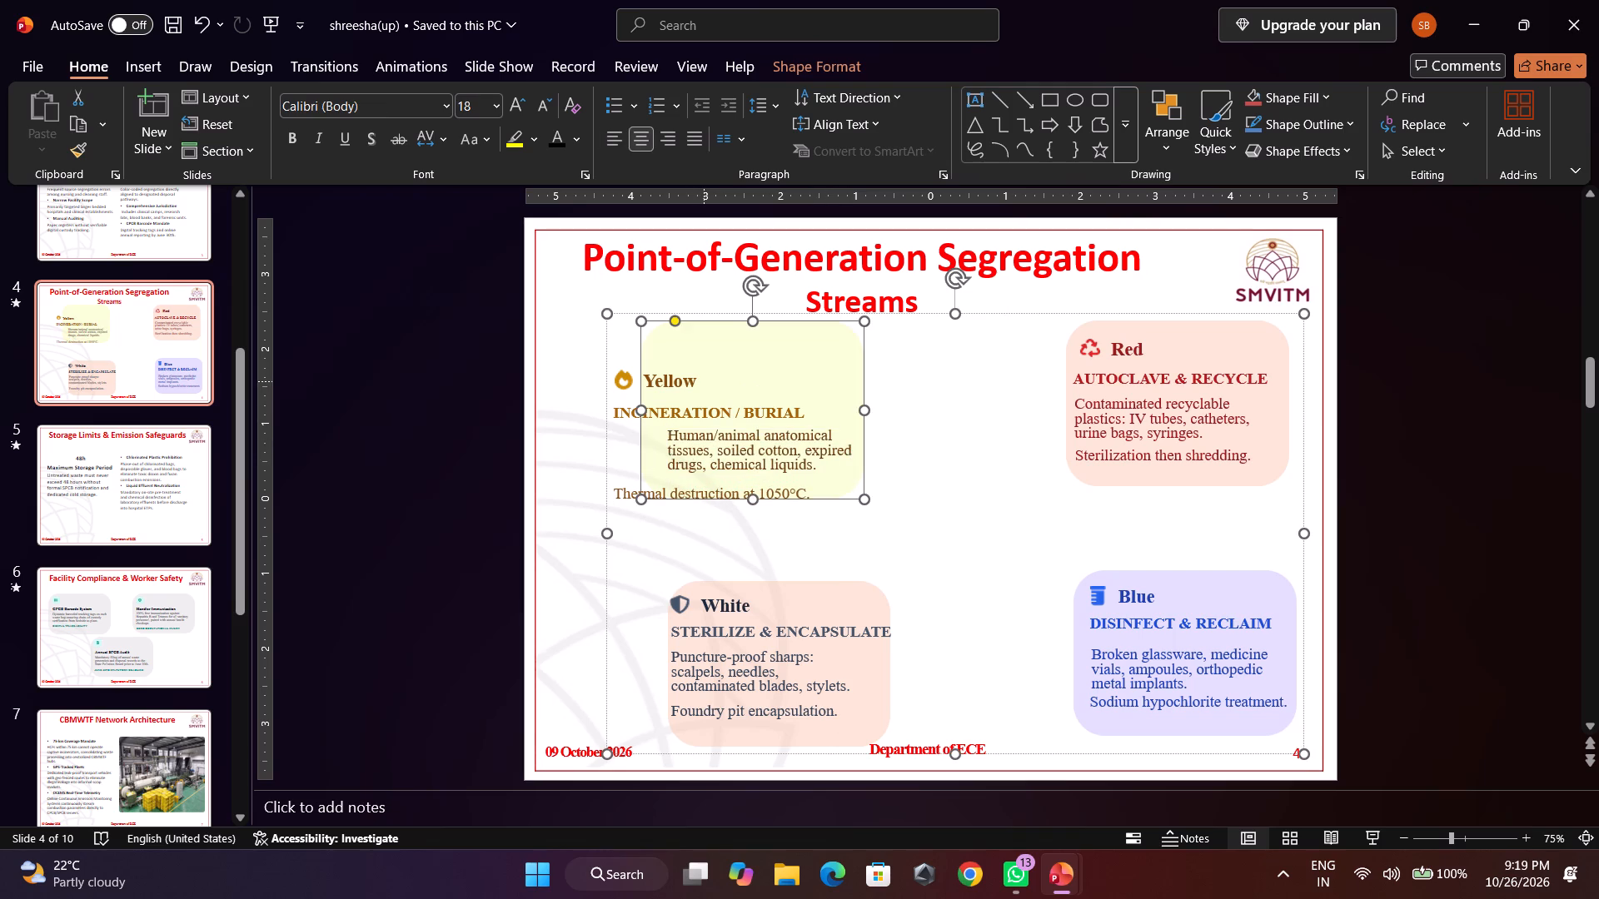
# Undo the recent edits, from the Yellow card realignment and group shift back through the Facility Compliance & Worker Safety slide changes.
pyautogui.click(697, 381)
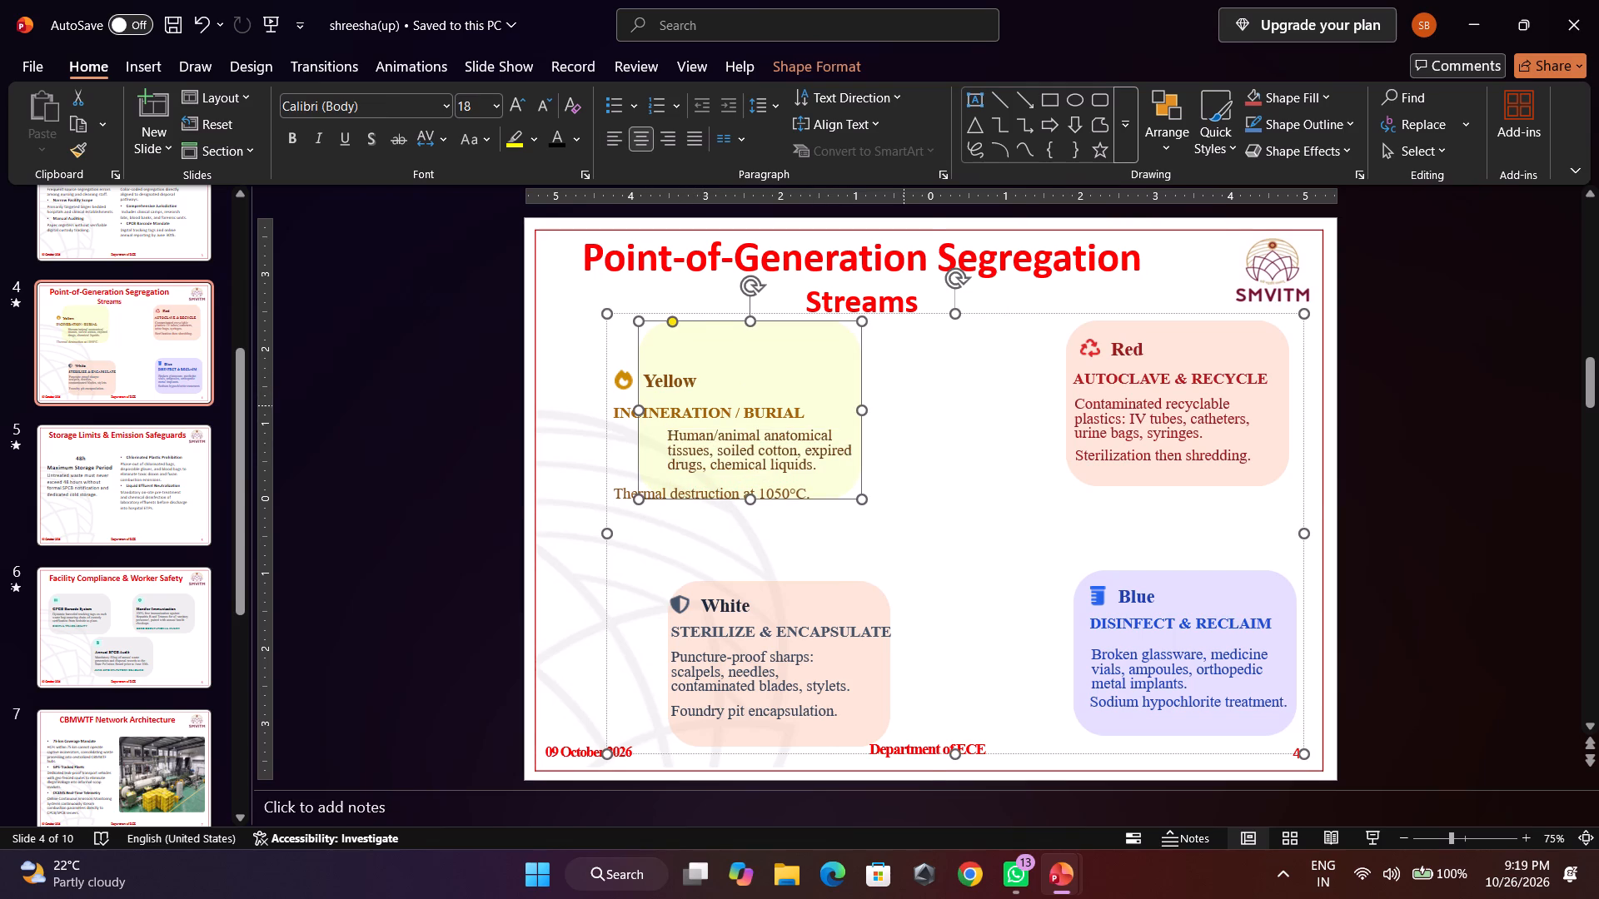
pyautogui.click(904, 397)
pyautogui.hotkey('ctrl', 'z')
pyautogui.hotkey('ctrl', 'z')
pyautogui.hotkey('ctrl', 'z')
pyautogui.hotkey('ctrl', 'z')
pyautogui.hotkey('ctrl', 'z')
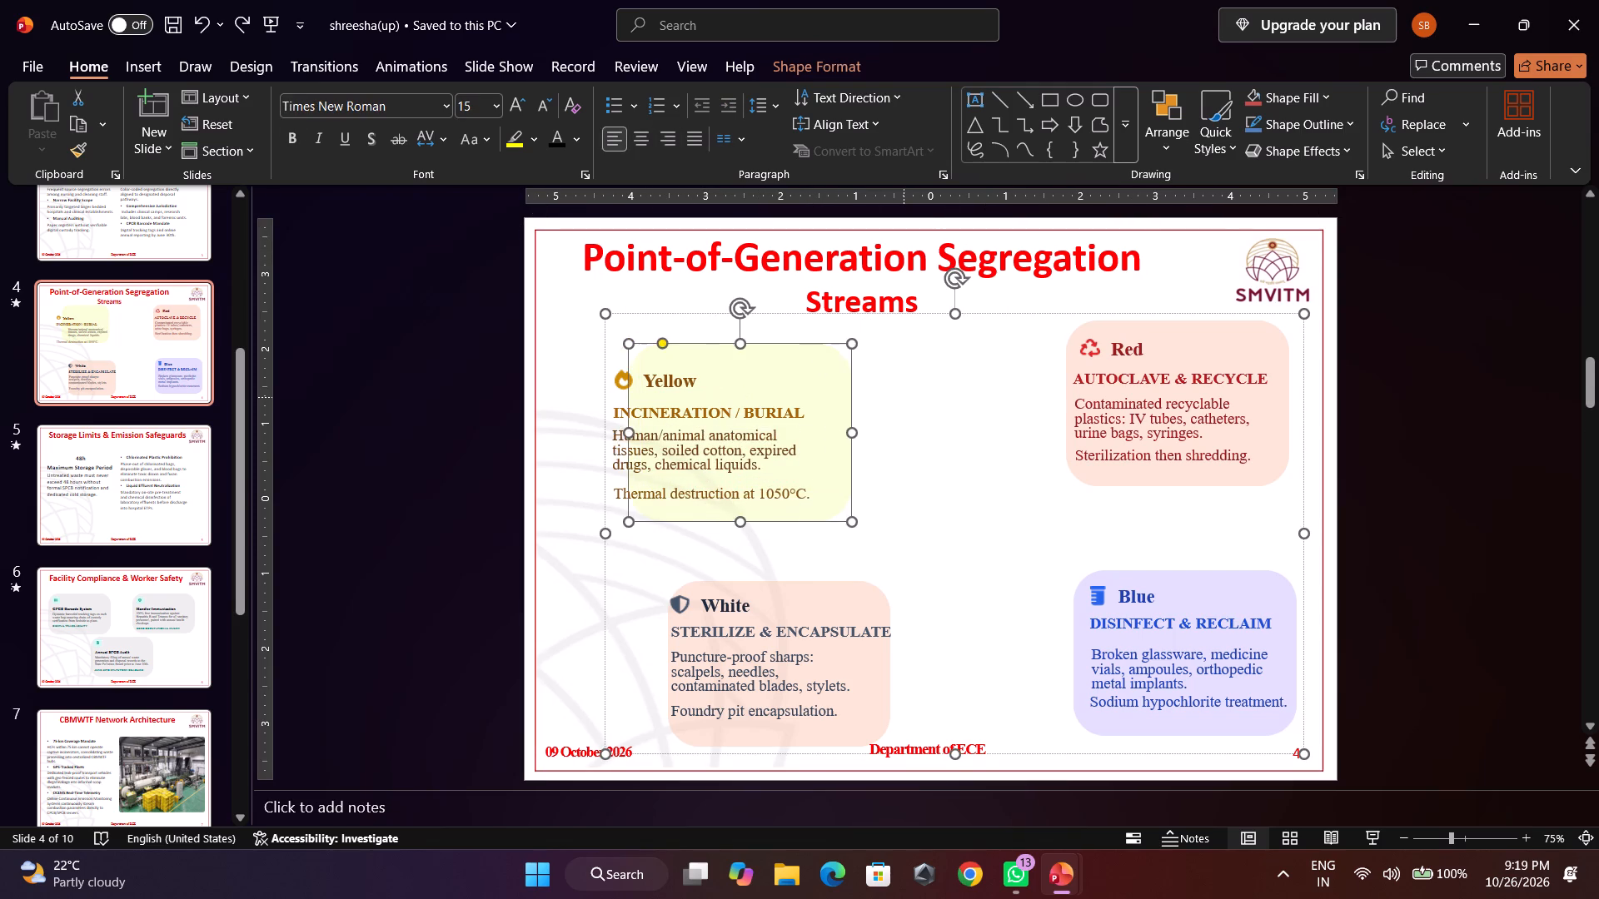
pyautogui.hotkey('ctrl', 'z')
pyautogui.hotkey('ctrl', 'z')
pyautogui.hotkey('ctrl', 'z')
pyautogui.hotkey('ctrl', 'z')
pyautogui.hotkey('ctrl', 'z')
pyautogui.hotkey('ctrl', 'z')
pyautogui.hotkey('ctrl', 'z')
pyautogui.hotkey('ctrl', 'z')
pyautogui.hotkey('ctrl', 'z')
pyautogui.hotkey('ctrl', 'z')
pyautogui.hotkey('ctrl', 'z')
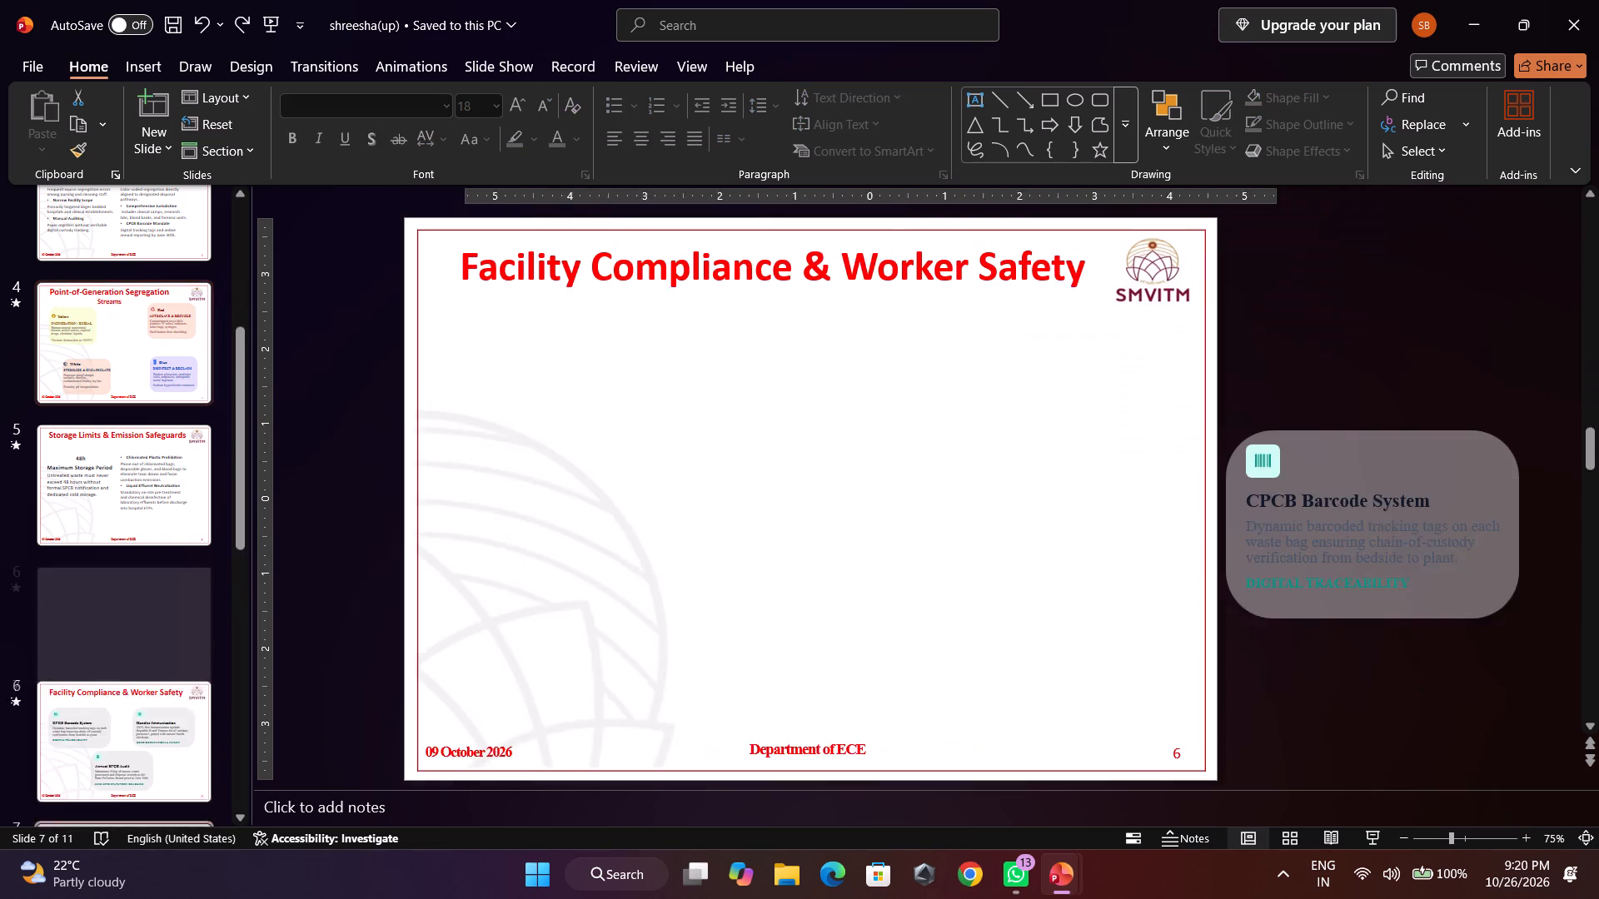
pyautogui.hotkey('ctrl', 'z')
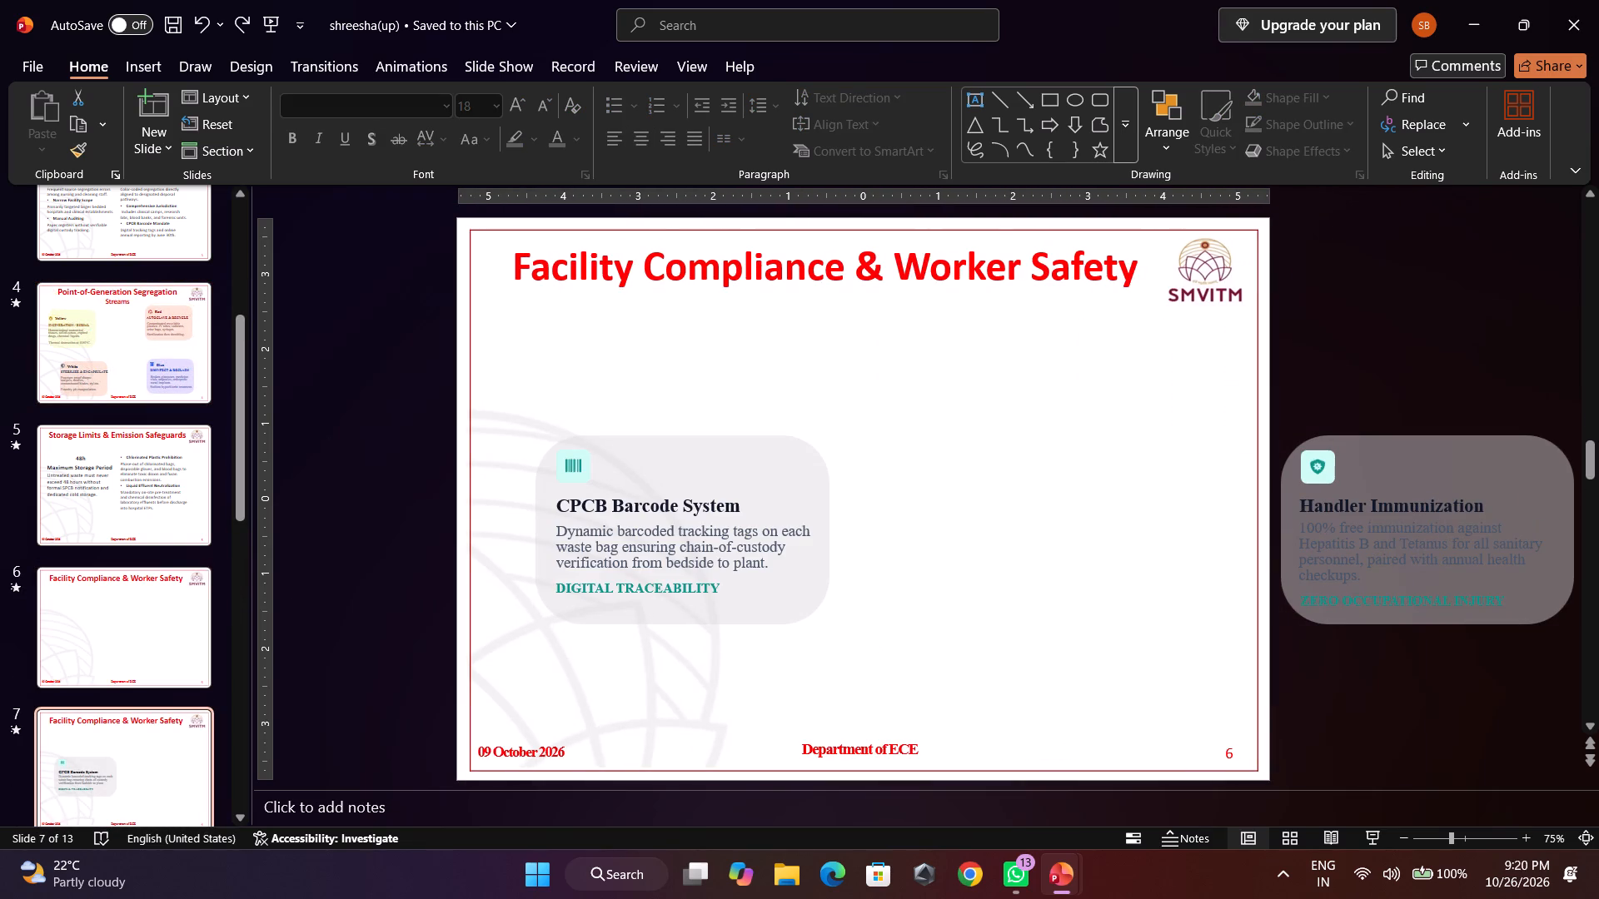
# Redo the Facility Compliance slide changes, up to the Segregation Streams card arrangement before the four-card group was shifted.
pyautogui.scroll(-6, 212, 594)
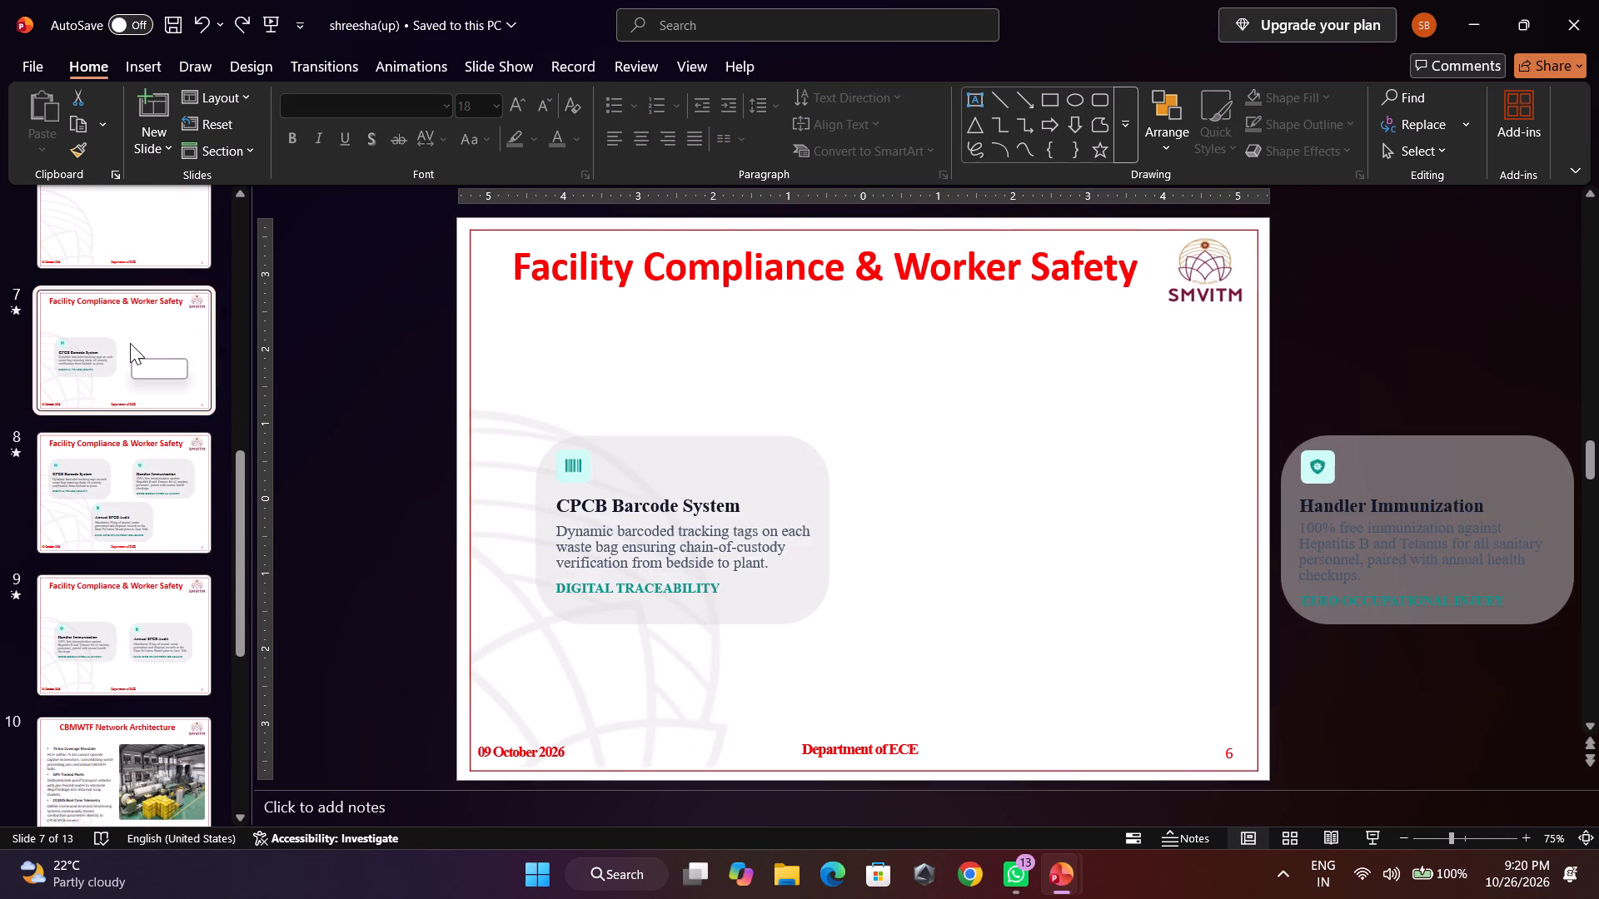
pyautogui.tripleClick(242, 32)
pyautogui.doubleClick(241, 34)
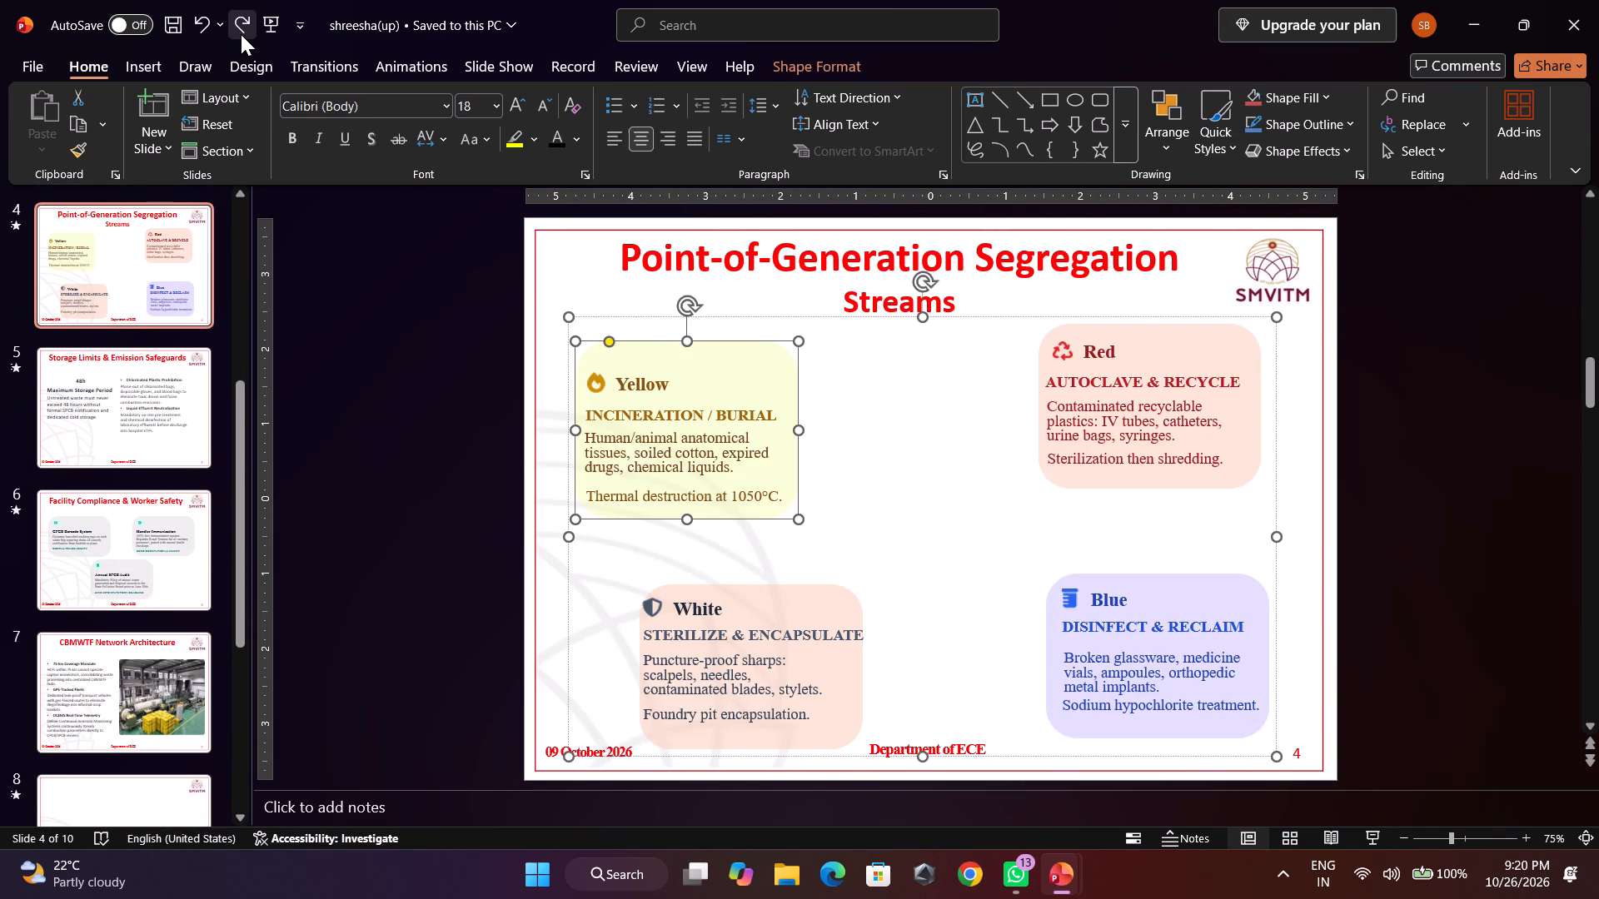
pyautogui.click(712, 386)
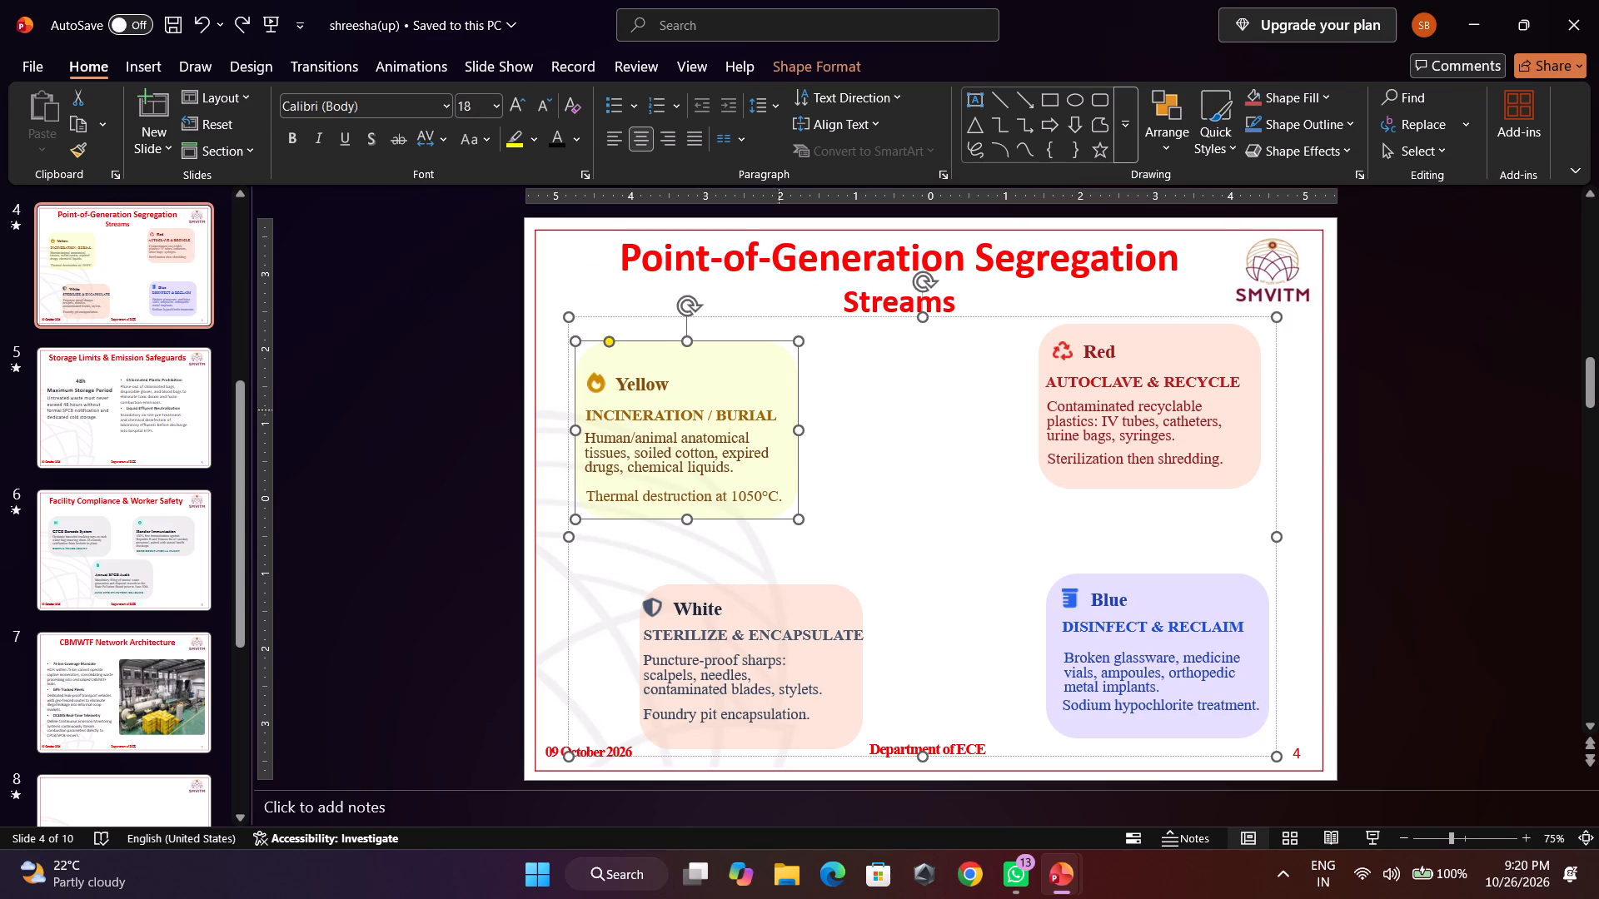
# Review the deck from the empty slide 8 and the opening slides through the 1998 Rules vs. 2016 Framework slide to slide 4.
pyautogui.scroll(-5, 111, 484)
pyautogui.click(119, 461)
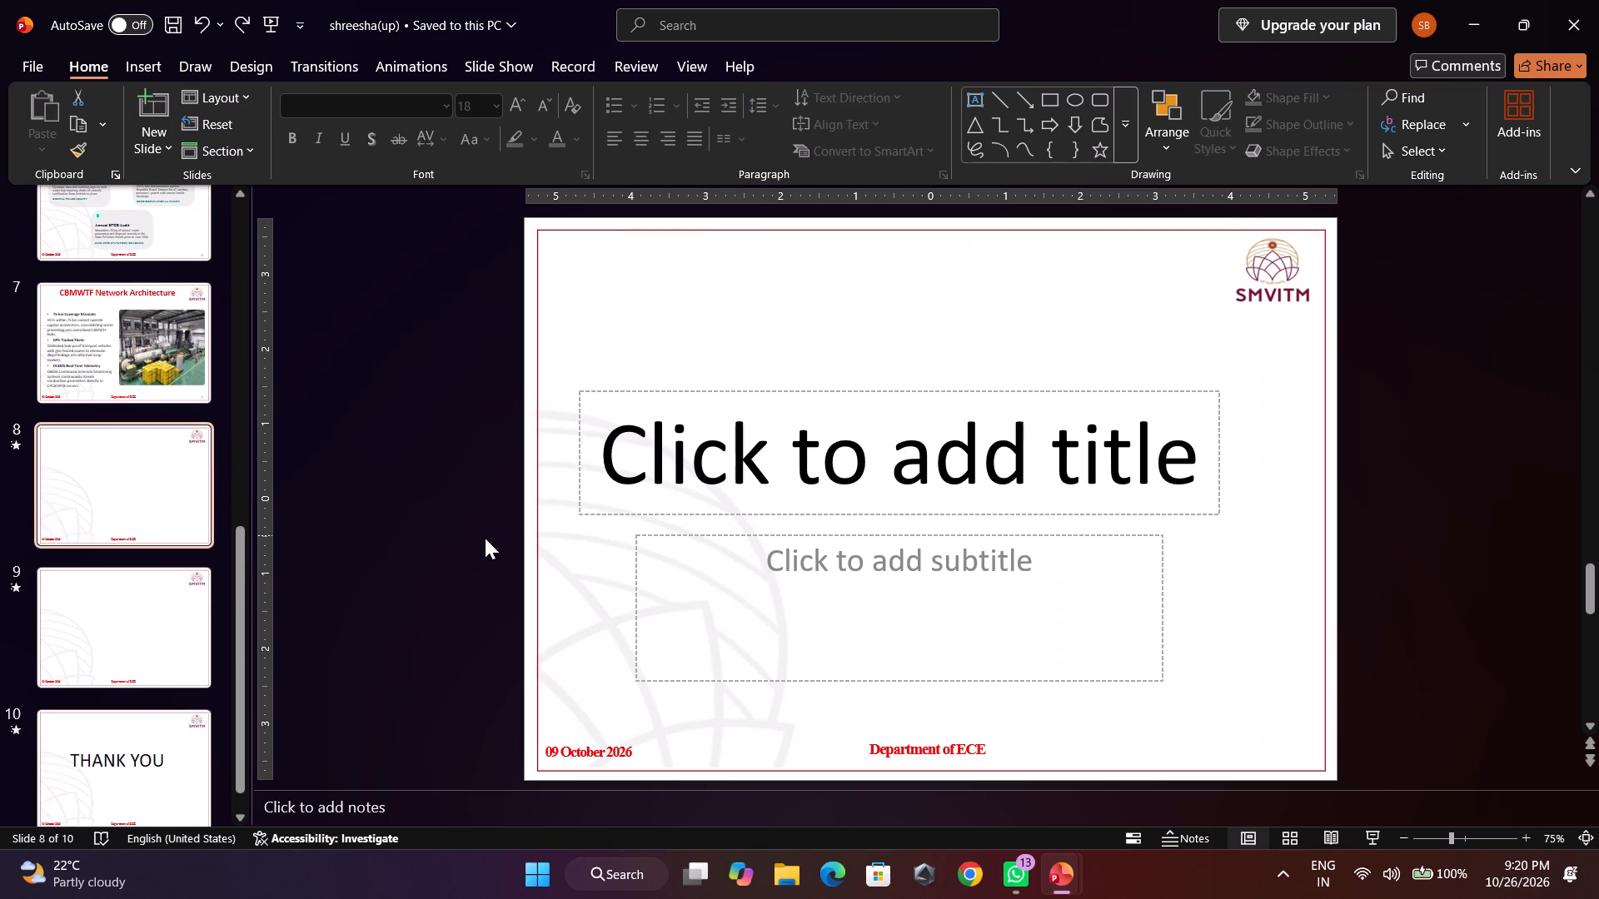
pyautogui.scroll(4, 151, 579)
pyautogui.scroll(-1, 136, 549)
pyautogui.scroll(3, 136, 549)
pyautogui.scroll(-2, 135, 554)
pyautogui.scroll(1, 135, 555)
pyautogui.scroll(-4, 135, 556)
pyautogui.scroll(7, 144, 581)
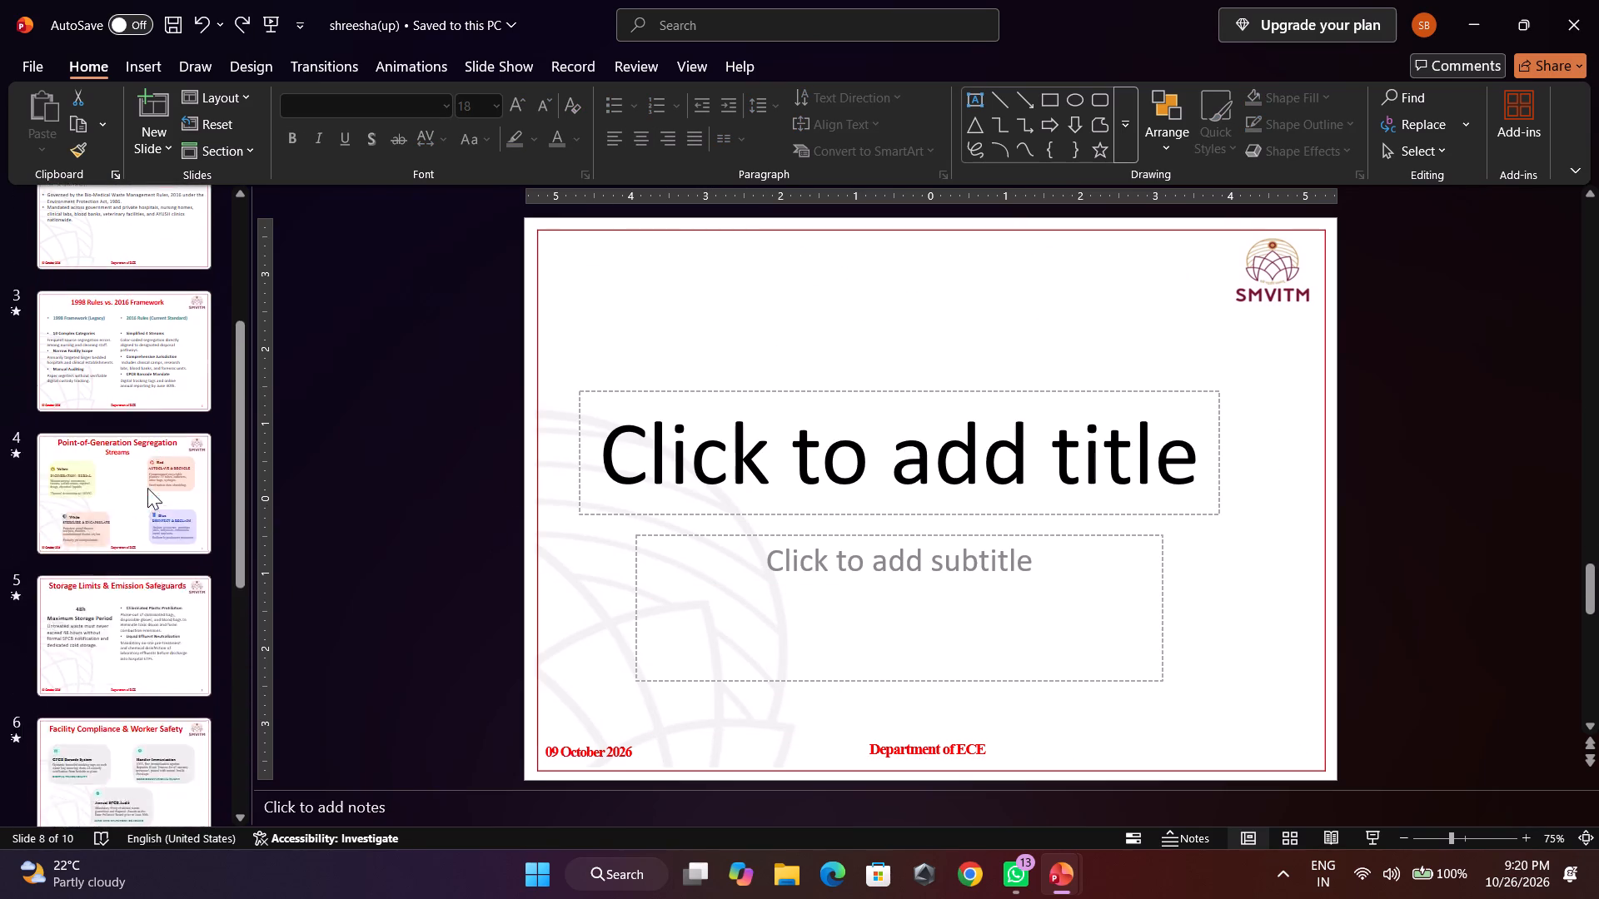
pyautogui.scroll(11, 147, 488)
pyautogui.click(152, 235)
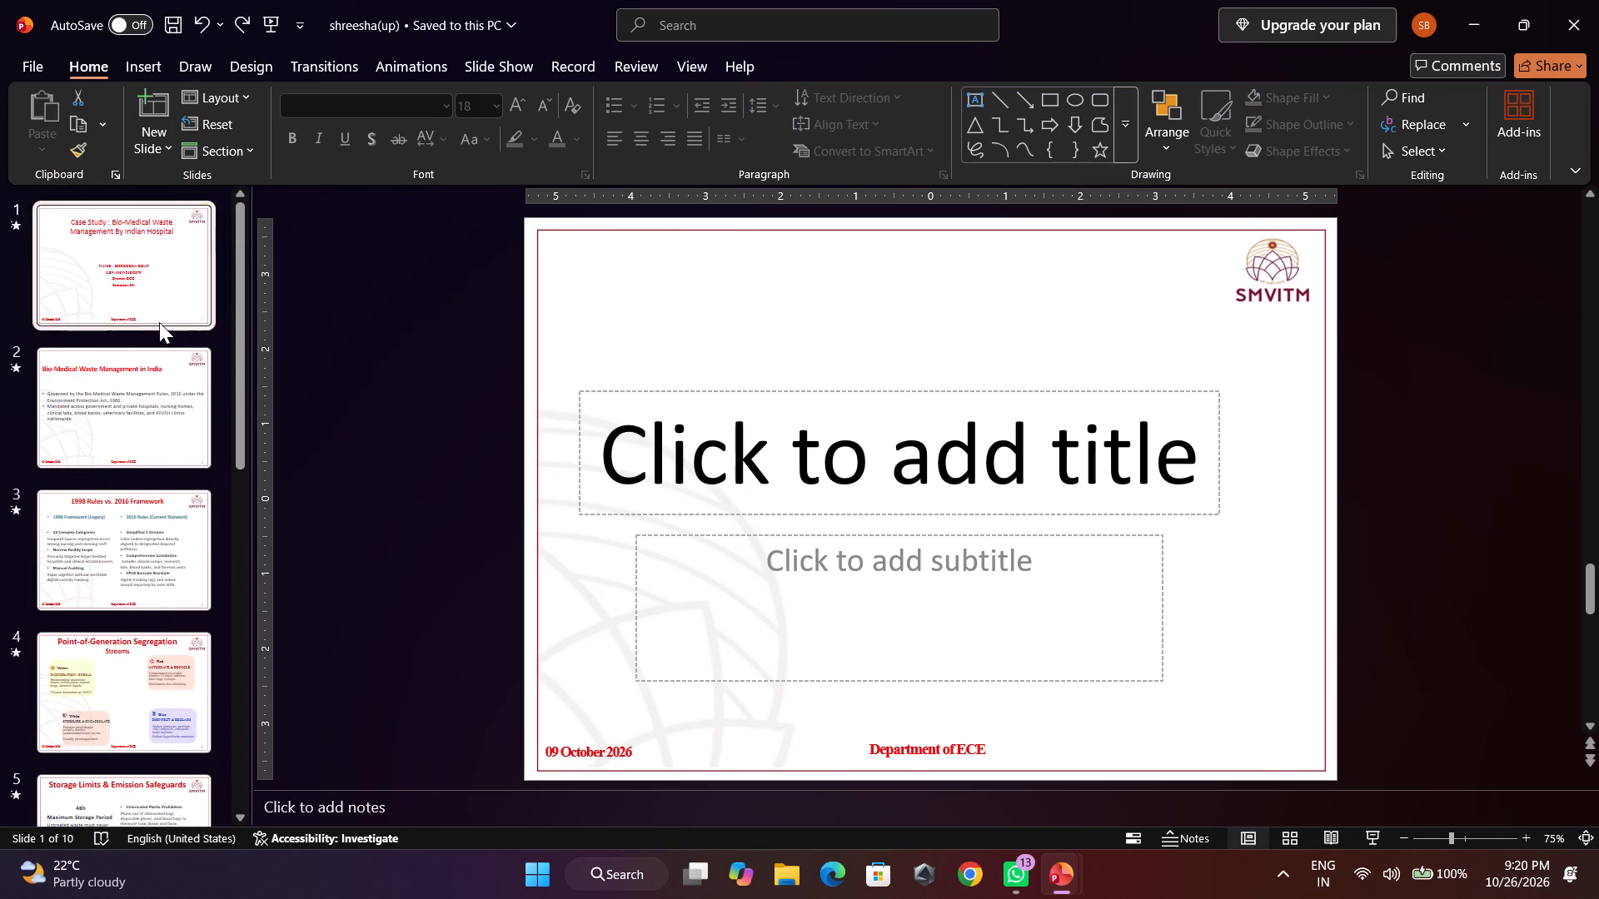
pyautogui.click(155, 367)
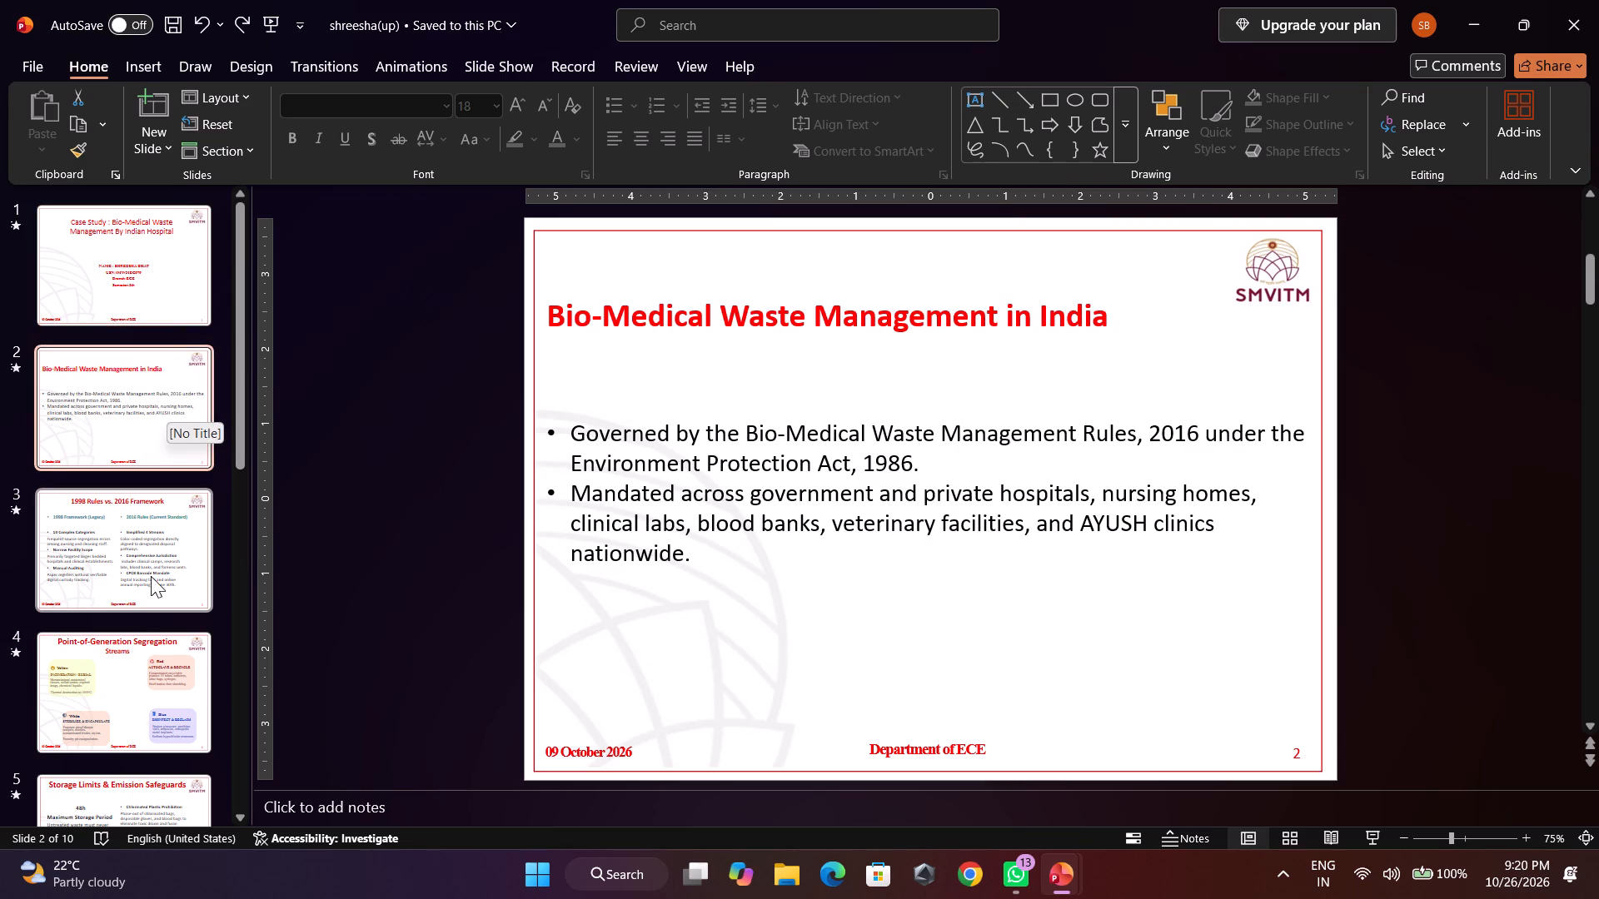
pyautogui.click(143, 544)
pyautogui.scroll(-2, 136, 555)
pyautogui.click(115, 573)
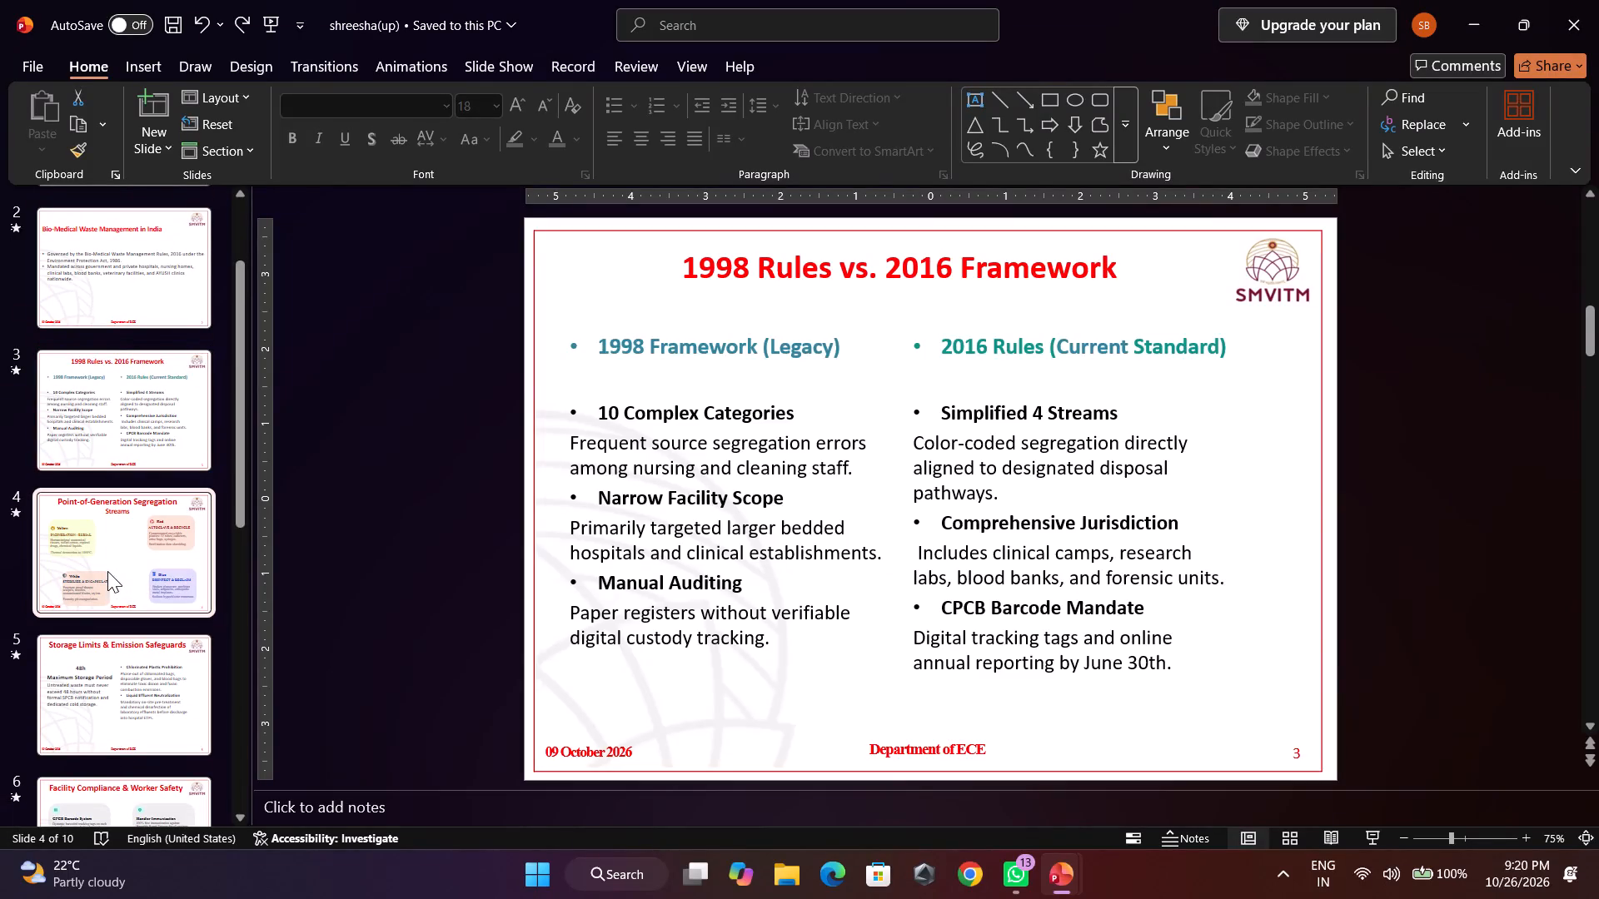
pyautogui.click(107, 571)
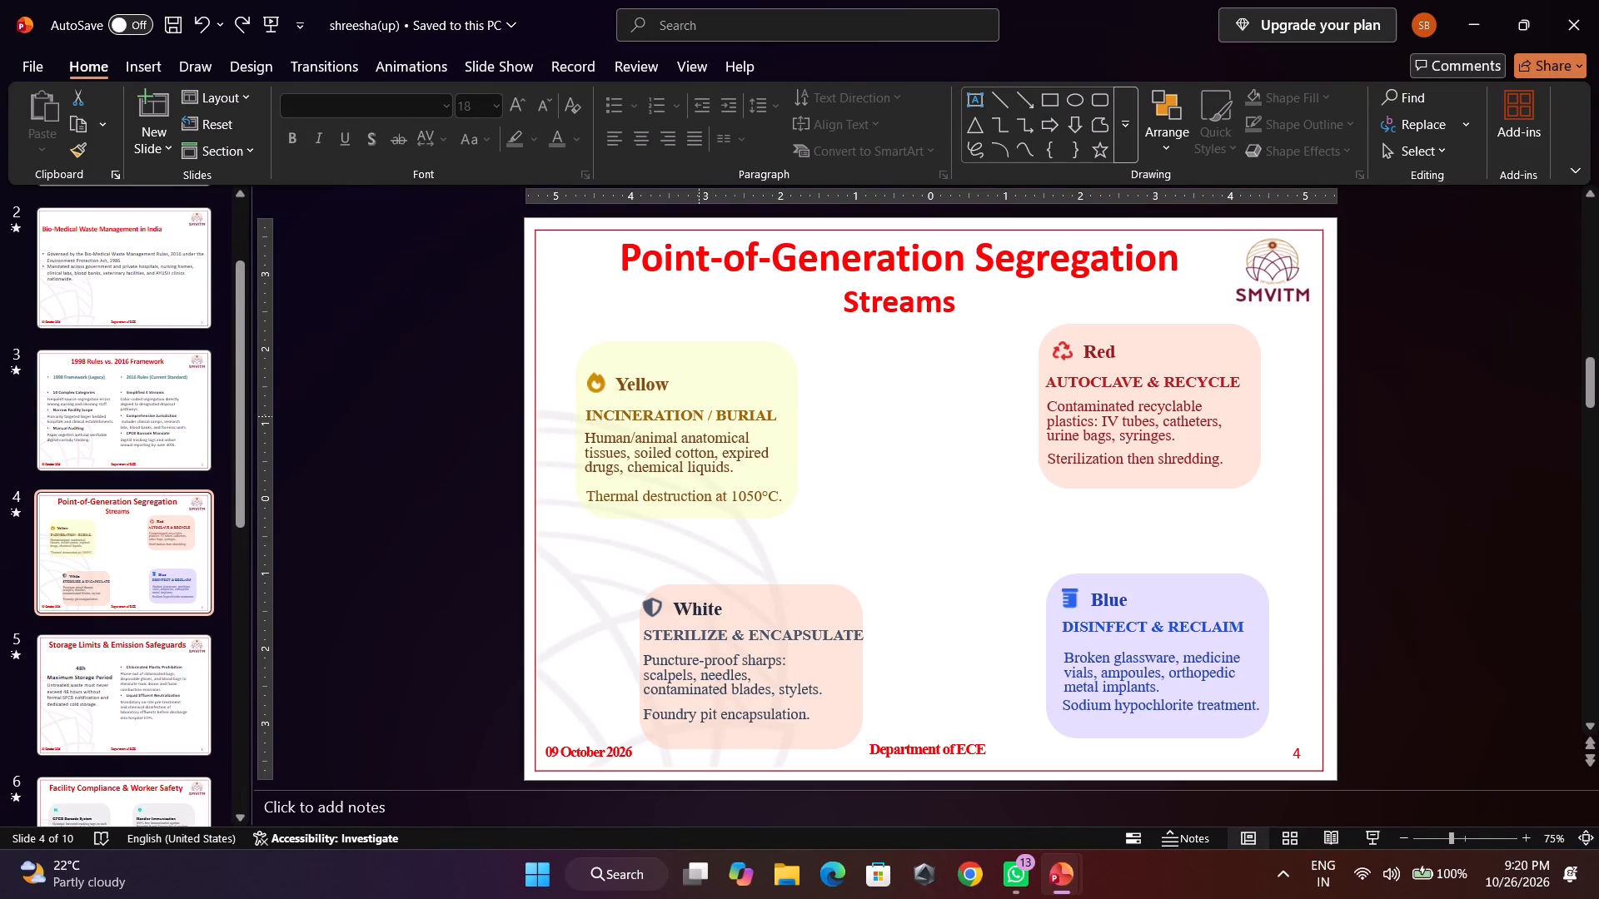
# Shift the whole four-card group slightly right and up on the Point-of-Generation Segregation Streams slide.
pyautogui.click(725, 385)
pyautogui.click(731, 375)
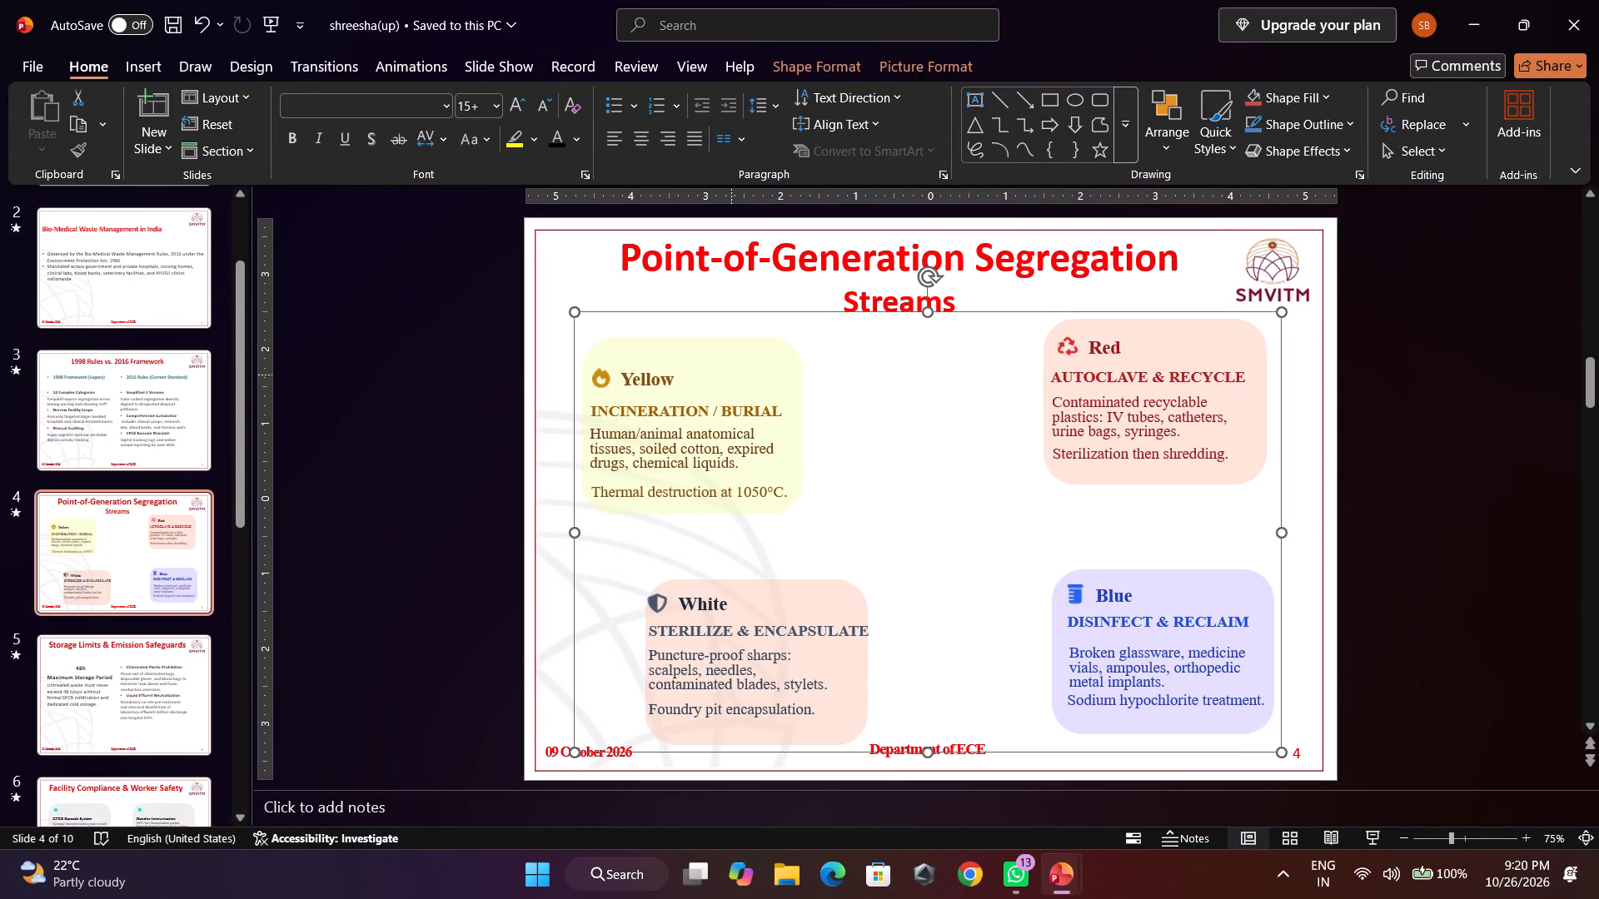
# Select only the Red card's background shape within the four-card group.
pyautogui.click(1188, 340)
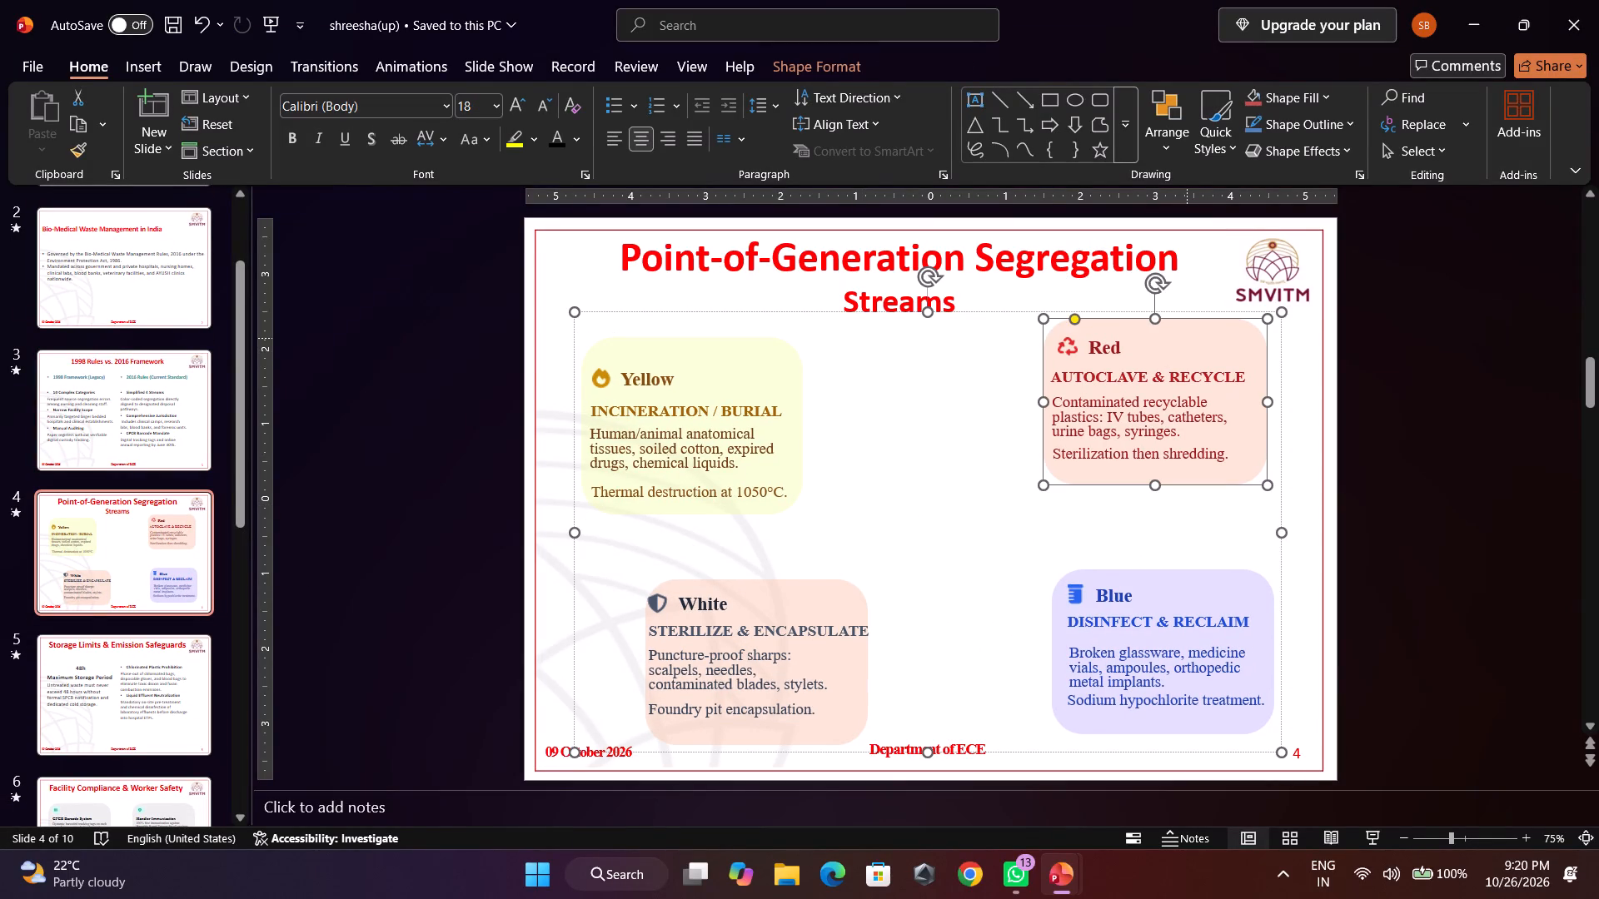
pyautogui.click(1186, 337)
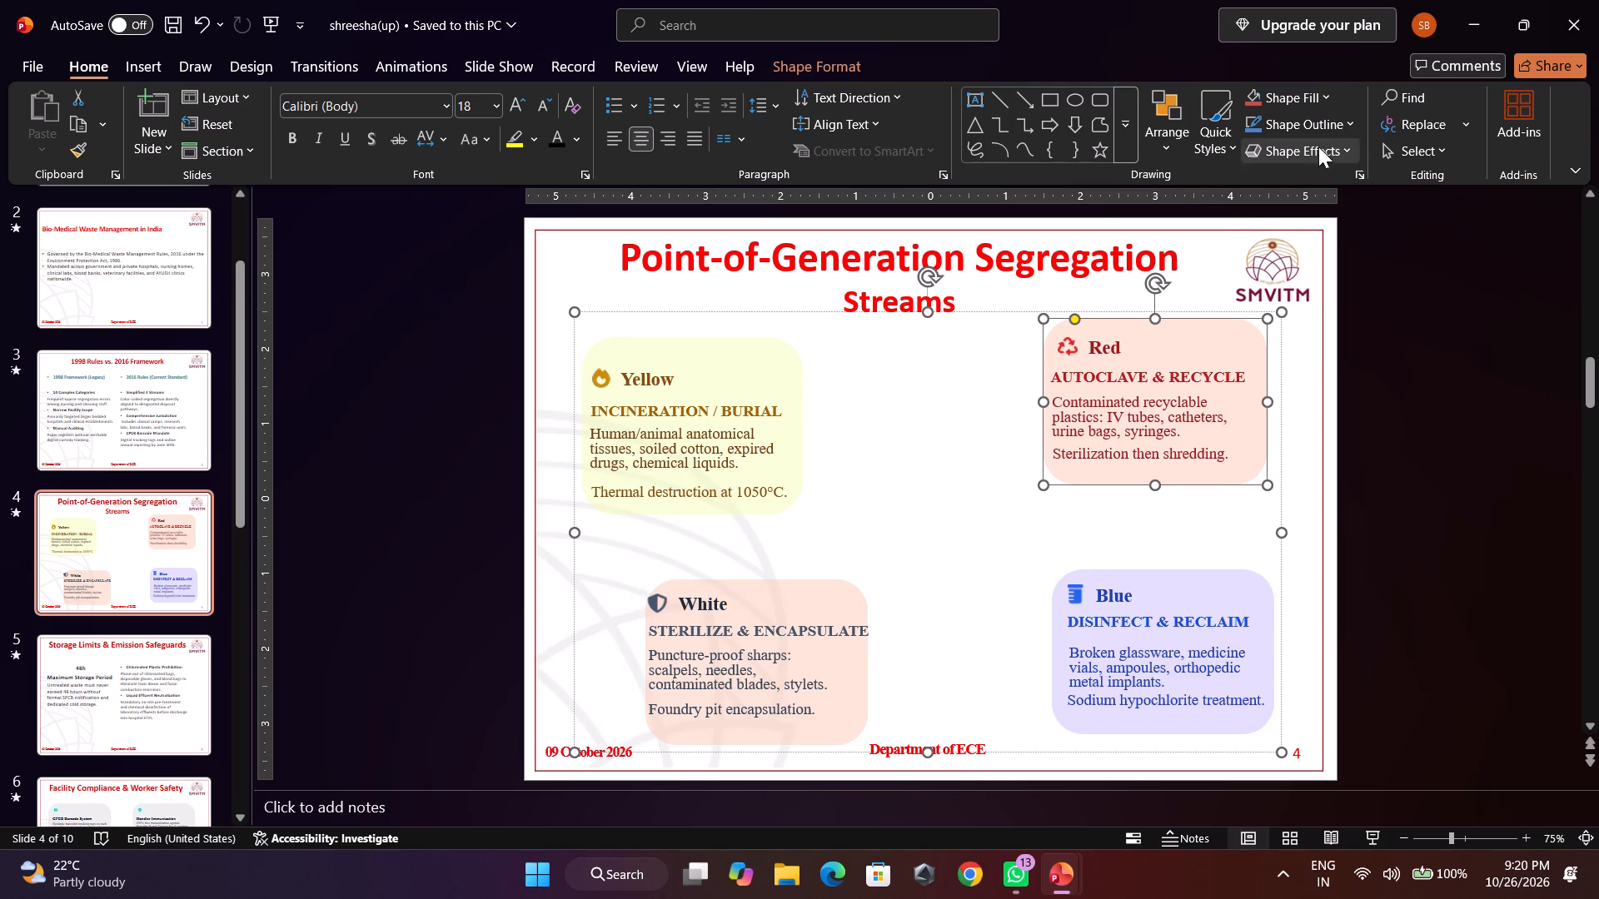
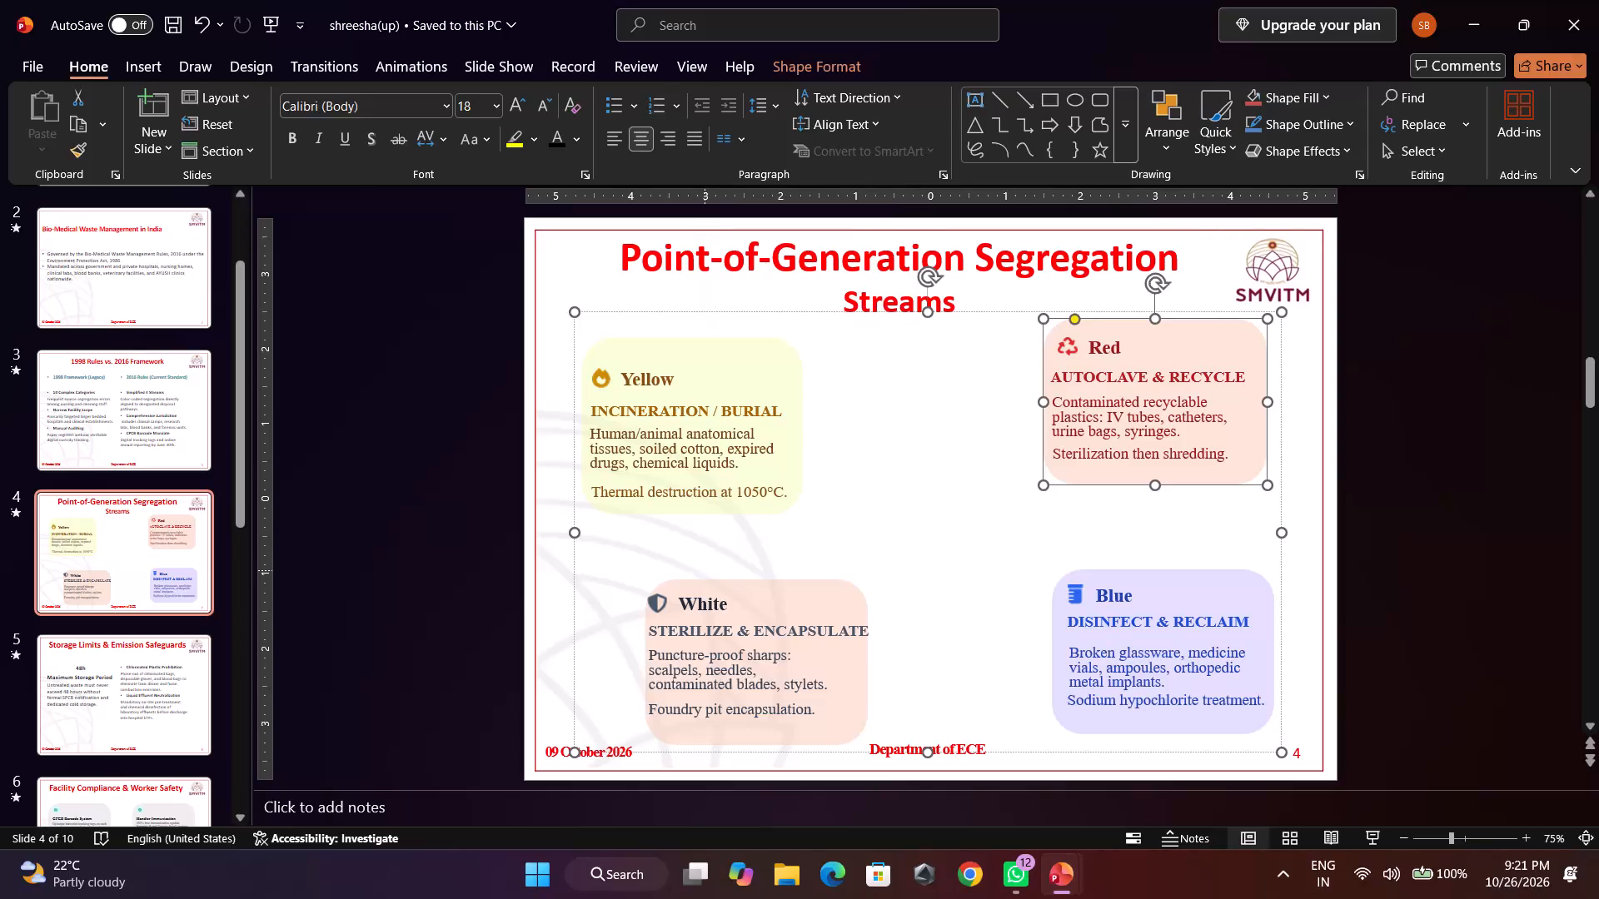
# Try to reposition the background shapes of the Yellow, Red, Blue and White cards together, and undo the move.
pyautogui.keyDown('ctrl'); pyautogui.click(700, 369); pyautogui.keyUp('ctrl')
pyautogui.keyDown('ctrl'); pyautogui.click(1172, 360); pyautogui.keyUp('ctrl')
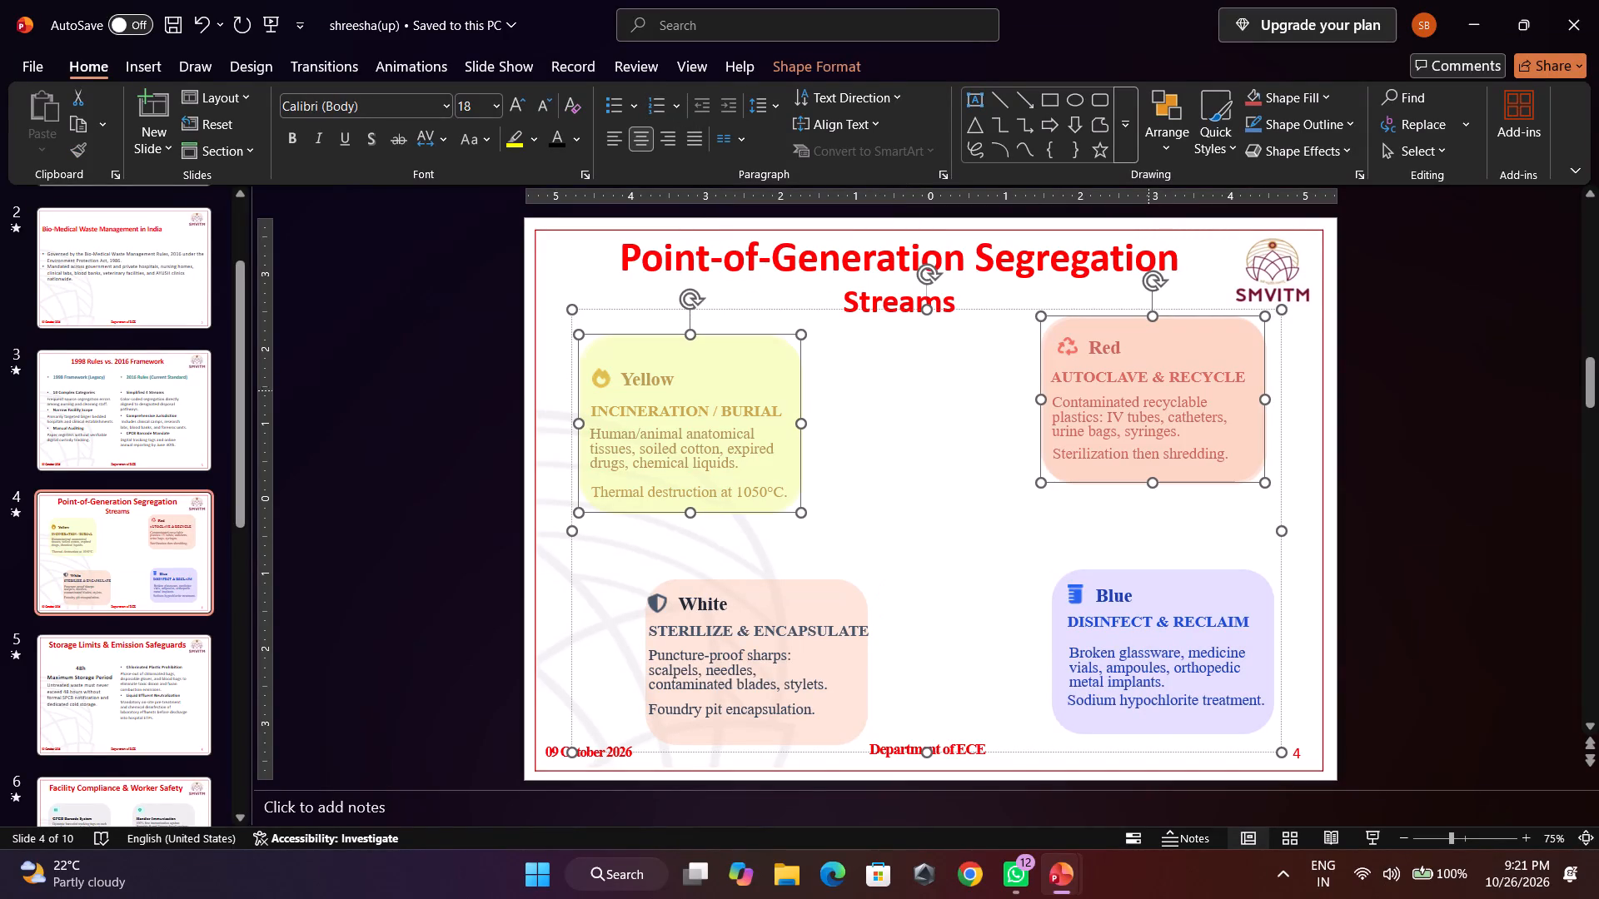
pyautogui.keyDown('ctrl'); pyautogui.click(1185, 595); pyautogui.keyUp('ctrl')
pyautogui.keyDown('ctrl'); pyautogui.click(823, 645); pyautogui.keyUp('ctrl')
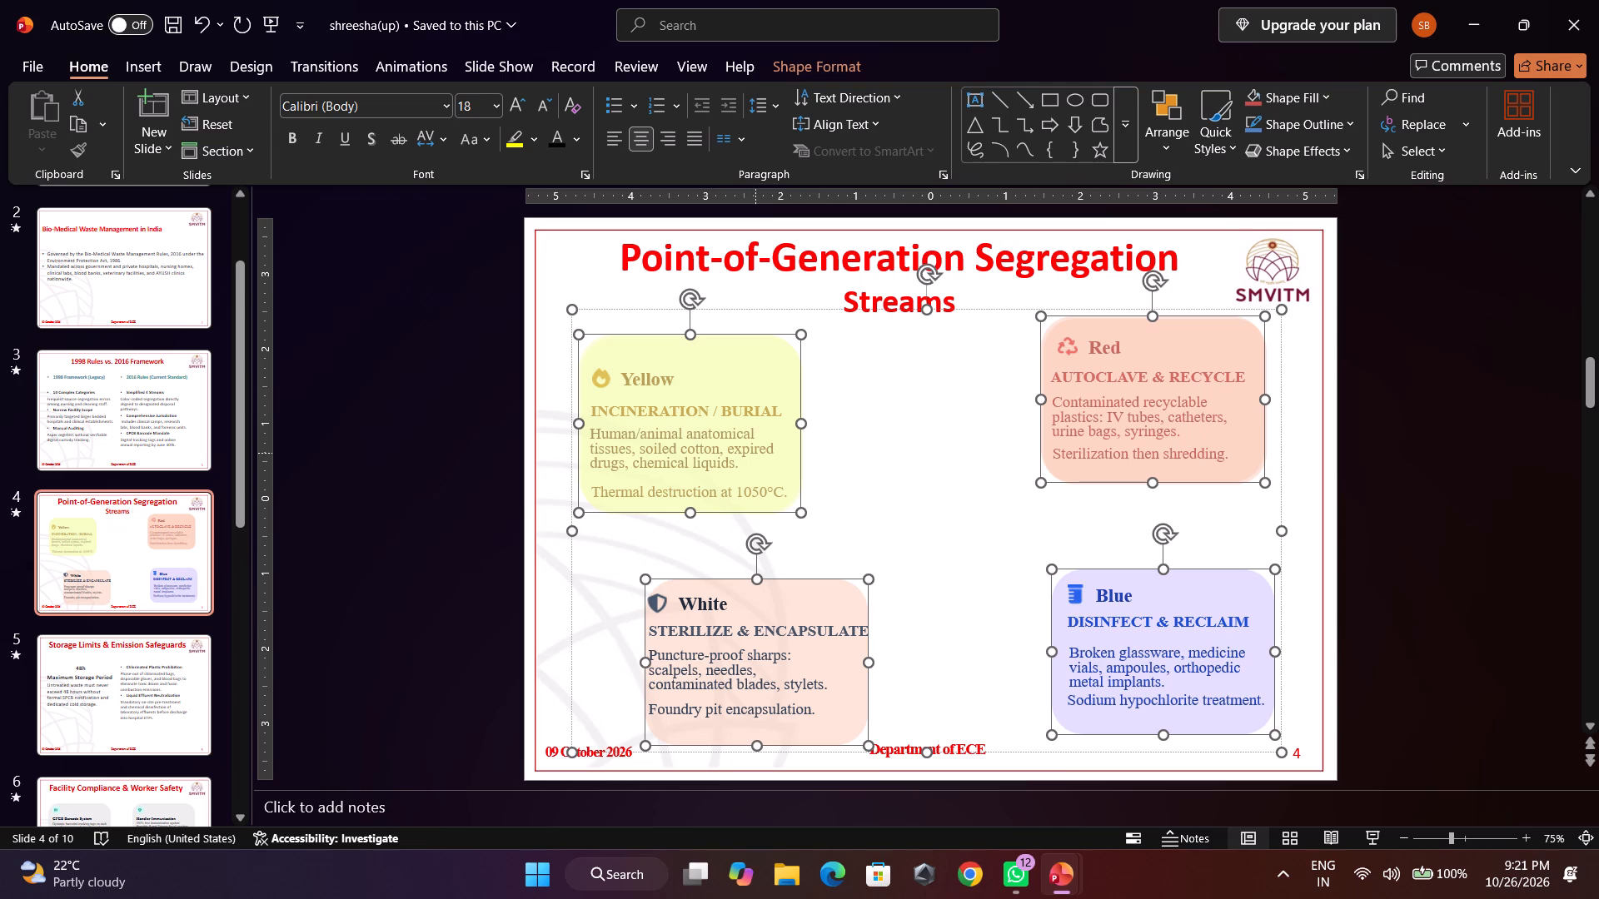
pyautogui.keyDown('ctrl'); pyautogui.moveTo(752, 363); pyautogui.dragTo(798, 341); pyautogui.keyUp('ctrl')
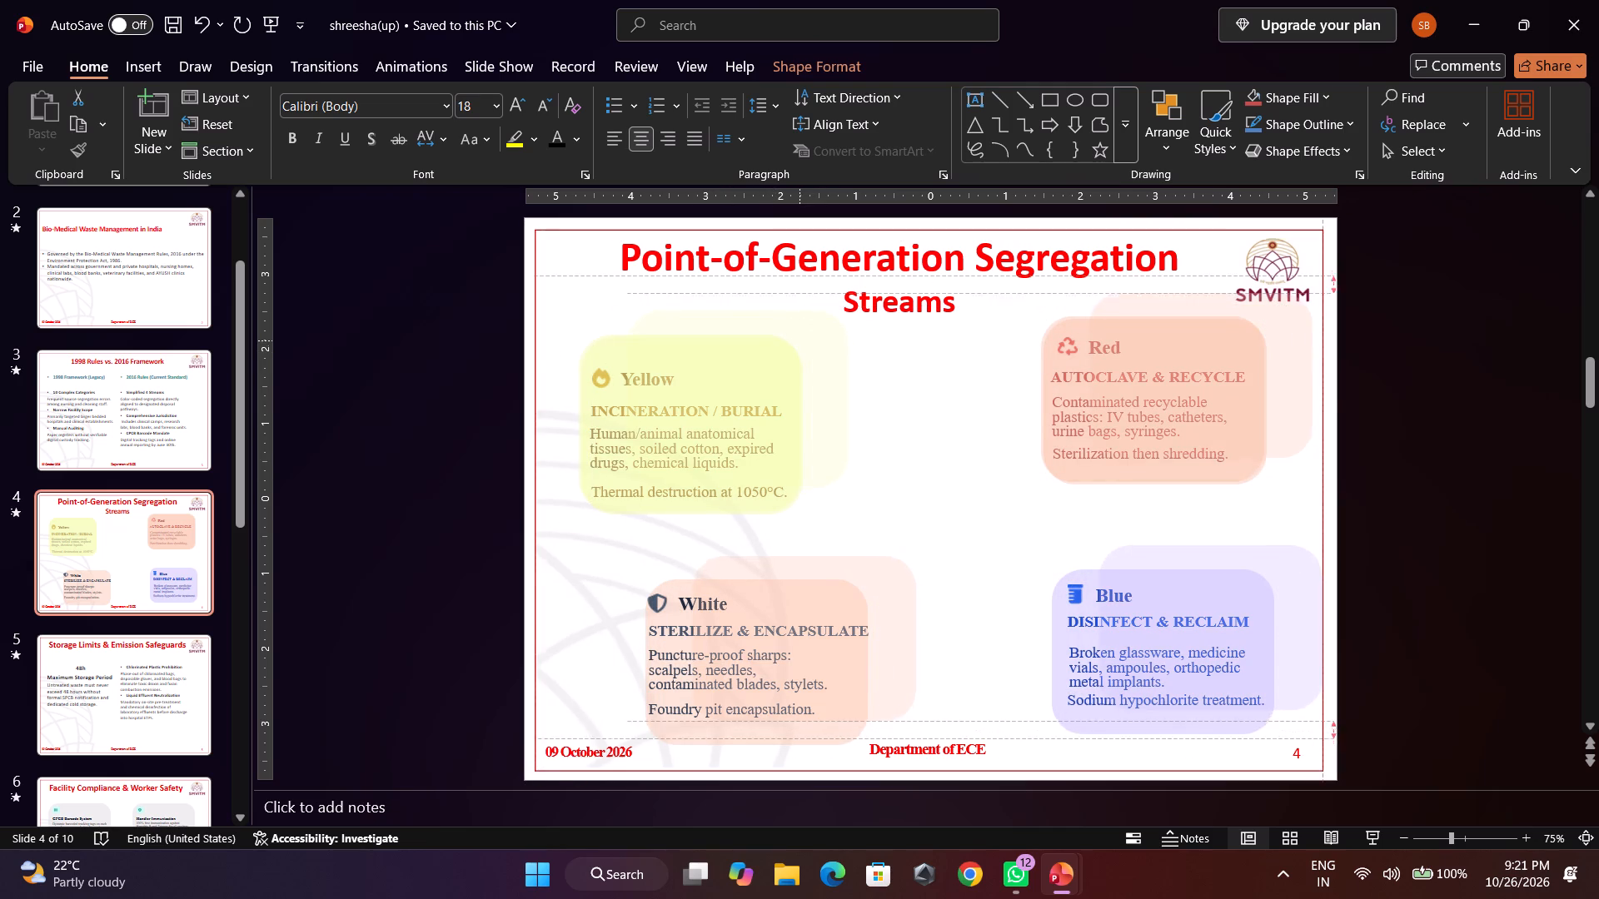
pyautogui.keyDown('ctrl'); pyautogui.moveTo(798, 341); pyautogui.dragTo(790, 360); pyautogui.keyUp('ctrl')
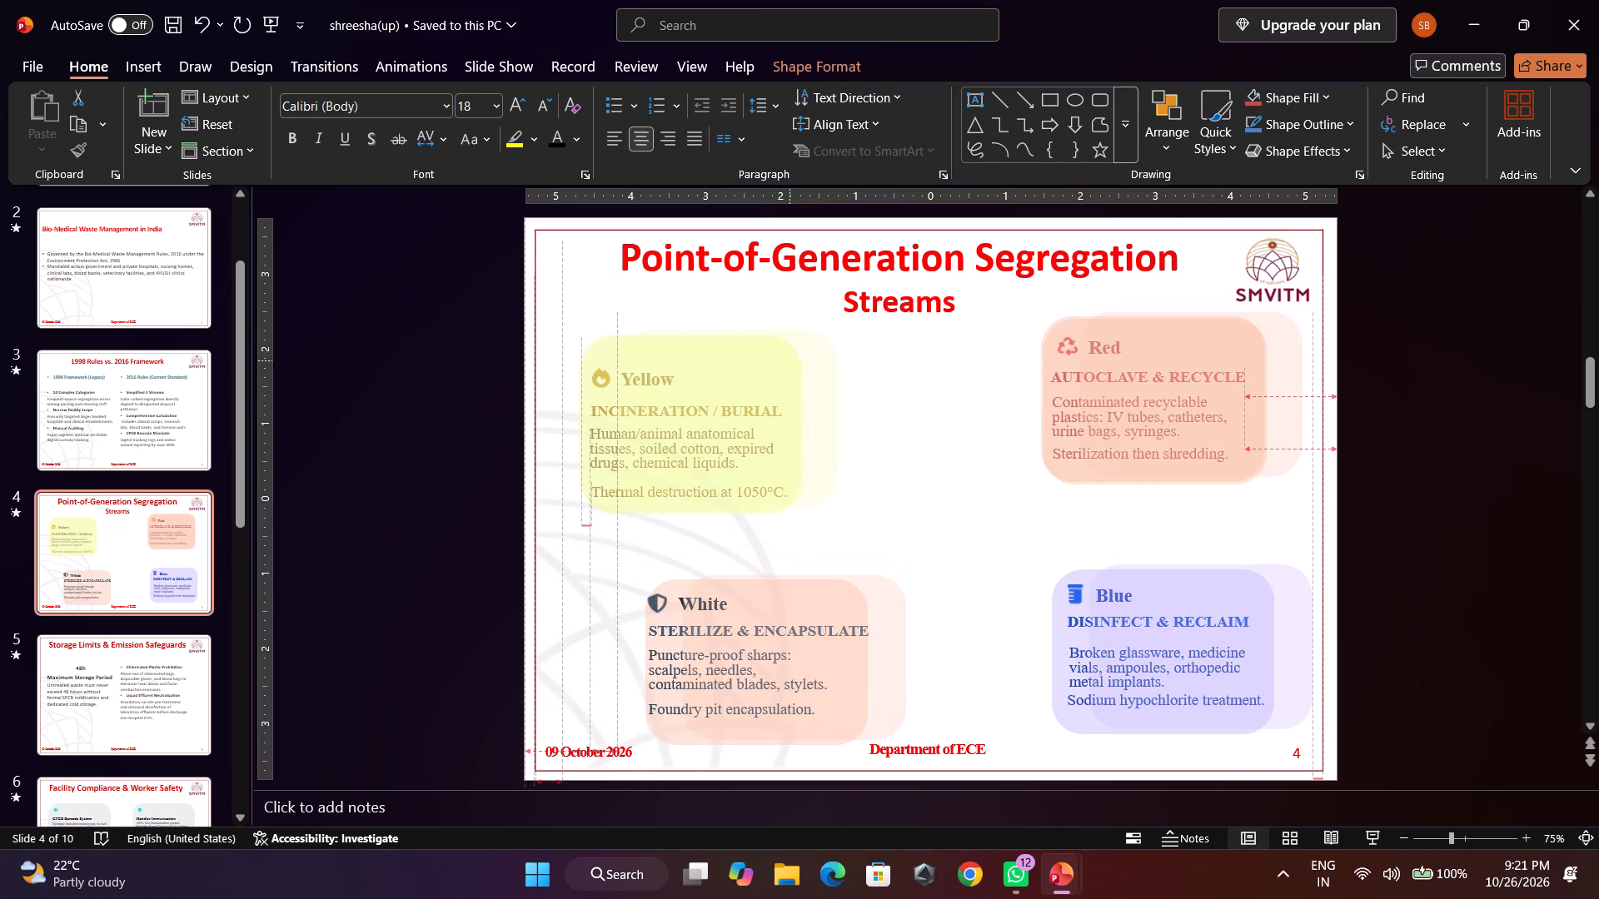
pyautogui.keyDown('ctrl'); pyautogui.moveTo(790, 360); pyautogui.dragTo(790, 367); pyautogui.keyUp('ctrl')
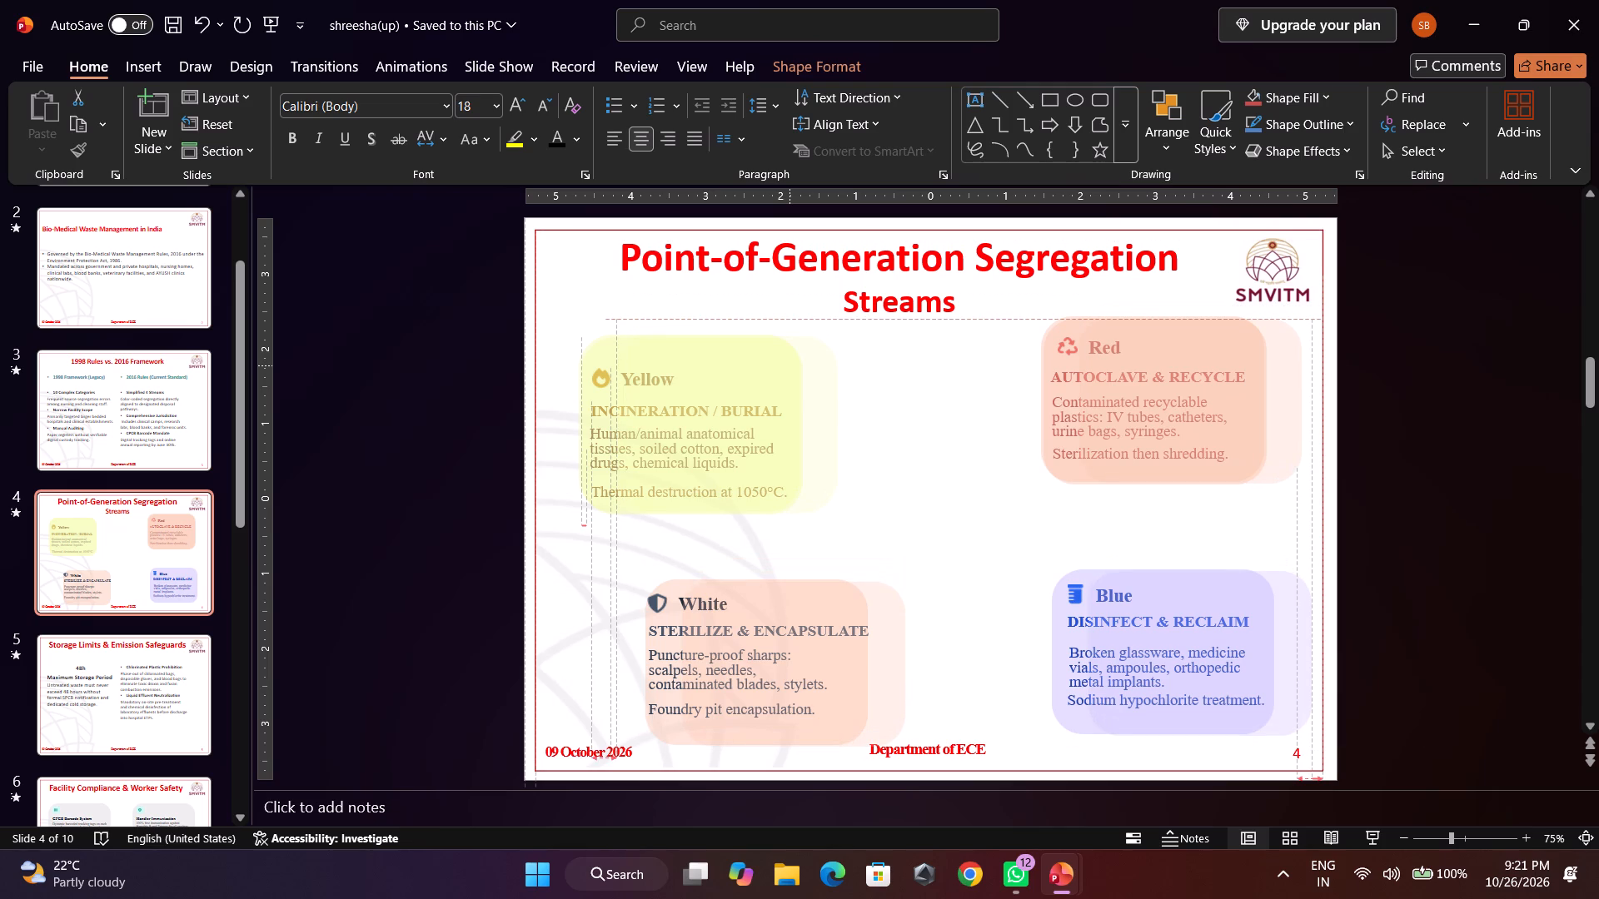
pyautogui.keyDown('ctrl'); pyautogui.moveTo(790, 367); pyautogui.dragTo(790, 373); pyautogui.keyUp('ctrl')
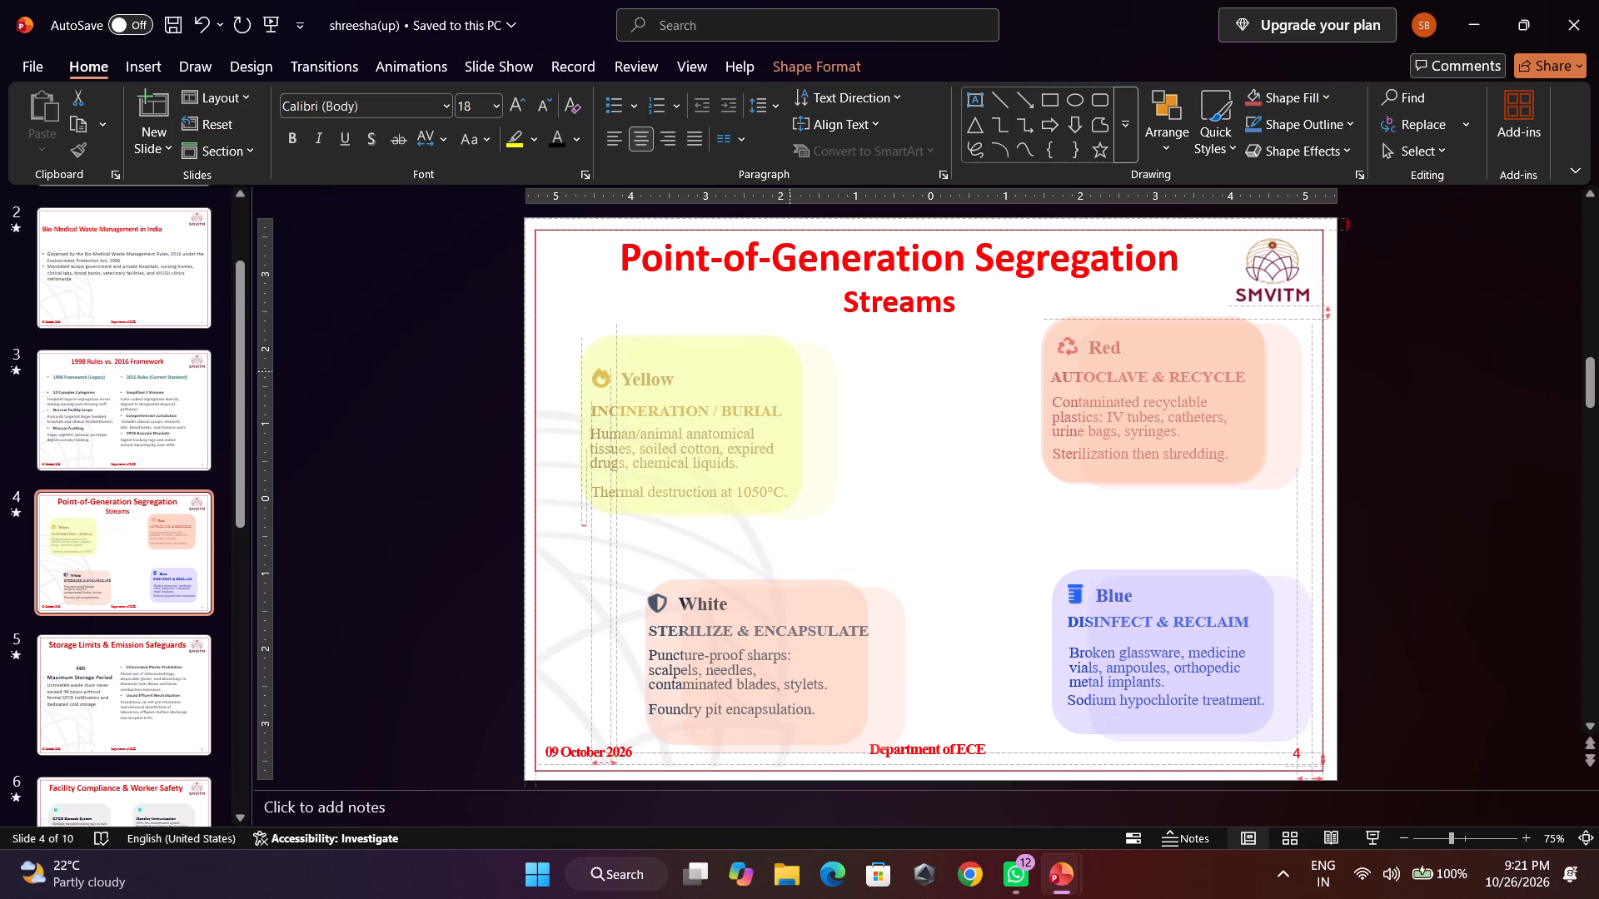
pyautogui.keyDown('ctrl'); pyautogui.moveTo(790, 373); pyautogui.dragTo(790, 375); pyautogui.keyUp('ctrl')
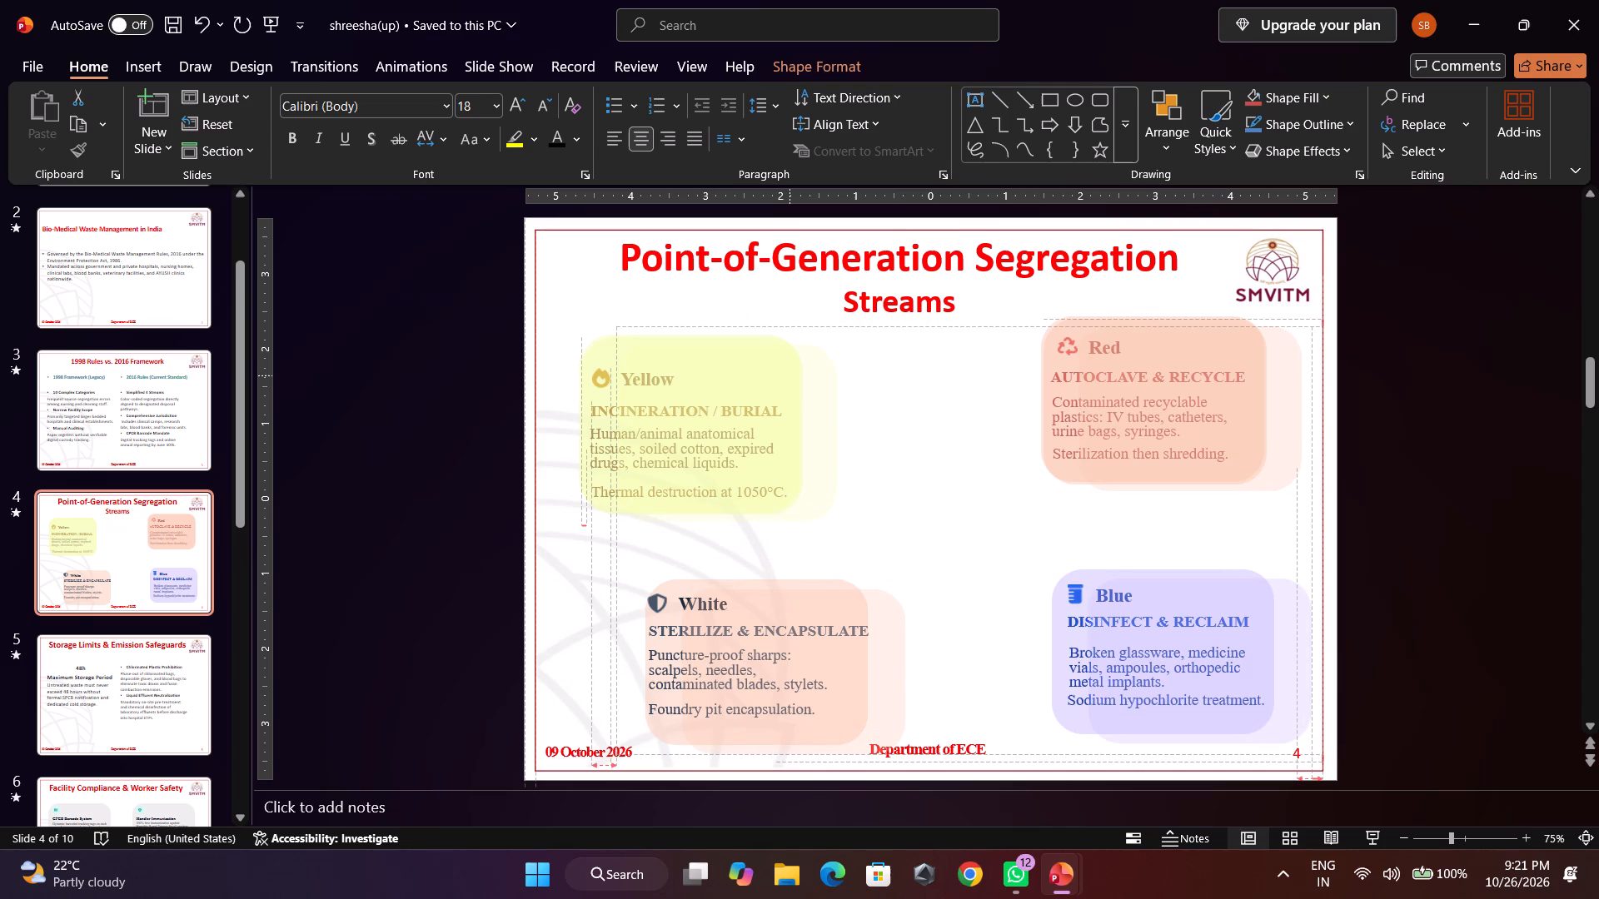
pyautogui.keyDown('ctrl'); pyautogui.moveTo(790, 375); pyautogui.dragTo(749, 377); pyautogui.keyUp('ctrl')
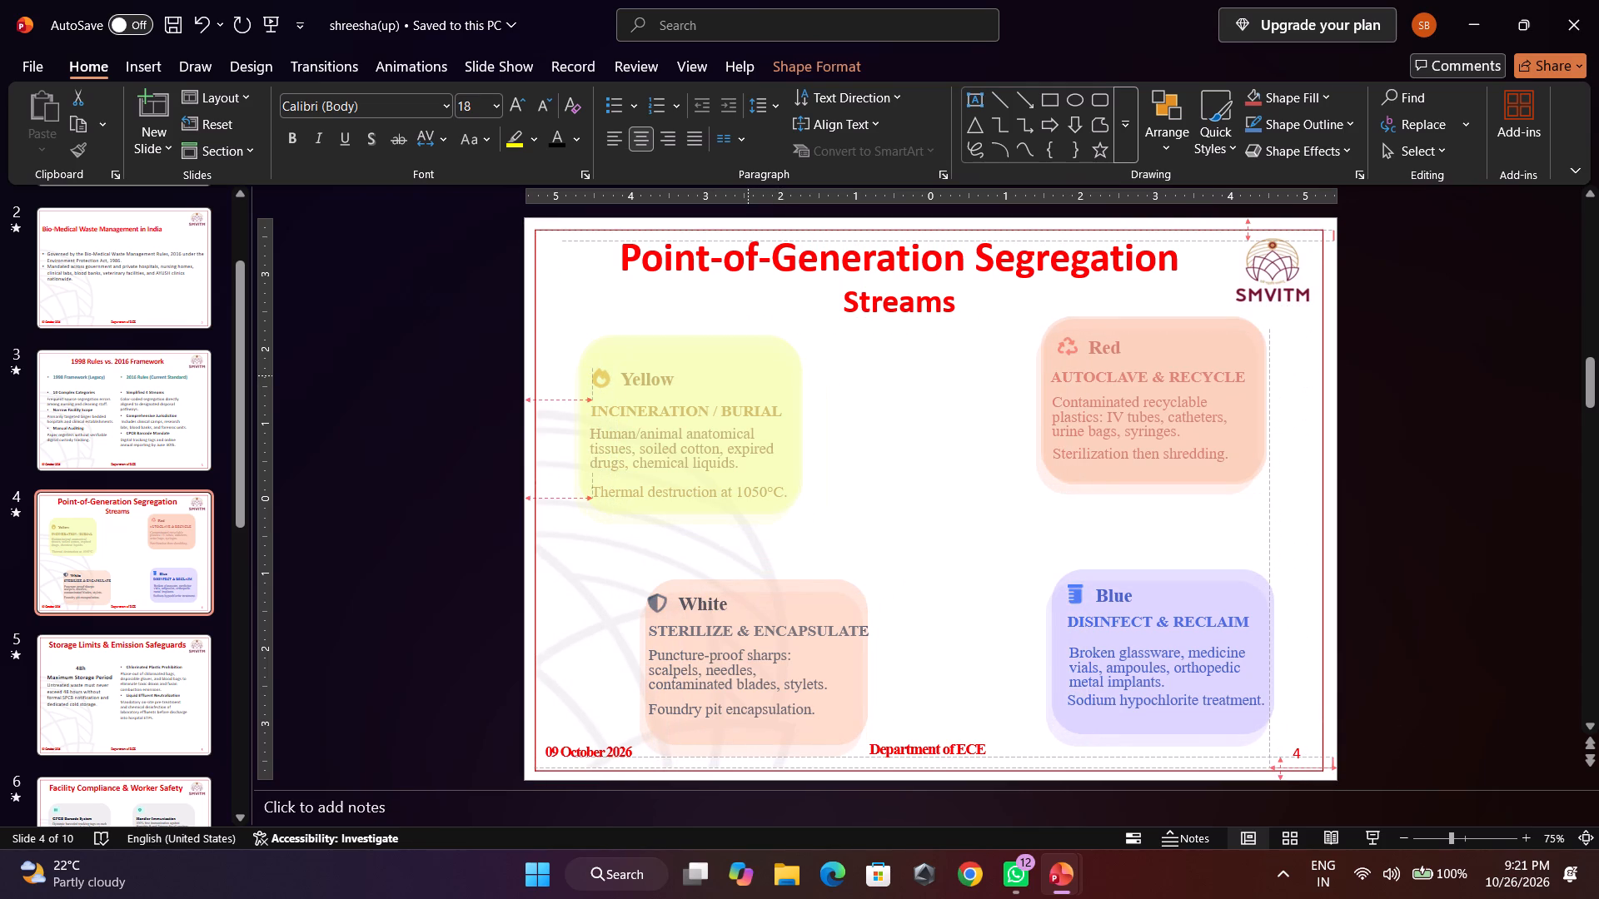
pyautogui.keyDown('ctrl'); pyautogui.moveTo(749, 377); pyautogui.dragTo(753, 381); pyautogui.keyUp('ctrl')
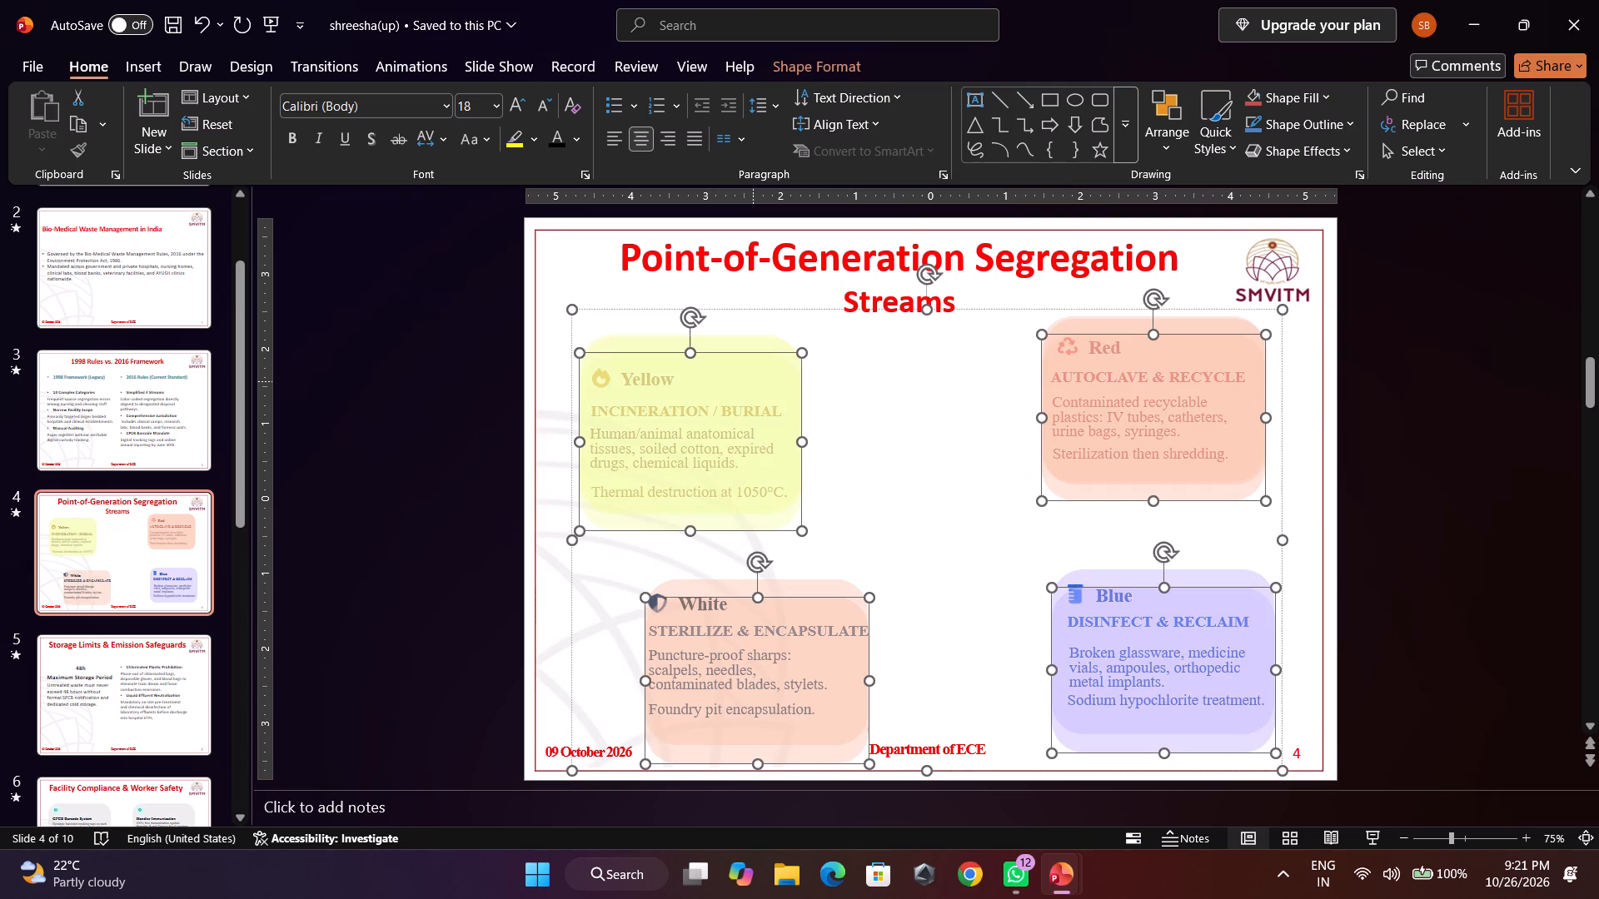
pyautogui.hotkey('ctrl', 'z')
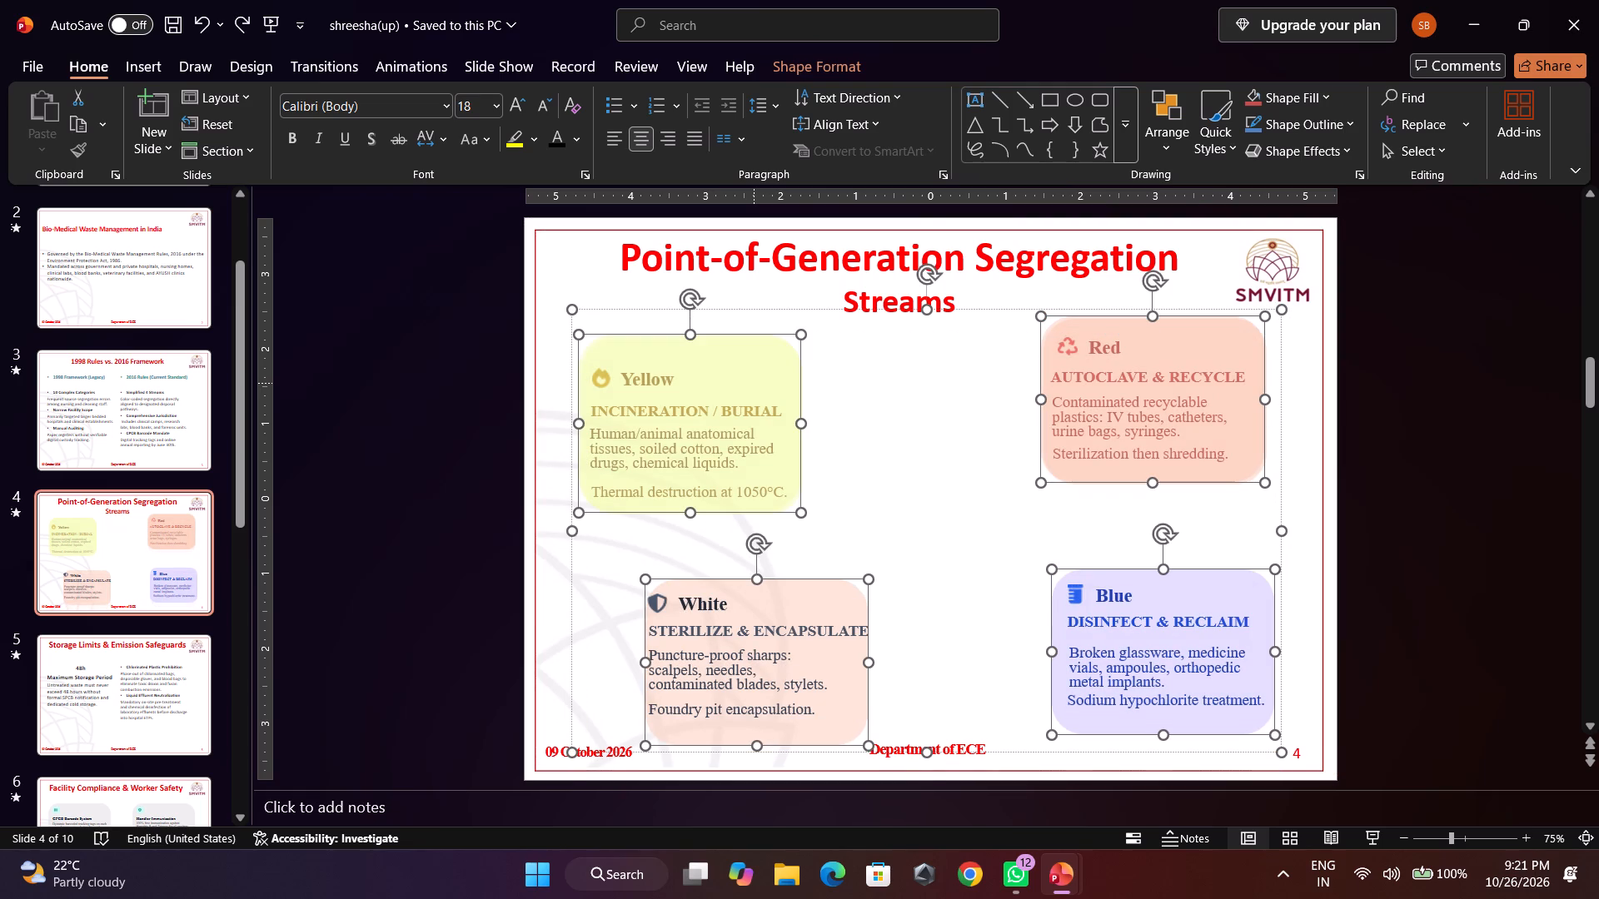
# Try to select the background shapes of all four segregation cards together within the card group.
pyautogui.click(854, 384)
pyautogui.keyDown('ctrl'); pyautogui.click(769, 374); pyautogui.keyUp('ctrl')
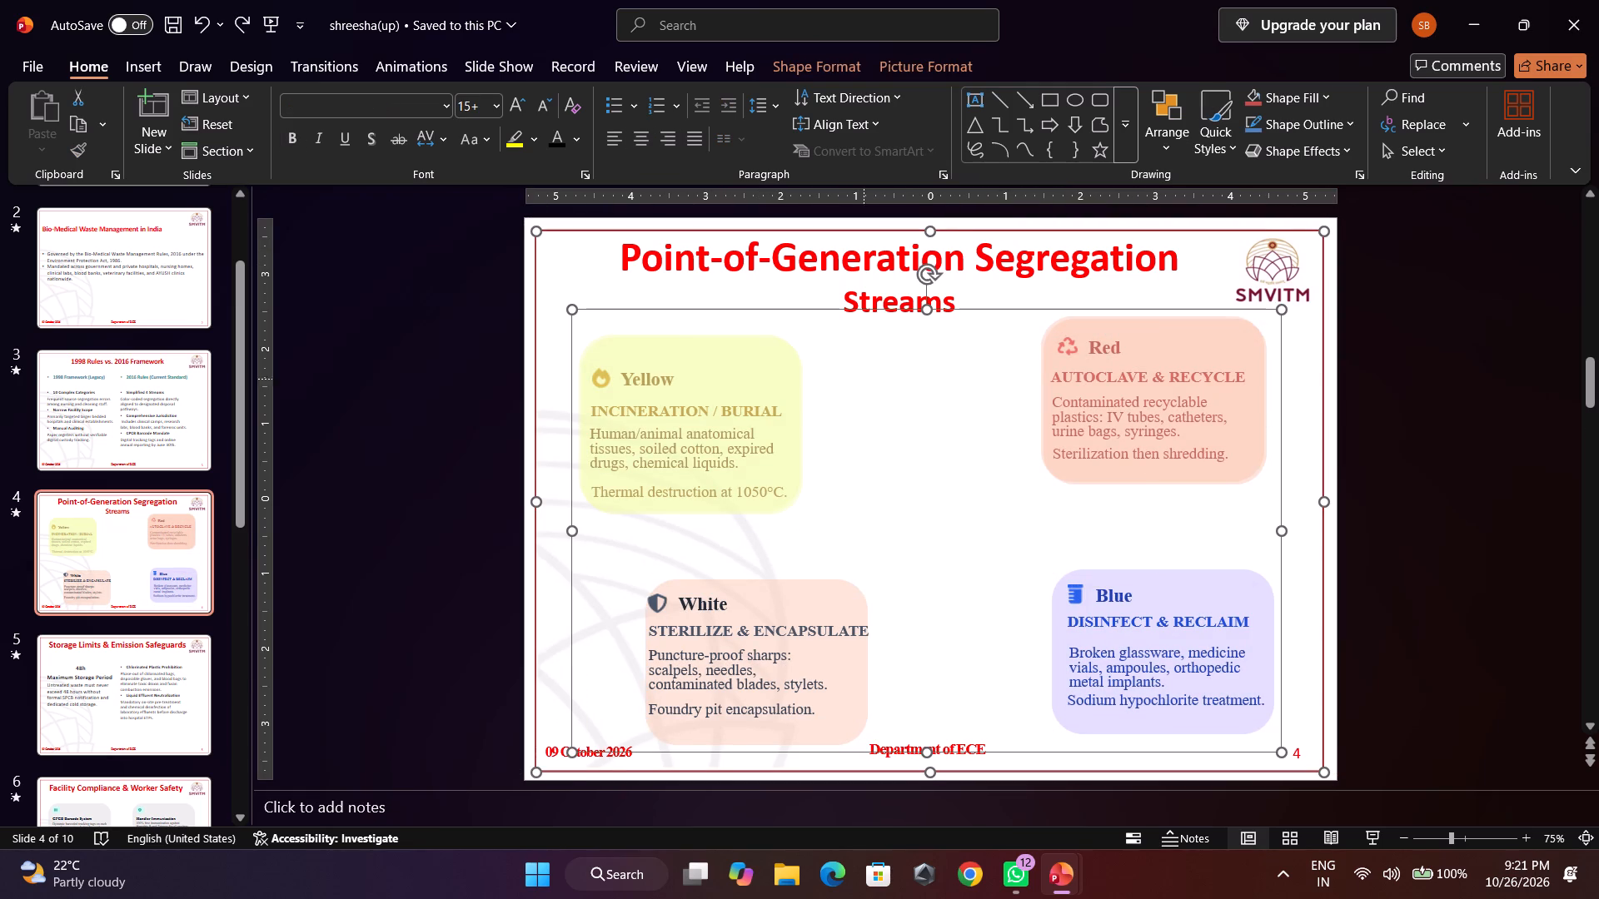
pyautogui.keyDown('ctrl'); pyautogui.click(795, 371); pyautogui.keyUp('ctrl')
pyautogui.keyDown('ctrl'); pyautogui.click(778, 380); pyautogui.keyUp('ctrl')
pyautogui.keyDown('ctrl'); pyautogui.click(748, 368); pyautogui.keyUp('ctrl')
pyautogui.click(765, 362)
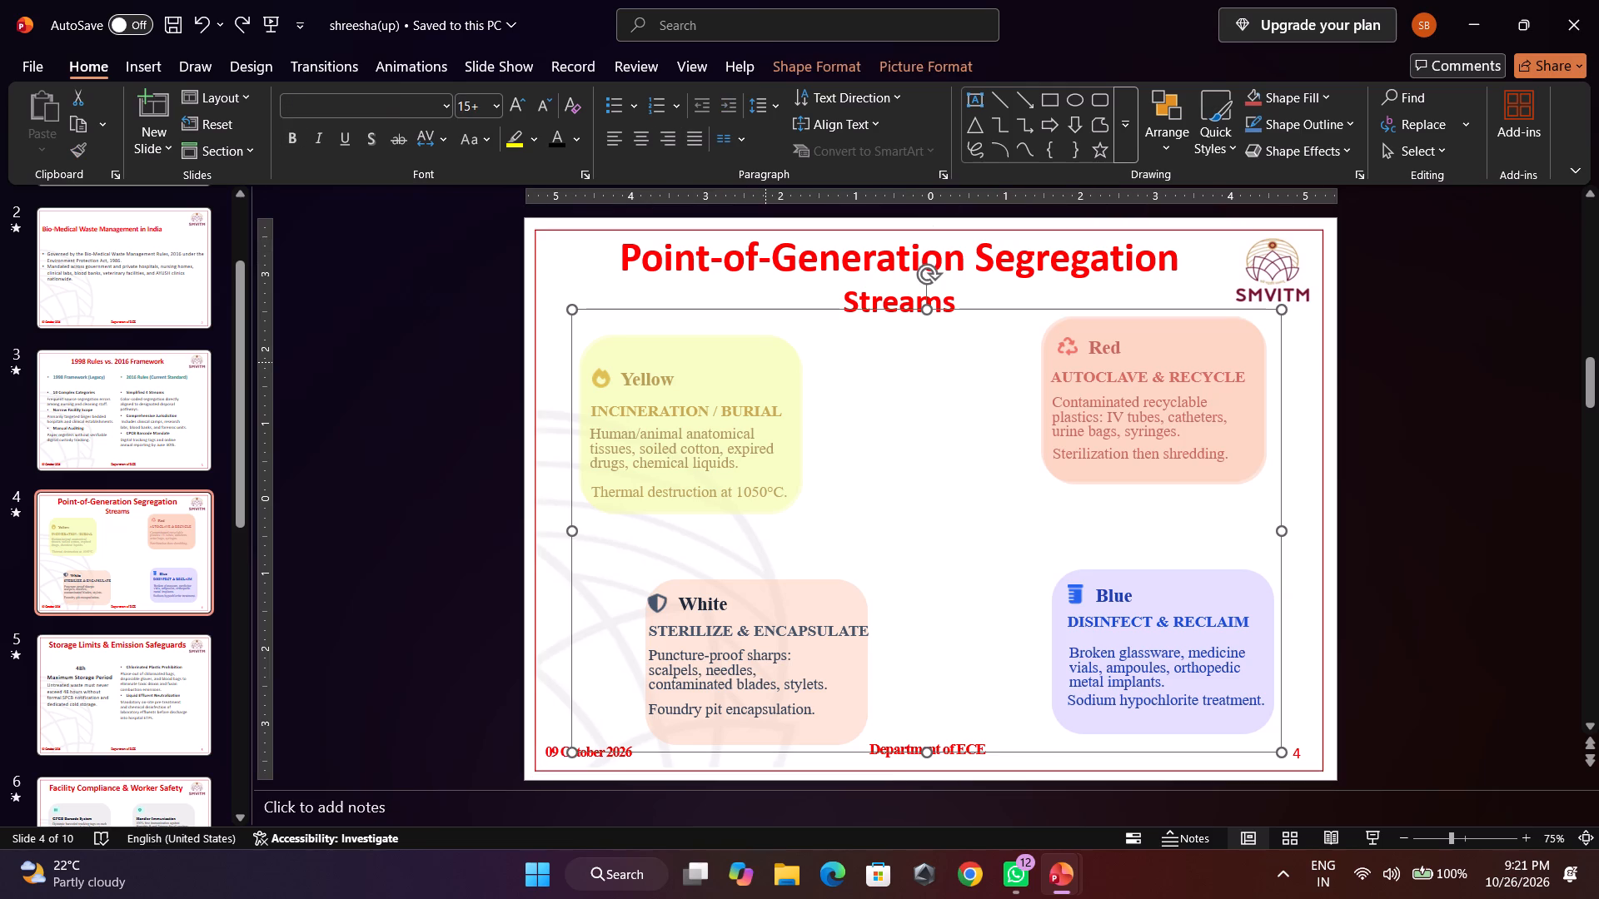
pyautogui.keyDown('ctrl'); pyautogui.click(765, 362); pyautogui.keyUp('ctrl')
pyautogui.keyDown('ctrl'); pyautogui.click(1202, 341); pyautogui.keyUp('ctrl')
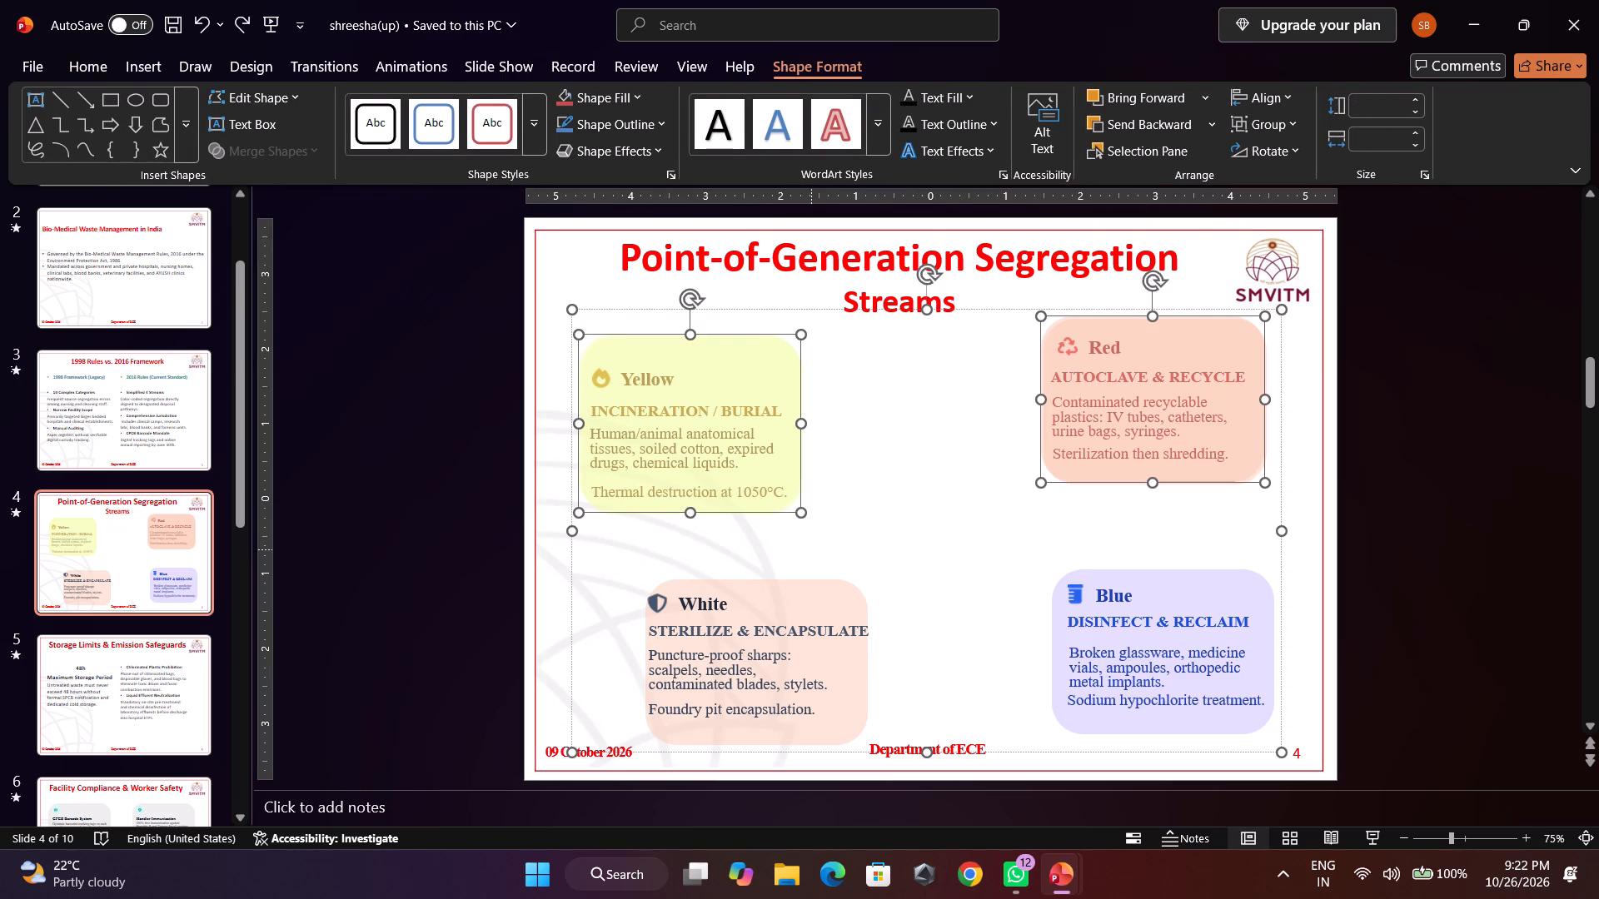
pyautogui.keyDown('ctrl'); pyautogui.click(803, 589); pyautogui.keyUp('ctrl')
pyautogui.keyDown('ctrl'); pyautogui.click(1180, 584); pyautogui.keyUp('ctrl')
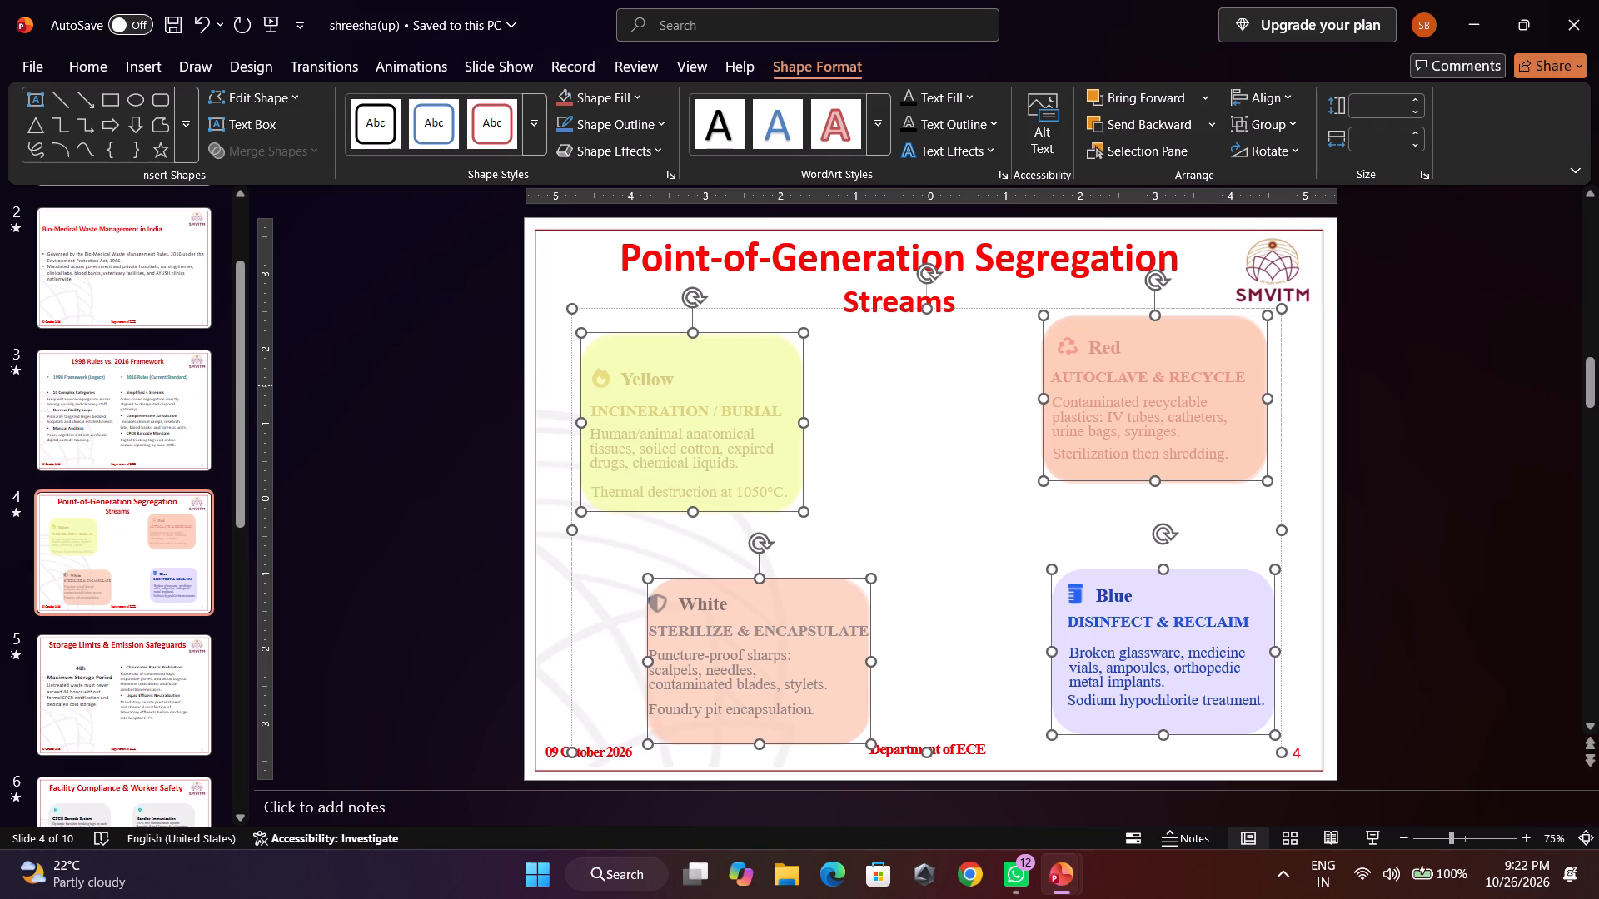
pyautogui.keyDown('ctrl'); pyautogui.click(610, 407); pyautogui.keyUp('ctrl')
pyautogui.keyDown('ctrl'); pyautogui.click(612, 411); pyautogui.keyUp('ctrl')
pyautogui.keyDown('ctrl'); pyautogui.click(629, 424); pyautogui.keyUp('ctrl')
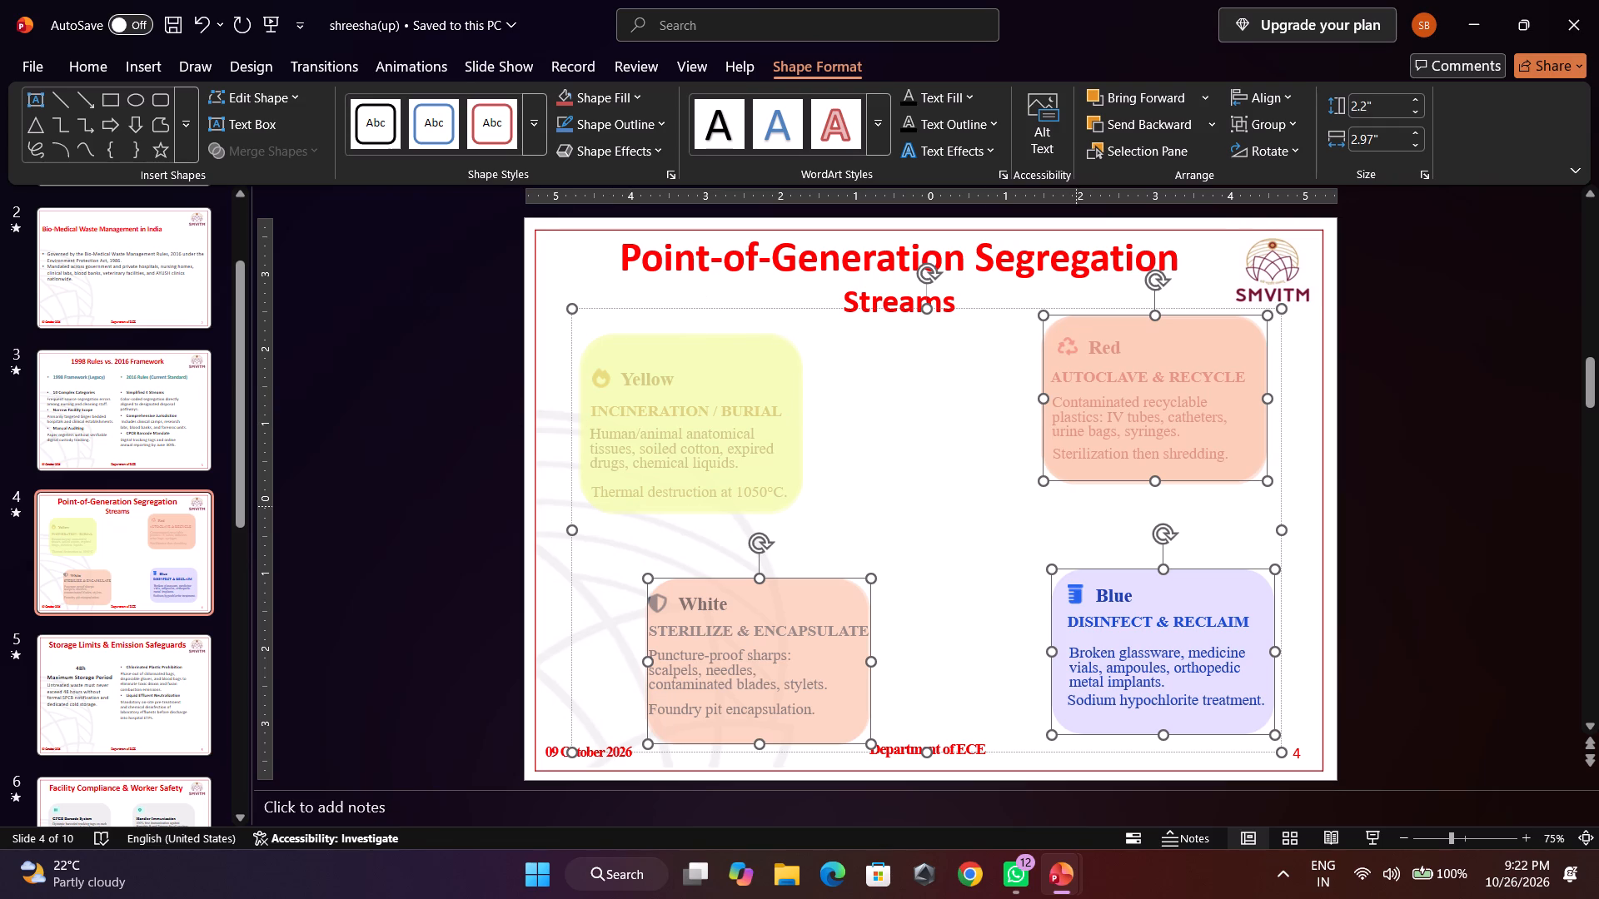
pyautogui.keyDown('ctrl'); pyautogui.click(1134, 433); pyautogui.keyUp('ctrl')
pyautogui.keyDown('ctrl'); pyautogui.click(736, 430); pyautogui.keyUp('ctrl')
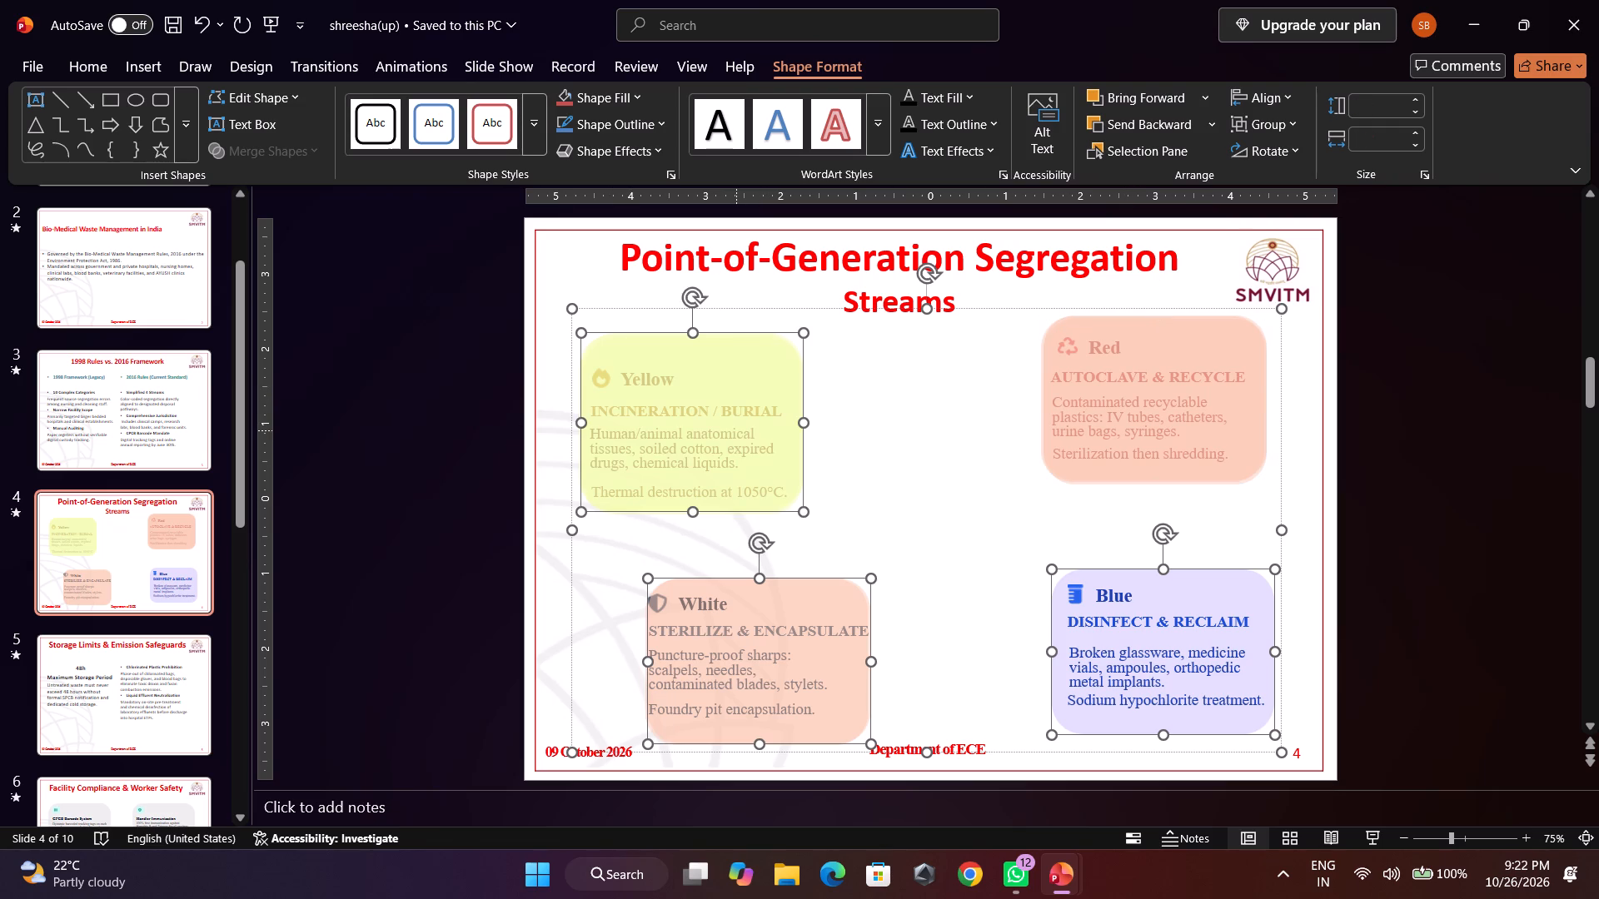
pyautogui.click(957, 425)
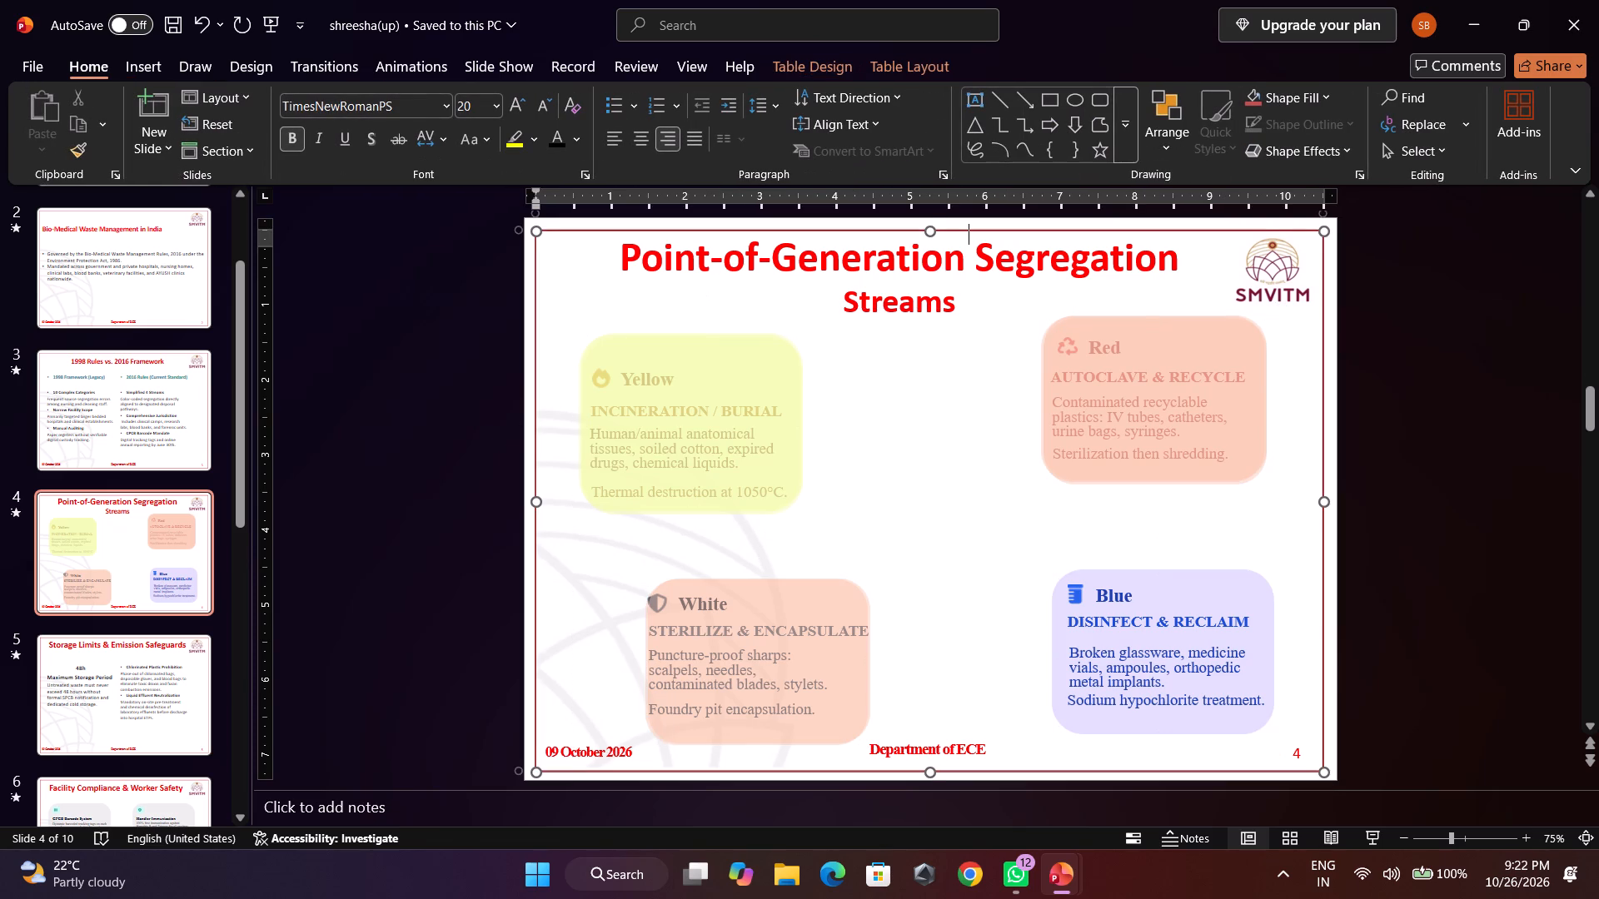
# Undo the recent card edits back to before the four-card group was shifted right and up.
pyautogui.hotkey('ctrl', 'z')
pyautogui.hotkey('ctrl', 'z')
pyautogui.hotkey('ctrl', 'z')
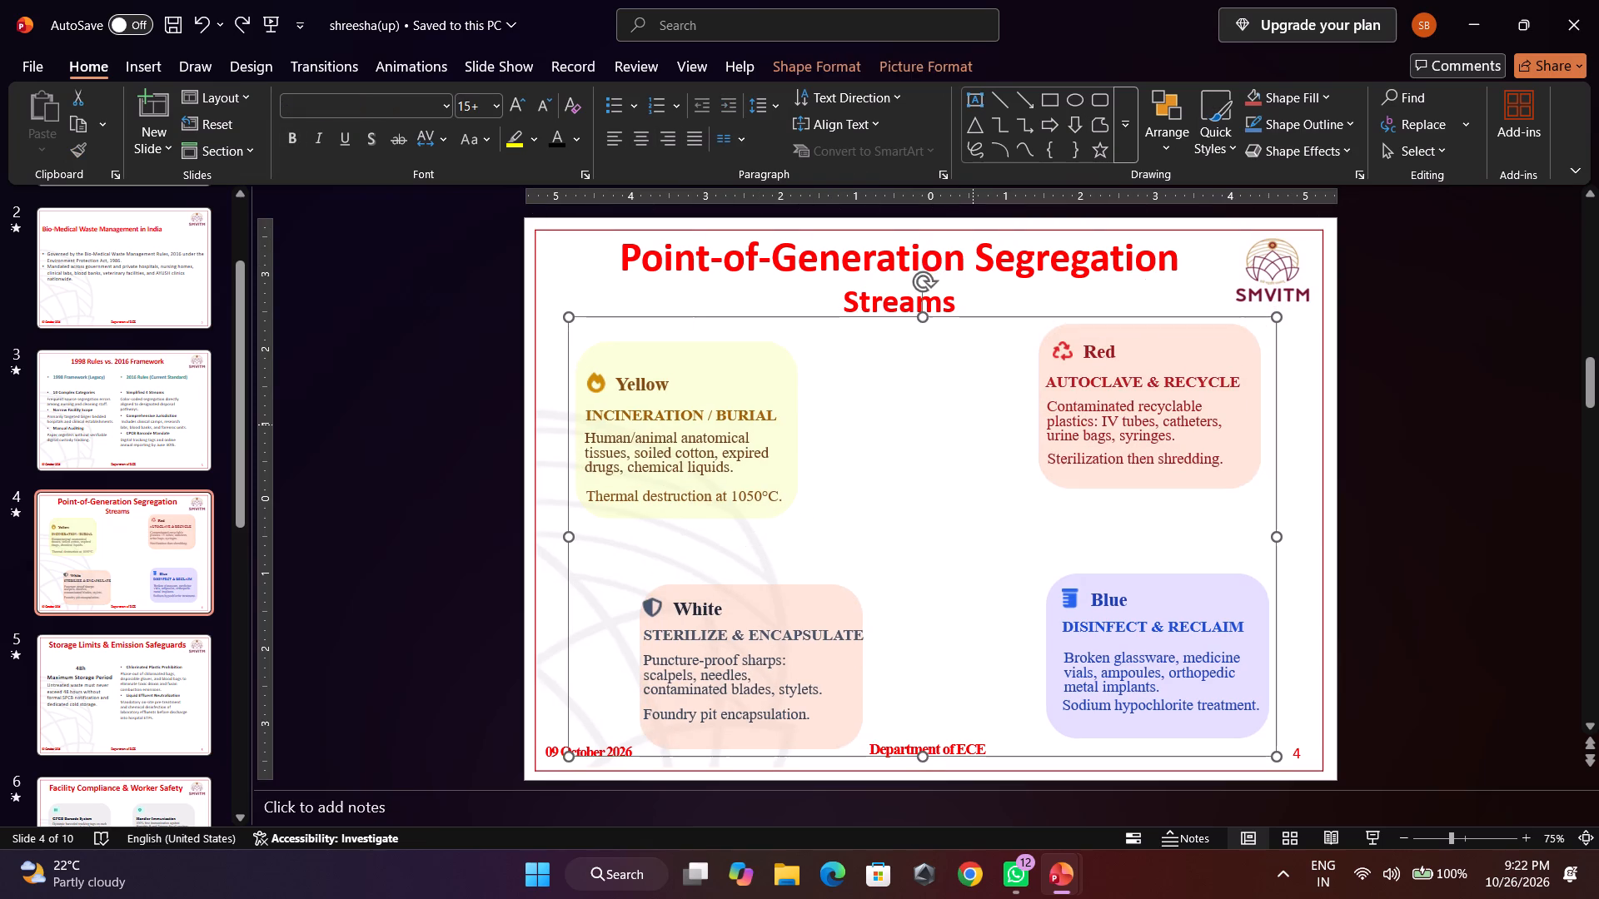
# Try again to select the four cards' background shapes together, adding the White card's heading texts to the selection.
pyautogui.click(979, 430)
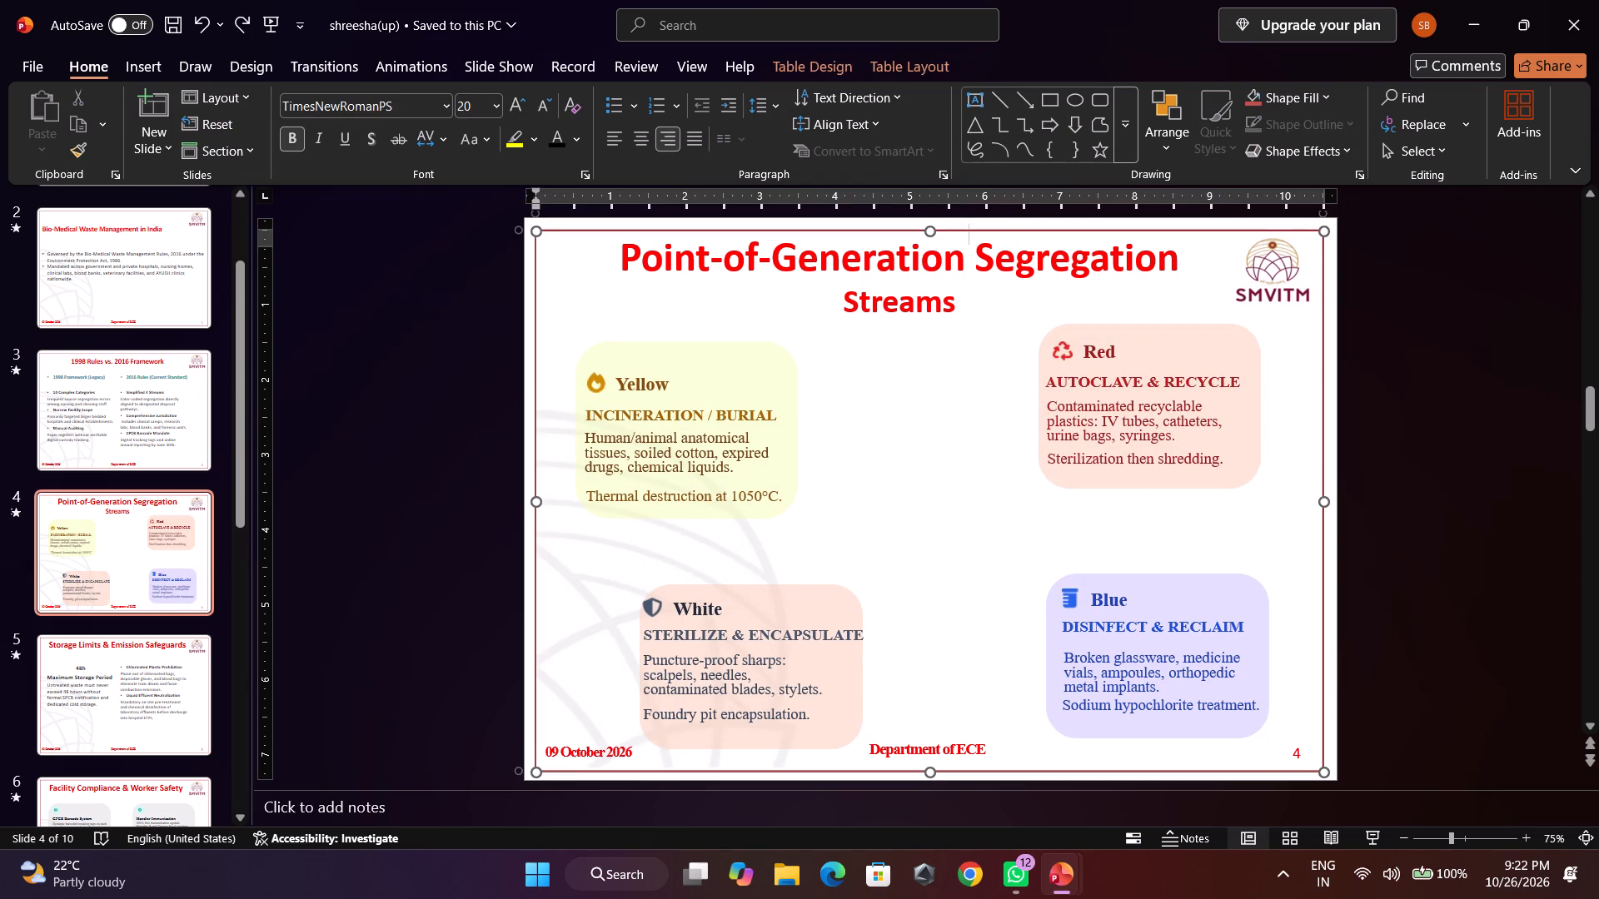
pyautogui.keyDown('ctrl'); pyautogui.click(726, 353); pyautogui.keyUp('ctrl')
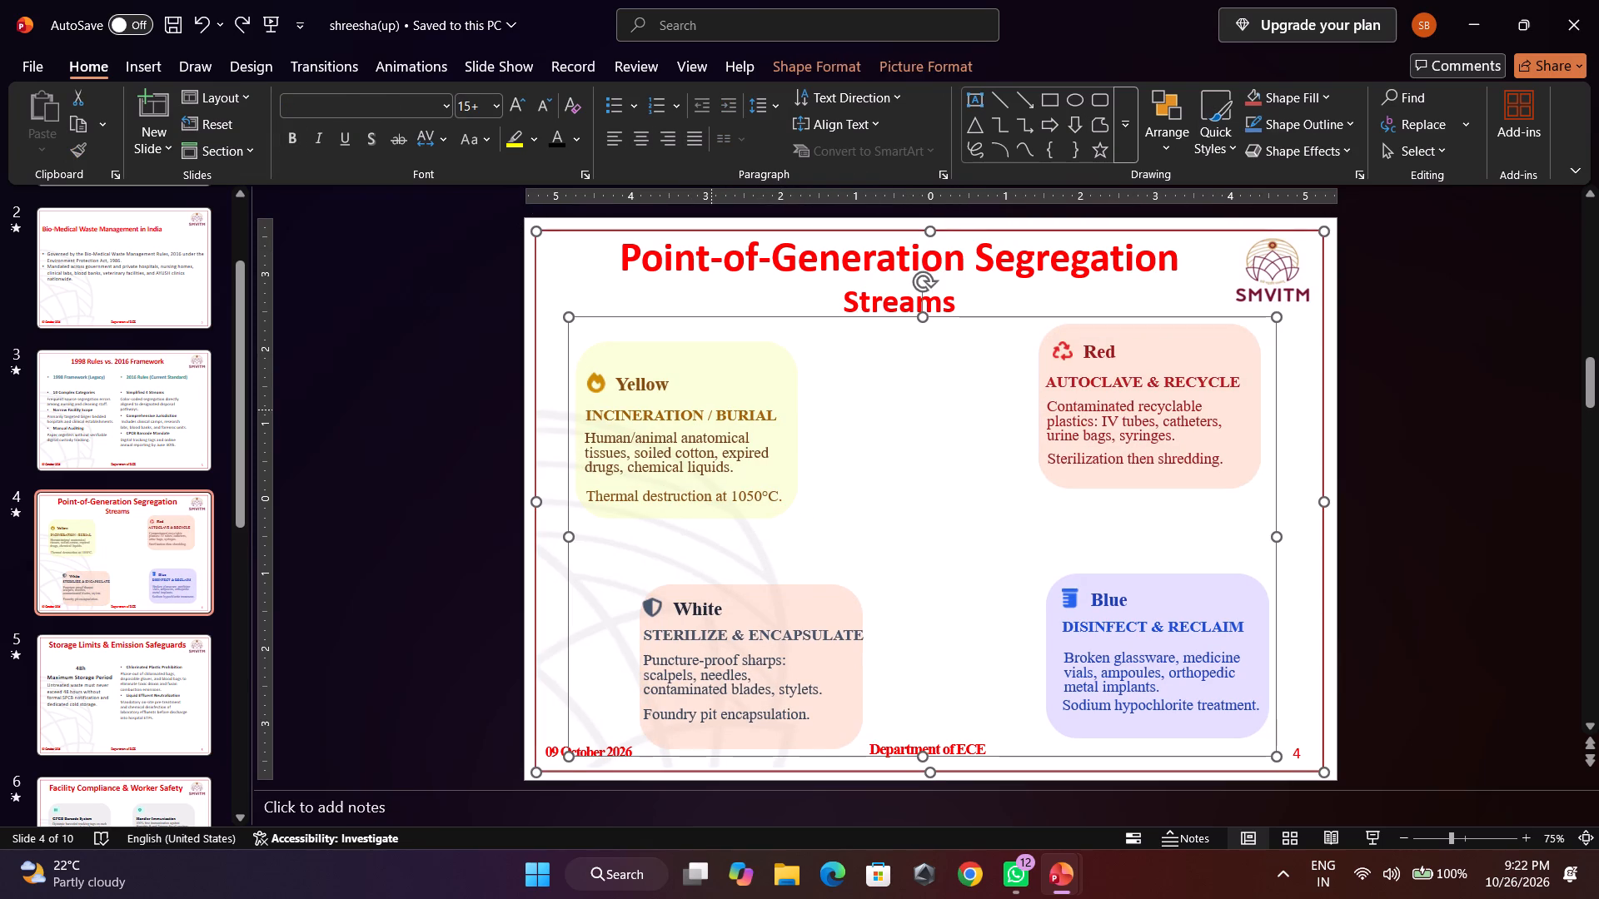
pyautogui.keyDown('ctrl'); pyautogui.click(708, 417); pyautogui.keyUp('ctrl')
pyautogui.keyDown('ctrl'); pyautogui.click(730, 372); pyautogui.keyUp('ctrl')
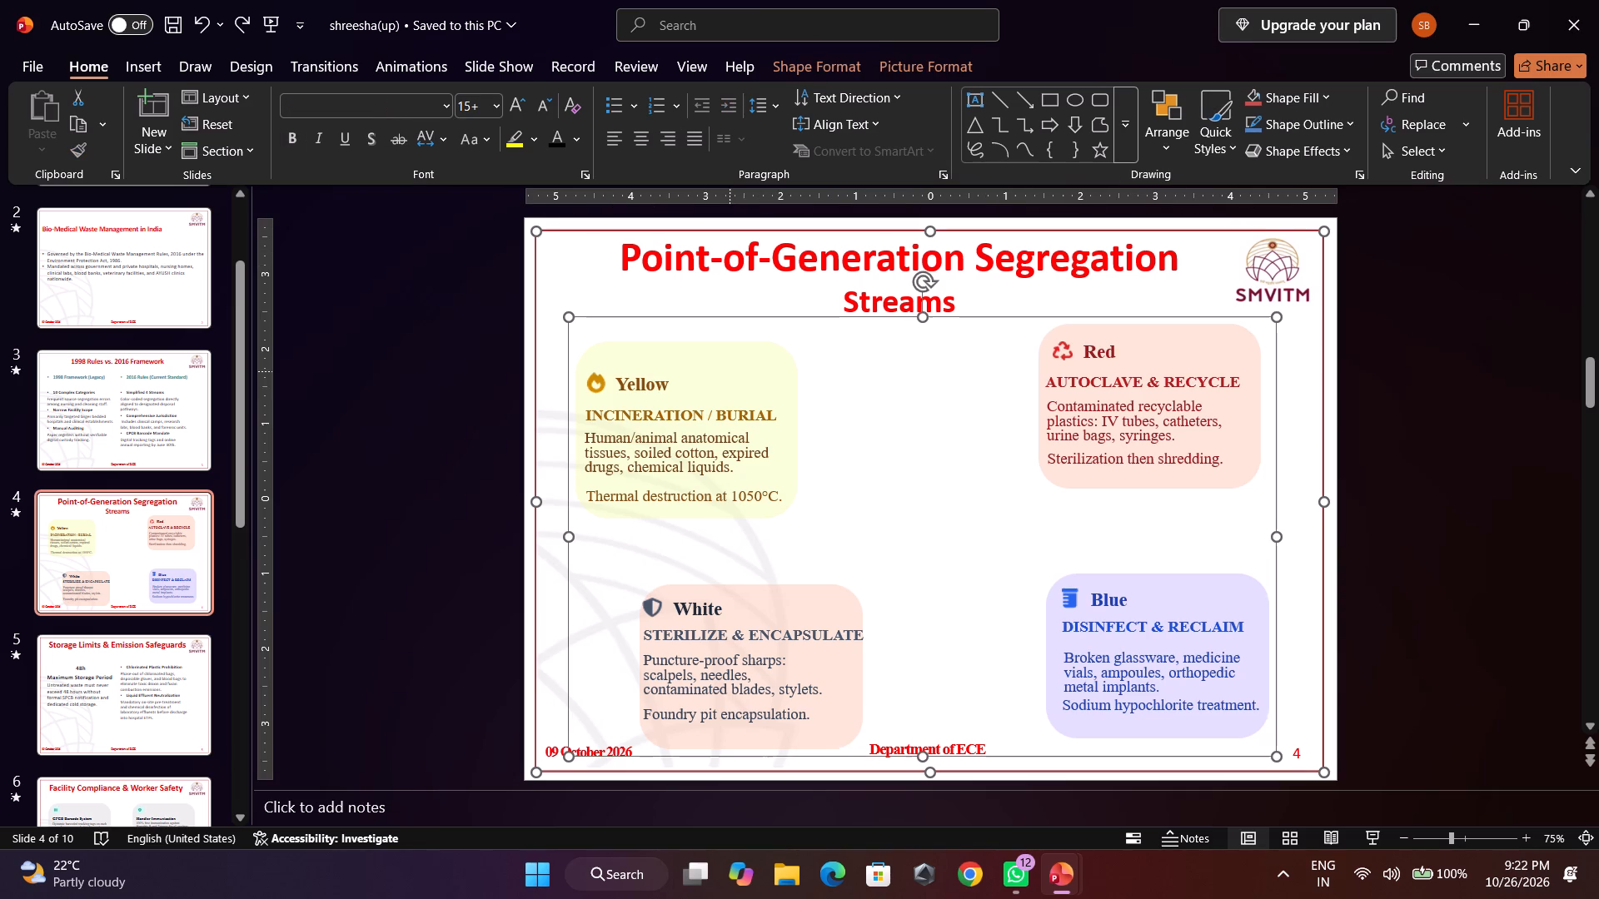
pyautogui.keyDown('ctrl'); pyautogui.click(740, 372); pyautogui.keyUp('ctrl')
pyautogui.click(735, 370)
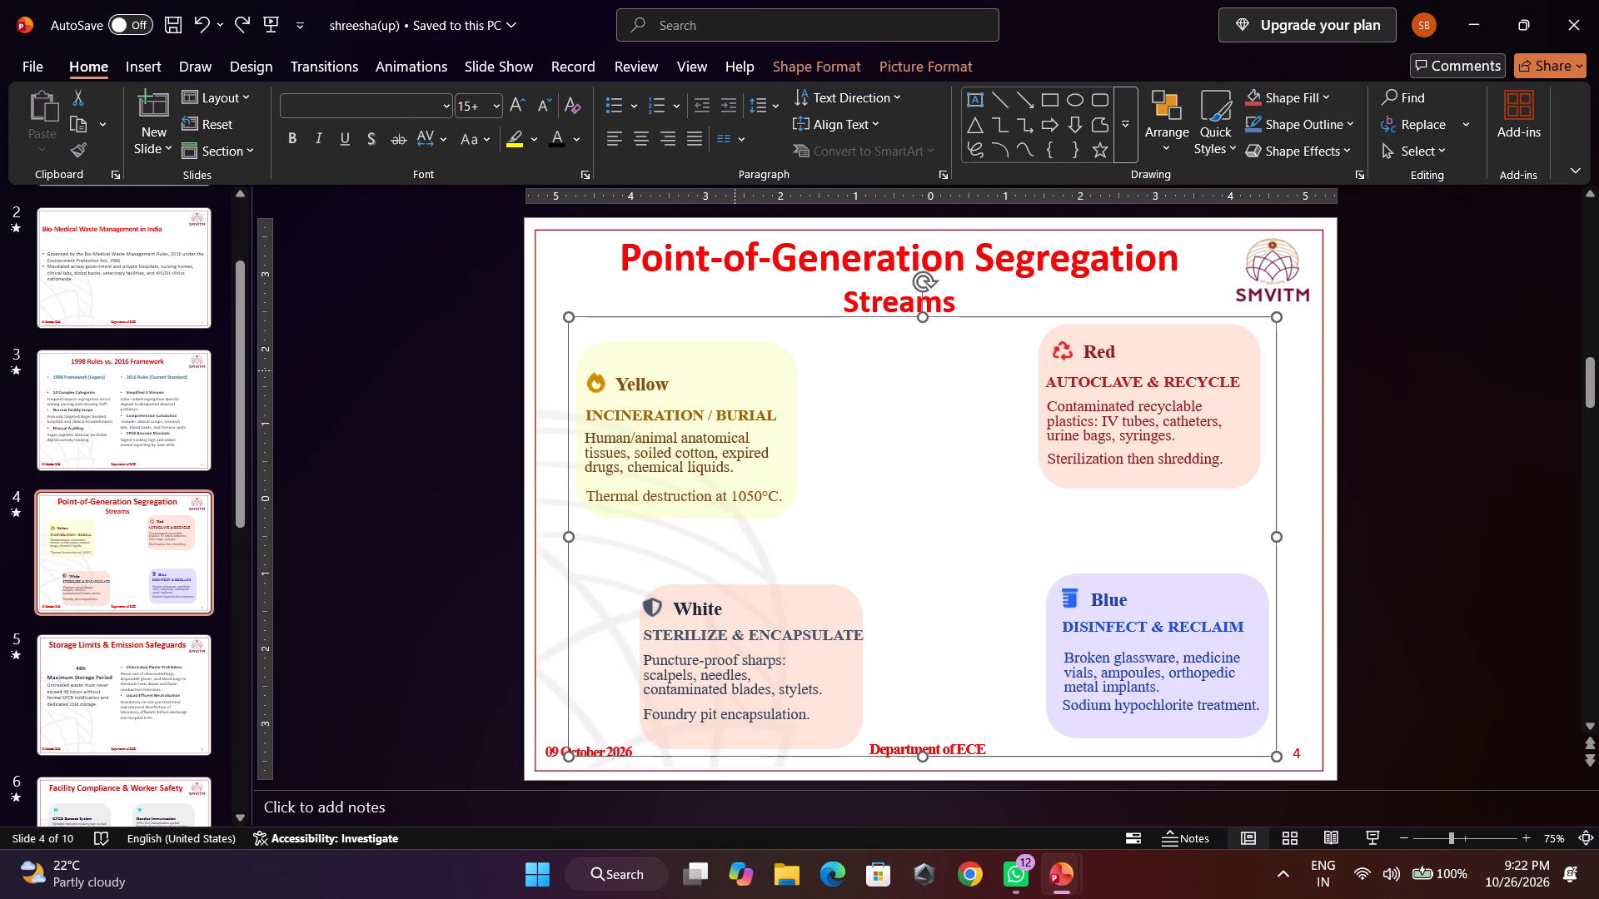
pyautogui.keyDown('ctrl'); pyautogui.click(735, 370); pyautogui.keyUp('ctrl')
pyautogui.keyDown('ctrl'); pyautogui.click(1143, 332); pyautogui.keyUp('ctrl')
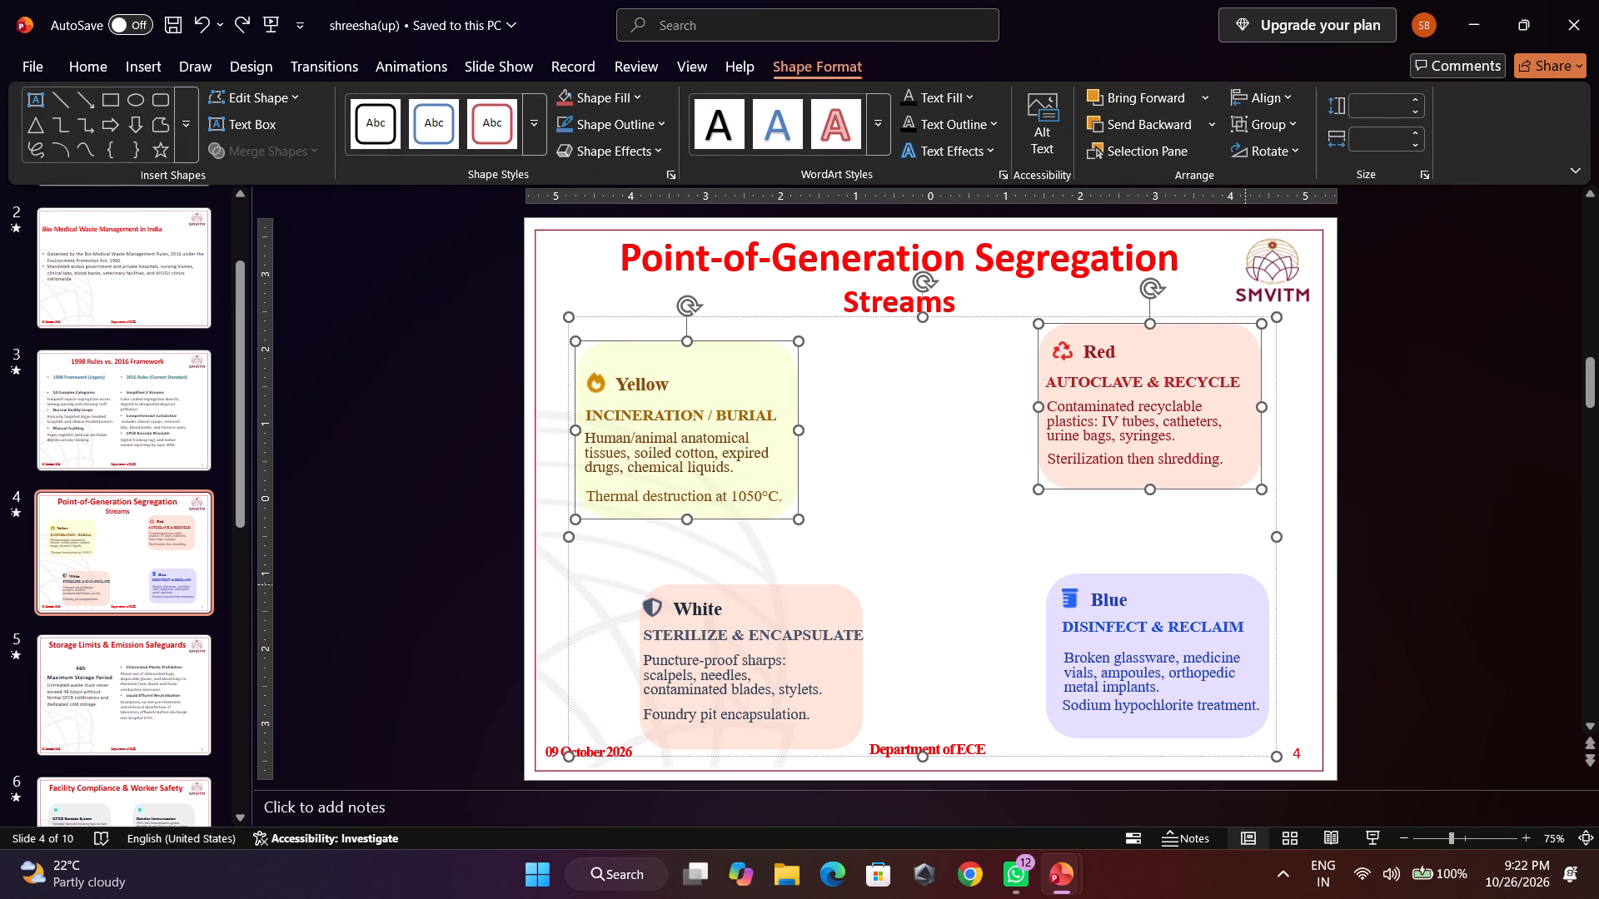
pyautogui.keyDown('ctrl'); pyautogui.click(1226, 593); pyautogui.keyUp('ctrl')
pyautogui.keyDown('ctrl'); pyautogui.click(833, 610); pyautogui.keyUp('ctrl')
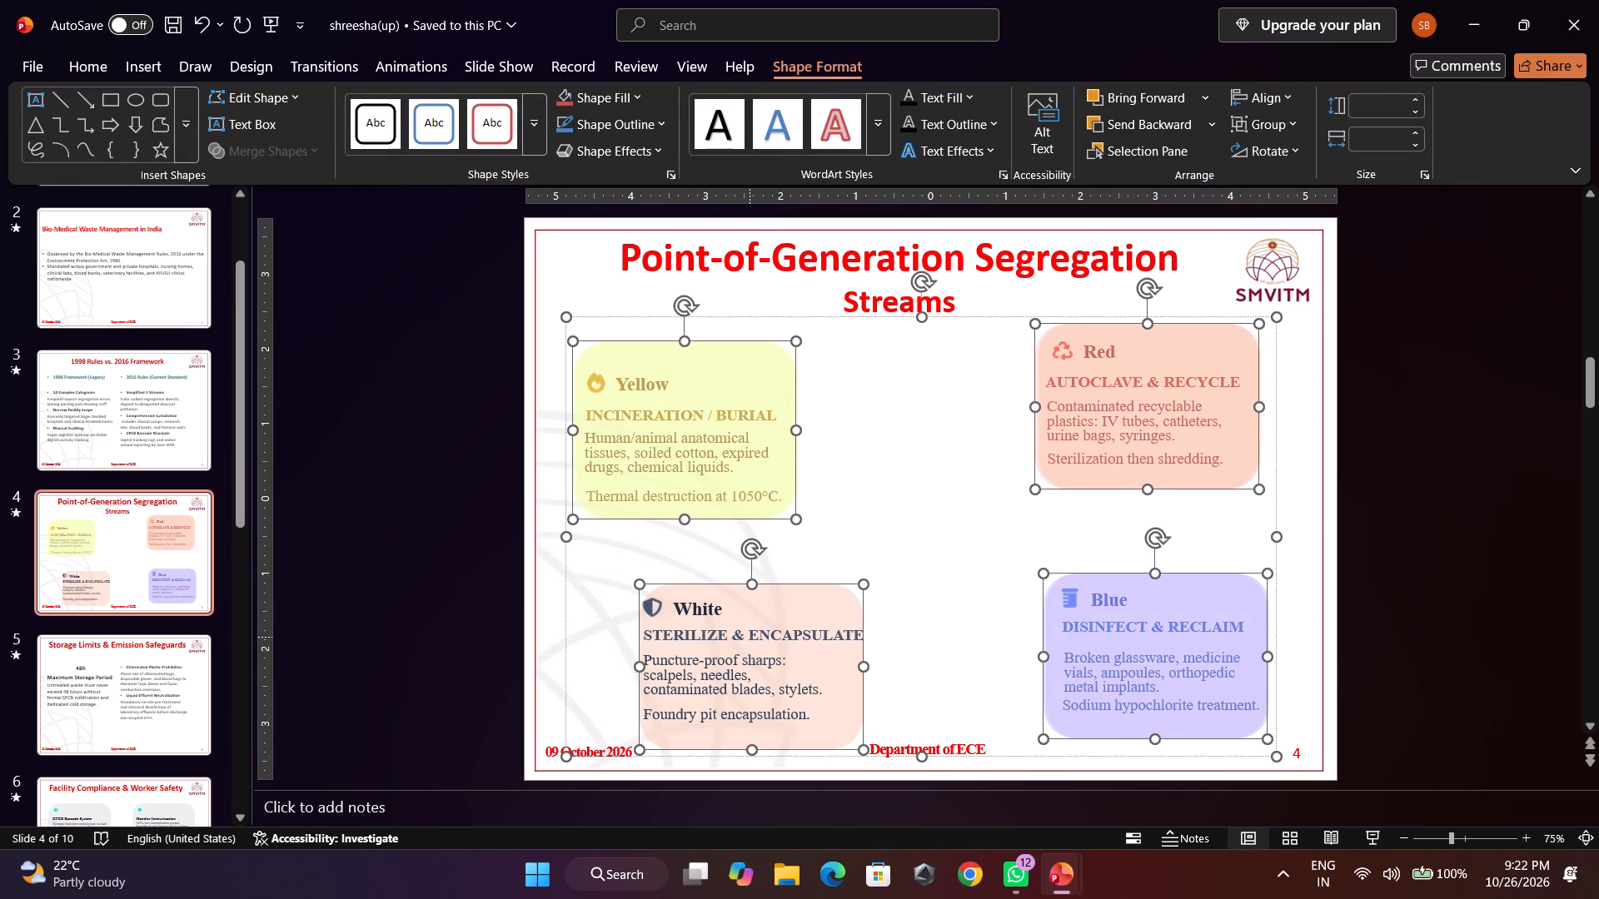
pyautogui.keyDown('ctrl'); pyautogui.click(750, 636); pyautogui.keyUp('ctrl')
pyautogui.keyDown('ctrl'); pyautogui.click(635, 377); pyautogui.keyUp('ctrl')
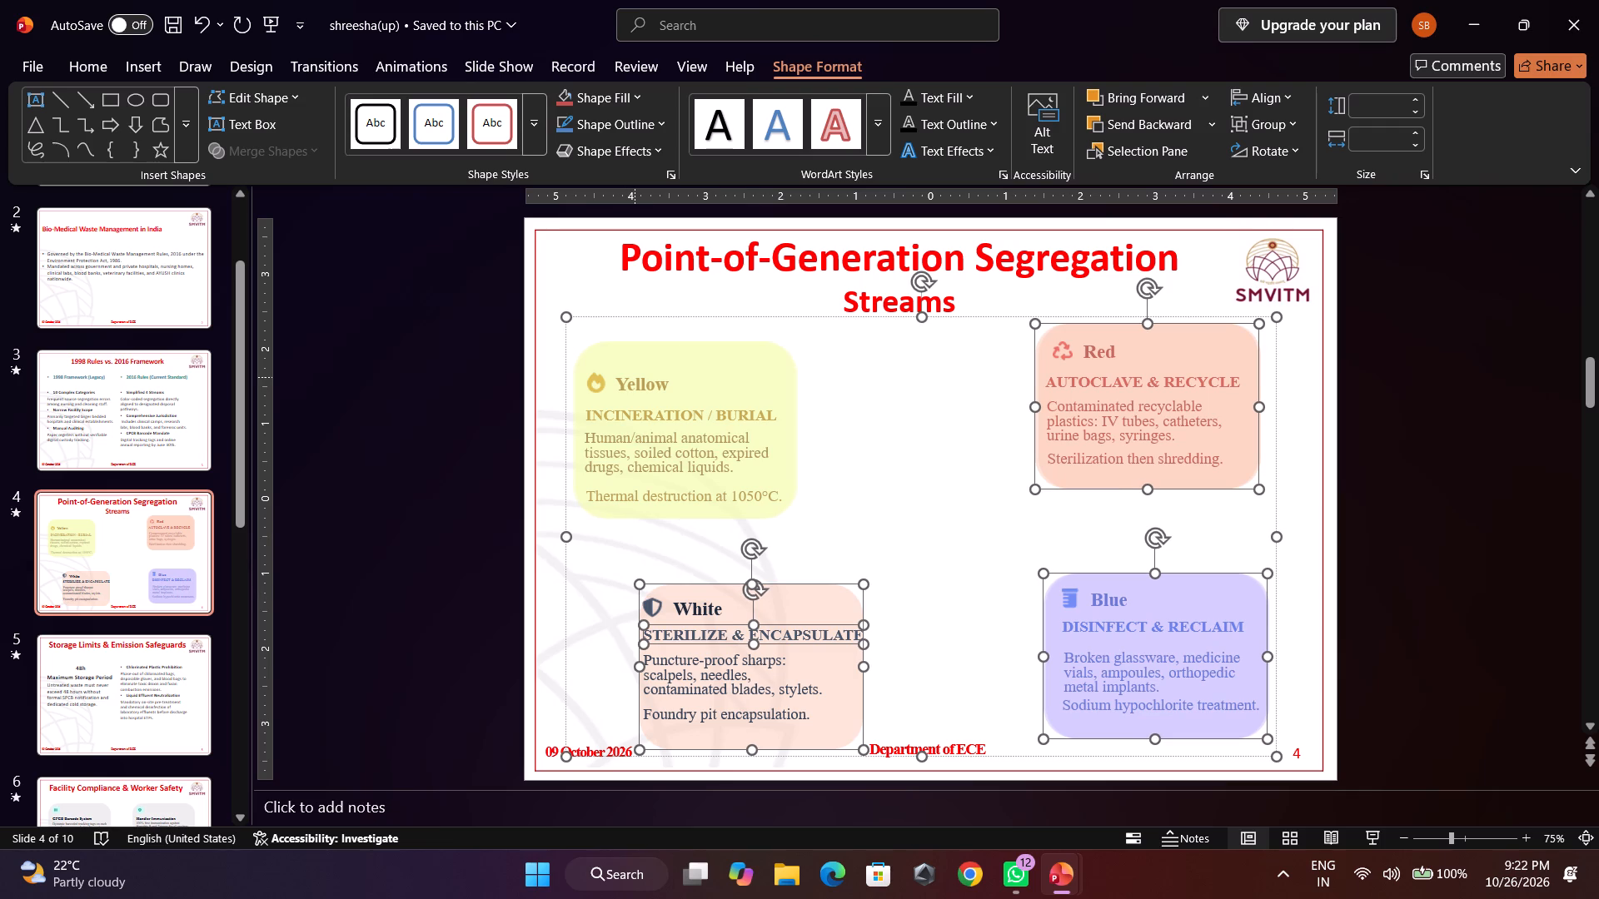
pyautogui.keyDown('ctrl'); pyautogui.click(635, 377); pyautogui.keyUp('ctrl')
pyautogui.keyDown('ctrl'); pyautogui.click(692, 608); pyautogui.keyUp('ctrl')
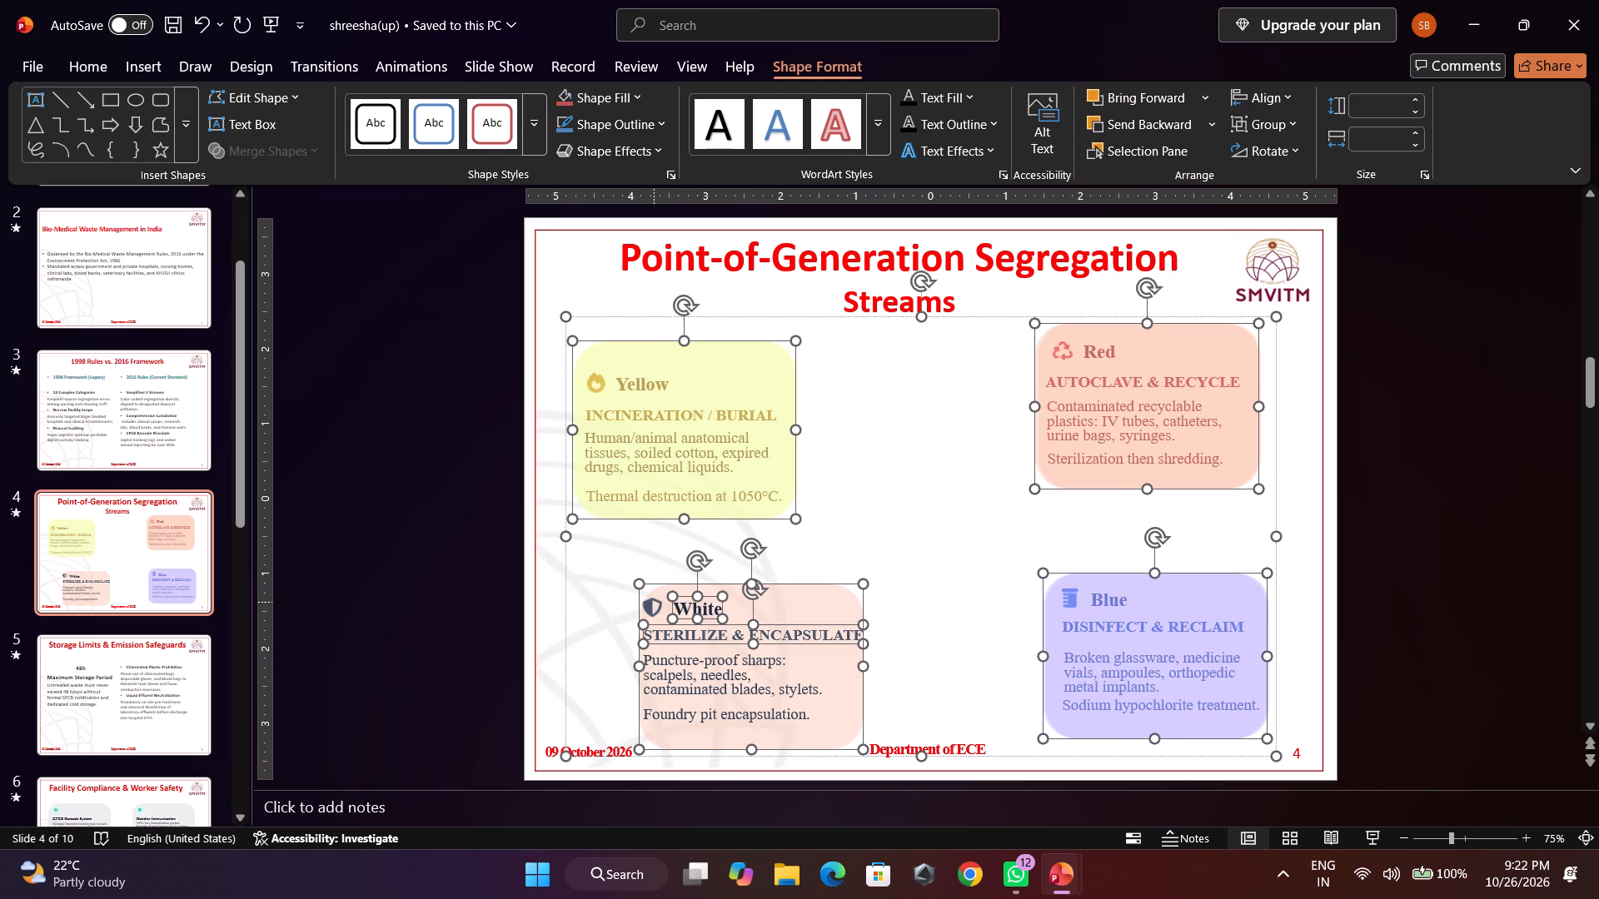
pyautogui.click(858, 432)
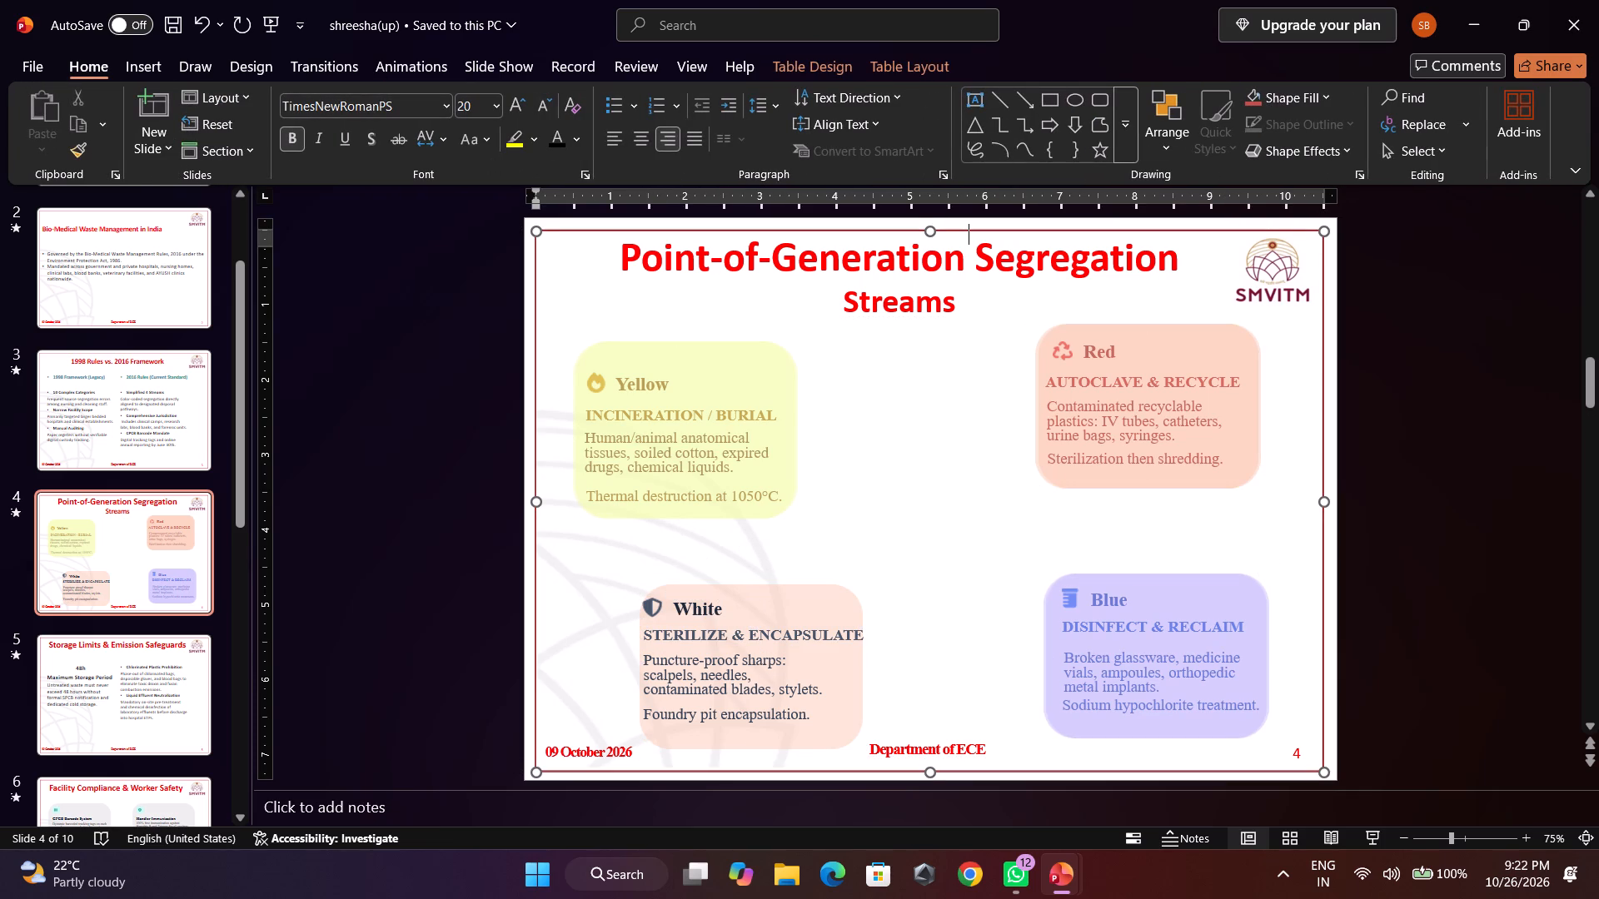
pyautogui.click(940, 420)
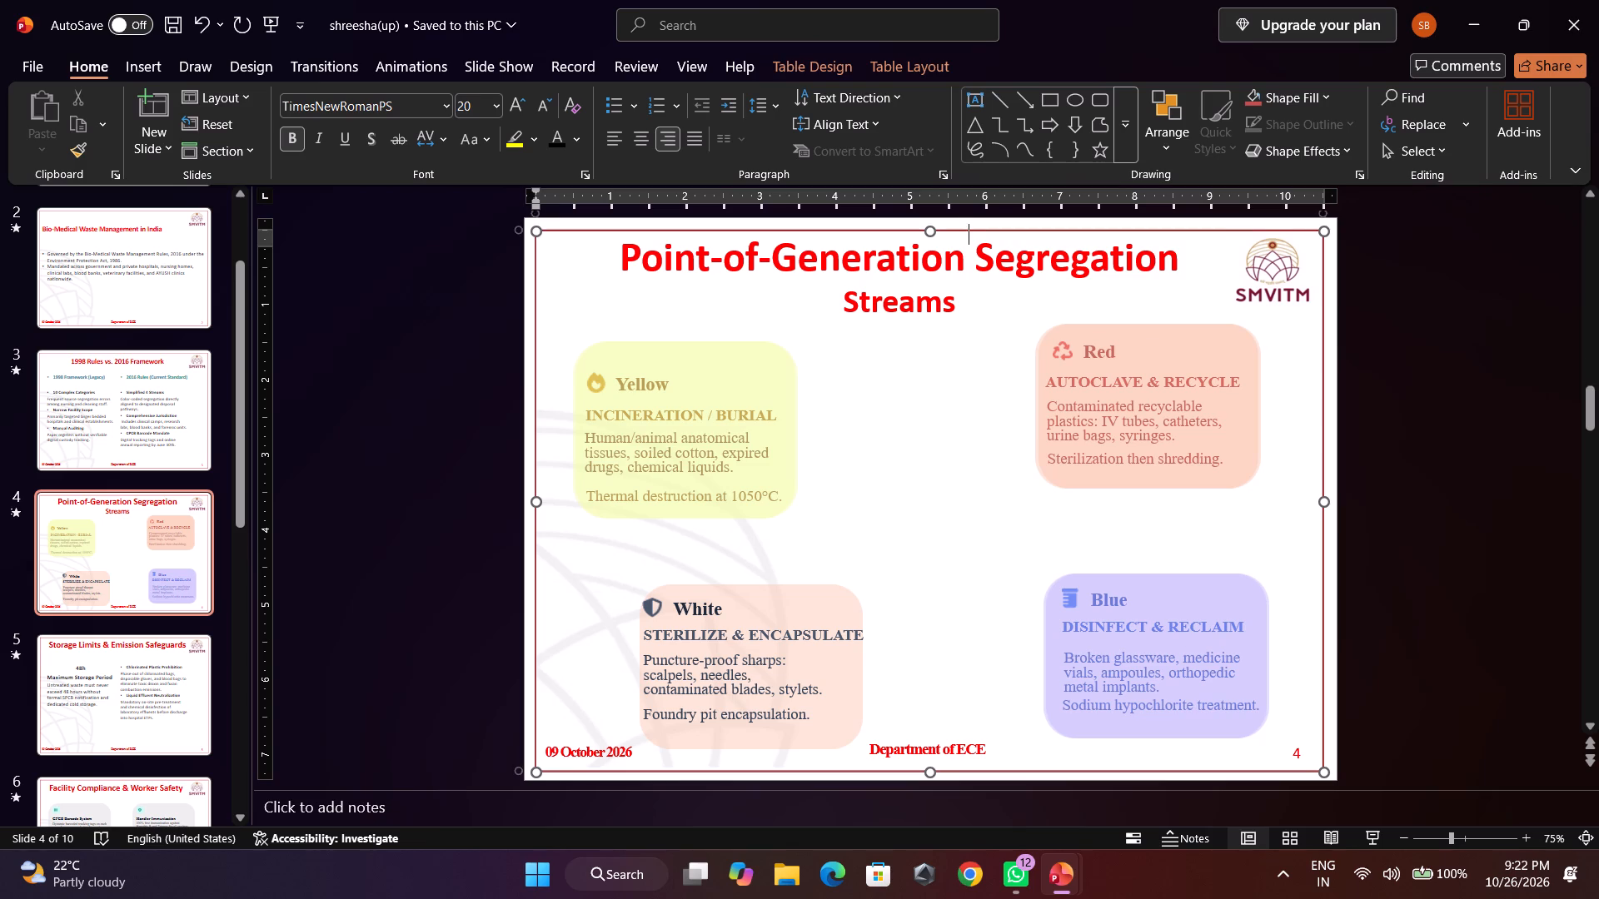
# Undo further card edits, back to before the group was shifted right and the Yellow background was moved.
pyautogui.hotkey('ctrl', 'z')
pyautogui.hotkey('ctrl', 'z')
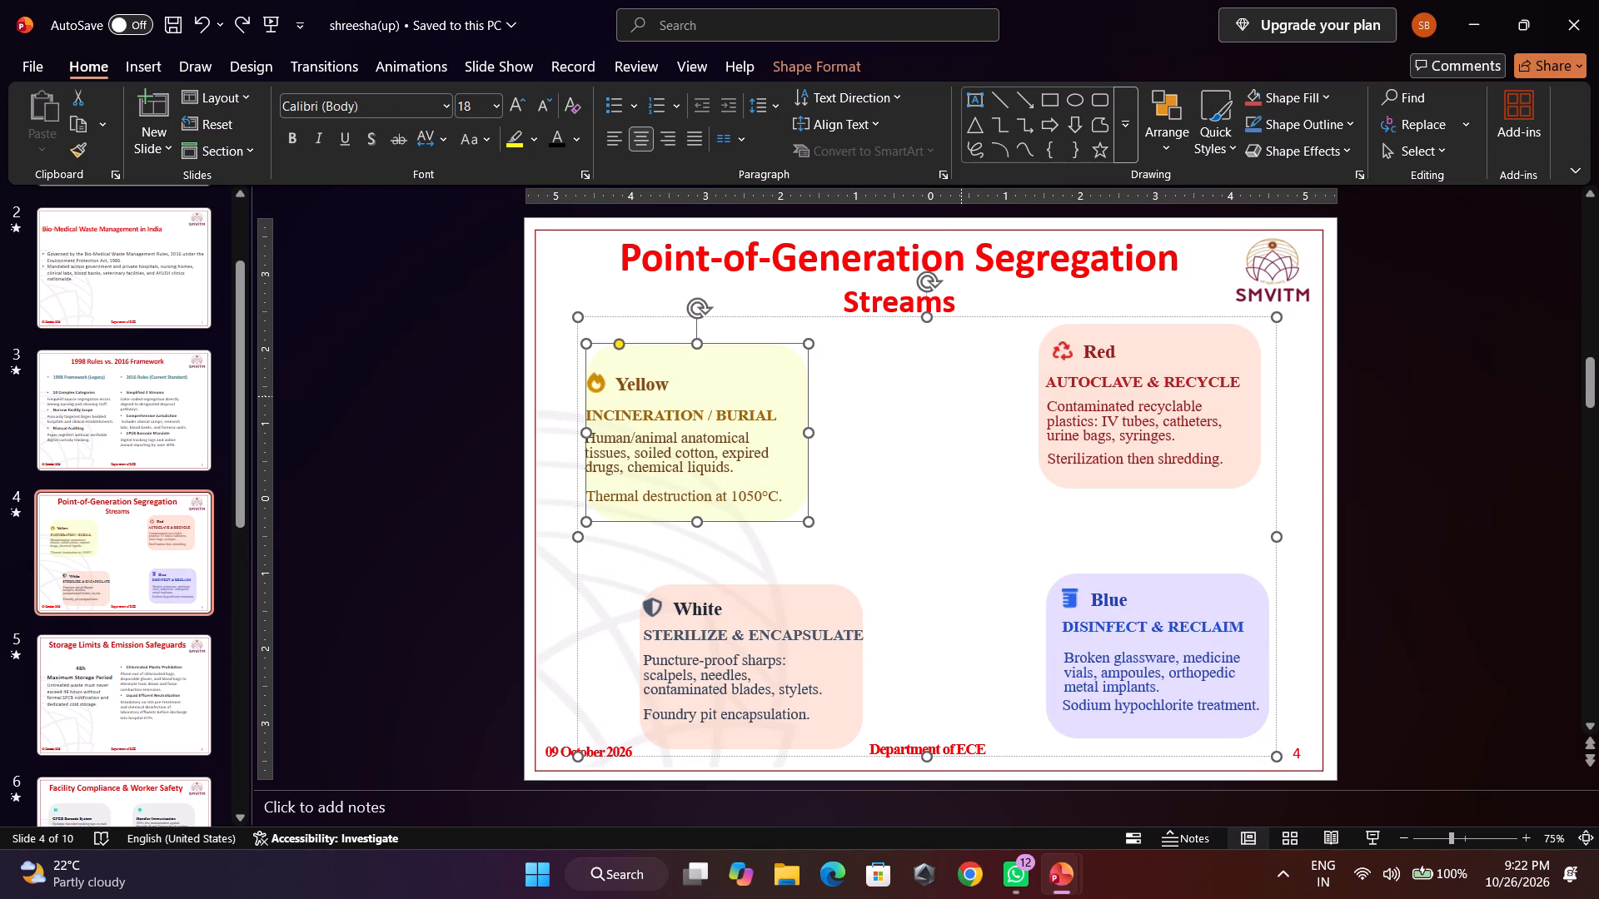
pyautogui.hotkey('ctrl', 'z')
# Nudge the four-card group slightly left, and move only the Yellow card's background shape slightly left and down behind its text.
pyautogui.moveTo(993, 414); pyautogui.dragTo(994, 423)
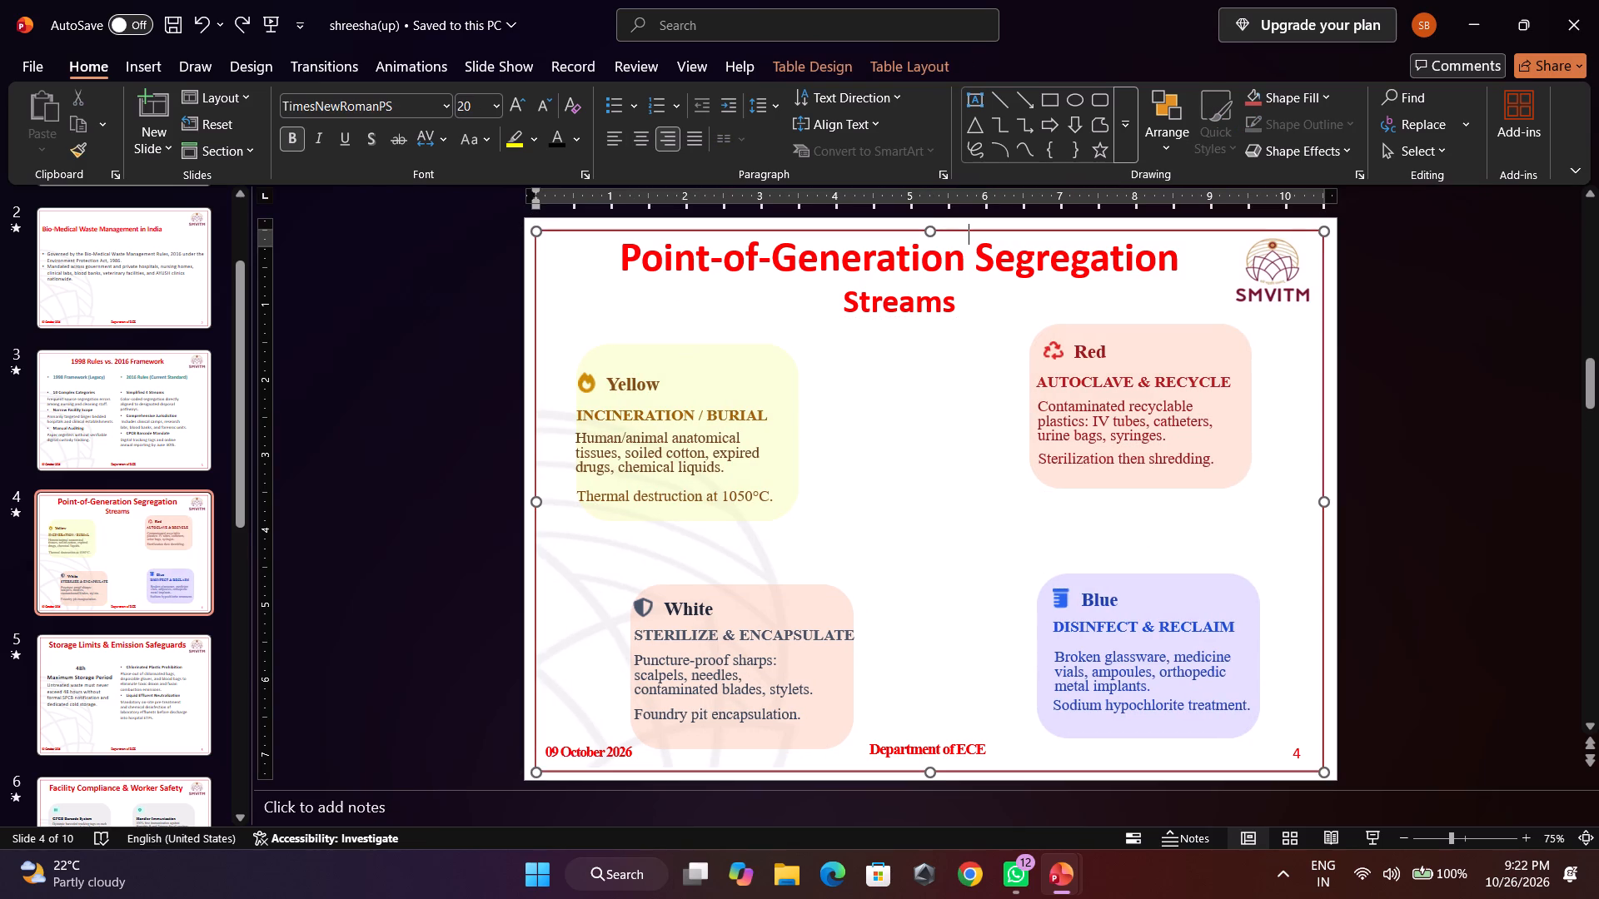
pyautogui.click(746, 381)
pyautogui.click(744, 378)
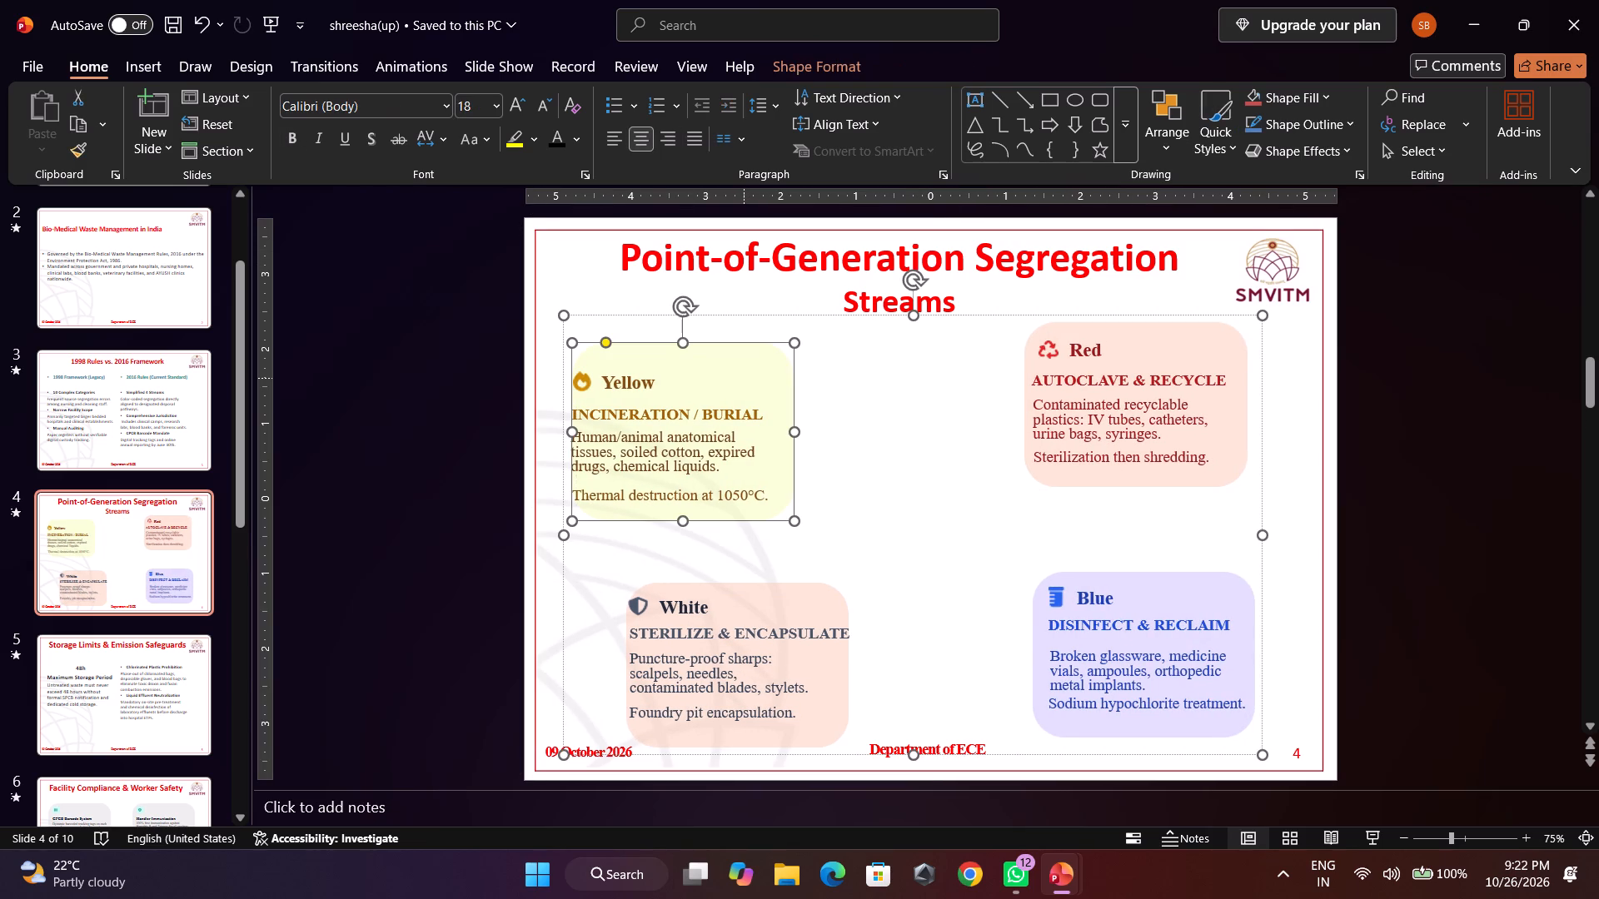
pyautogui.moveTo(744, 378); pyautogui.dragTo(727, 382)
pyautogui.moveTo(727, 380); pyautogui.dragTo(715, 387)
pyautogui.click(919, 462)
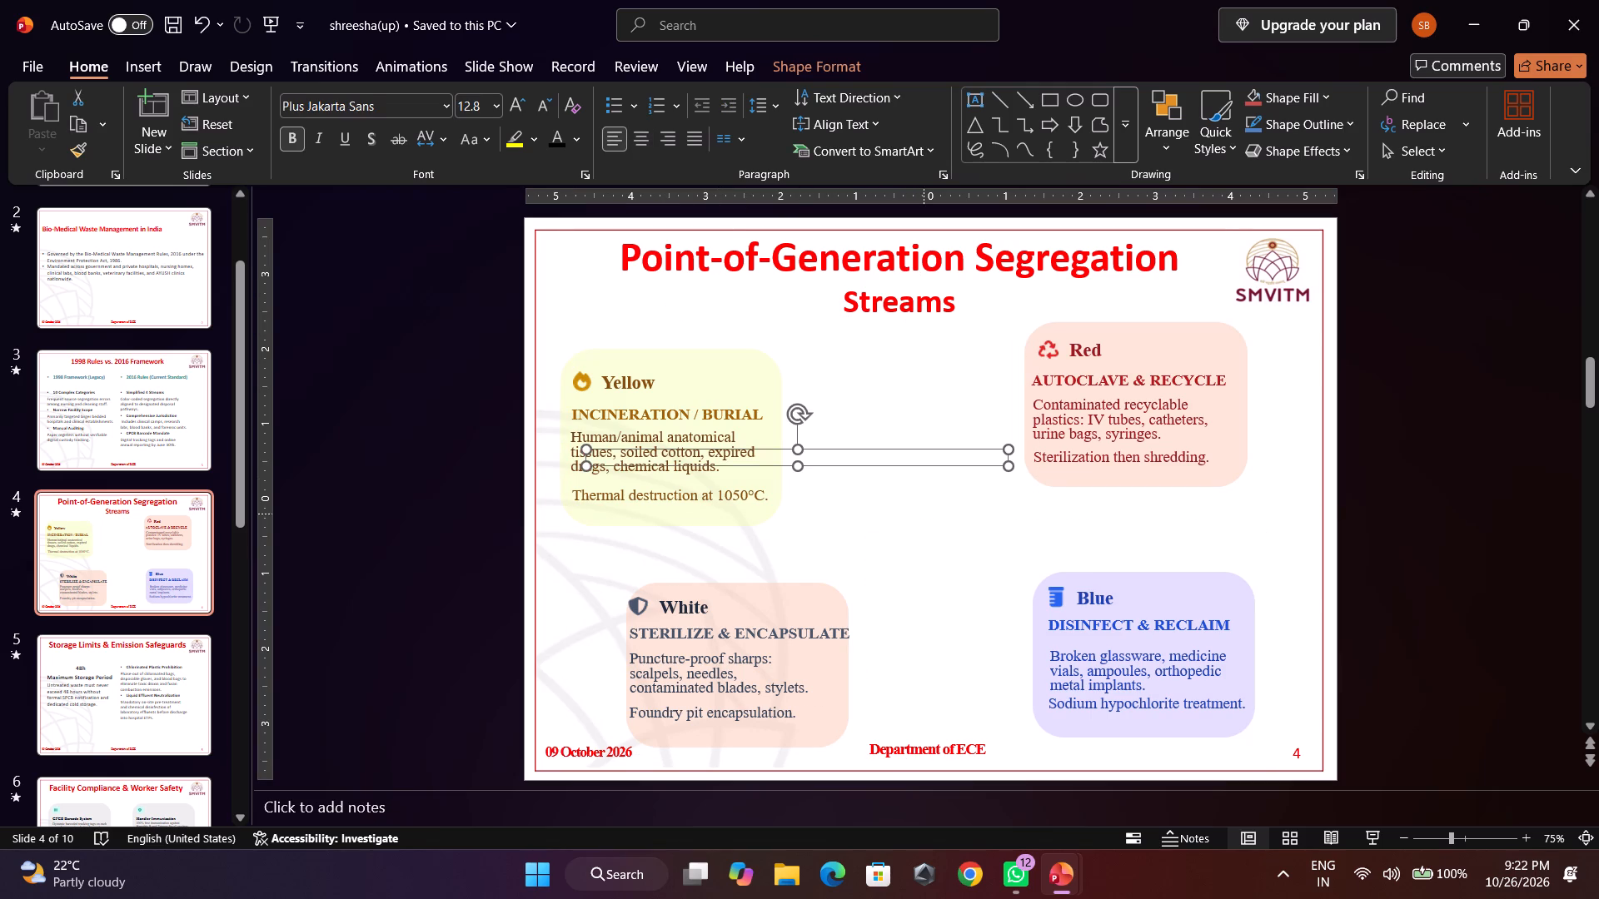
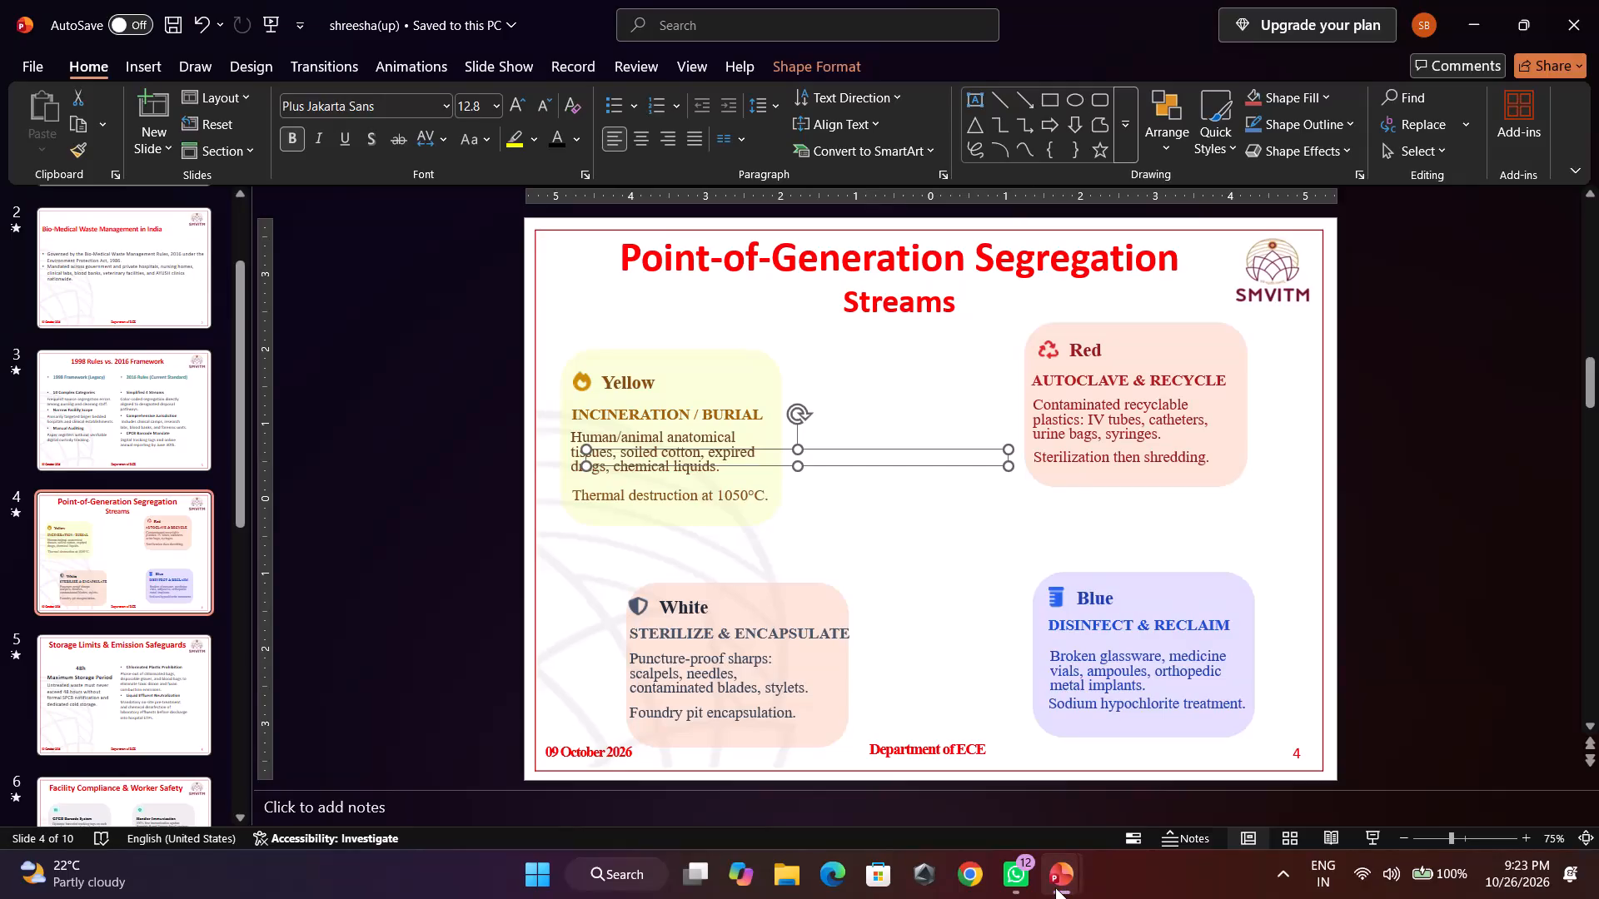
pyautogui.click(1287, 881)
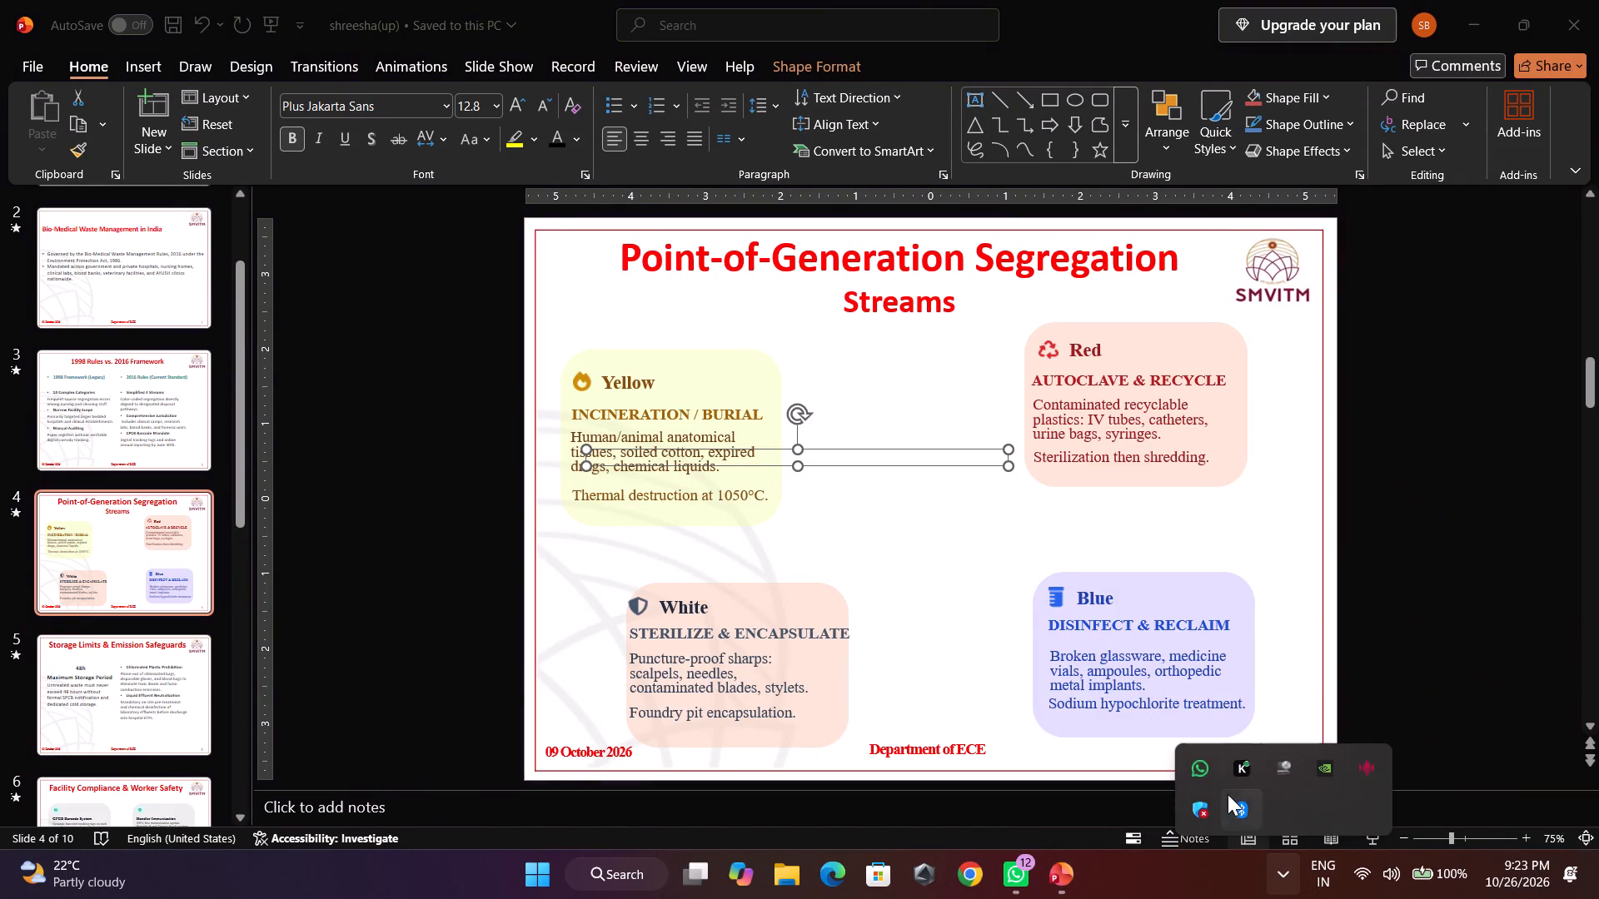
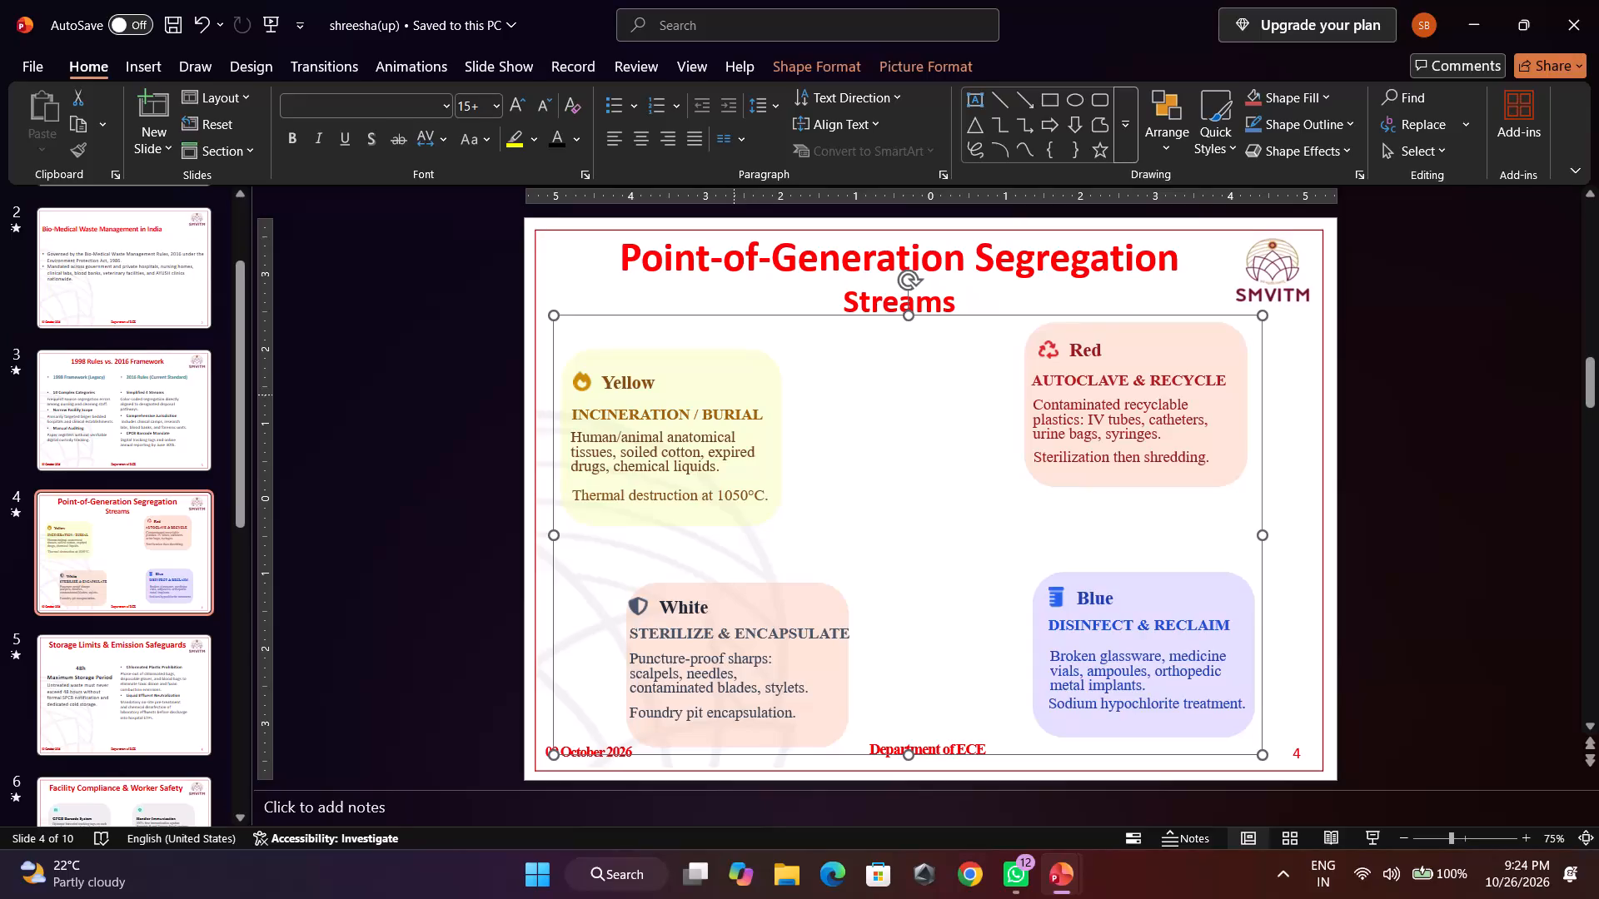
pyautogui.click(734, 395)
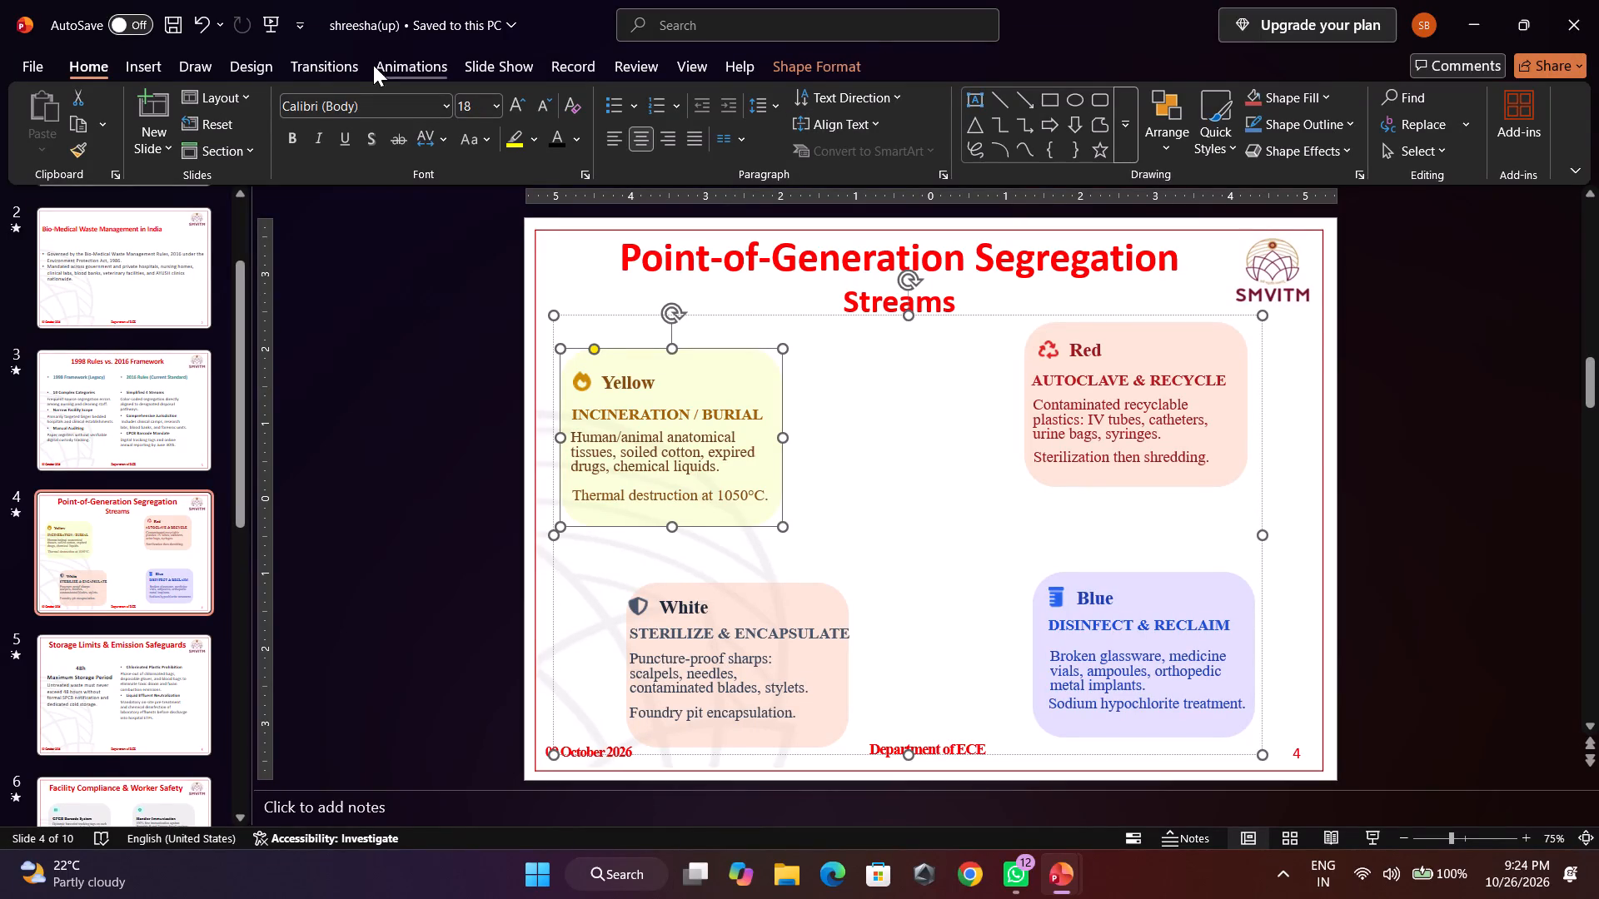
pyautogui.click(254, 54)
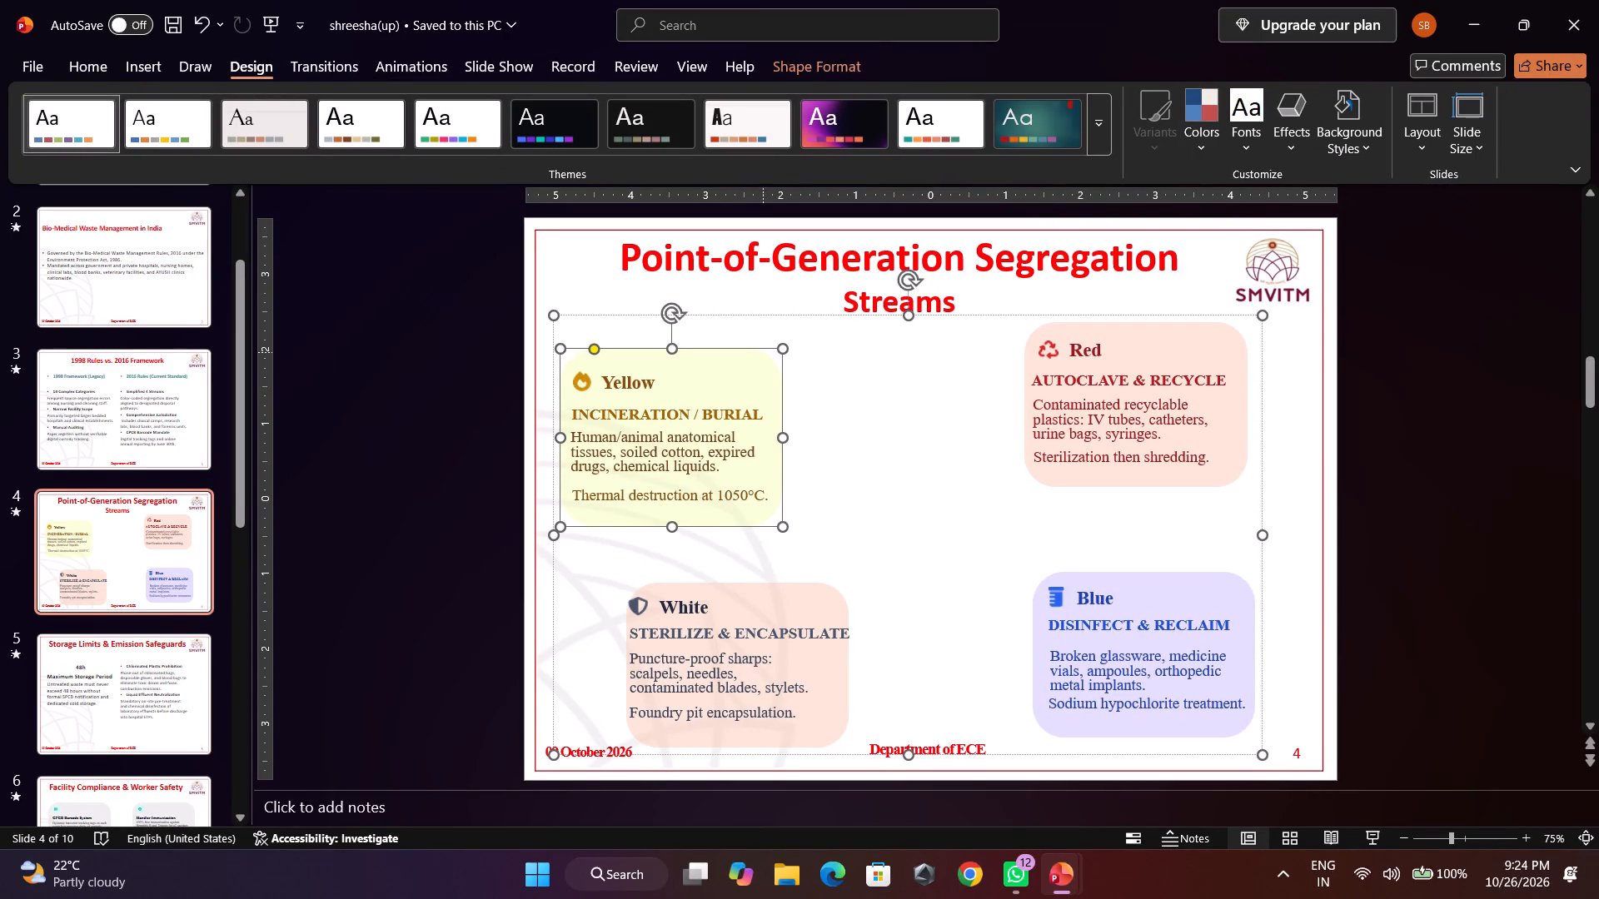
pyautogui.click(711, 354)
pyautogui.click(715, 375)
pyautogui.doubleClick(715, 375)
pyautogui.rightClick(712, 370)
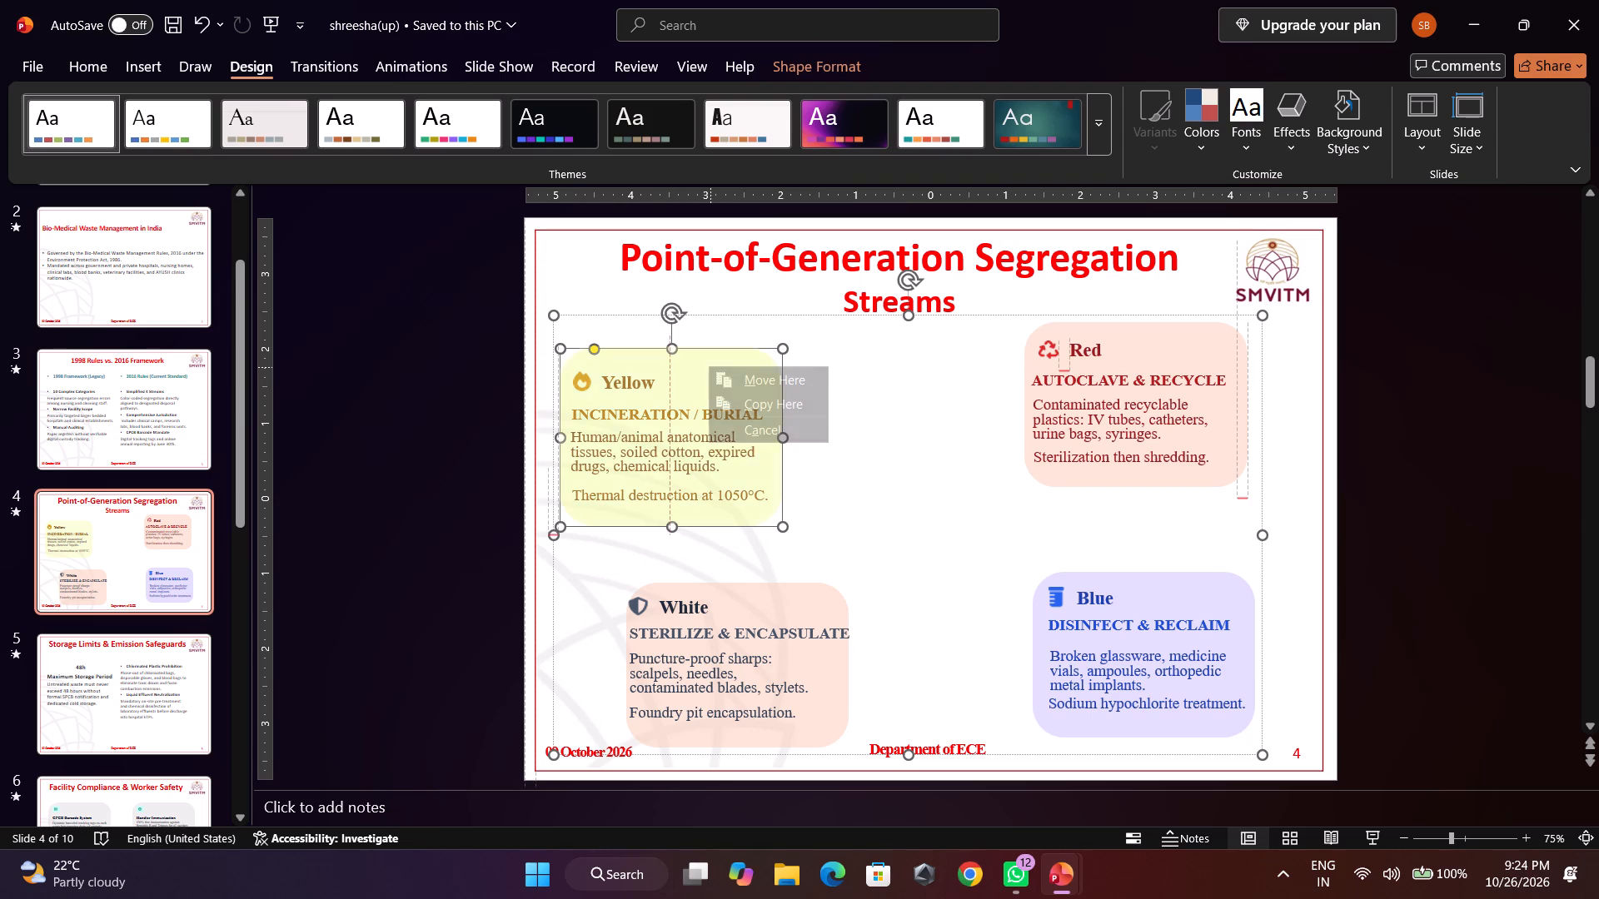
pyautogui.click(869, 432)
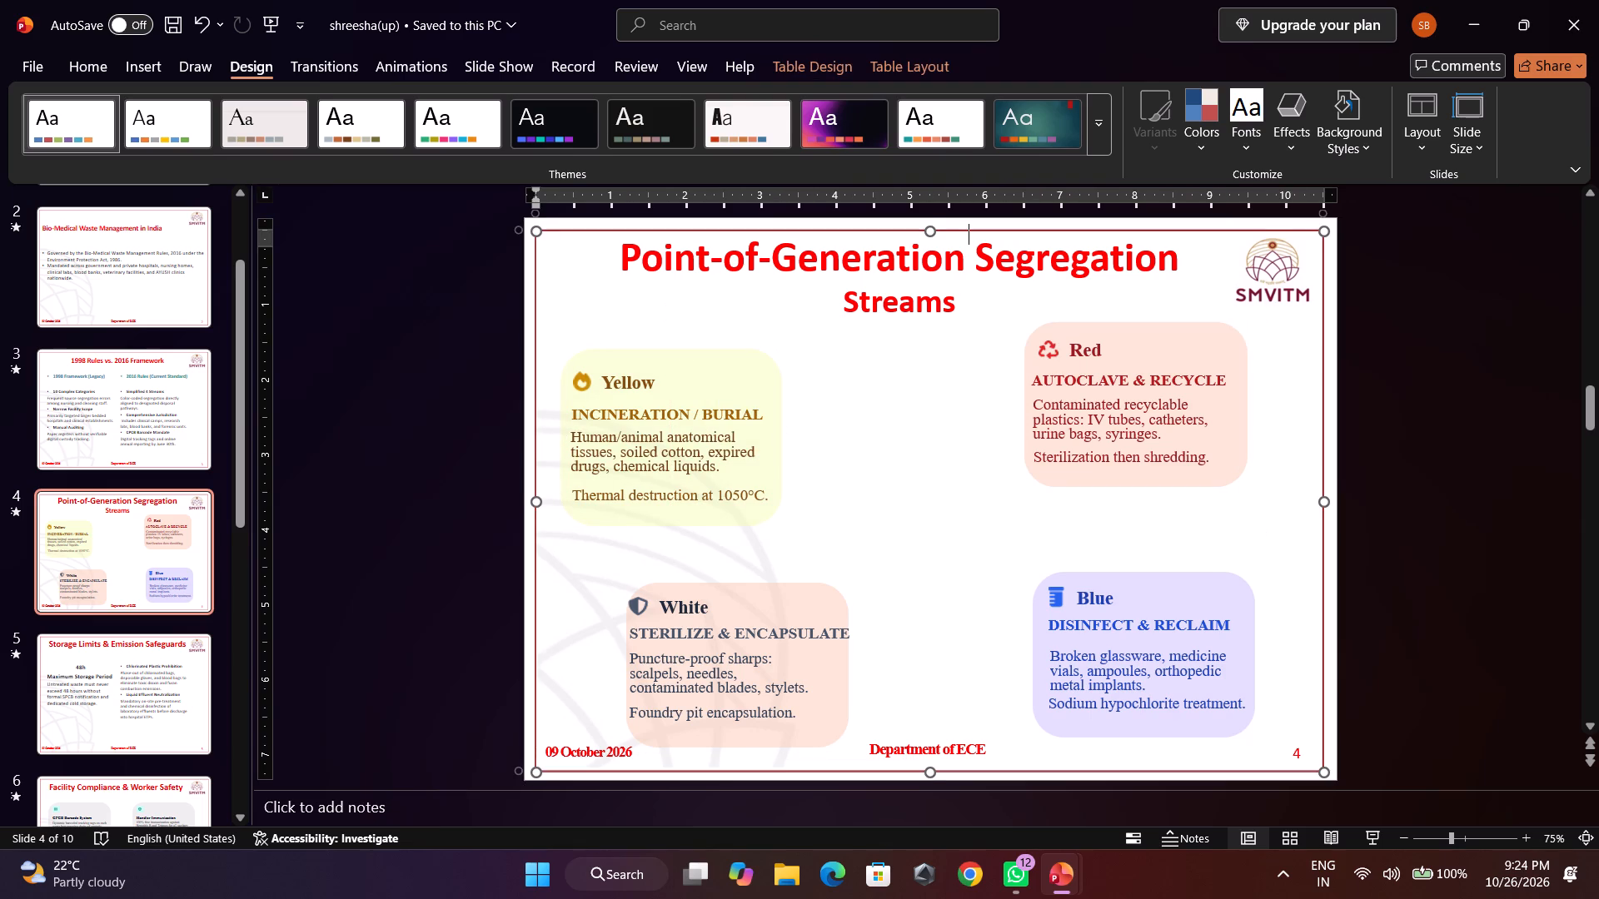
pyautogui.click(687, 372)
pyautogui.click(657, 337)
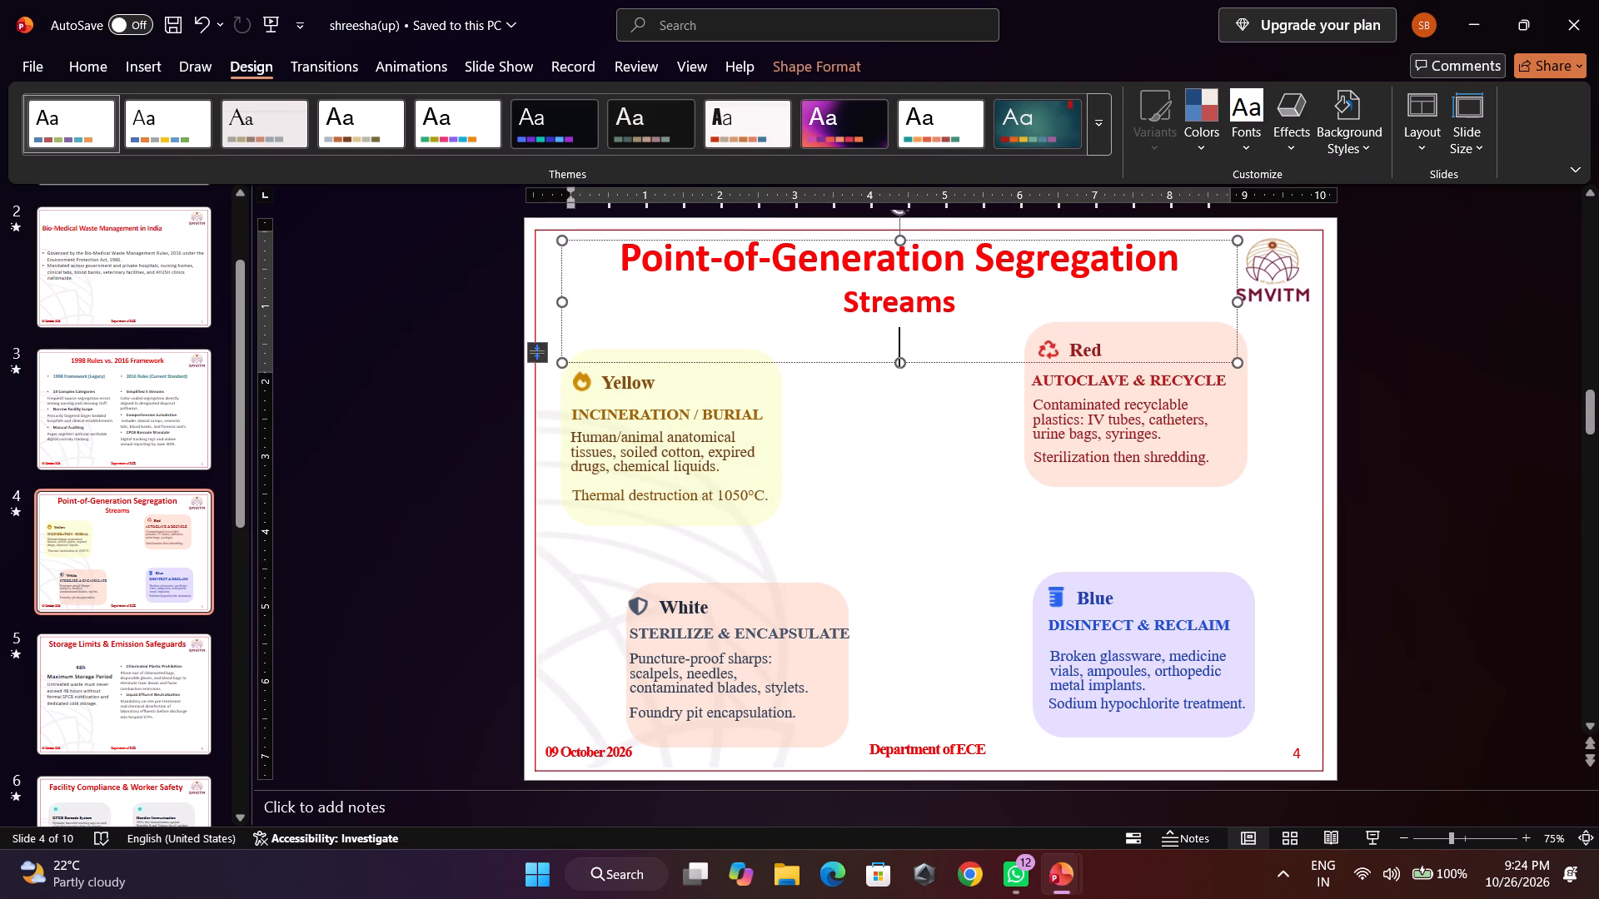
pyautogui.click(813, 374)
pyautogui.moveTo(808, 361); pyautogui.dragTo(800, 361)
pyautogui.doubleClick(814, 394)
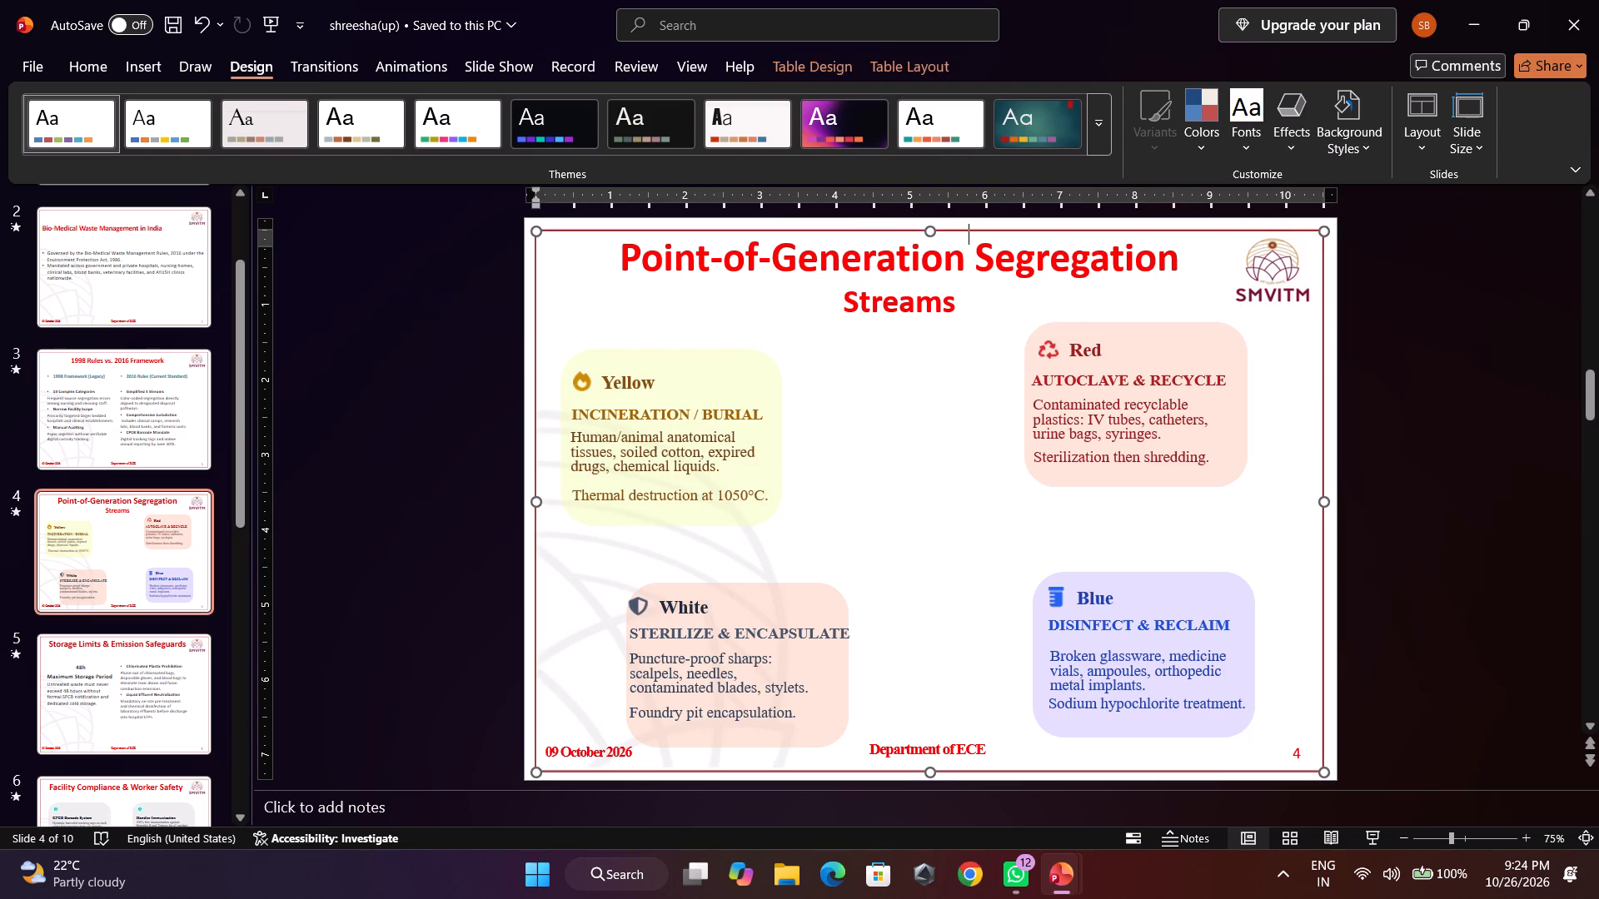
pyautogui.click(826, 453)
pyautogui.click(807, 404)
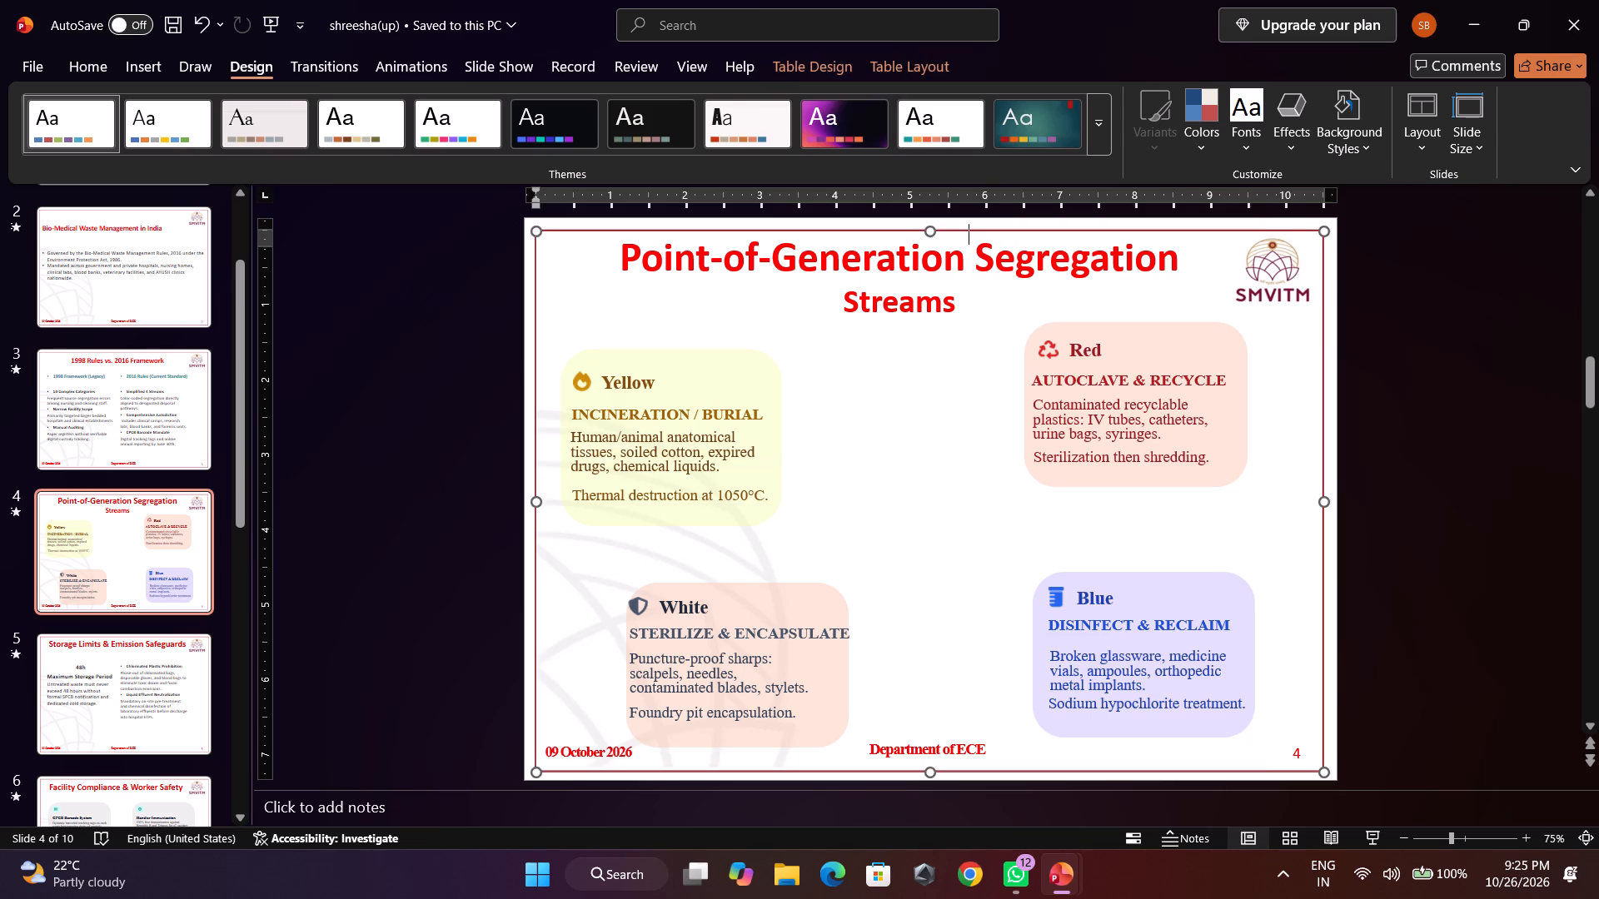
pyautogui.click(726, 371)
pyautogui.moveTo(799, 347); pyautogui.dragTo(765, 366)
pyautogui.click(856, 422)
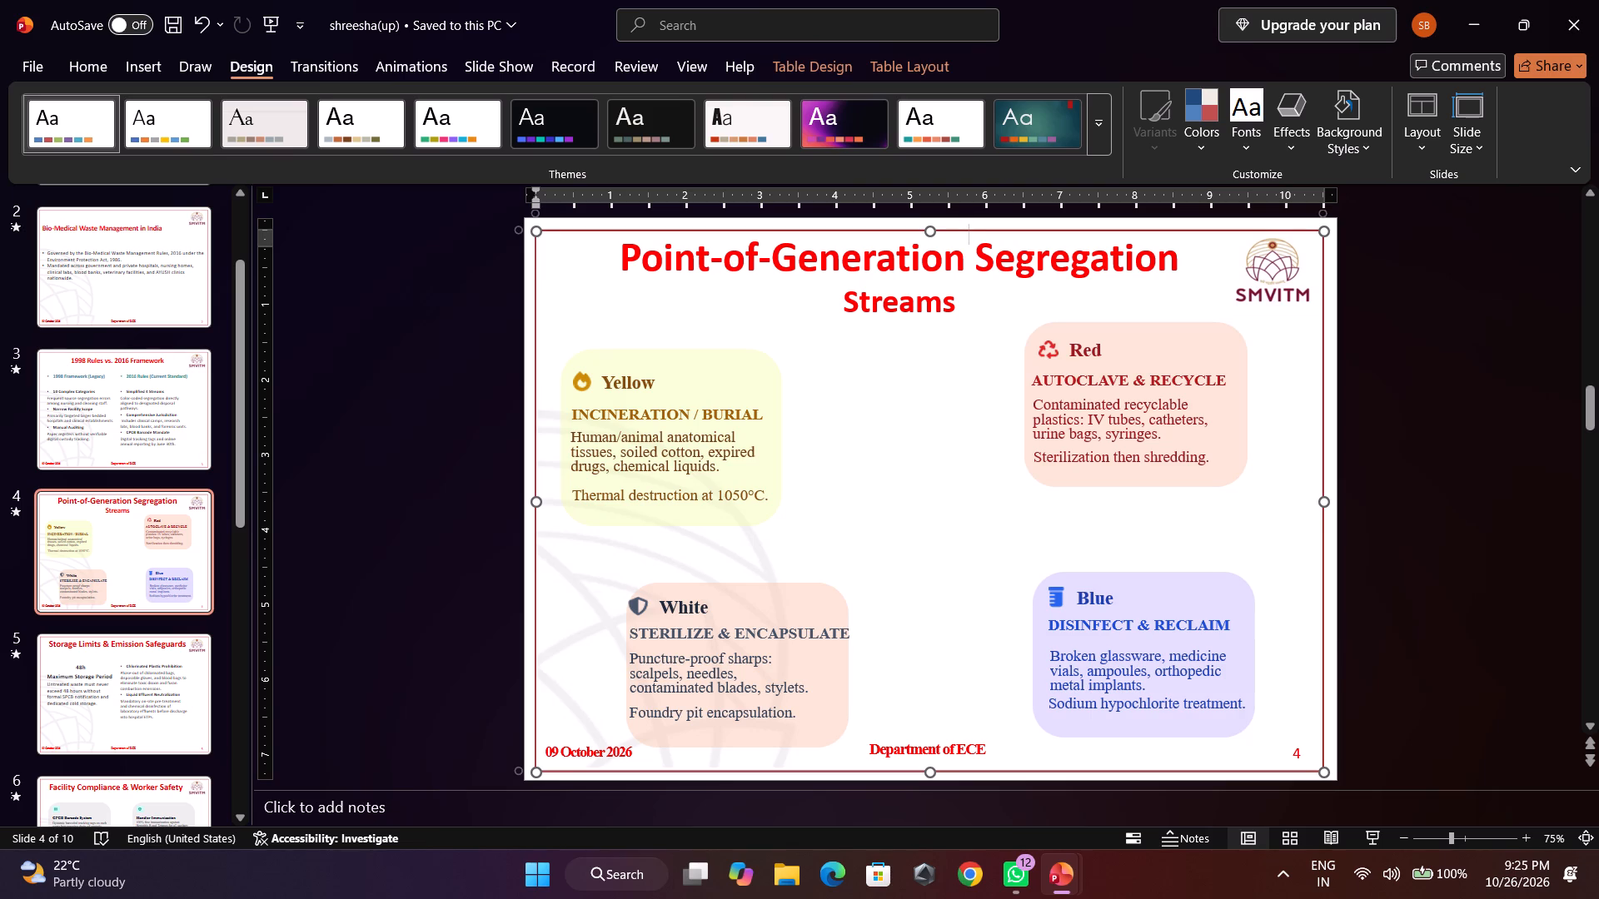
# Look through the slides after slide 4, through to the closing THANK YOU slide, to check what content they hold.
pyautogui.scroll(-5, 892, 555)
pyautogui.scroll(1, 905, 576)
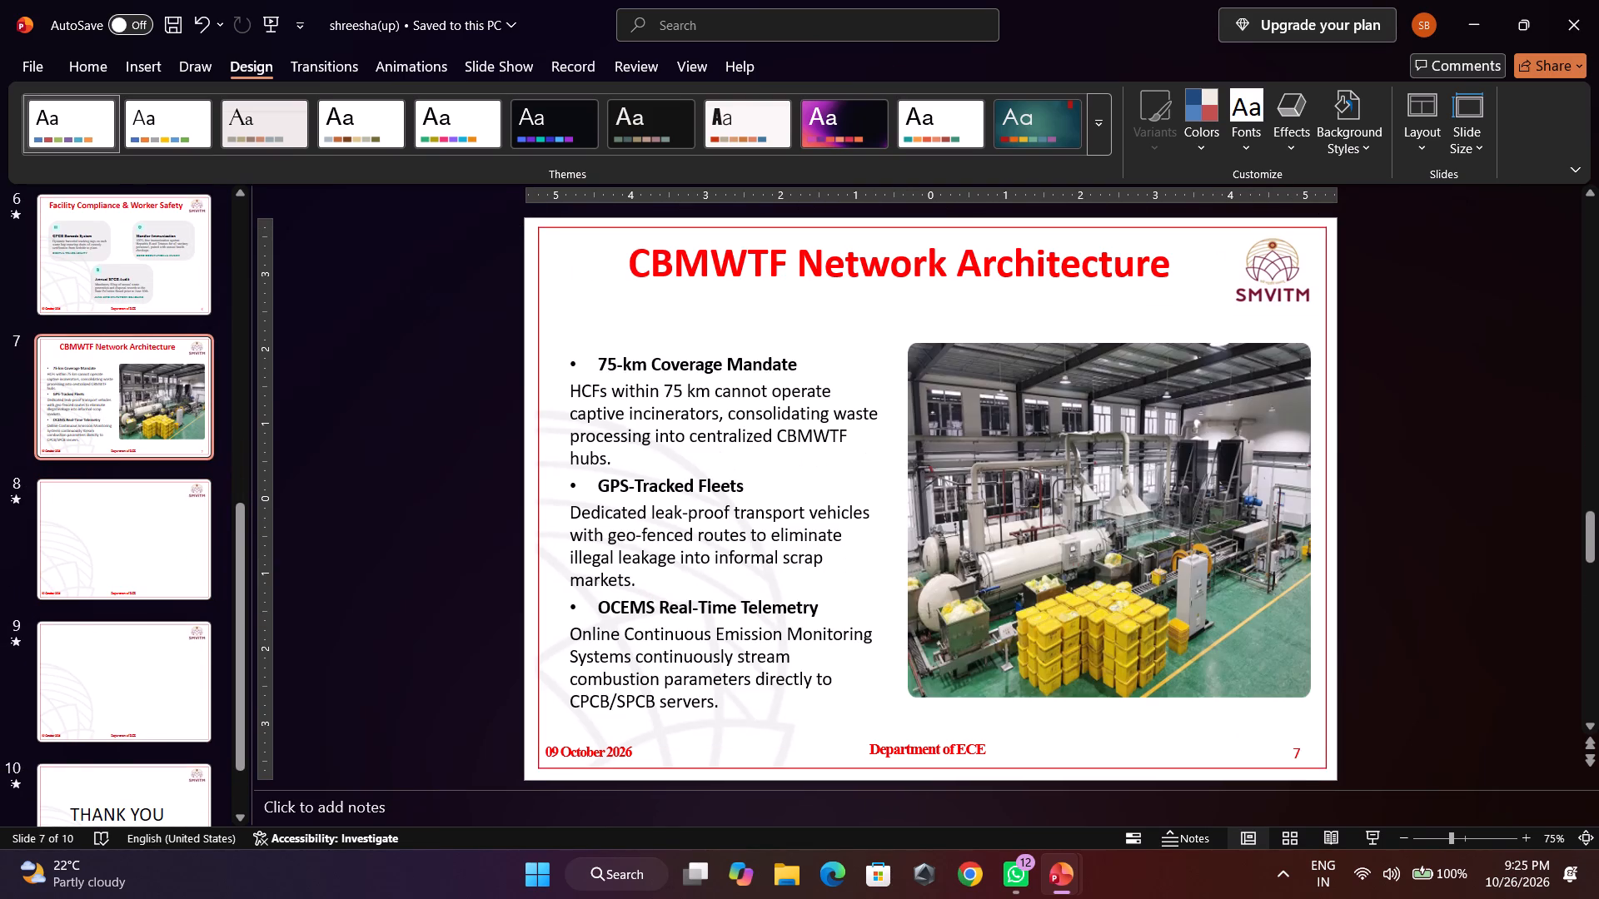
pyautogui.scroll(-1, 905, 576)
pyautogui.scroll(-1, 154, 525)
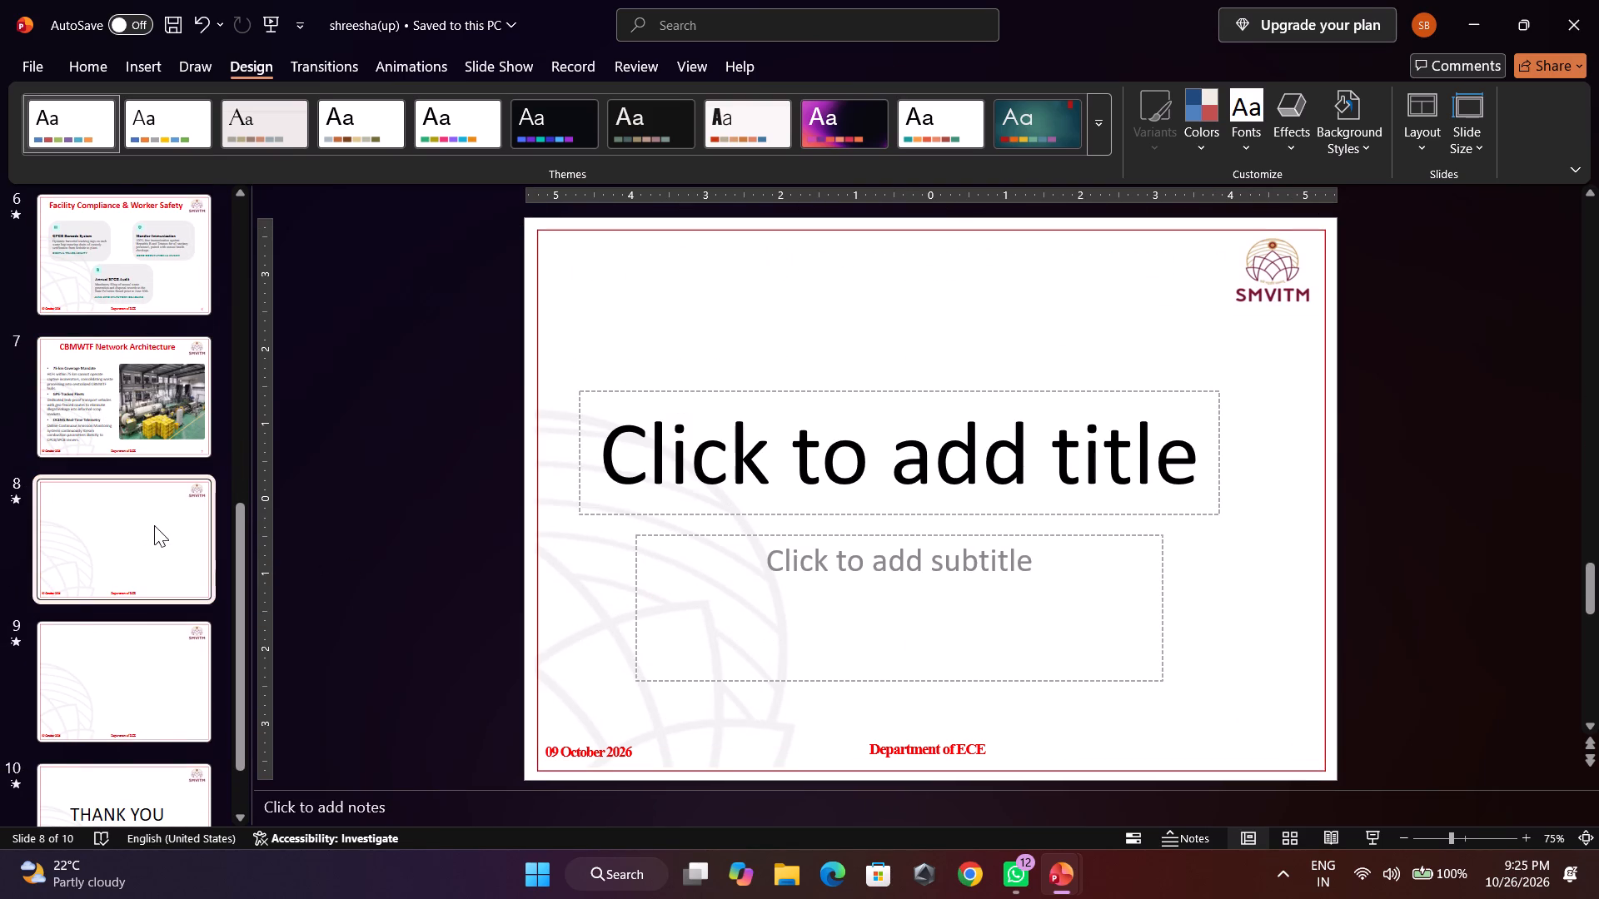
pyautogui.scroll(-3, 154, 525)
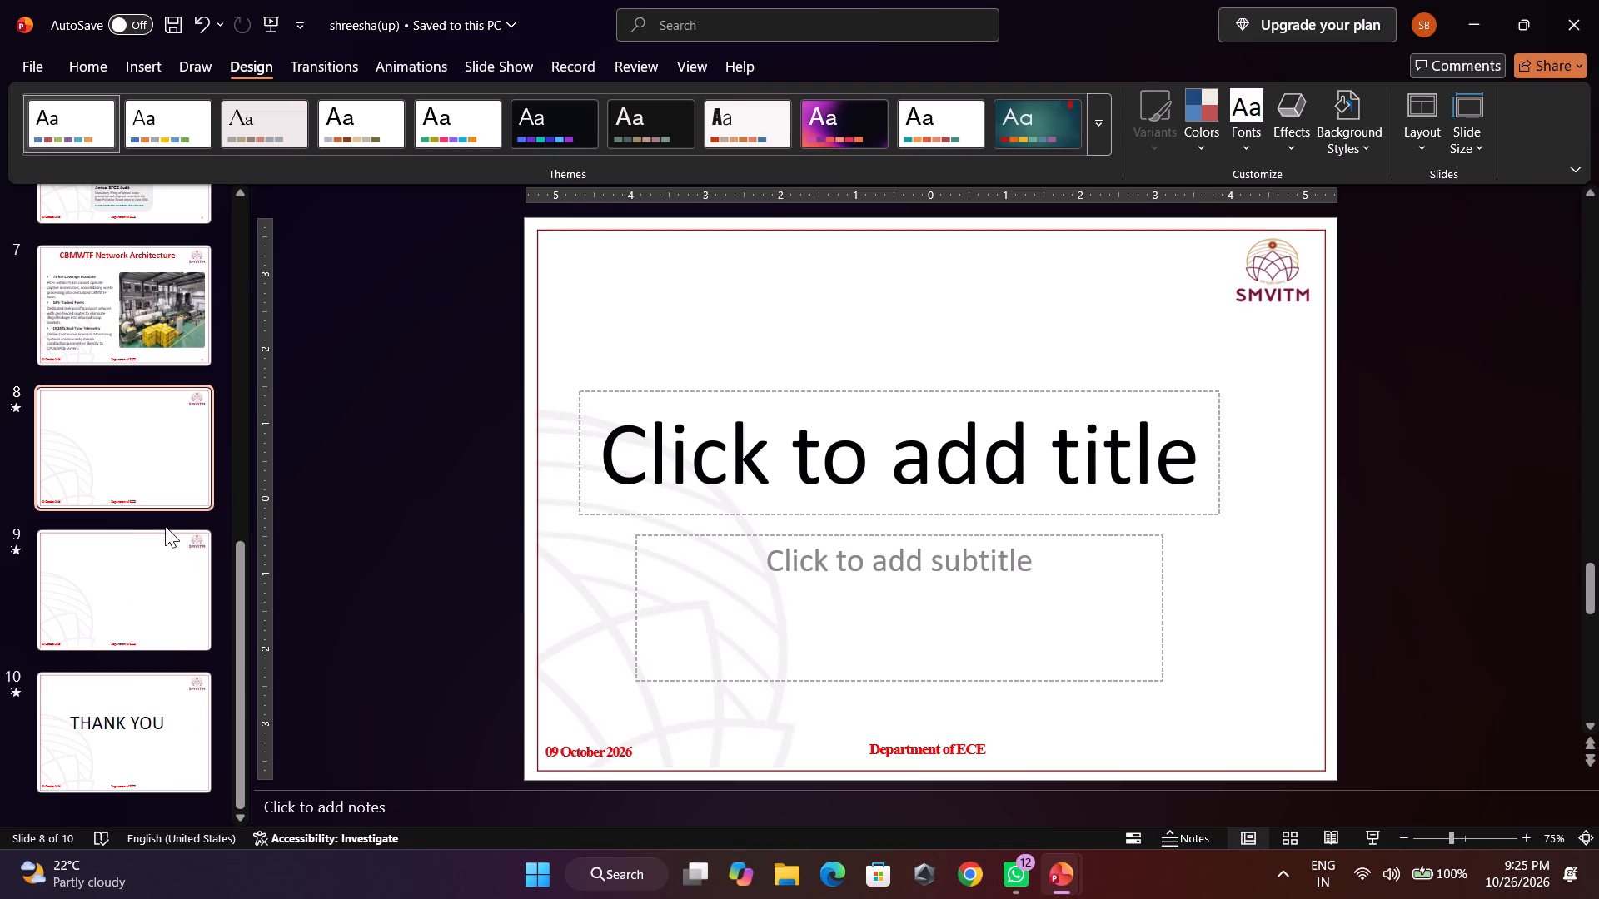
pyautogui.scroll(8, 165, 526)
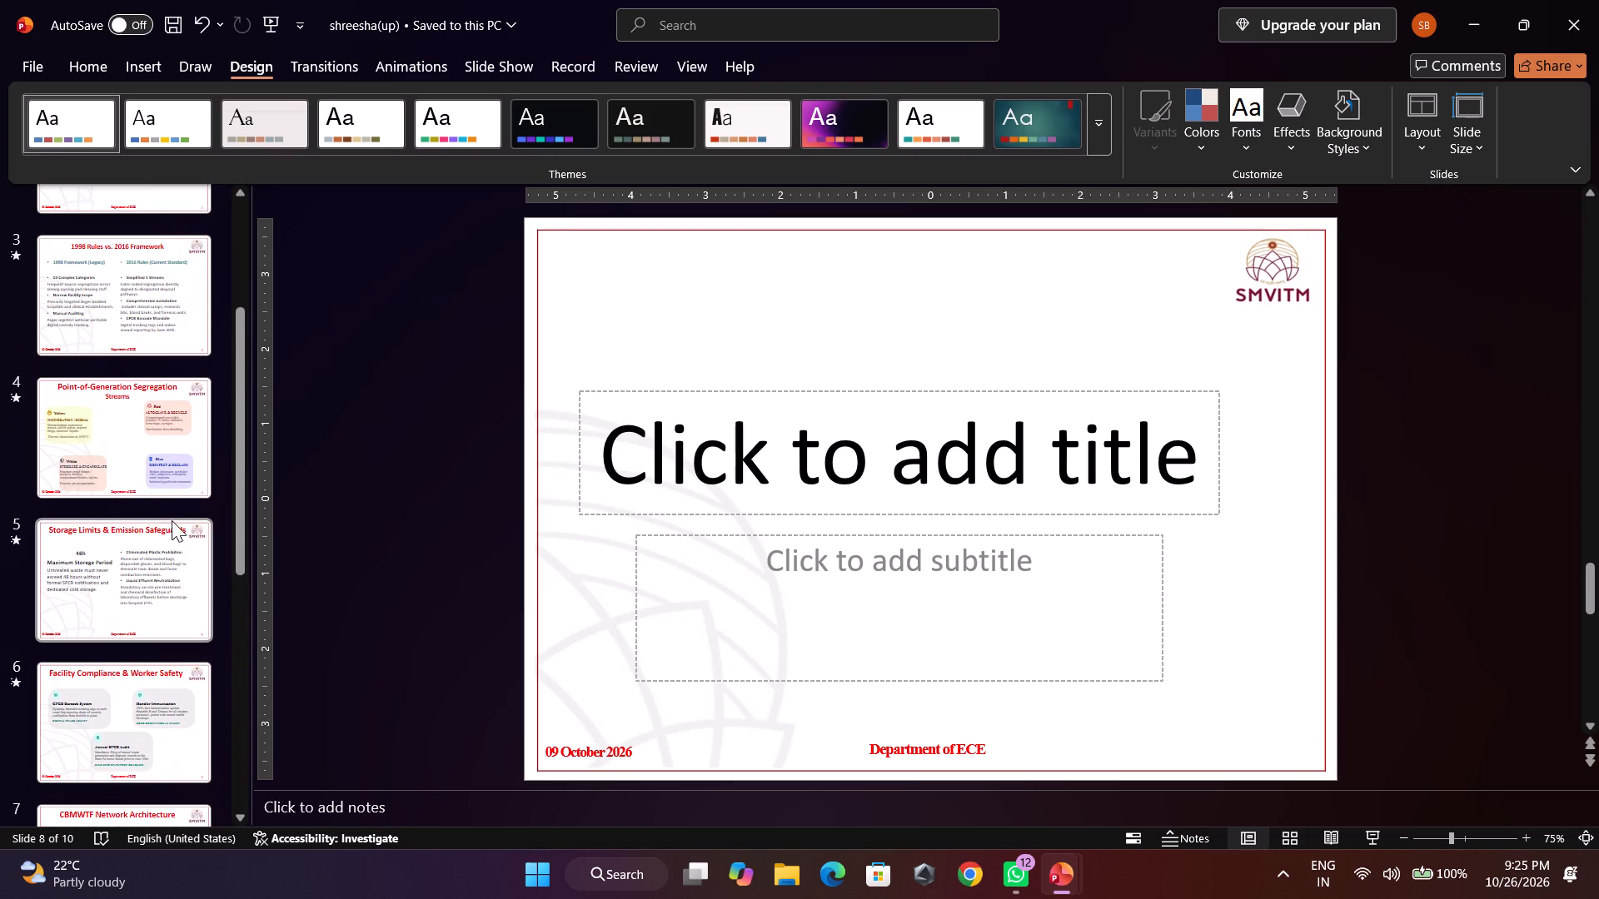
pyautogui.scroll(6, 172, 519)
pyautogui.scroll(-1, 174, 514)
pyautogui.scroll(1, 174, 514)
pyautogui.scroll(-3, 174, 514)
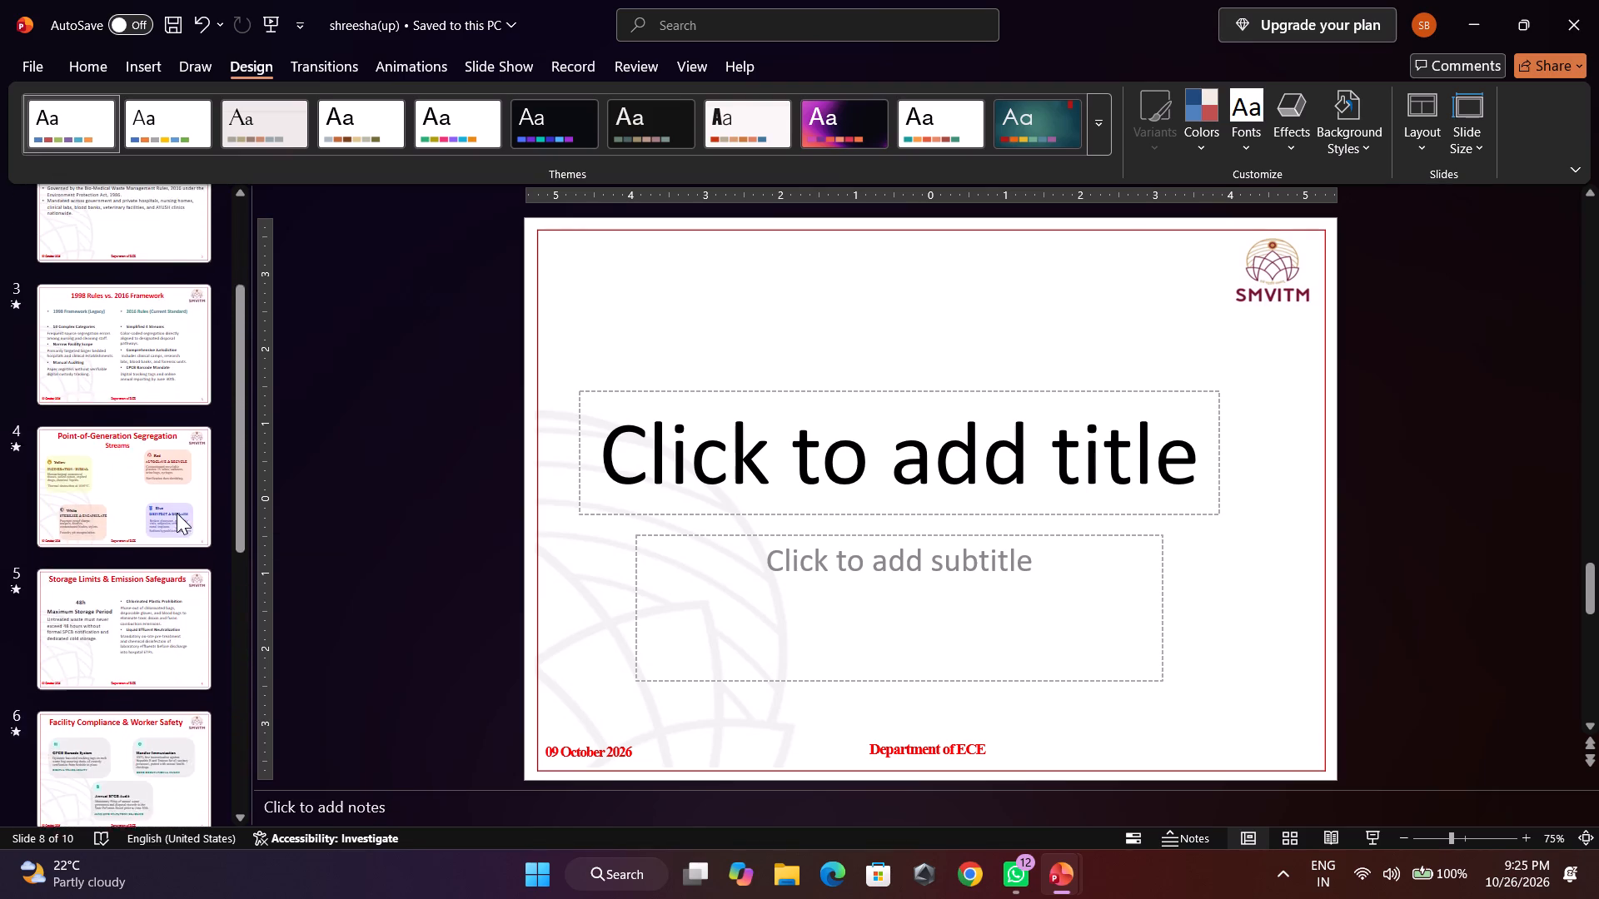
pyautogui.scroll(-10, 177, 513)
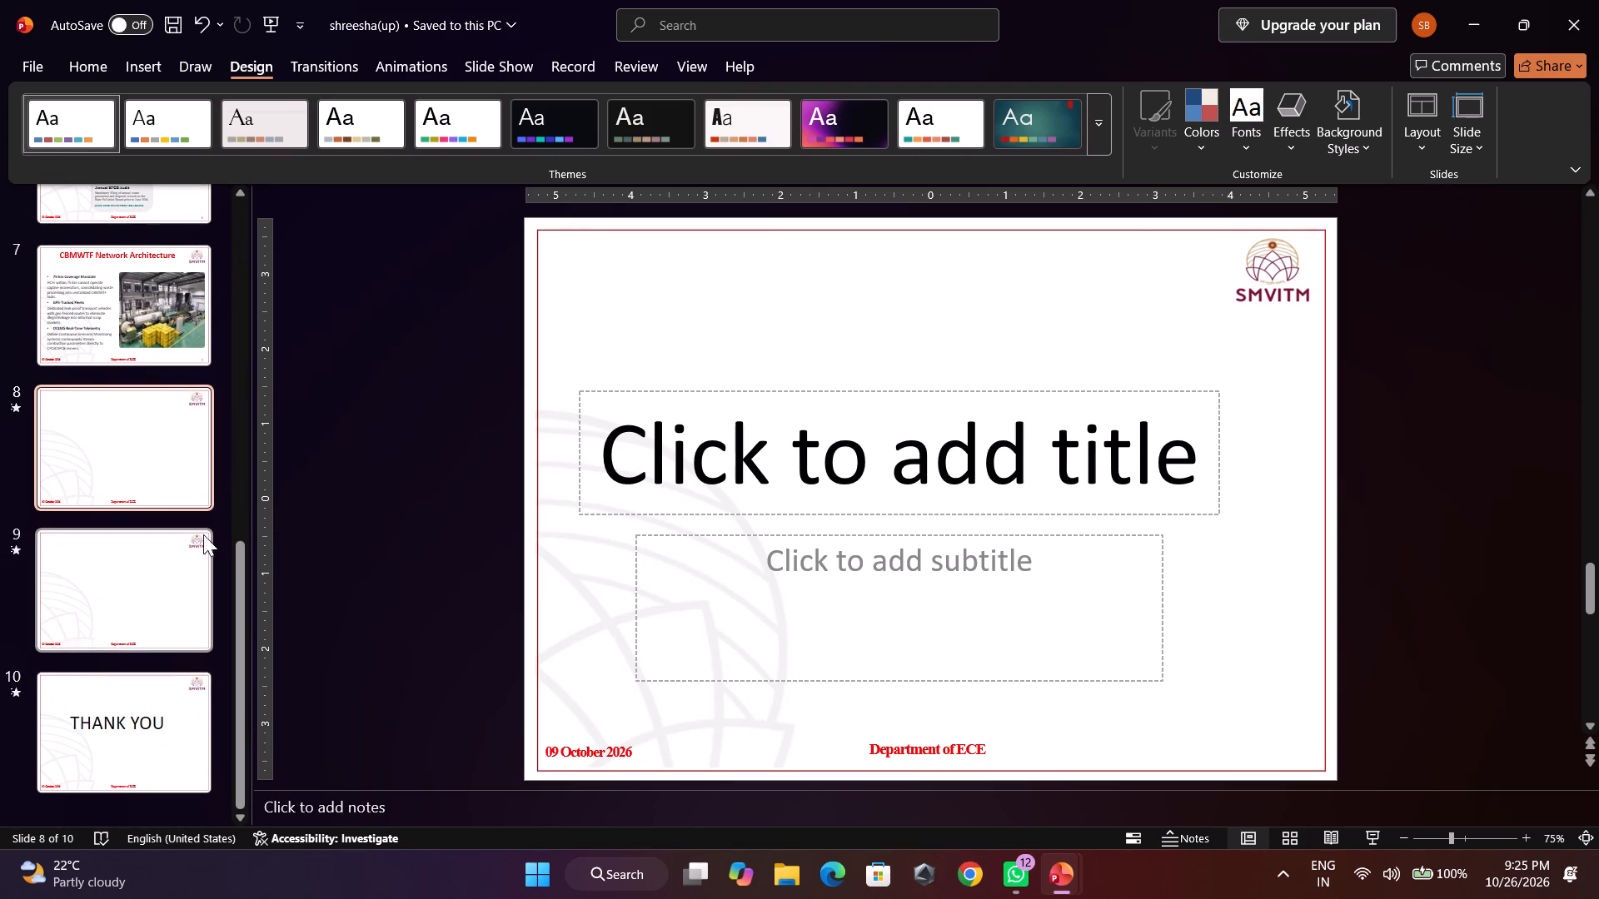
pyautogui.scroll(1, 189, 529)
pyautogui.rightClick(188, 529)
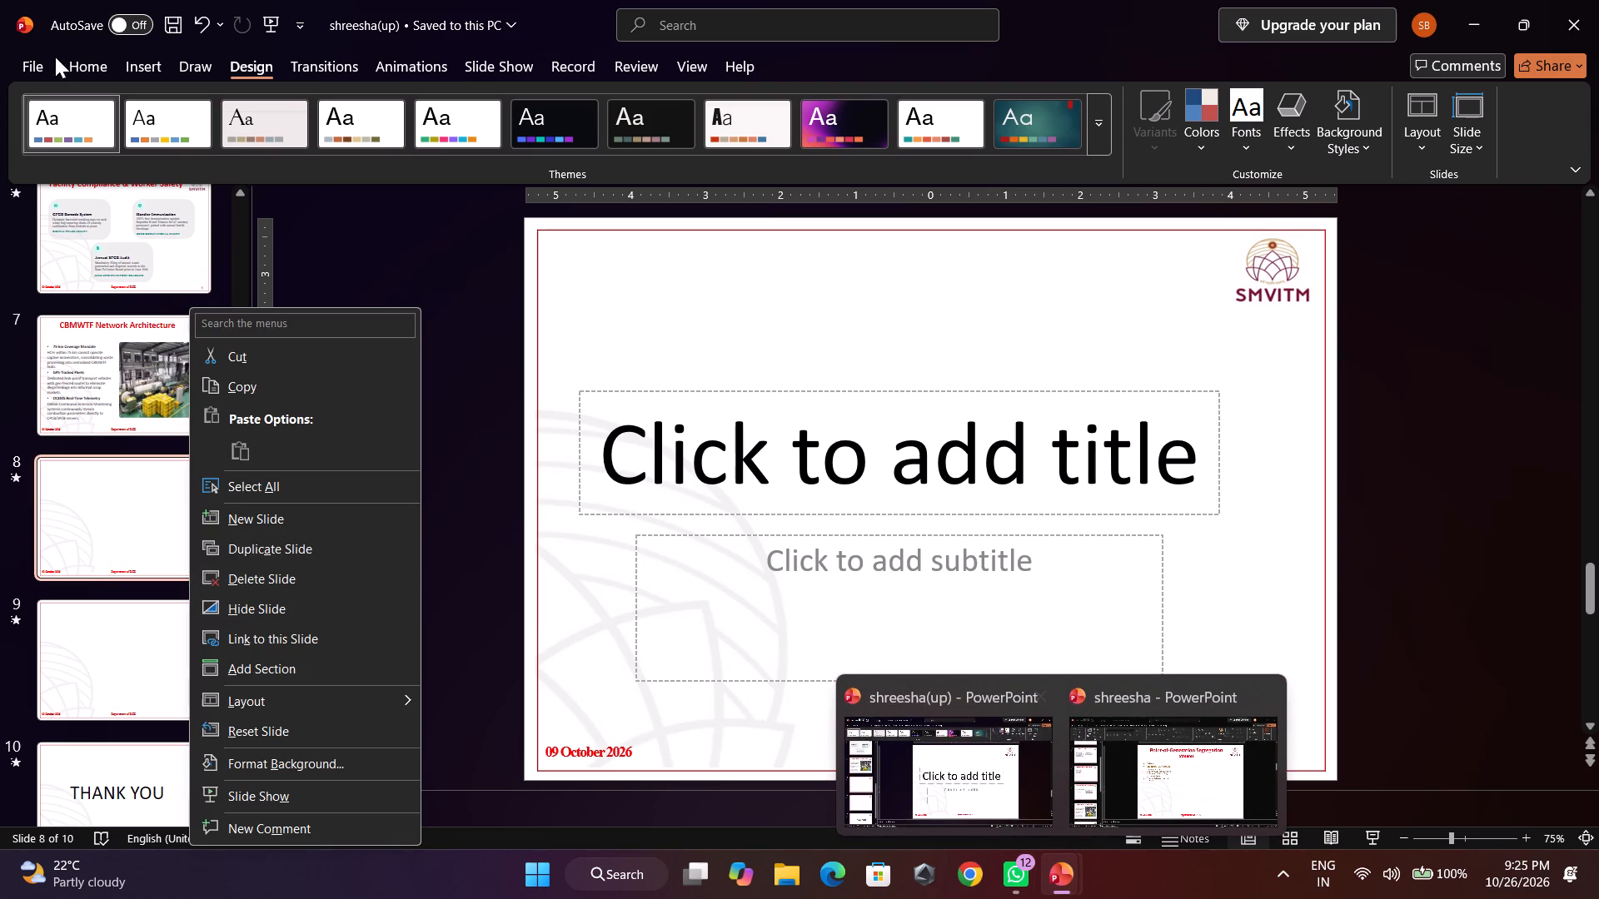
# Open the recent presentation "Bio-Medical Waste Management in India" and dismiss its embedded fonts notice.
pyautogui.click(36, 67)
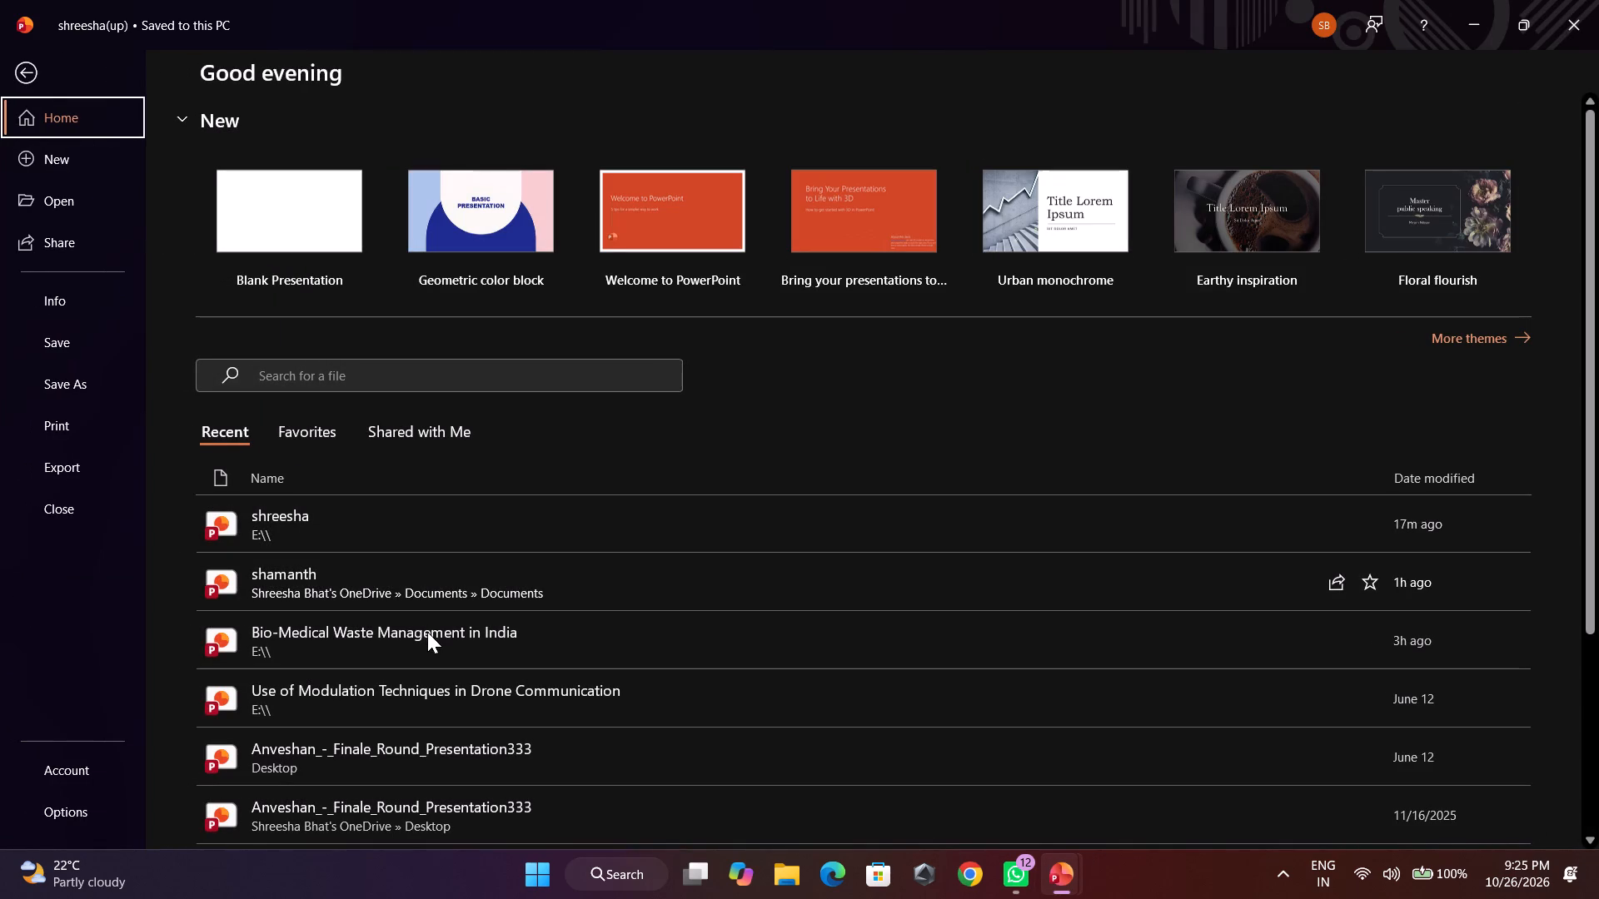
pyautogui.click(427, 632)
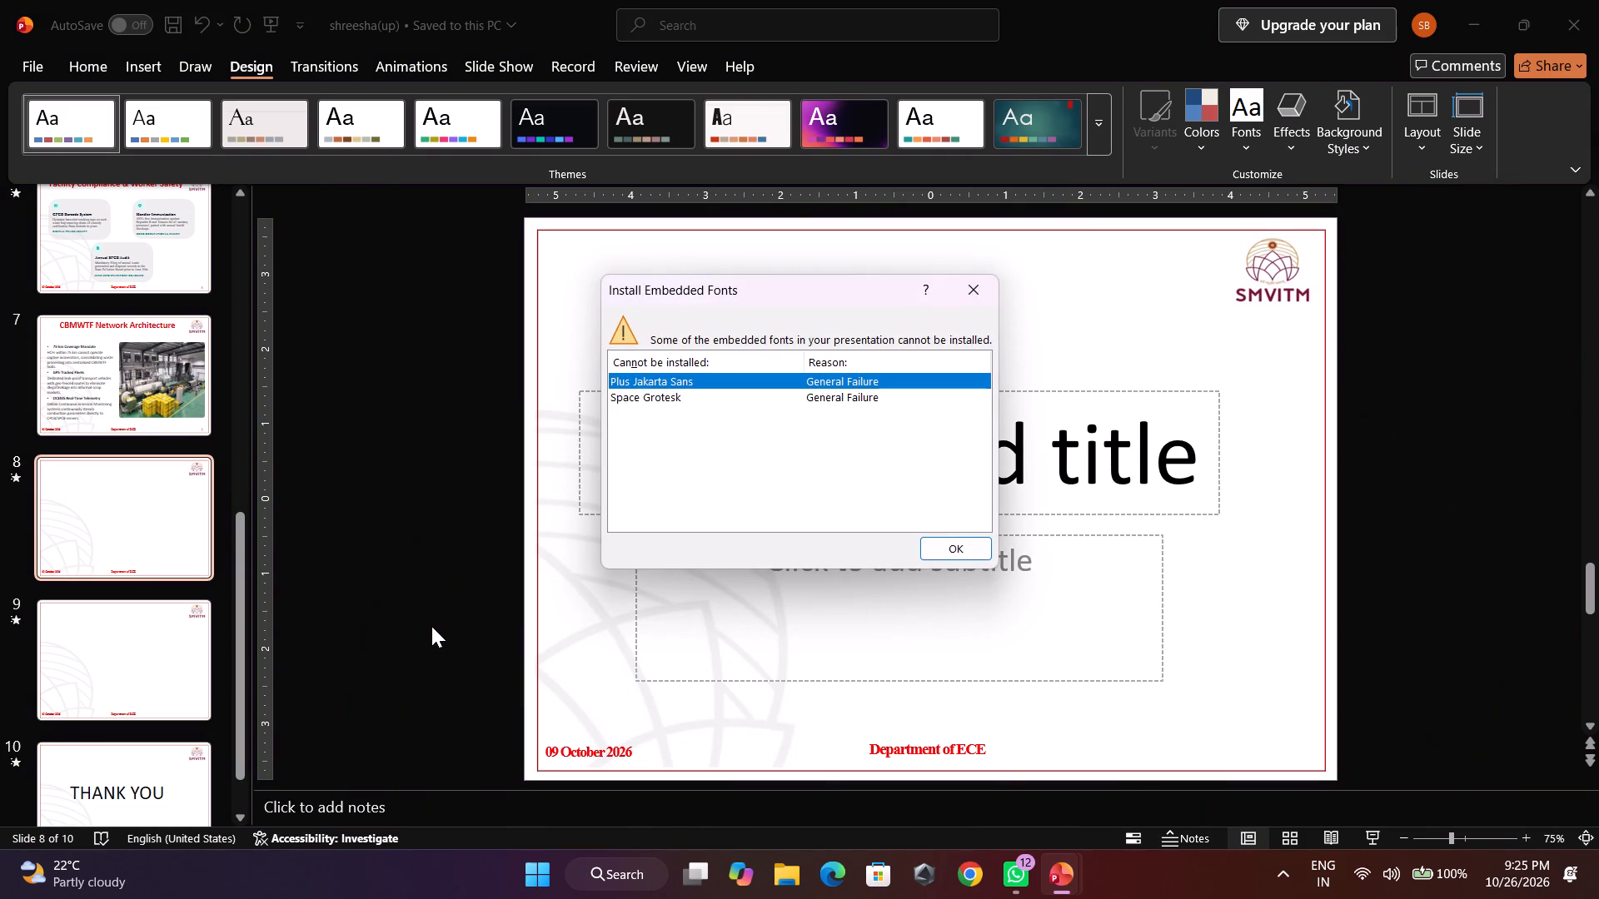
pyautogui.moveTo(968, 291); pyautogui.dragTo(961, 301)
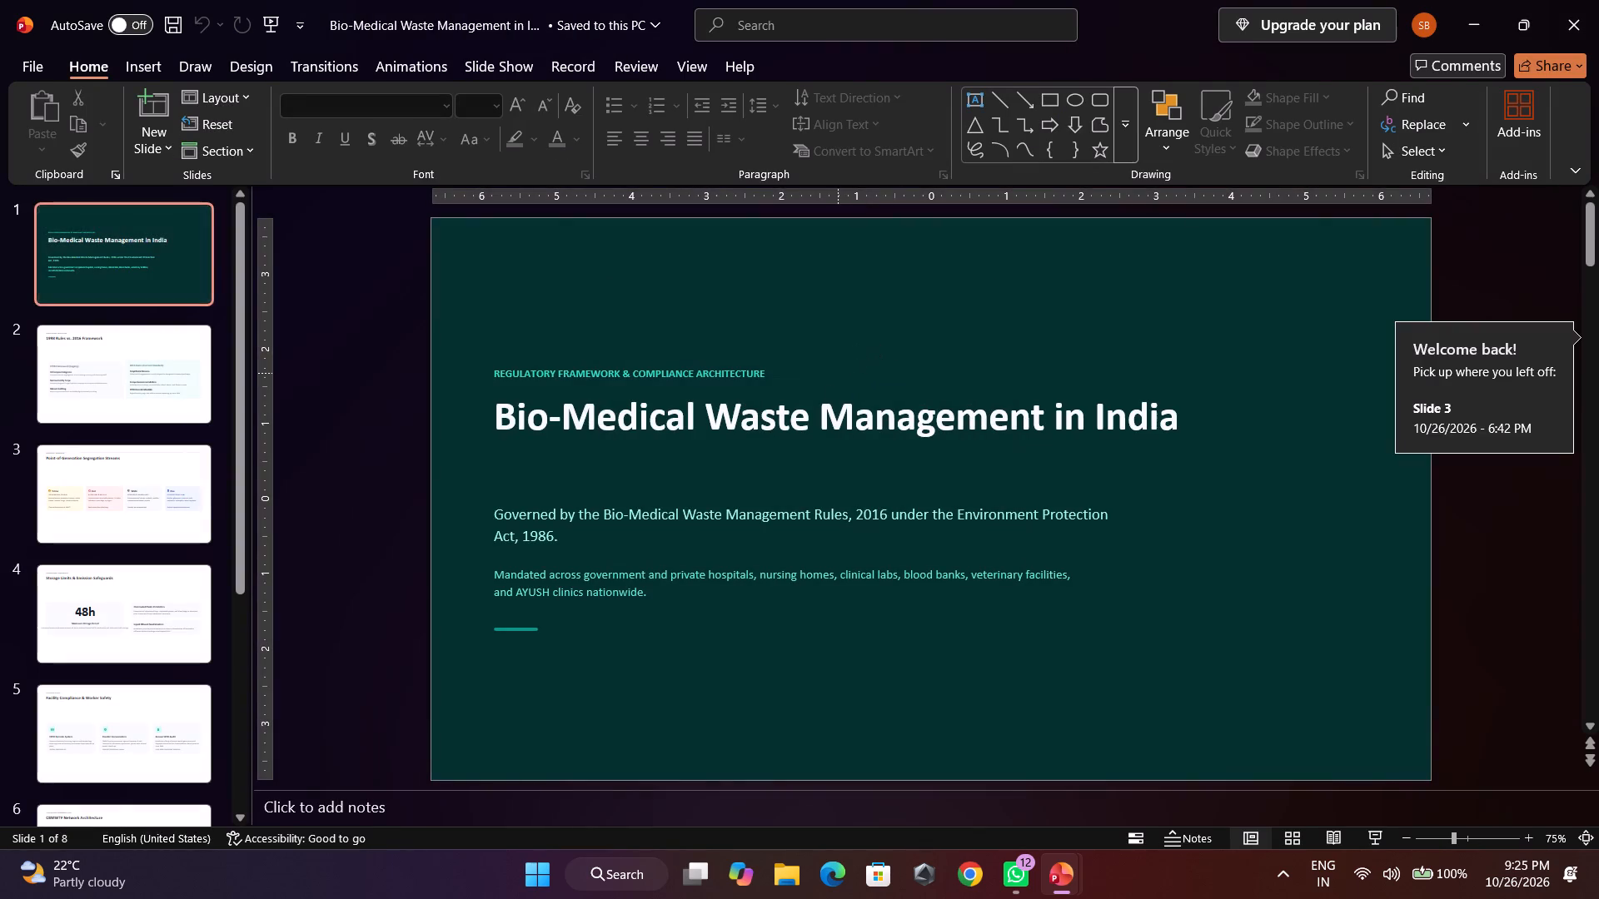
# Look through the source presentation's slides, ending on slide 7, "Securing the Environmental Health Loop".
pyautogui.scroll(-8, 834, 382)
pyautogui.scroll(2, 370, 479)
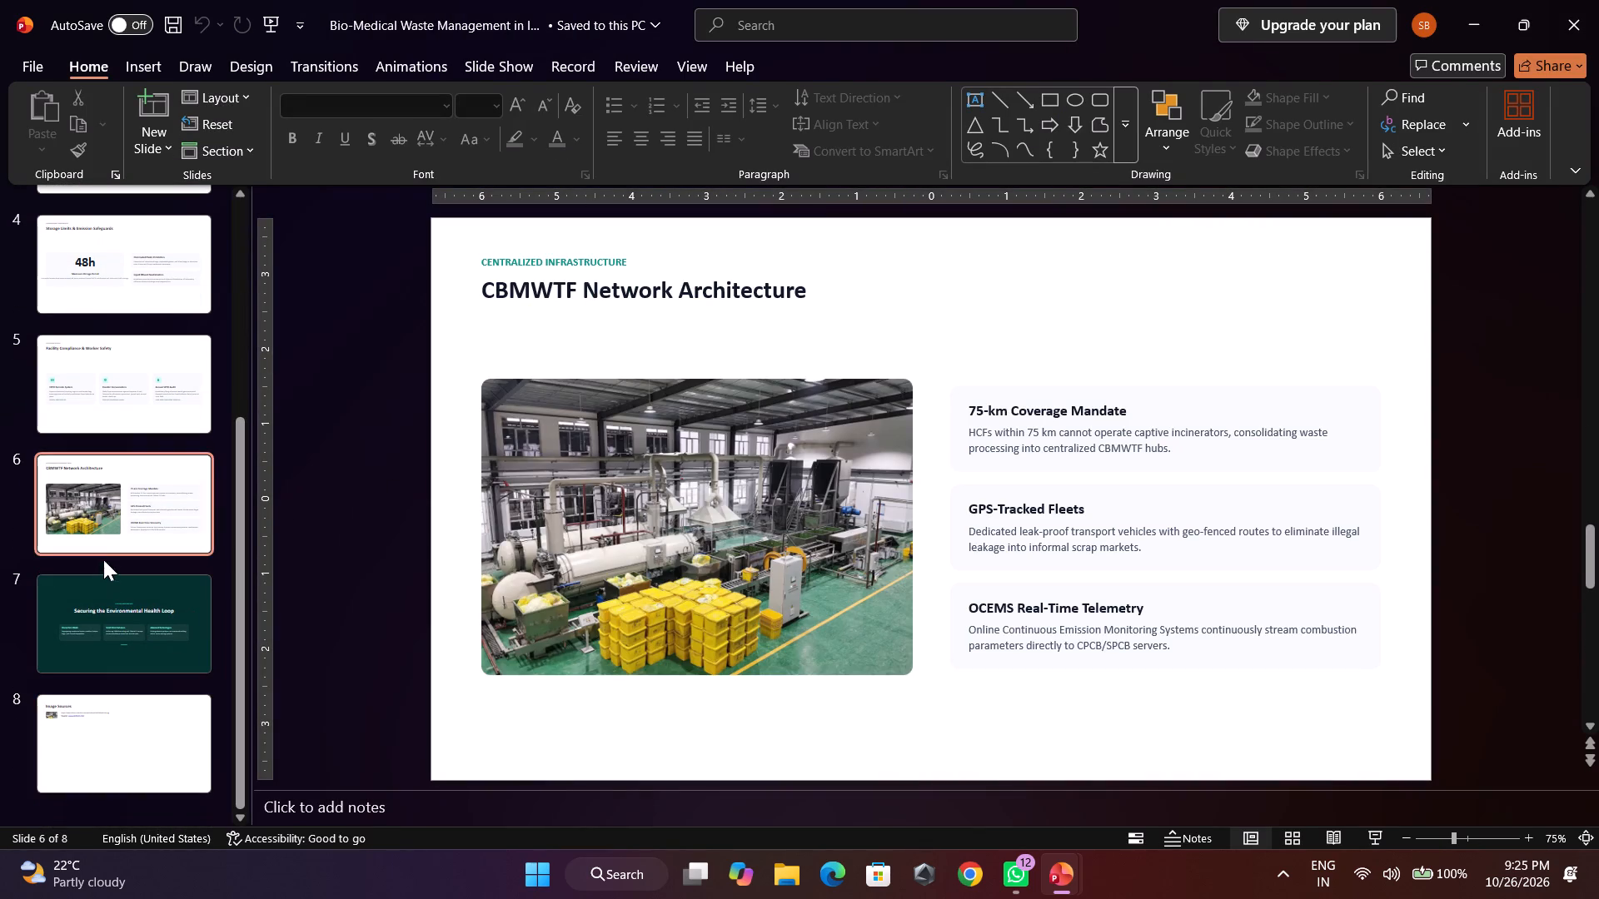
pyautogui.click(103, 550)
pyautogui.click(207, 415)
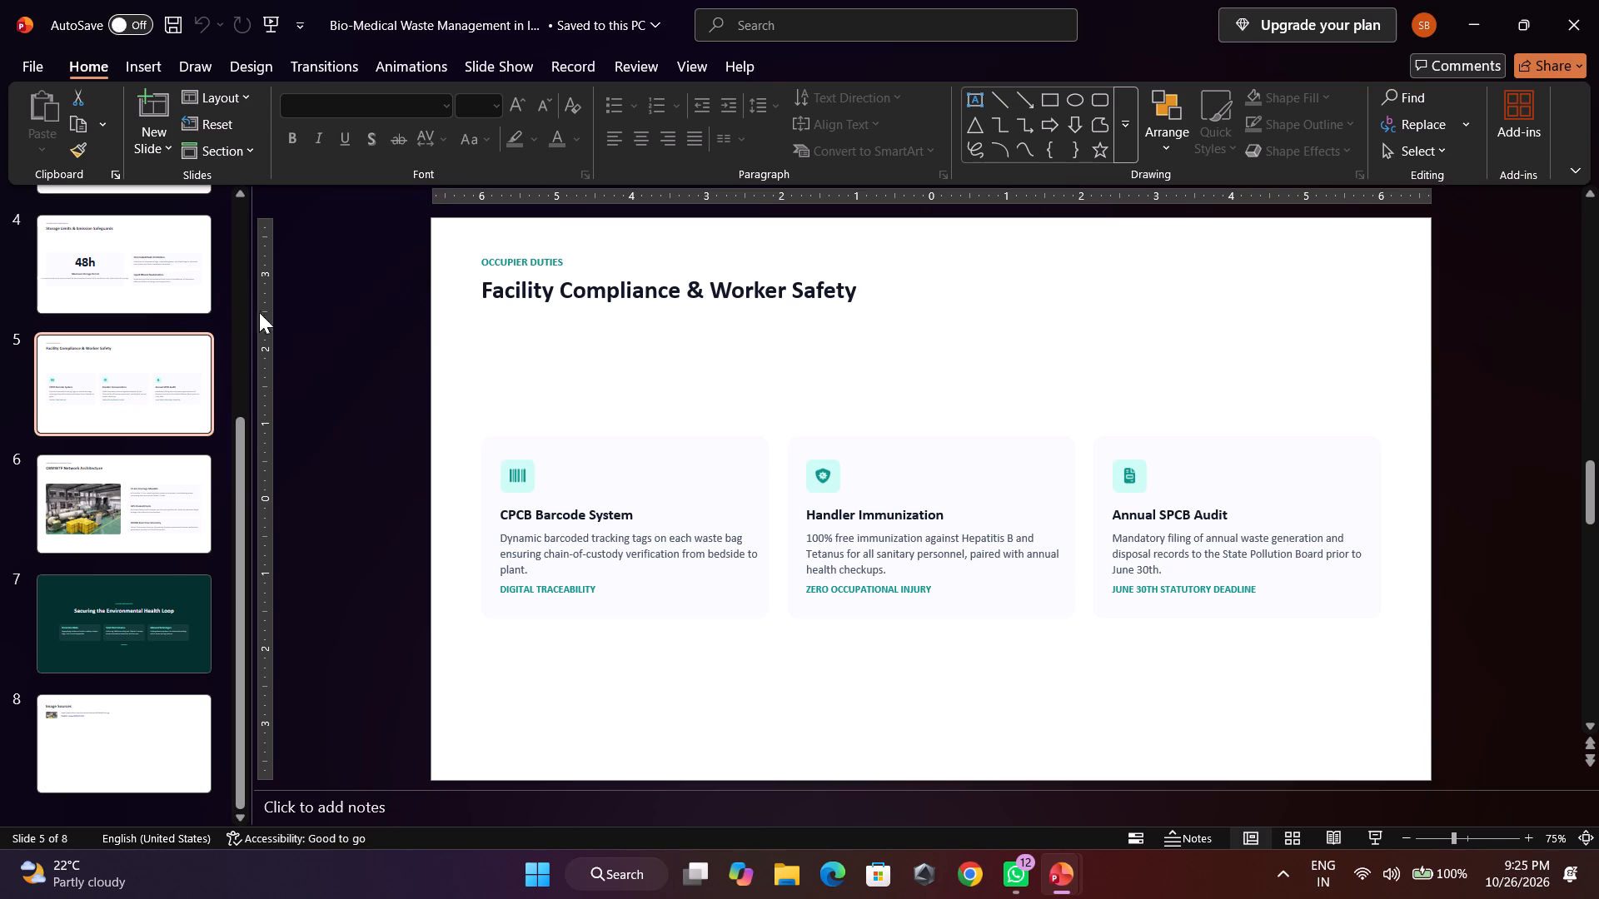
pyautogui.scroll(5, 174, 345)
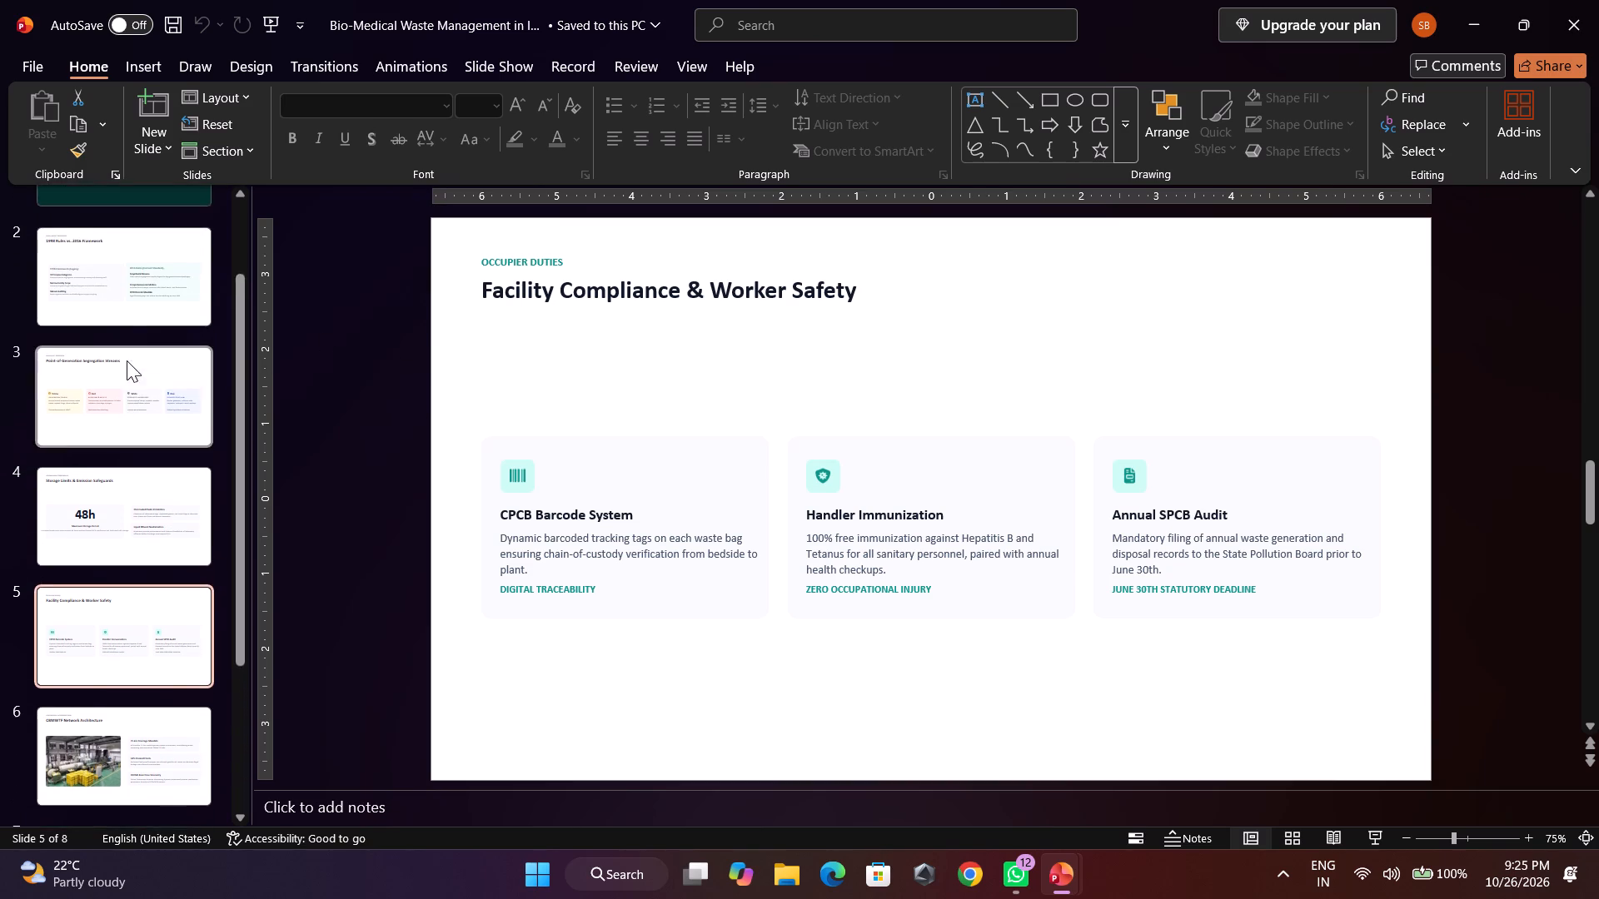
pyautogui.scroll(3, 127, 360)
pyautogui.scroll(-10, 128, 360)
pyautogui.click(115, 606)
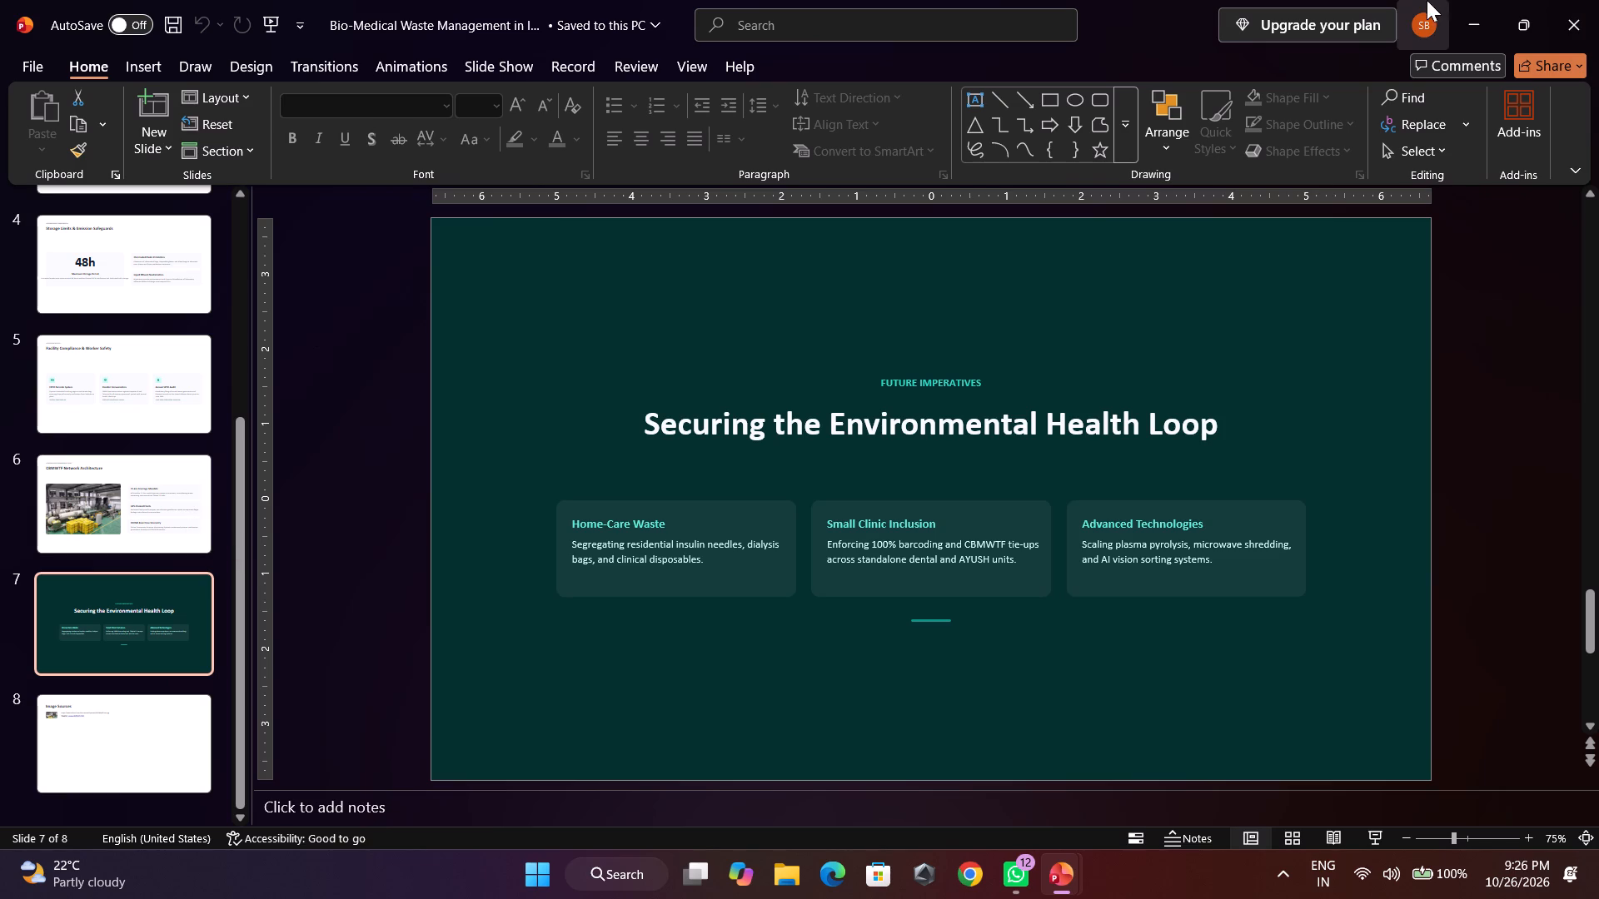
# Return to the shreesha(up) presentation.
pyautogui.click(1467, 16)
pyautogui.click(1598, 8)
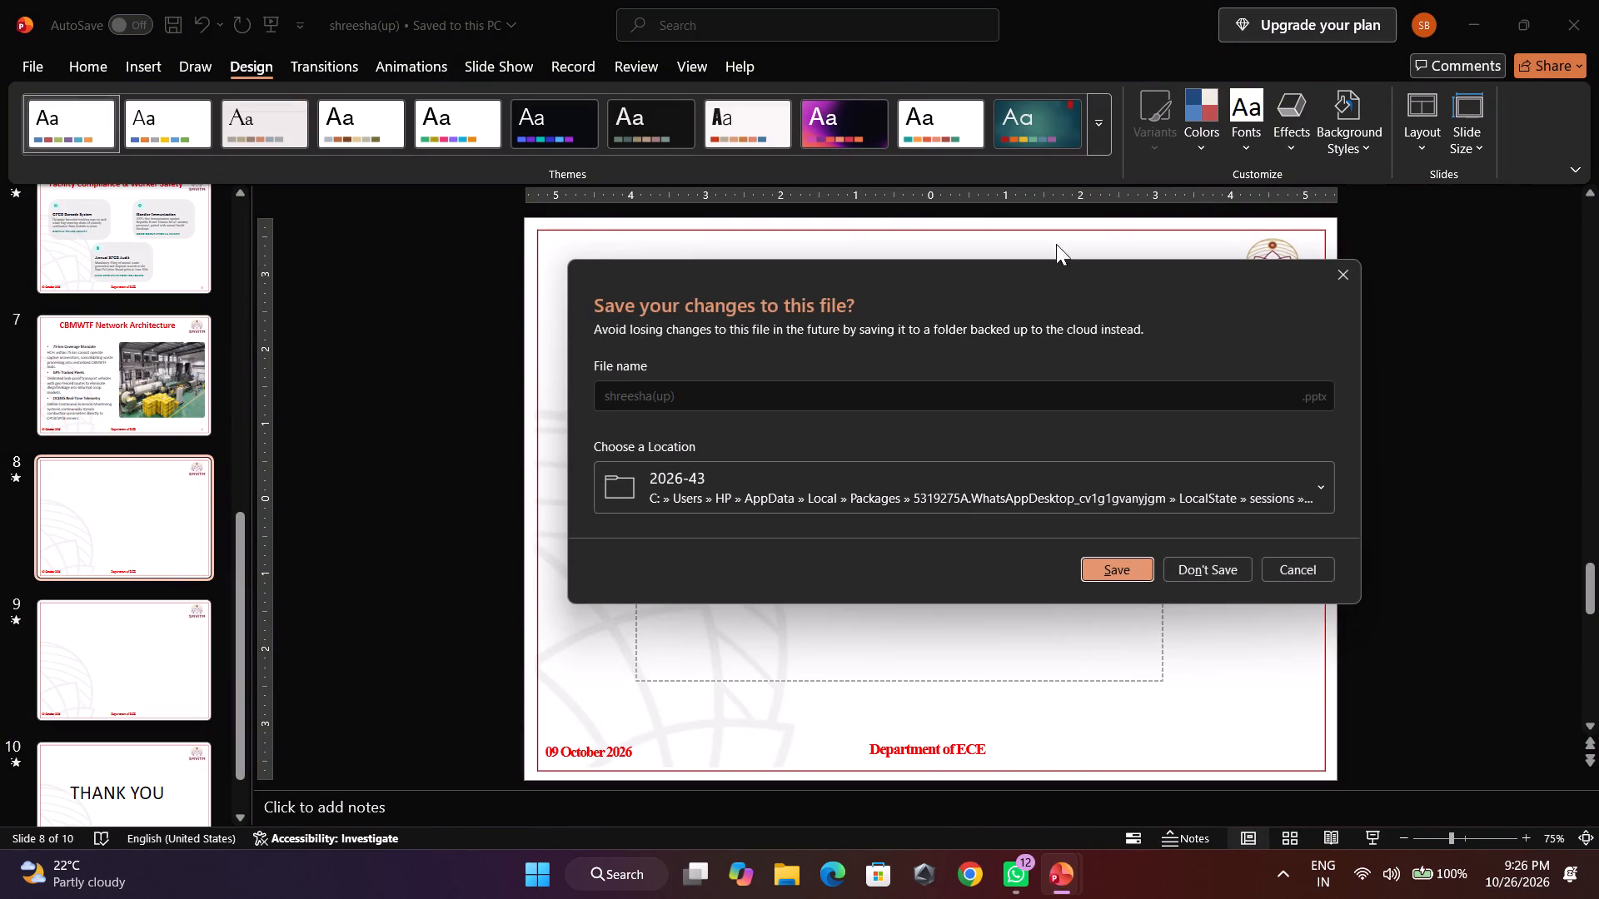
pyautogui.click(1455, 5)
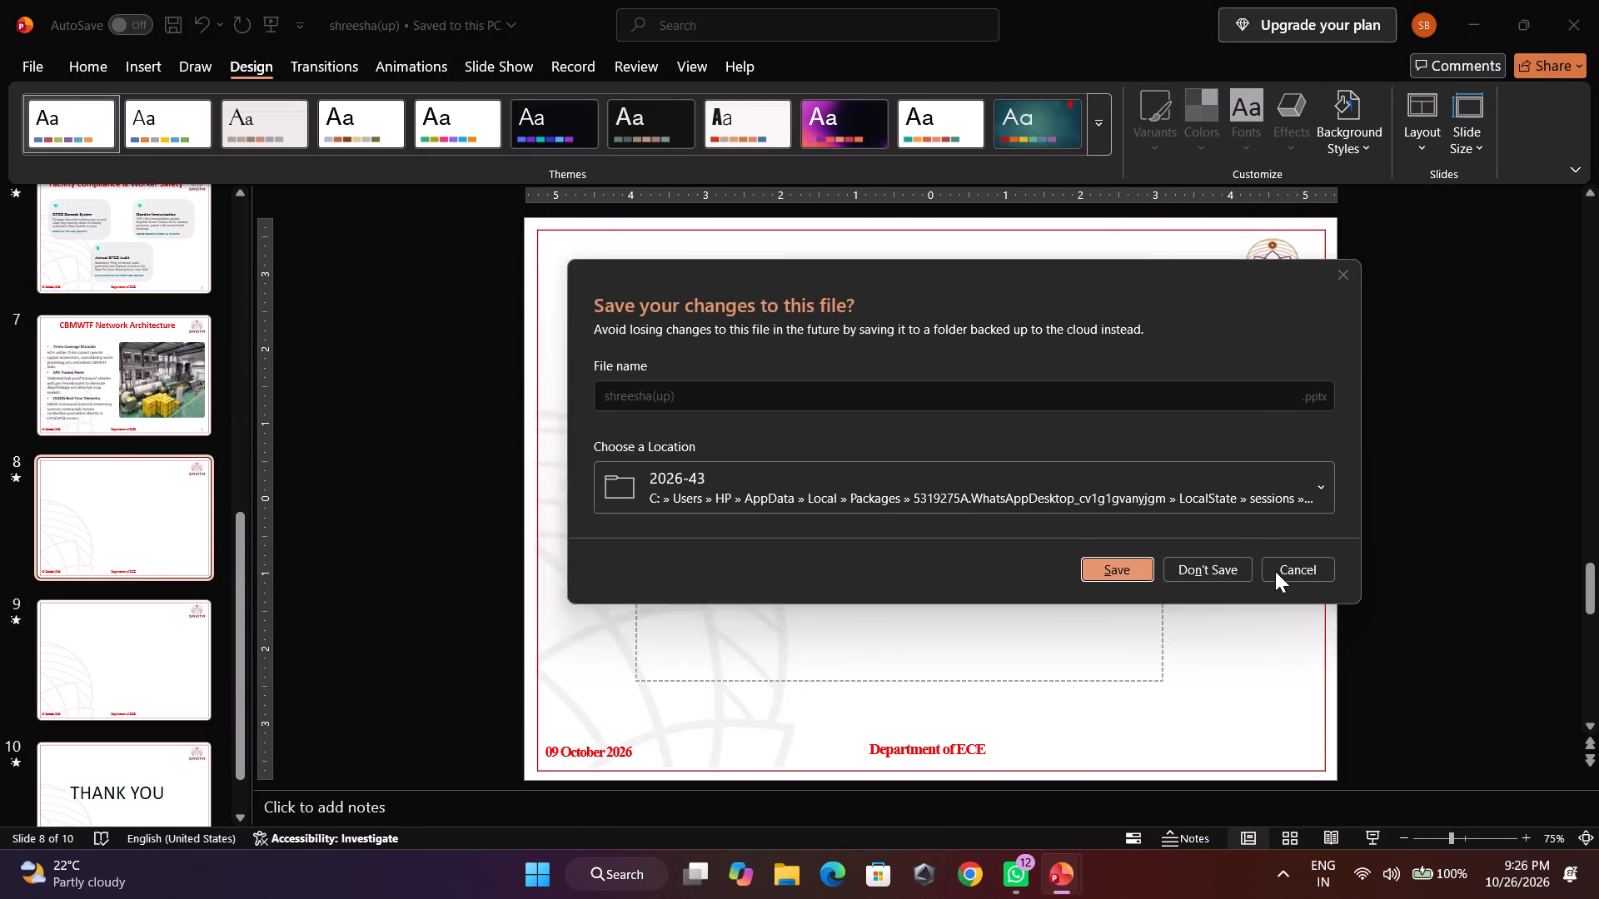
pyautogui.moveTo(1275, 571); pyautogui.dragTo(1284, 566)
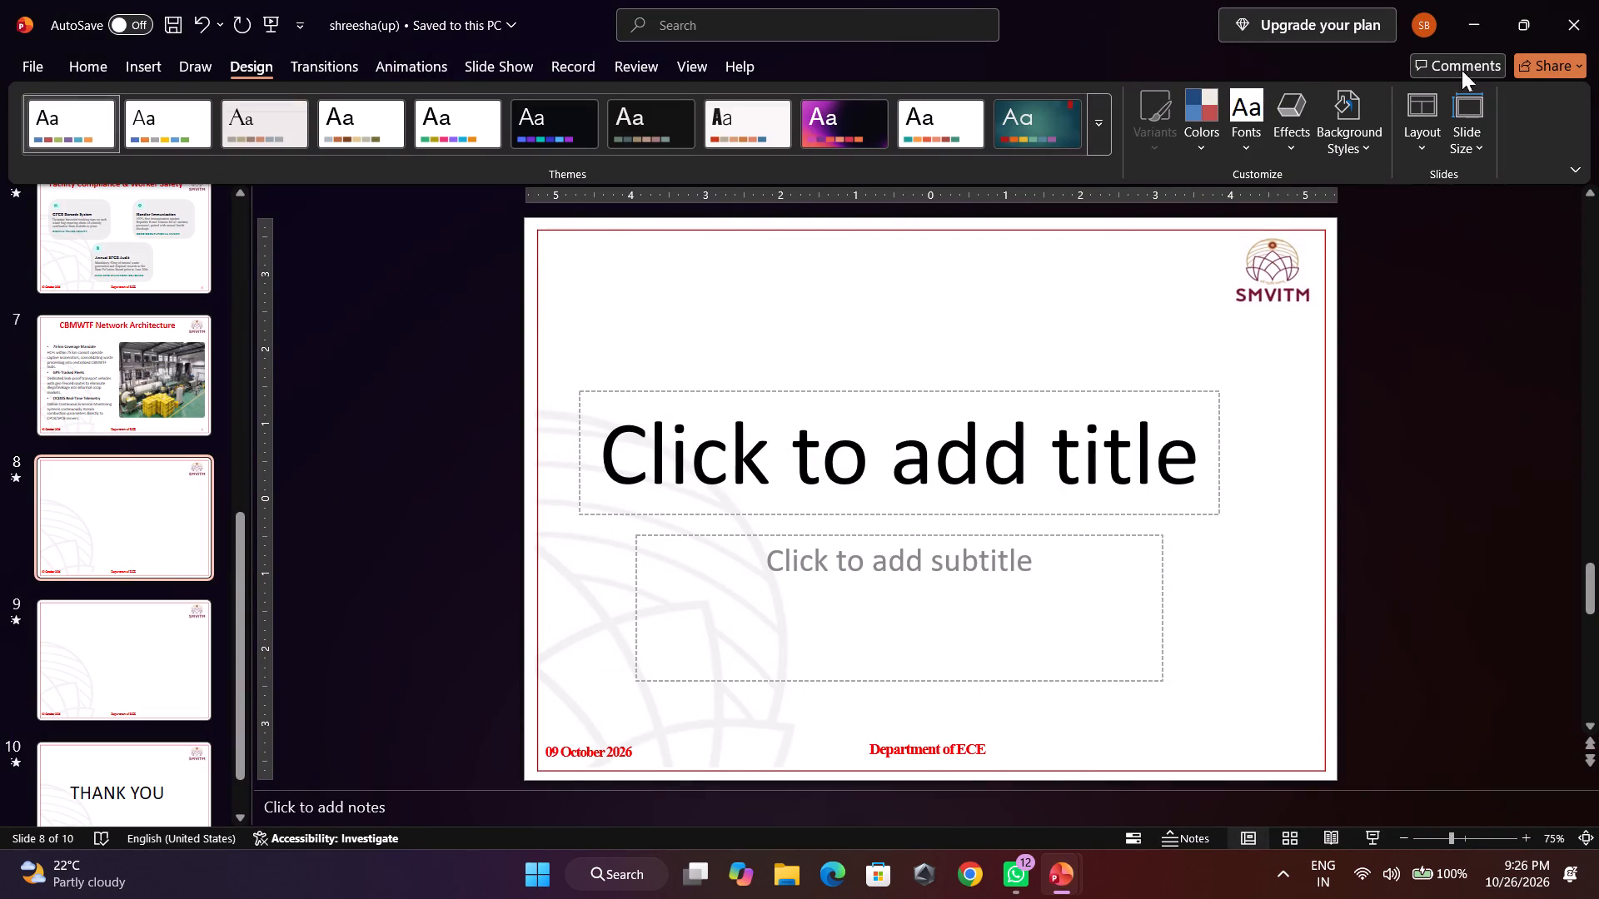
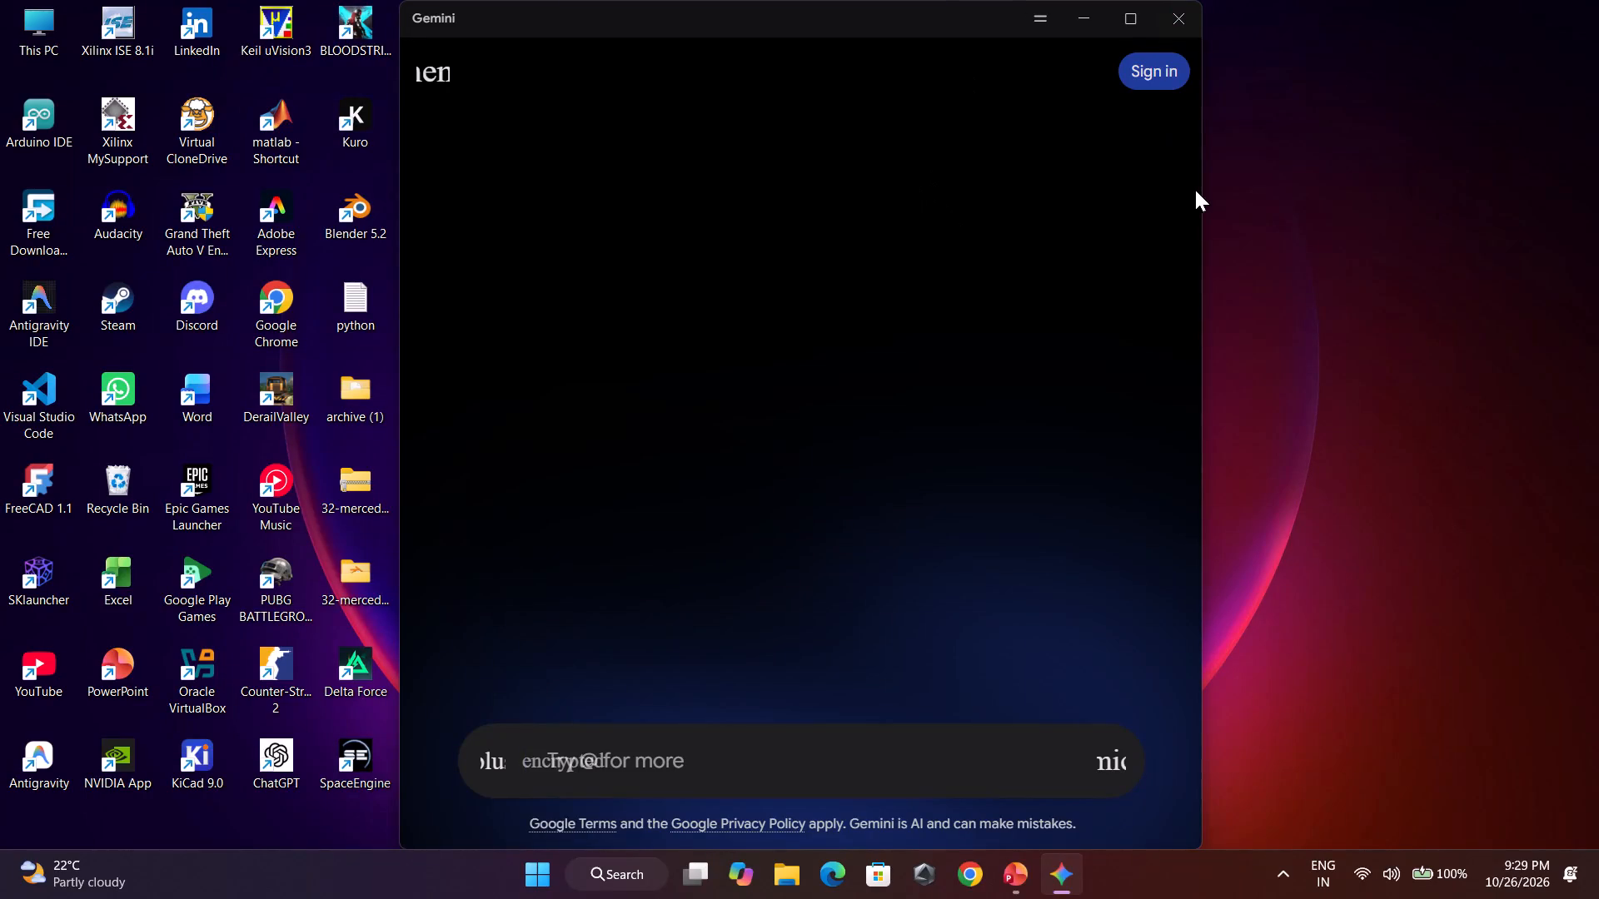
# Close the Gemini window.
pyautogui.click(1193, 13)
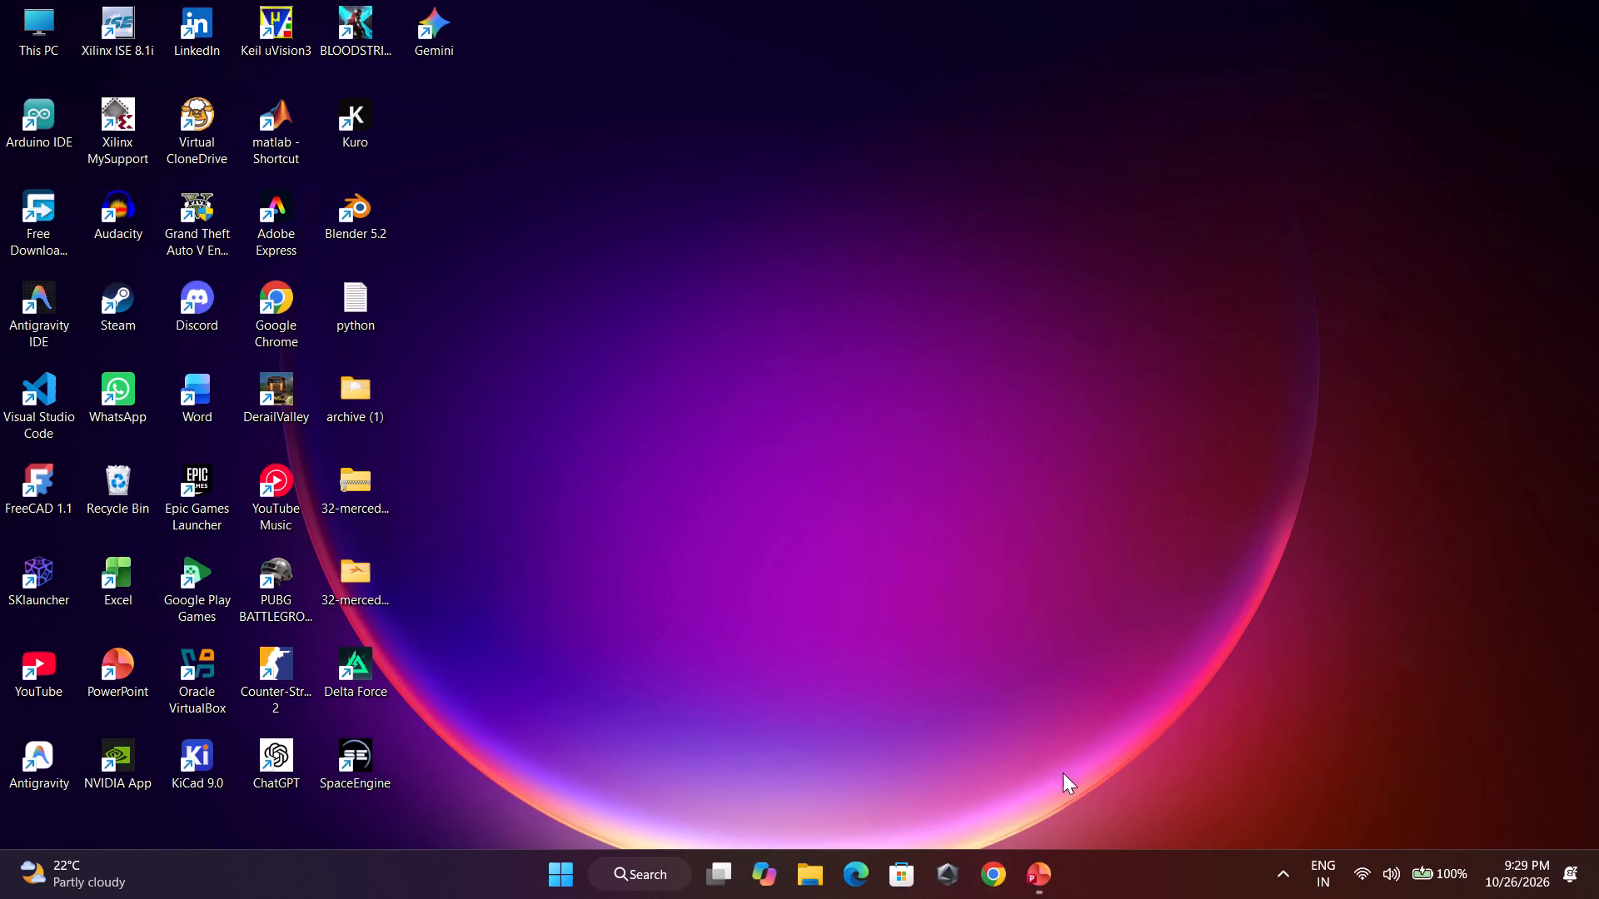
# Close the shreesha presentation and switch to the "Bio-Medical Waste Management in India" presentation.
pyautogui.click(1028, 892)
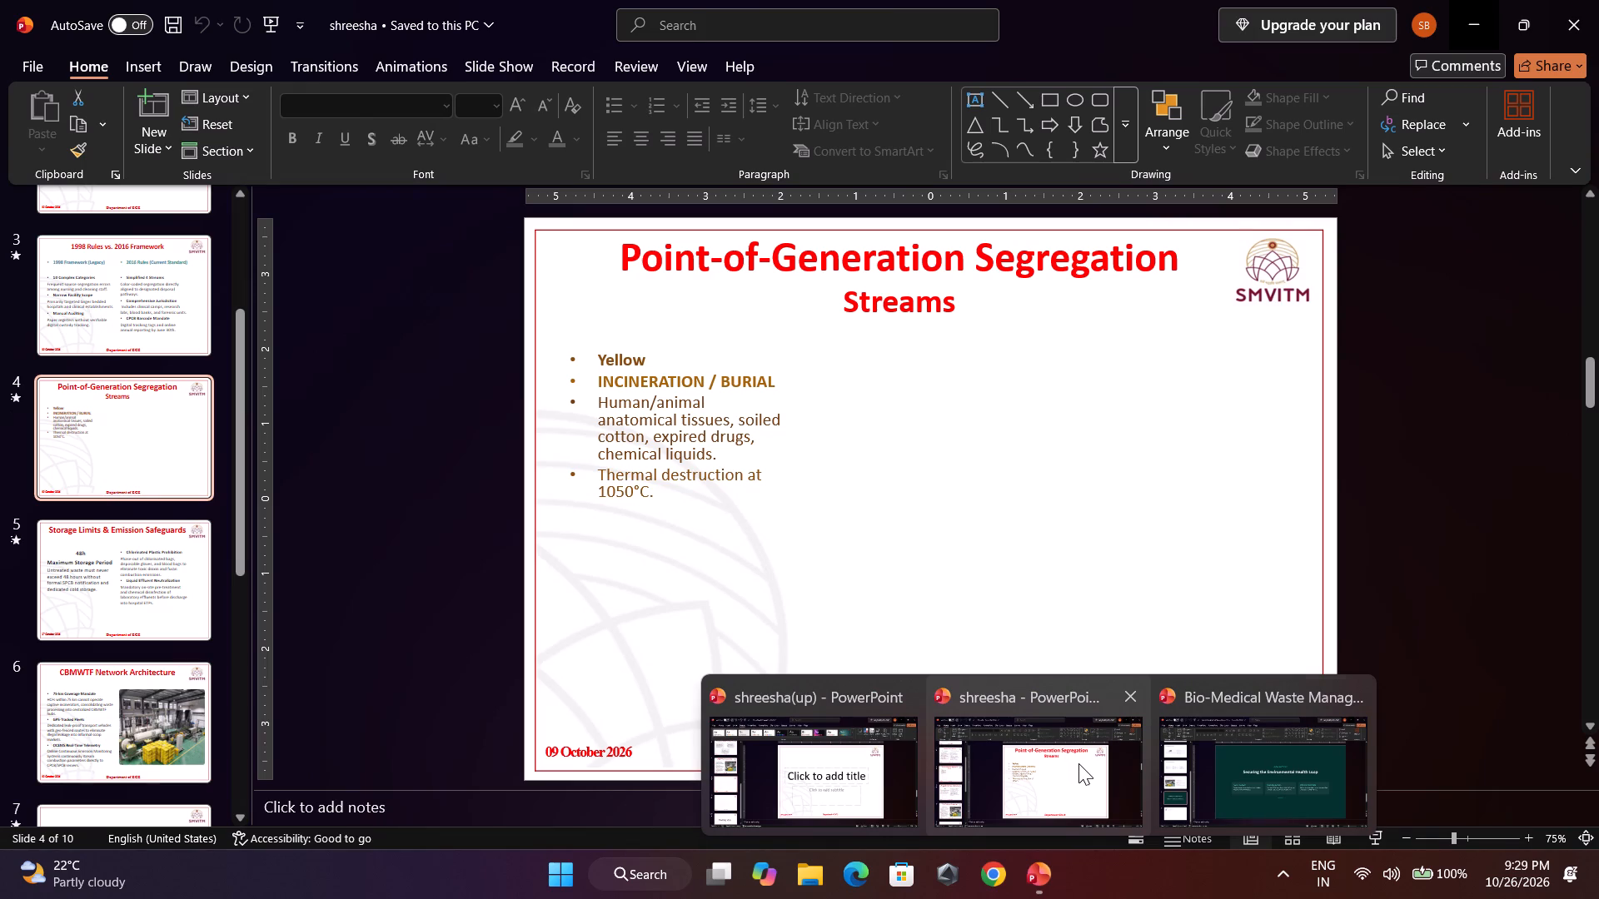
pyautogui.click(1289, 799)
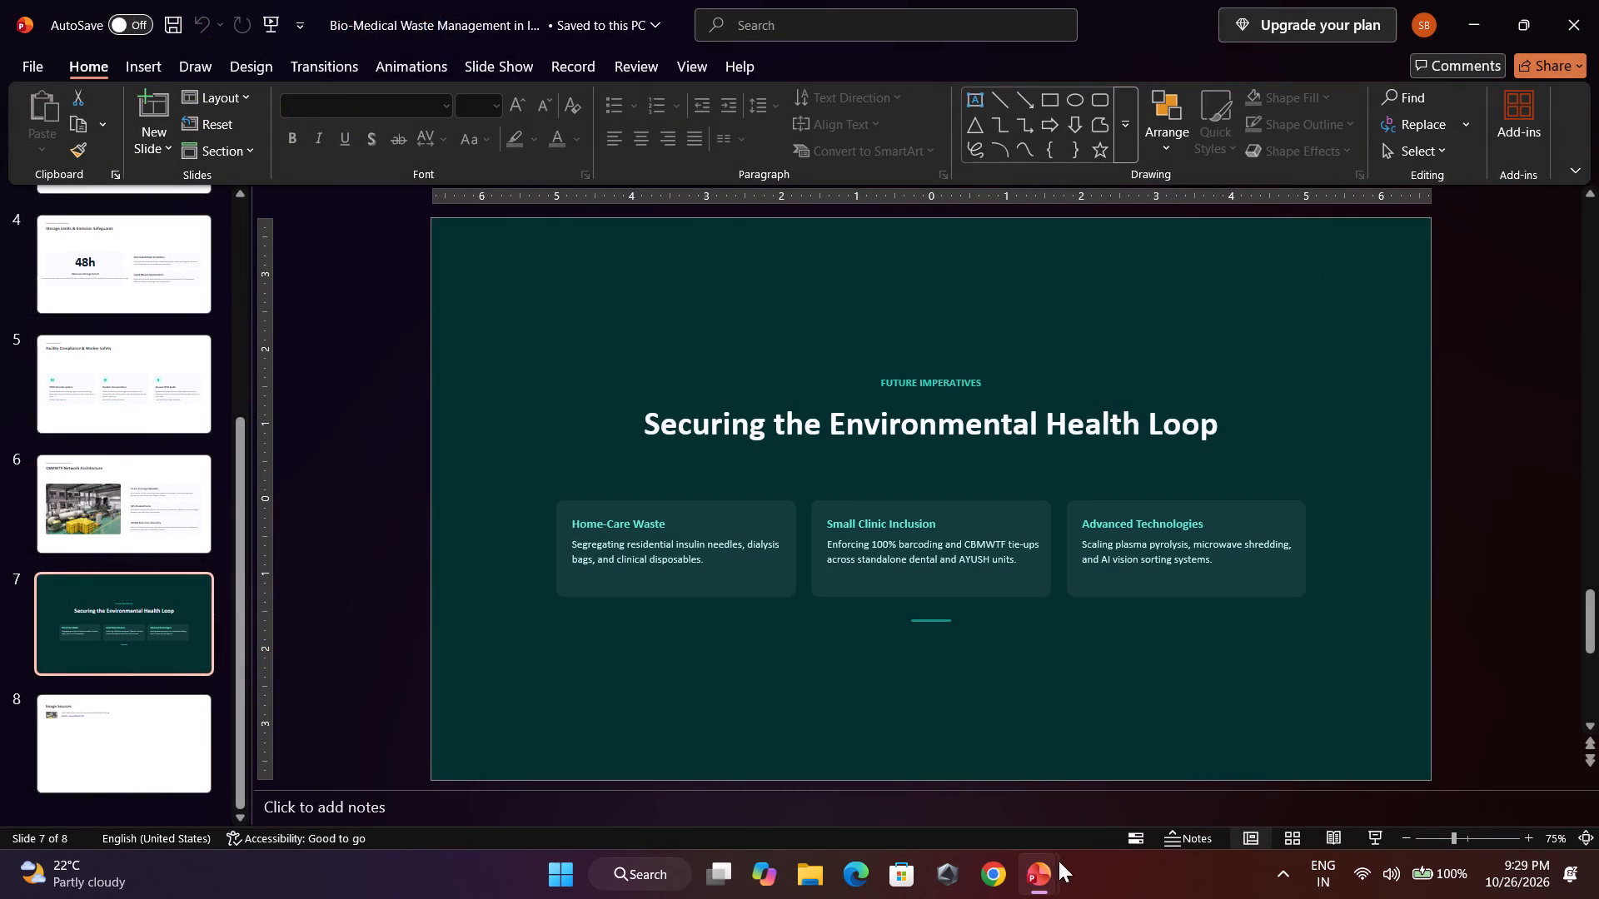
pyautogui.click(1038, 888)
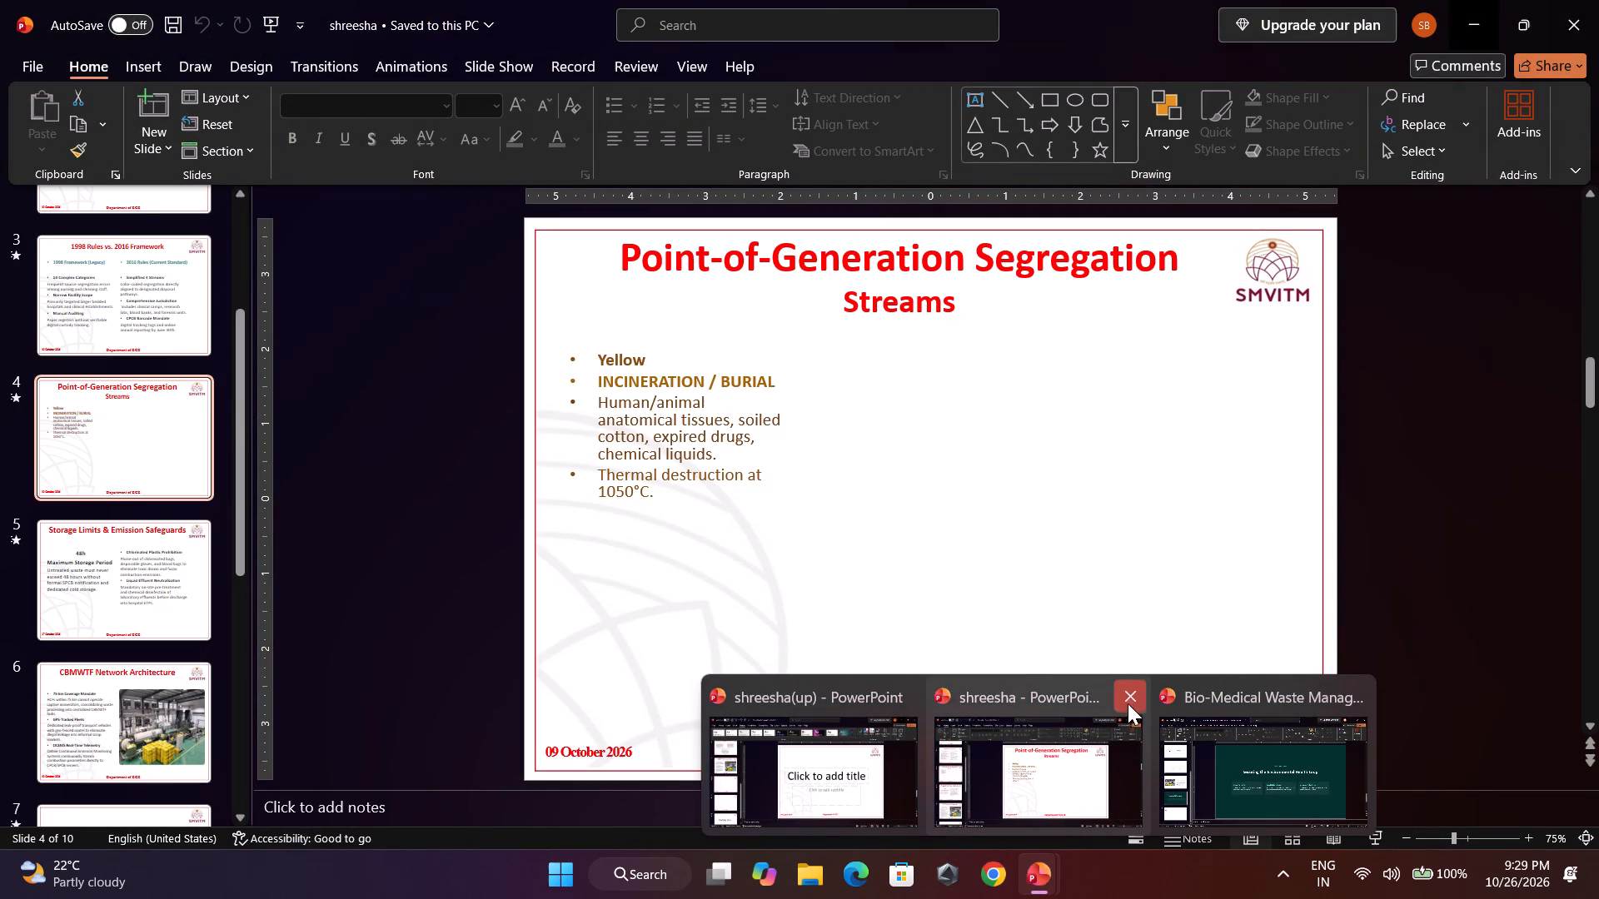
pyautogui.click(1128, 700)
pyautogui.click(1098, 733)
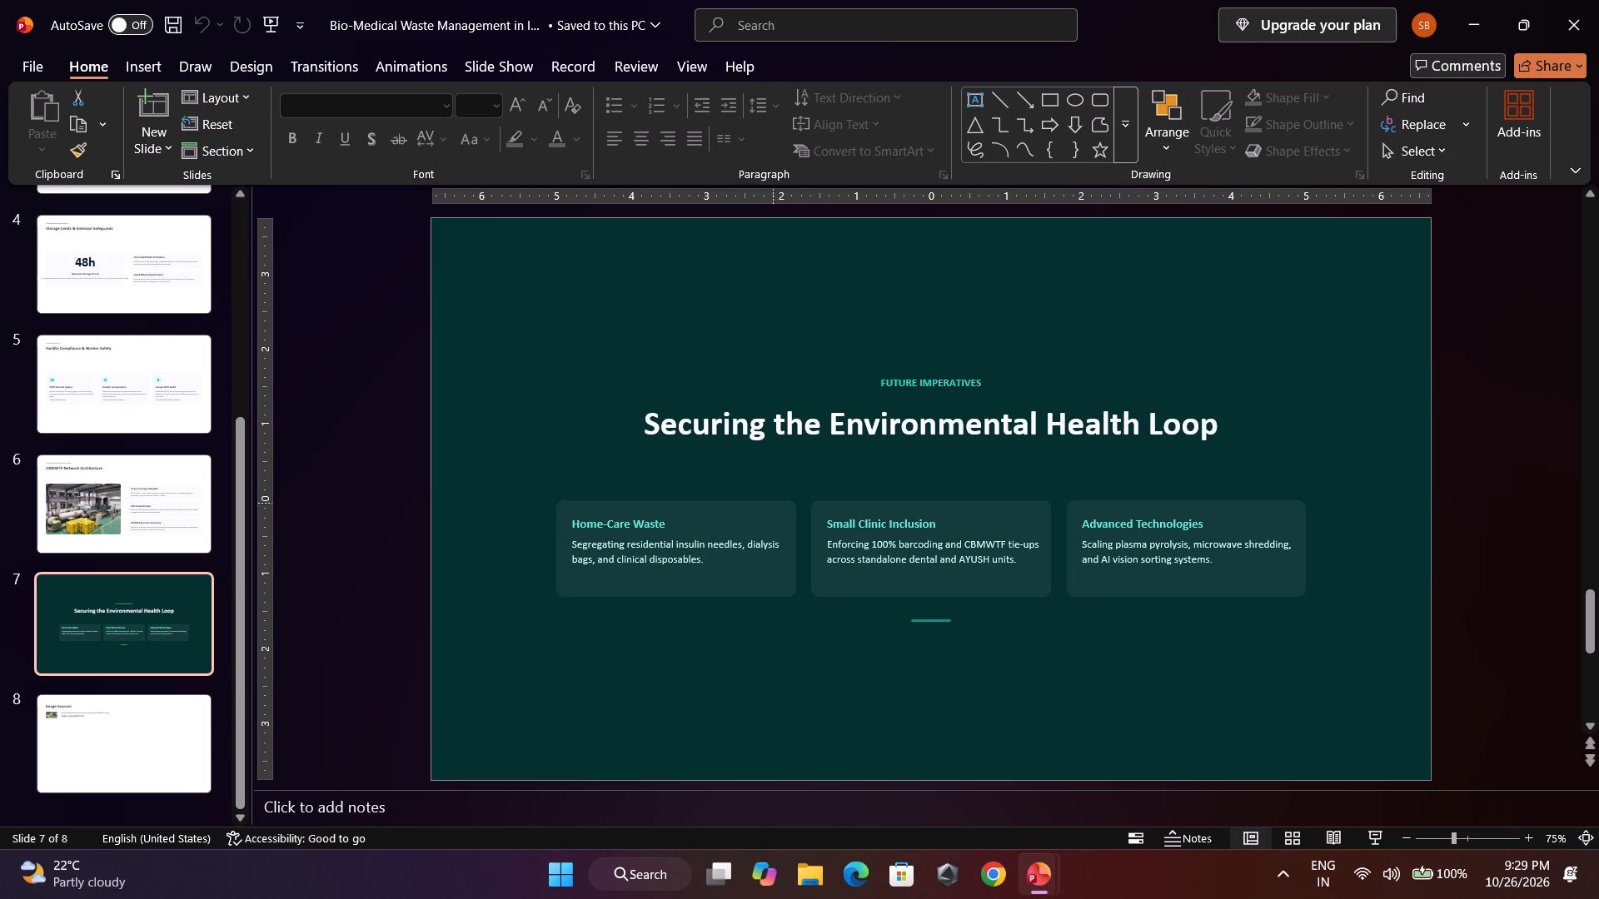
# Copy the title "Securing the Environmental Health Loop" from source slide 7 and switch to the shreesha(up) presentation.
pyautogui.click(772, 434)
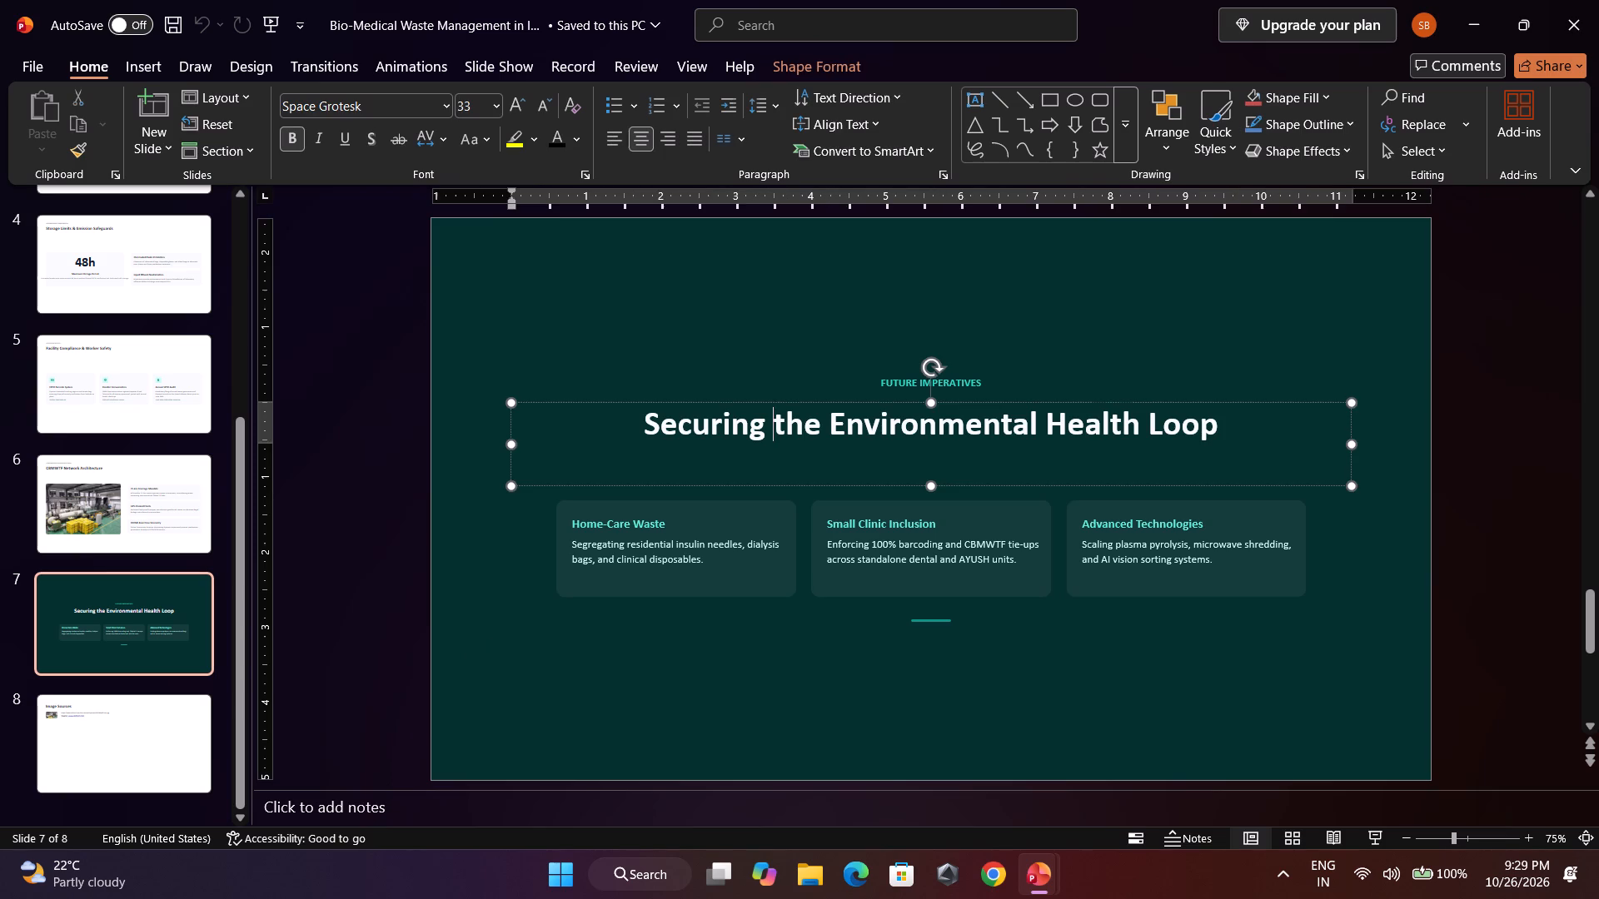
pyautogui.hotkey('ctrl', 'a')
pyautogui.hotkey('ctrl', 'c')
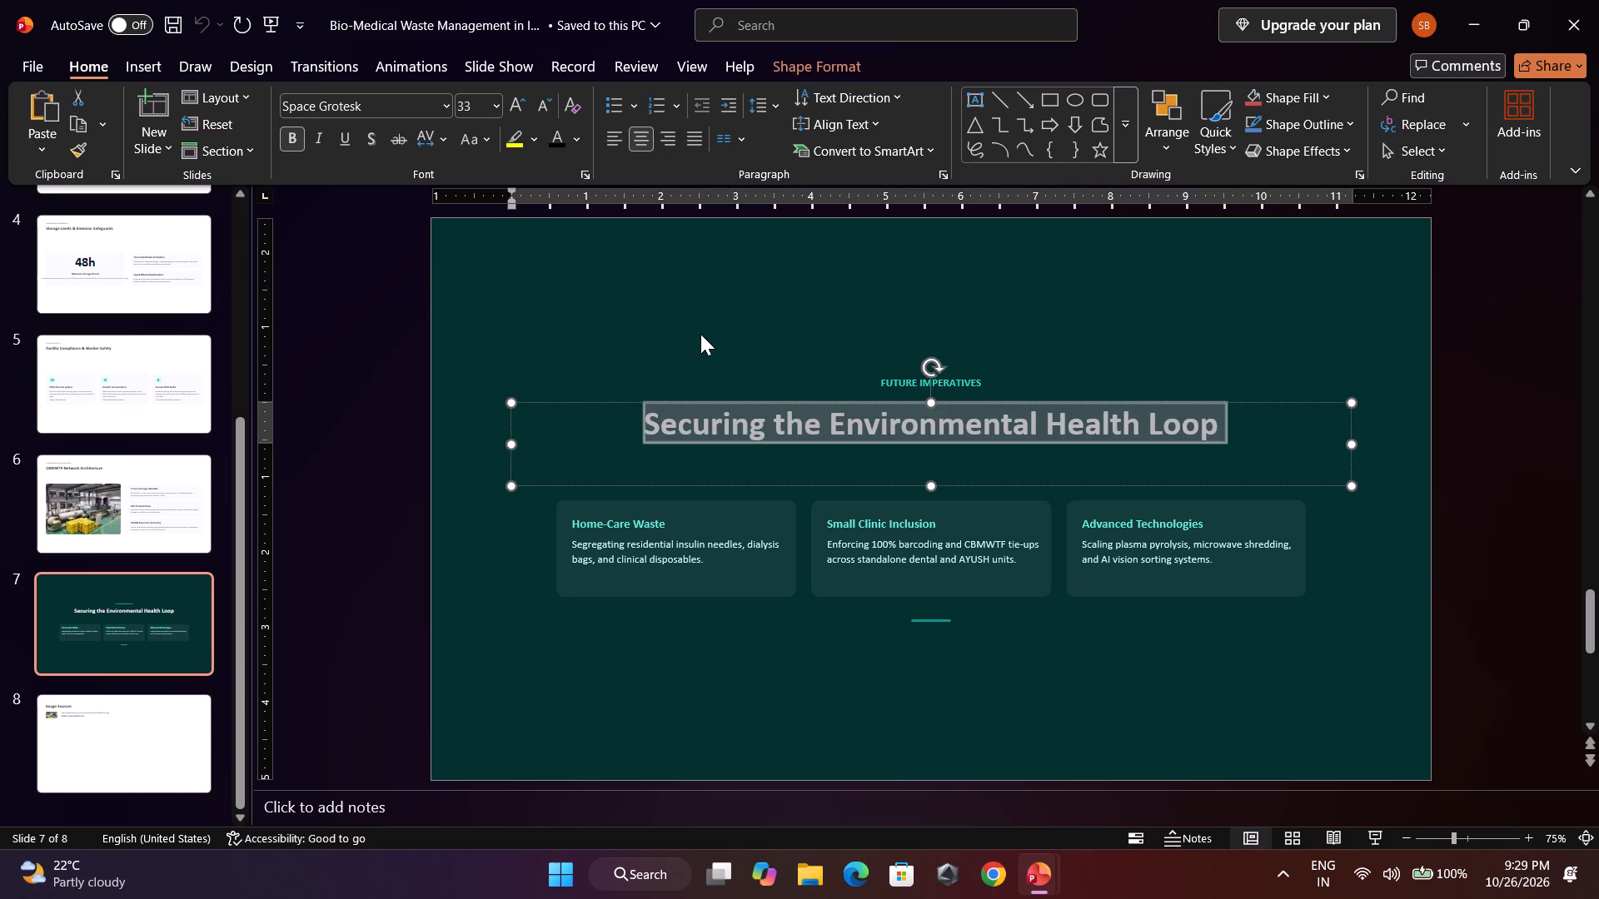
pyautogui.hotkey('alt', 'Tab')
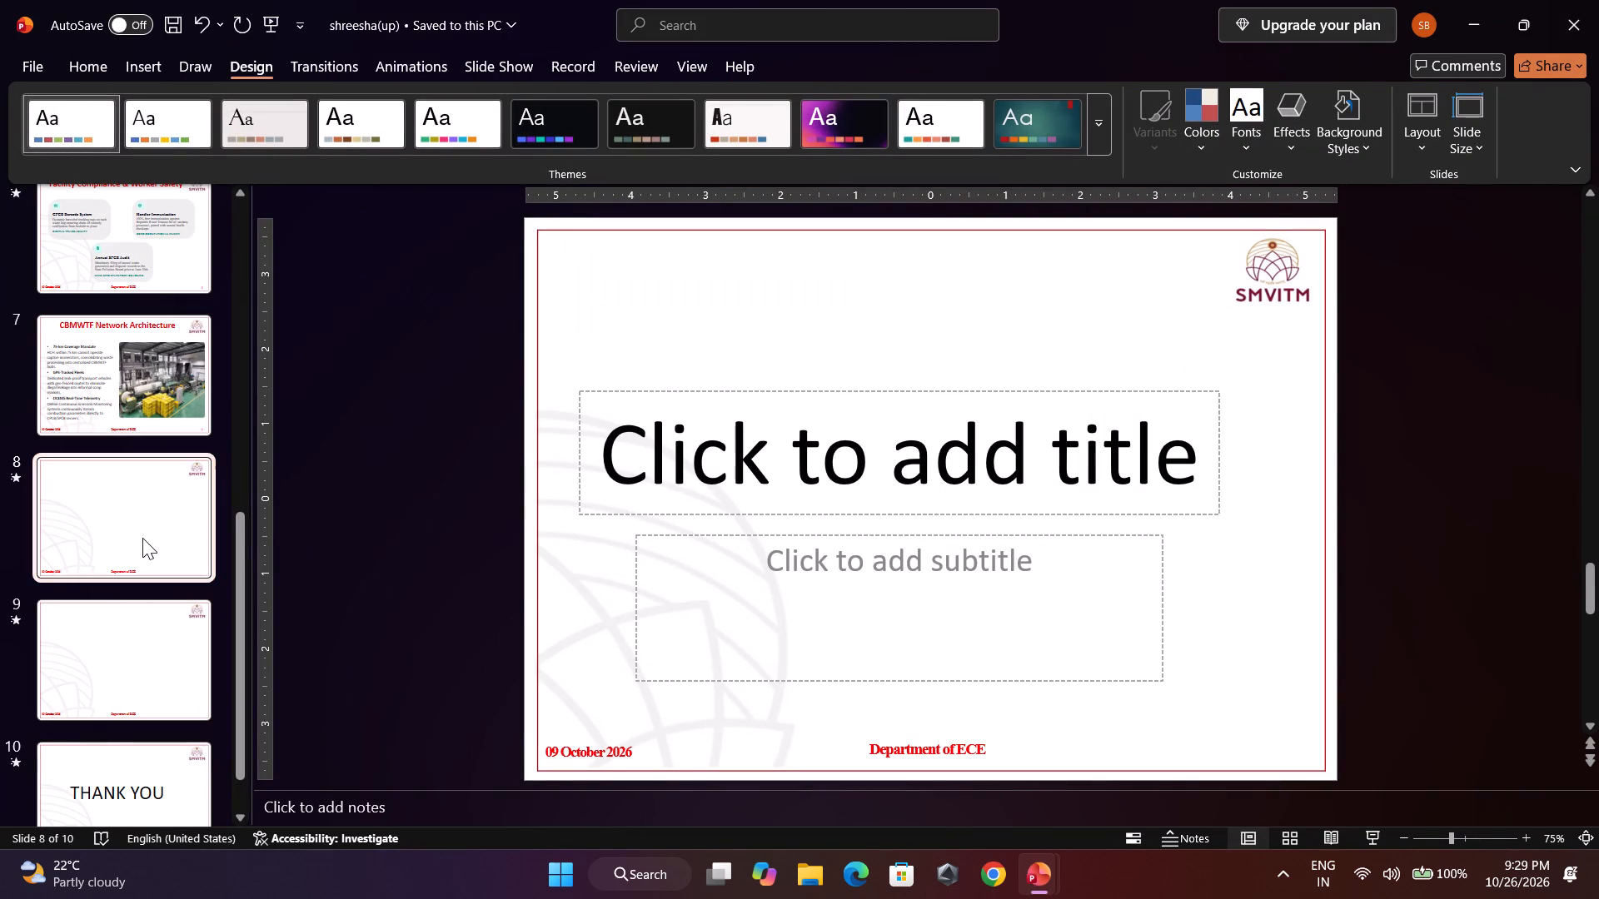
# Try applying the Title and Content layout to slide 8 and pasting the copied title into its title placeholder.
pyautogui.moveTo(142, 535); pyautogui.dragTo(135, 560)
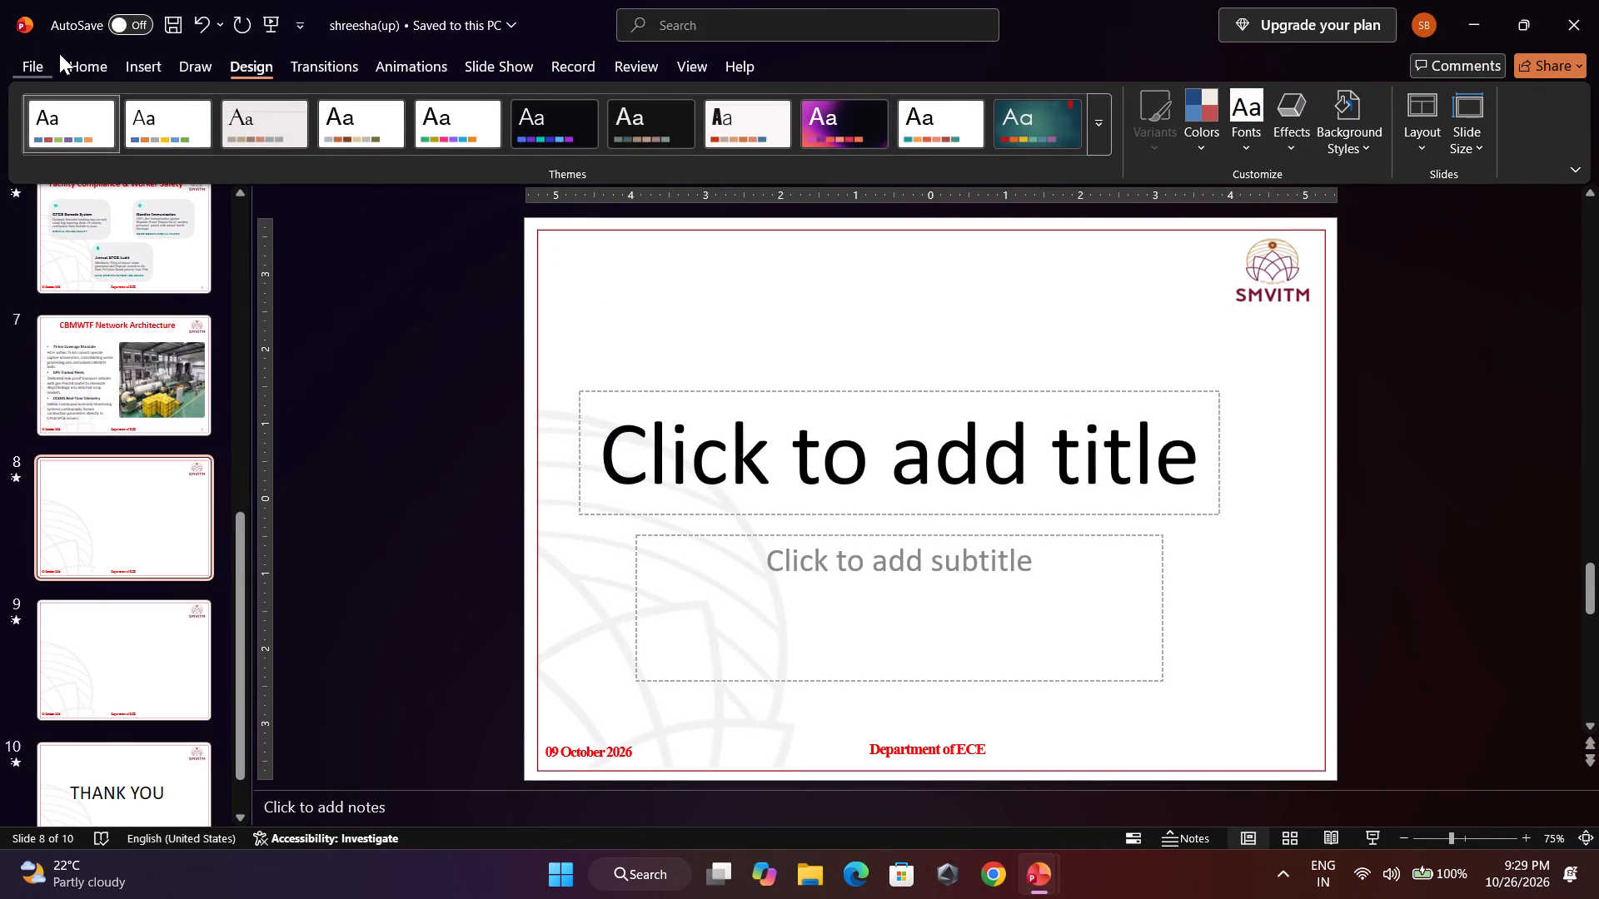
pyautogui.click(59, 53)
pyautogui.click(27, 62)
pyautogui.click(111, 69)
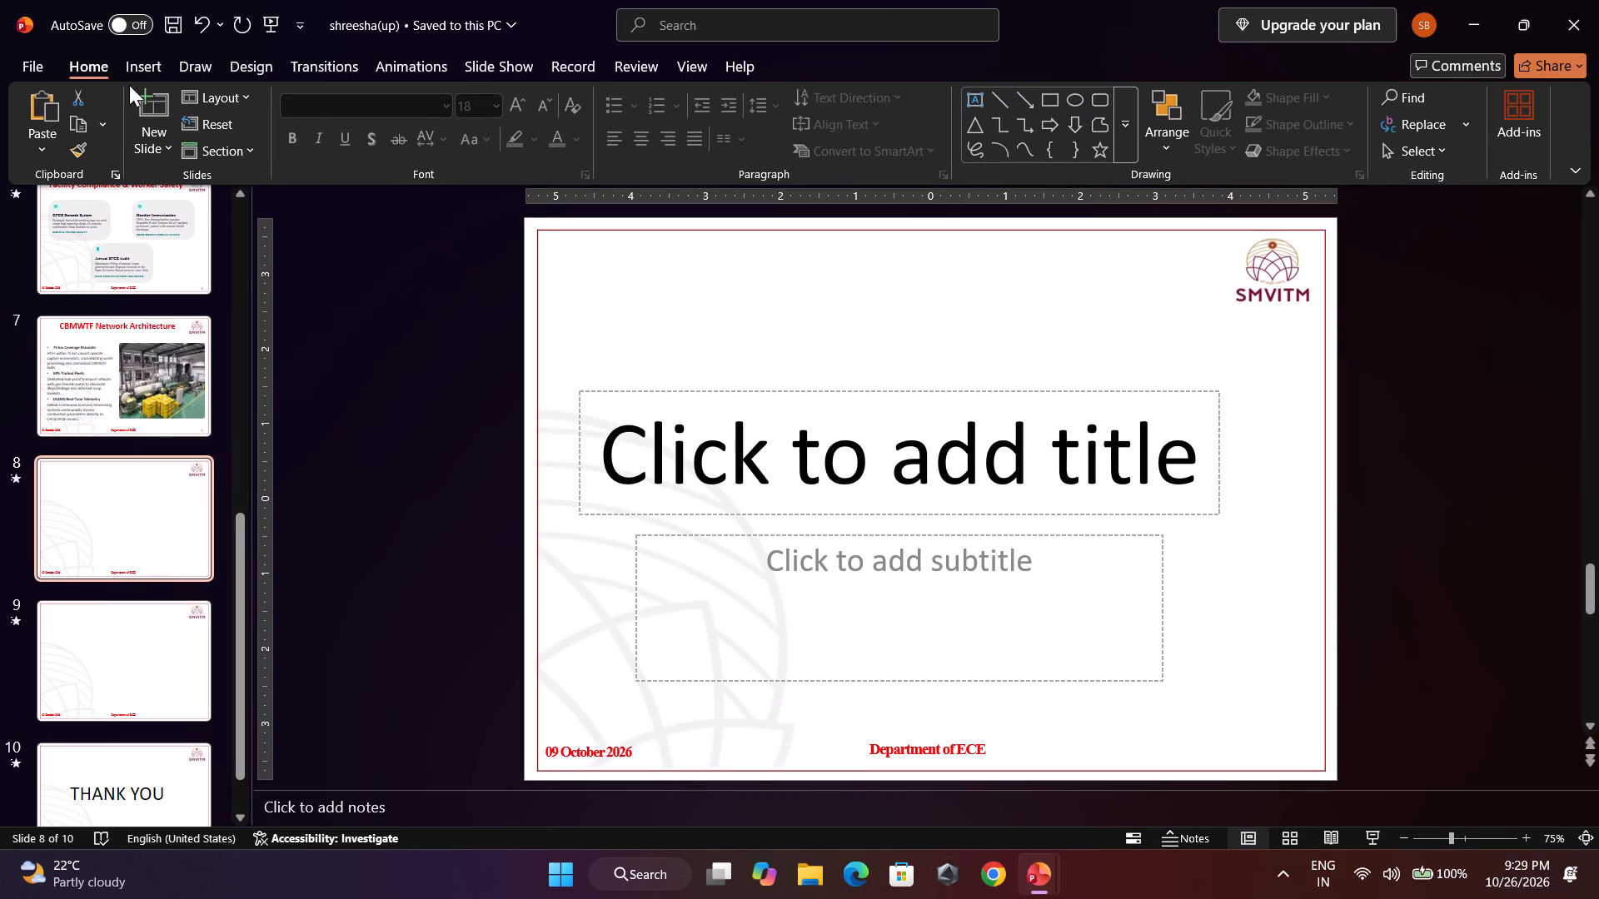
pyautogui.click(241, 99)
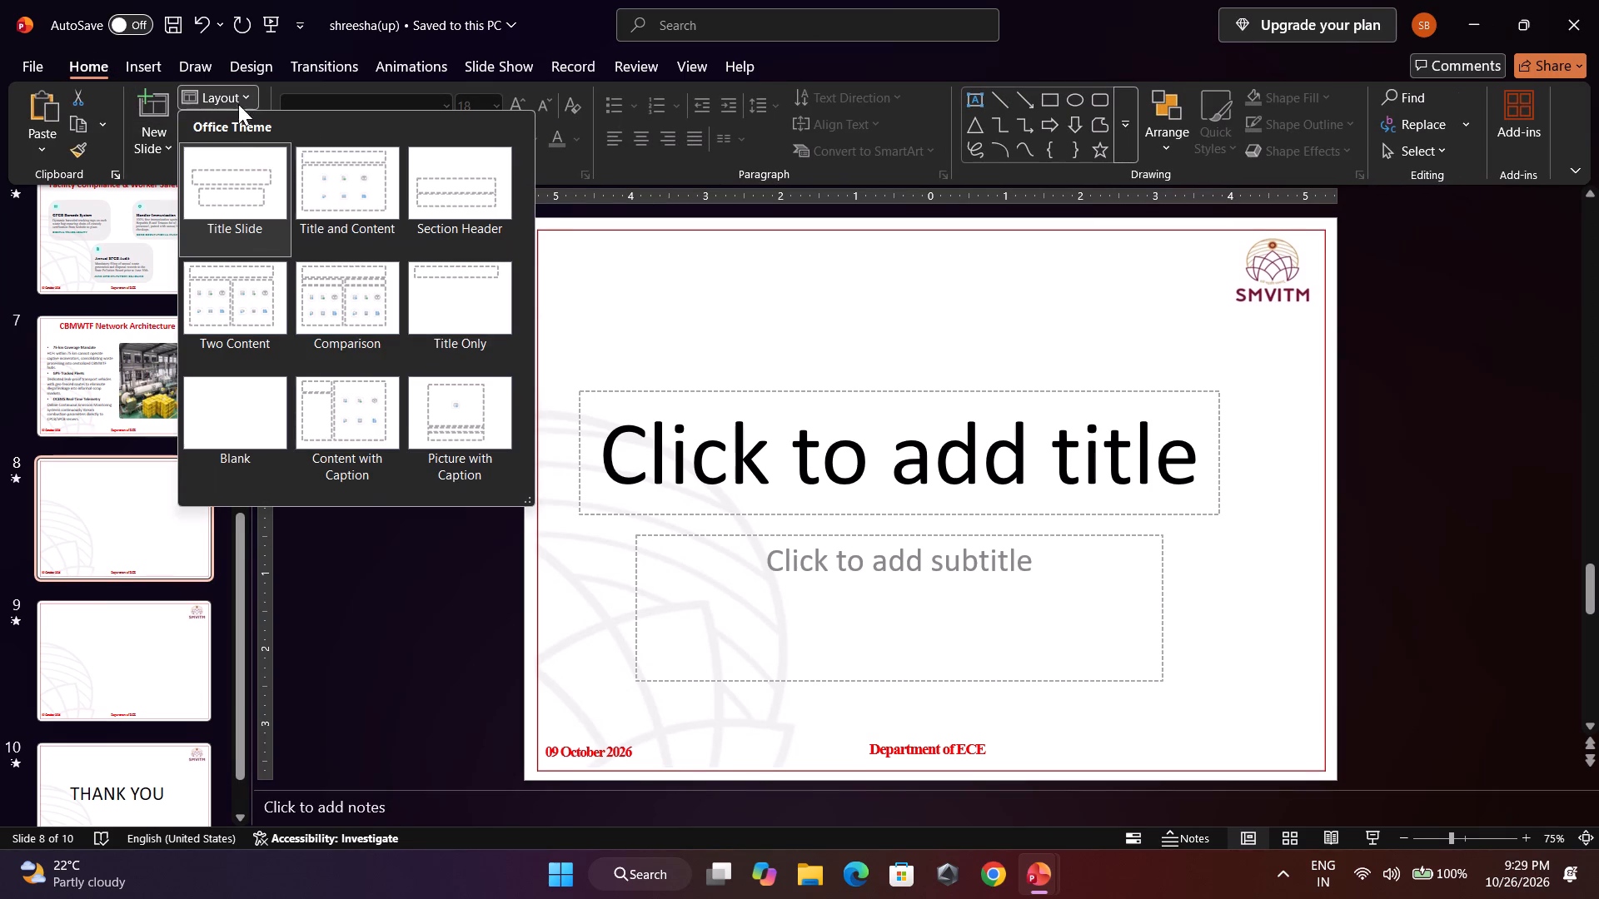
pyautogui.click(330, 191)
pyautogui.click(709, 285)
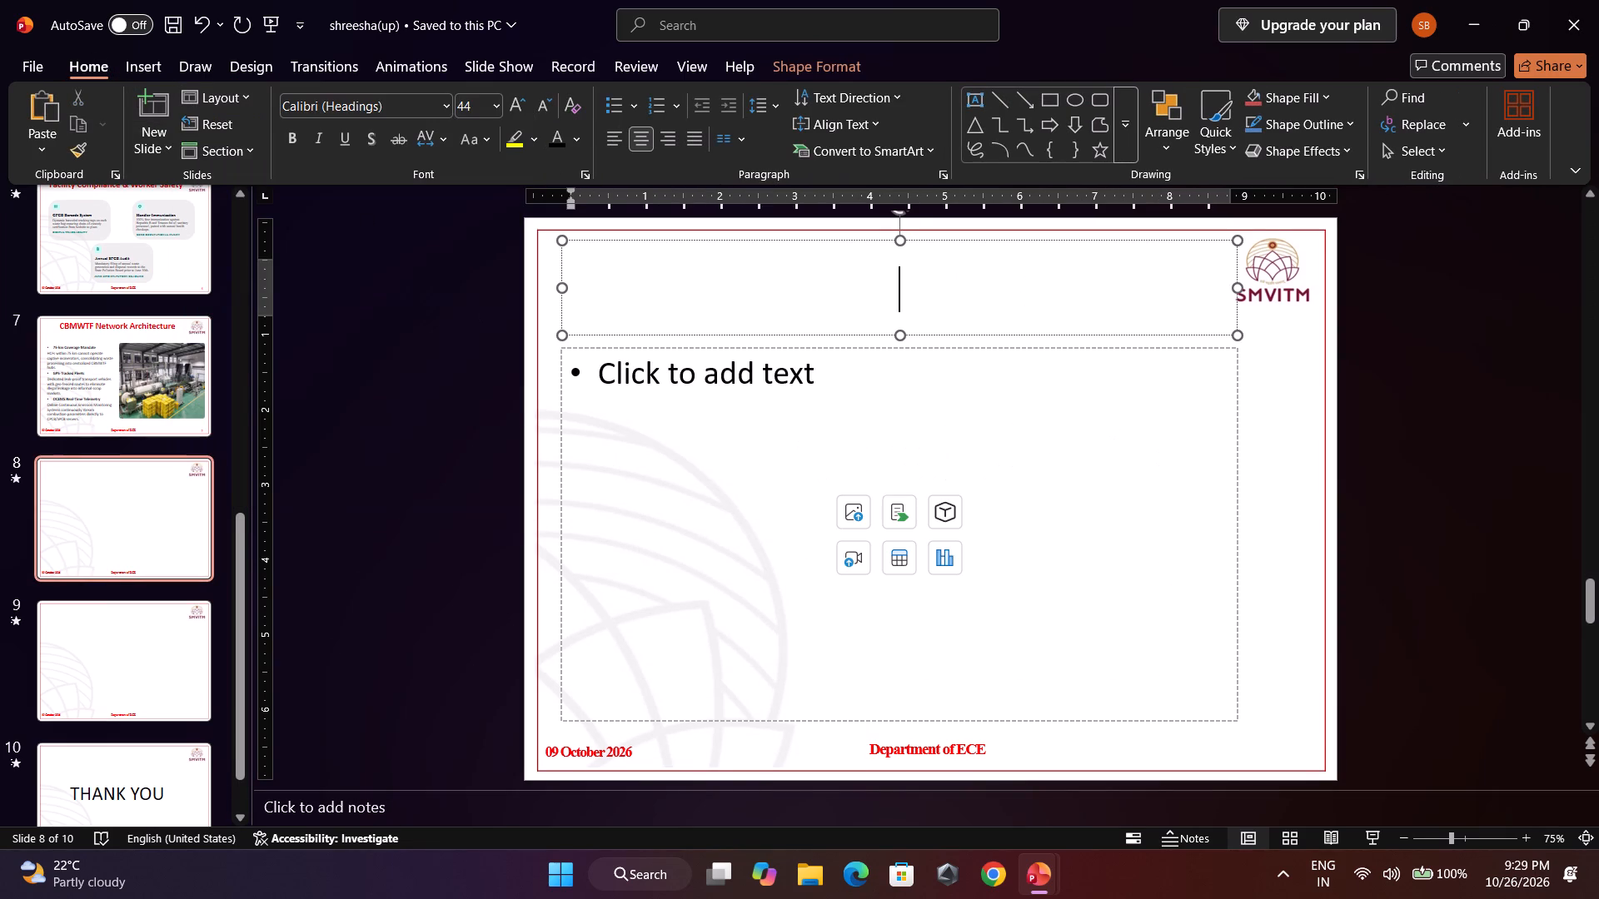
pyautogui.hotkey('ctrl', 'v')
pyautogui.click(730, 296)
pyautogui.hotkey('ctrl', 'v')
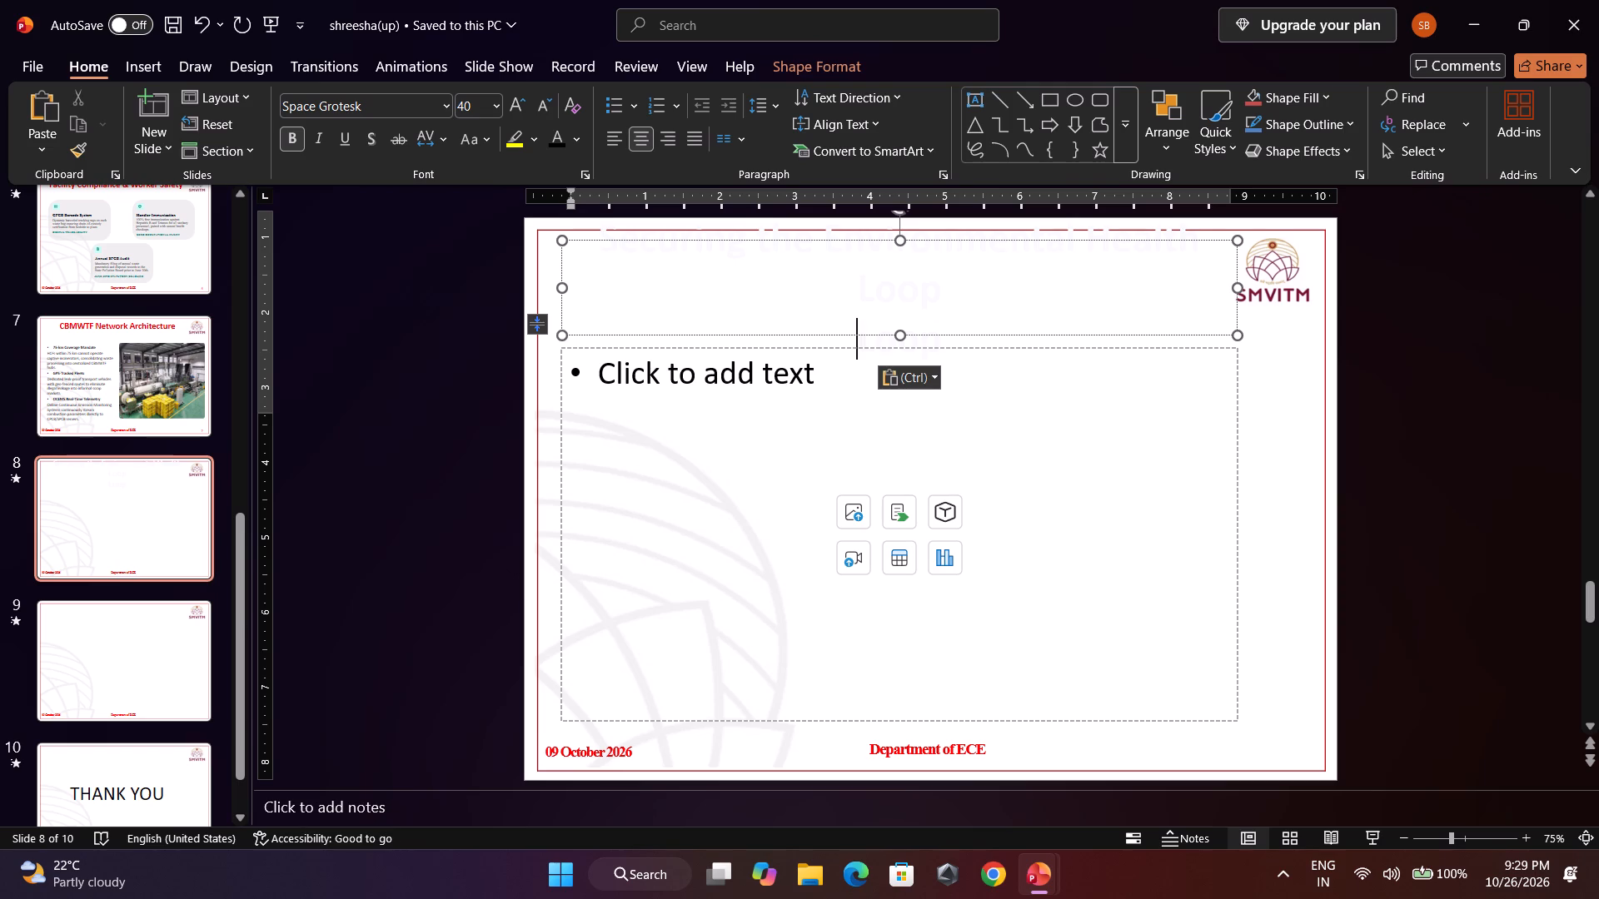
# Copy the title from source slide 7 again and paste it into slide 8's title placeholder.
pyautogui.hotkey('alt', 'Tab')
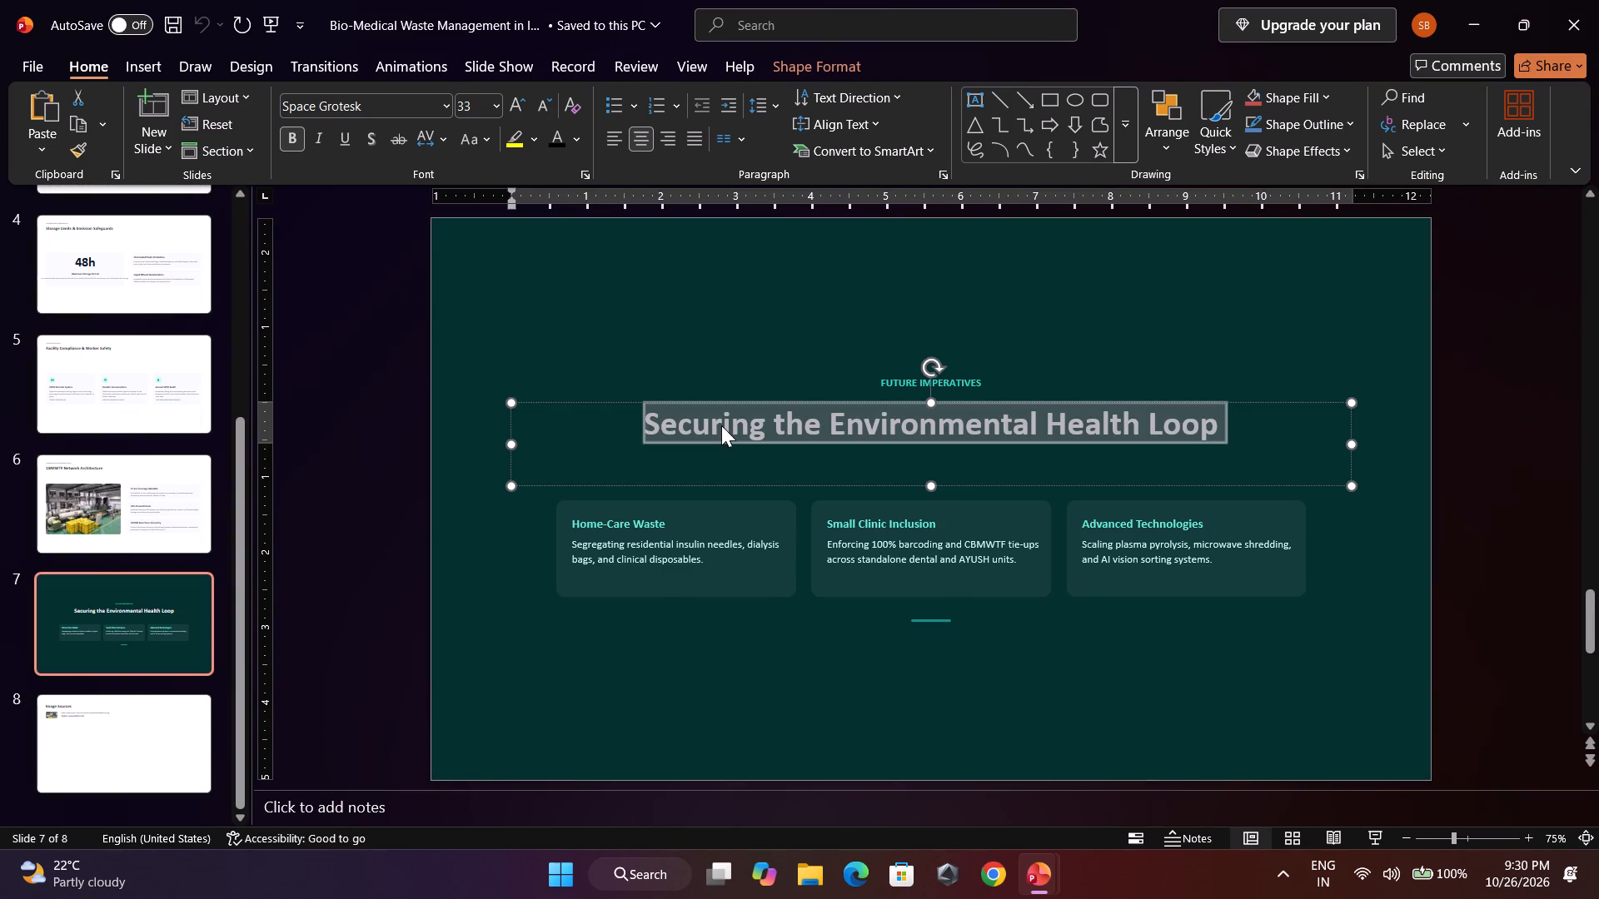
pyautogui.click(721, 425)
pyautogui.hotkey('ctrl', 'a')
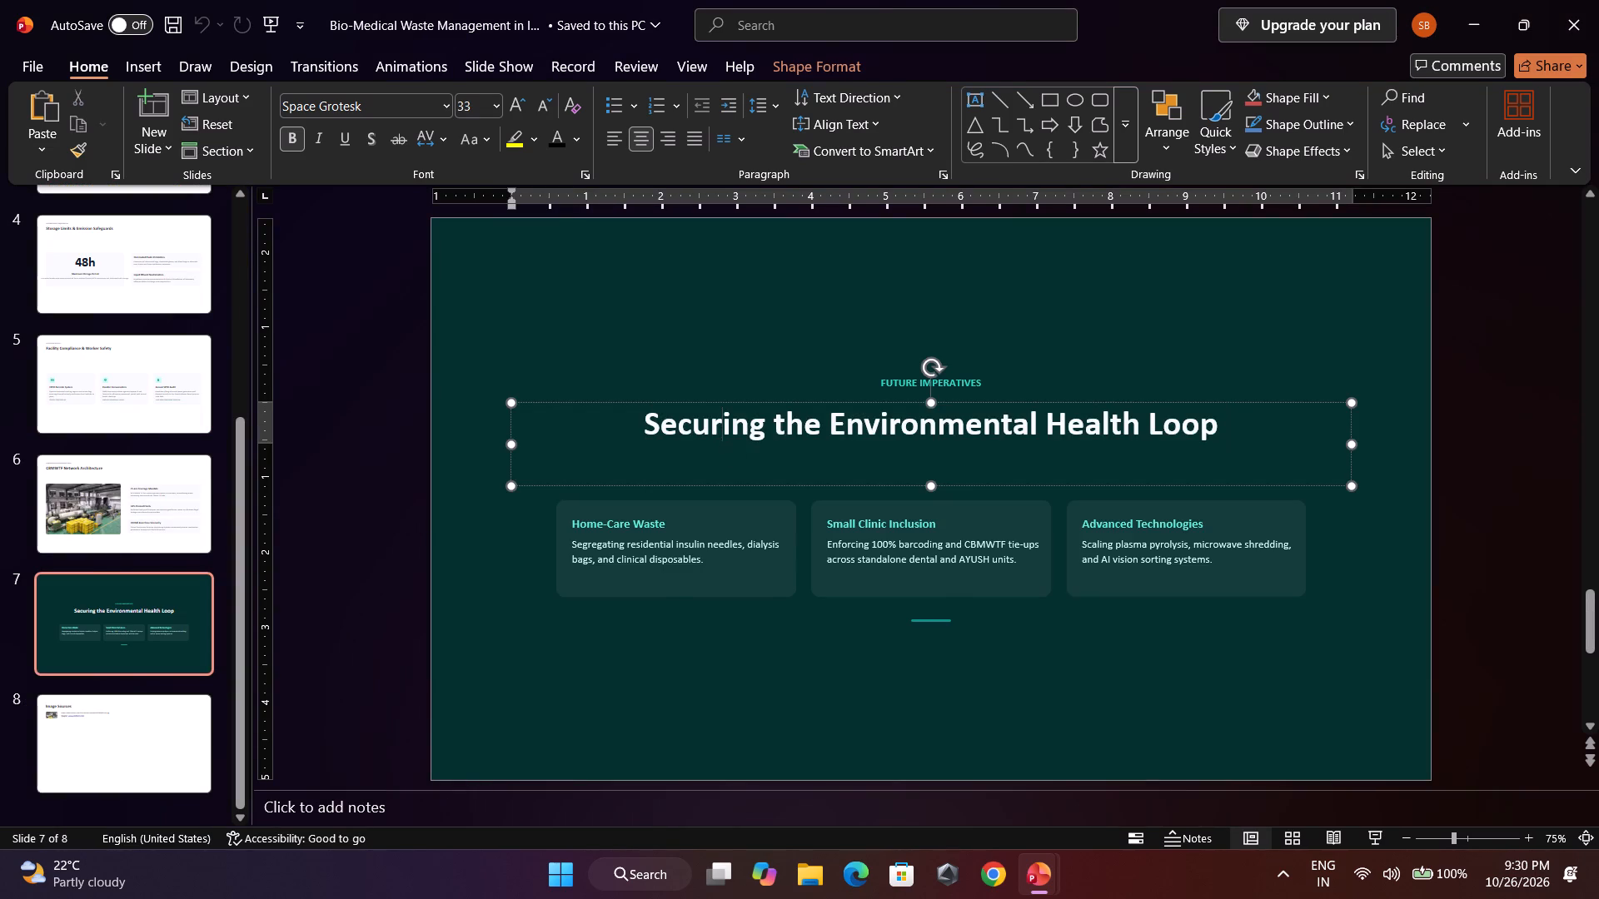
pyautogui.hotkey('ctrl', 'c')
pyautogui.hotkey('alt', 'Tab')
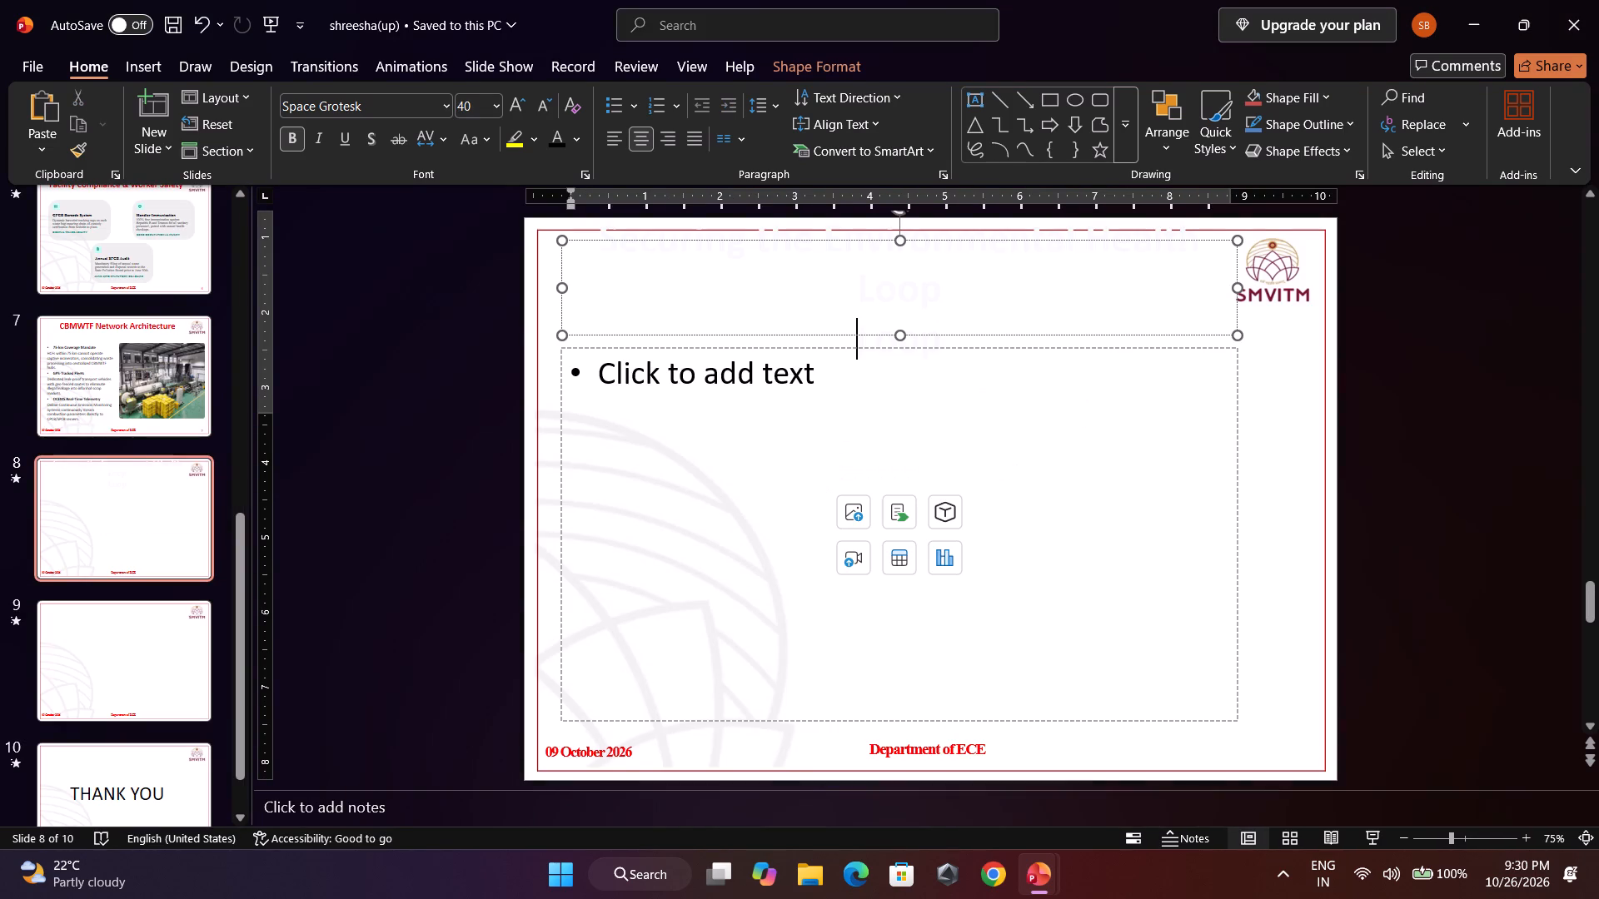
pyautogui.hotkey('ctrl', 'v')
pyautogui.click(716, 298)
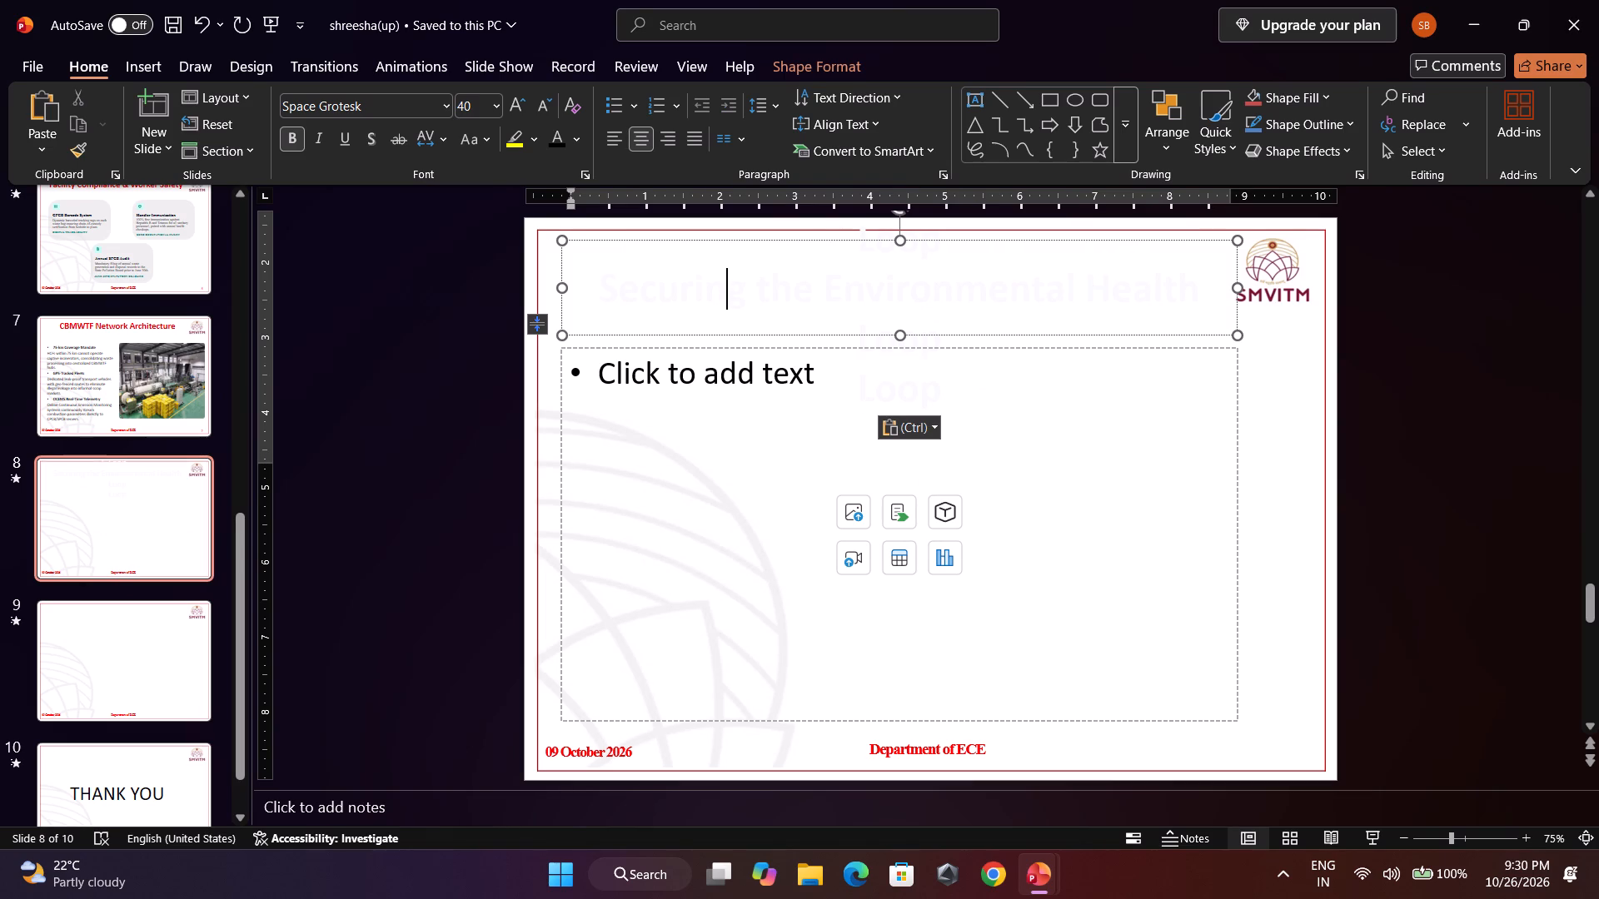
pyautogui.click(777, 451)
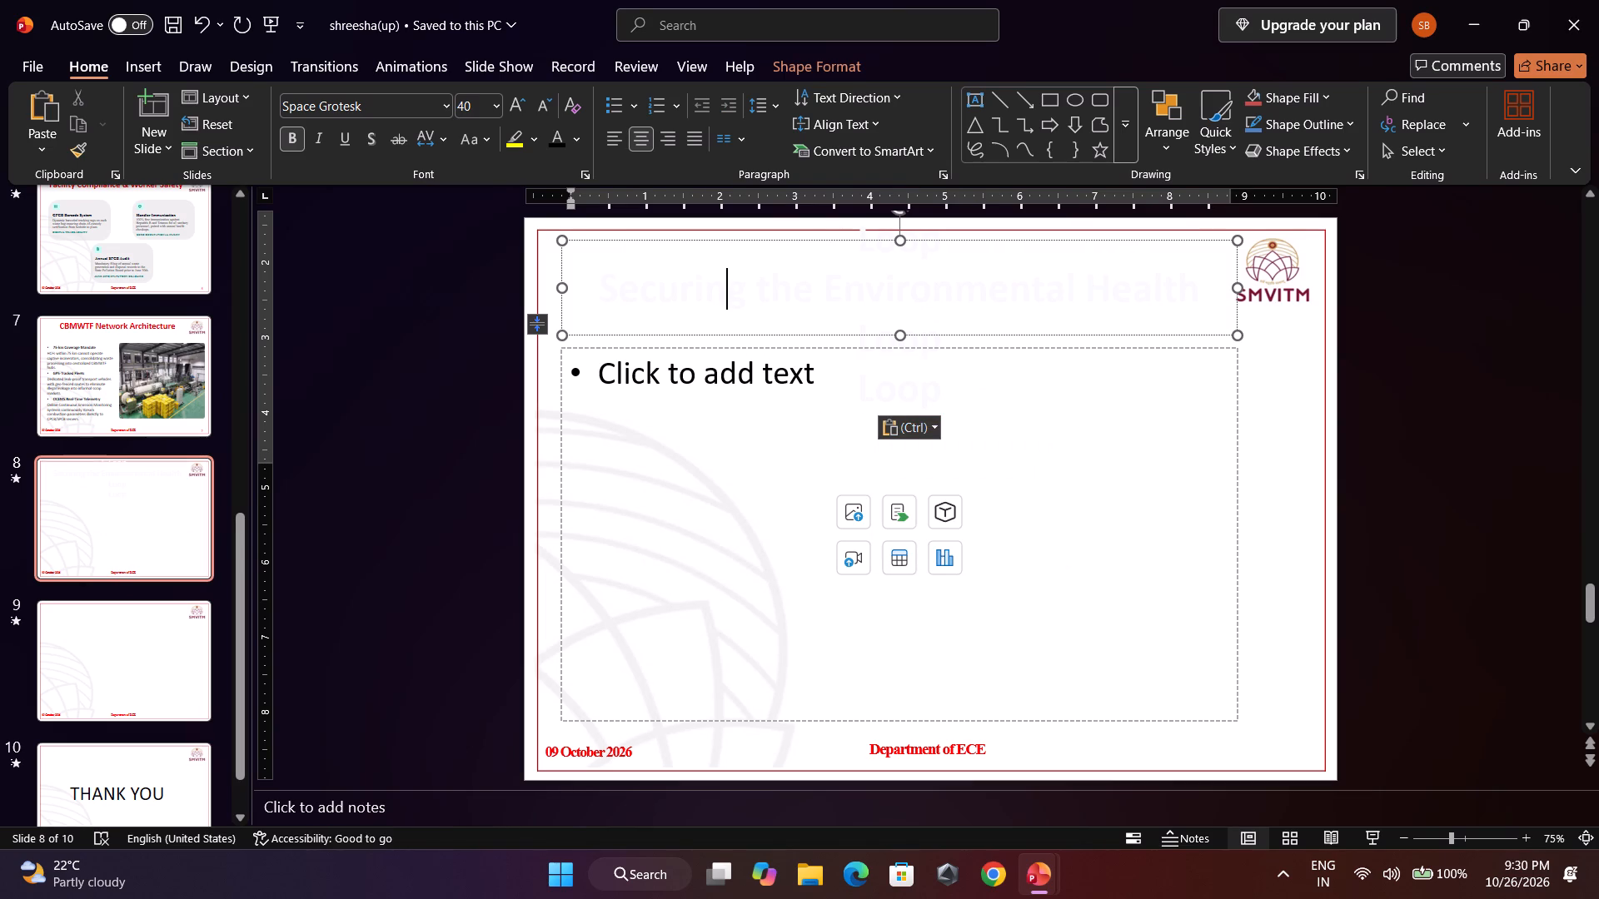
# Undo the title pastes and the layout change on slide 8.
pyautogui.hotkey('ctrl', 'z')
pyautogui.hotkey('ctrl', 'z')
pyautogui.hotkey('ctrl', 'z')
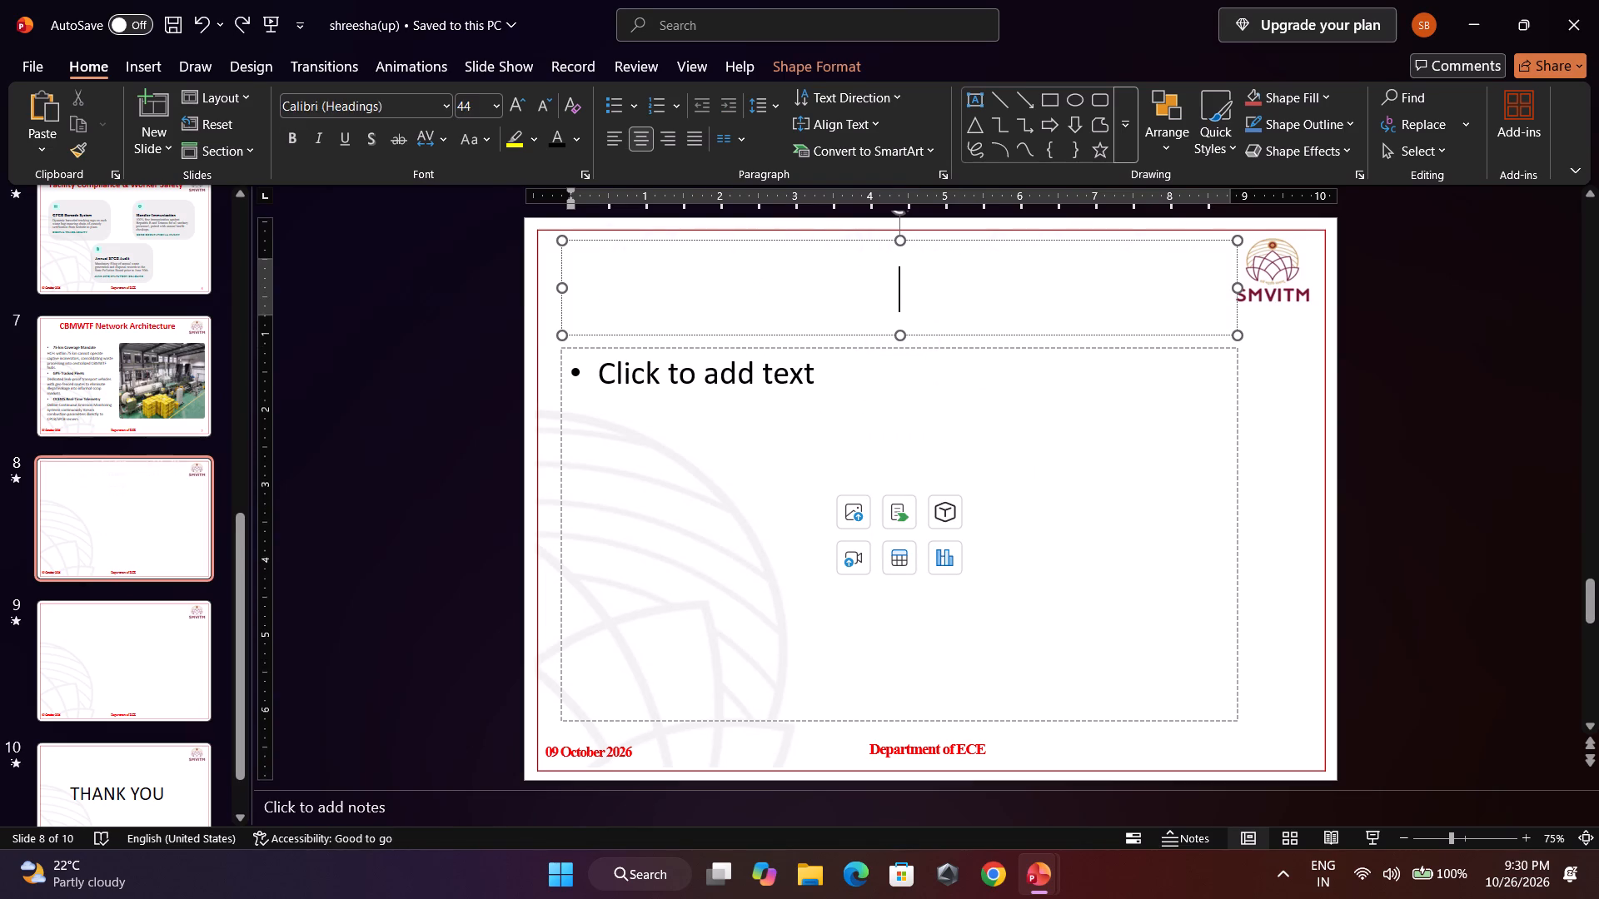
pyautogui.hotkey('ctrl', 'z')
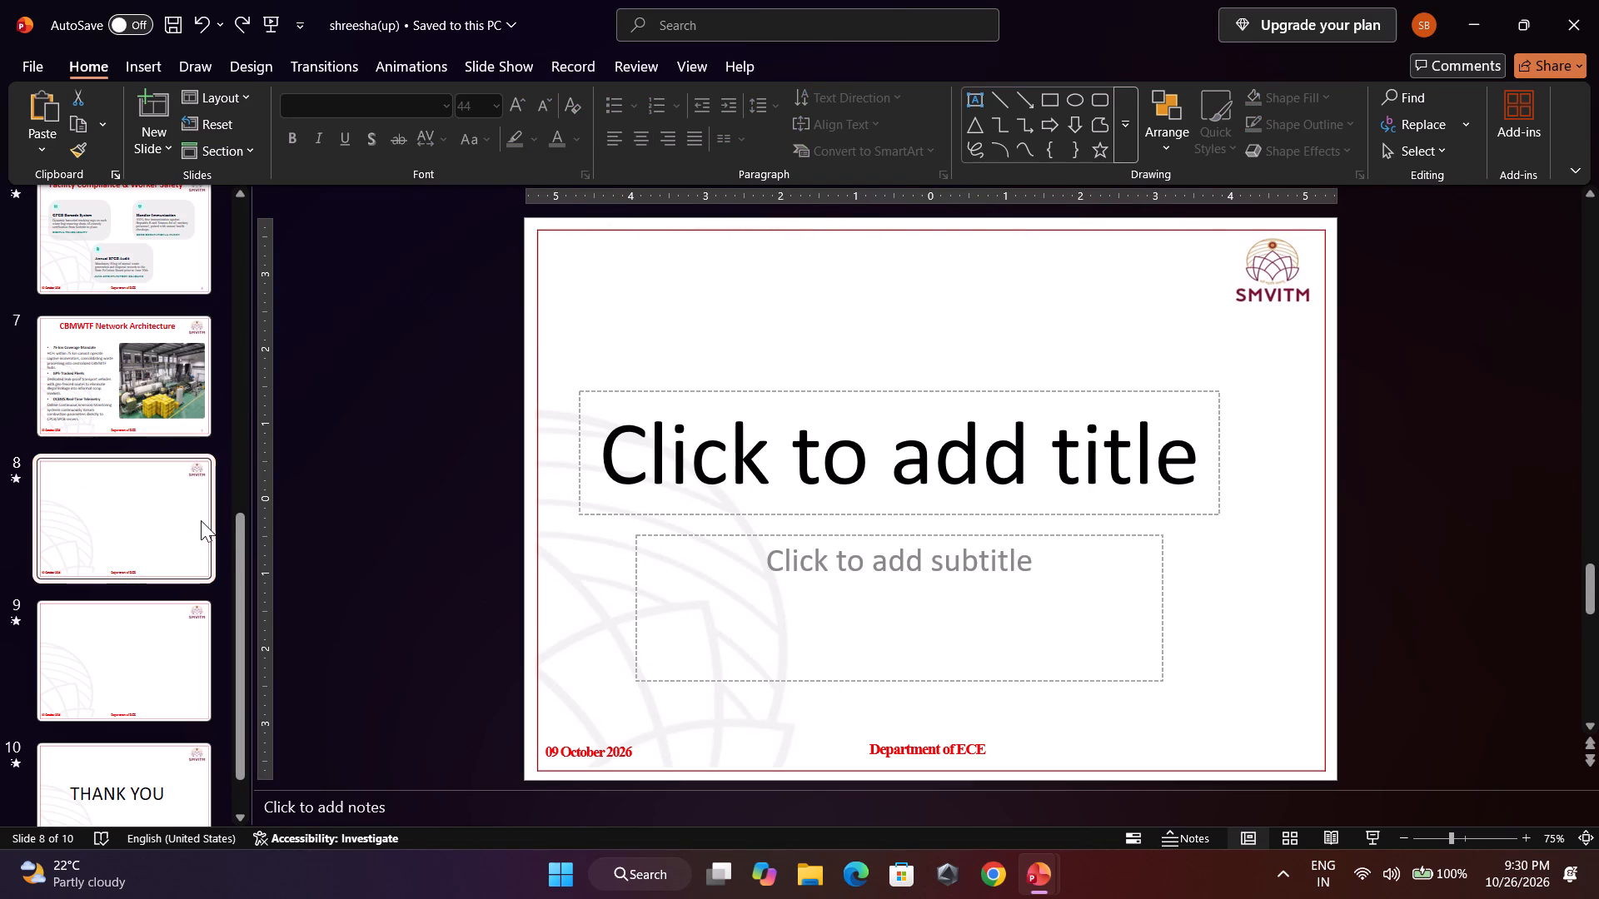
# Apply the Title and Content layout to slide 8 and paste "Securing the Environmental Health Loop" as its title.
pyautogui.click(246, 103)
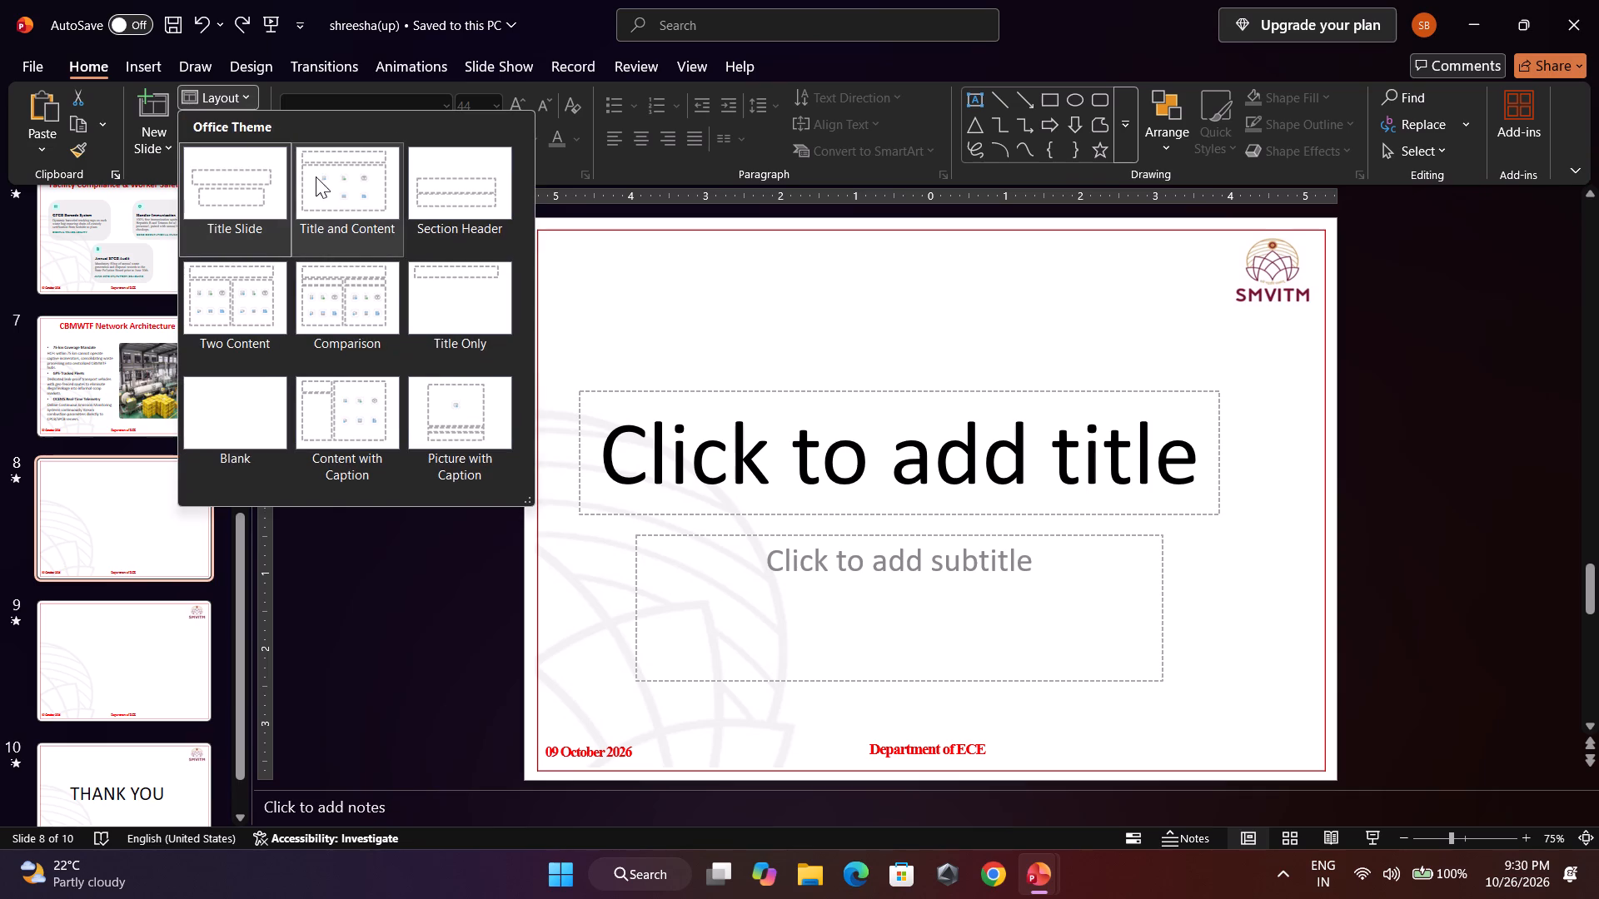
pyautogui.click(320, 179)
pyautogui.click(632, 277)
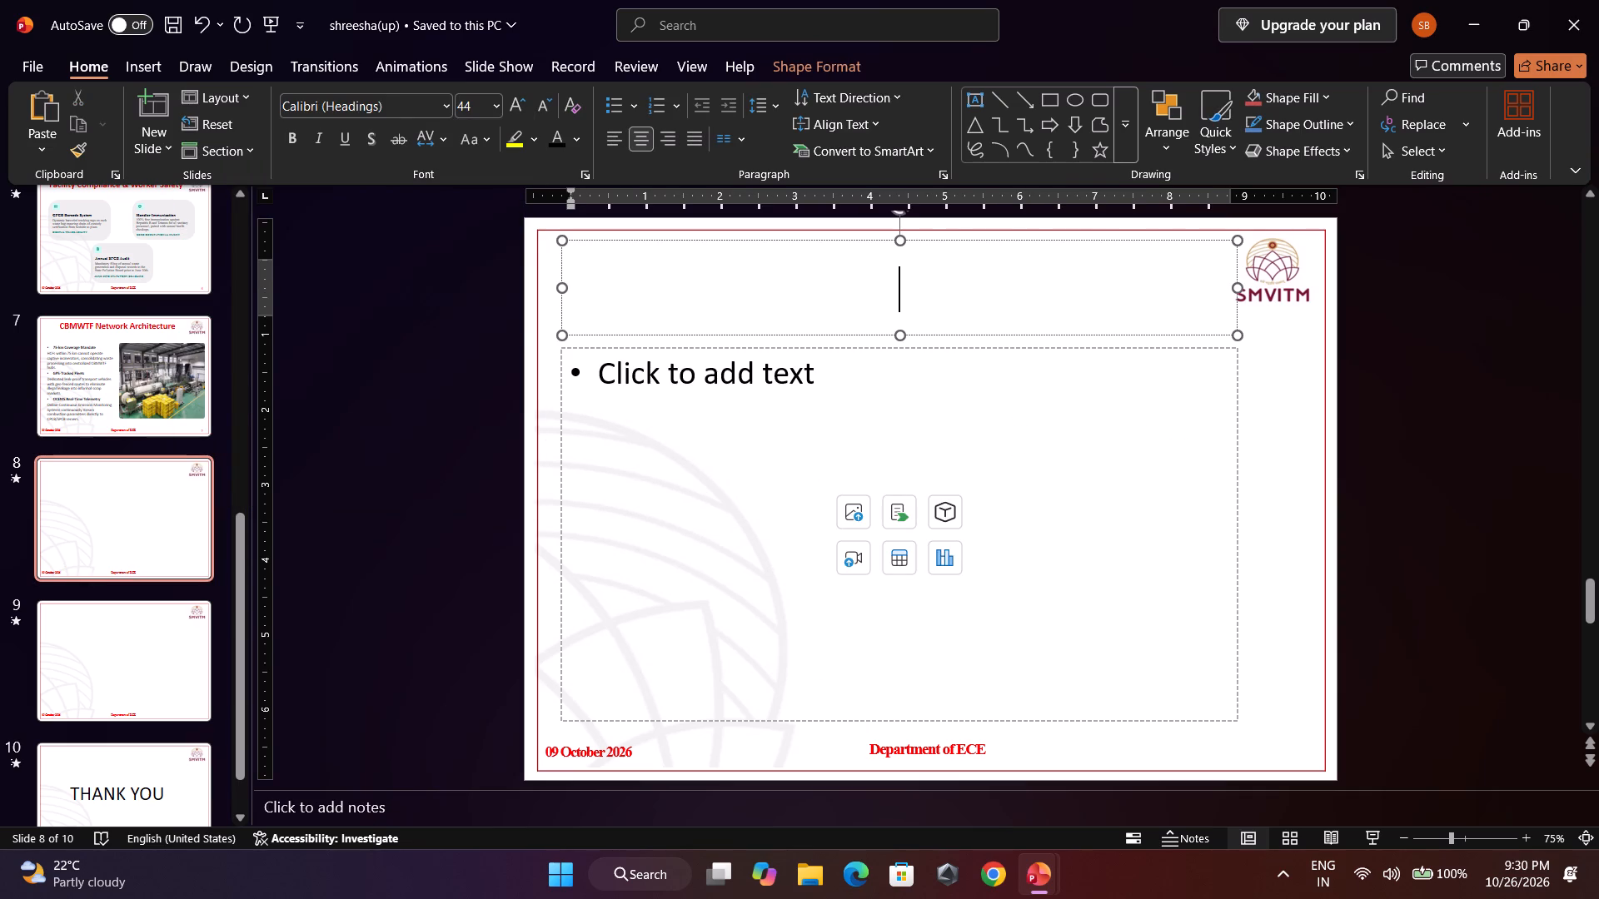
pyautogui.hotkey('ctrl', 'v')
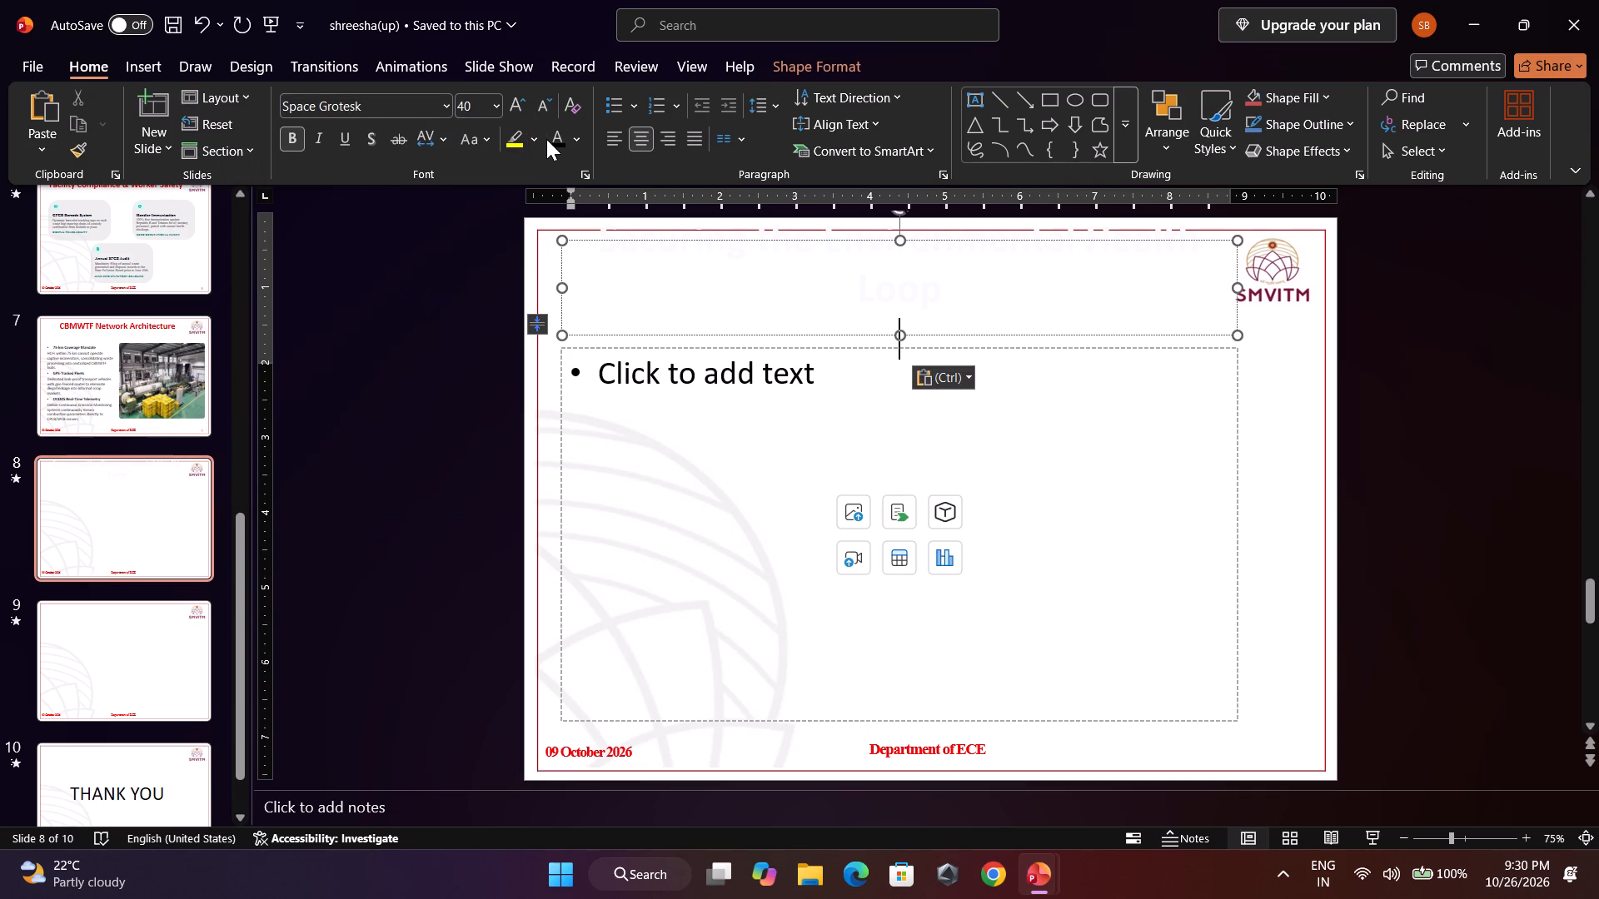
pyautogui.click(553, 139)
pyautogui.click(556, 139)
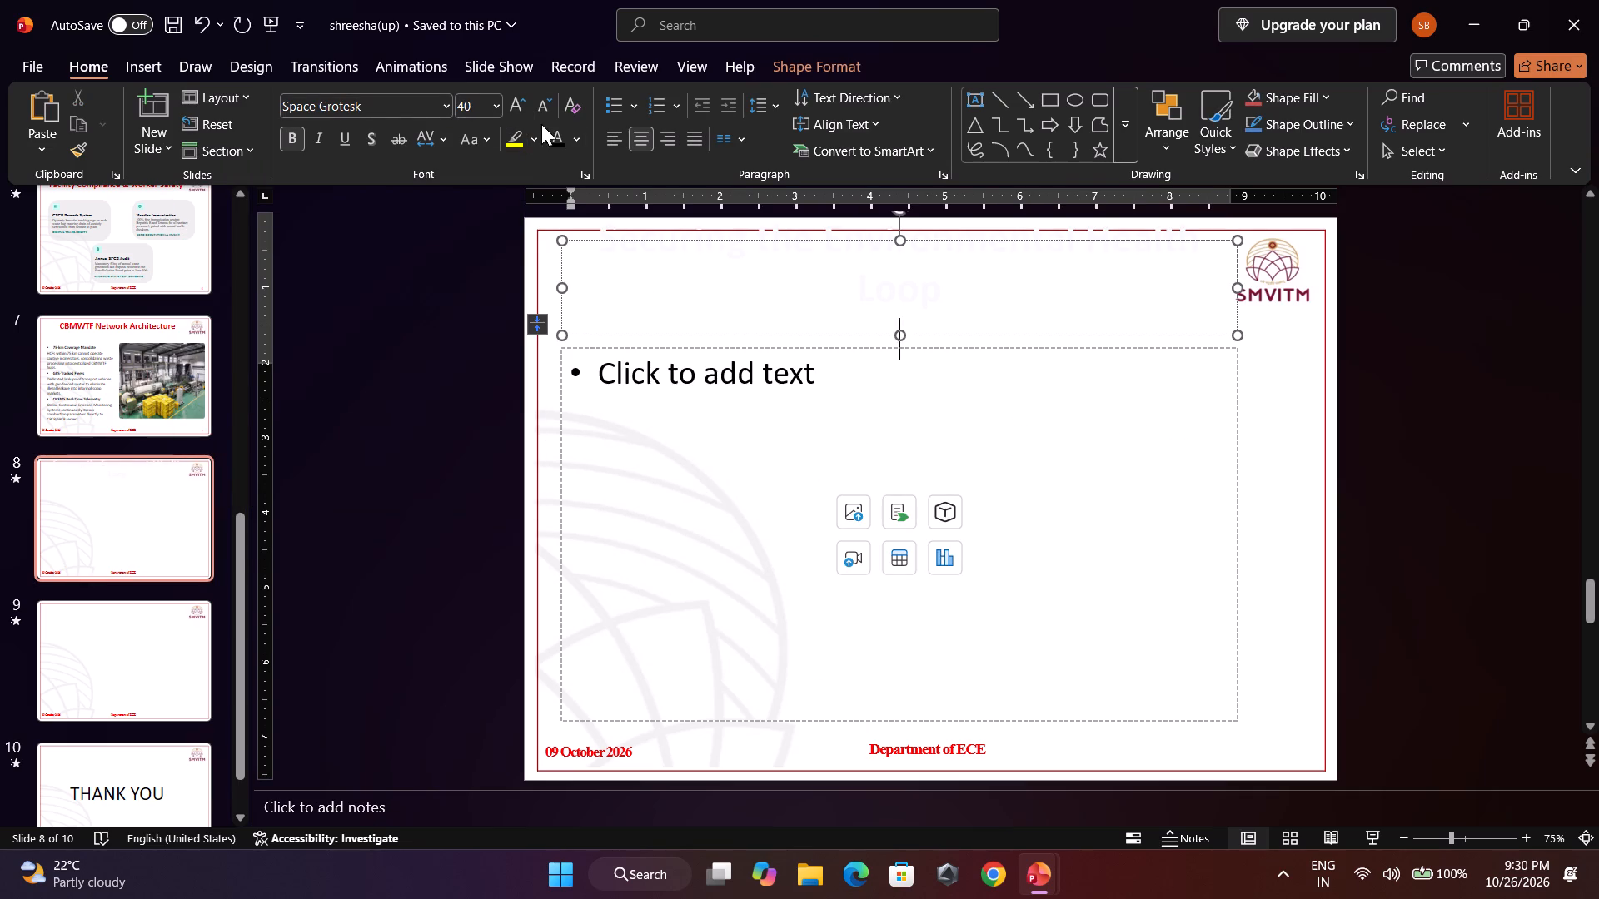
pyautogui.click(722, 251)
# Extend slide 8's title box downward so the two-line title fits inside it.
pyautogui.moveTo(897, 332); pyautogui.dragTo(894, 354)
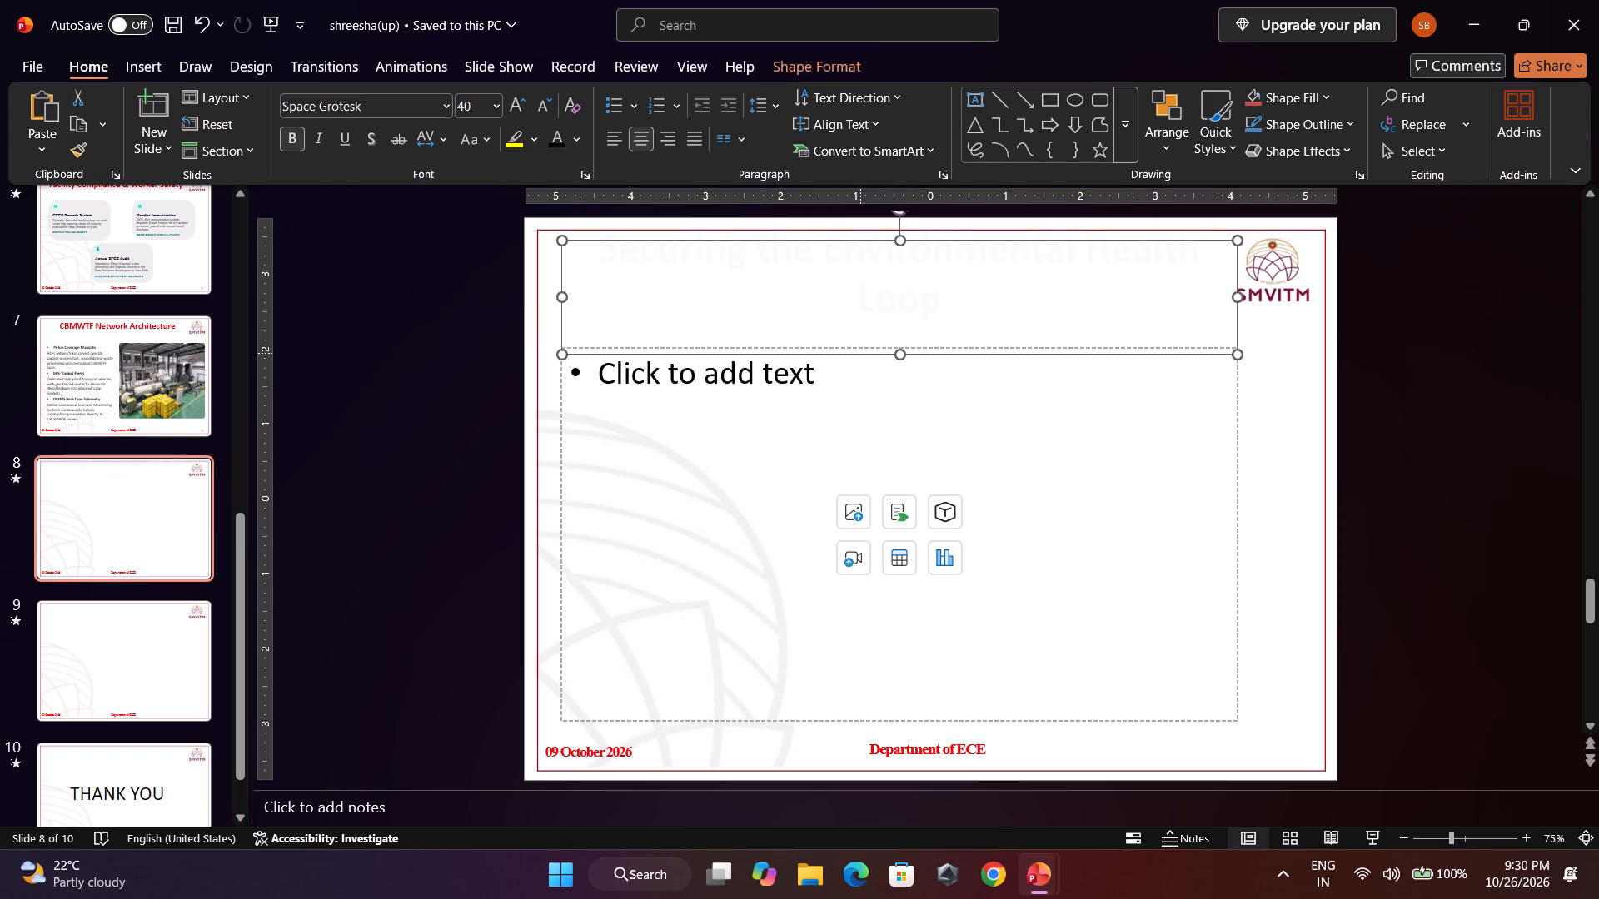
pyautogui.moveTo(898, 353); pyautogui.dragTo(897, 371)
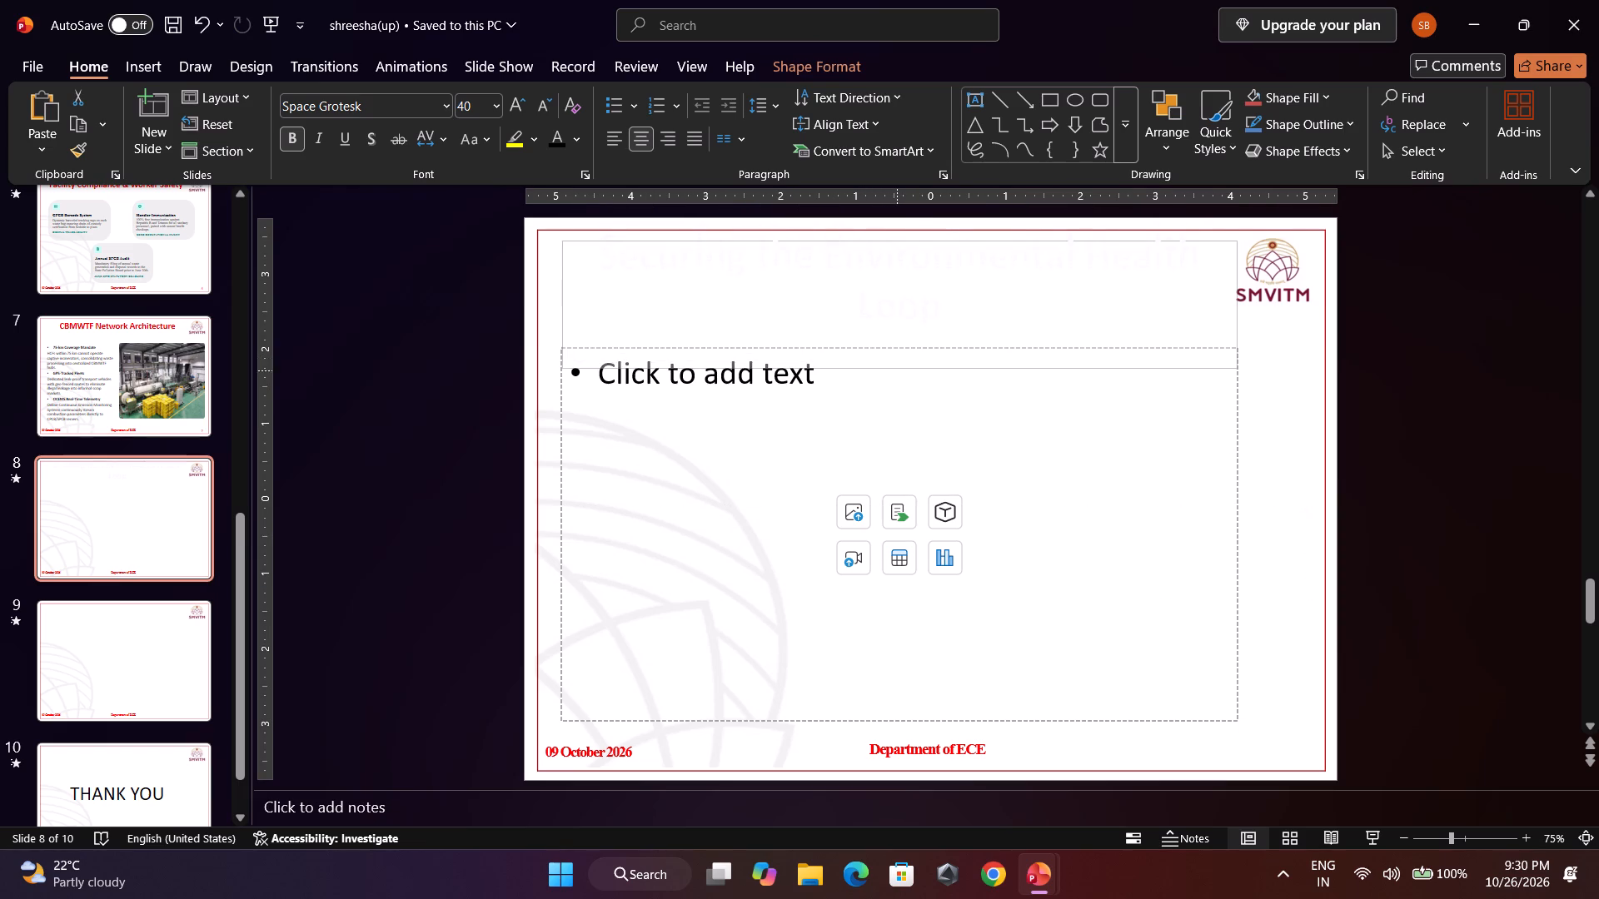
pyautogui.moveTo(897, 371); pyautogui.dragTo(899, 385)
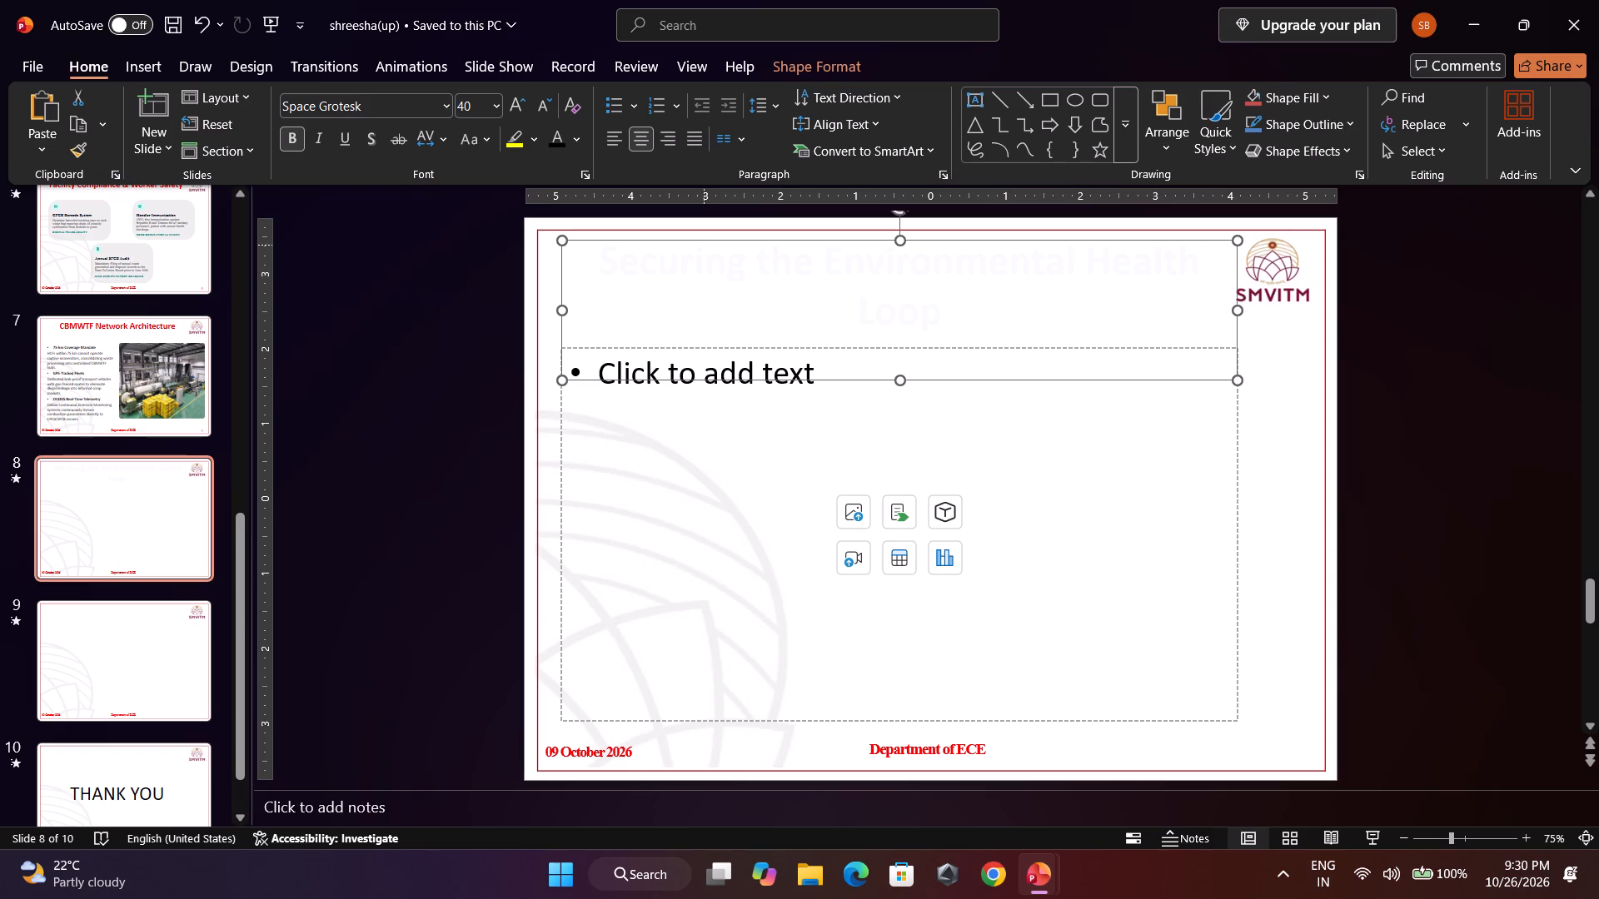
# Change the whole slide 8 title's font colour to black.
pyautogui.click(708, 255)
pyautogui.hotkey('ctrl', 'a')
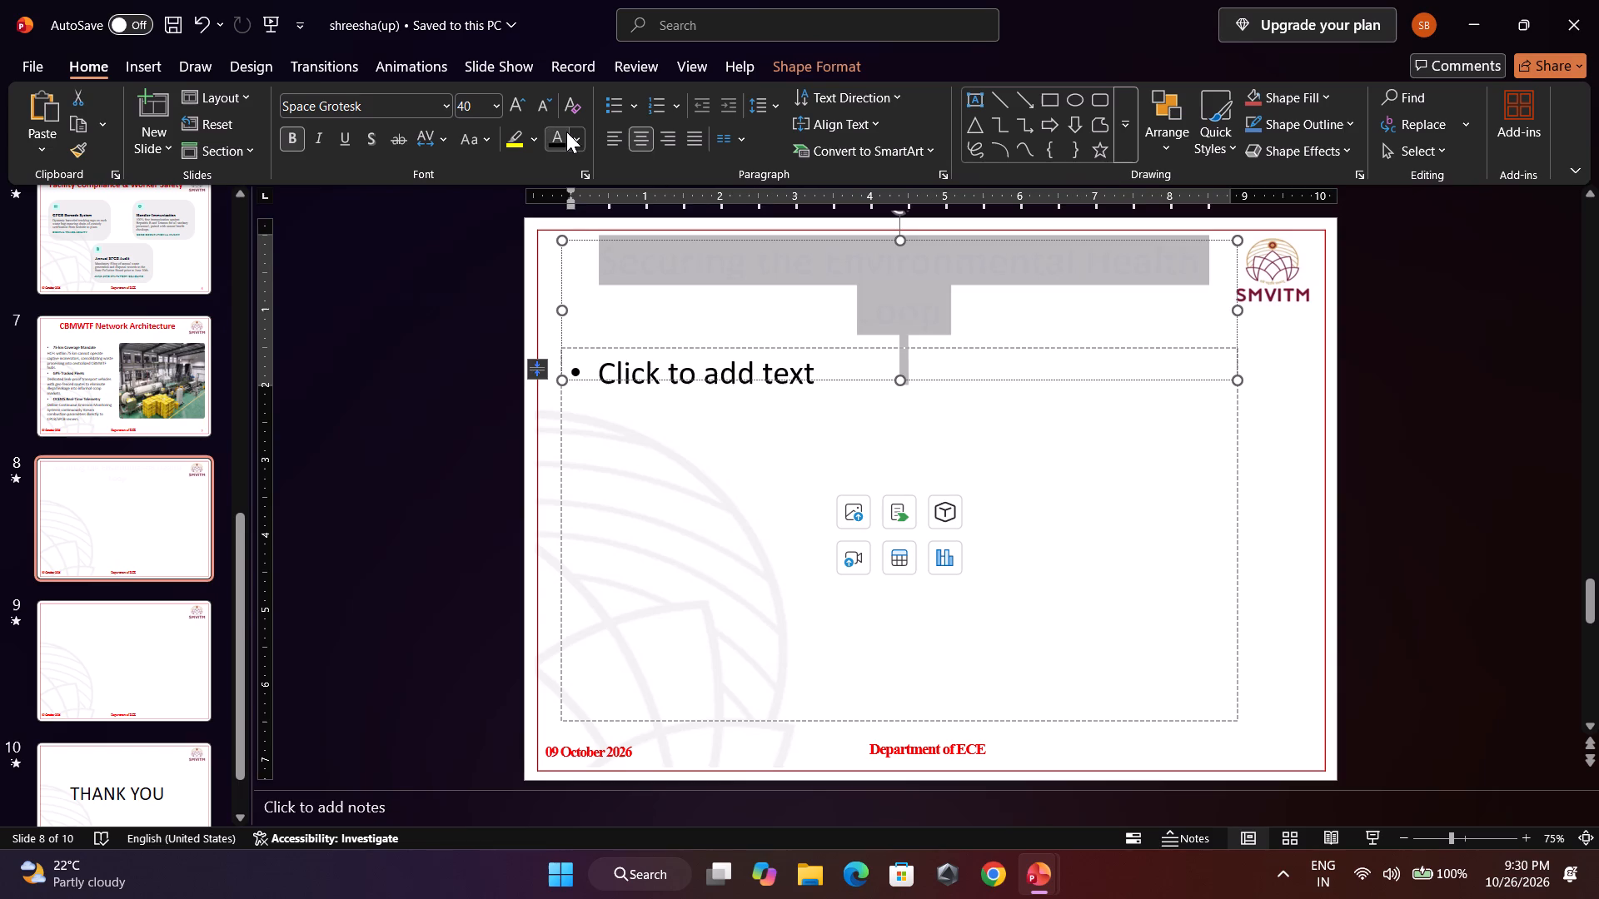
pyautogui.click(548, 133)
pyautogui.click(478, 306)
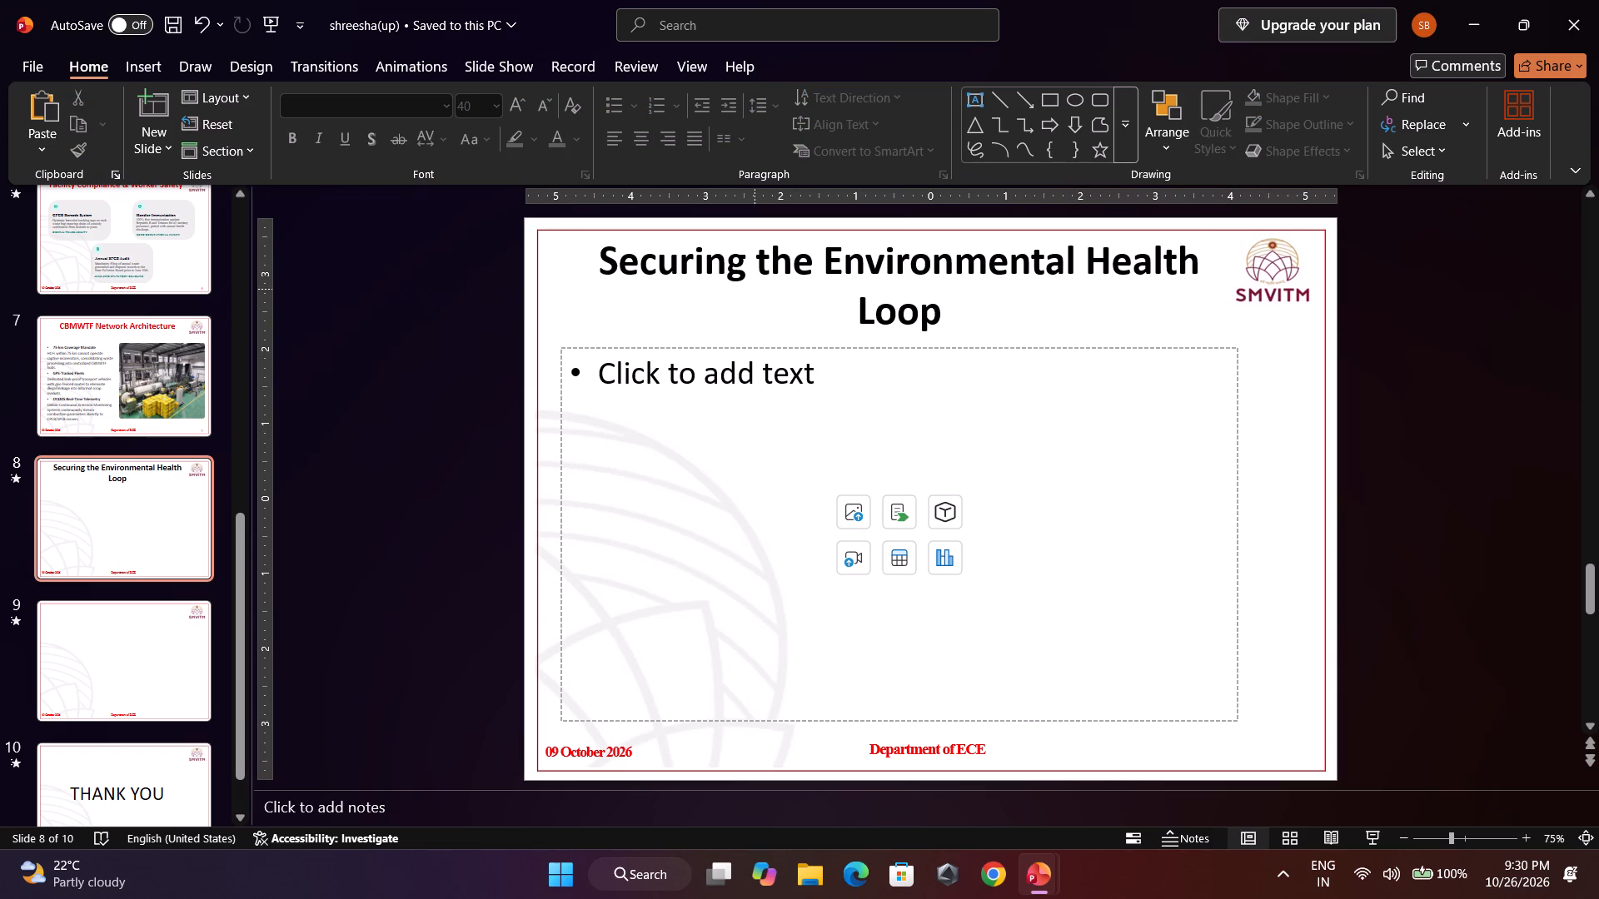
# Change the whole slide 8 title's font colour to red, matching the other slide titles.
pyautogui.click(685, 278)
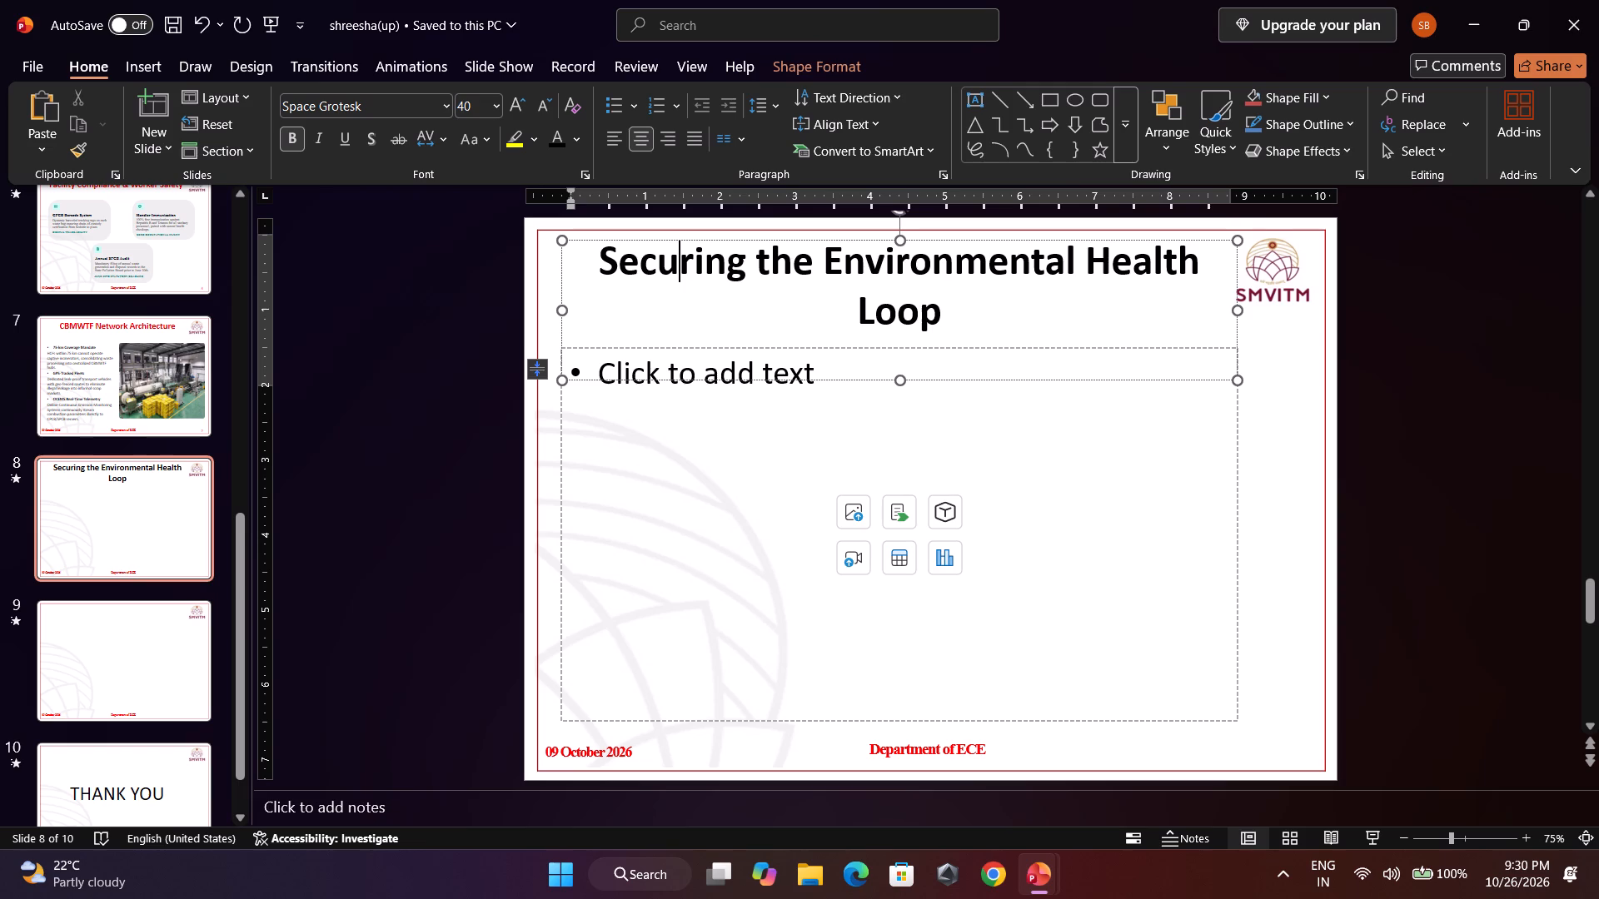
pyautogui.hotkey('ctrl', 'a')
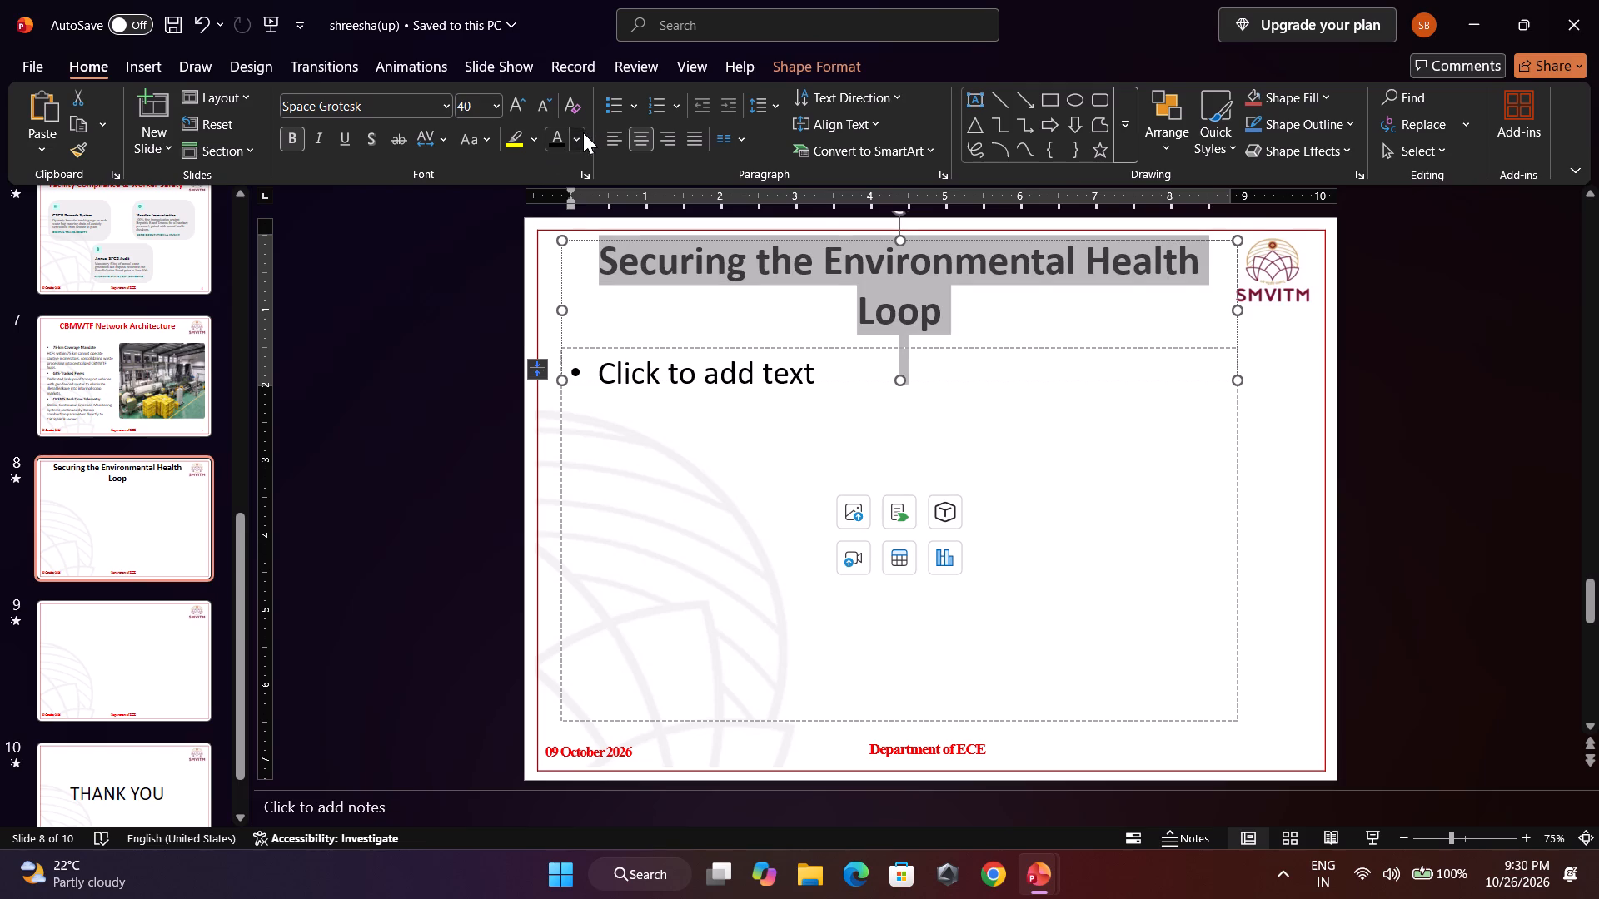
pyautogui.click(583, 132)
pyautogui.click(593, 446)
pyautogui.click(421, 403)
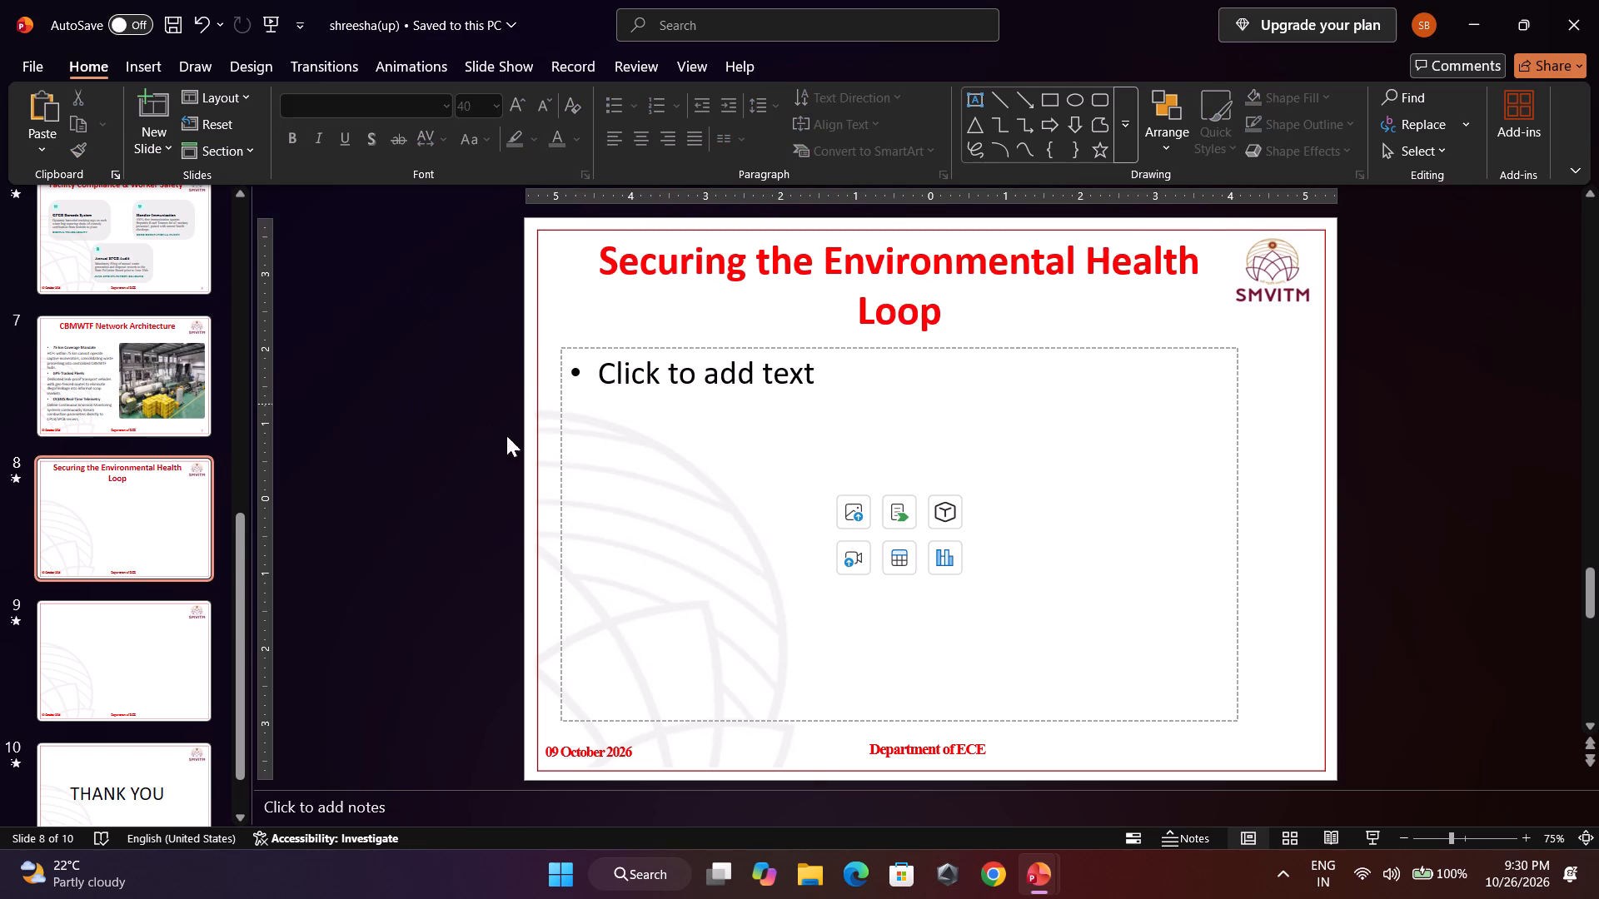
# Place the cursor in slide 8's empty body placeholder and switch to the original Bio-Medical Waste Management in India deck.
pyautogui.click(665, 499)
pyautogui.hotkey('alt', 'Tab')
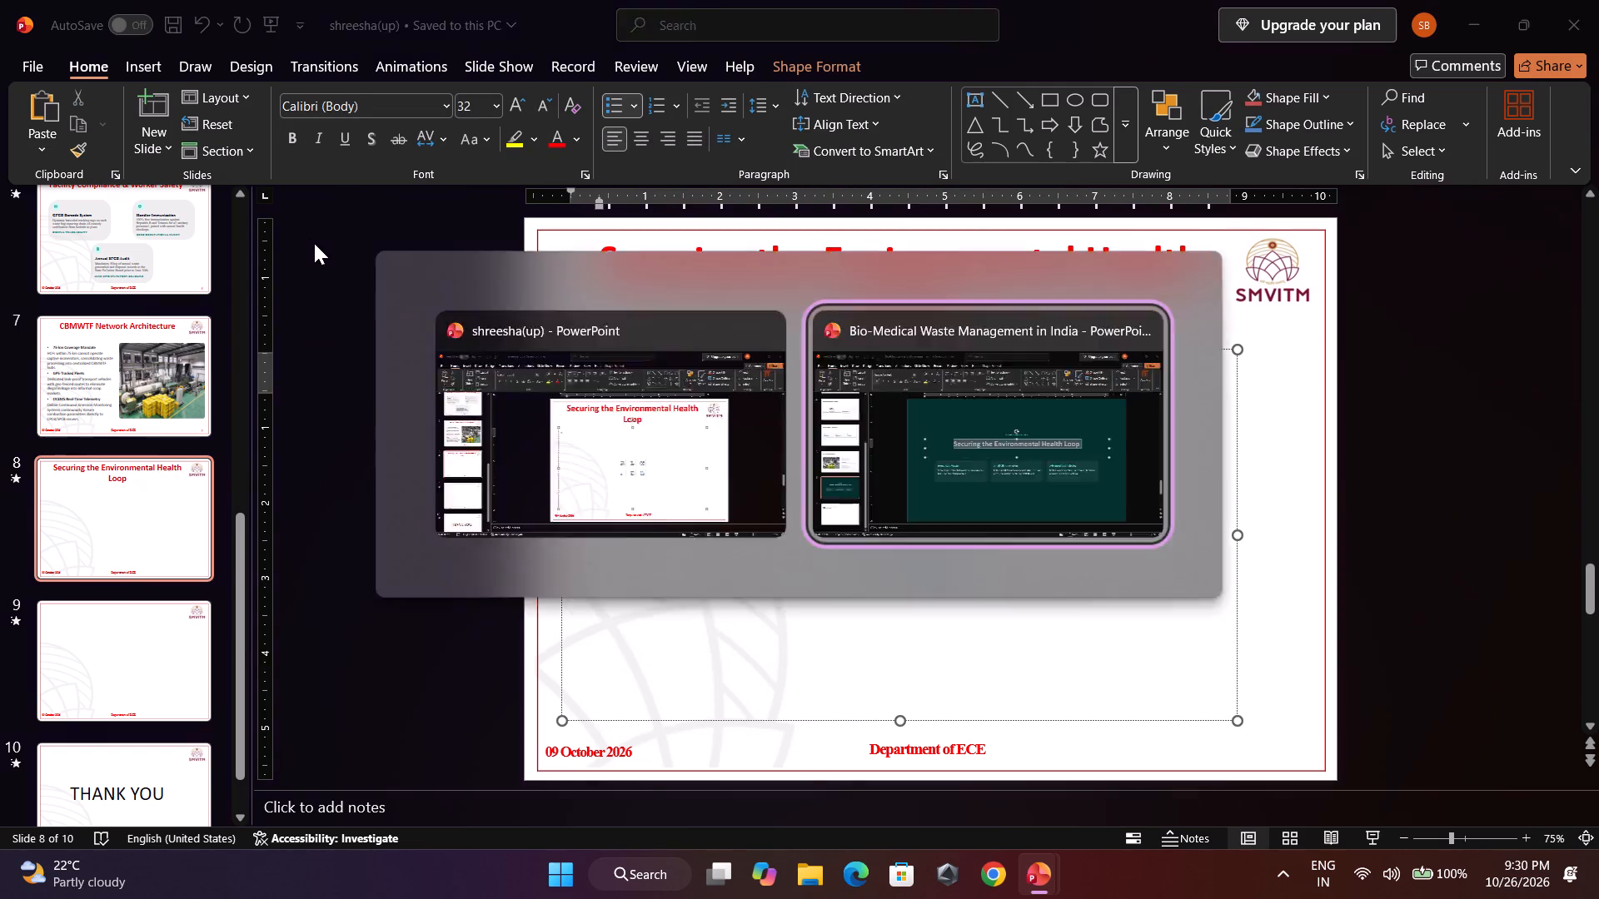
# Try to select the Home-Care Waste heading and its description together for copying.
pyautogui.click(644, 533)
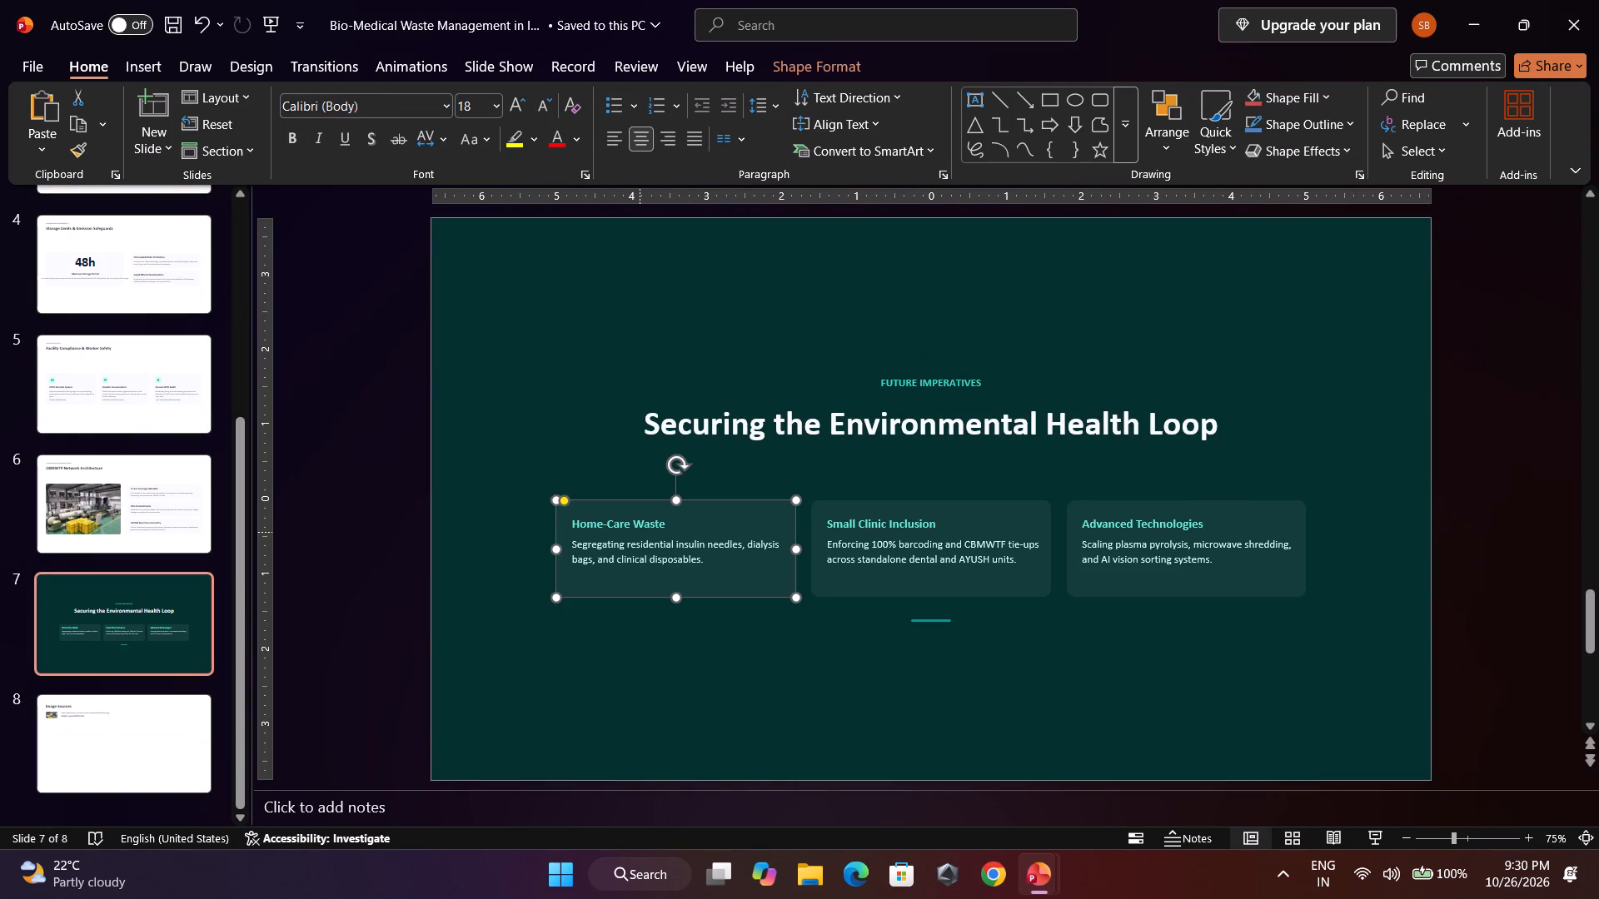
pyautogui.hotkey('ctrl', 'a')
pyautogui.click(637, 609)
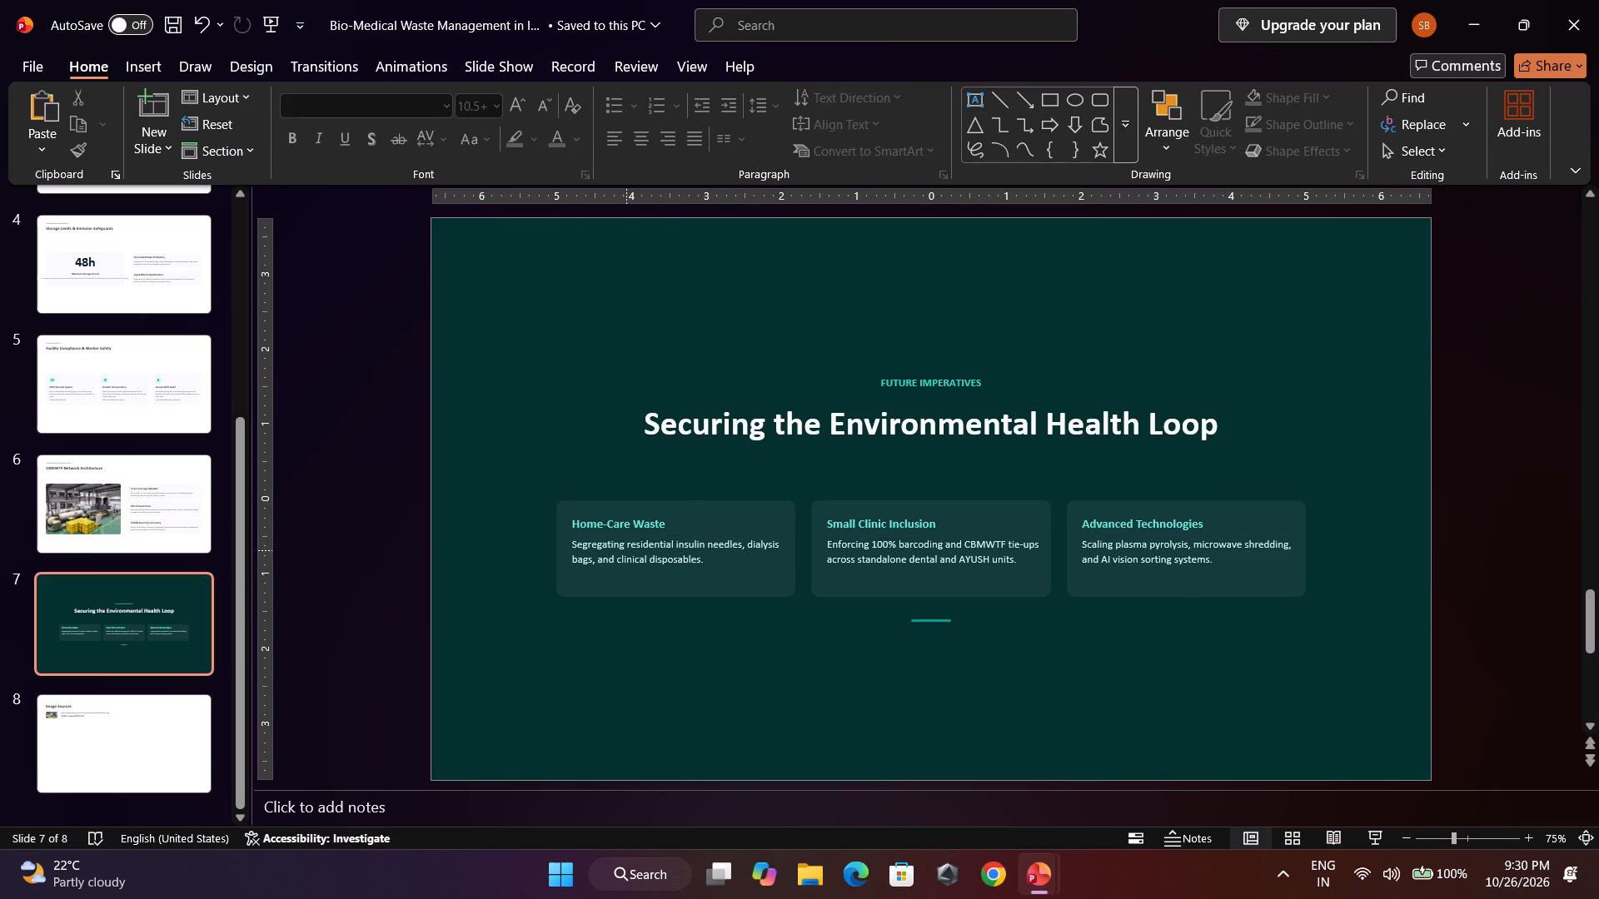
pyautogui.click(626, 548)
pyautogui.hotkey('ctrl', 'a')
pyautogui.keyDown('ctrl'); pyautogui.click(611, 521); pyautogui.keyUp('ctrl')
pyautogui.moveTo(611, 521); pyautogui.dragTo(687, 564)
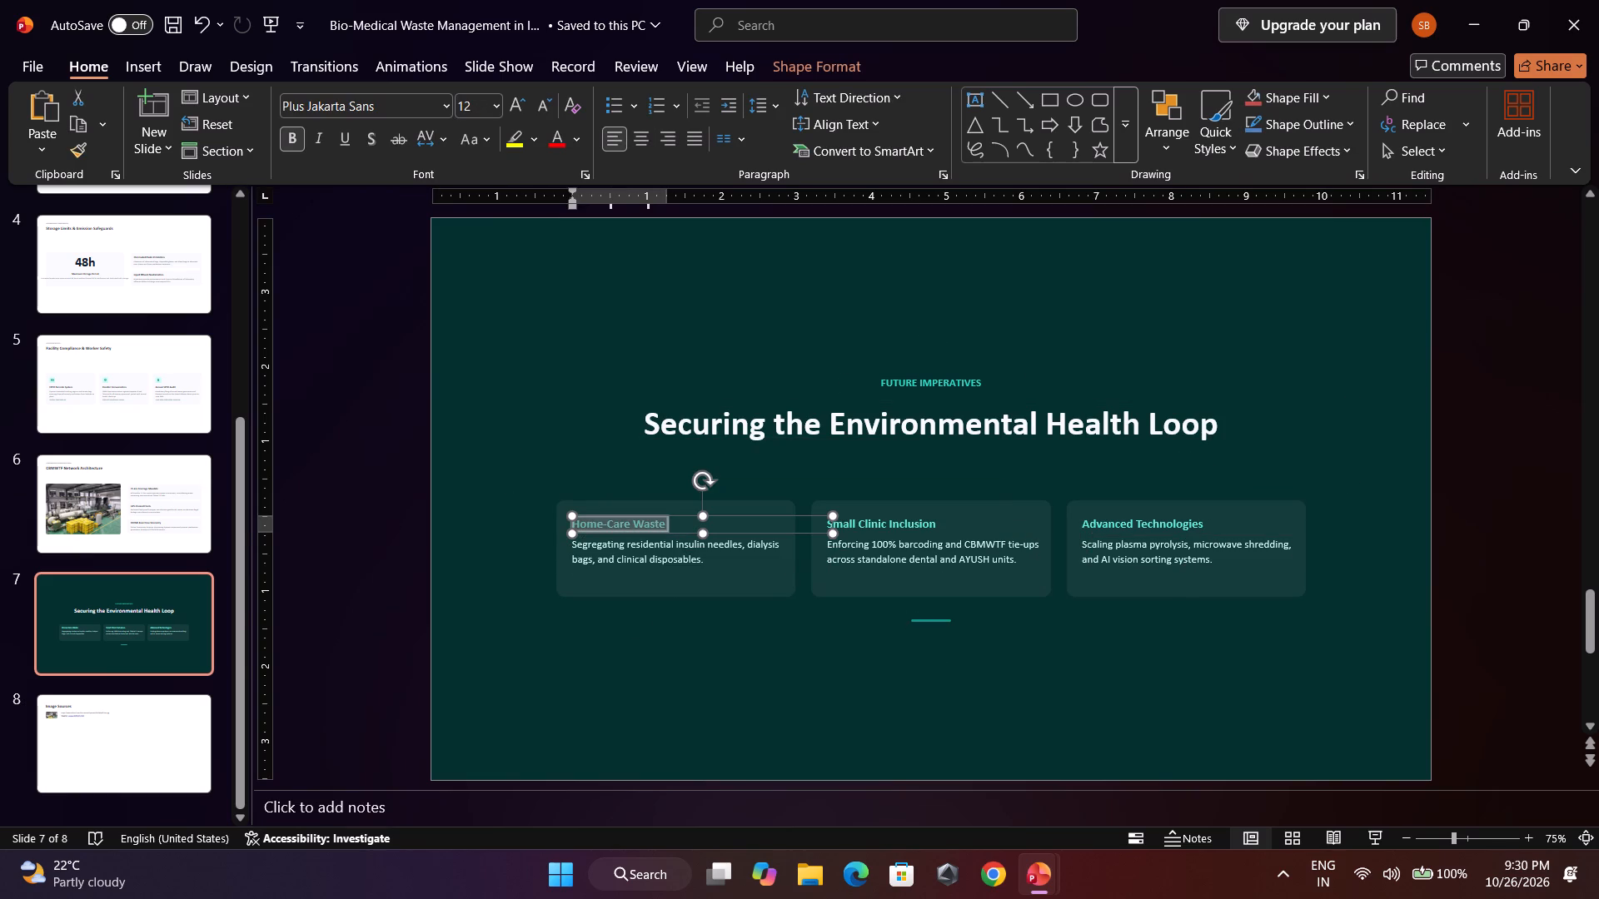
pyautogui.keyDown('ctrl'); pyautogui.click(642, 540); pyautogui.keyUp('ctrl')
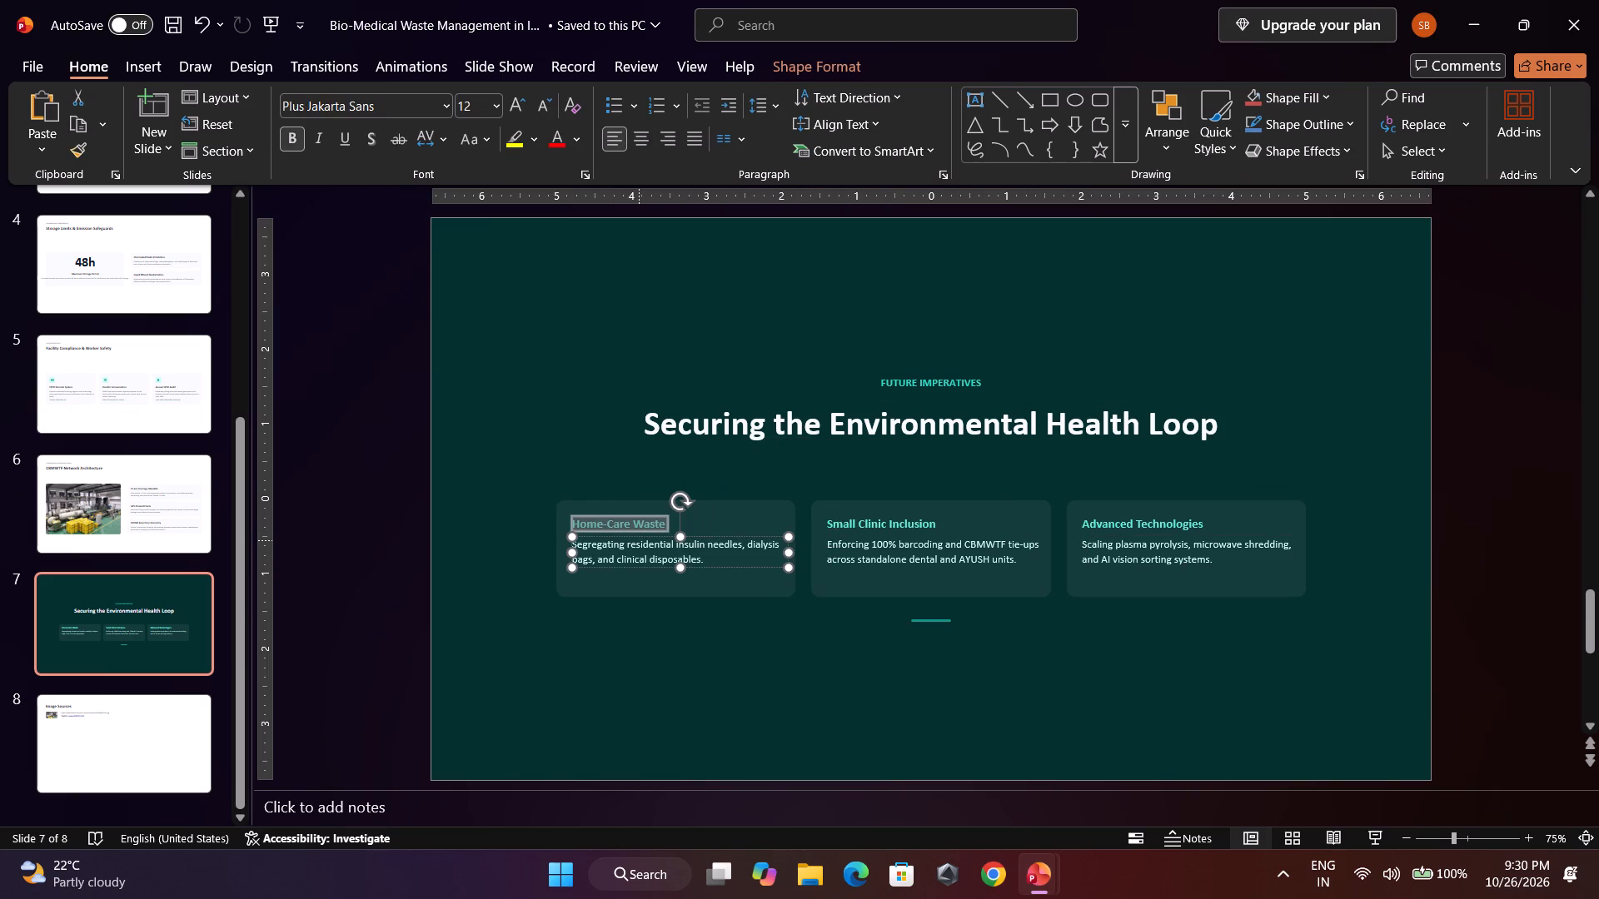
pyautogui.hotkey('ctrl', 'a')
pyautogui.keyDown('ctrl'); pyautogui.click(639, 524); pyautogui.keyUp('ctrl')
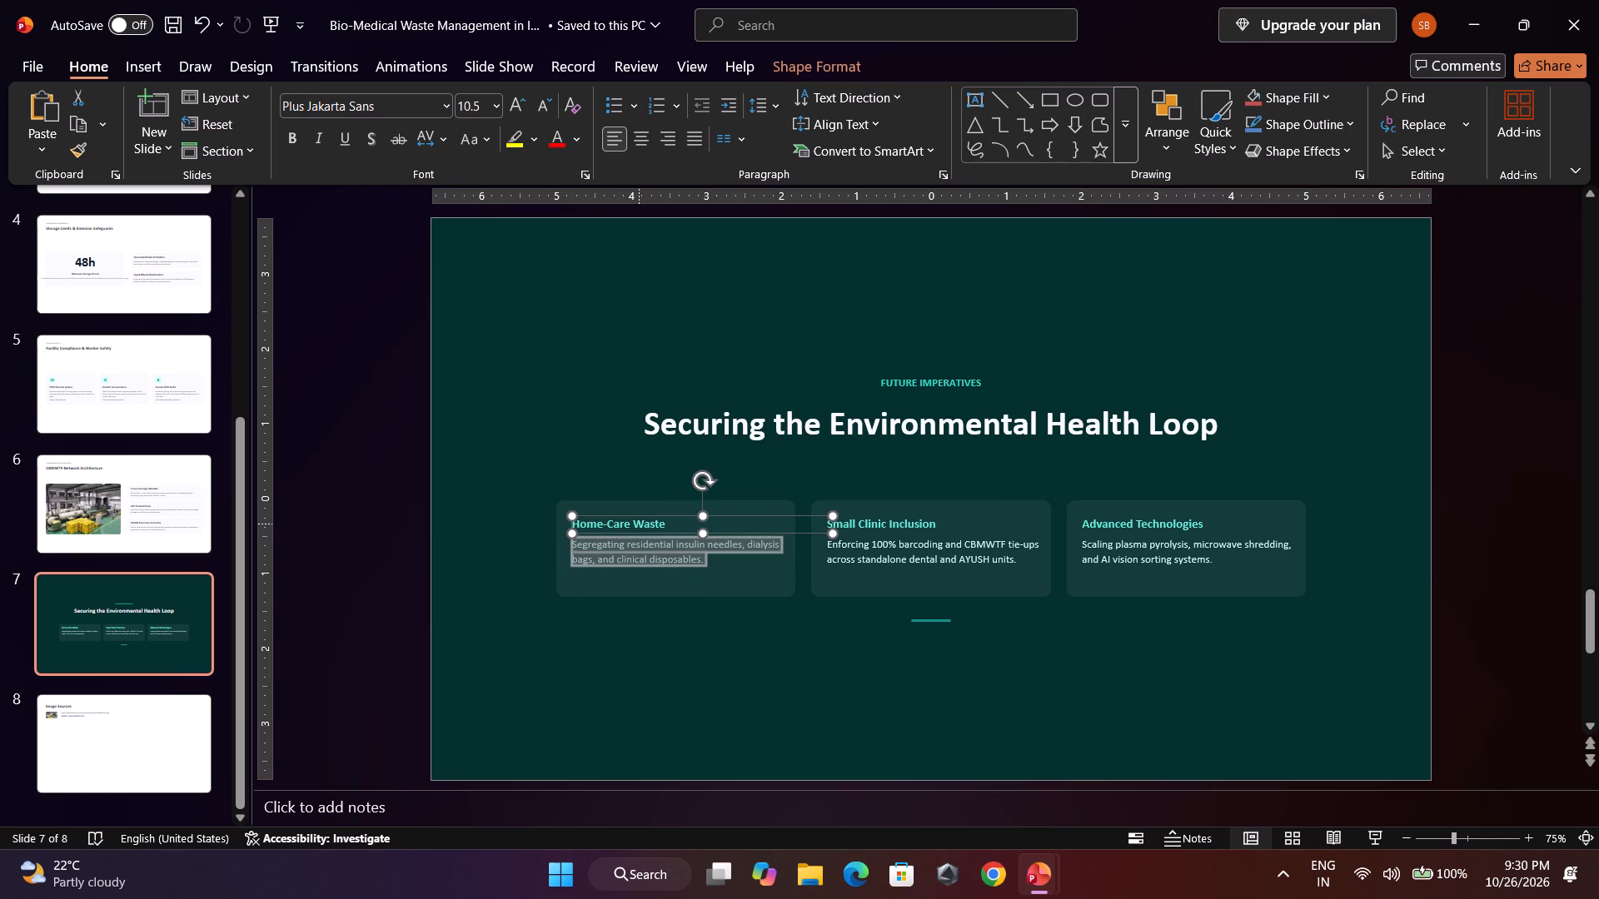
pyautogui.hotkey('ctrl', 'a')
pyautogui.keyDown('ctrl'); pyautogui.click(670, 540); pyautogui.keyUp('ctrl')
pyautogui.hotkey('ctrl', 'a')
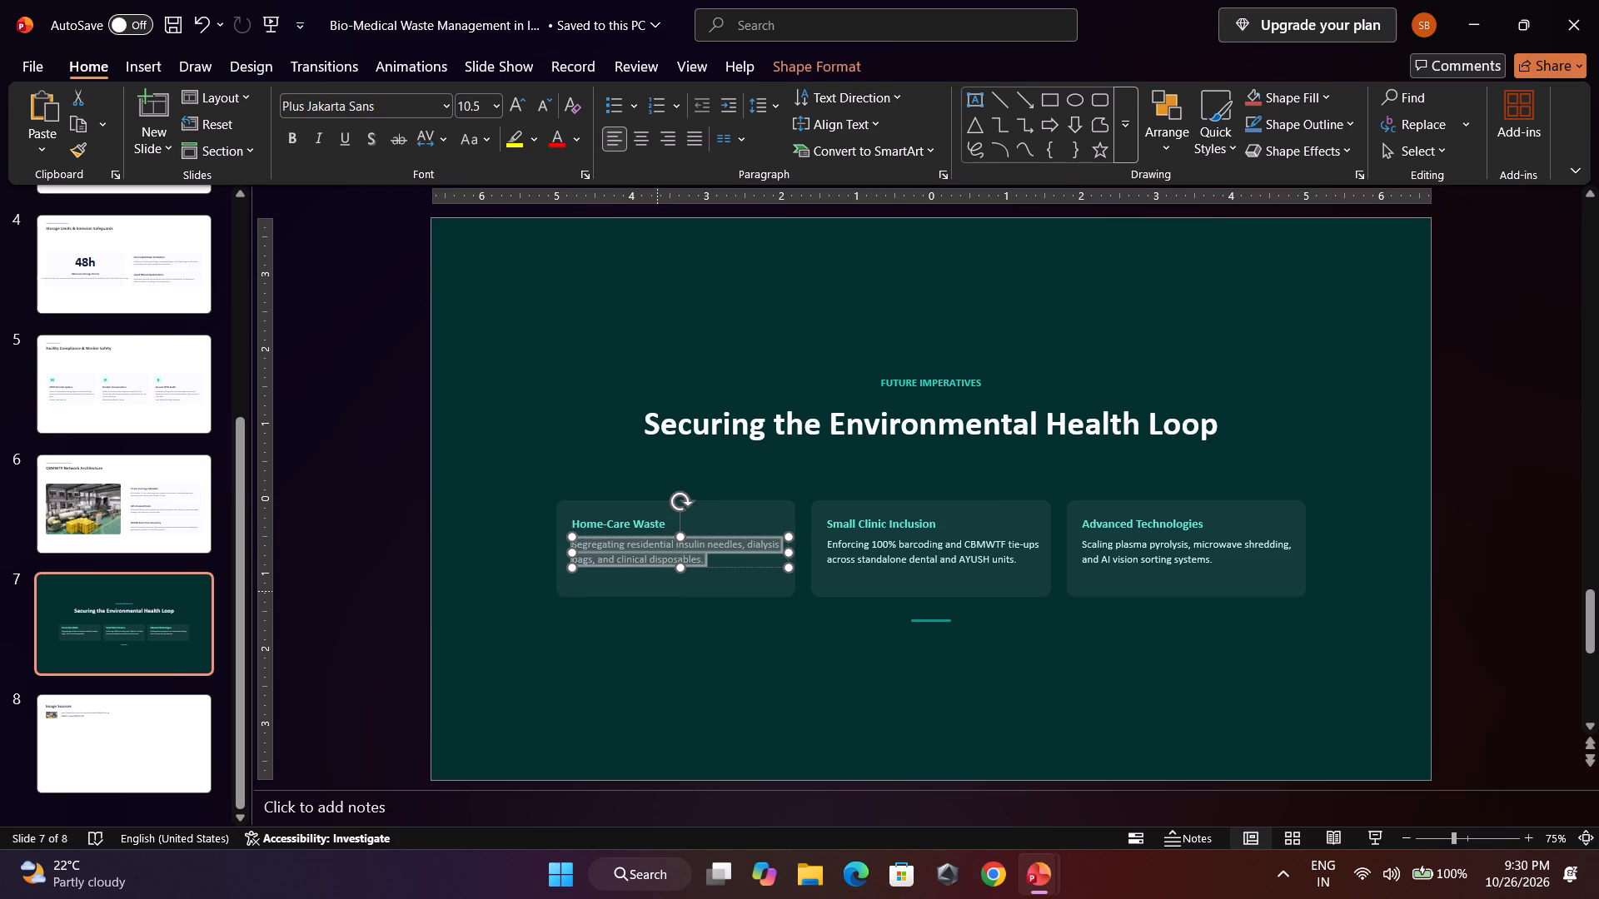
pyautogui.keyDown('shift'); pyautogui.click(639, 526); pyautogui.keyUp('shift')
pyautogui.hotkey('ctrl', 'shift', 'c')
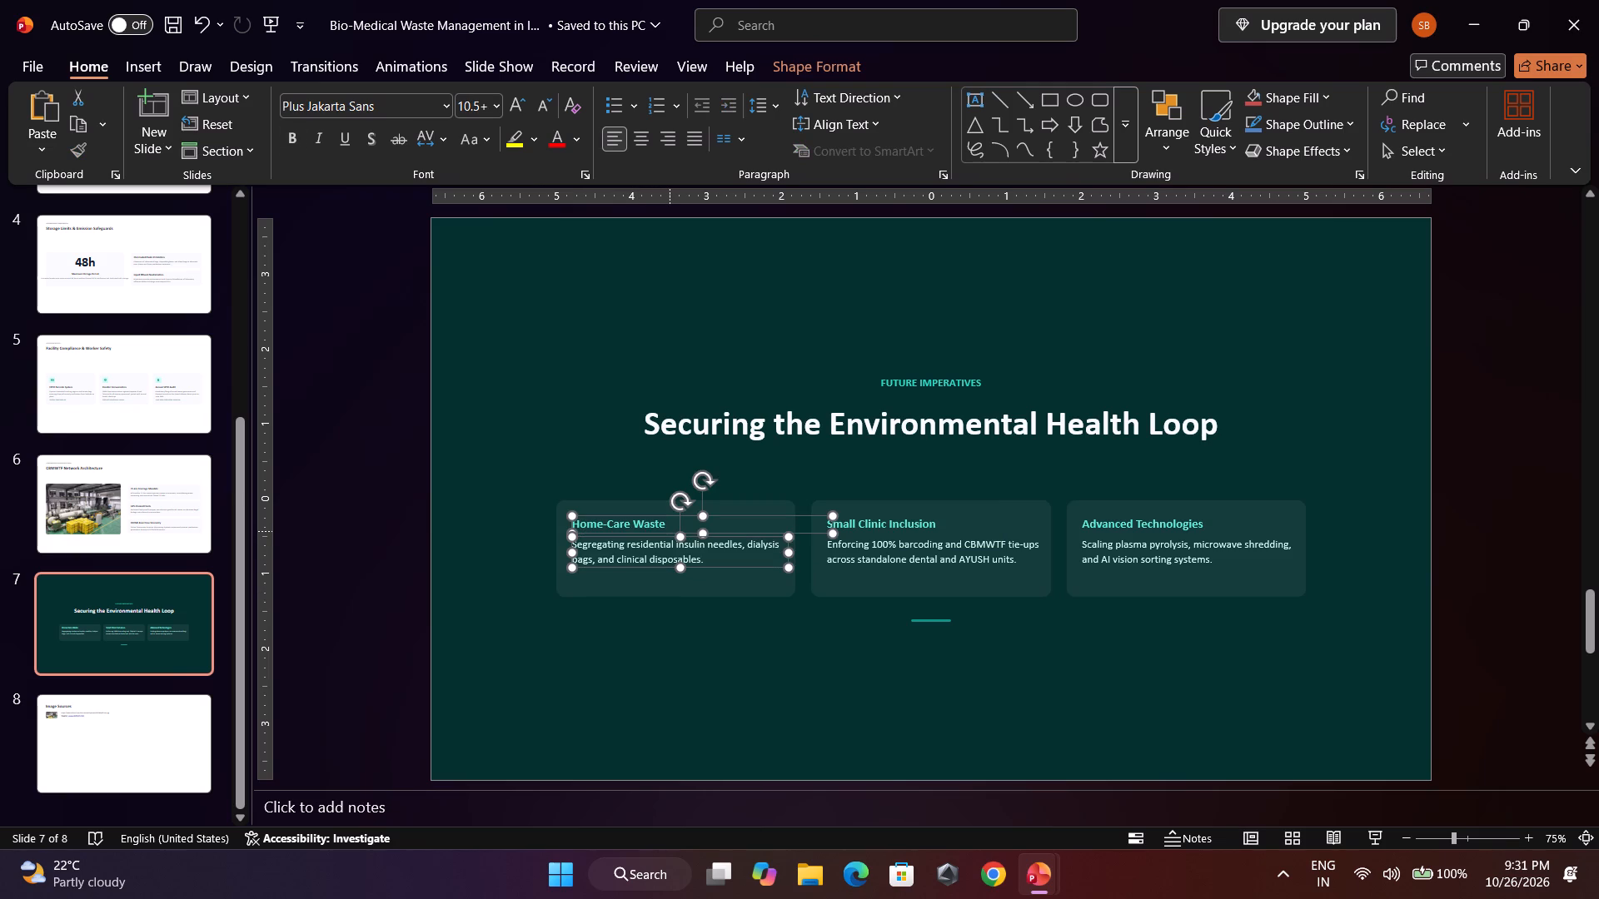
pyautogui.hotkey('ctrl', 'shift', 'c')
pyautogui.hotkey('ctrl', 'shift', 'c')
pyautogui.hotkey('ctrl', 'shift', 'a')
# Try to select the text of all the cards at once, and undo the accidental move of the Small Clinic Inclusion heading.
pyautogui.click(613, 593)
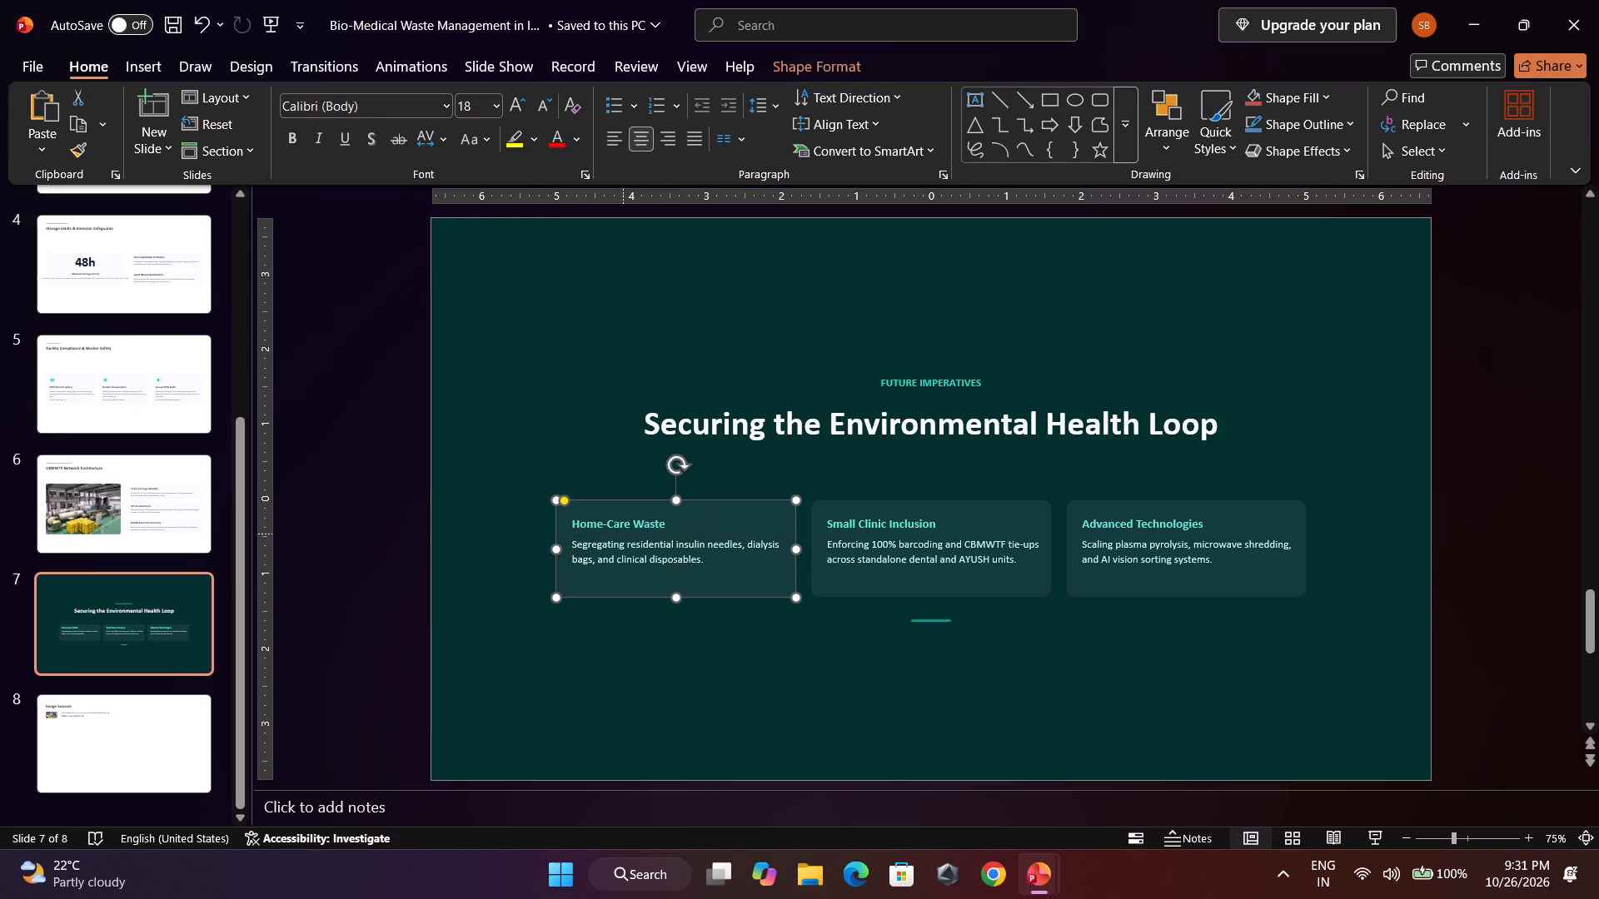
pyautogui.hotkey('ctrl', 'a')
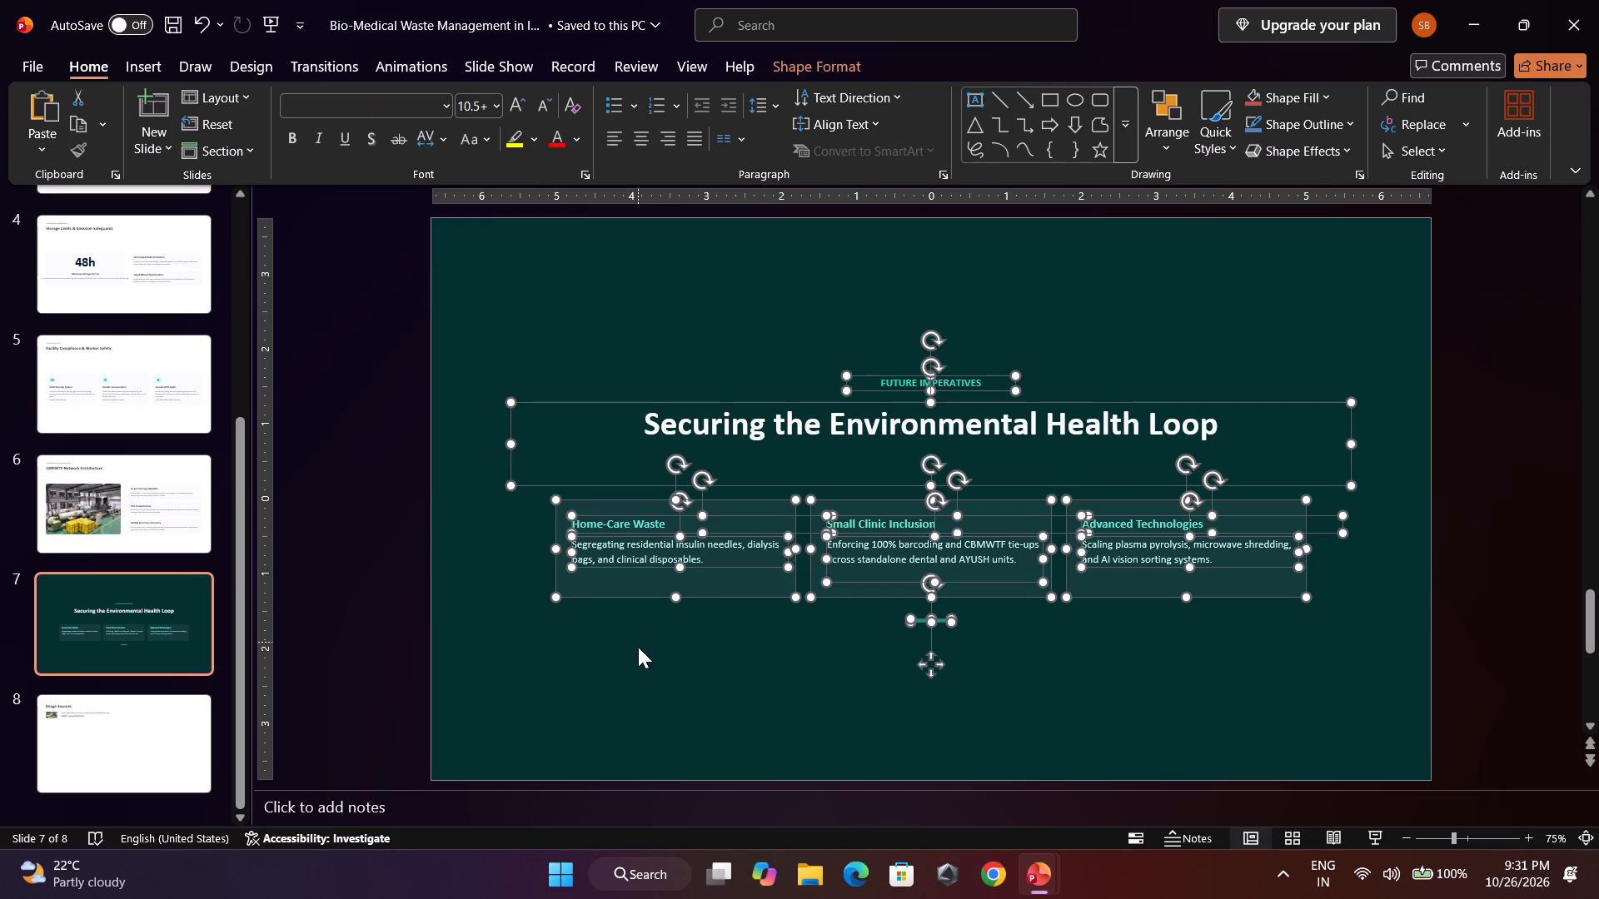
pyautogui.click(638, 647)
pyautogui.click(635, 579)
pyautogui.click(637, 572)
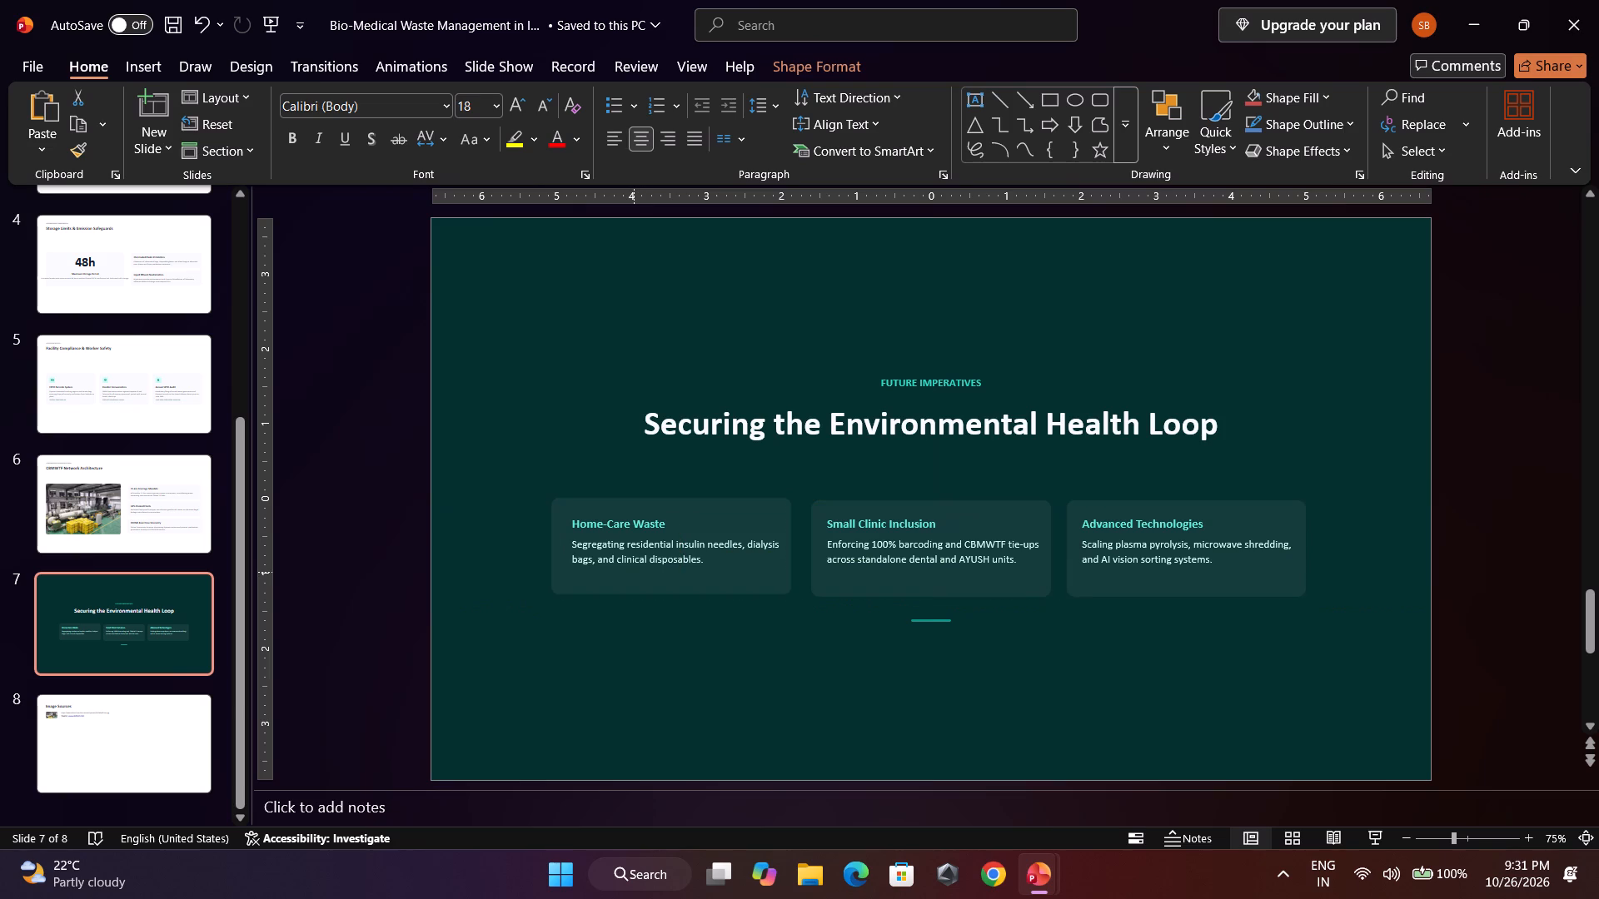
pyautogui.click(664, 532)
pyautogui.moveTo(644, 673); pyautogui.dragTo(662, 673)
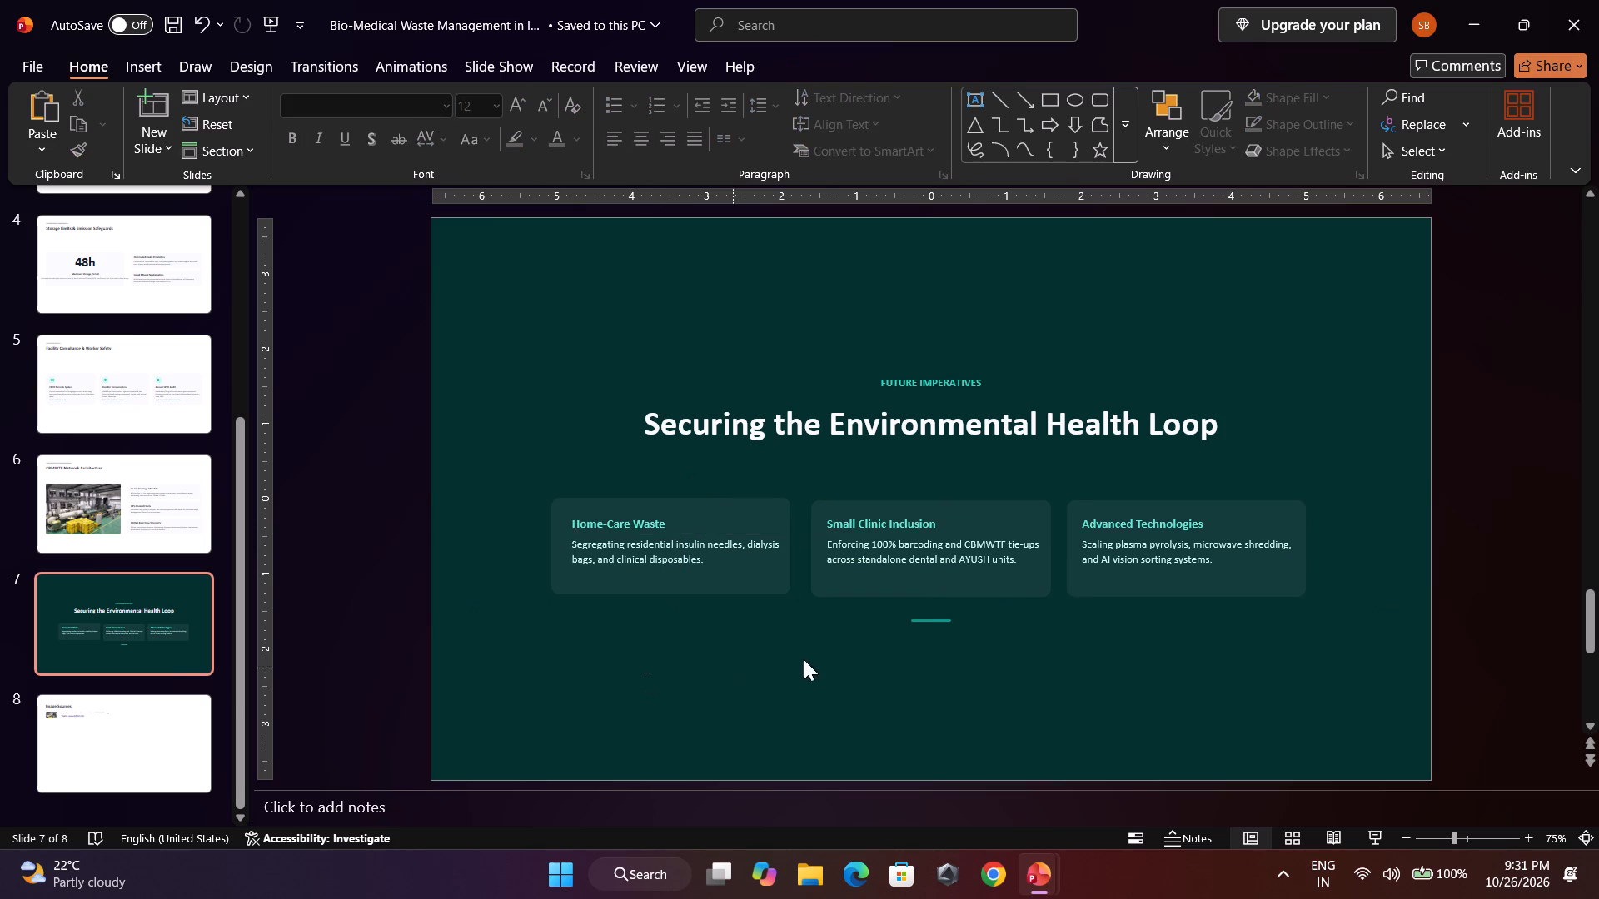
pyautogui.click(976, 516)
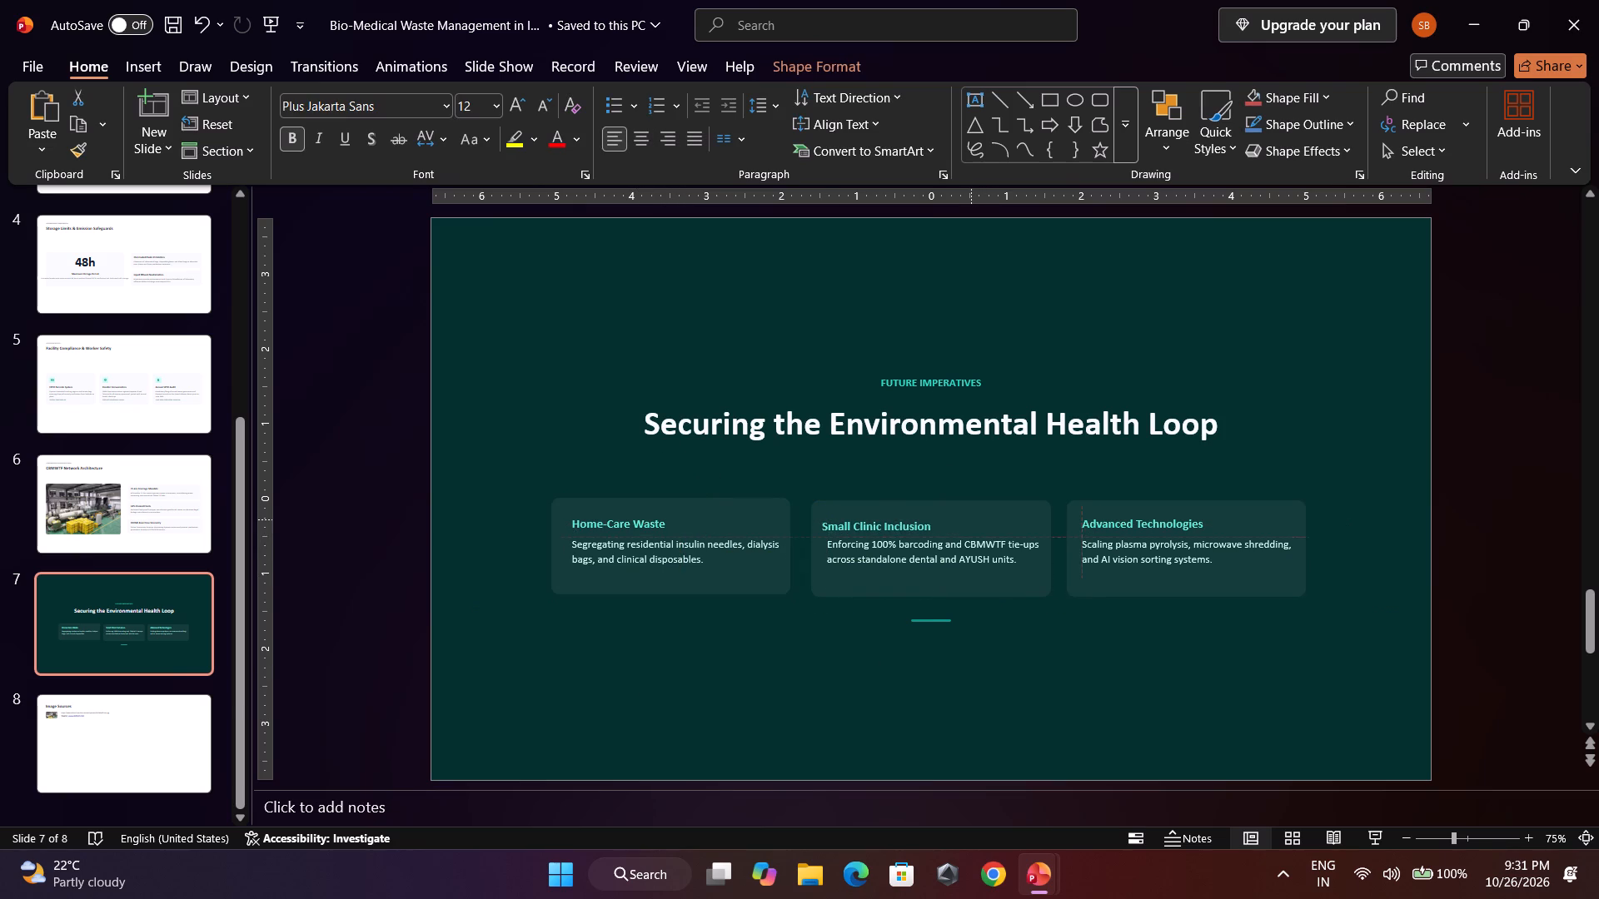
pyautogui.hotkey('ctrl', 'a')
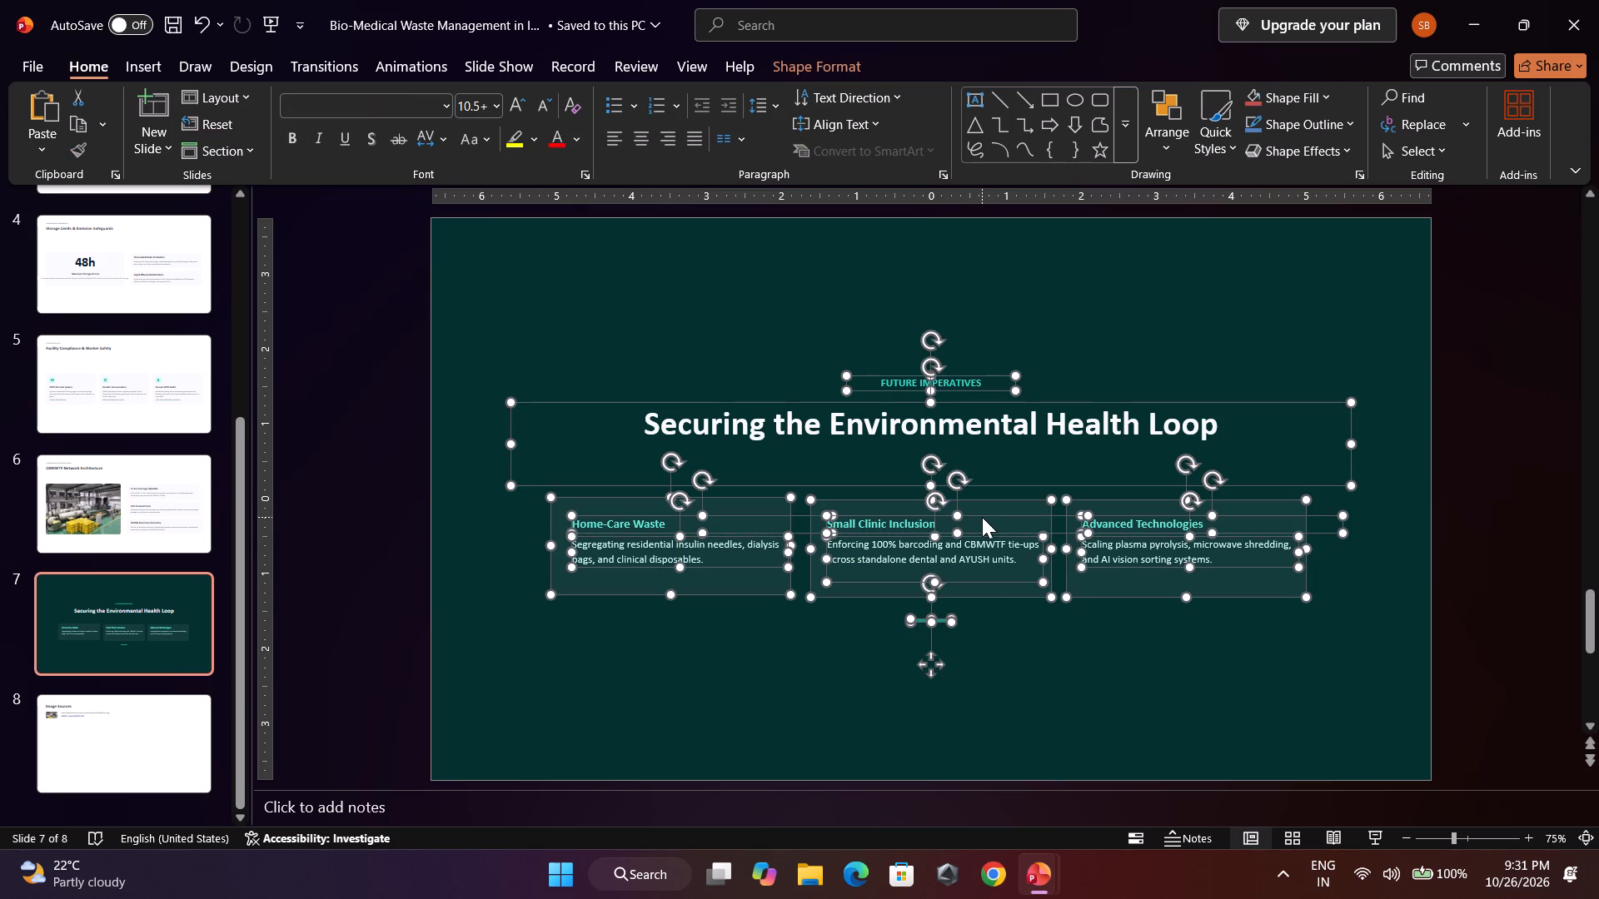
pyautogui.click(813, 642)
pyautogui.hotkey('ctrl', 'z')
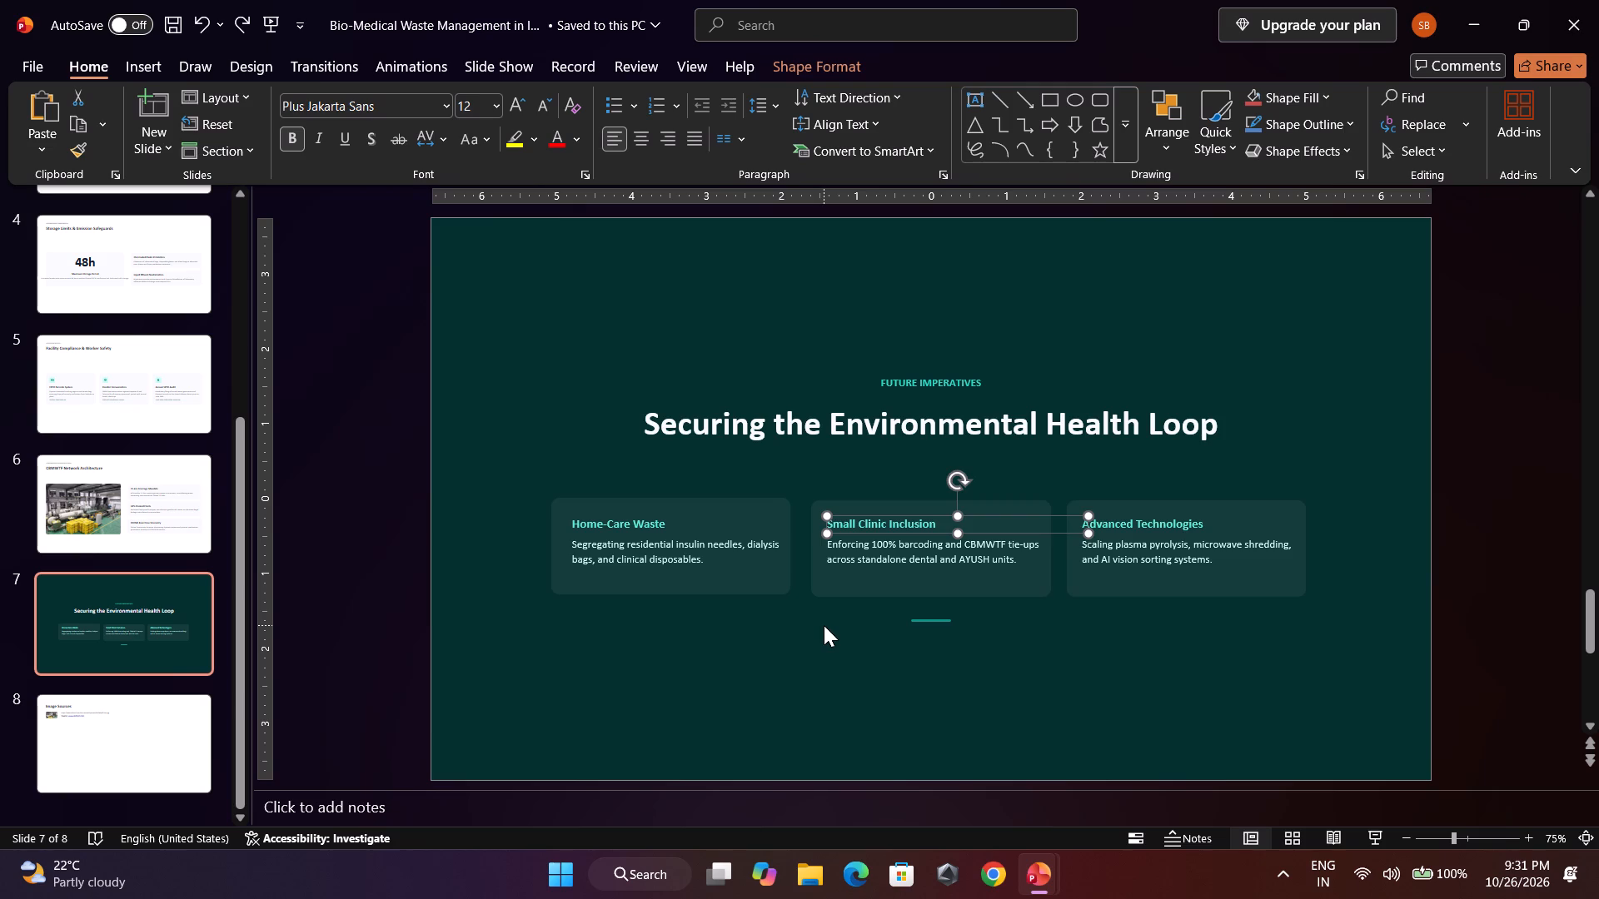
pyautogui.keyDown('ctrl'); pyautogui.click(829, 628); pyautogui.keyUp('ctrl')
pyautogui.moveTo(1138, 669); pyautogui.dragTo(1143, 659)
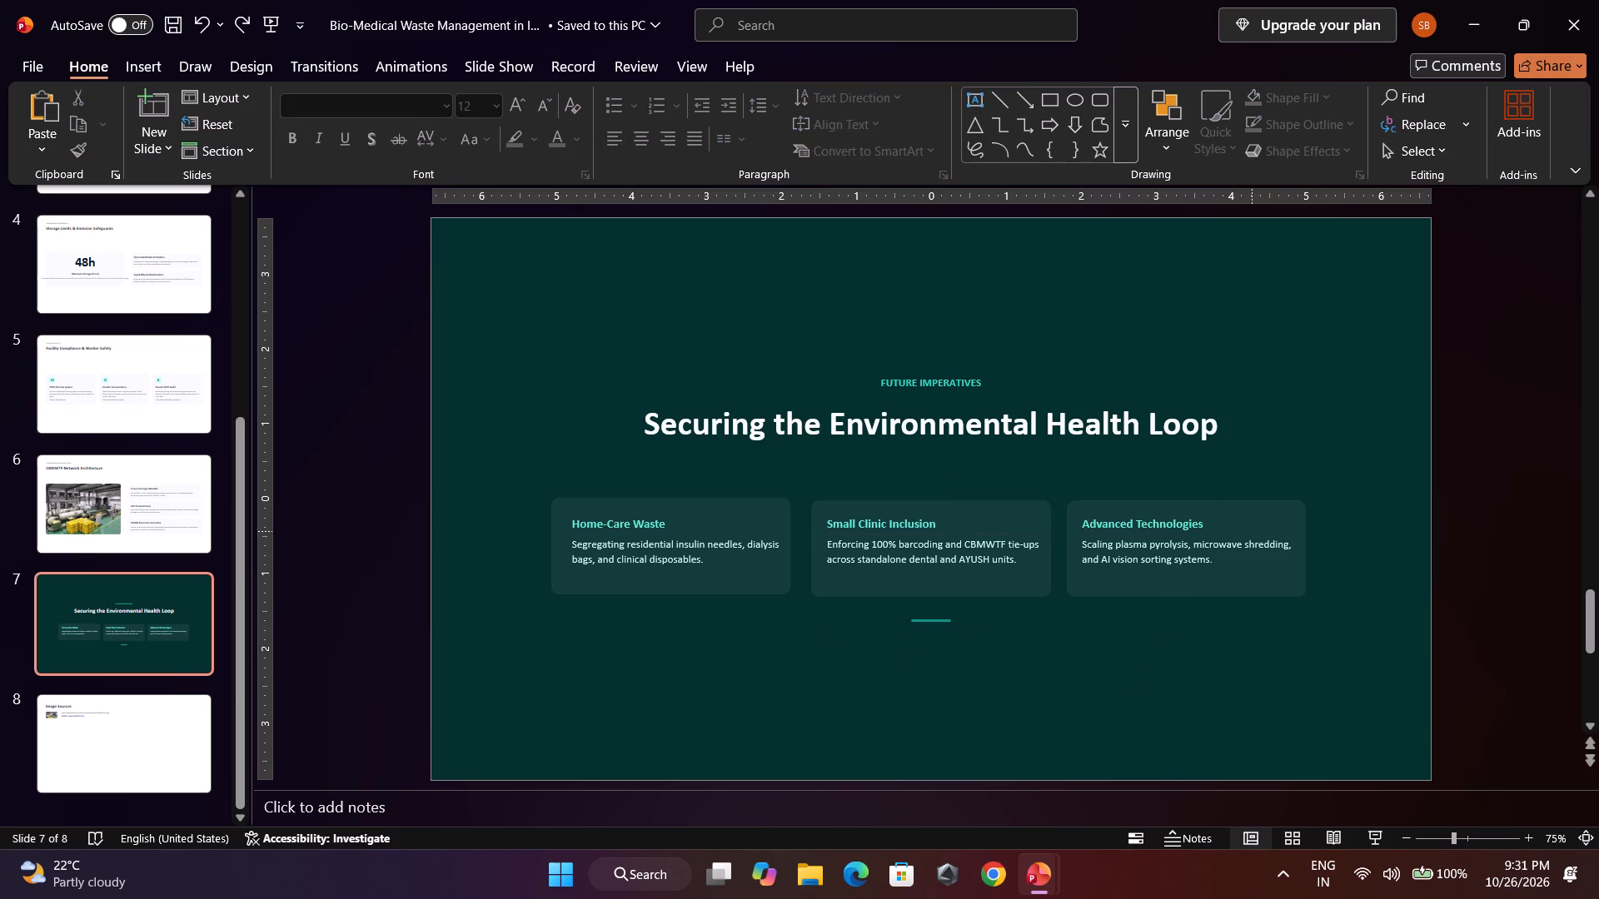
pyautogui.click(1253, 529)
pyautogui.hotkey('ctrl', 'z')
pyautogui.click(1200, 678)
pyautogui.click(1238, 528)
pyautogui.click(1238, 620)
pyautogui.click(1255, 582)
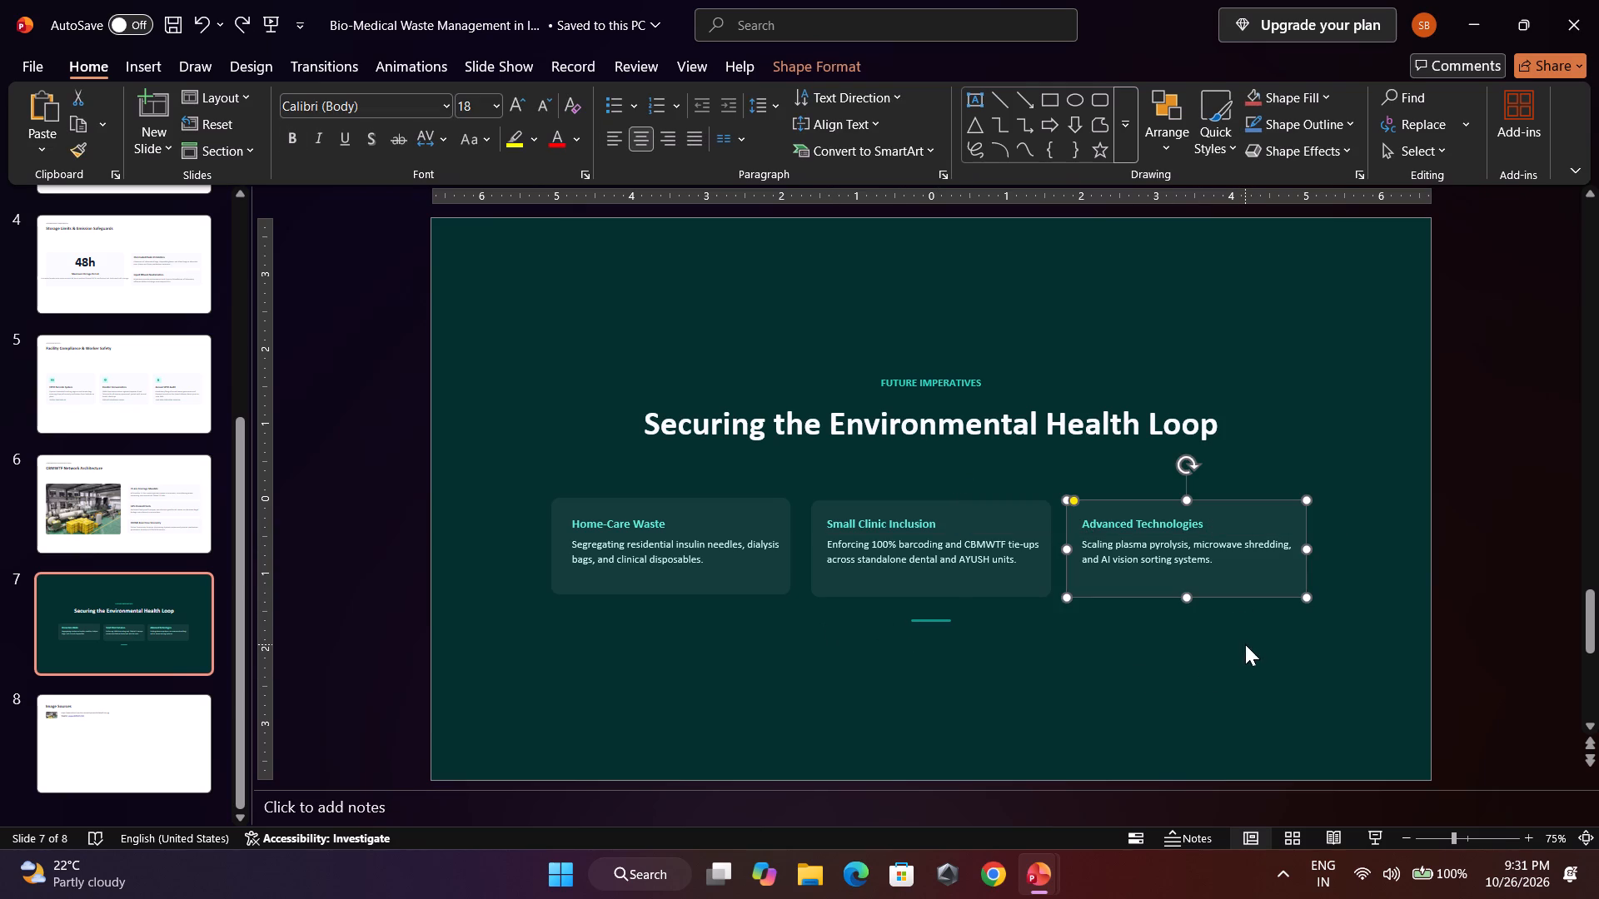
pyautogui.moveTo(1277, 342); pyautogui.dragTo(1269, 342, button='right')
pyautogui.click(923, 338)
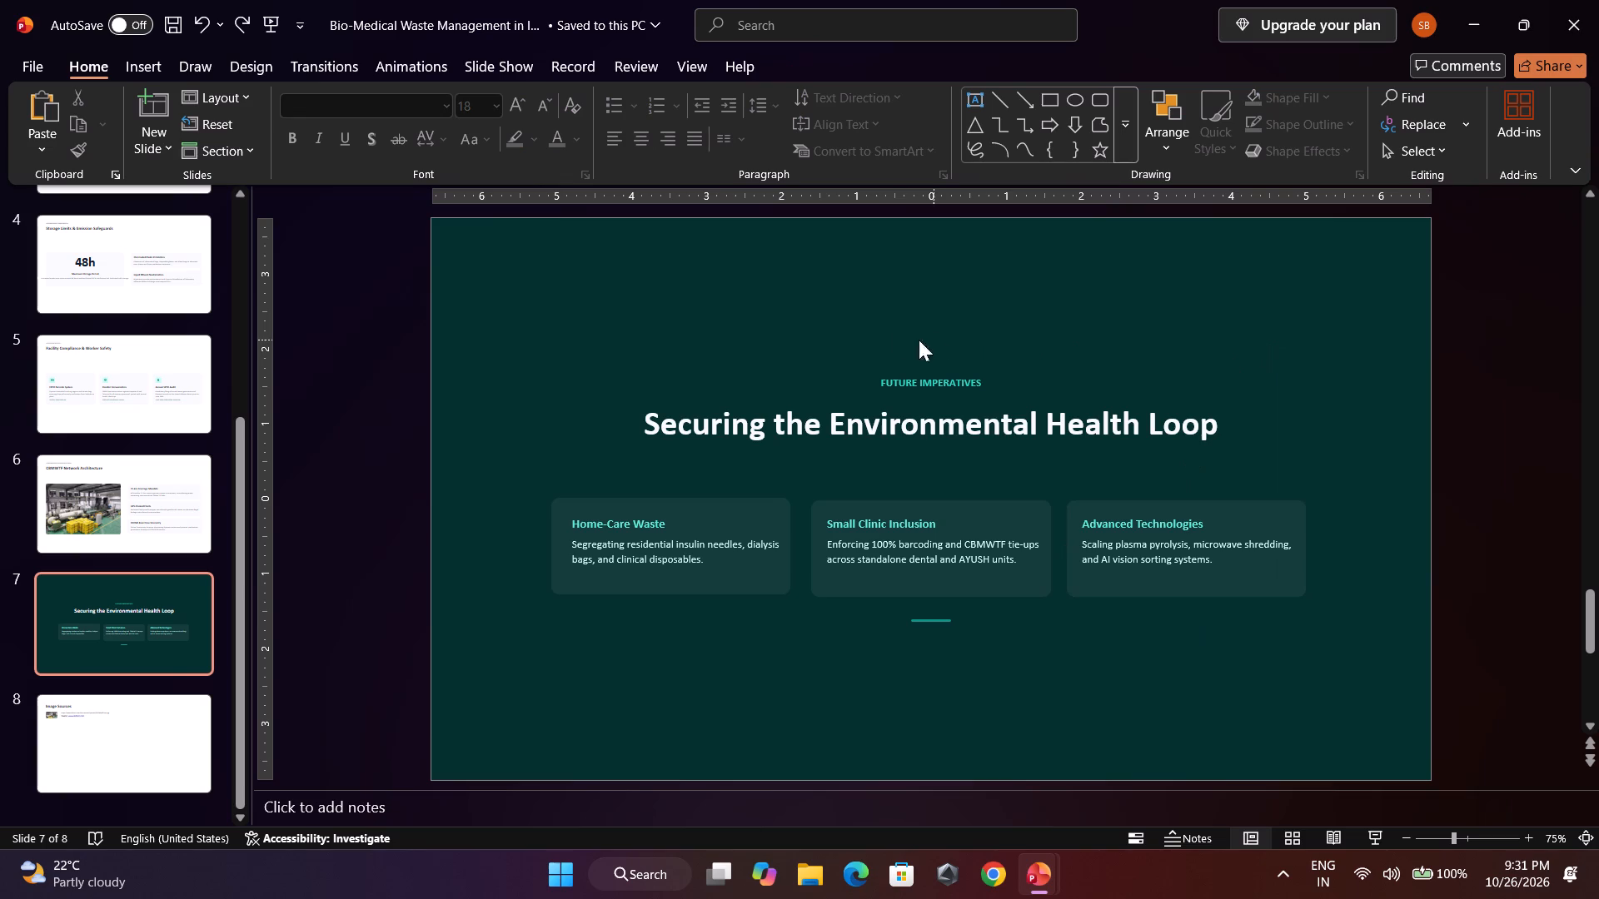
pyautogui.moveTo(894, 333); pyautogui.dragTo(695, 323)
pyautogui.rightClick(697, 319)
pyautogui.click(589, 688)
# Copy the Home-Care Waste heading and its description from the original deck into slide 8's body as two bullets.
pyautogui.click(600, 520)
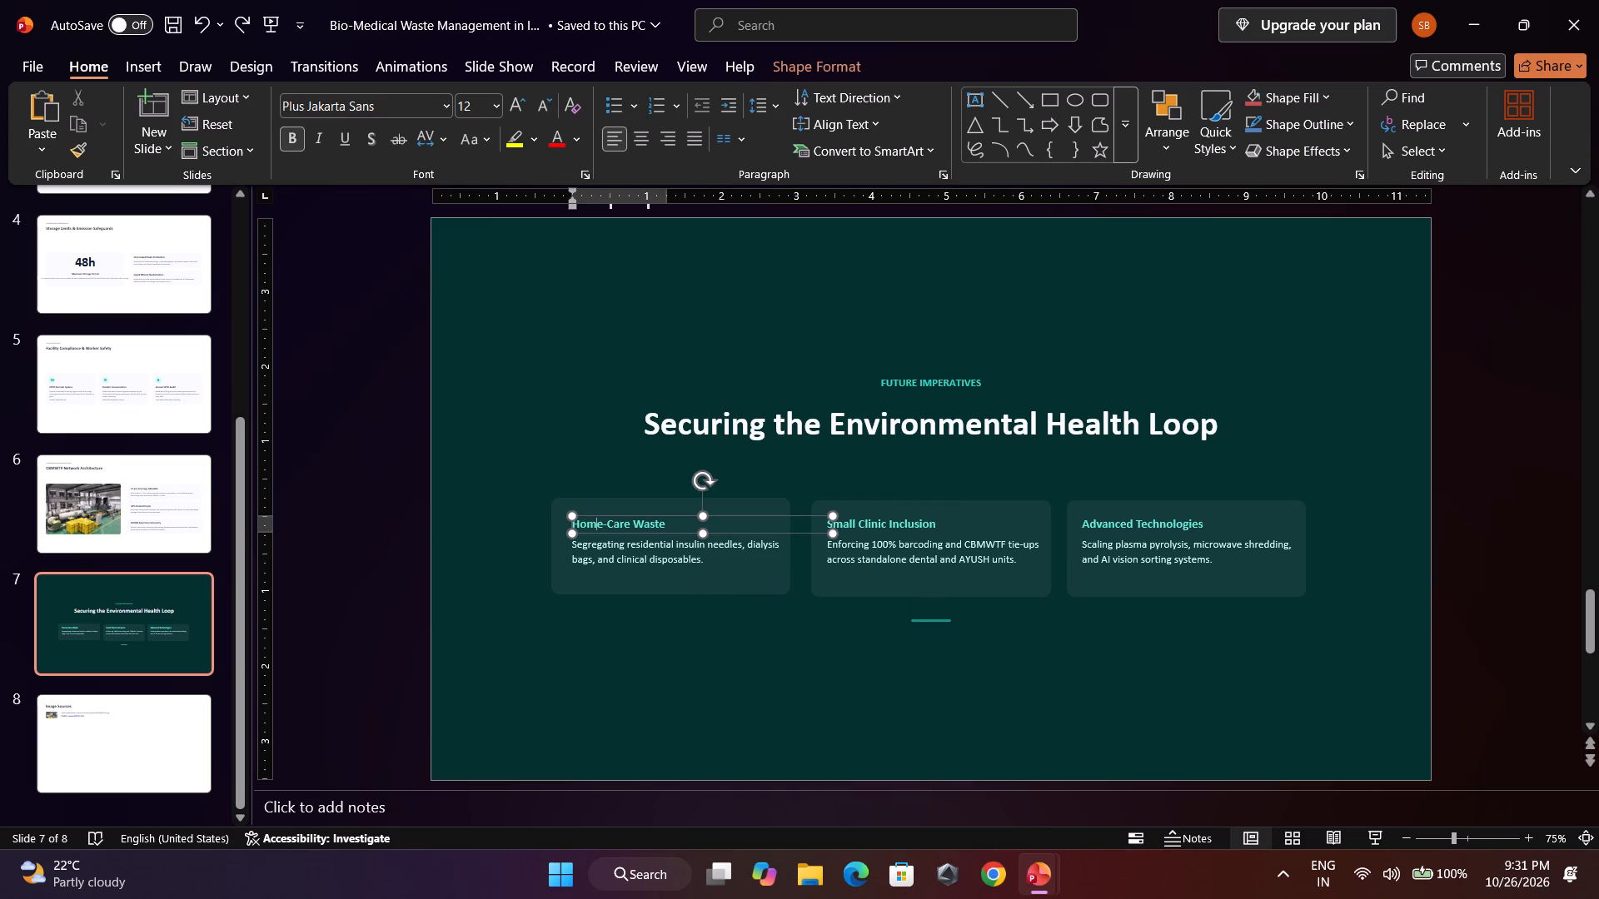
pyautogui.hotkey('ctrl', 'a')
pyautogui.hotkey('ctrl', 'c')
pyautogui.hotkey('alt', 'Tab')
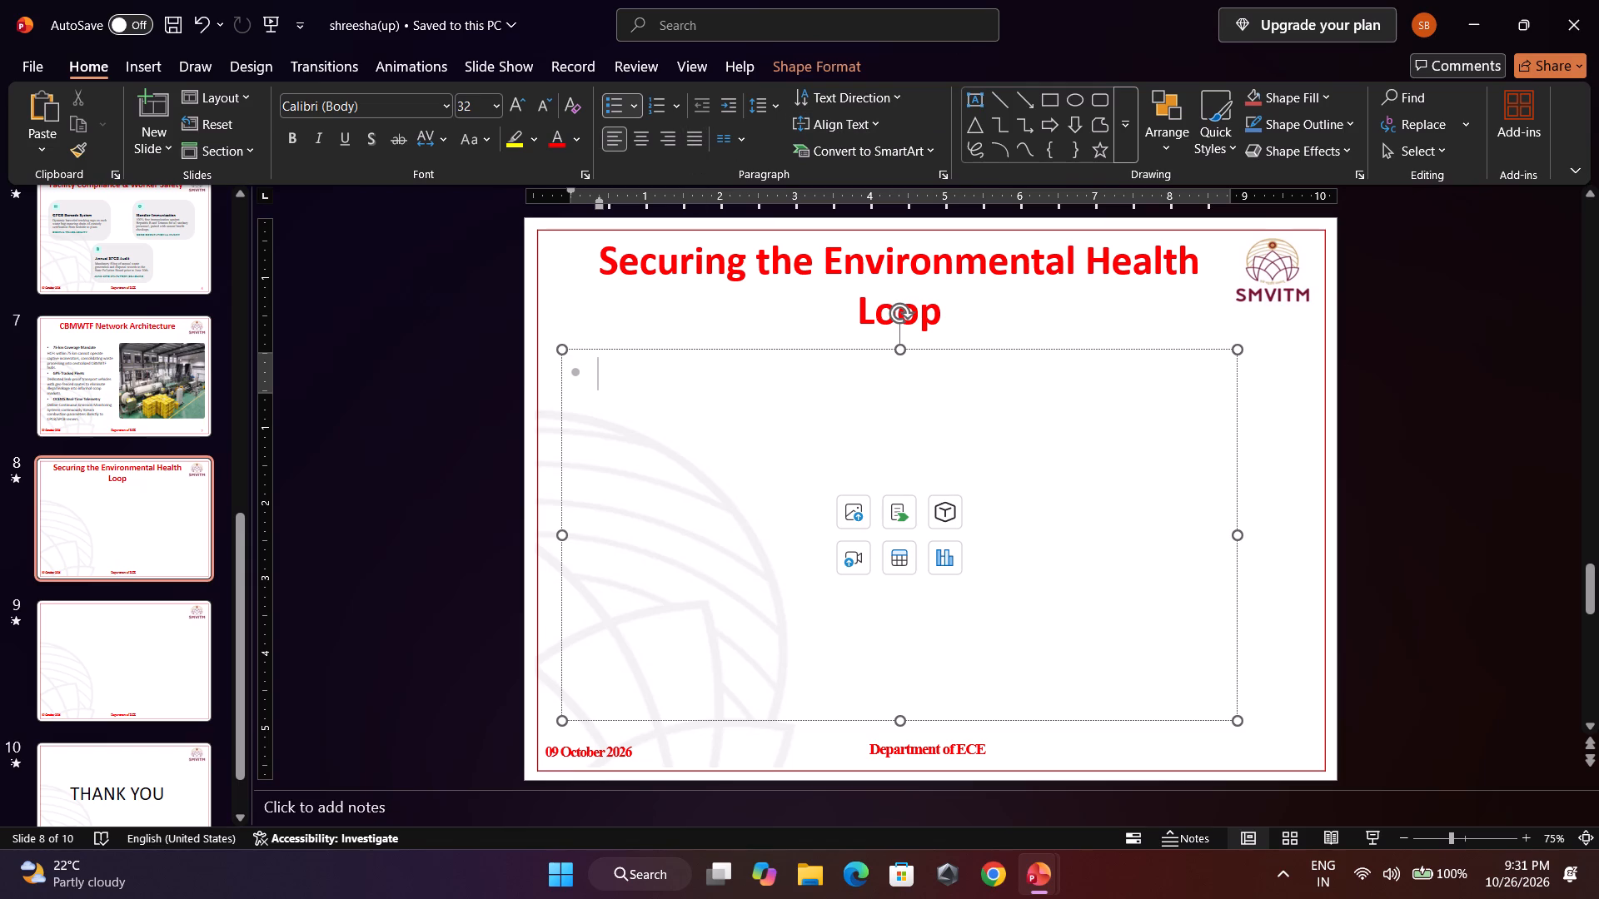
pyautogui.hotkey('ctrl', 'v')
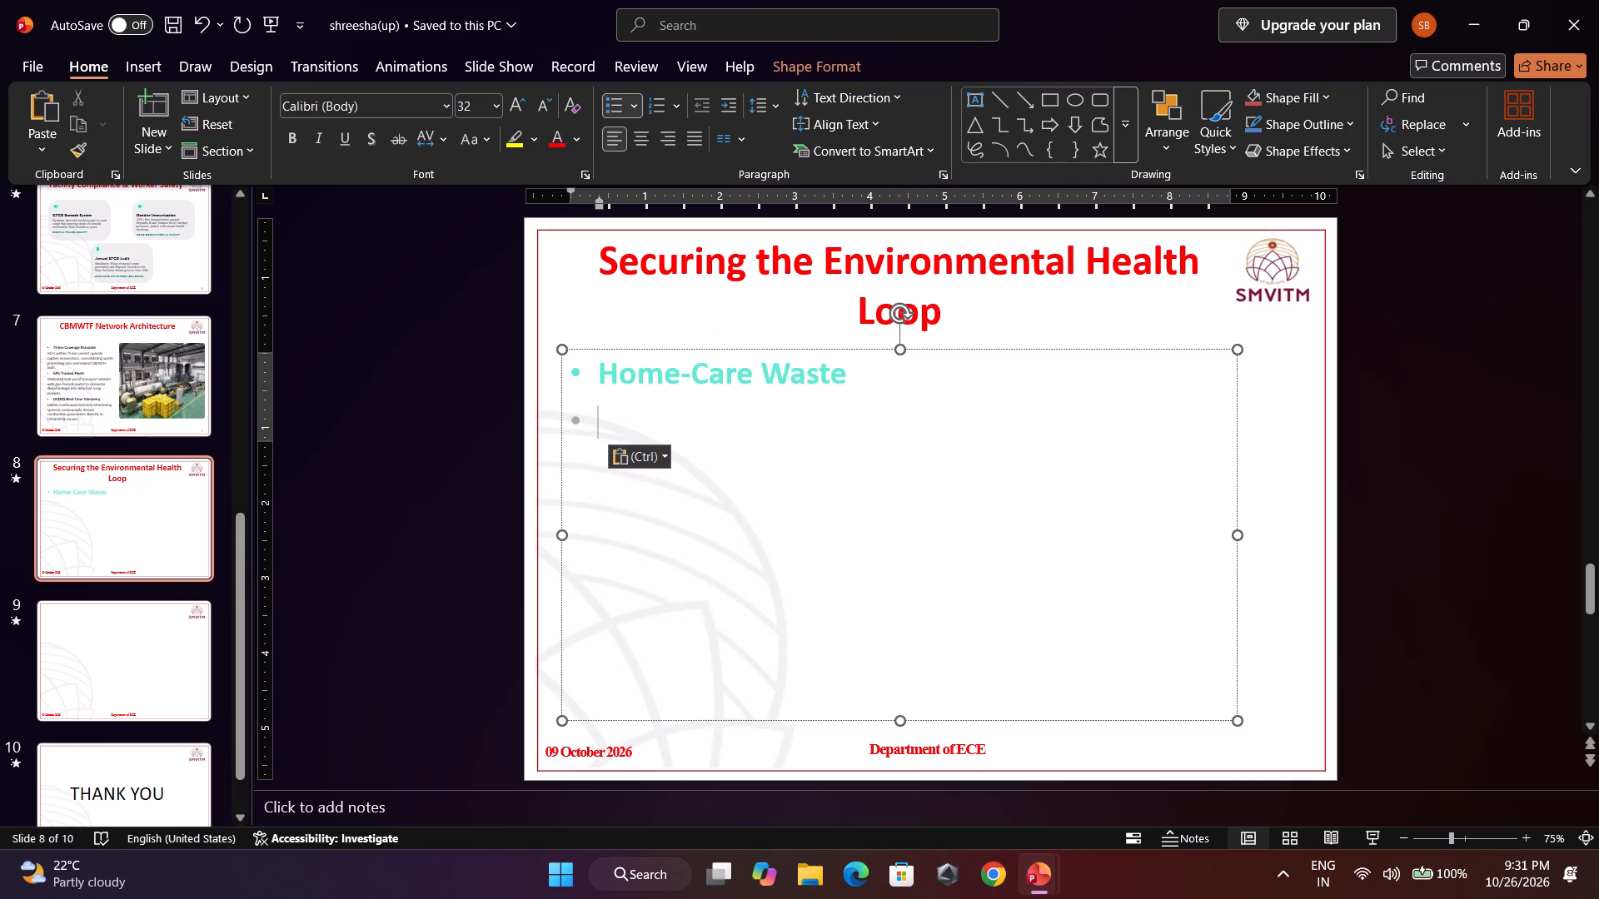
pyautogui.hotkey('alt', 'Tab')
pyautogui.click(656, 542)
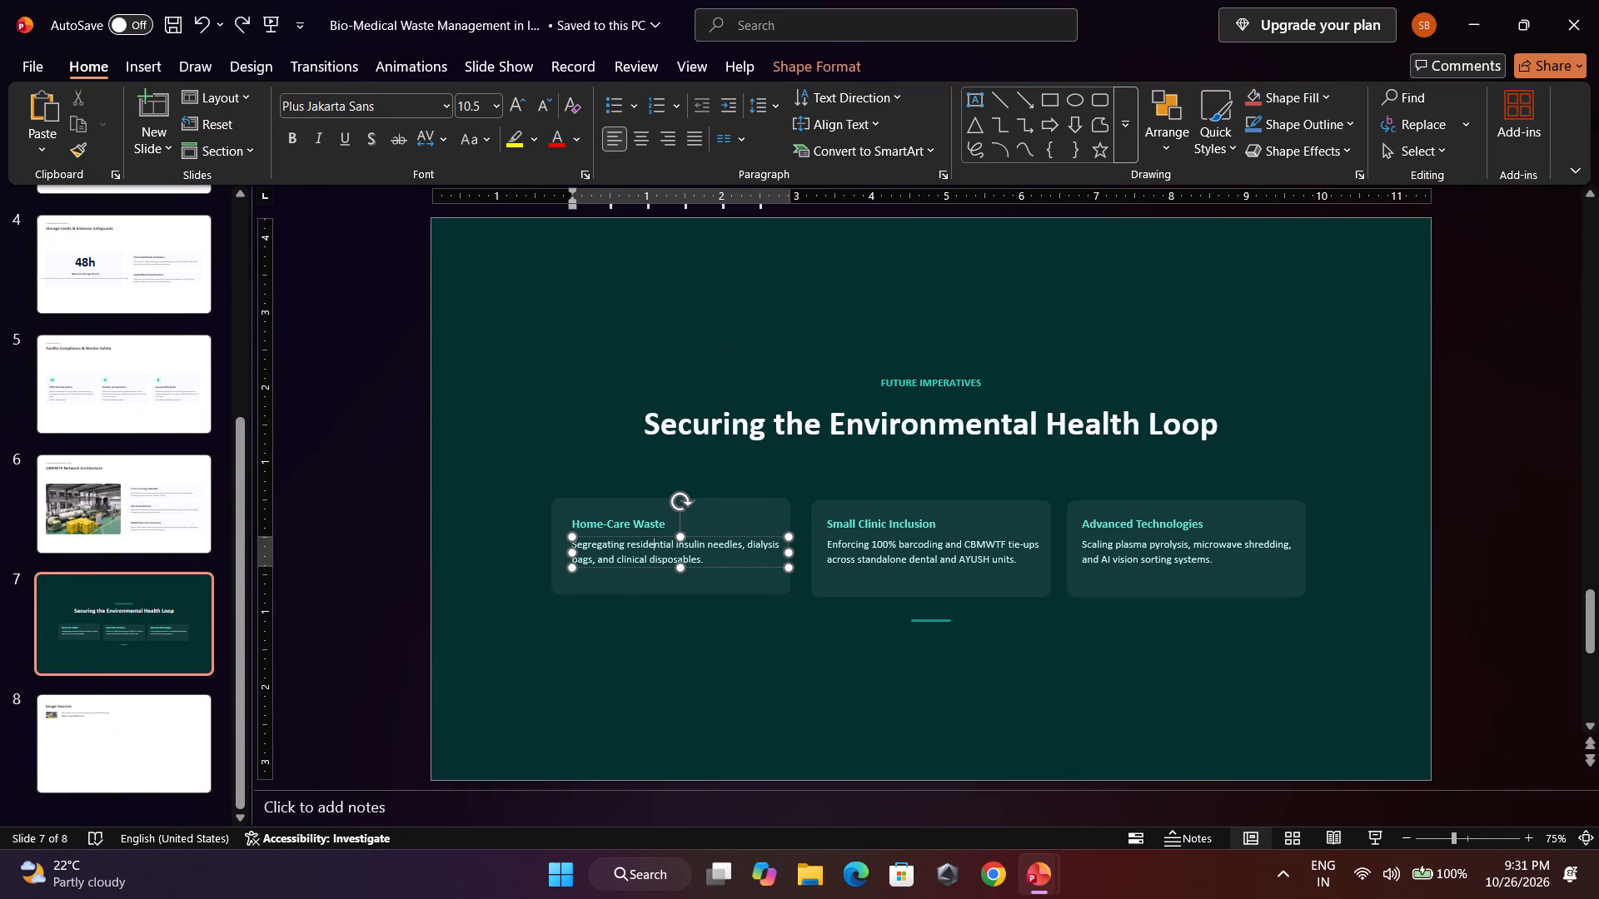
pyautogui.hotkey('ctrl', 'a')
pyautogui.hotkey('ctrl', 'c')
pyautogui.hotkey('alt', 'Tab')
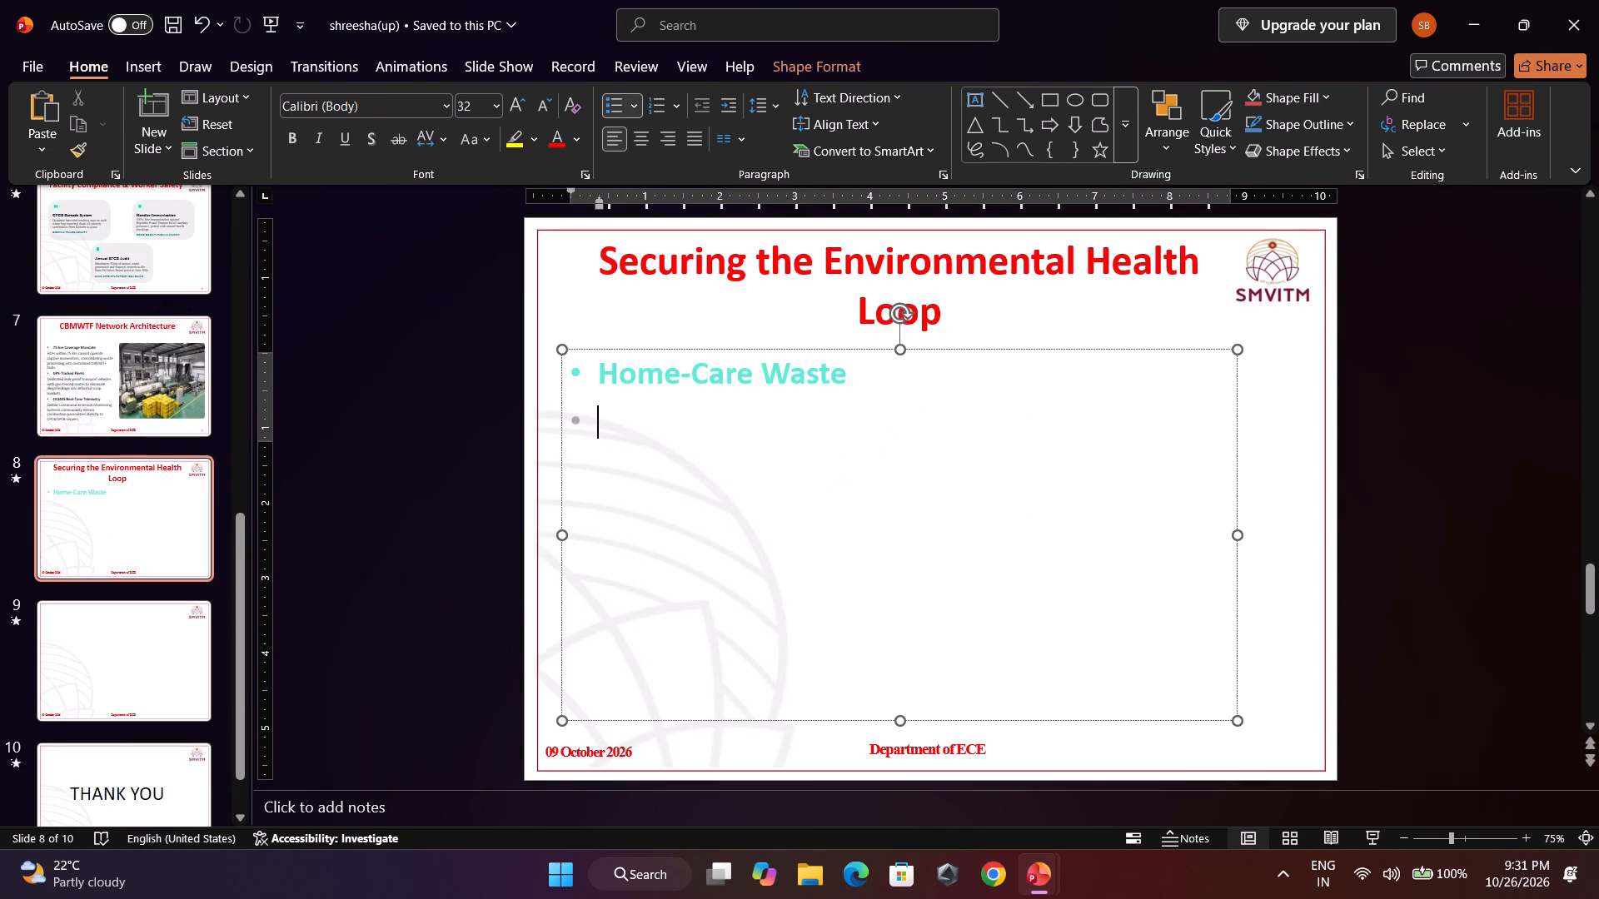
pyautogui.hotkey('ctrl', 'v')
# Copy the Small Clinic Inclusion heading and its description from the original deck into slide 8's body as the following two bullets.
pyautogui.hotkey('alt', 'Tab')
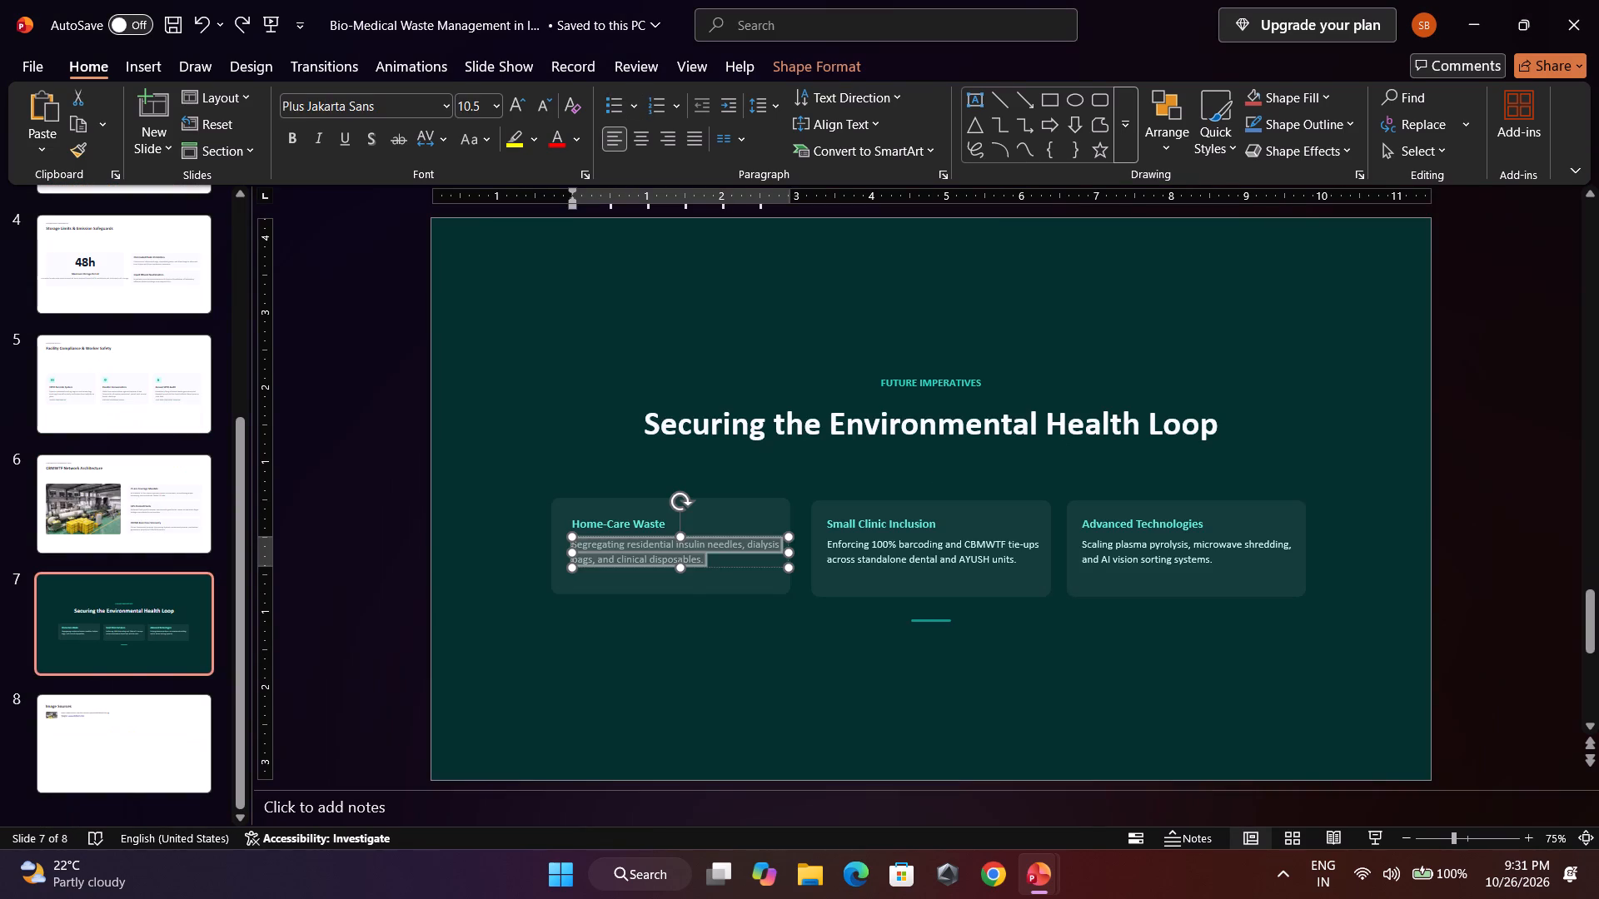
pyautogui.click(851, 519)
pyautogui.hotkey('ctrl', 'a')
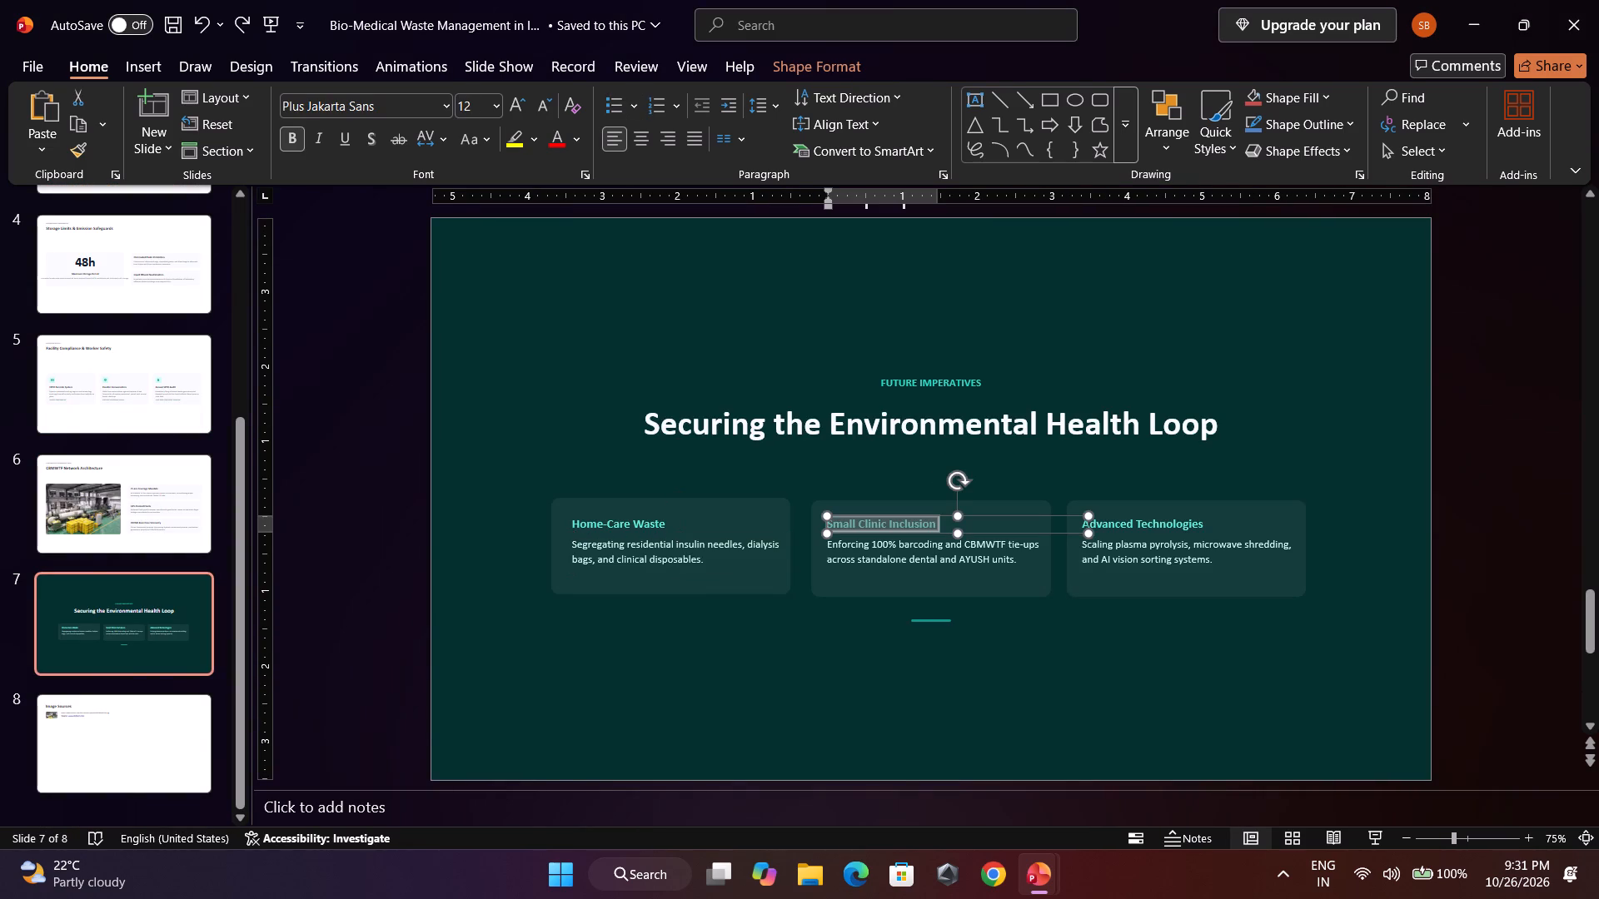
pyautogui.hotkey('ctrl', 'c')
pyautogui.hotkey('alt', 'Tab')
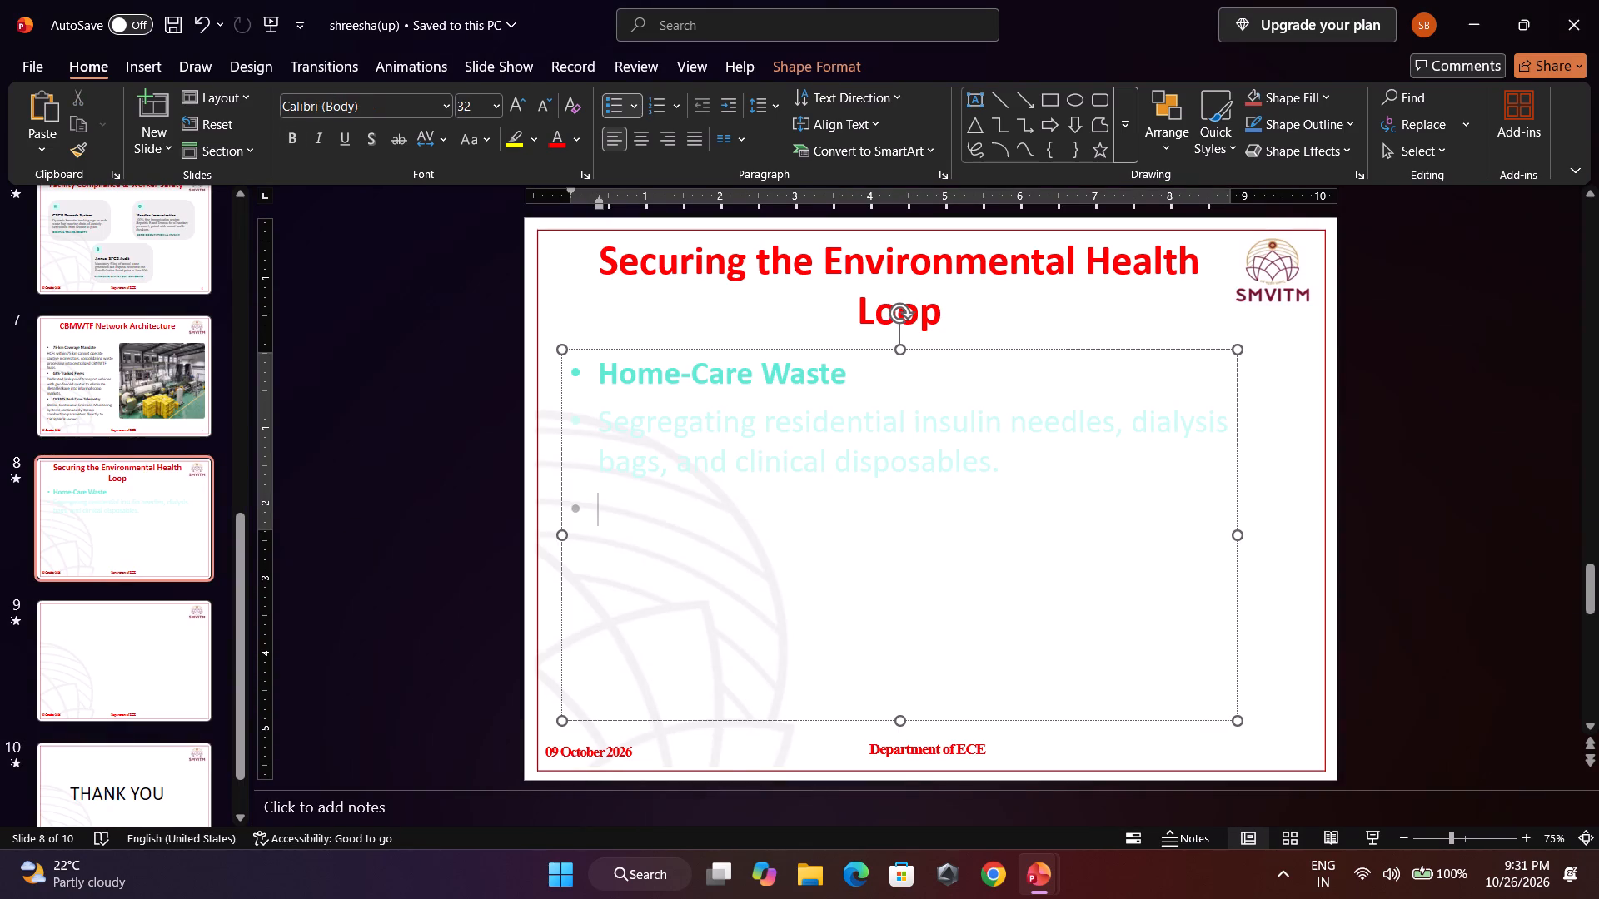
pyautogui.hotkey('ctrl', 'v')
pyautogui.hotkey('alt', 'Tab')
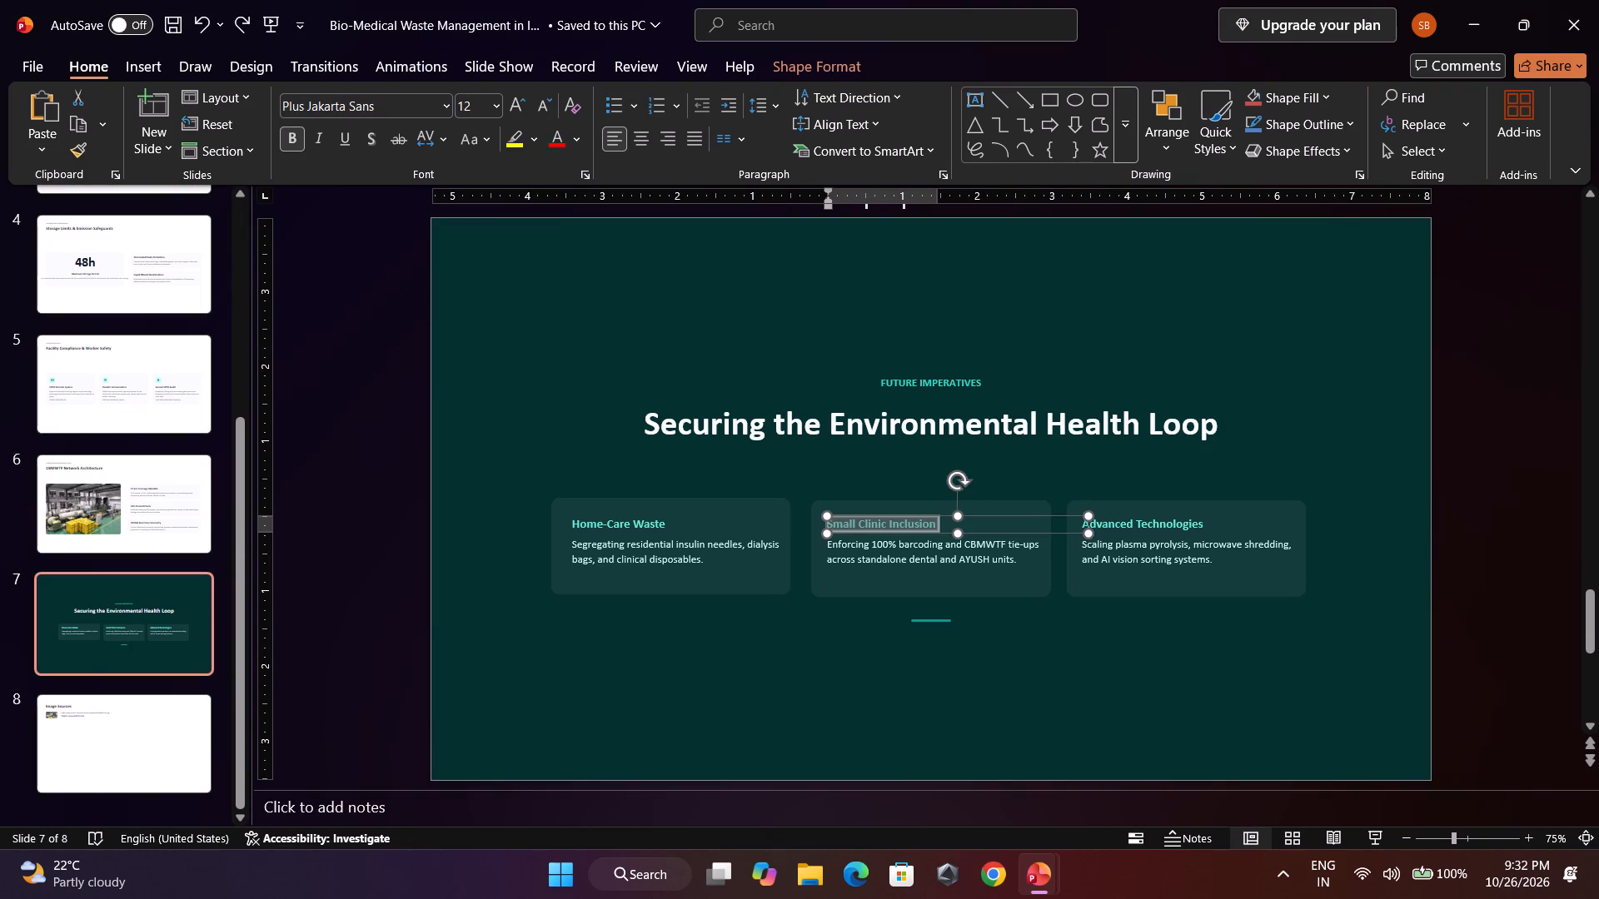
pyautogui.click(897, 561)
pyautogui.hotkey('ctrl', 'a')
pyautogui.hotkey('ctrl', 'c')
pyautogui.hotkey('alt', 'Tab')
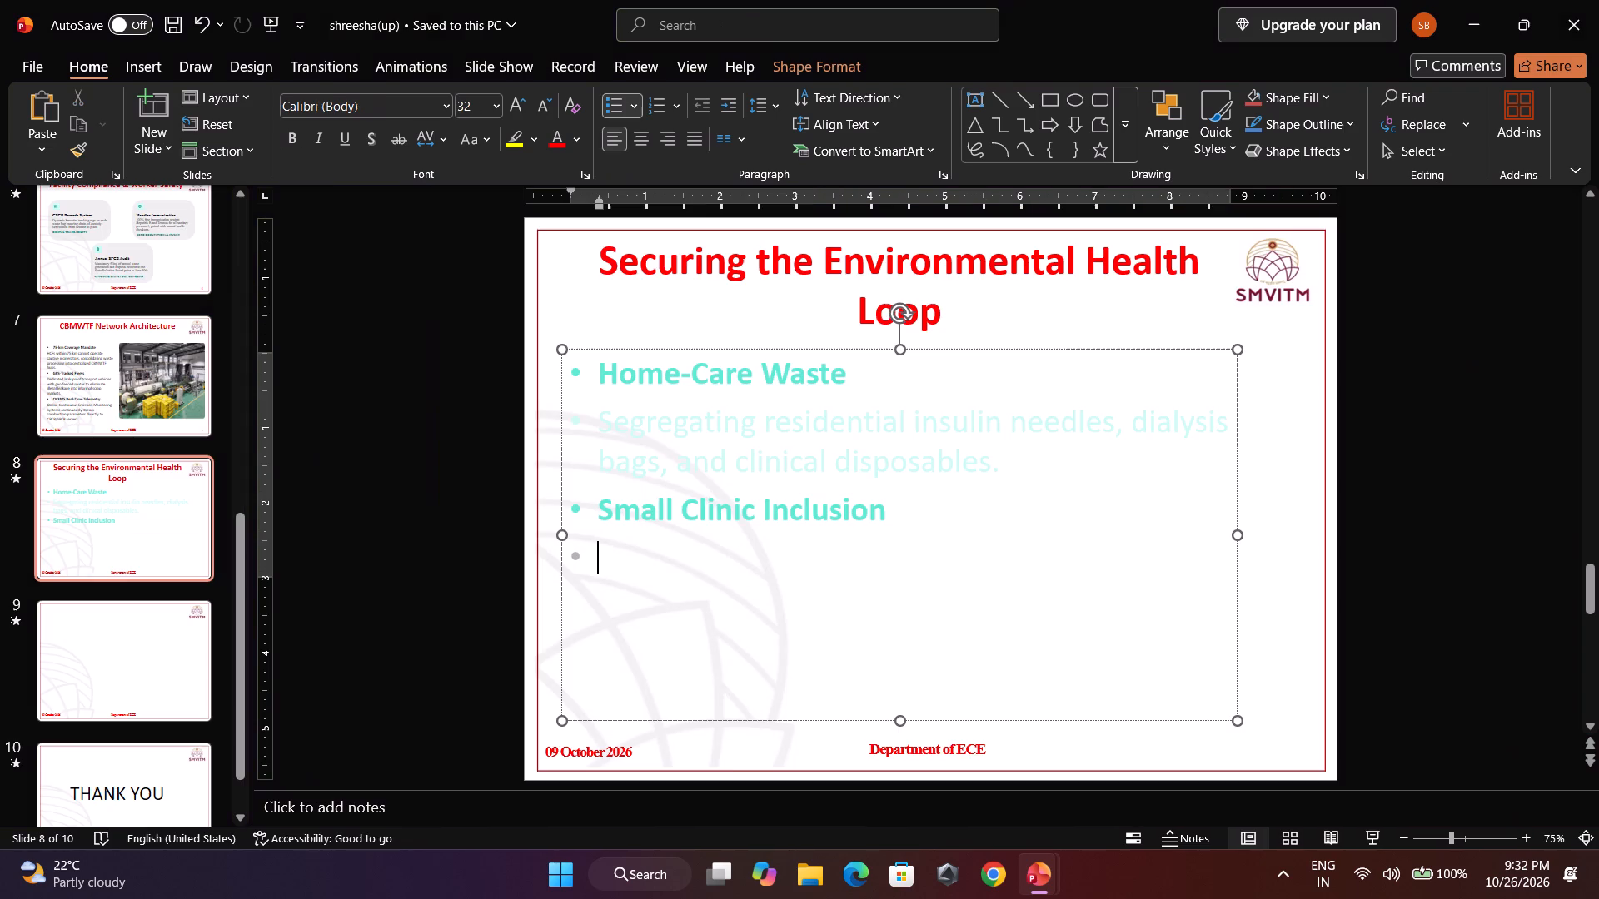
pyautogui.hotkey('ctrl', 'v')
# Copy the Advanced Technologies heading from the original deck into slide 8's body as the following bullet.
pyautogui.hotkey('alt', 'Tab')
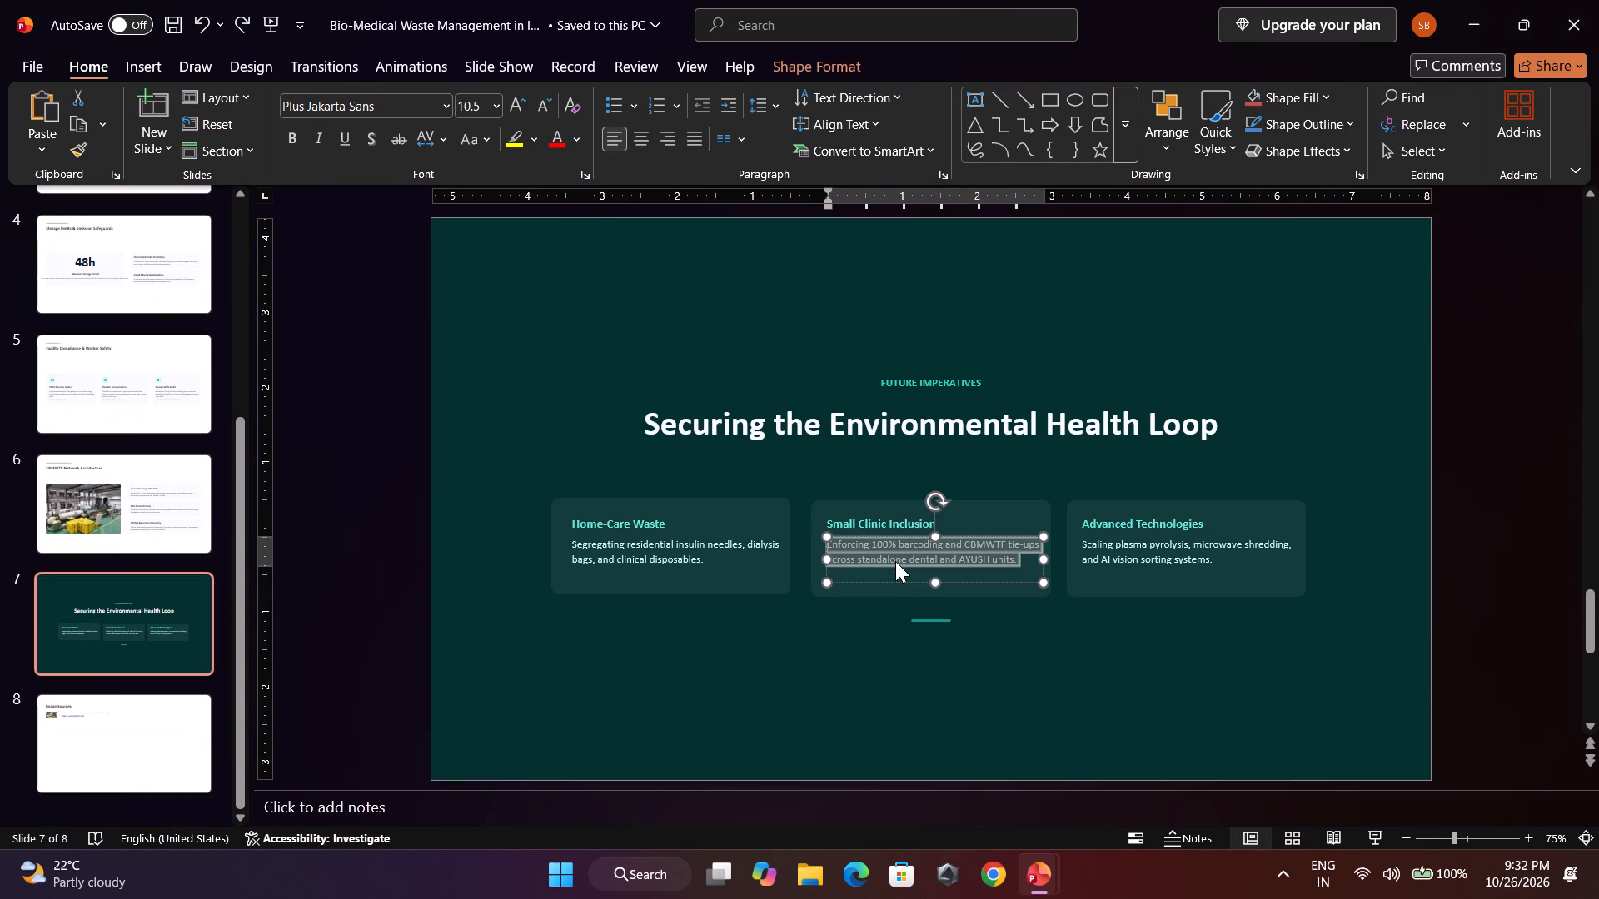
pyautogui.click(1103, 524)
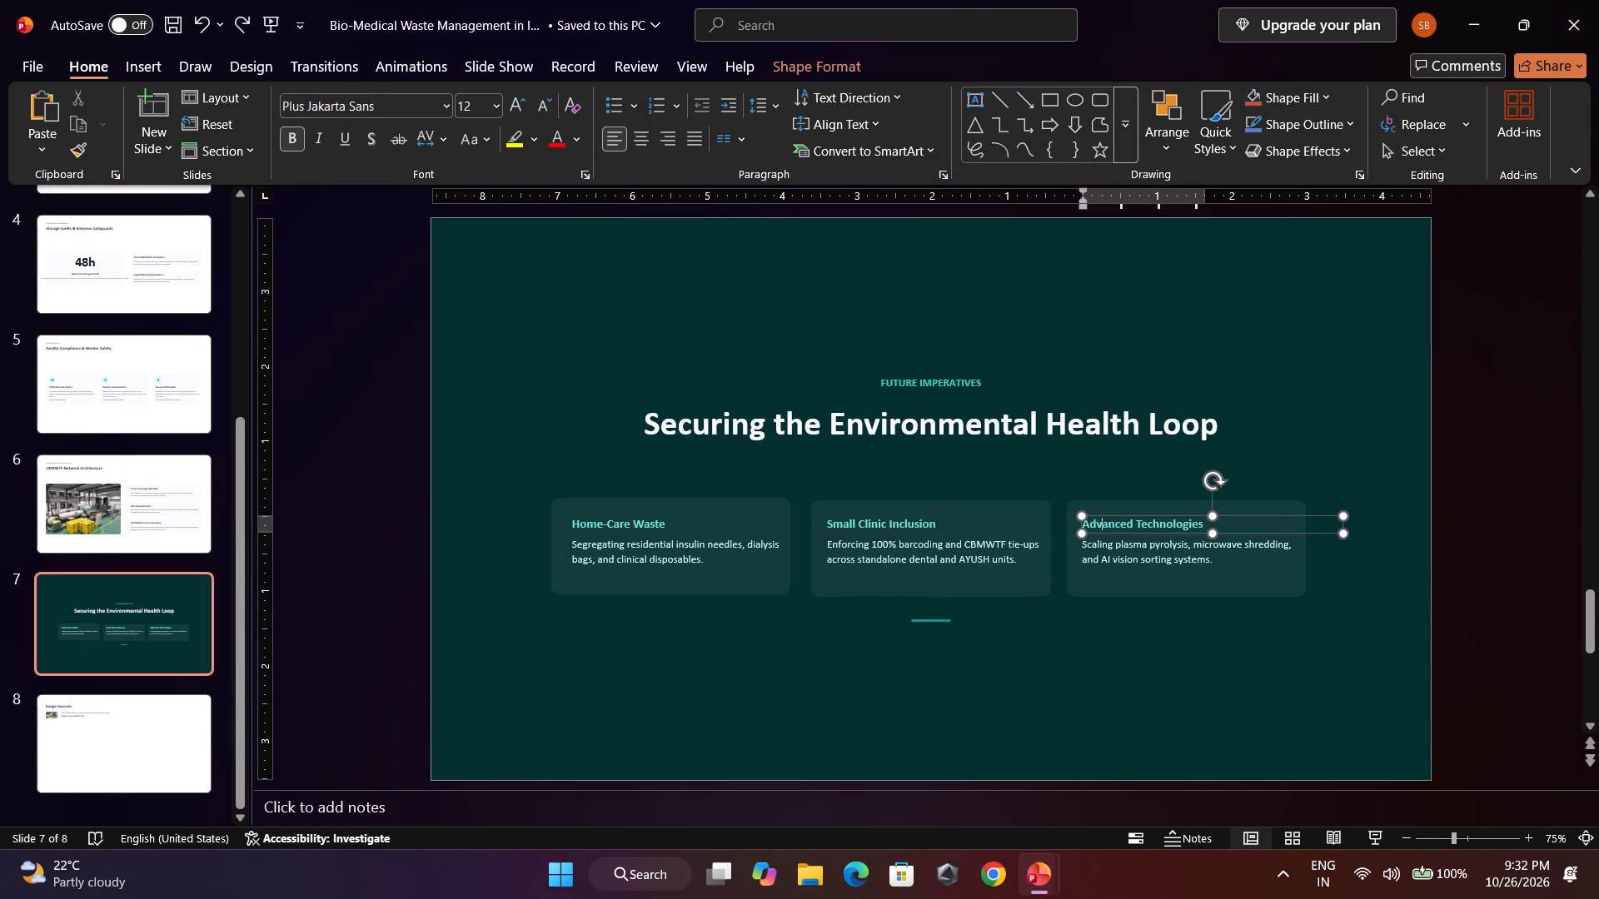
pyautogui.hotkey('ctrl', 'a')
pyautogui.hotkey('ctrl', 'c')
pyautogui.hotkey('alt', 'Tab')
pyautogui.hotkey('ctrl', 'v')
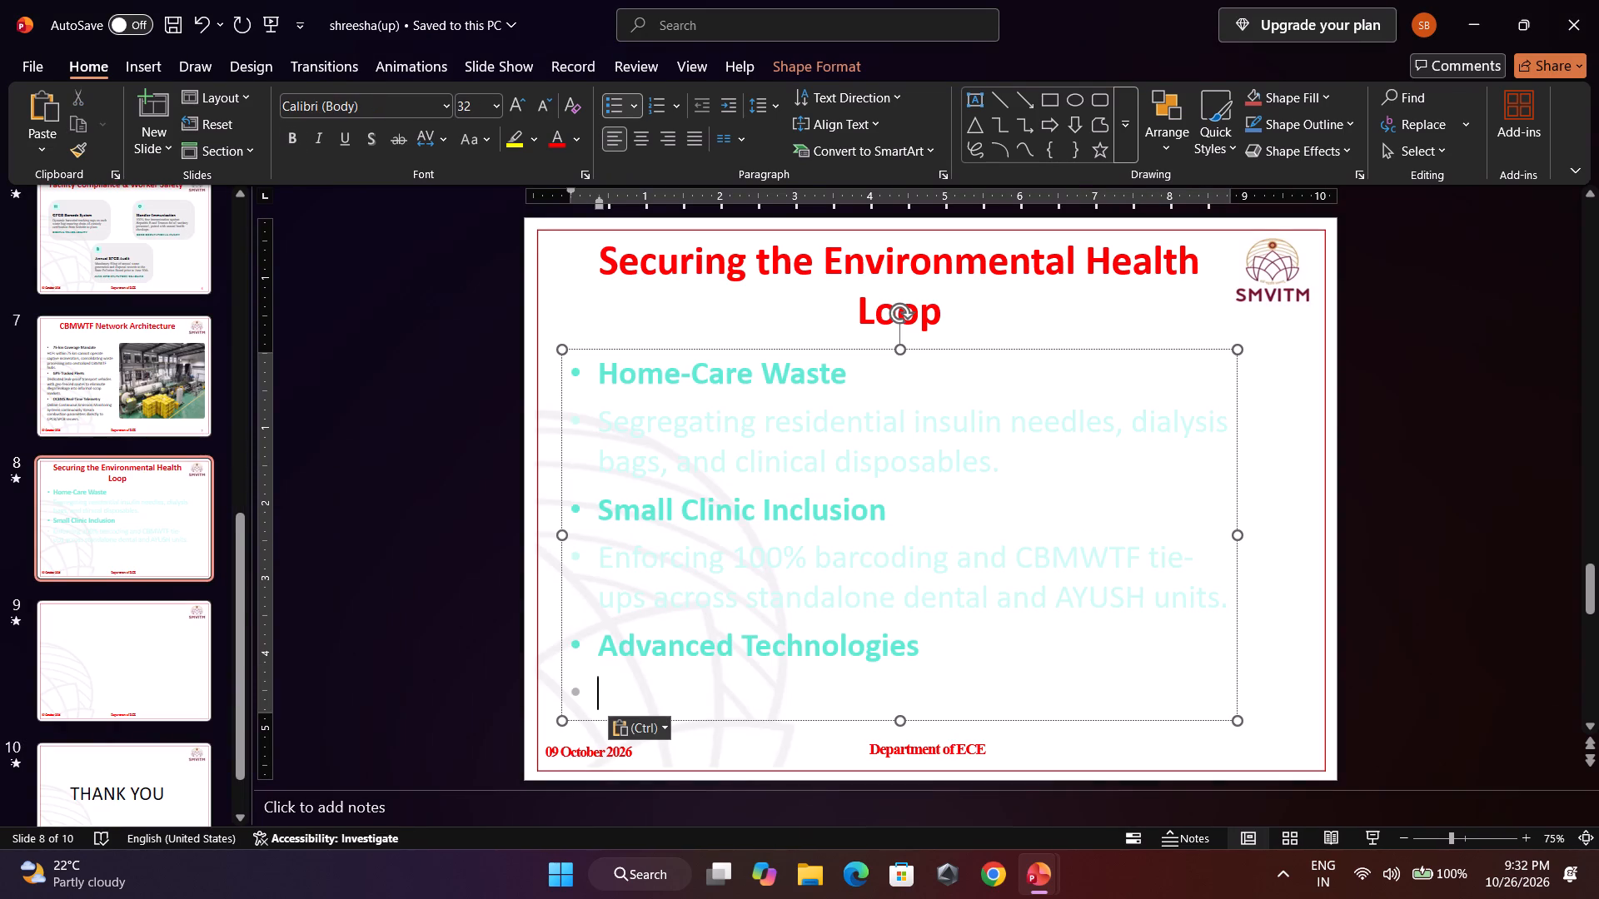
# Copy the Advanced Technologies description from the original deck into slide 8's body as the last bullet.
pyautogui.hotkey('alt', 'Tab')
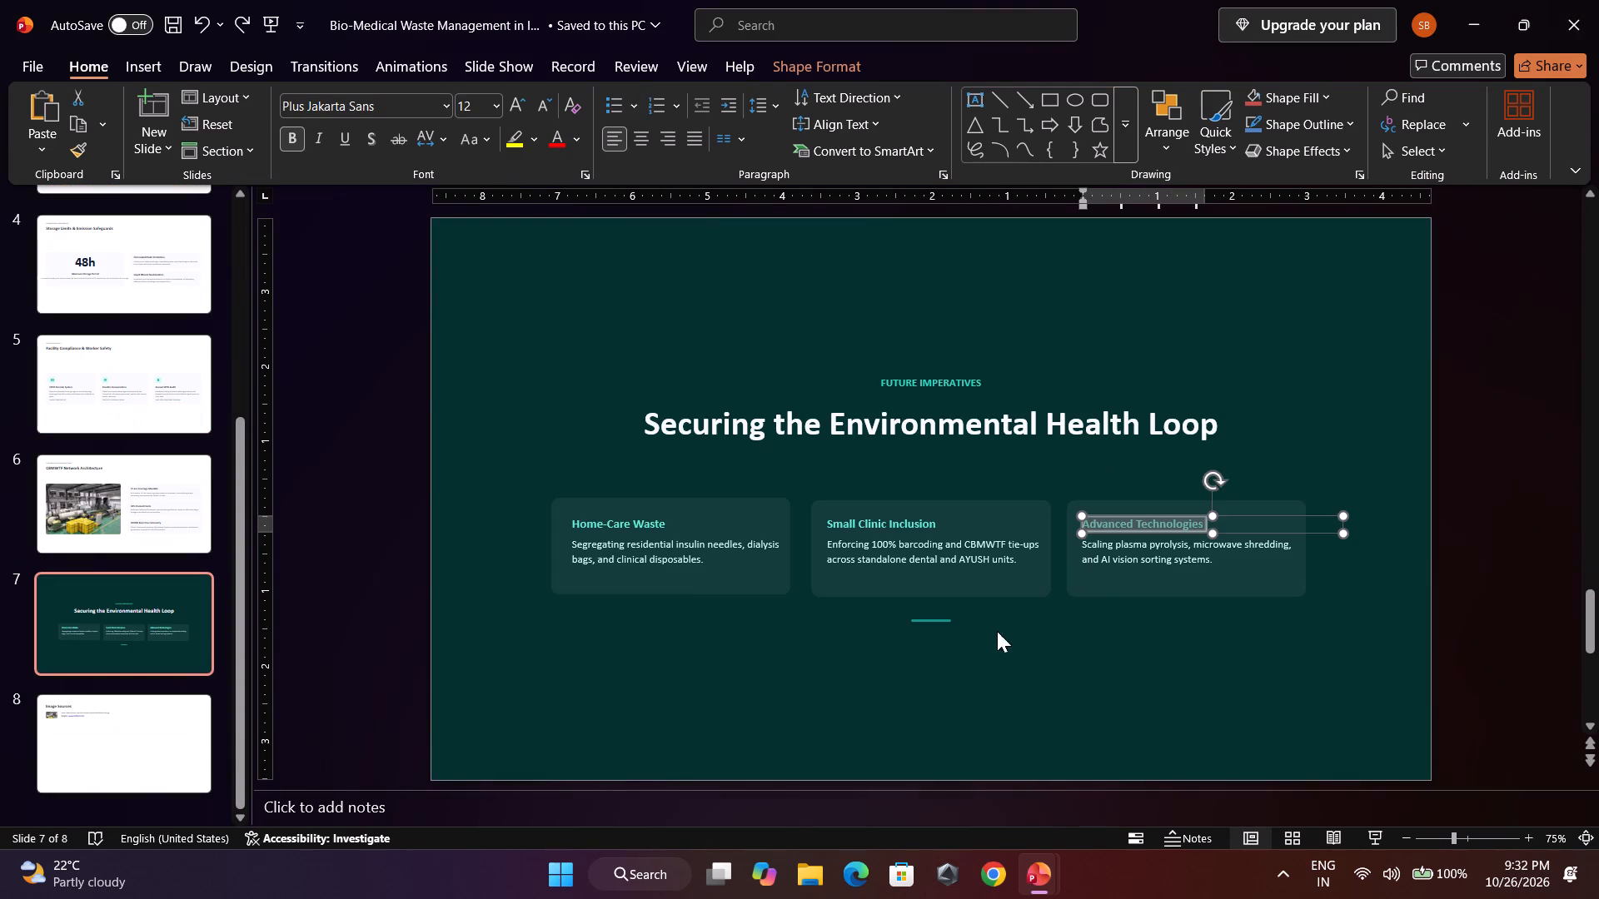
pyautogui.click(1104, 548)
pyautogui.hotkey('ctrl', 'a')
pyautogui.hotkey('ctrl', 'c')
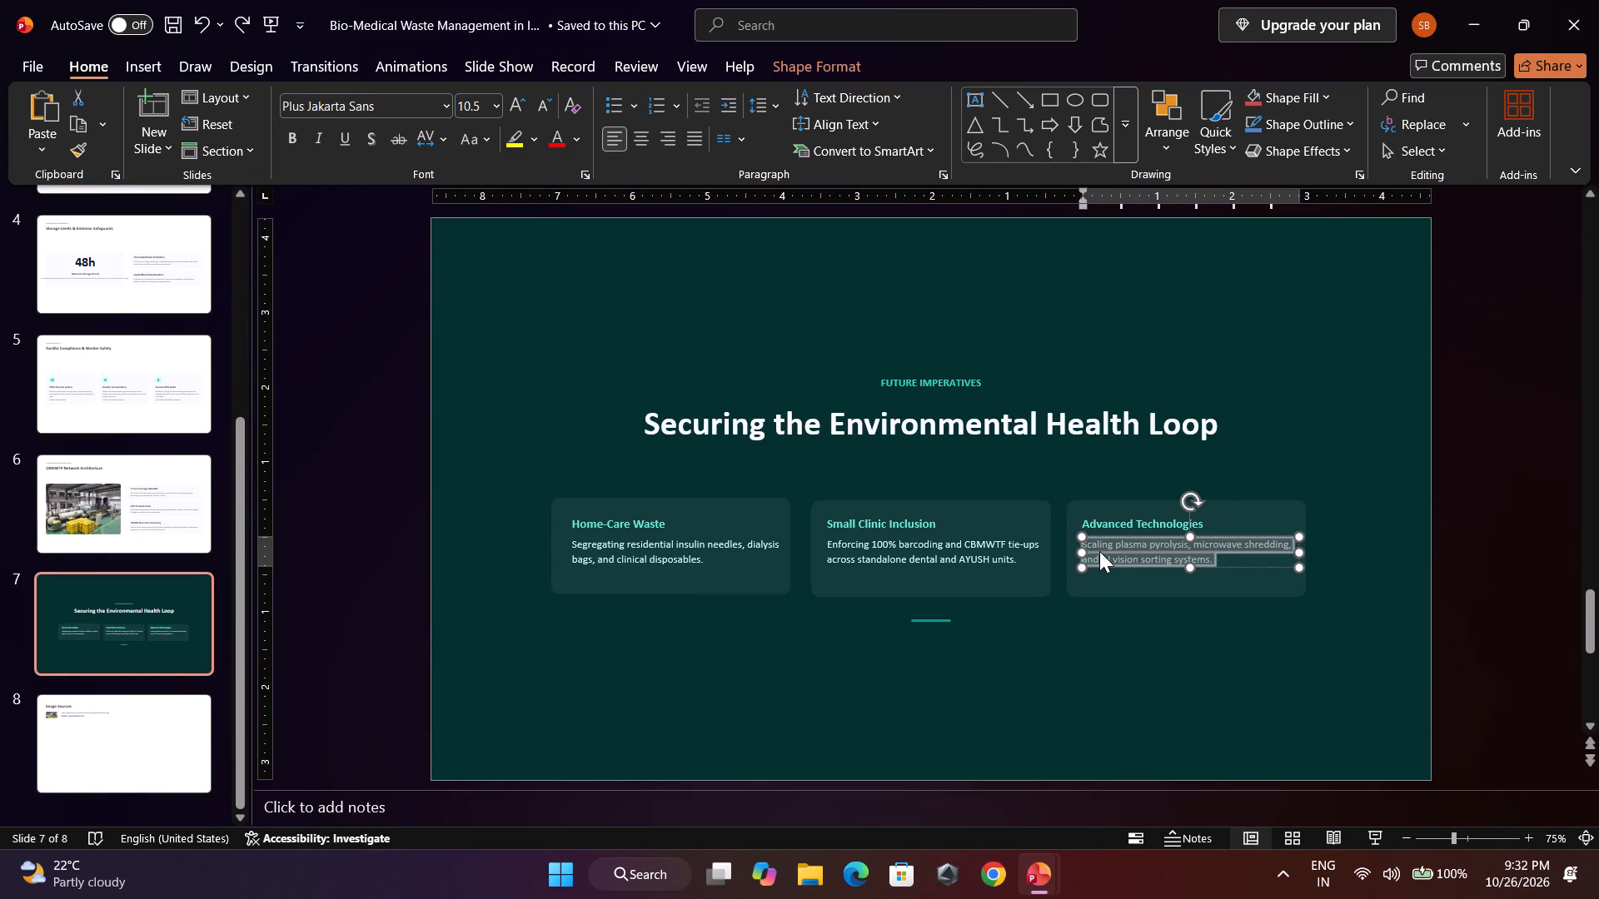
pyautogui.hotkey('alt', 'Tab')
pyautogui.hotkey('ctrl', 'v')
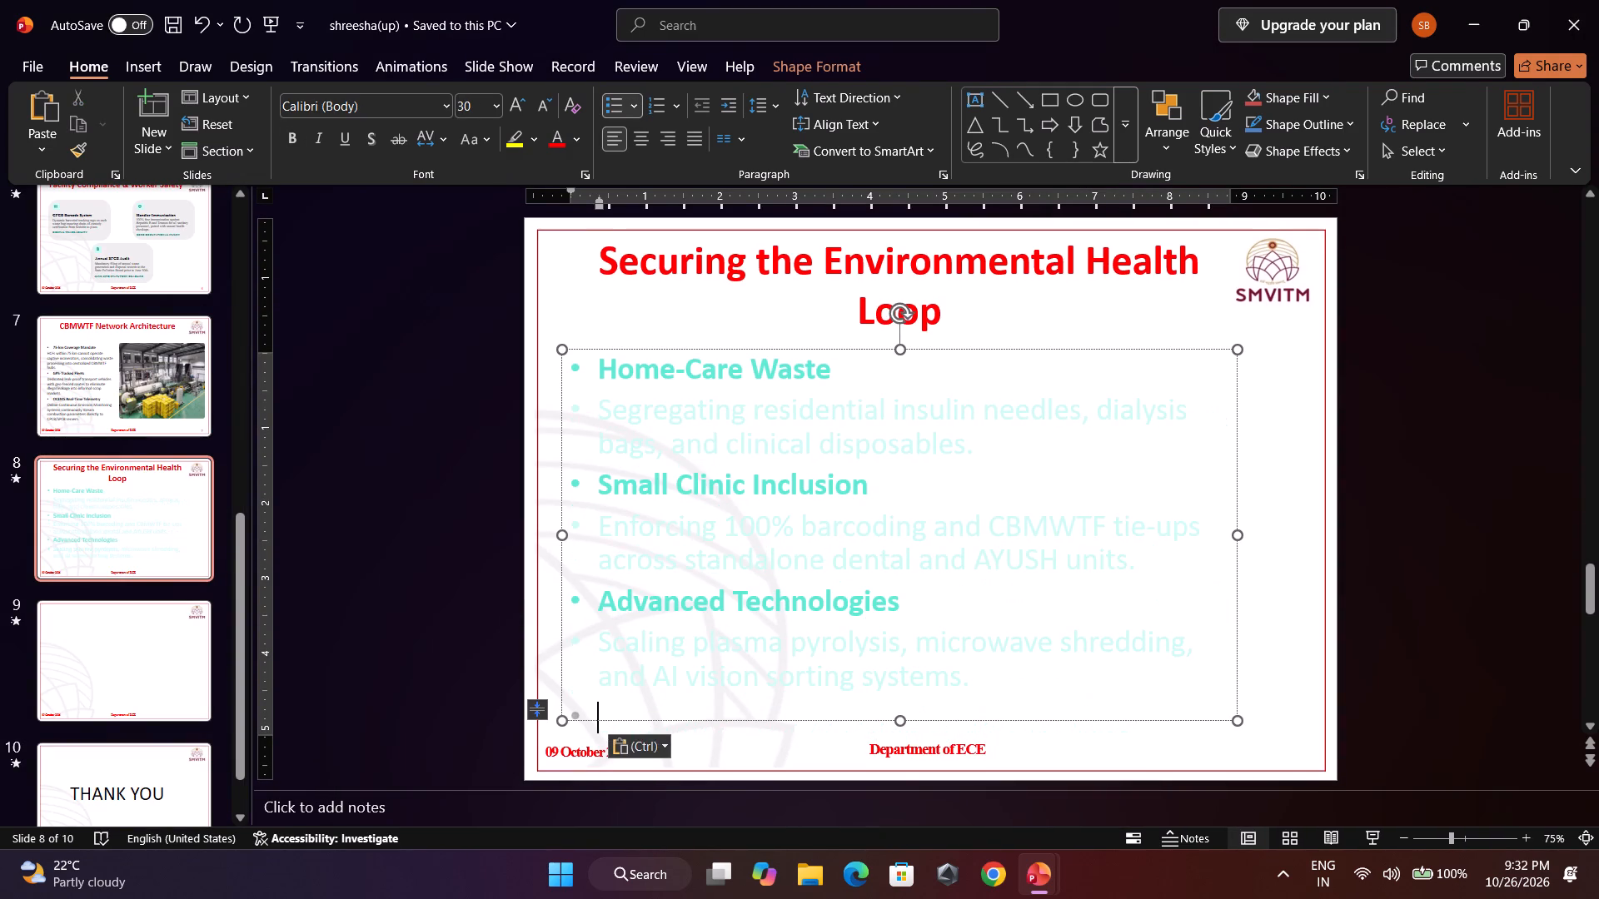
# Recolour all of slide 8's body text, headings and descriptions alike, to black.
pyautogui.click(764, 376)
pyautogui.moveTo(597, 367); pyautogui.dragTo(771, 579)
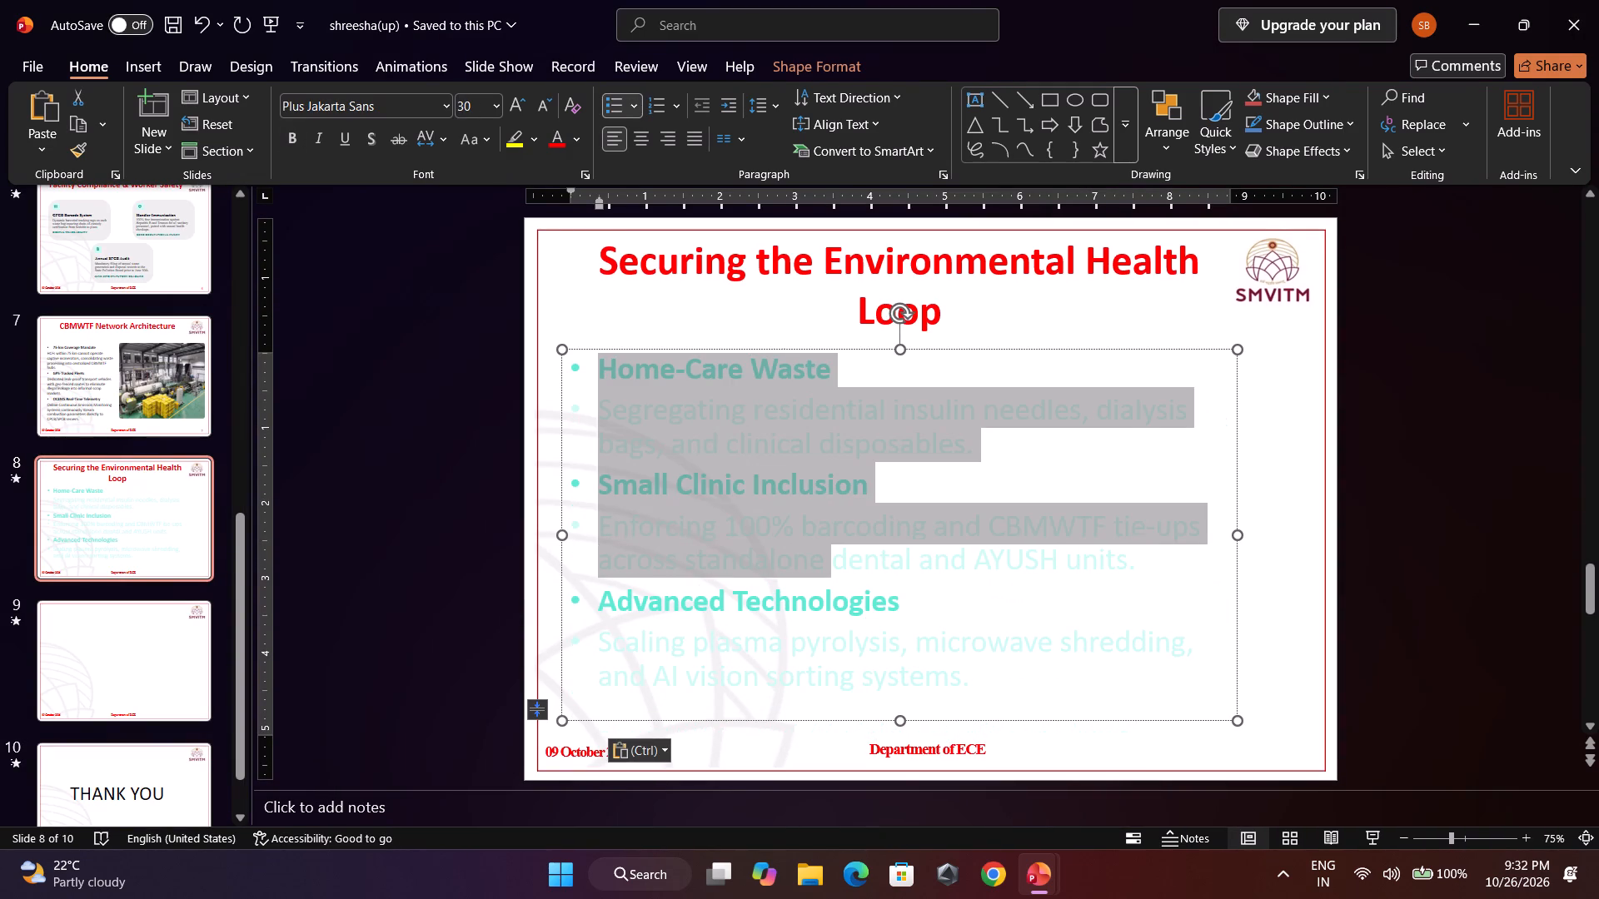
pyautogui.moveTo(771, 579); pyautogui.dragTo(988, 684)
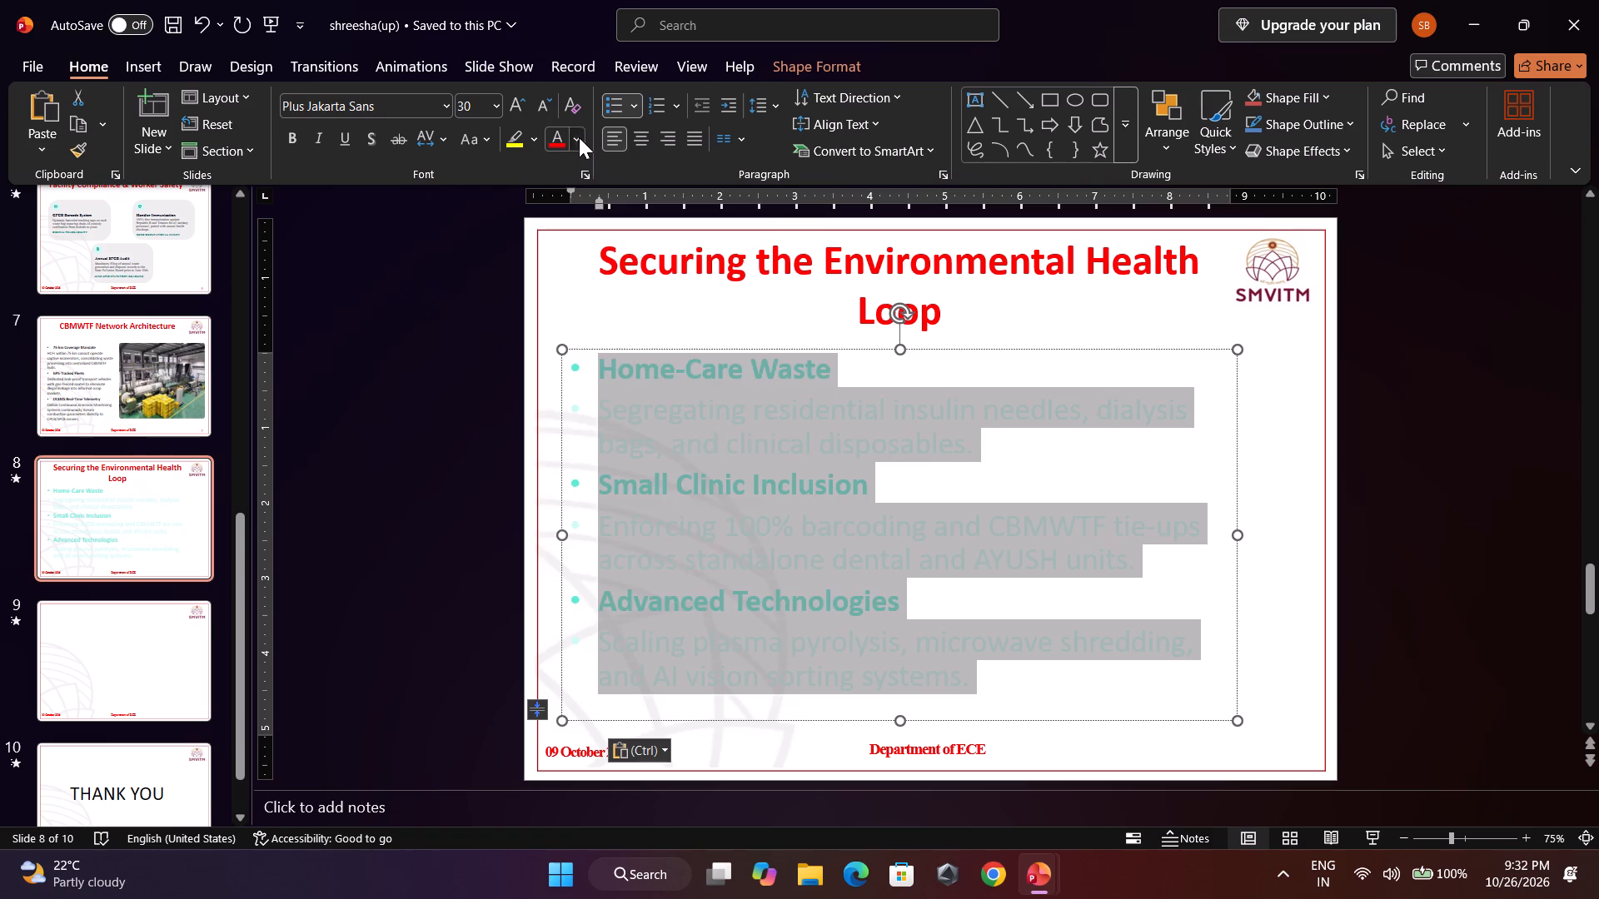
pyautogui.click(579, 137)
pyautogui.click(592, 236)
pyautogui.click(482, 342)
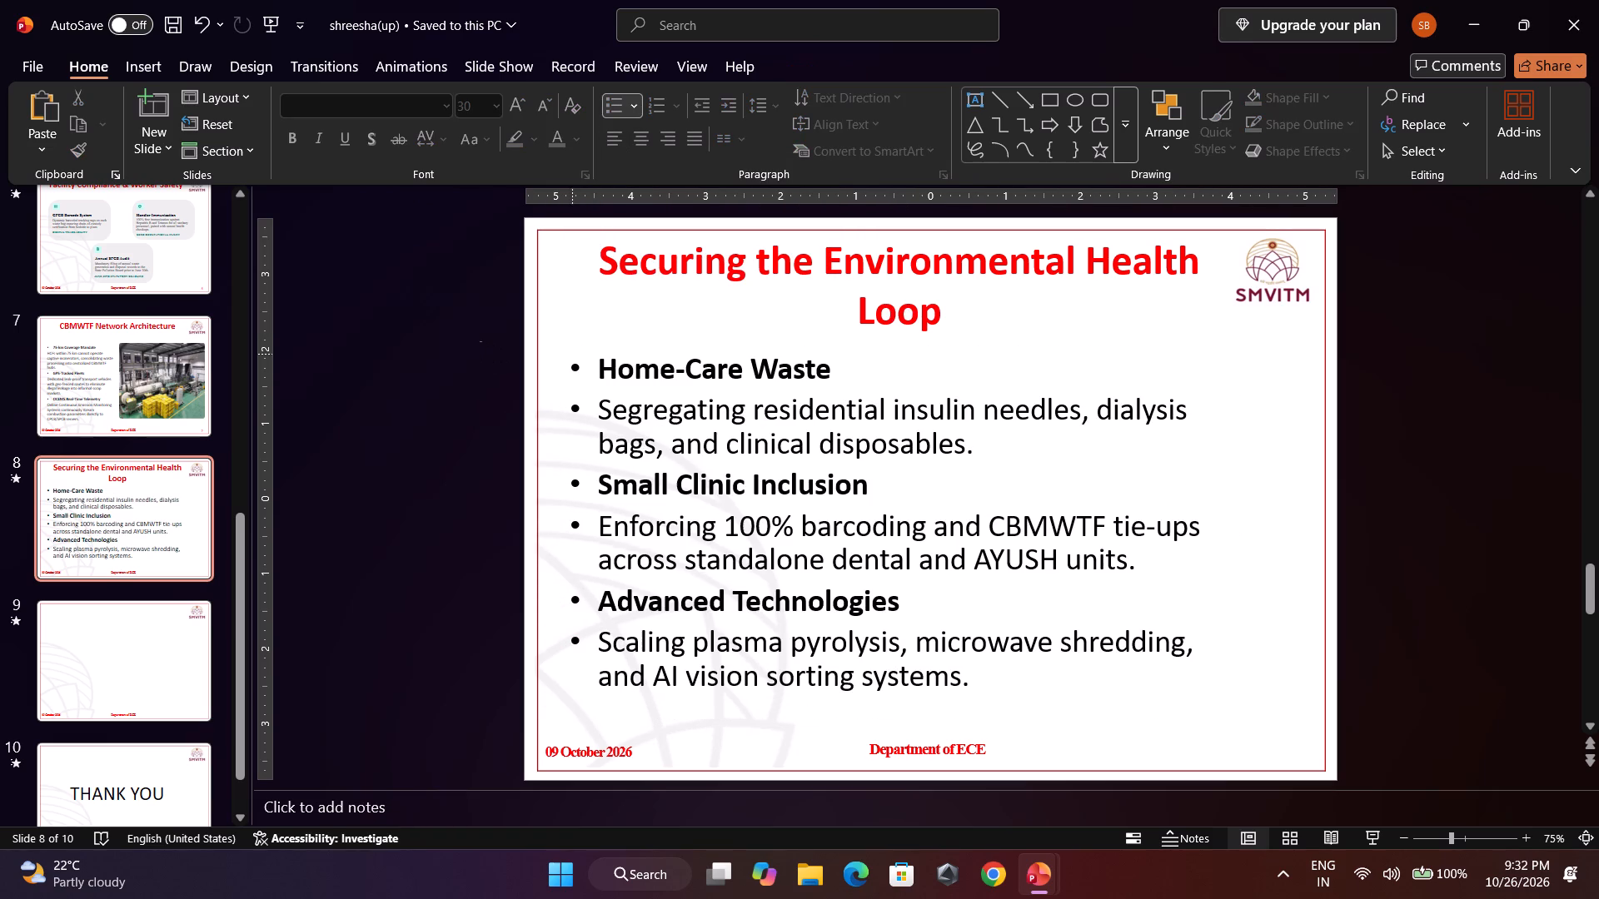
# Remove the bullets from the three description paragraphs on slide 8, keeping them on the headings.
pyautogui.click(590, 407)
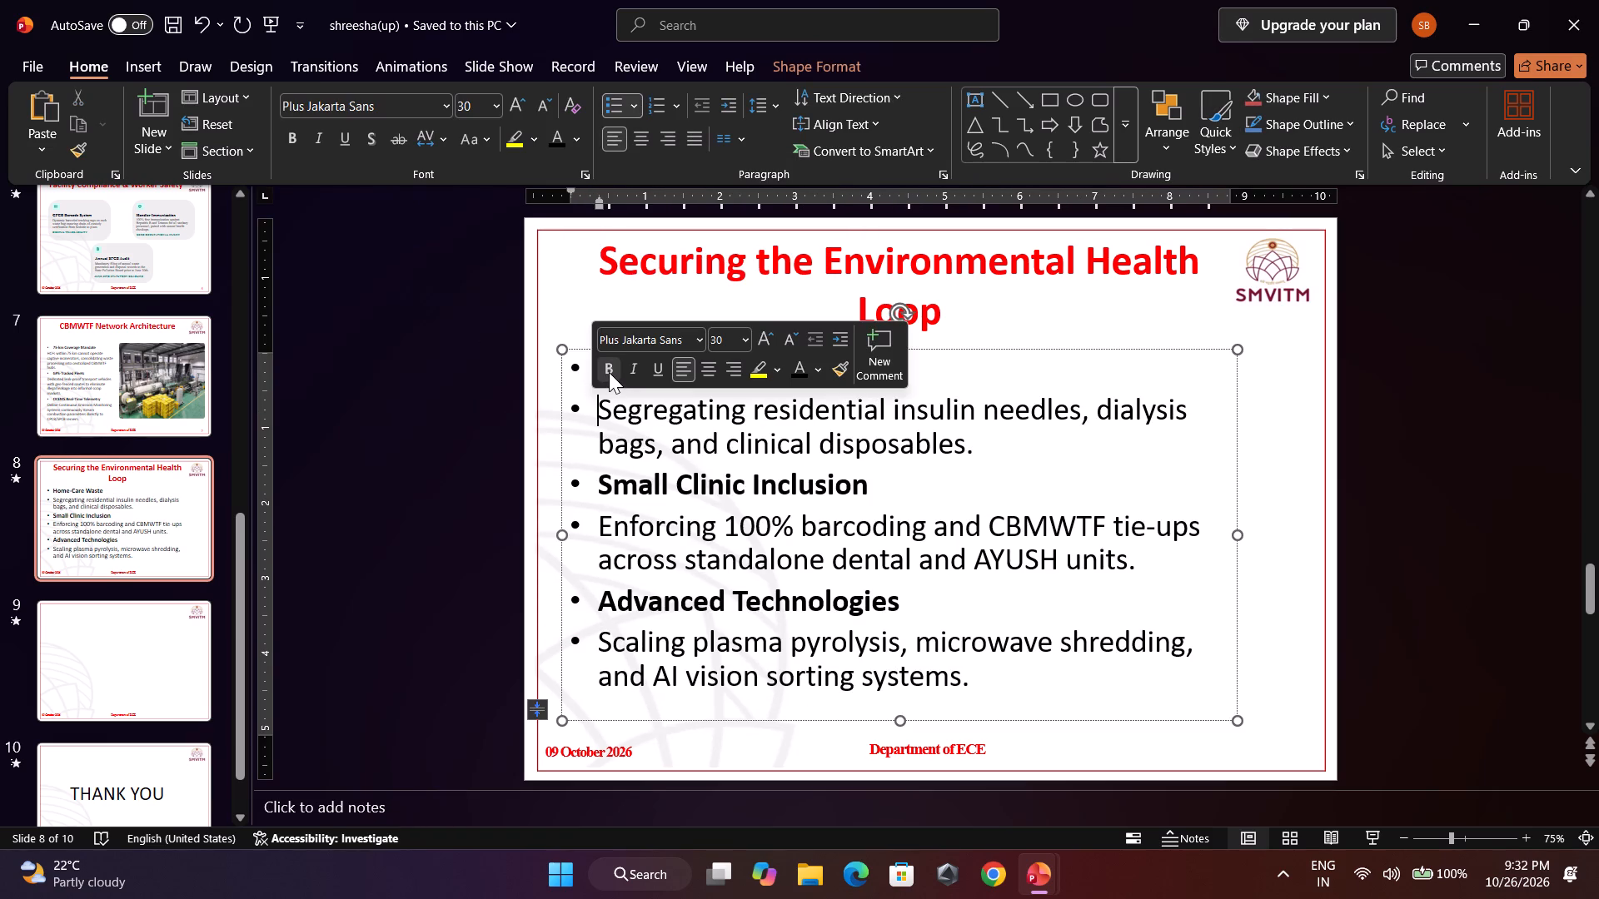
pyautogui.press('BackSpace')
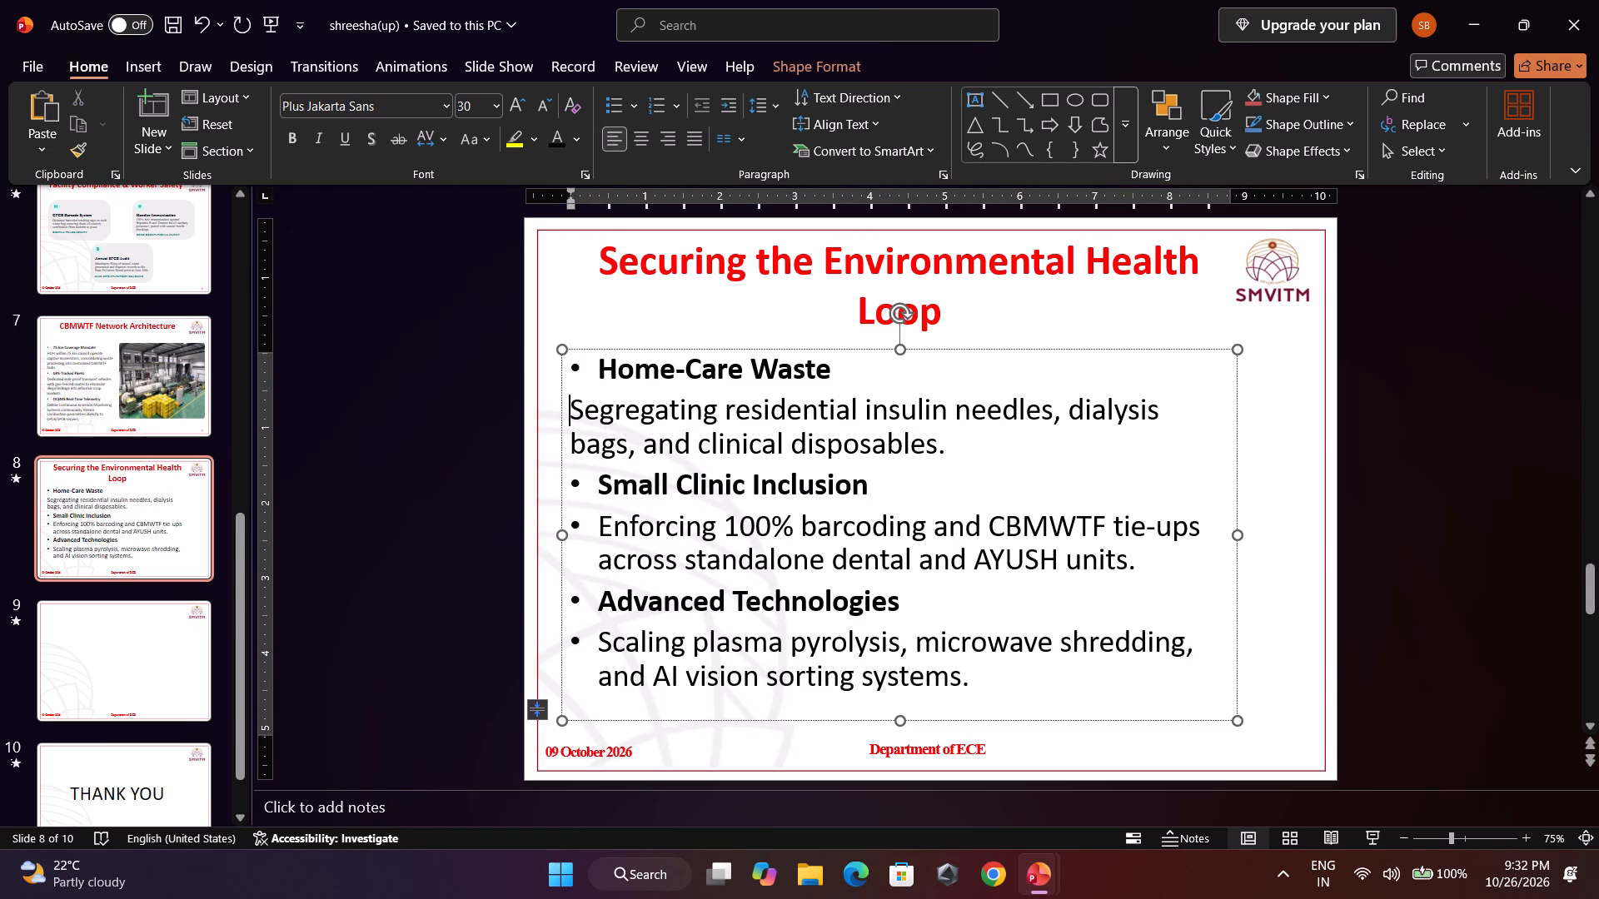
pyautogui.click(595, 528)
pyautogui.press('BackSpace')
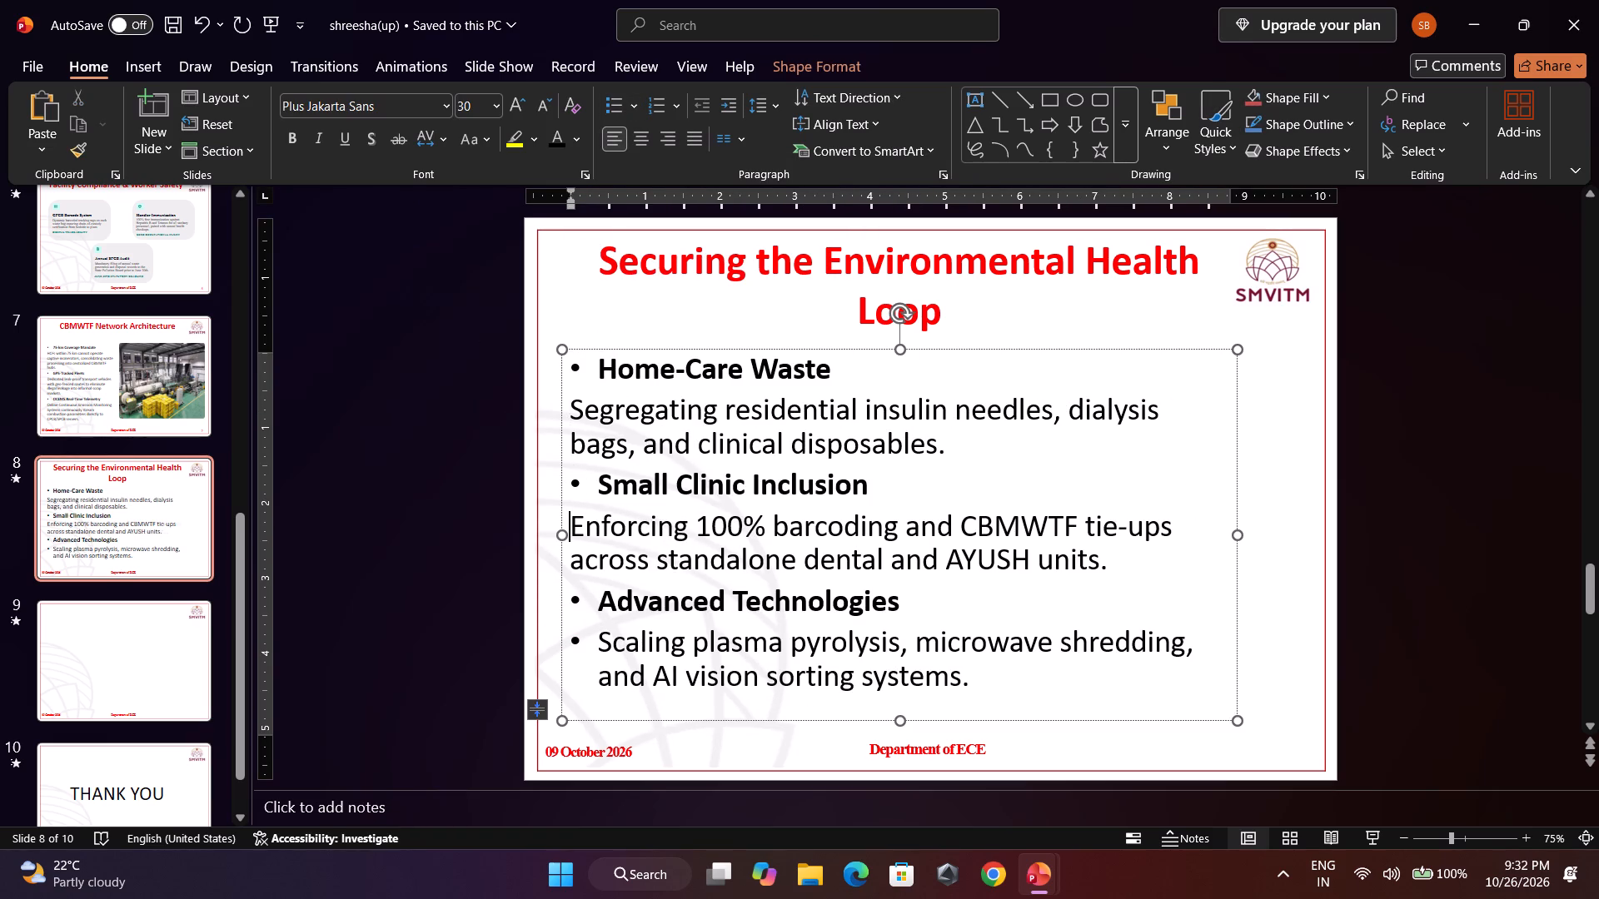
pyautogui.click(597, 639)
pyautogui.press('BackSpace')
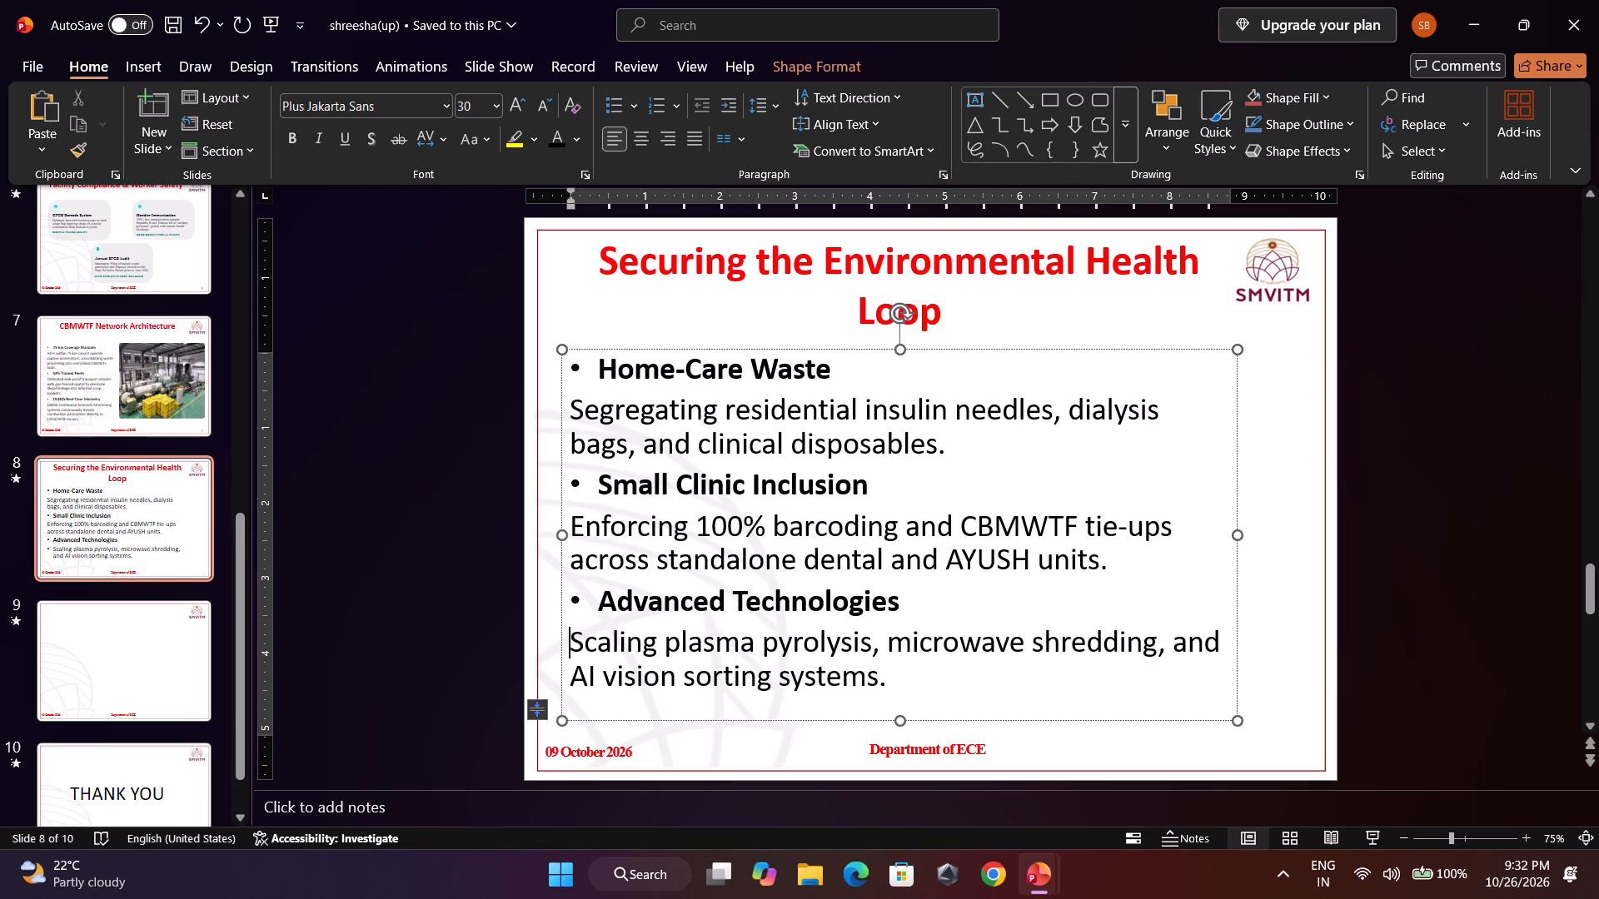
# Set the font size of all of slide 8's body text to 24.
pyautogui.hotkey('ctrl', 'a')
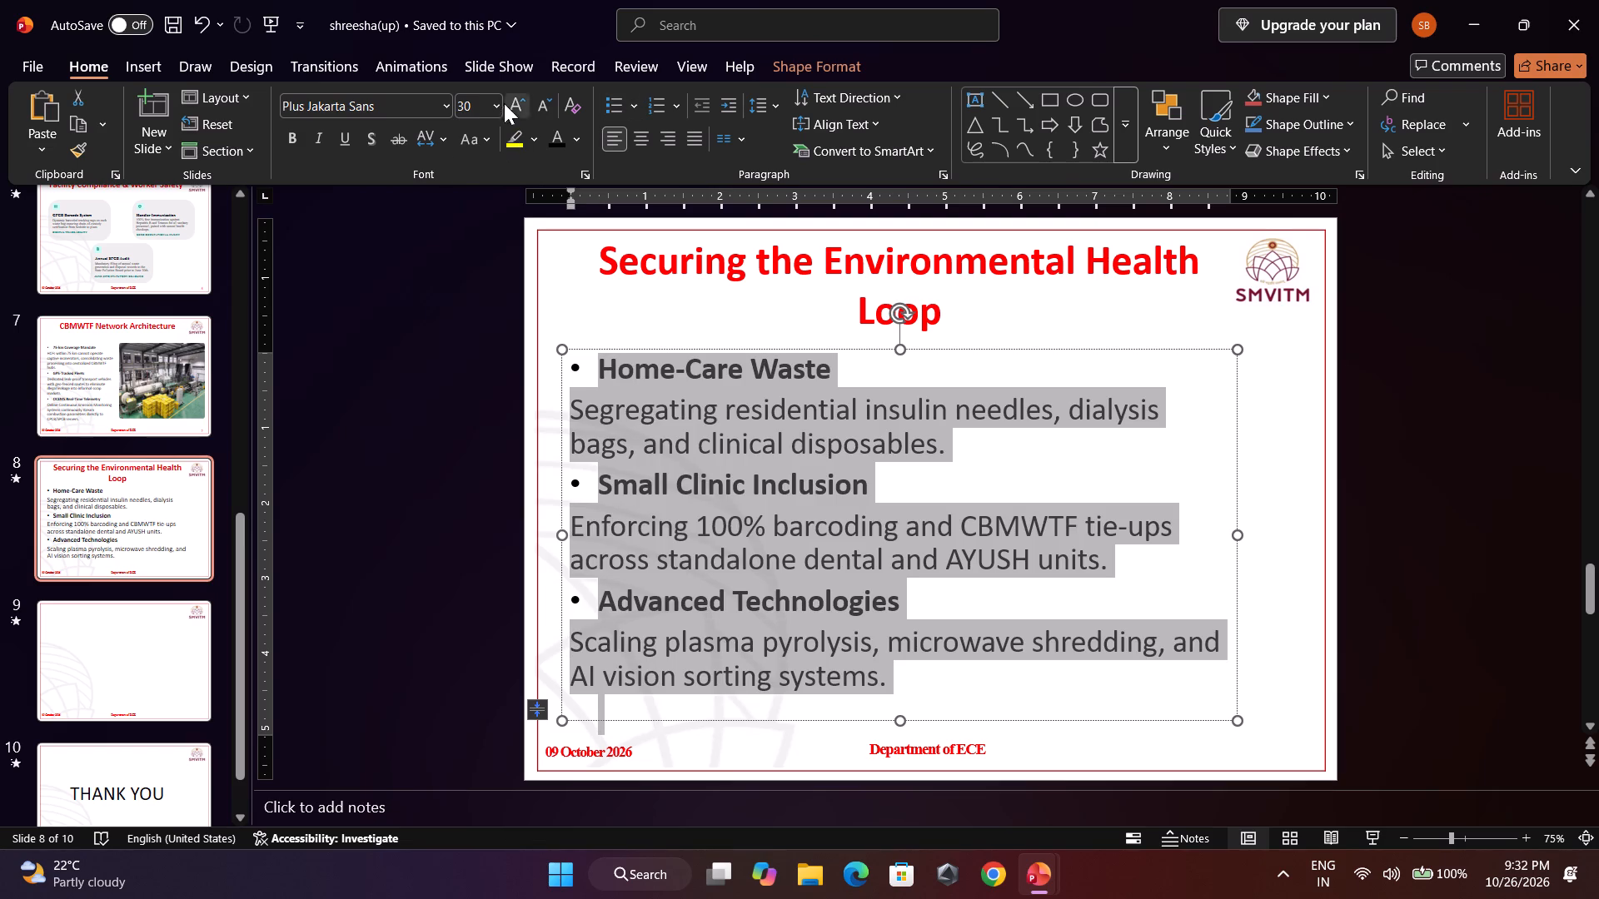
pyautogui.click(499, 107)
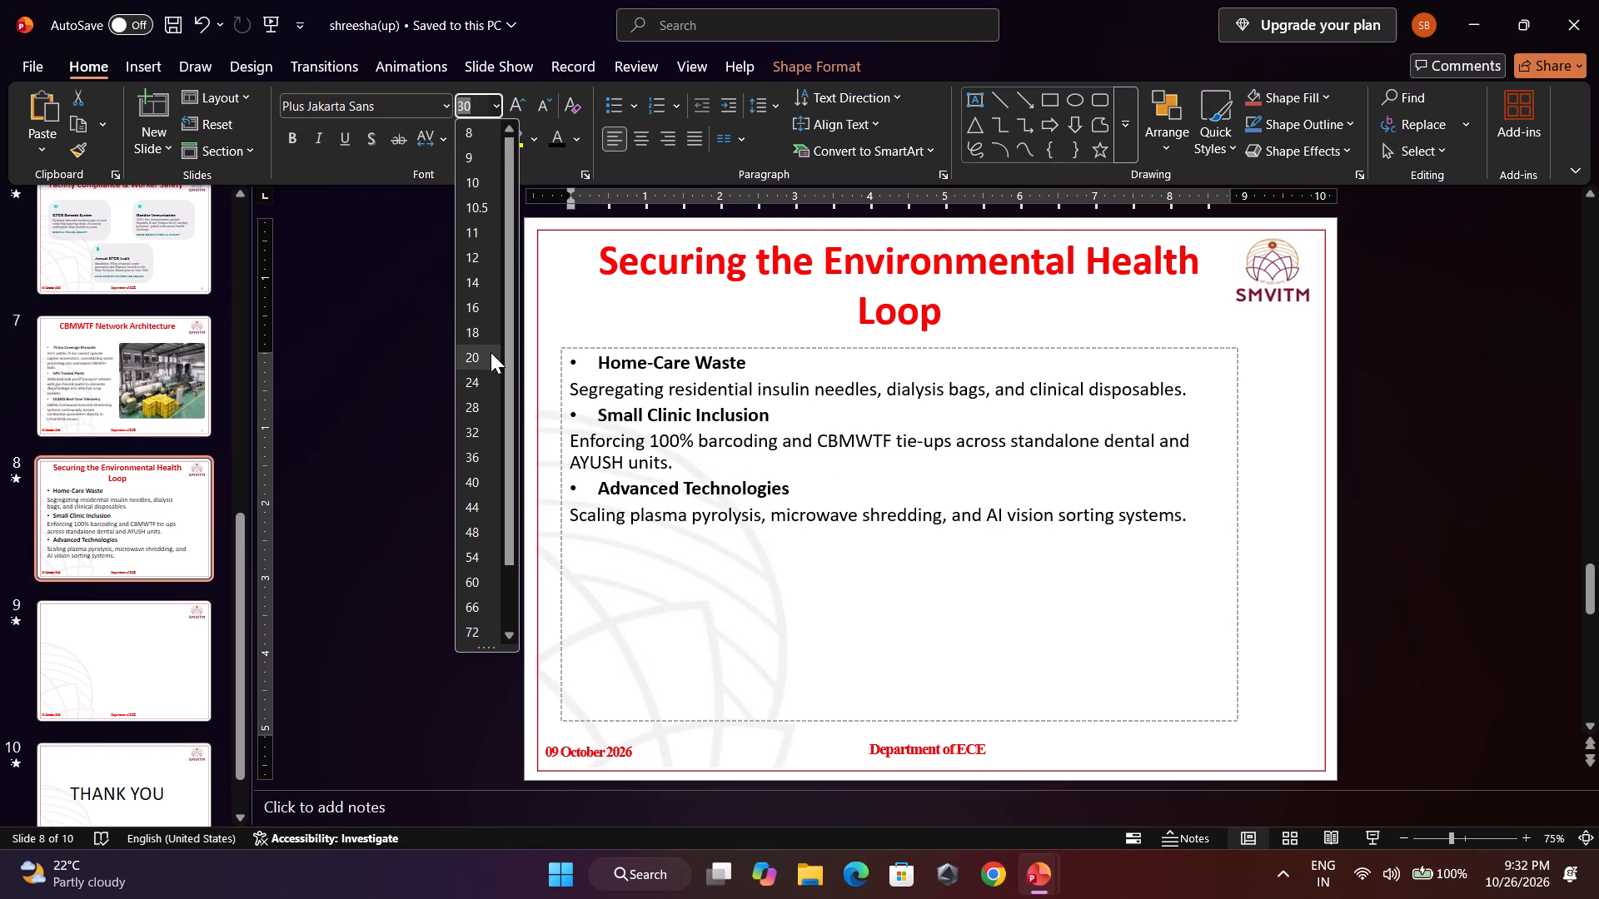
pyautogui.click(479, 379)
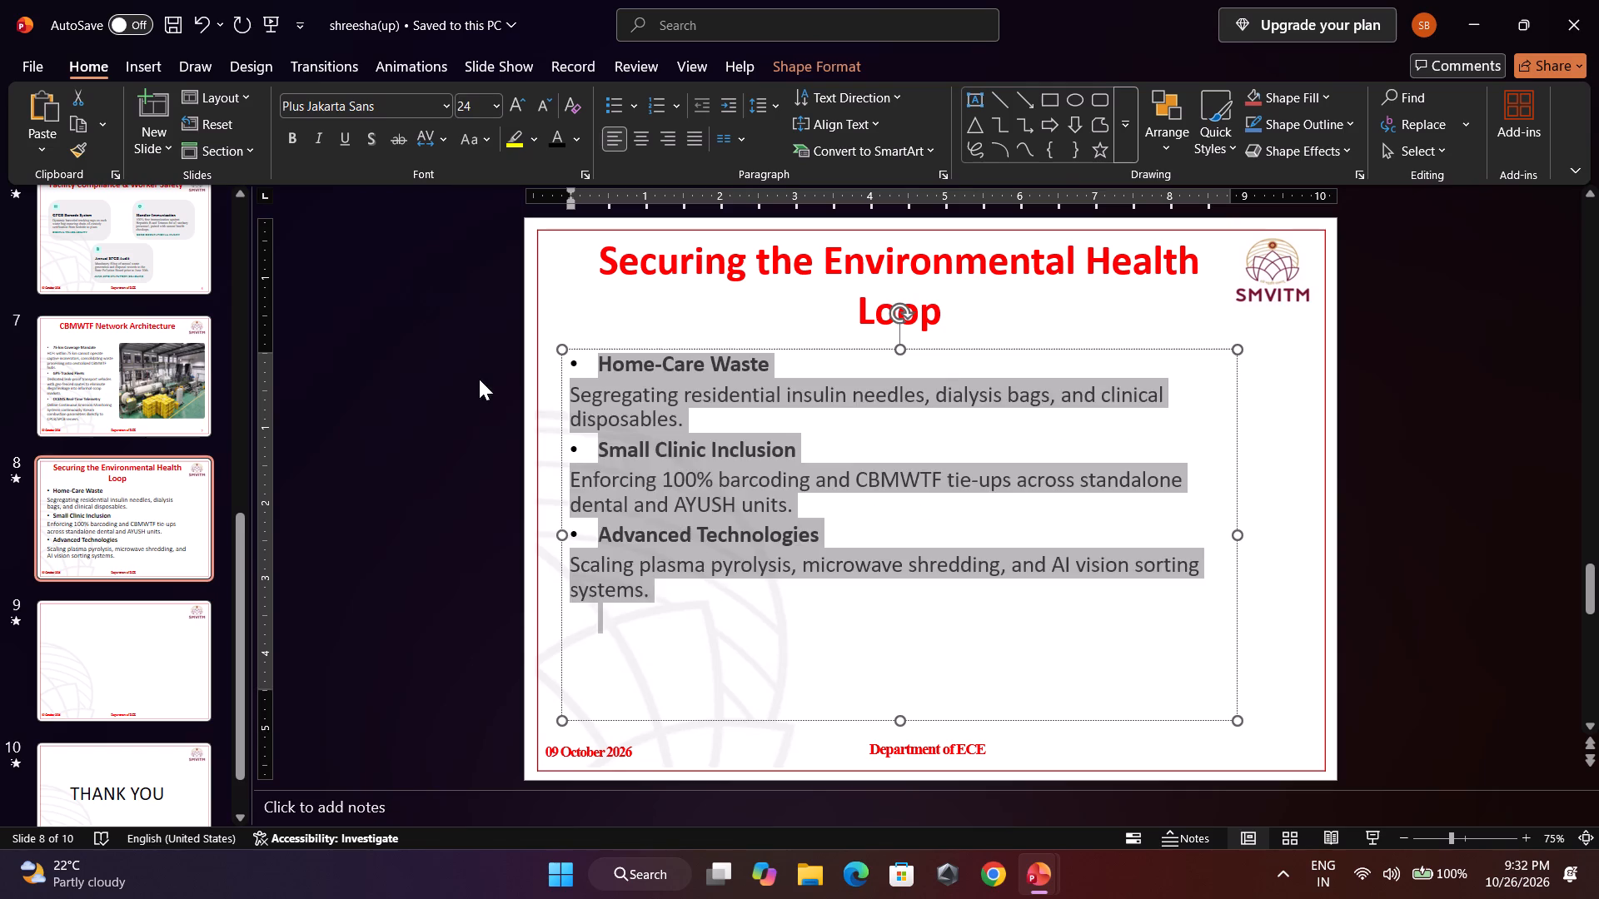
pyautogui.click(1357, 487)
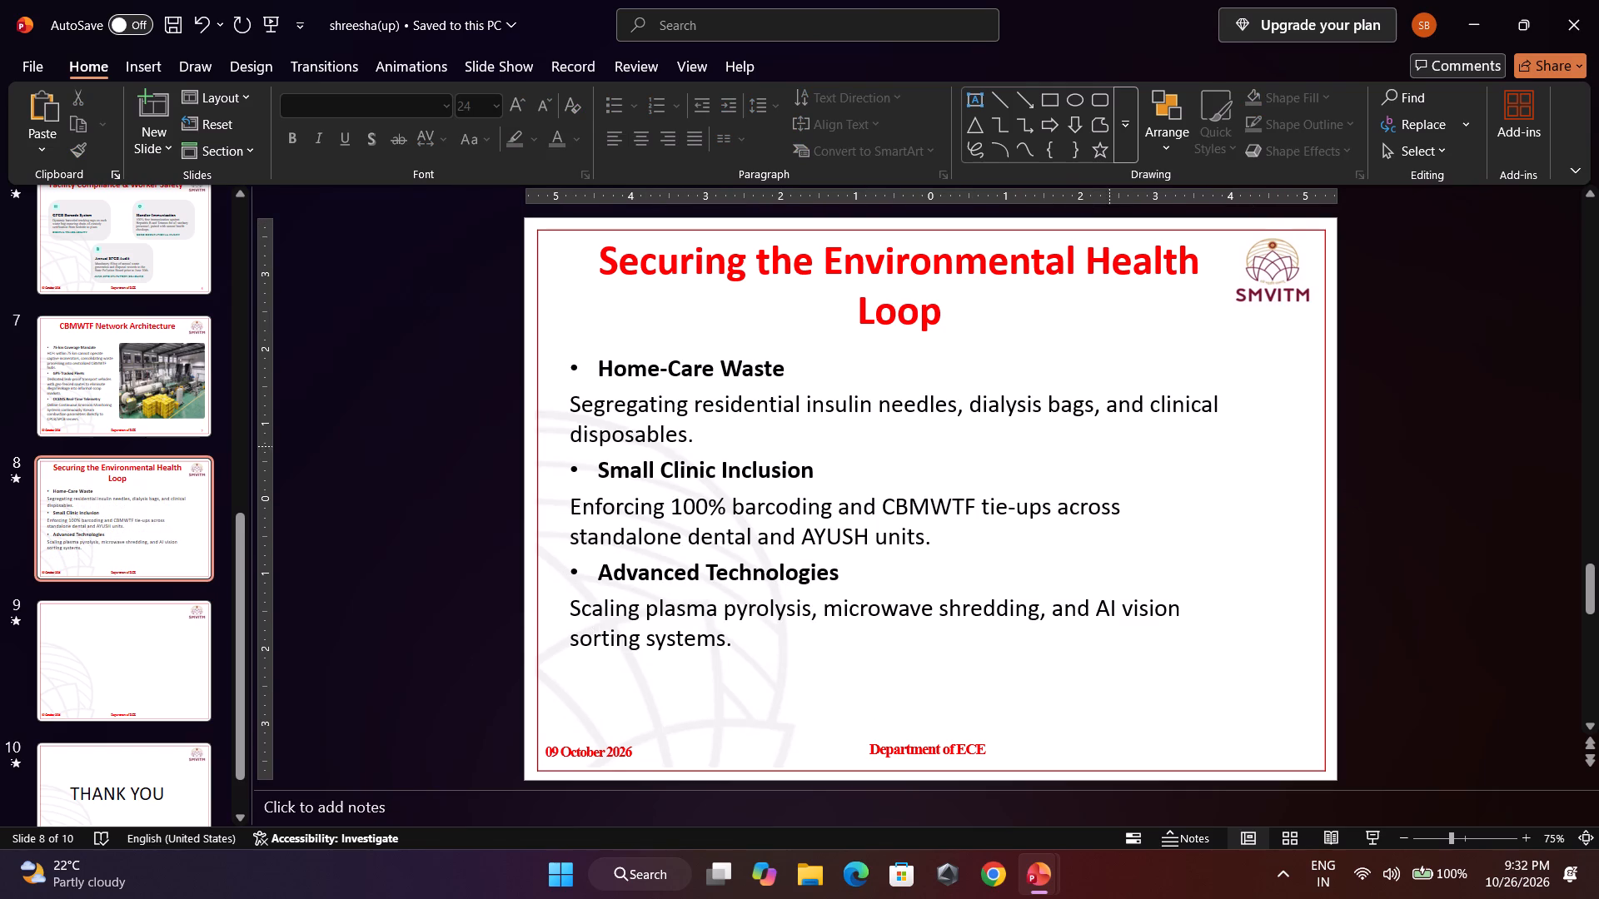
# Align slide 8's body text vertically to the middle of its text box.
pyautogui.click(1138, 464)
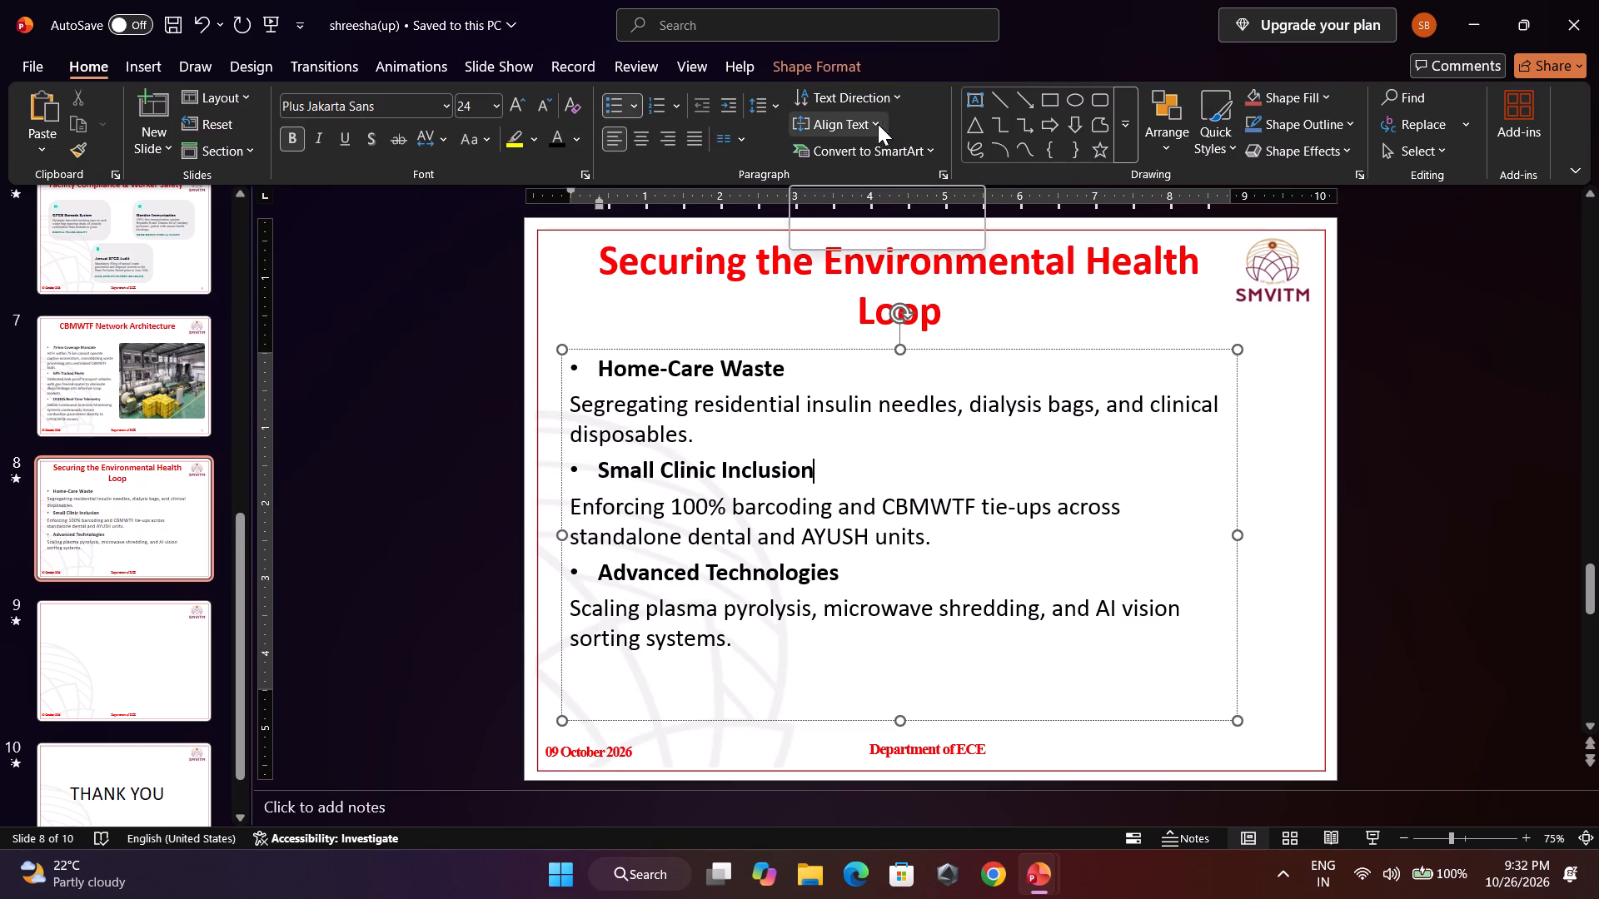
pyautogui.click(878, 124)
pyautogui.click(884, 233)
pyautogui.click(471, 356)
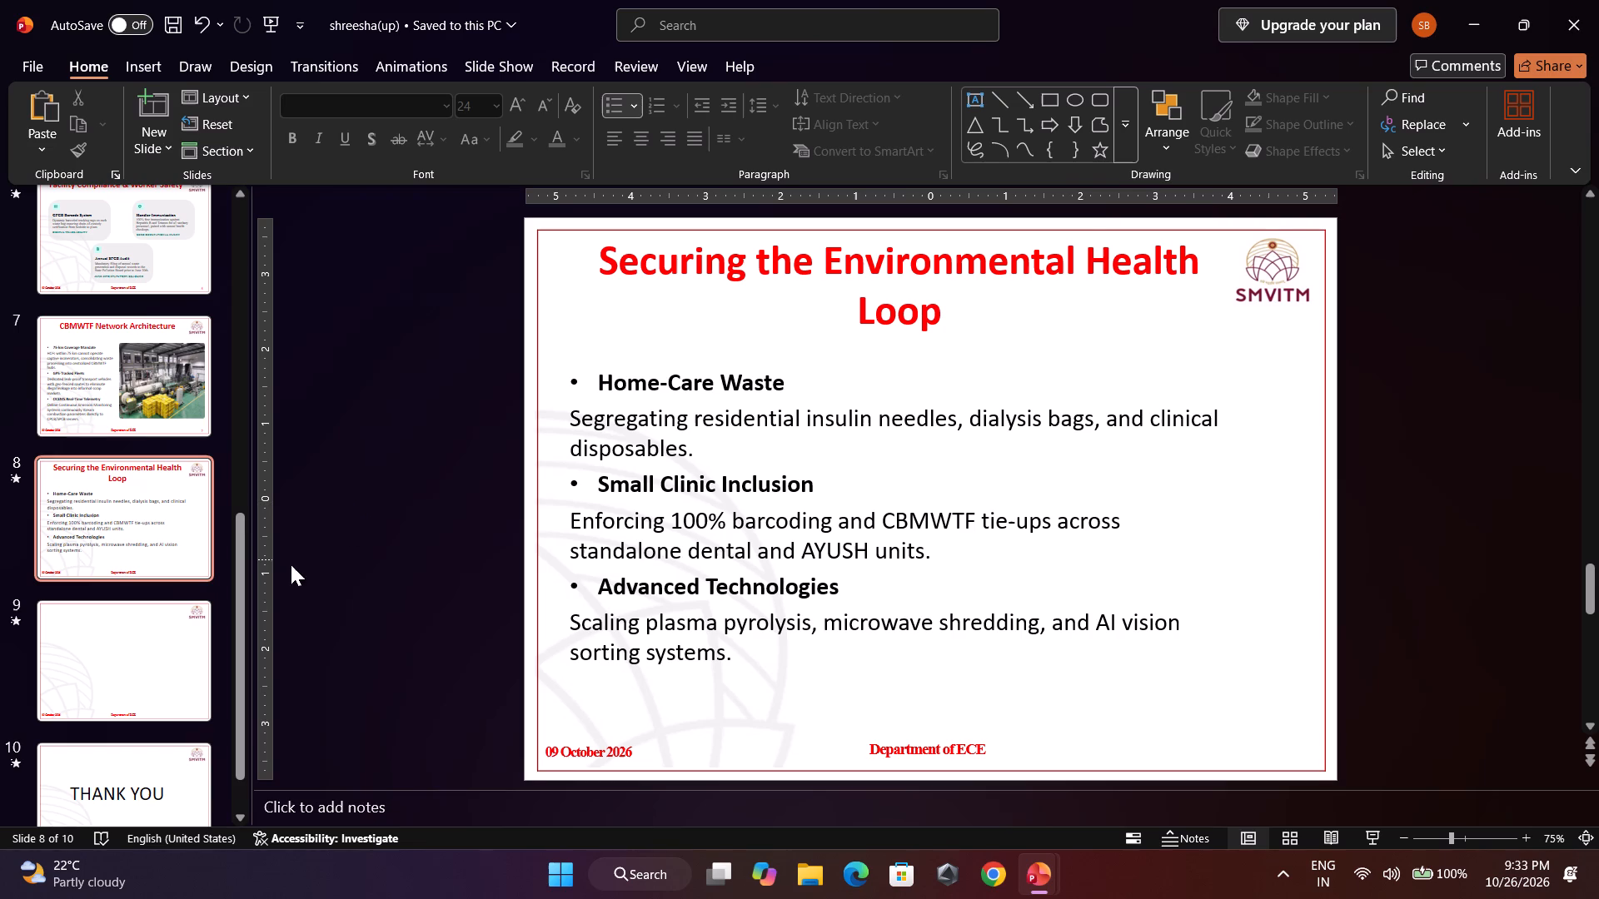
# Review the template deck's slides up to "Securing the Environmental Health Loop", checking their content and layout.
pyautogui.scroll(1, 291, 564)
pyautogui.scroll(3, 428, 550)
pyautogui.scroll(5, 781, 518)
pyautogui.scroll(-3, 772, 520)
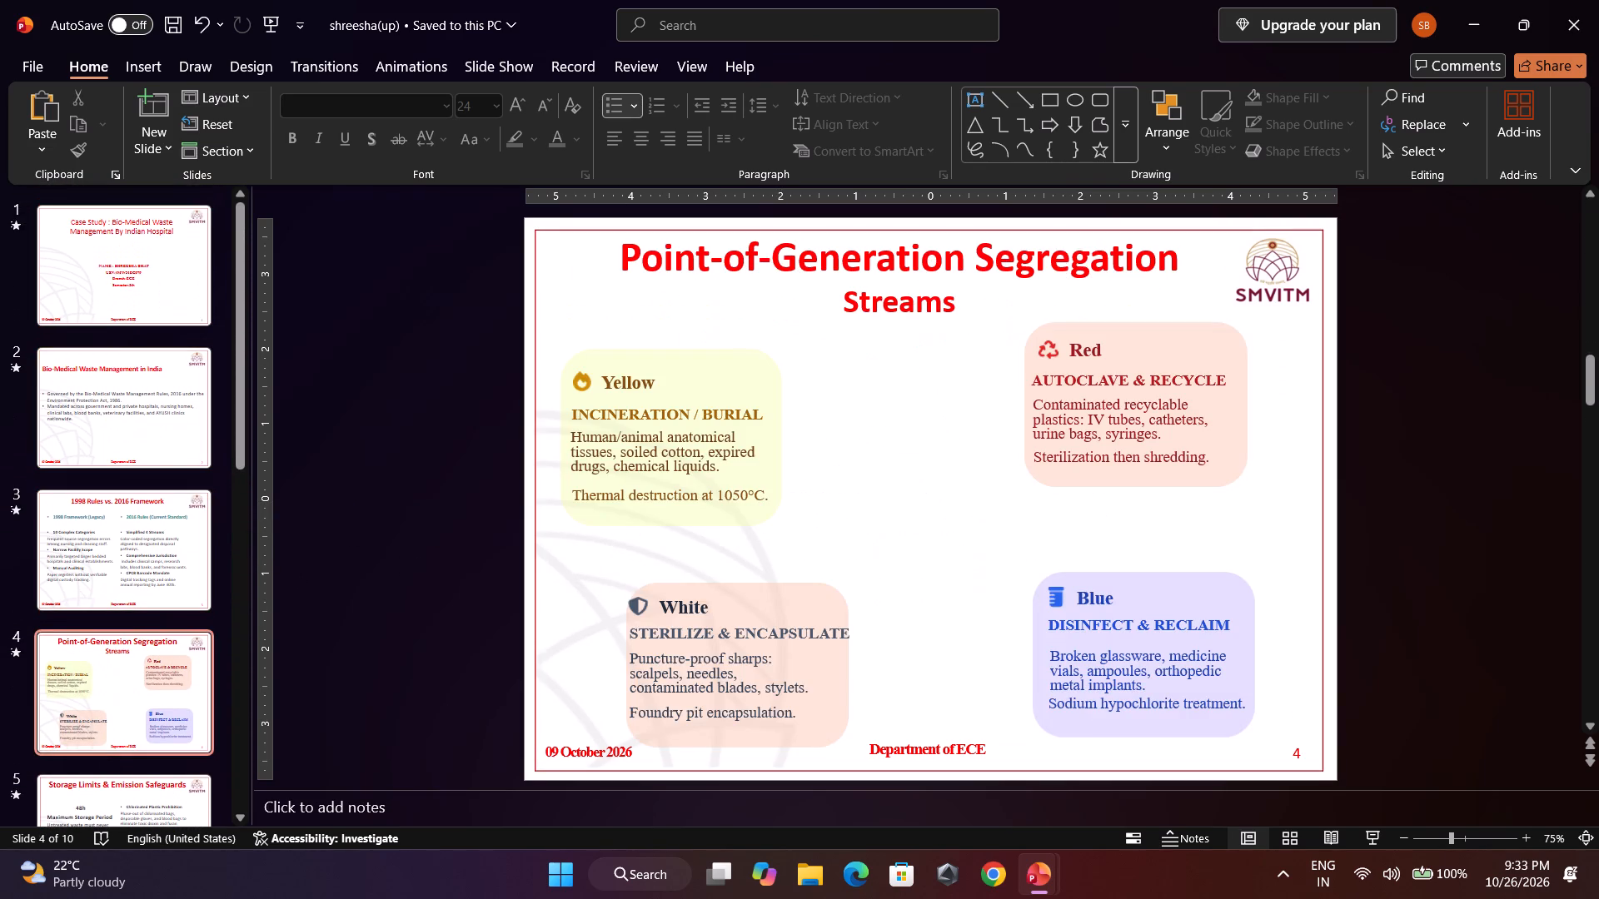
pyautogui.scroll(-2, 760, 539)
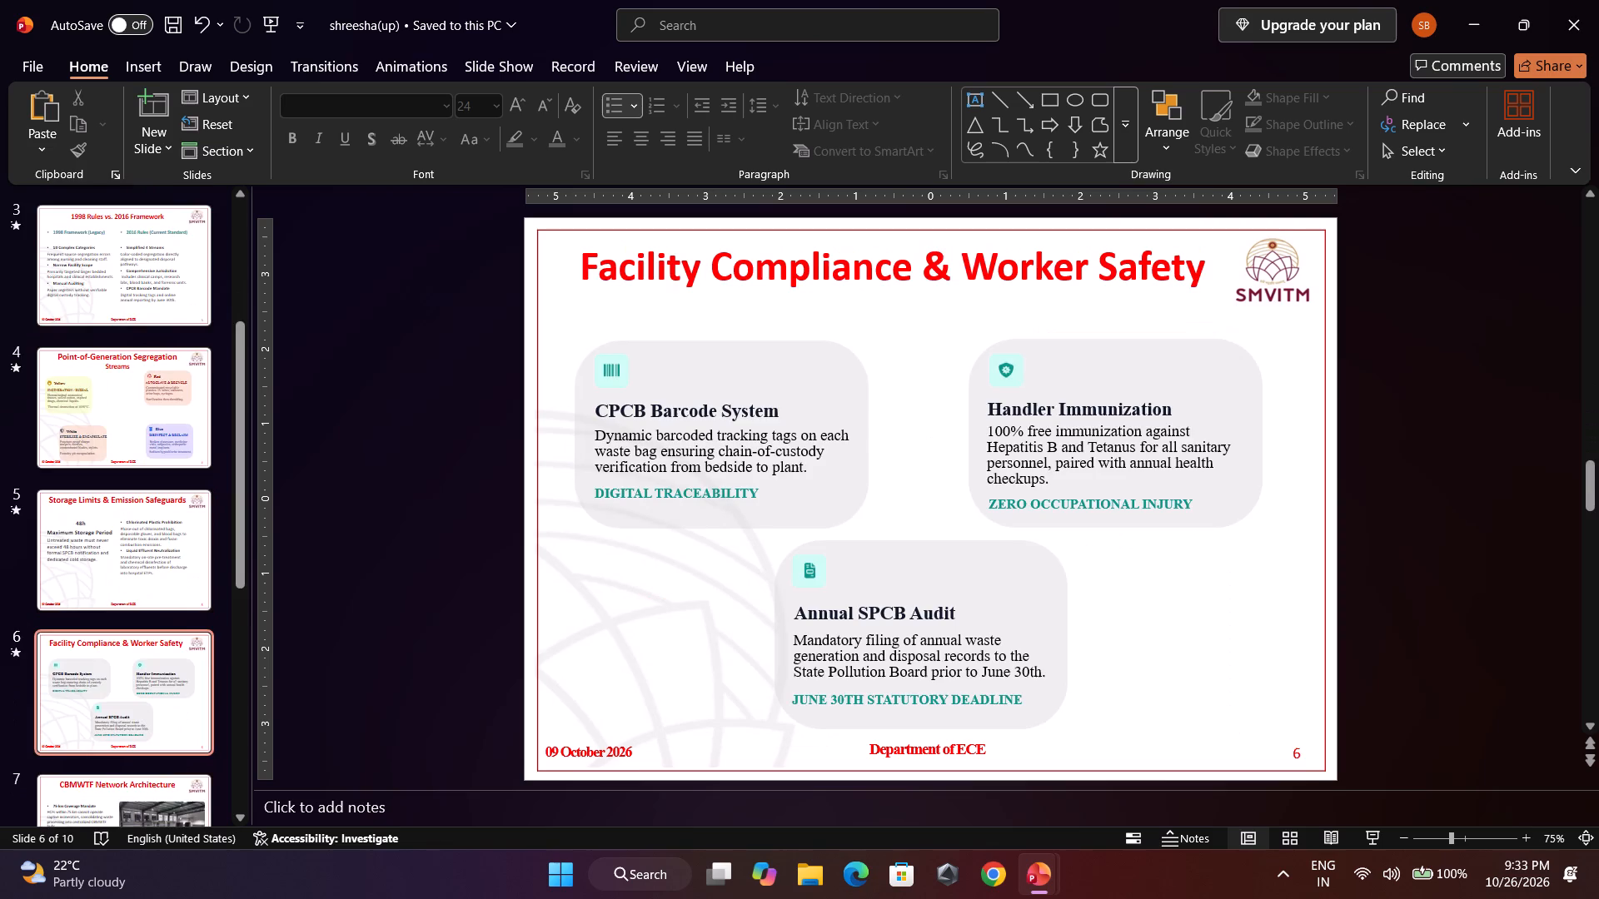
pyautogui.scroll(-1, 760, 539)
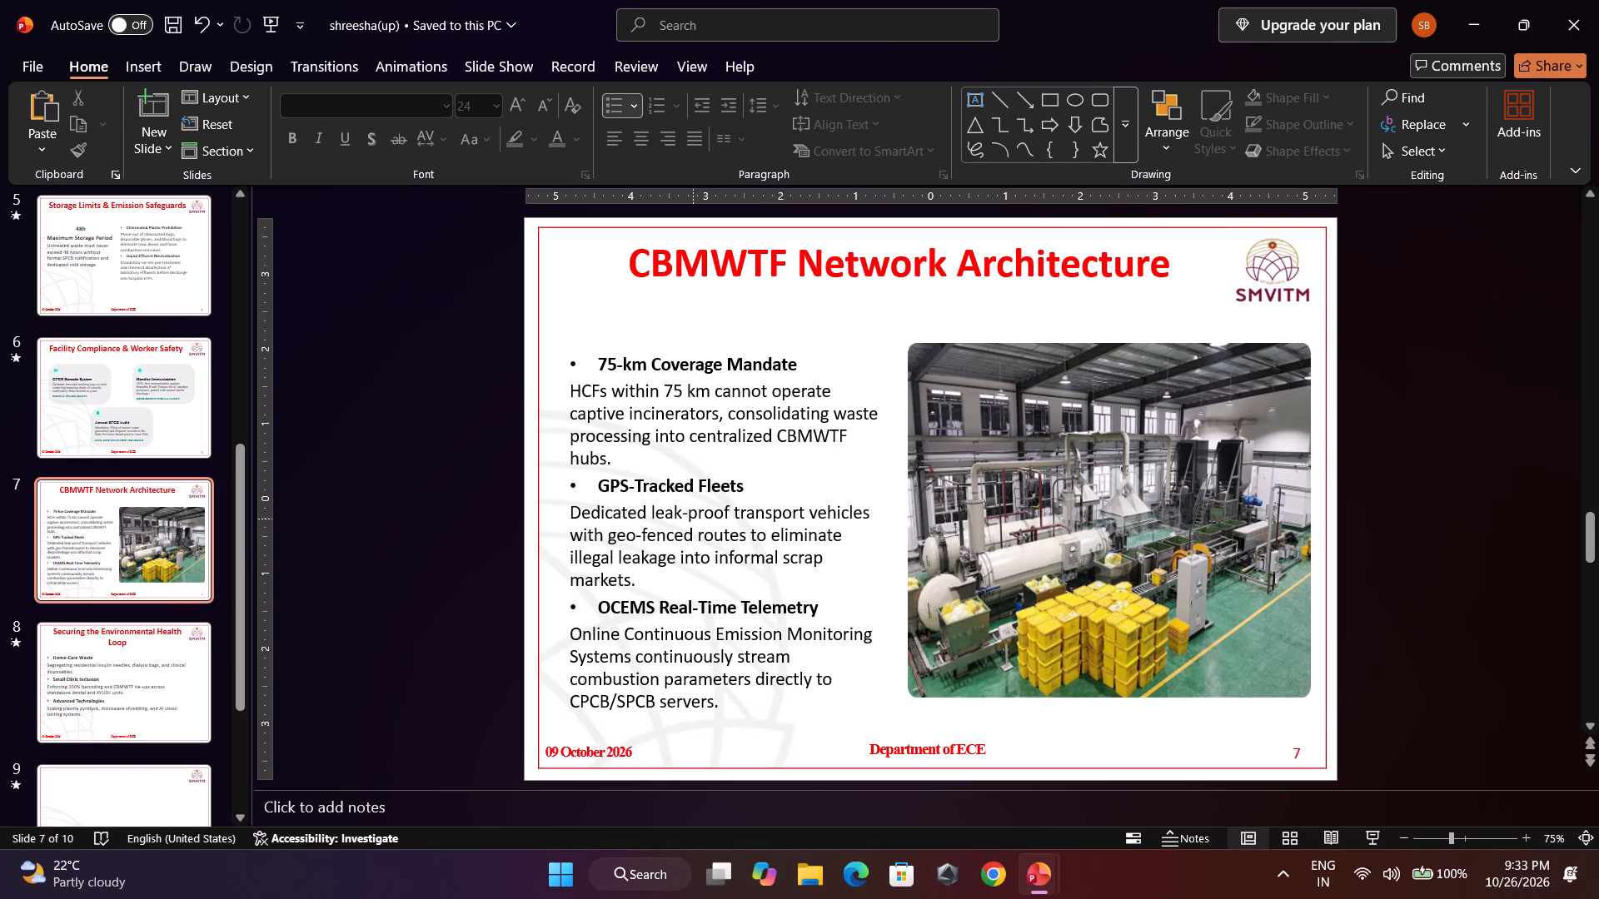
pyautogui.scroll(-2, 691, 517)
pyautogui.scroll(1, 688, 529)
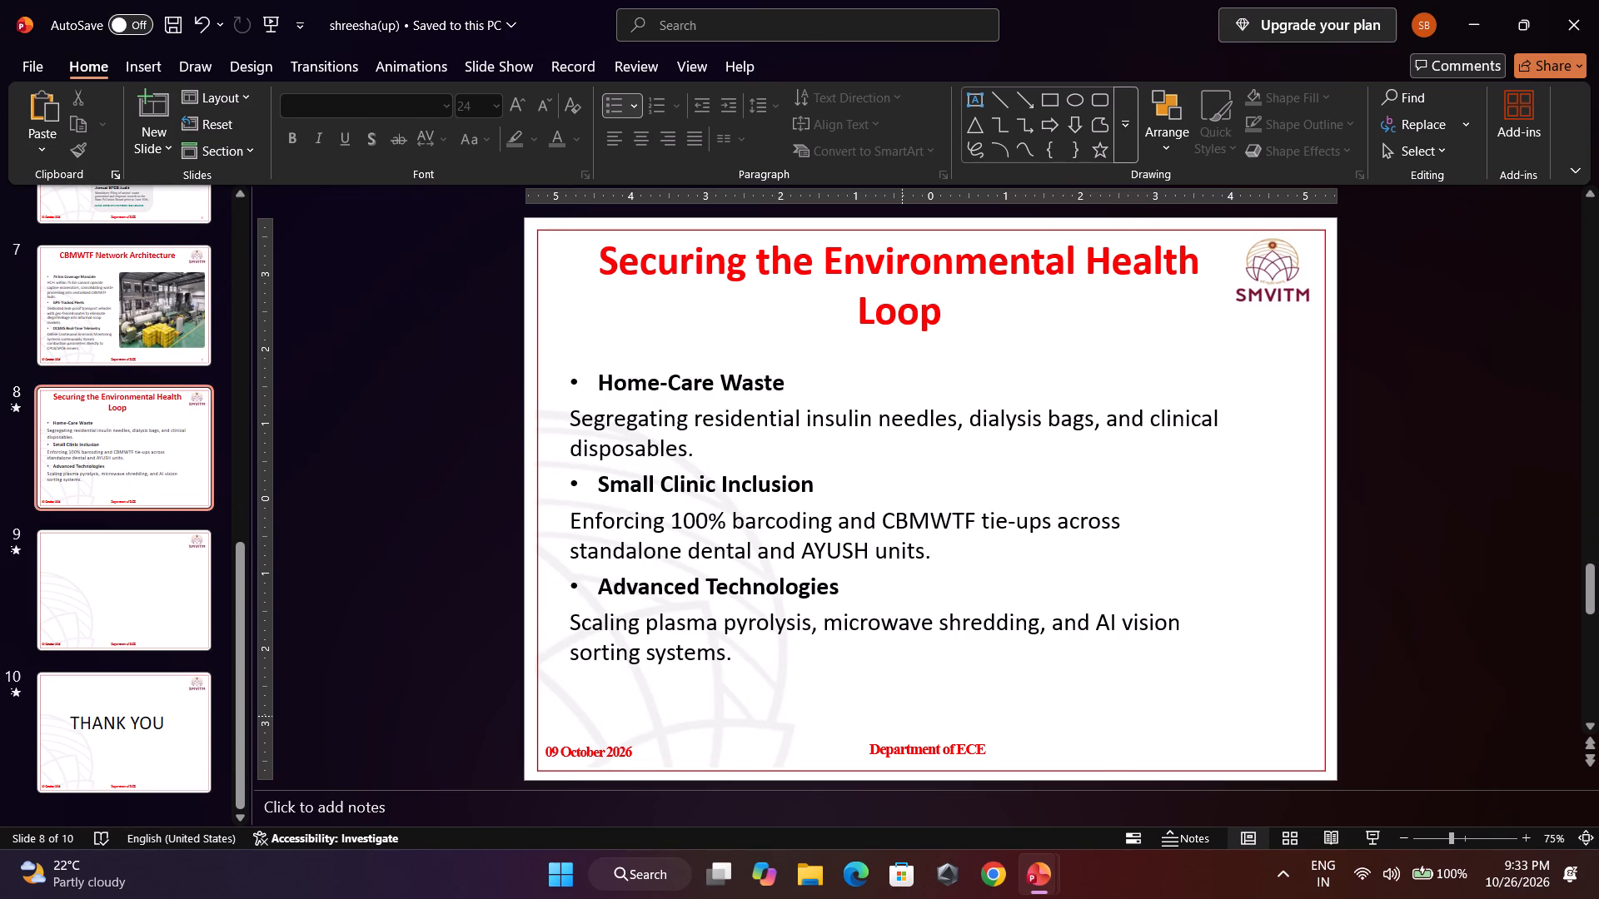
# Check the original deck's Image Sources slide and its other slides, and look over the template deck's opening slides for comparison.
pyautogui.hotkey('alt', 'Tab')
pyautogui.click(133, 750)
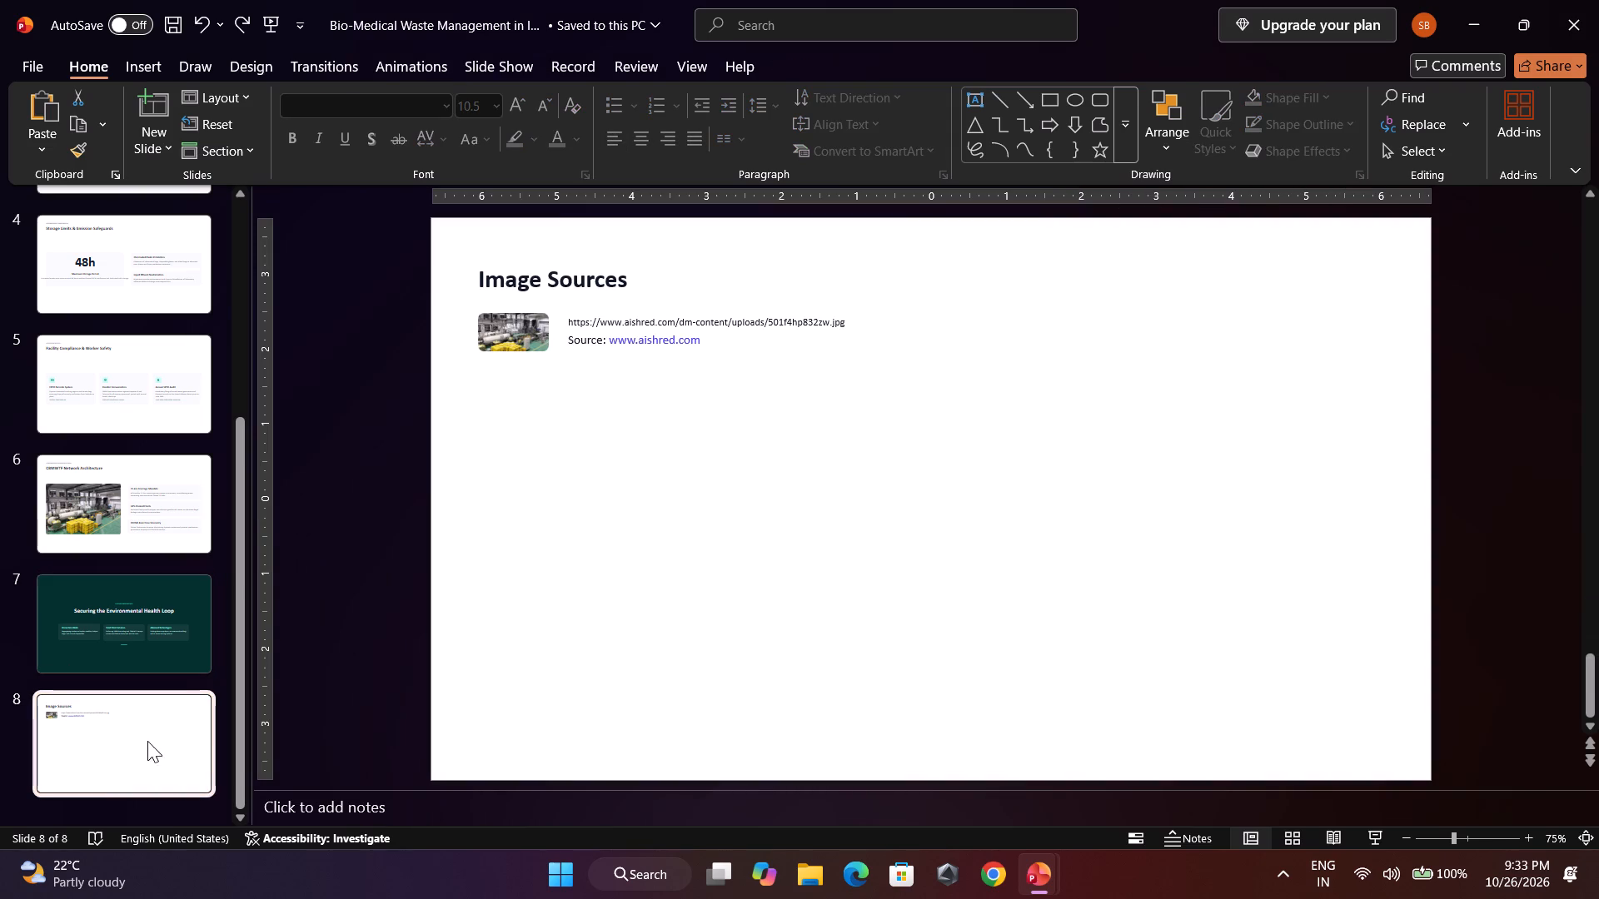
pyautogui.scroll(5, 14, 578)
pyautogui.scroll(6, 99, 567)
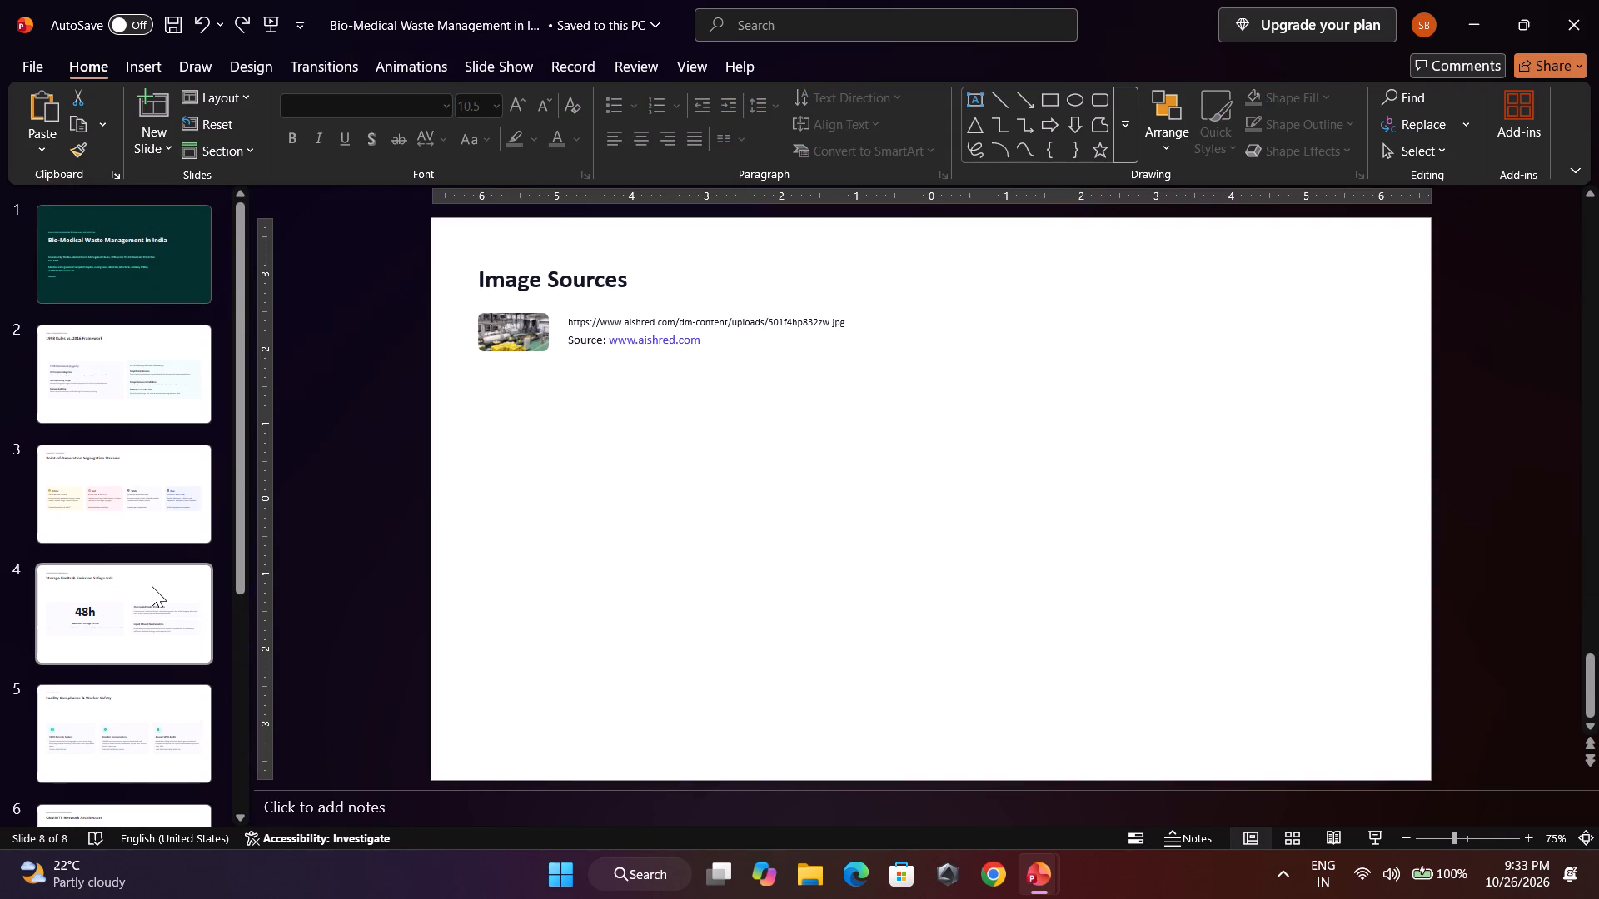
pyautogui.hotkey('alt', 'Tab')
pyautogui.scroll(8, 219, 588)
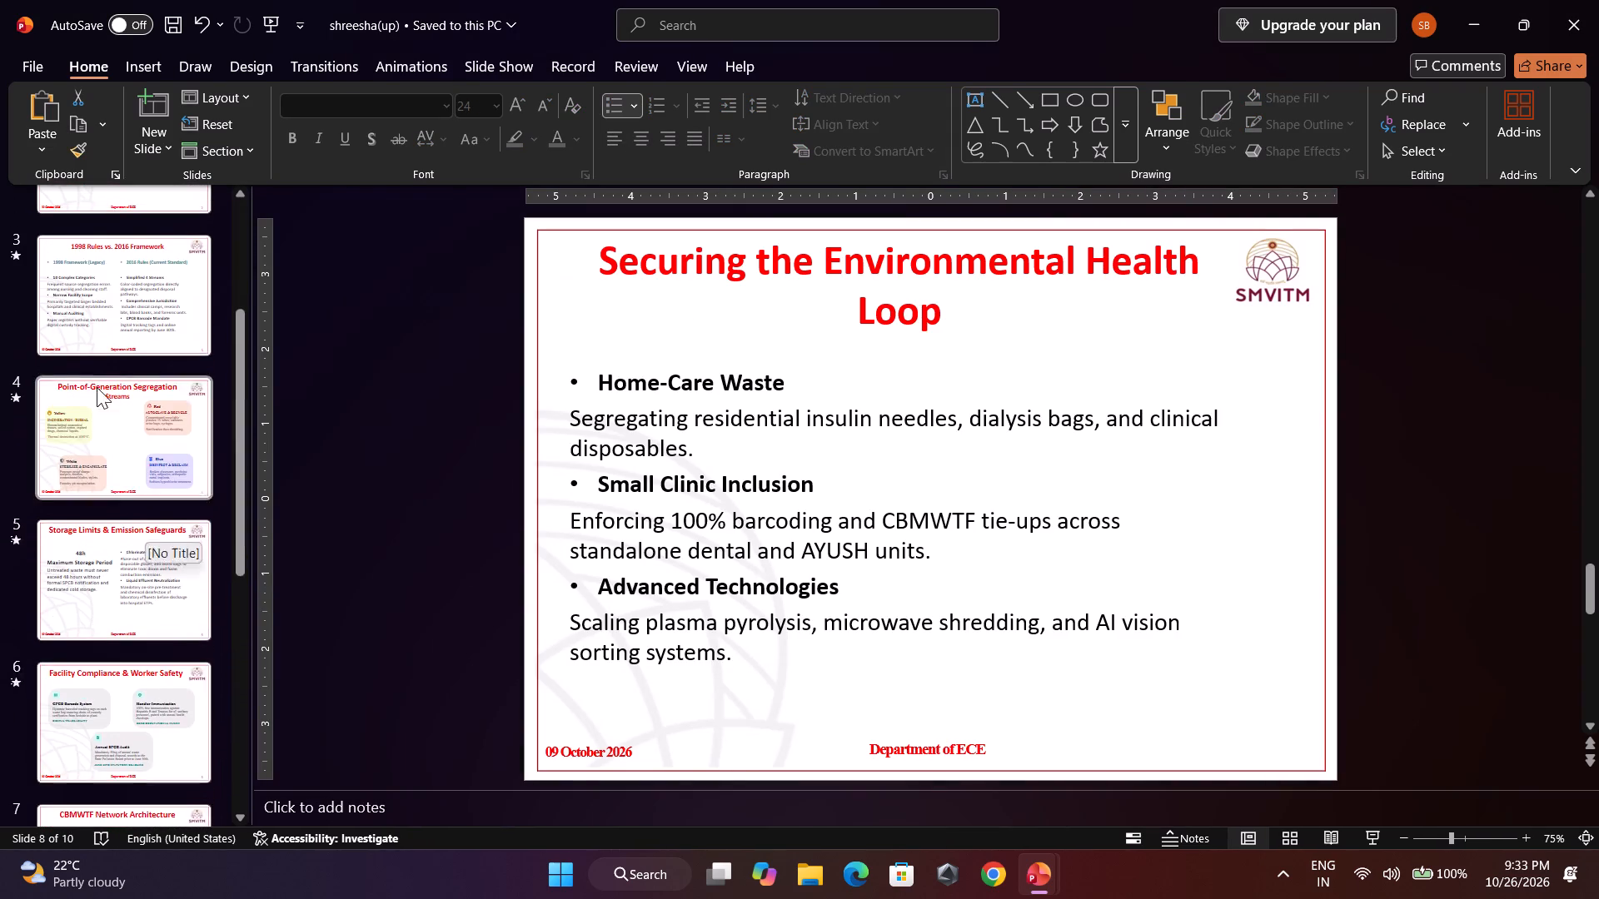
pyautogui.scroll(5, 95, 344)
pyautogui.click(117, 292)
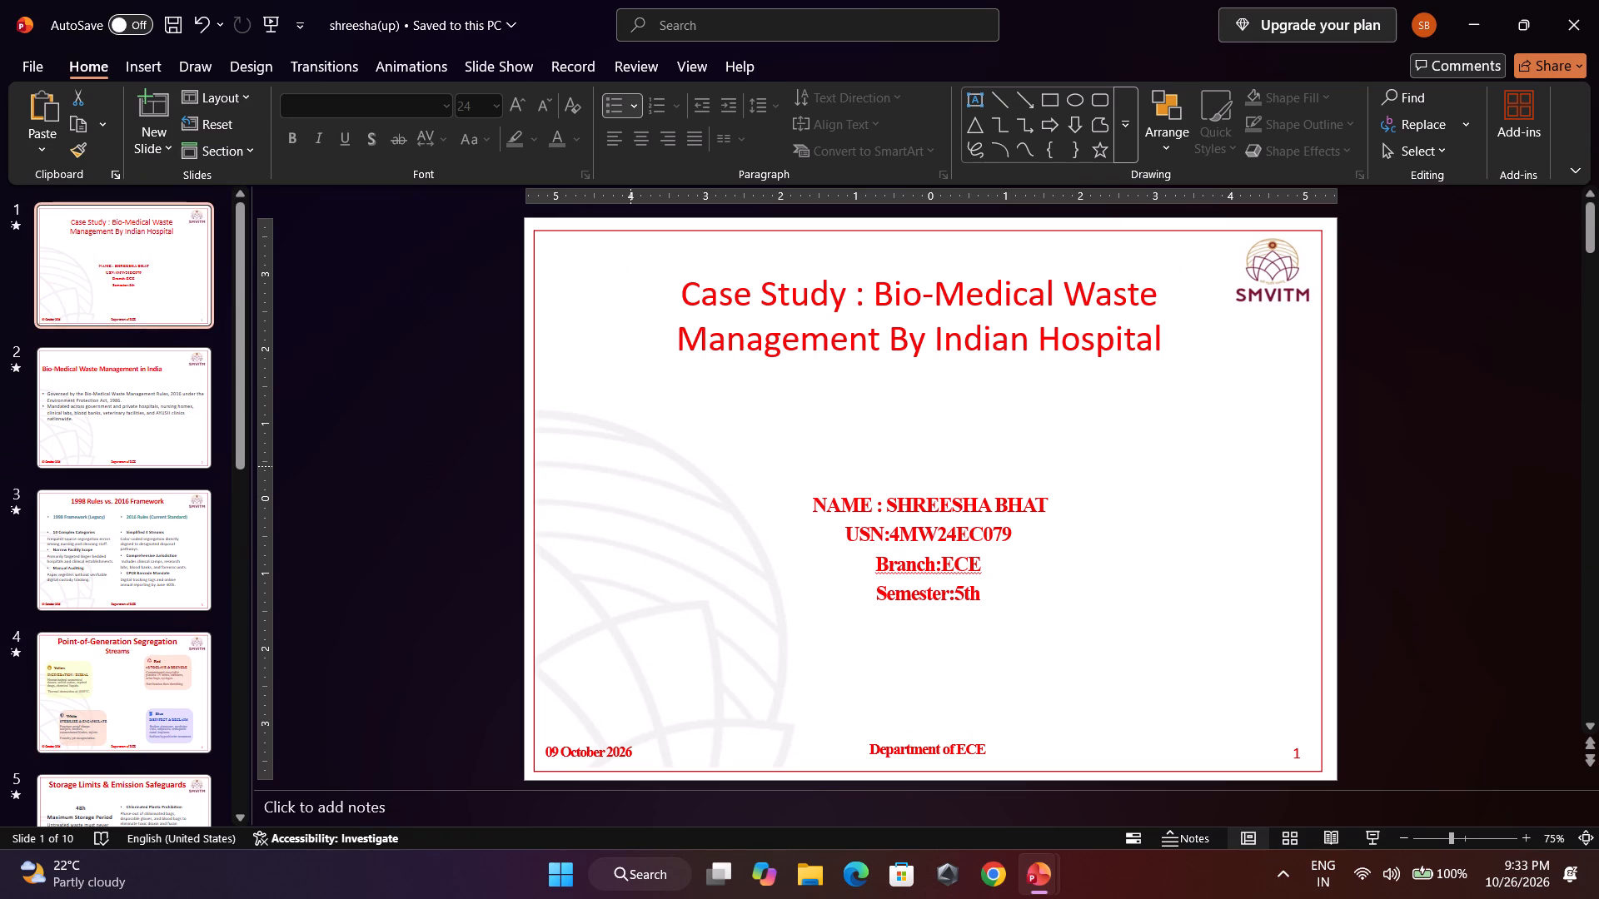
pyautogui.scroll(-1, 630, 481)
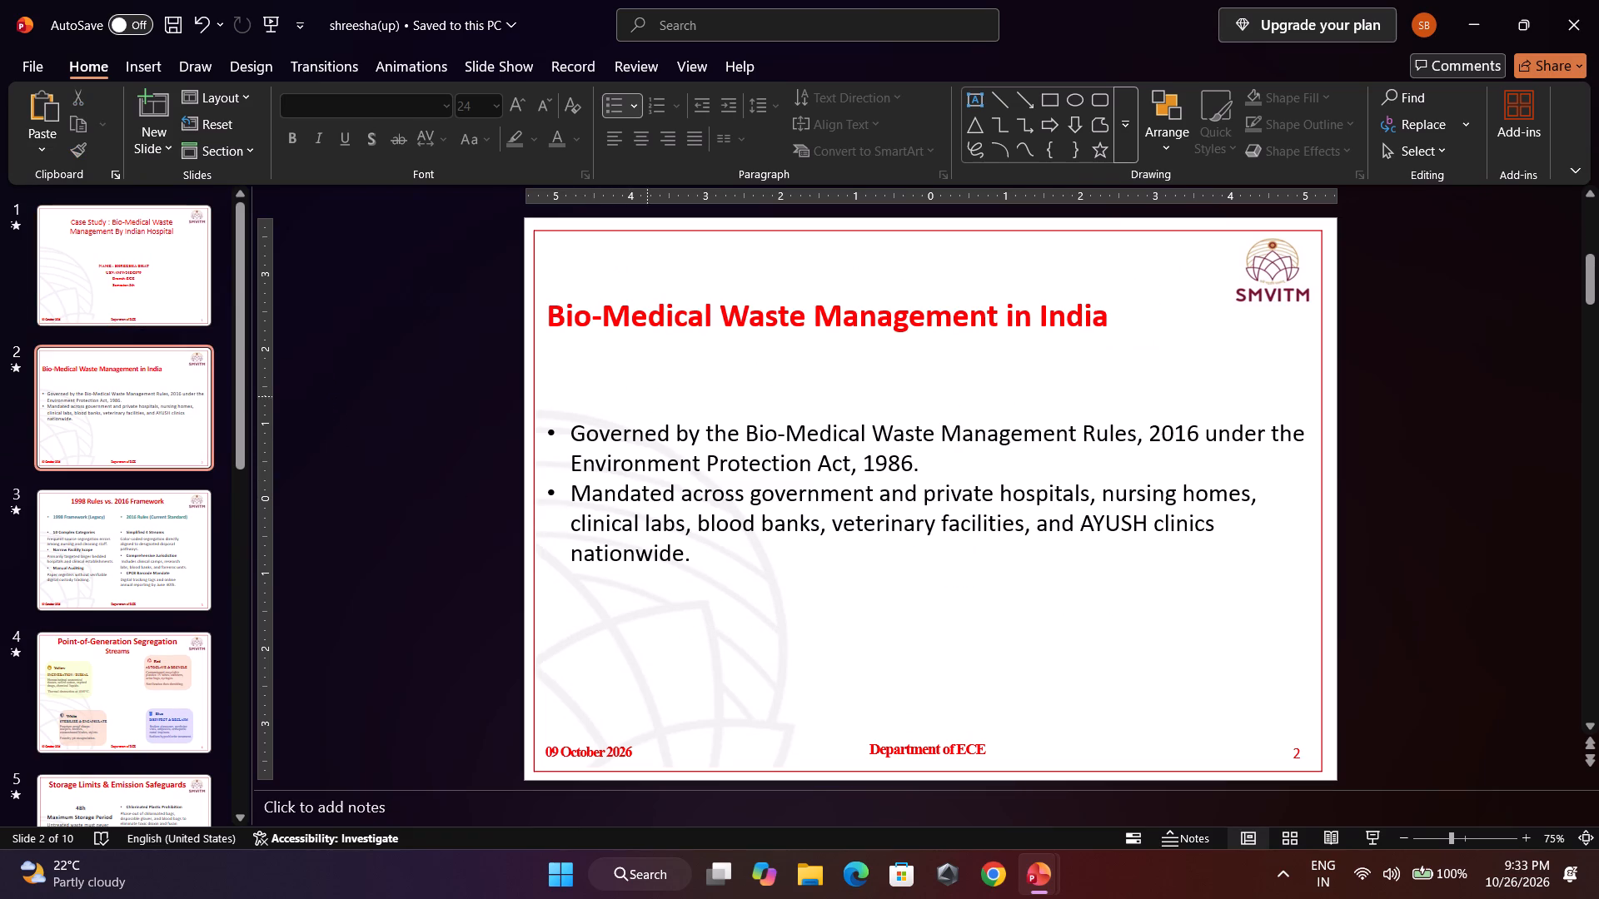
# Play the slide show from the first slide and examine the slides and their transitions up to "Storage Limits & Emission Safeguards".
pyautogui.click(475, 67)
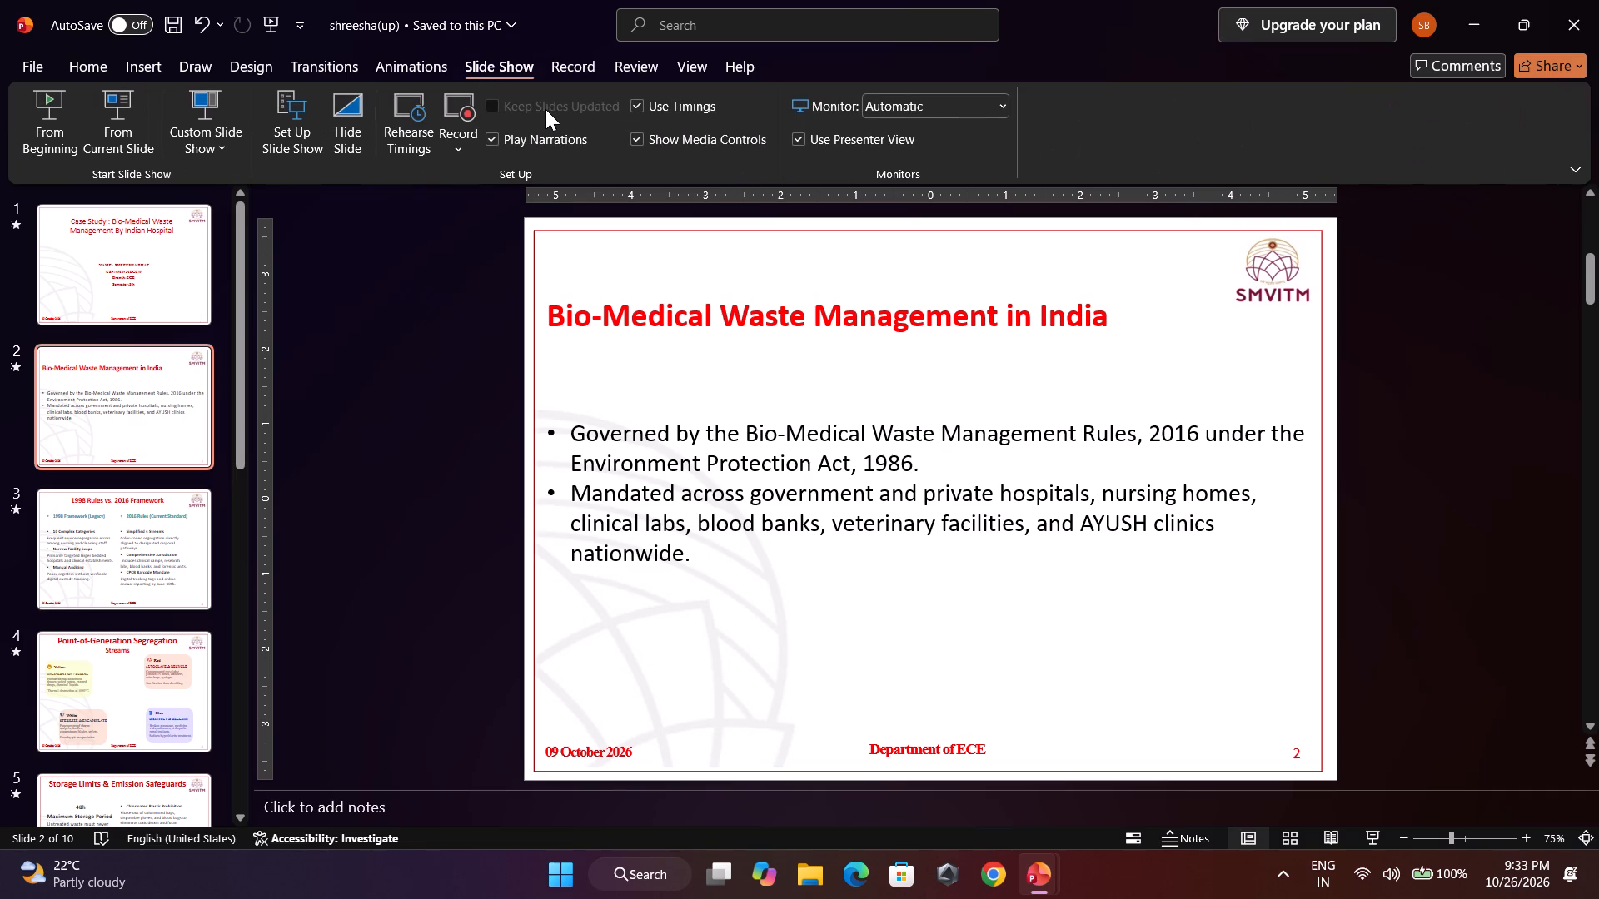
pyautogui.press('F5')
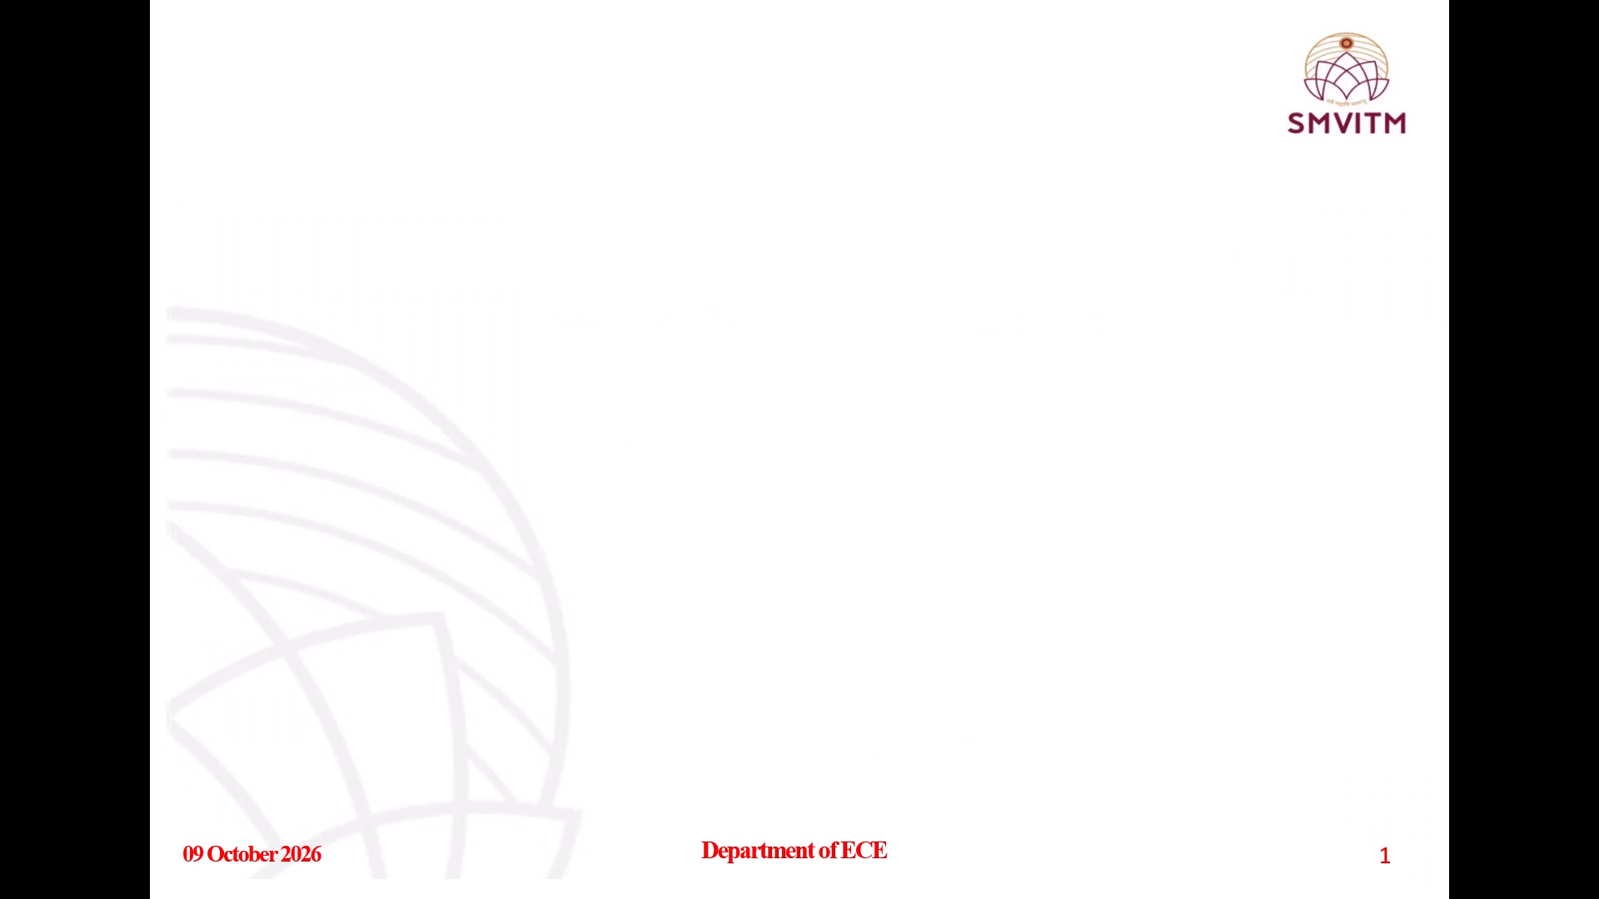
pyautogui.press('Right')
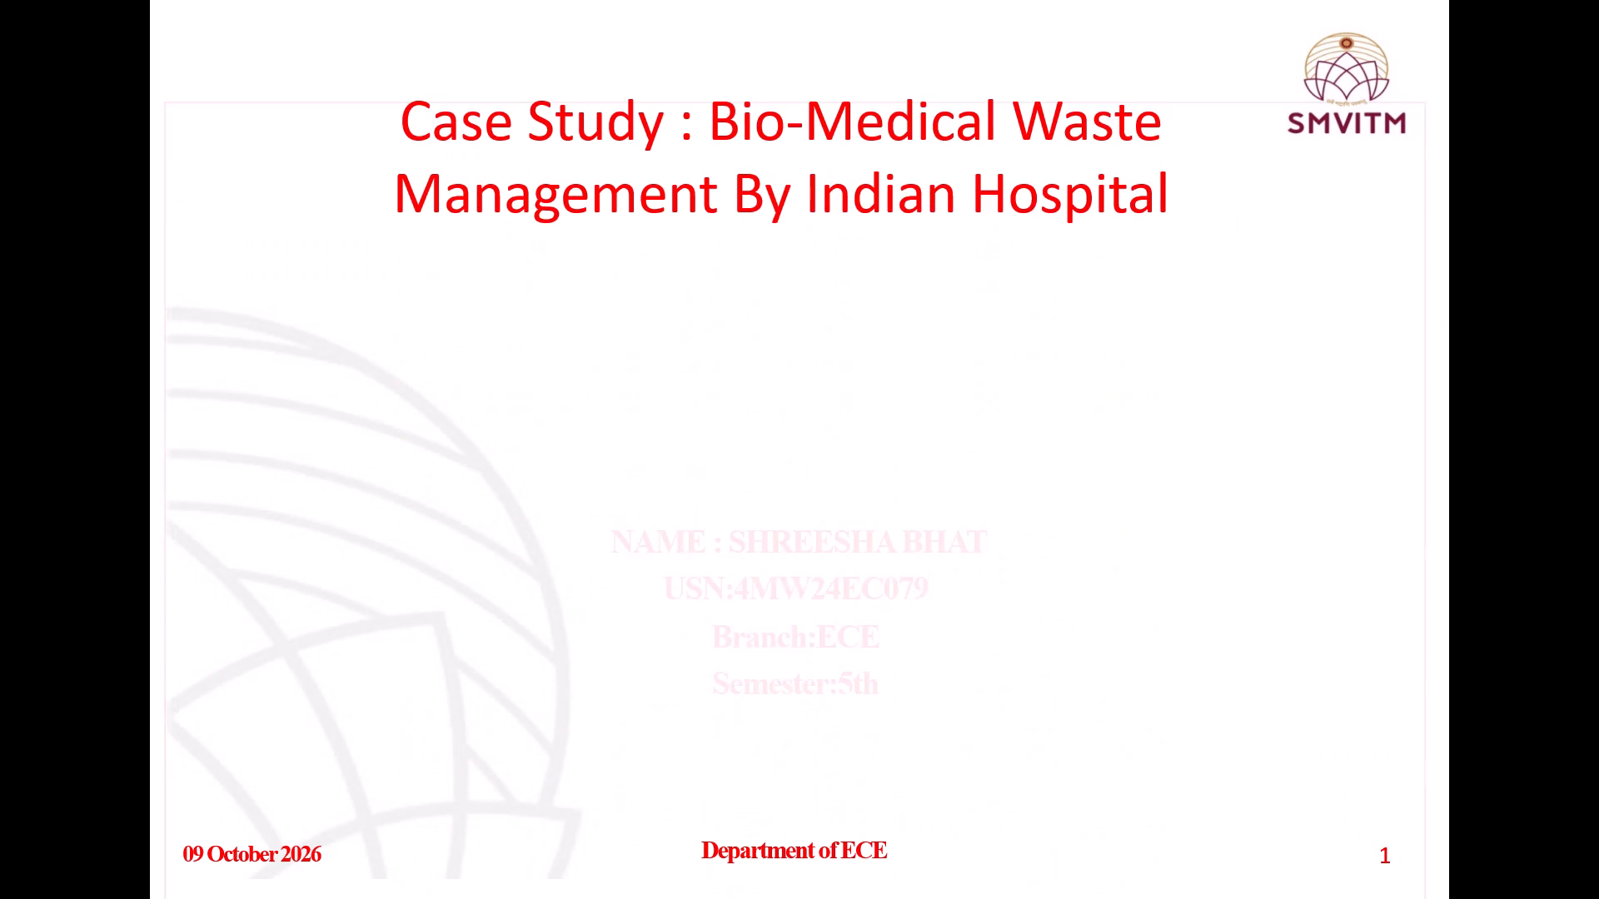
pyautogui.press('Right')
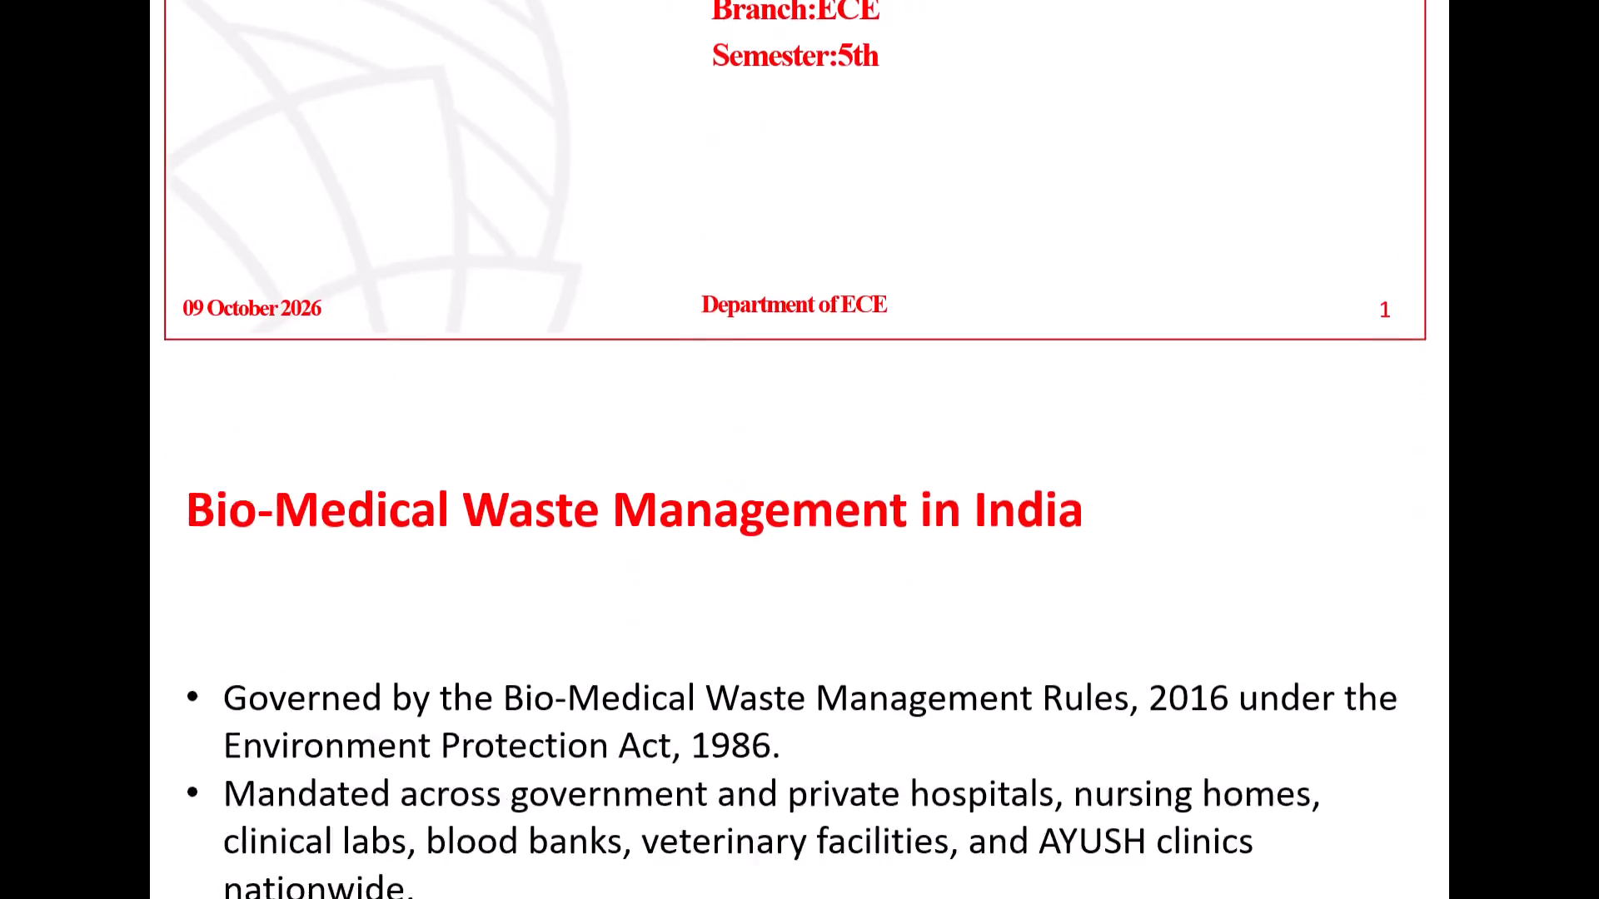
pyautogui.press('Down')
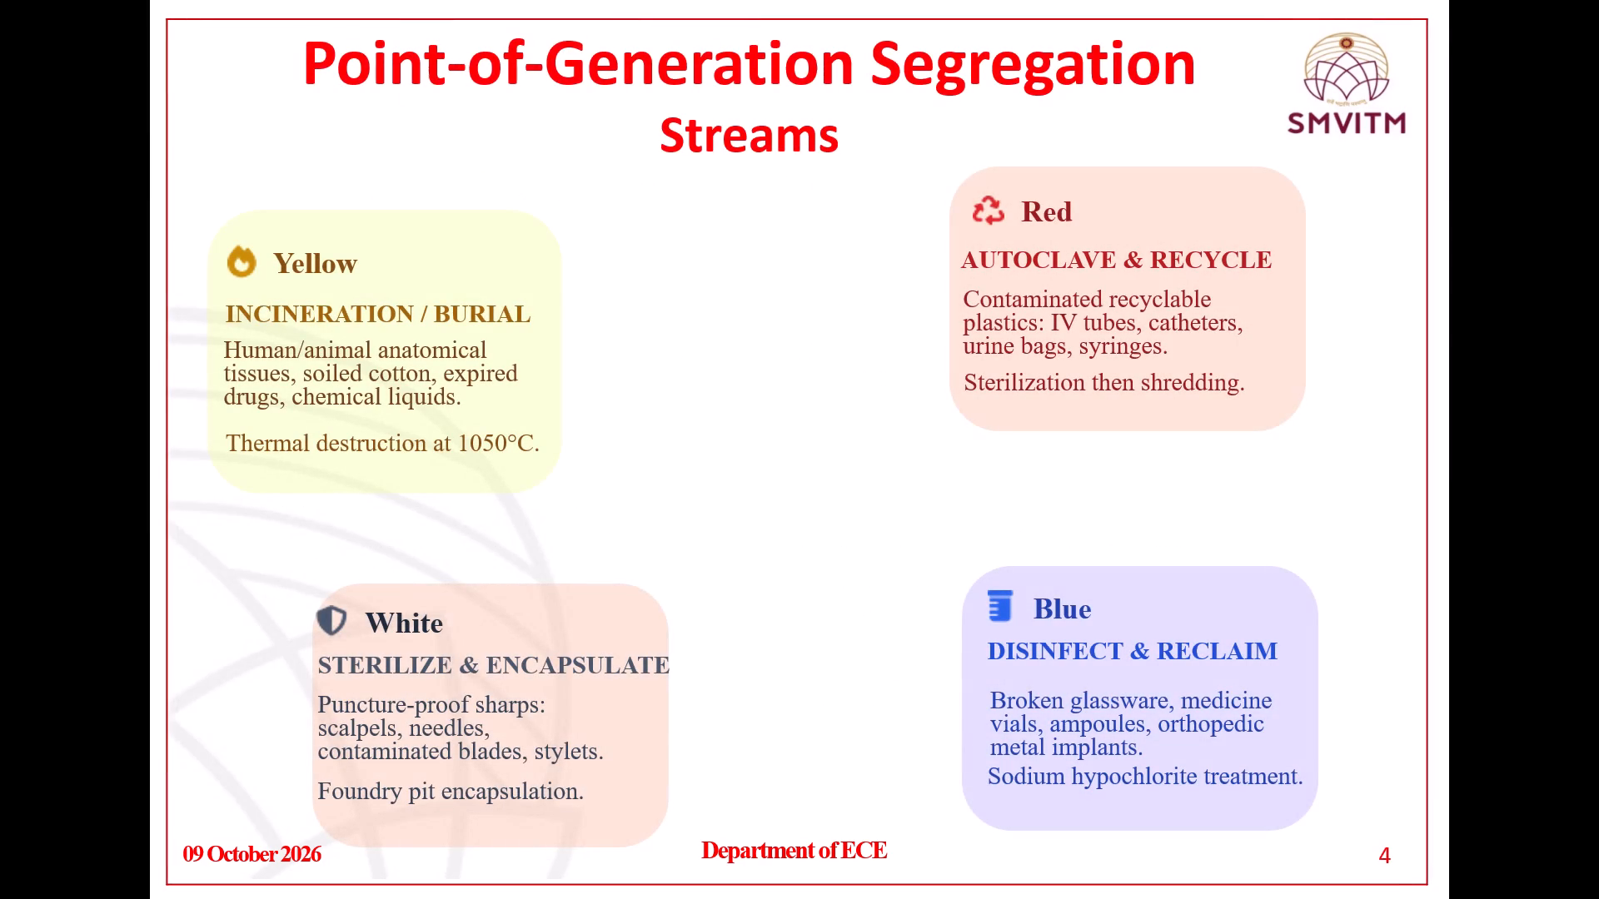
pyautogui.press('Up')
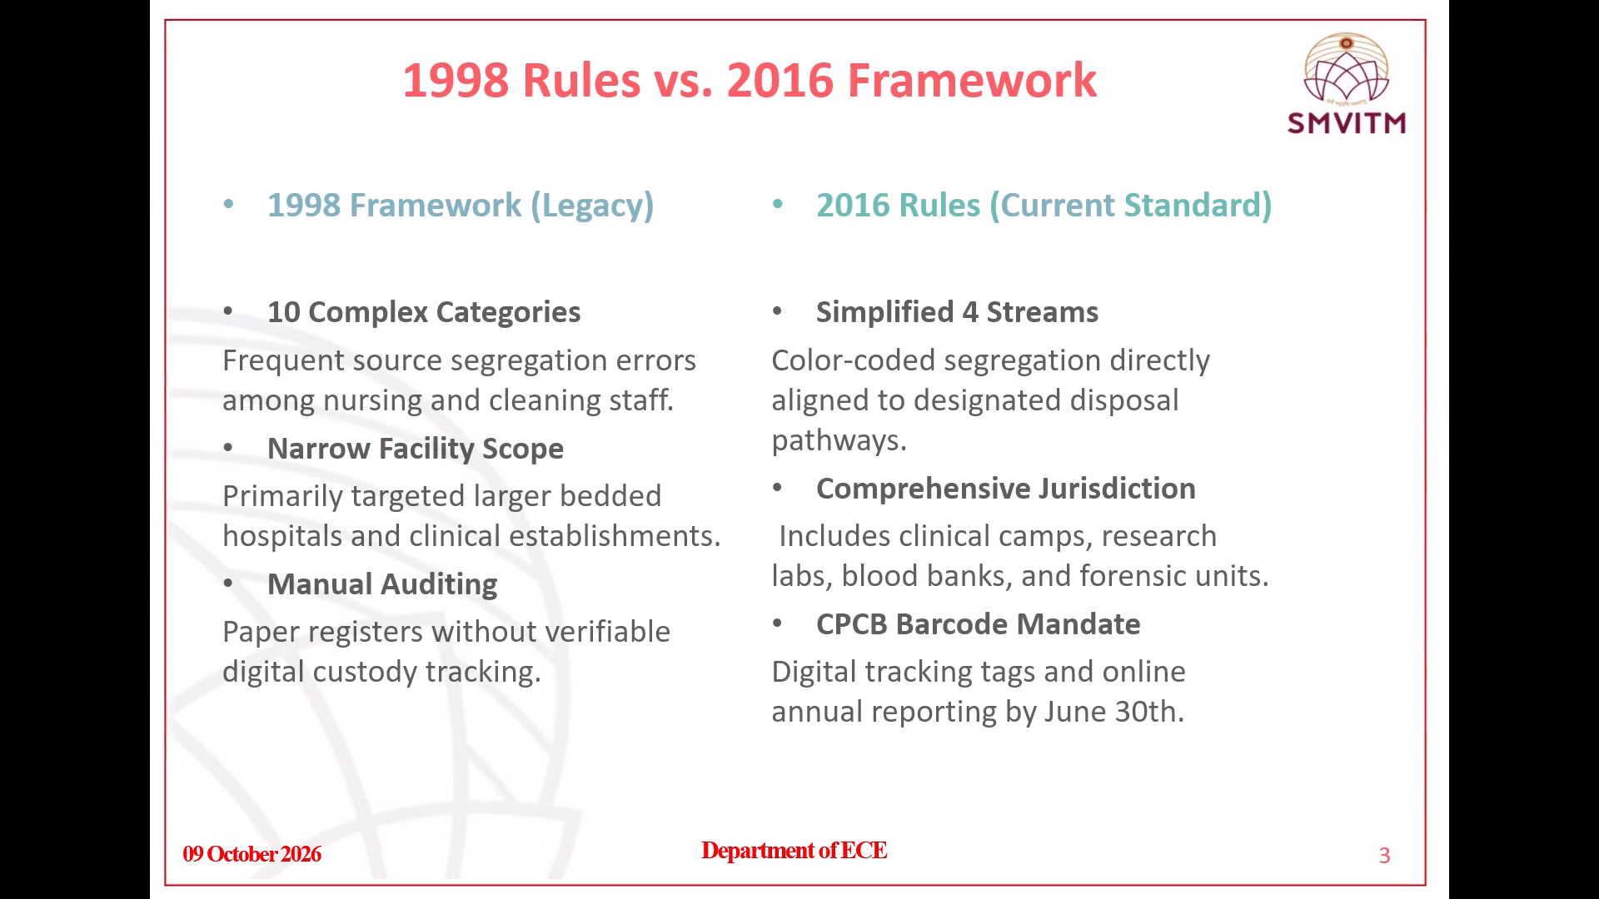
pyautogui.press('Up')
pyautogui.press('Down')
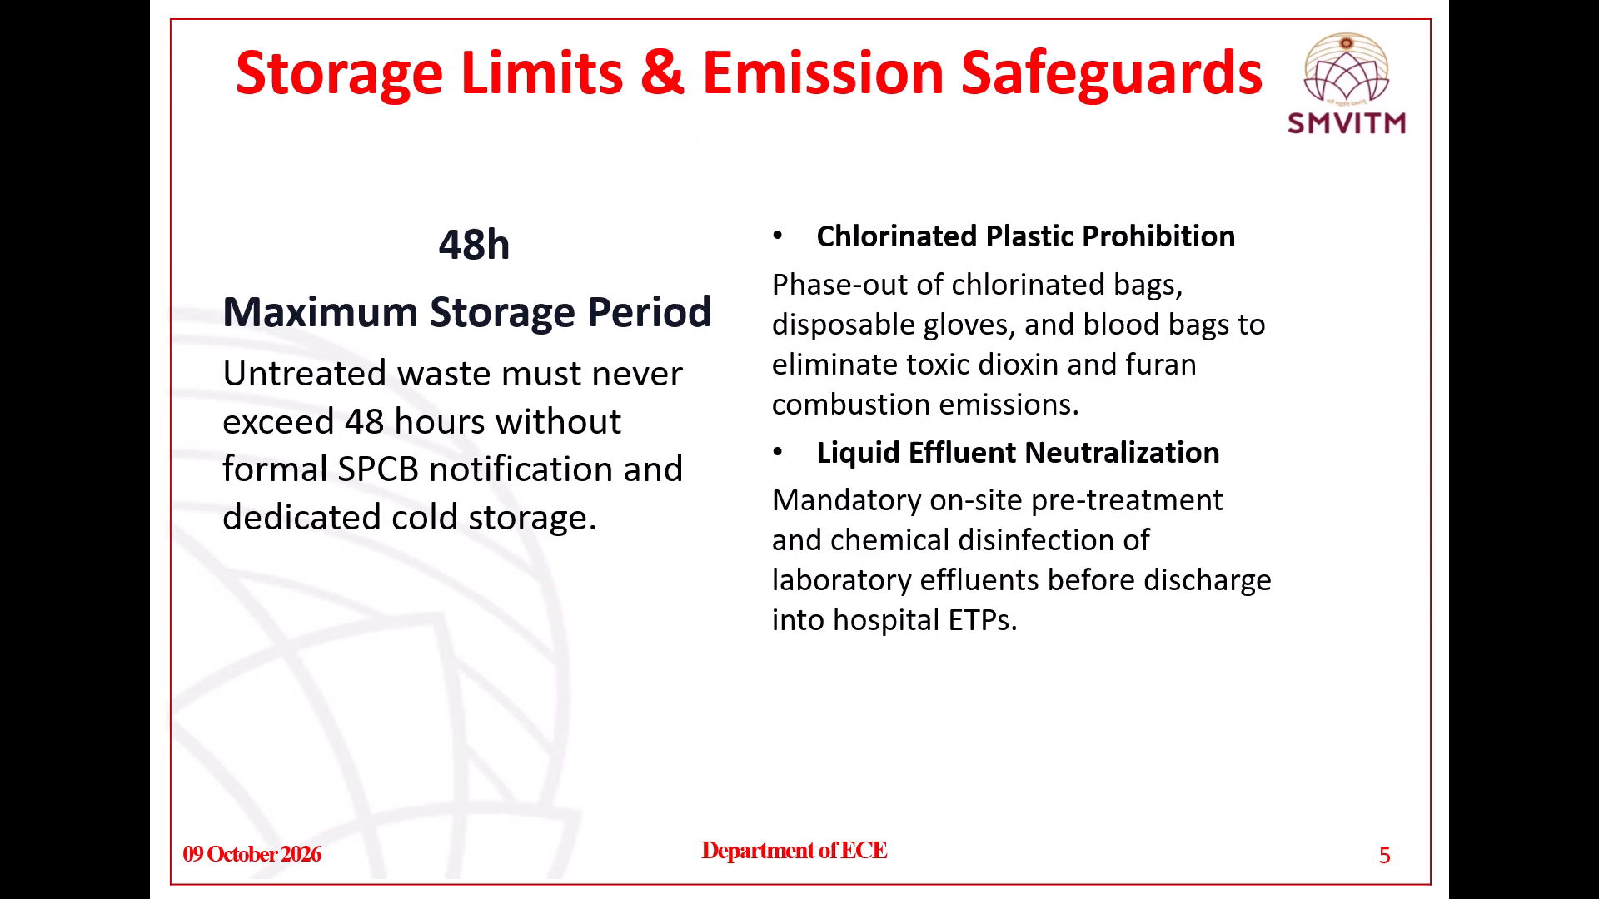
pyautogui.press('Up')
pyautogui.press('Down')
pyautogui.press('Up')
pyautogui.press('Up')
pyautogui.press('Down')
pyautogui.press('Up')
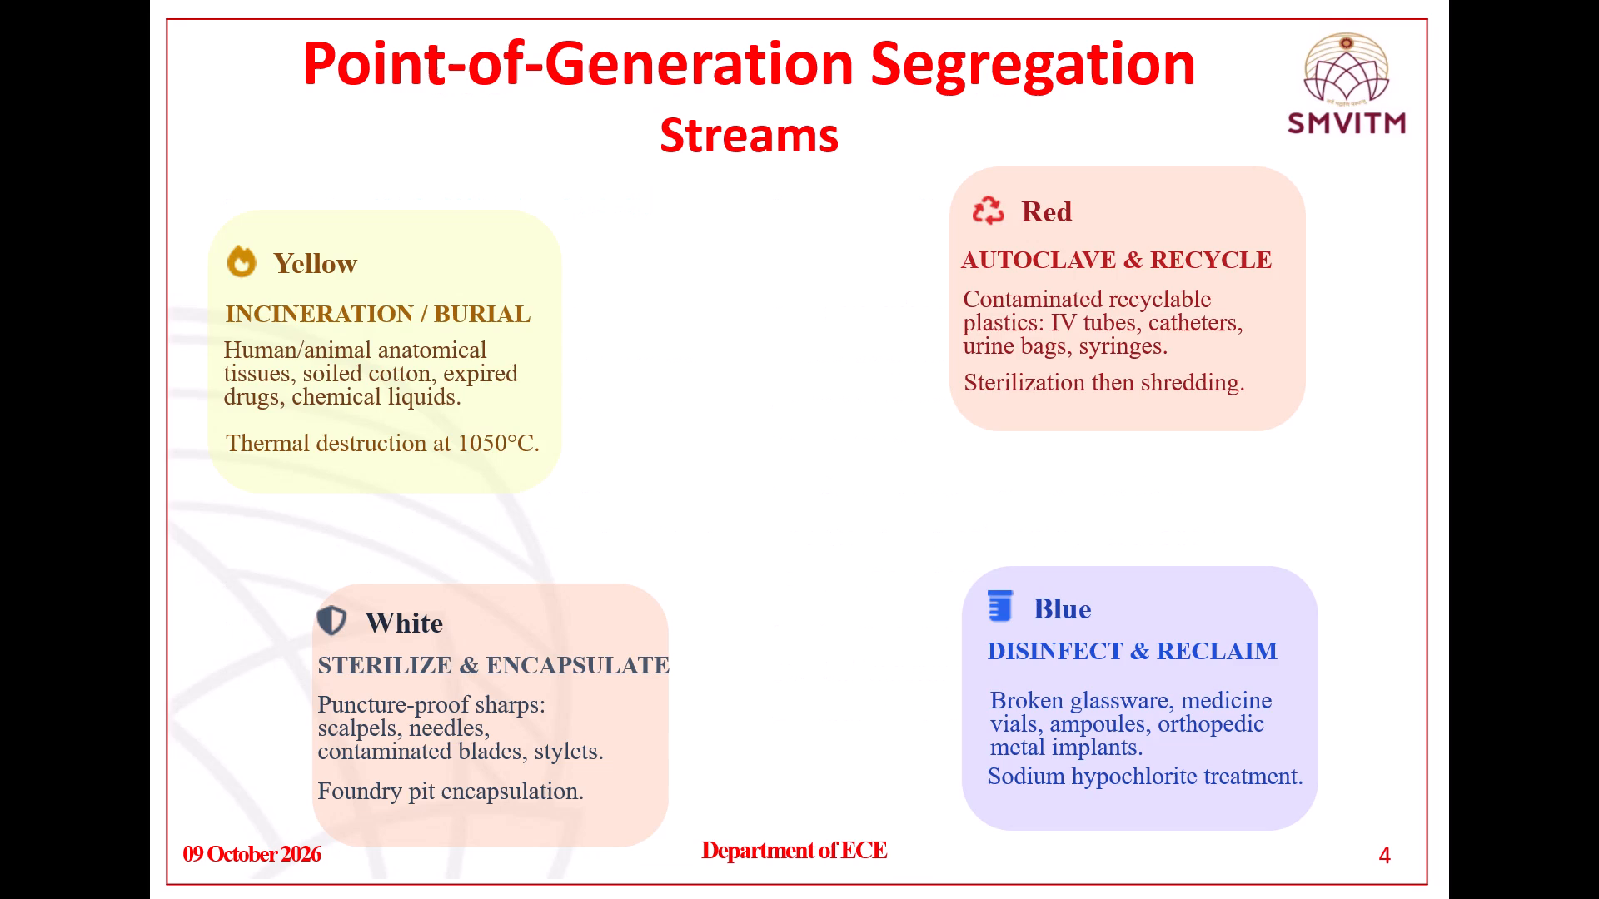
pyautogui.press('Up')
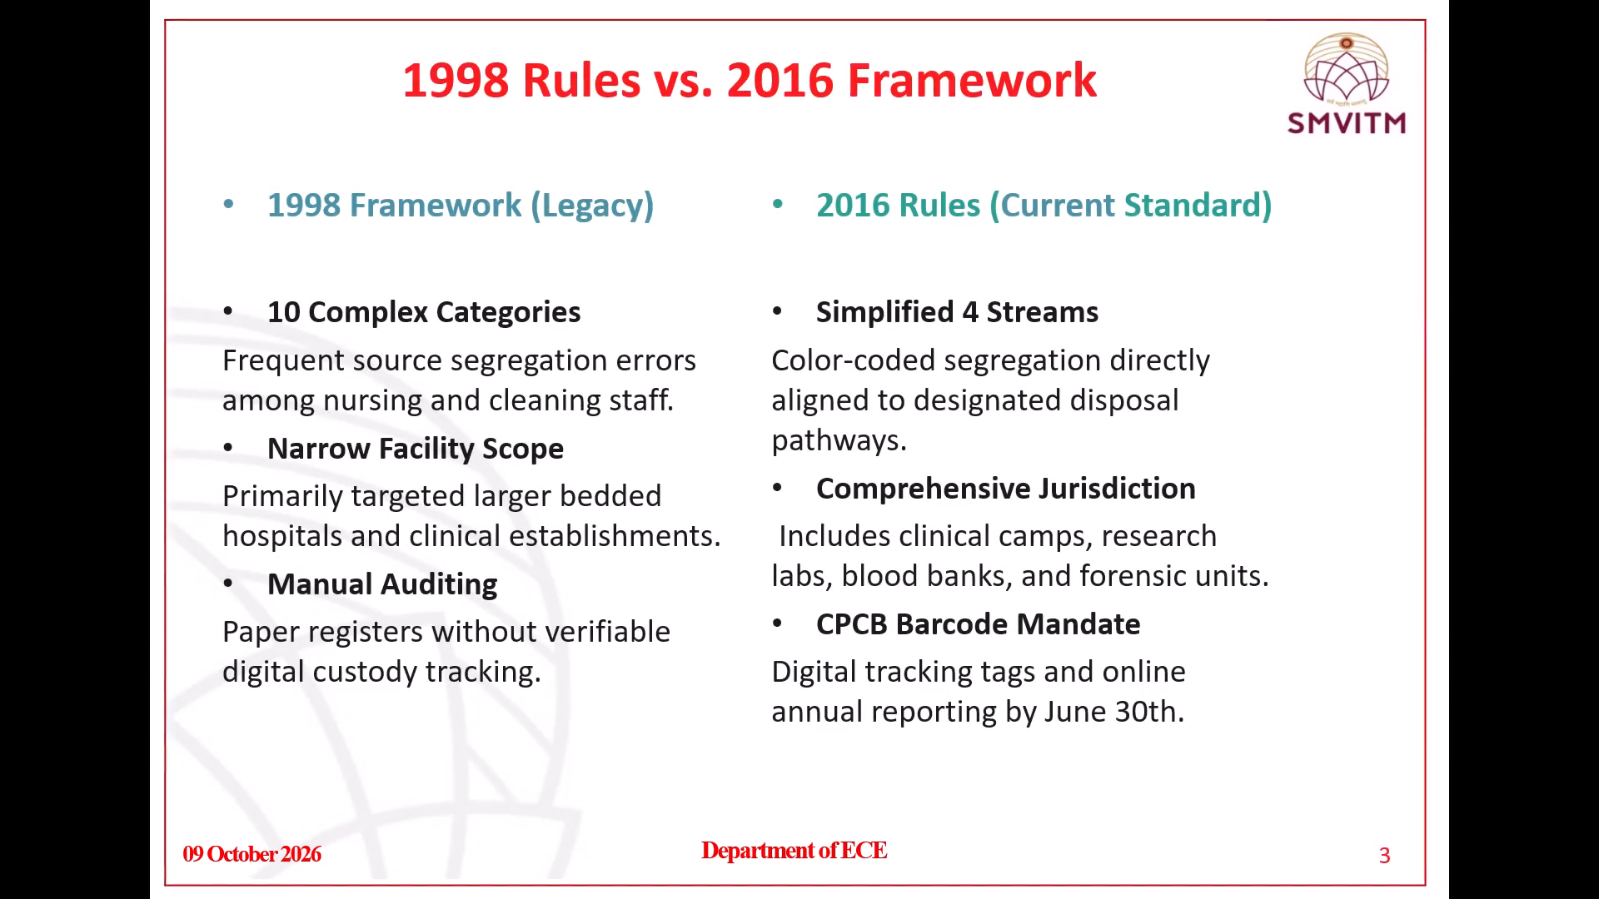
pyautogui.press('Up')
pyautogui.press('Down')
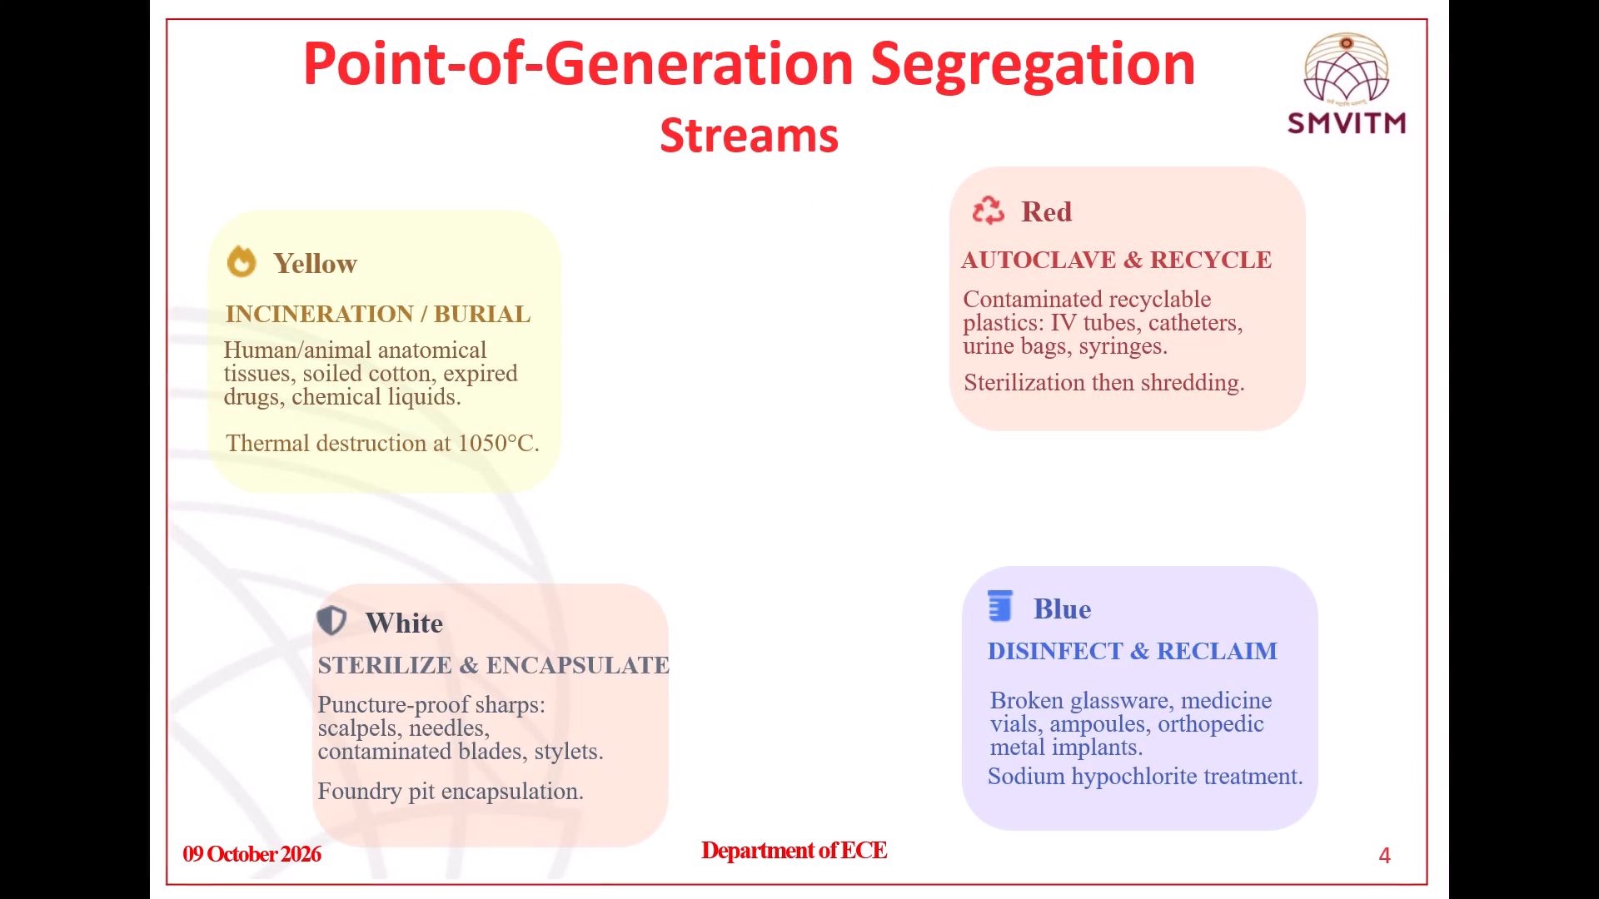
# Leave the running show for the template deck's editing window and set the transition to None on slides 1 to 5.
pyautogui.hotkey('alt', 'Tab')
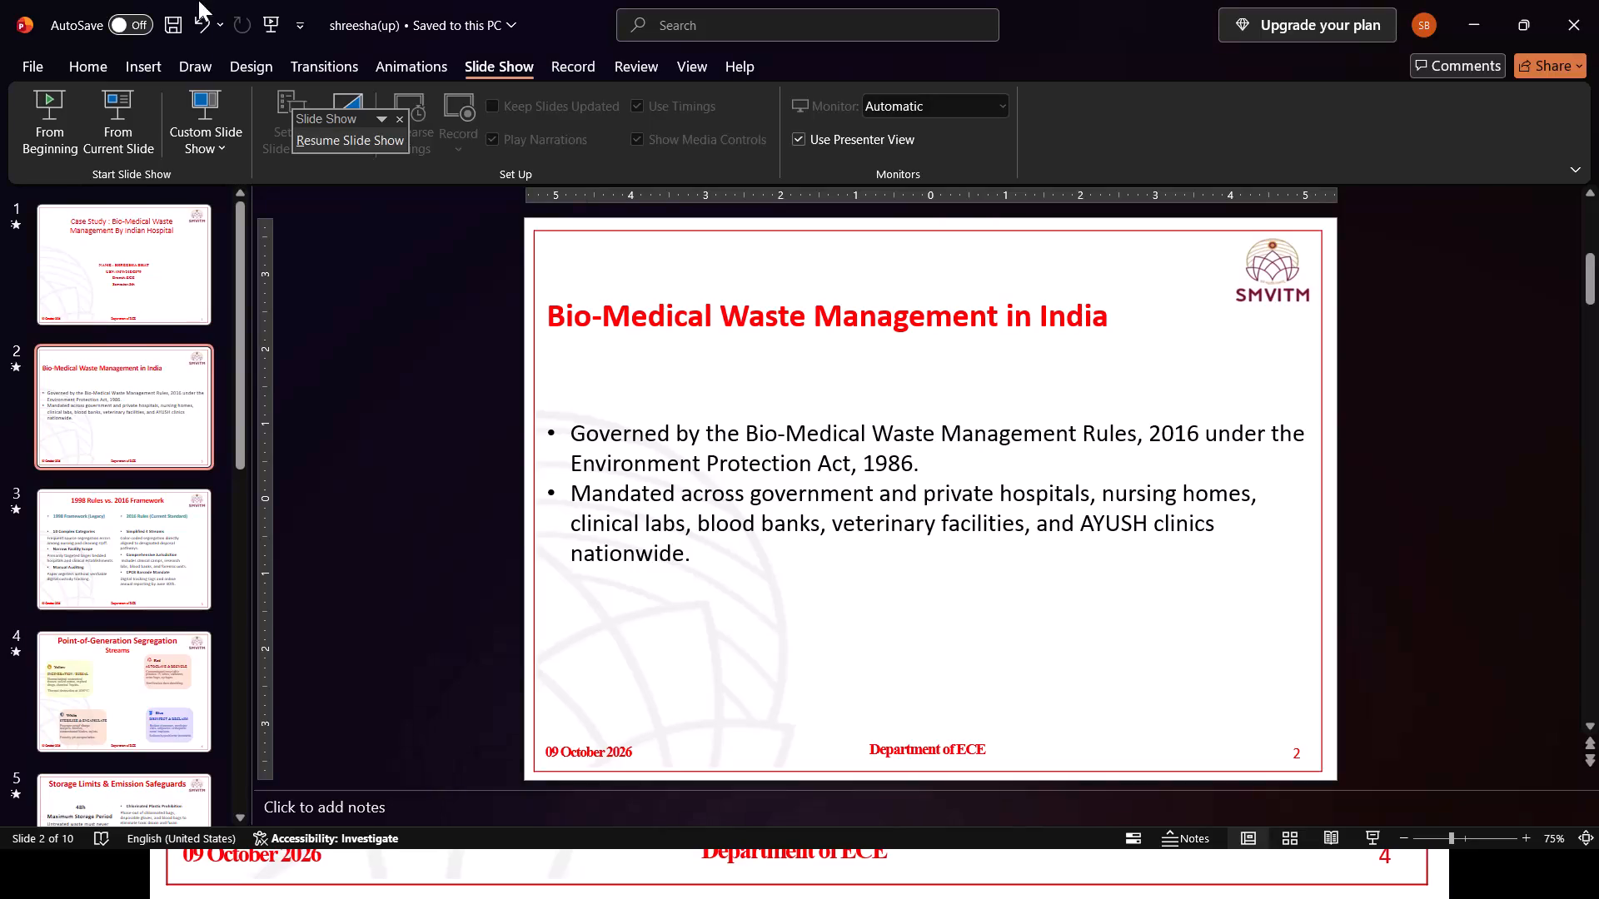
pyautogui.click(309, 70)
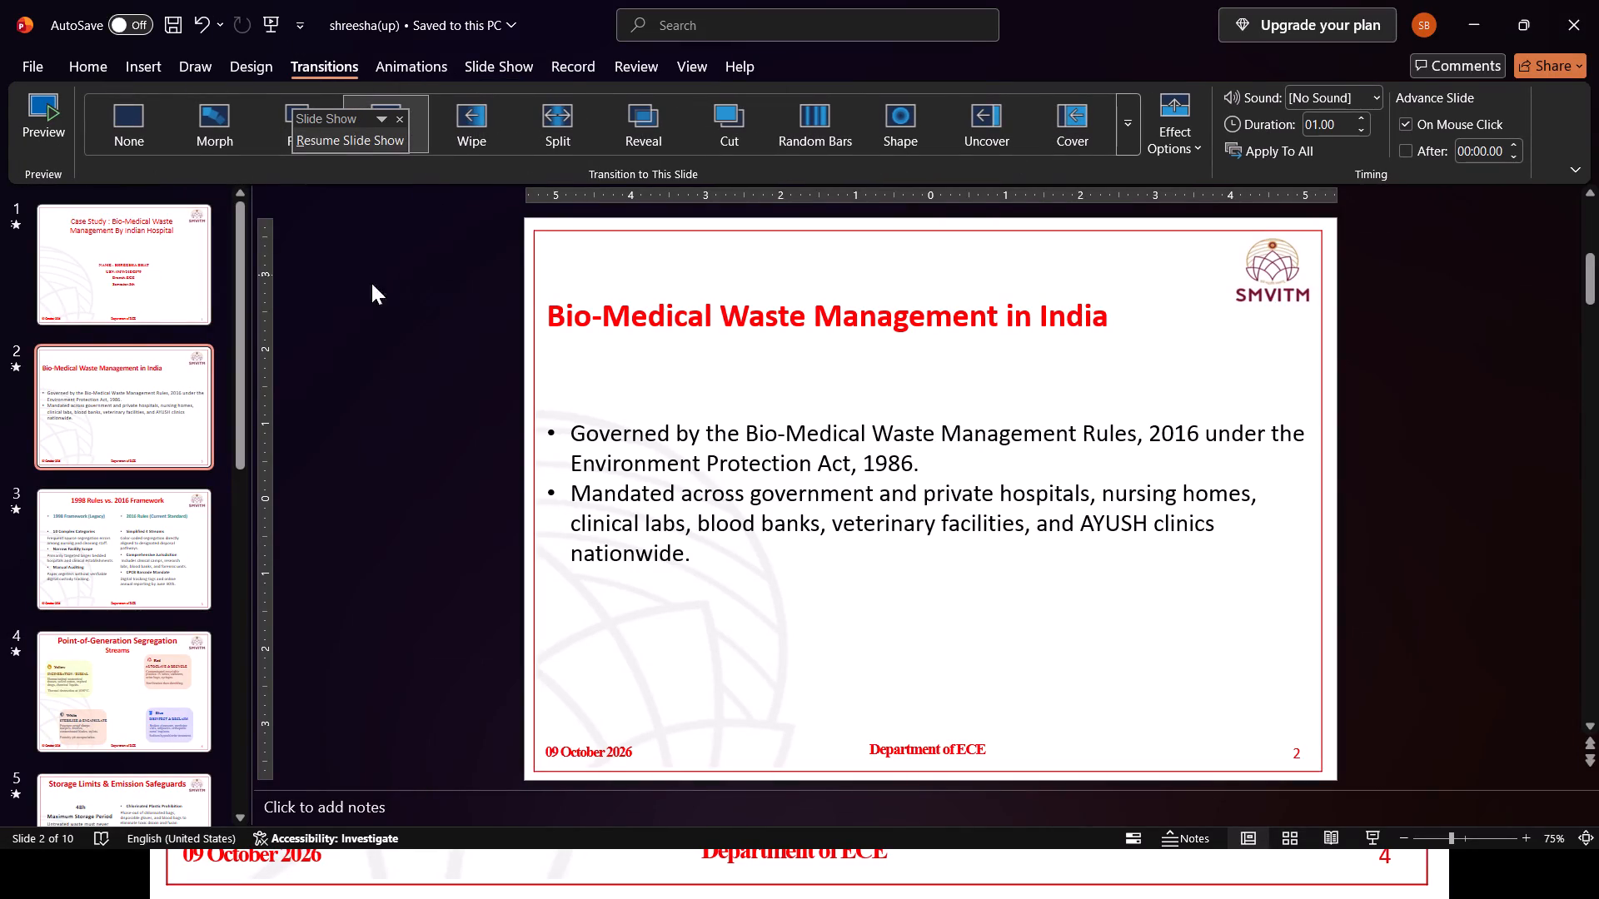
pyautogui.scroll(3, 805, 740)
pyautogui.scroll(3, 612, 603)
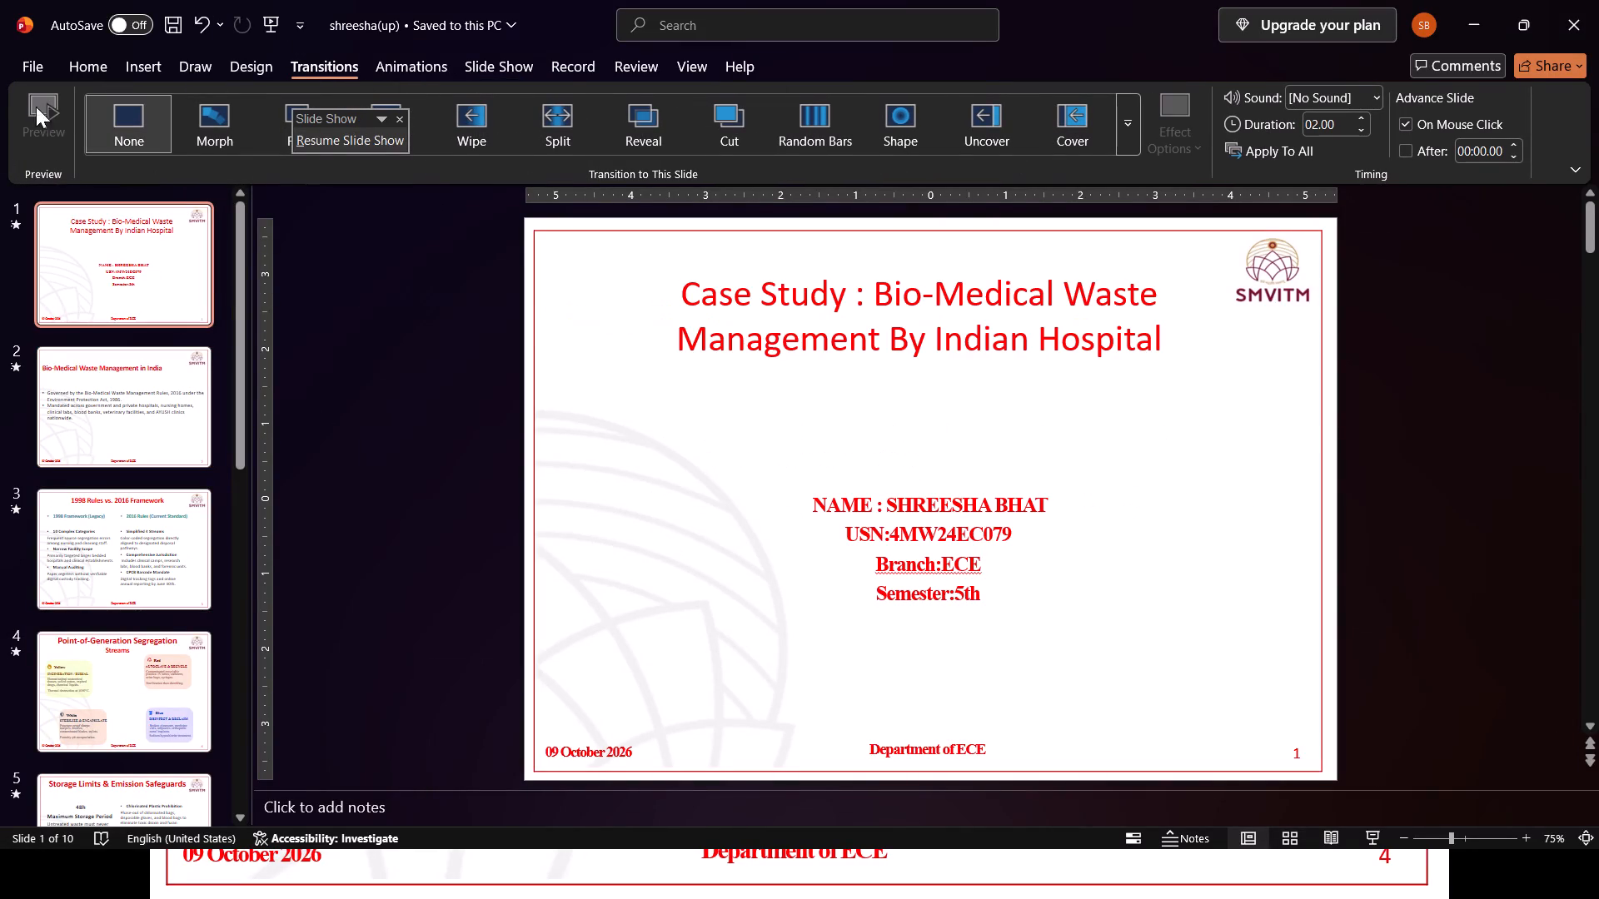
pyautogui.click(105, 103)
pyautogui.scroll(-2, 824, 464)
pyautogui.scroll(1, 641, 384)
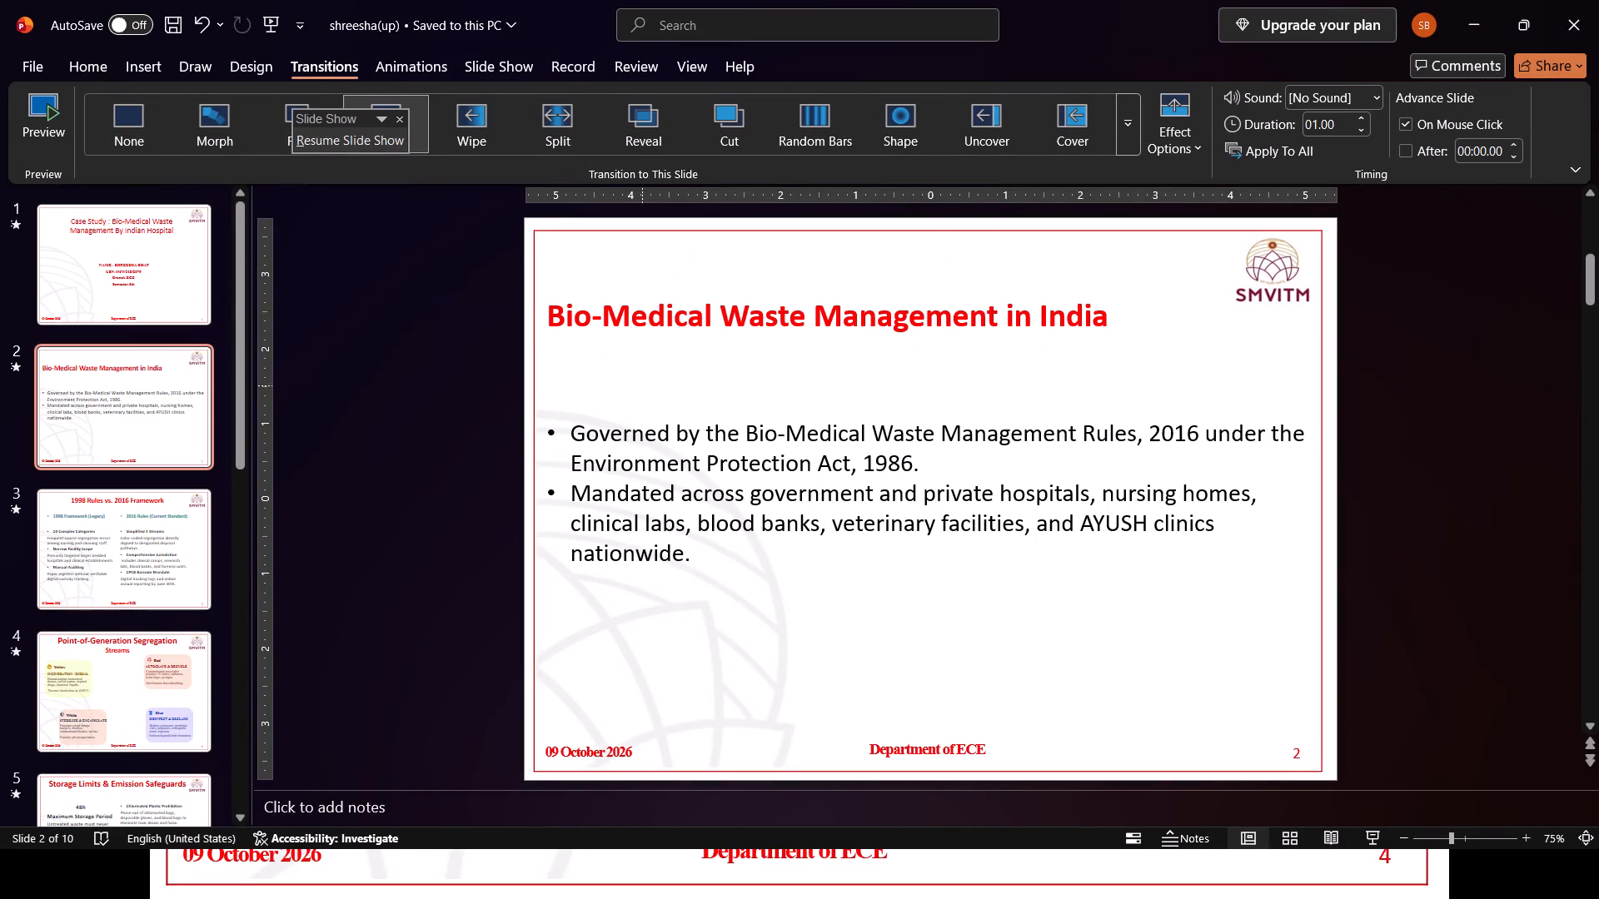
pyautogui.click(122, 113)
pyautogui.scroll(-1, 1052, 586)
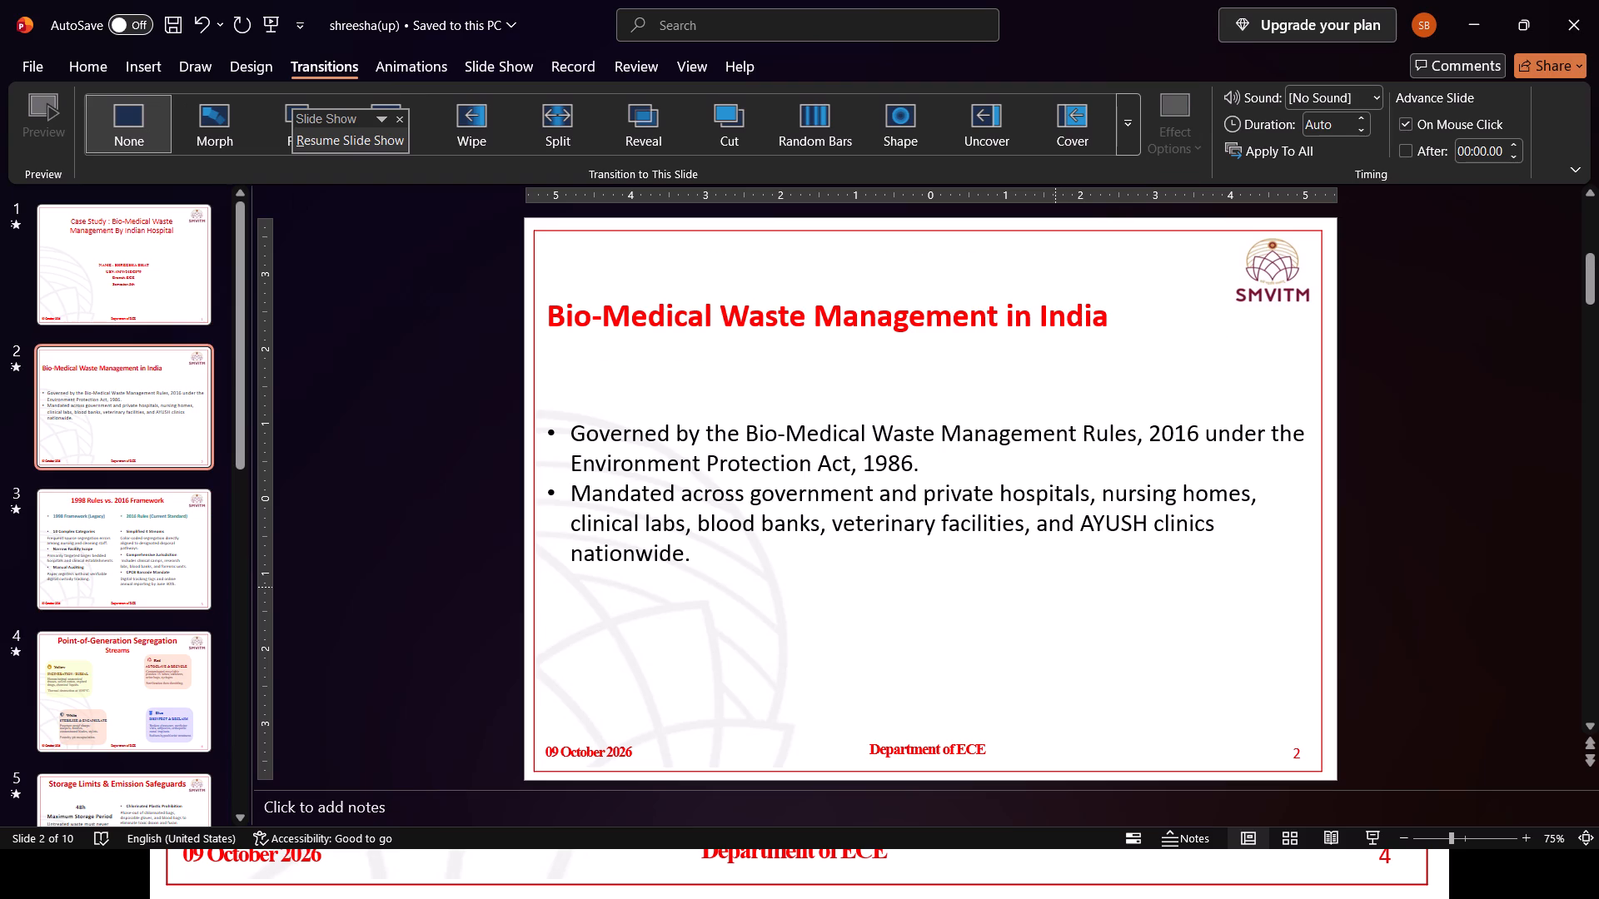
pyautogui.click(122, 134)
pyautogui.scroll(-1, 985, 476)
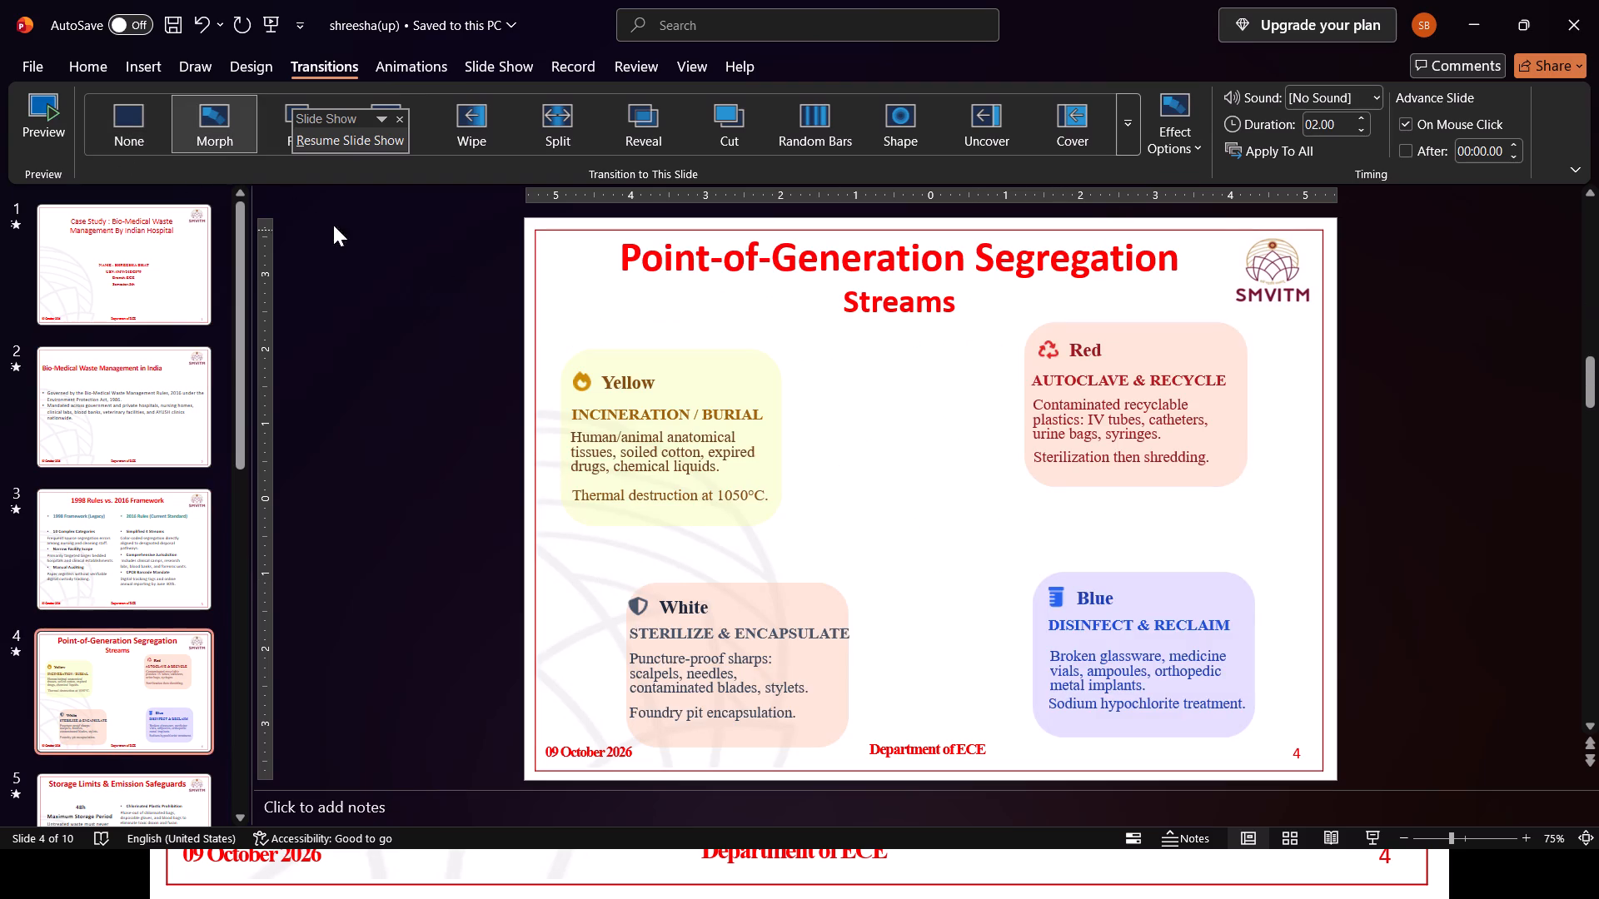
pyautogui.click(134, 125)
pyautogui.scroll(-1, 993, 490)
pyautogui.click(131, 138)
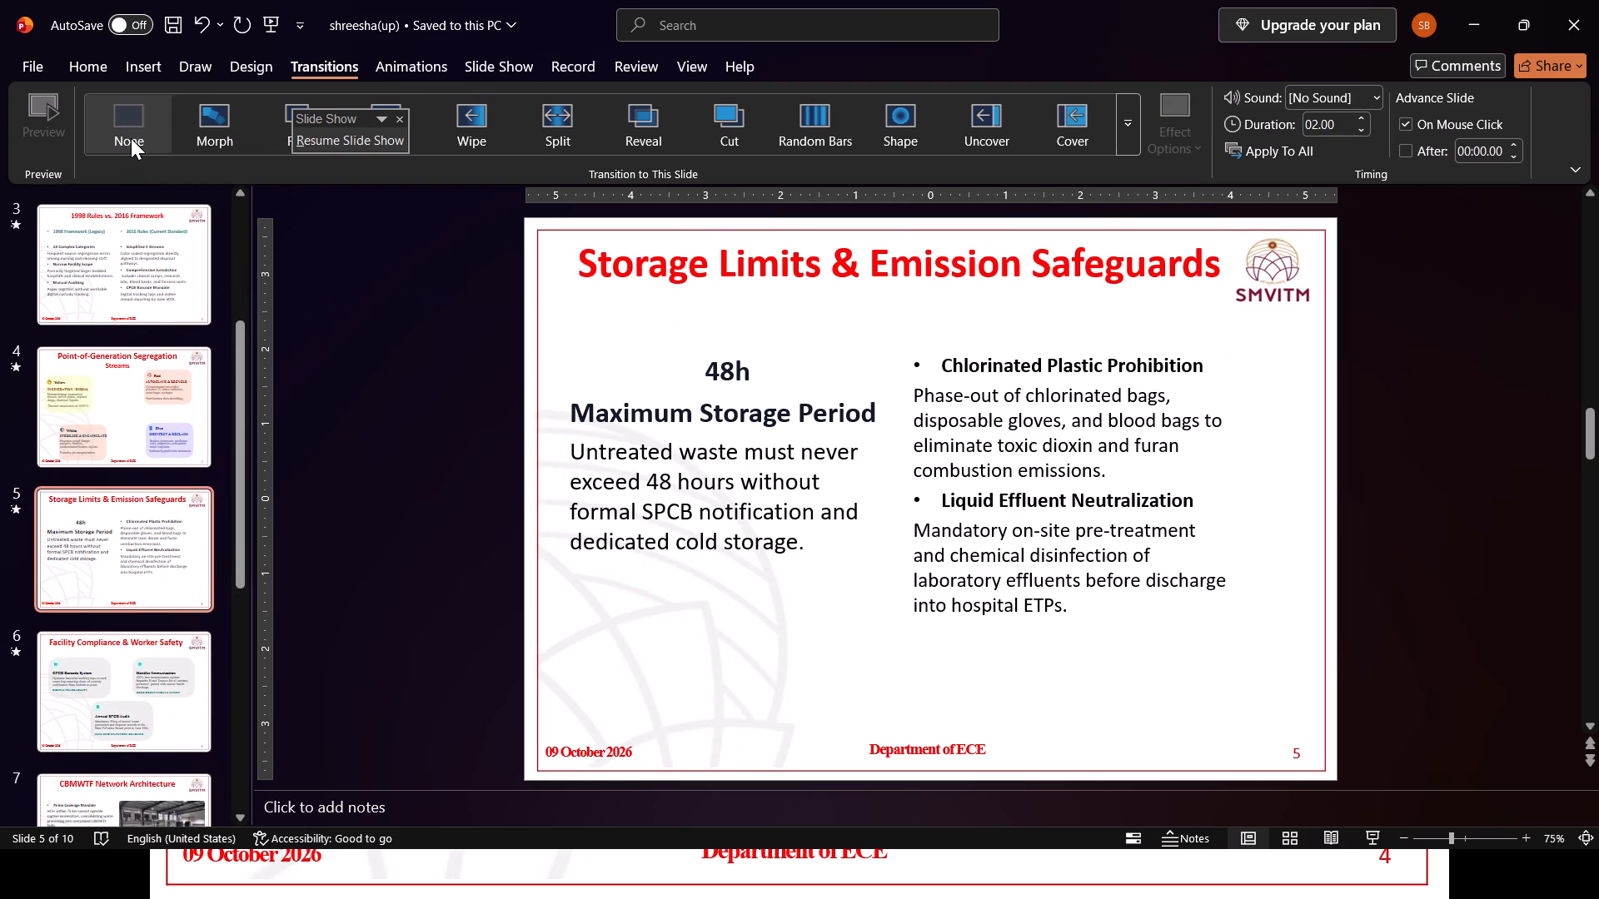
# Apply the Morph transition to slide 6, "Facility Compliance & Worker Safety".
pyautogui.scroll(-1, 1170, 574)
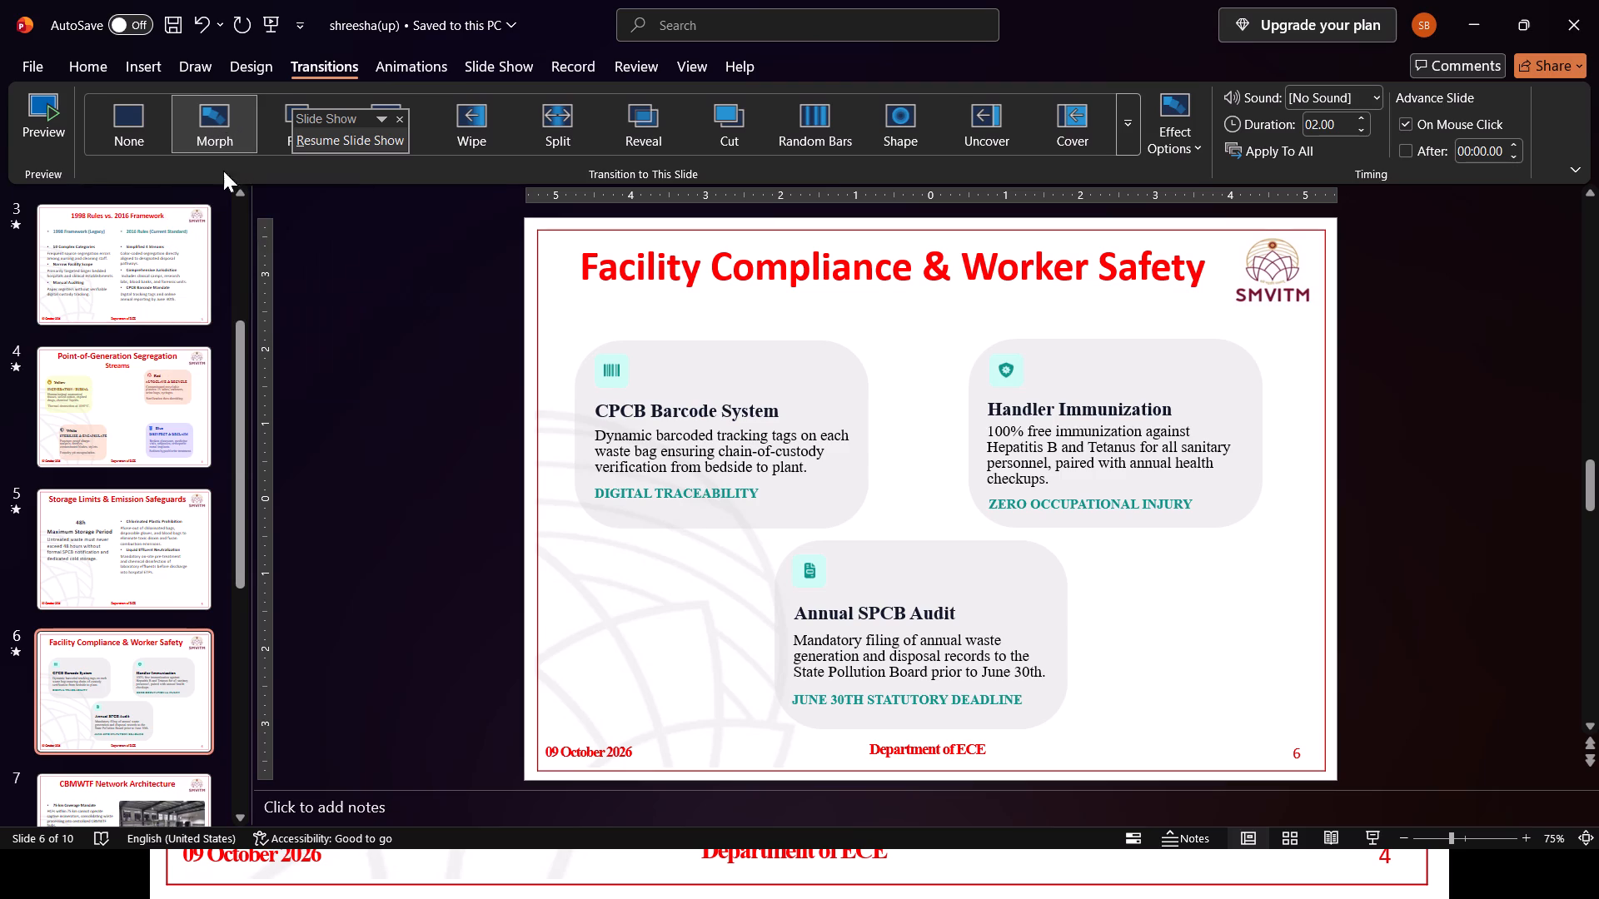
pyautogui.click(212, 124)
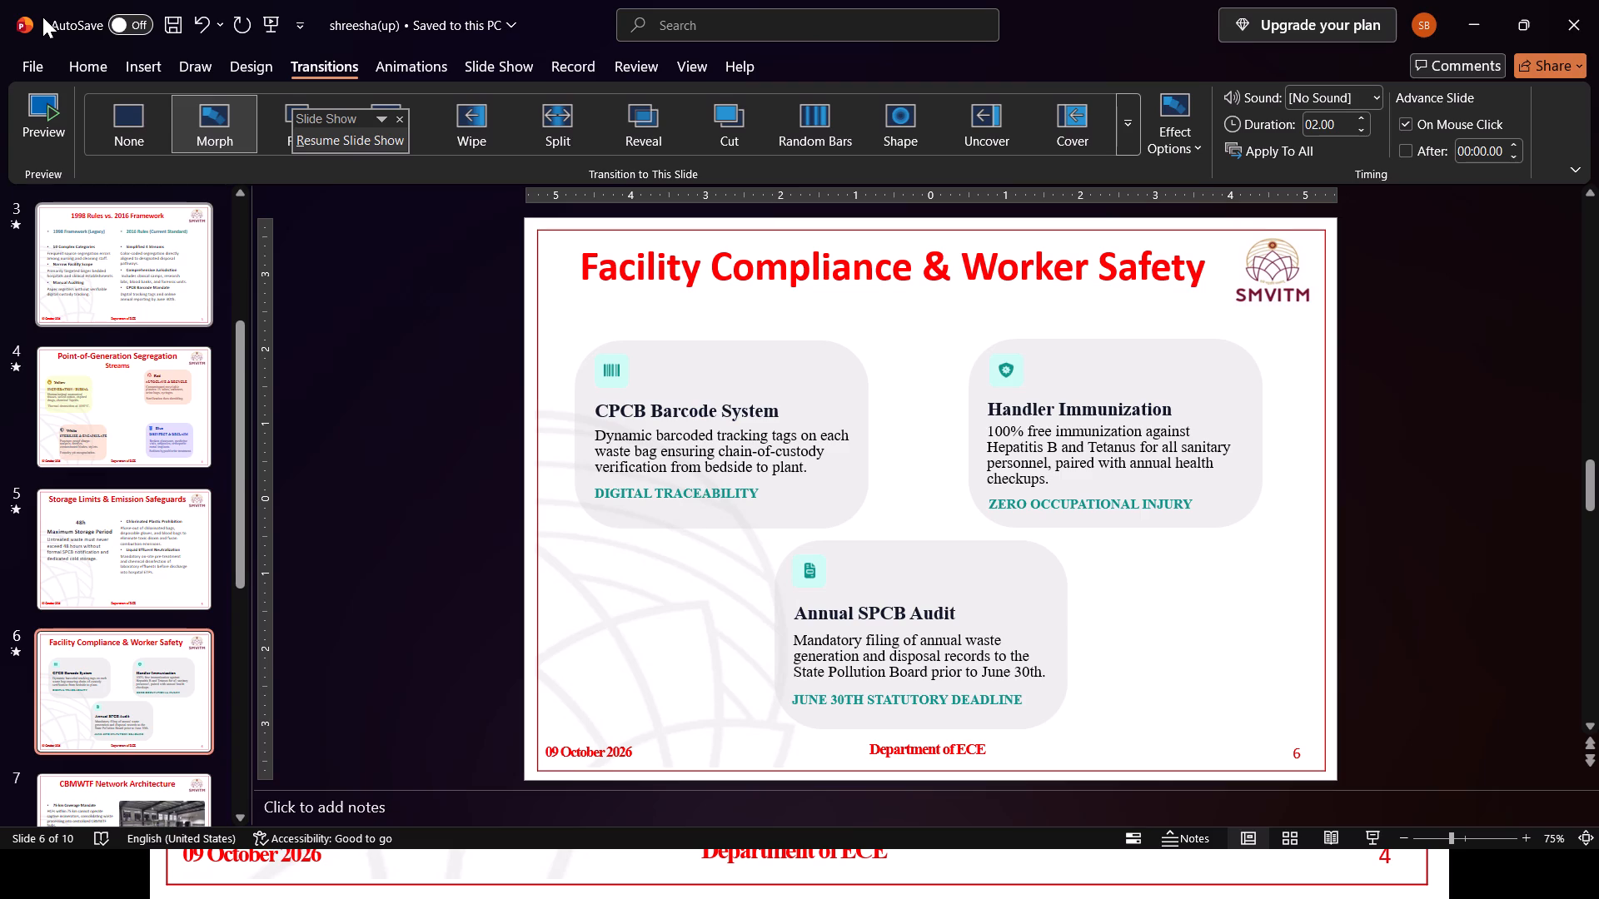
# Return to the running slide show and play the remaining slides from "Point-of-Generation Segregation Streams" through to the end.
pyautogui.click(1483, 18)
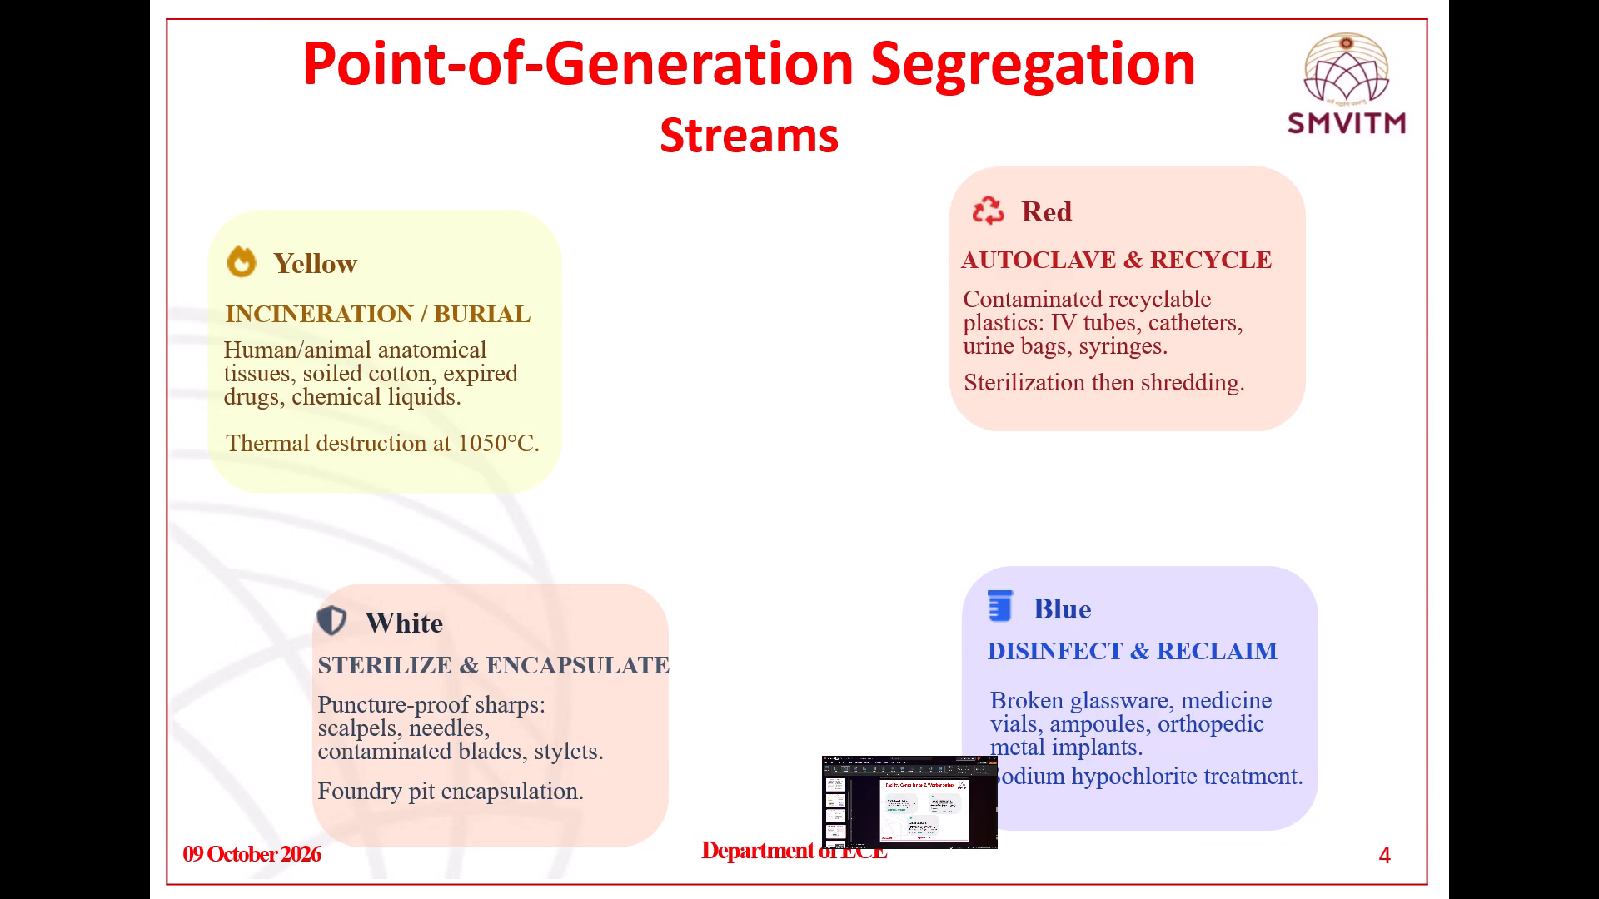
pyautogui.press('Down')
pyautogui.press('Down')
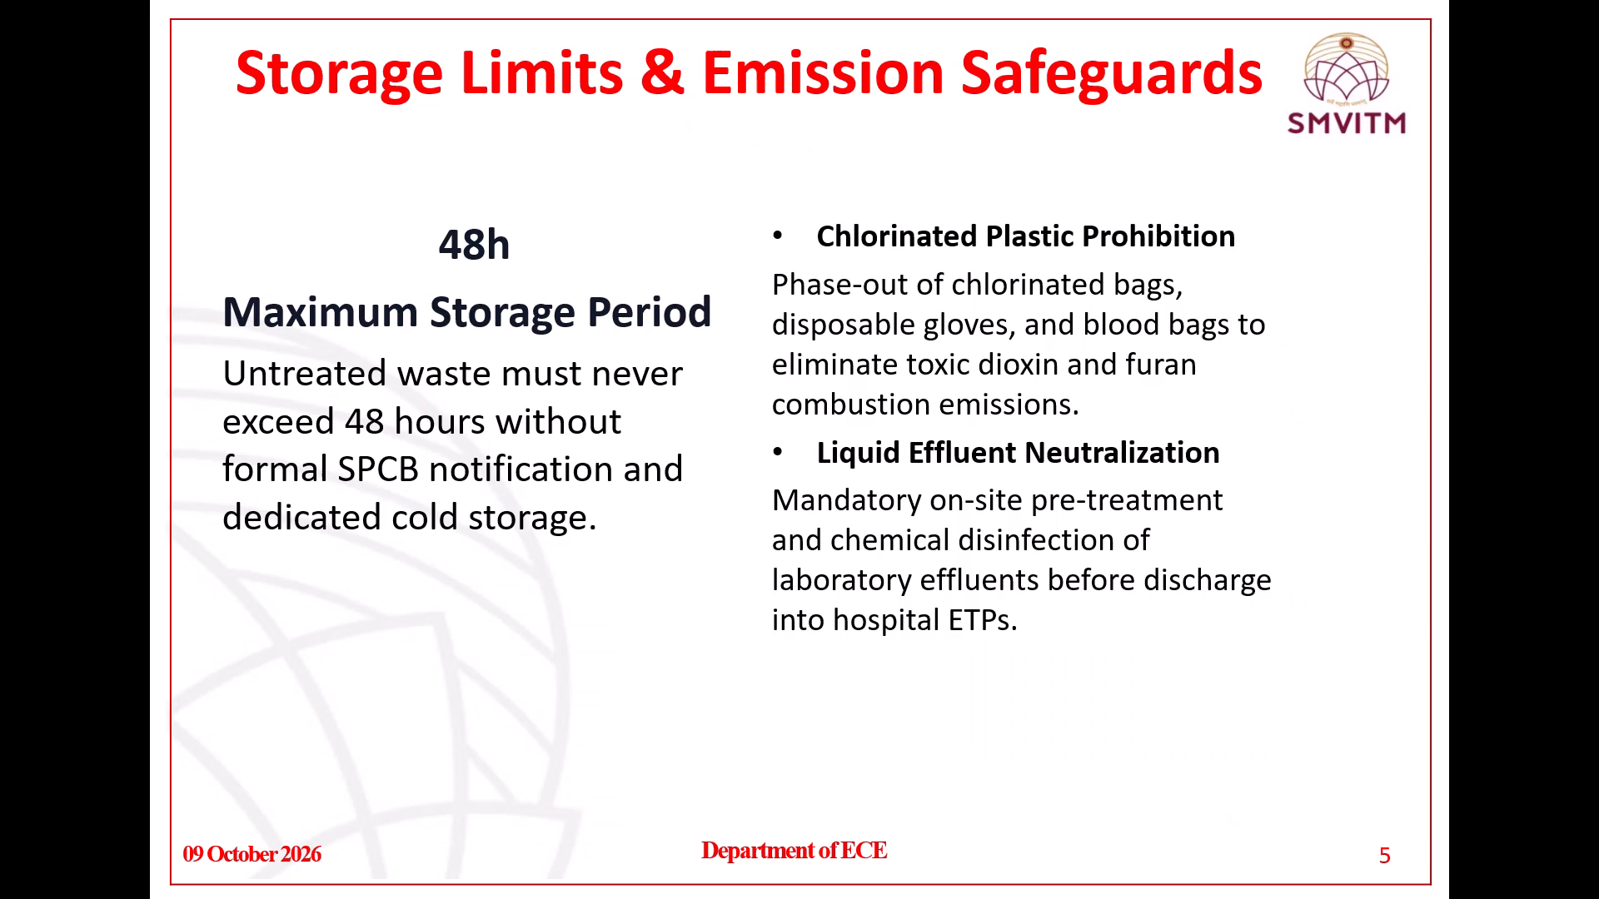
pyautogui.press('Down')
pyautogui.press('Down')
pyautogui.press('Down')
pyautogui.press('Down')
pyautogui.press('Down')
pyautogui.press('Down')
pyautogui.press('Down')
pyautogui.press('Down')
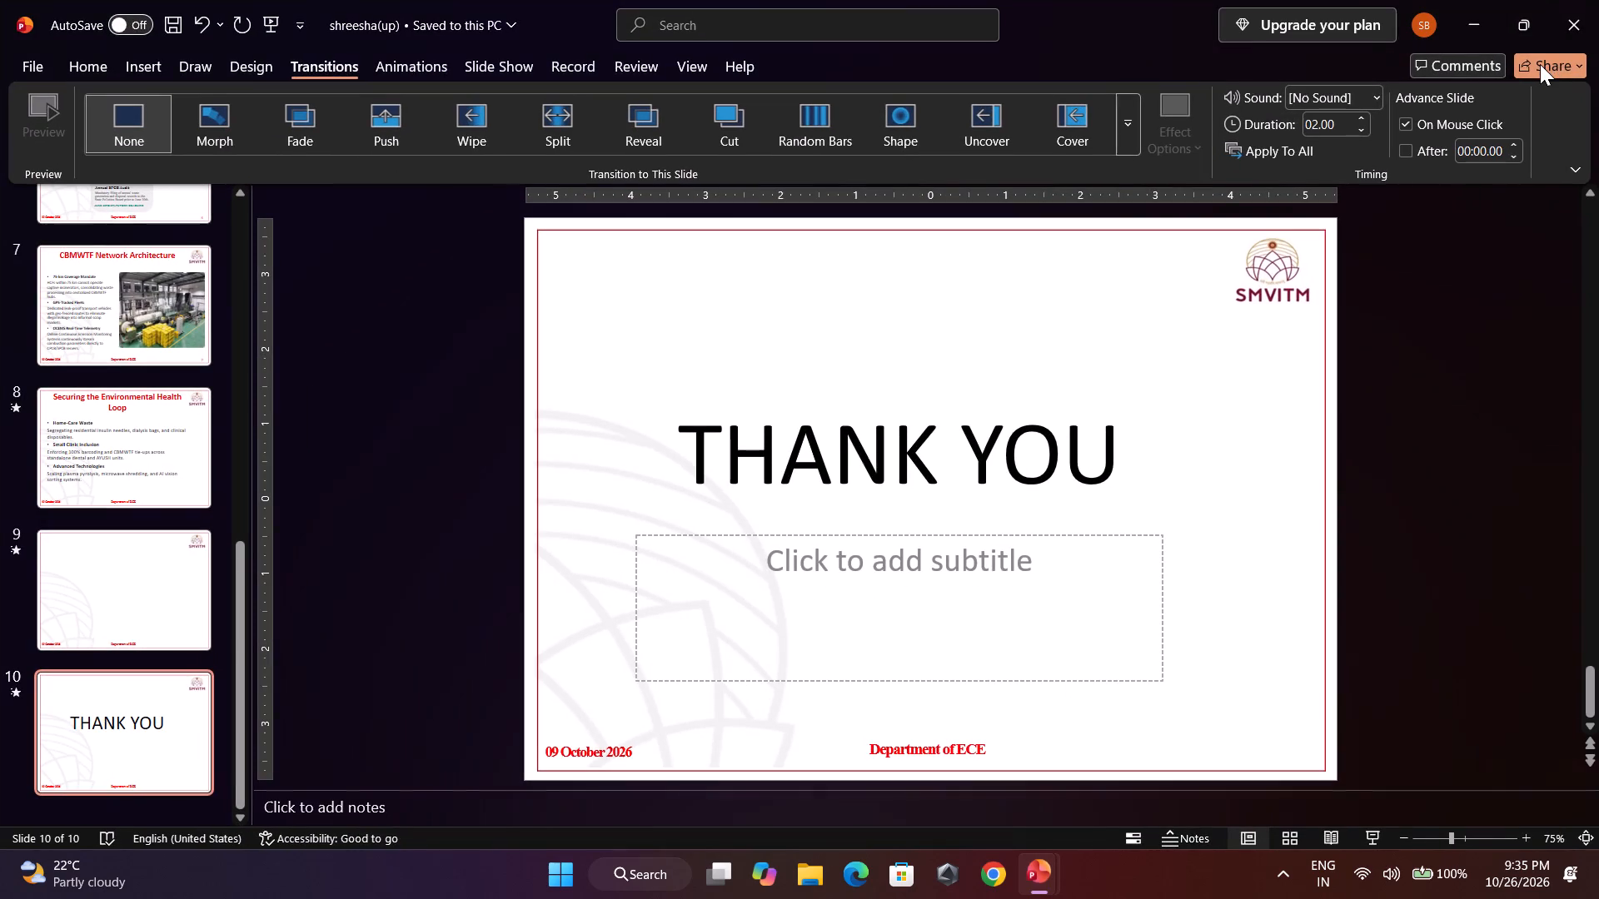
pyautogui.press('Down')
# Close the template deck without saving its changes, and close the original deck as well.
pyautogui.click(1573, 0)
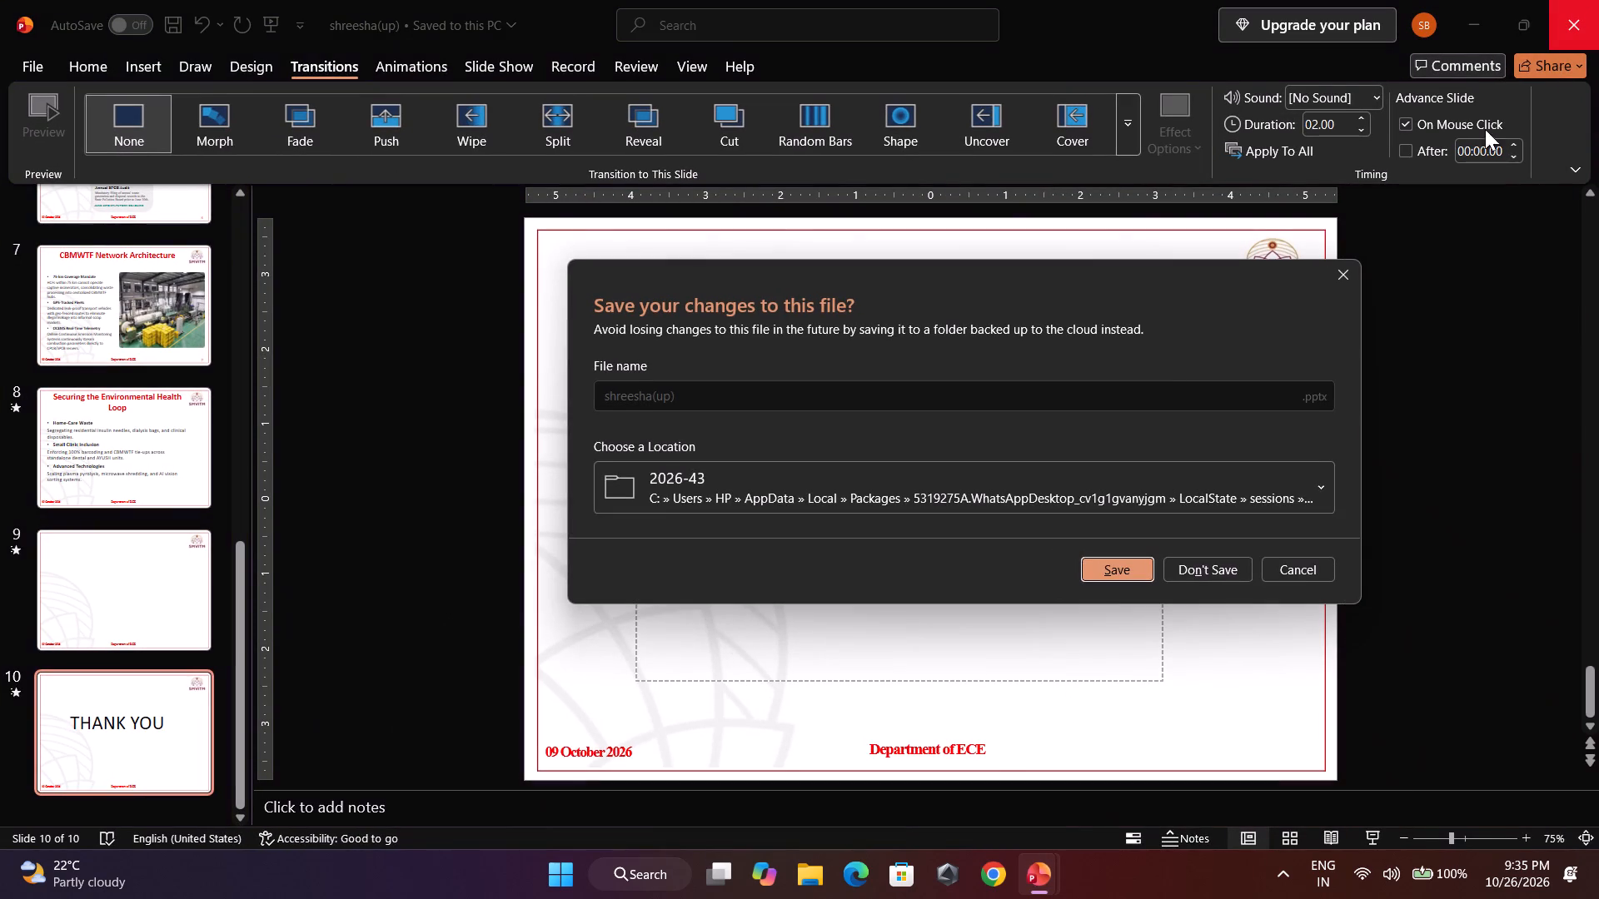
pyautogui.click(1170, 575)
pyautogui.click(1598, 0)
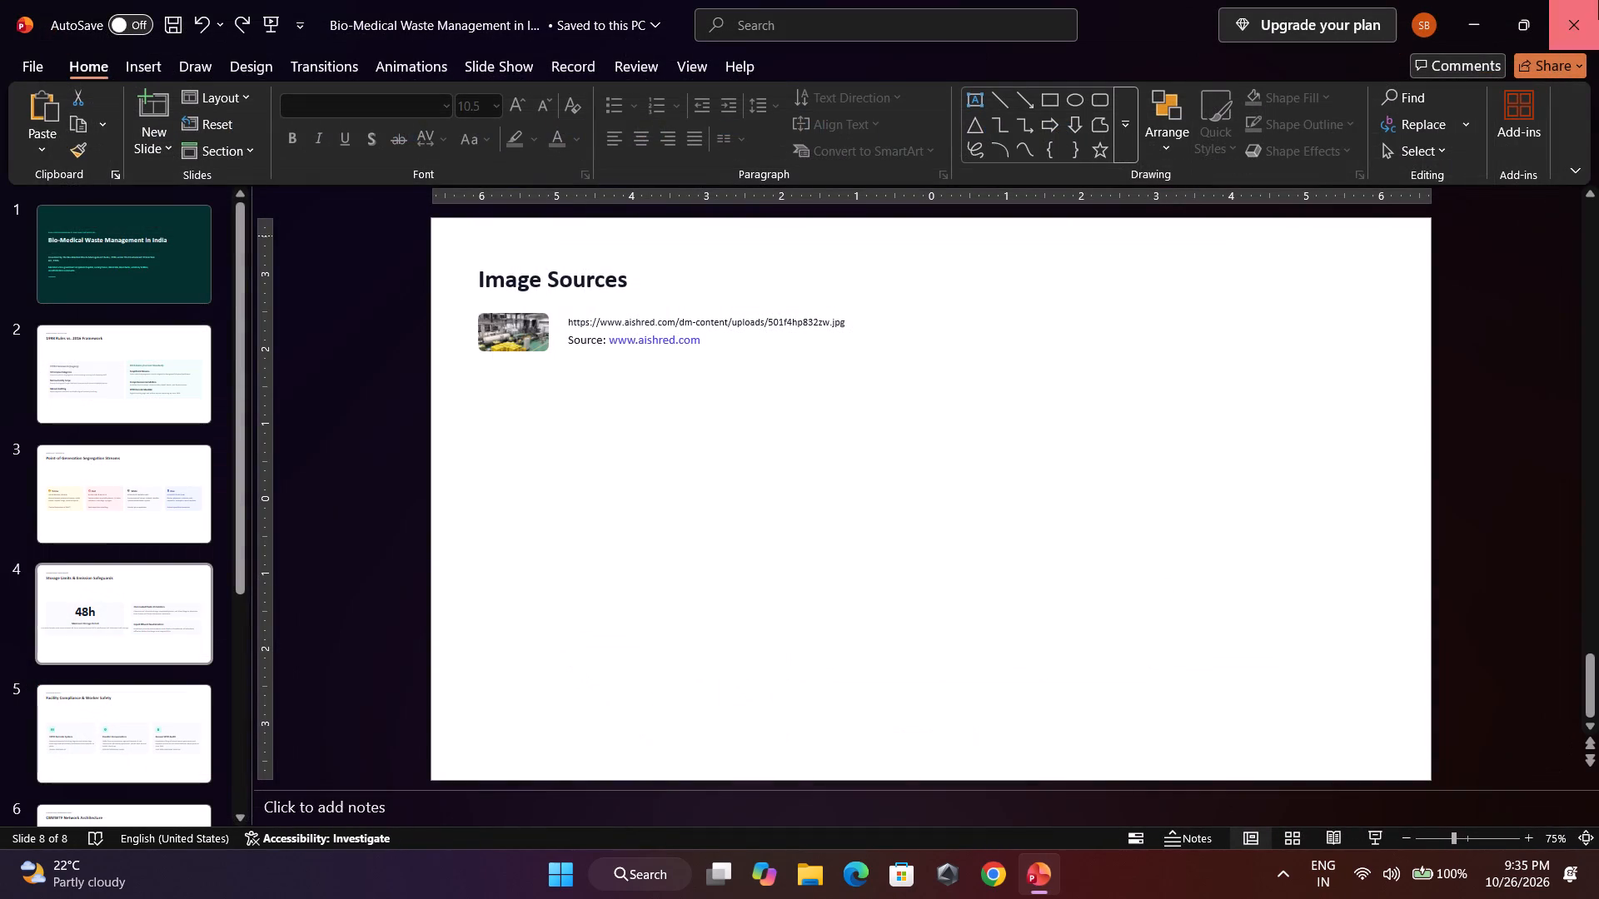
pyautogui.click(907, 586)
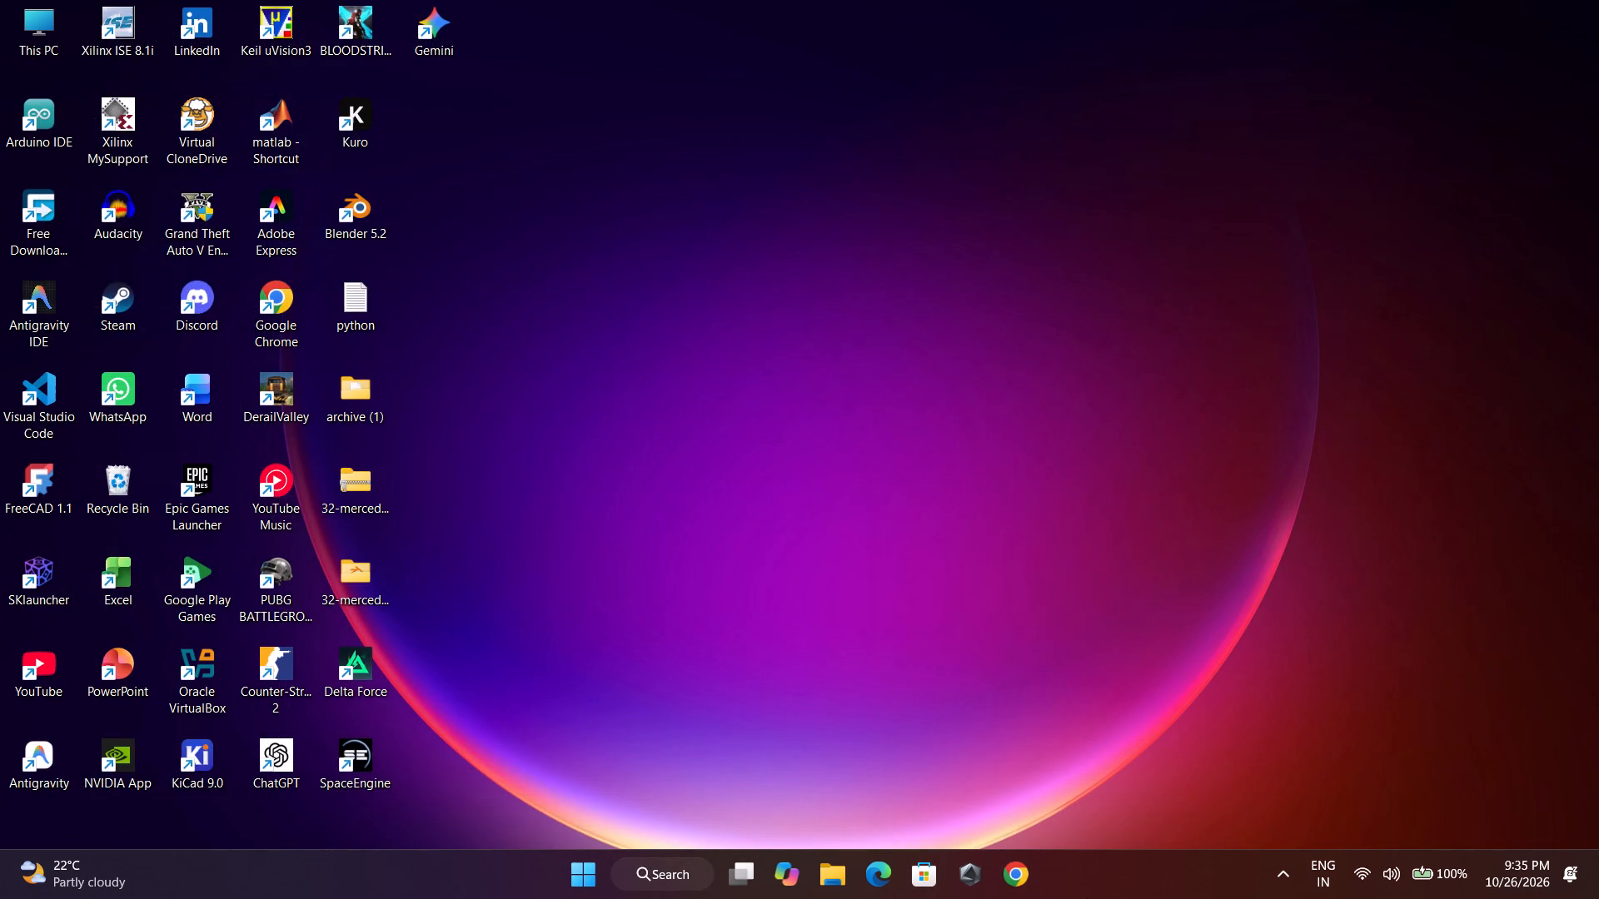
# Open WhatsApp from the desktop.
pyautogui.doubleClick(99, 399)
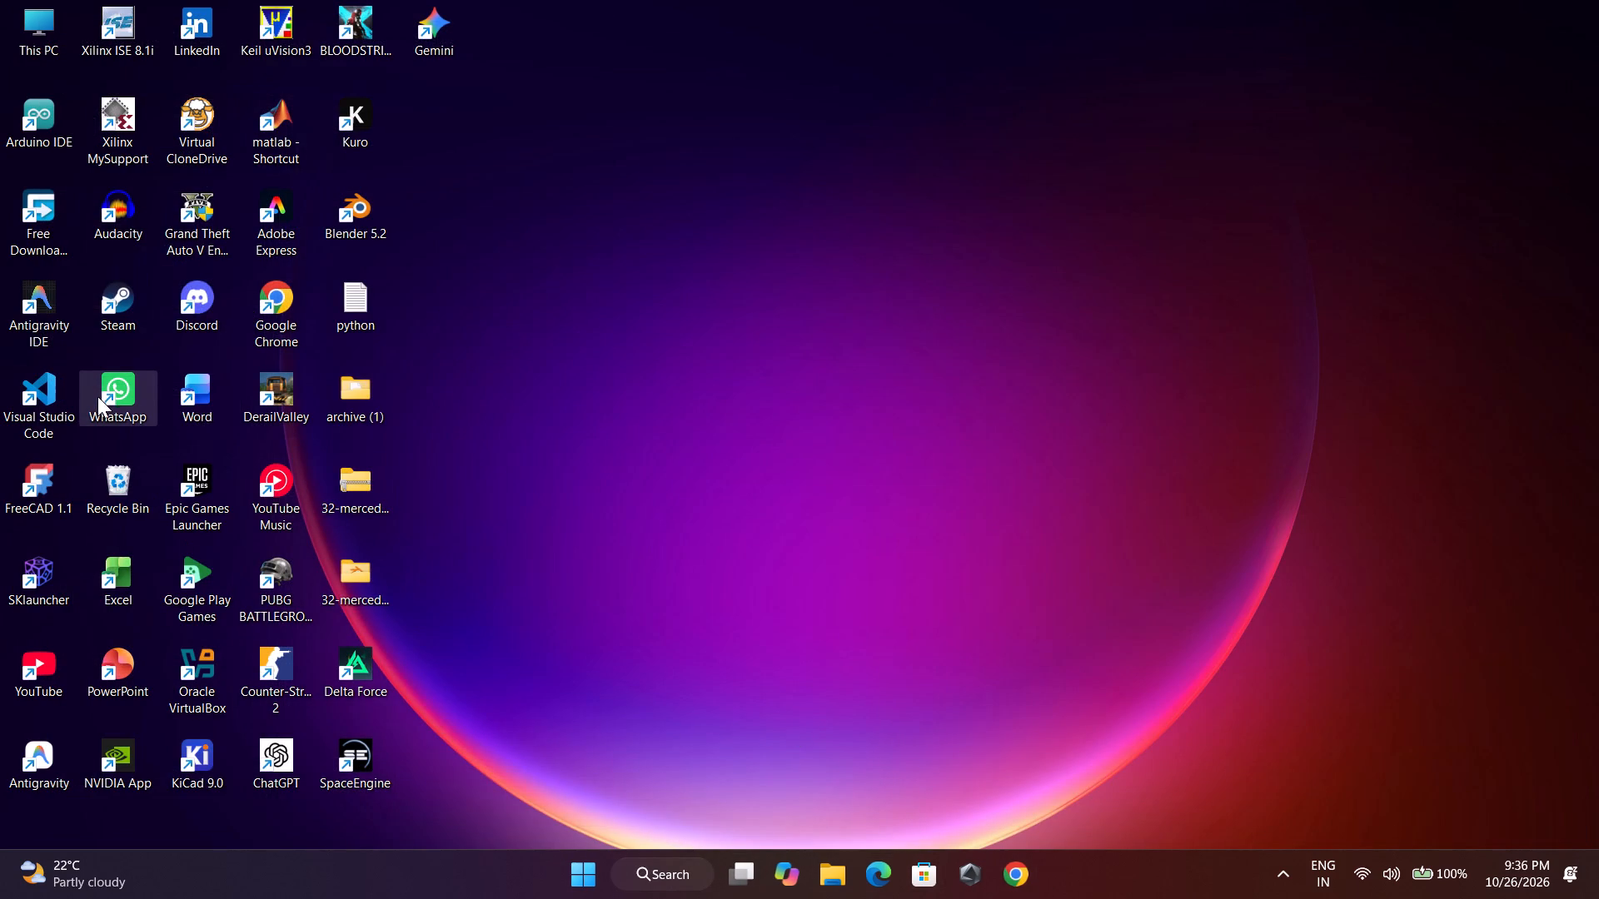
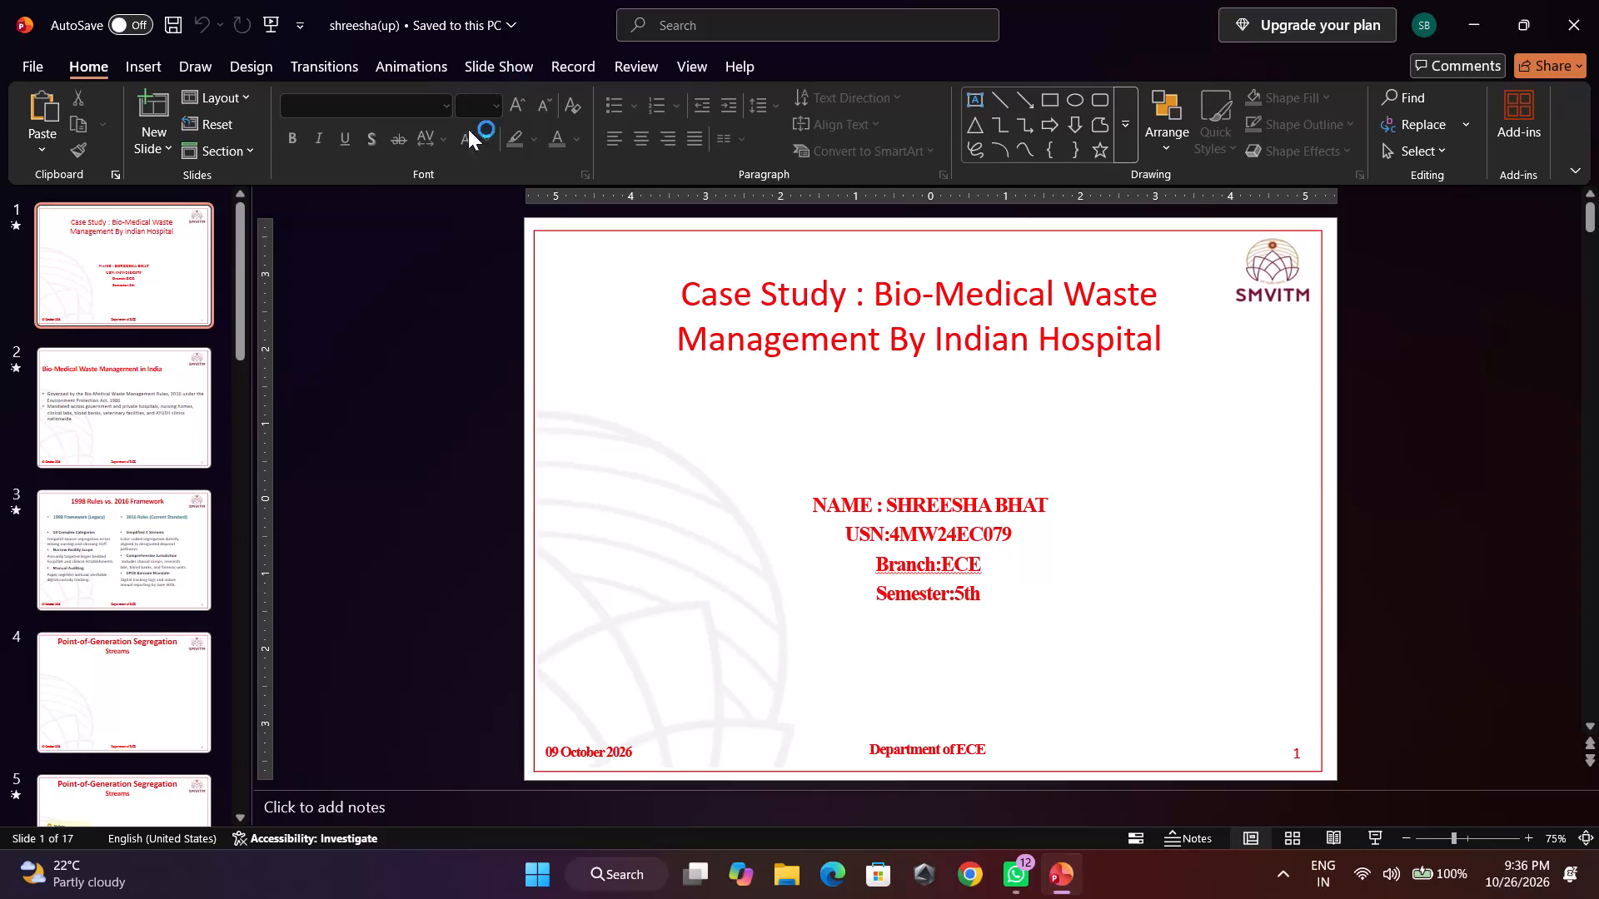
# Start the bio-medical waste deck's slide show from the title slide and play it up to "Point-of-Generation Segregation Streams".
pyautogui.scroll(-6, 195, 383)
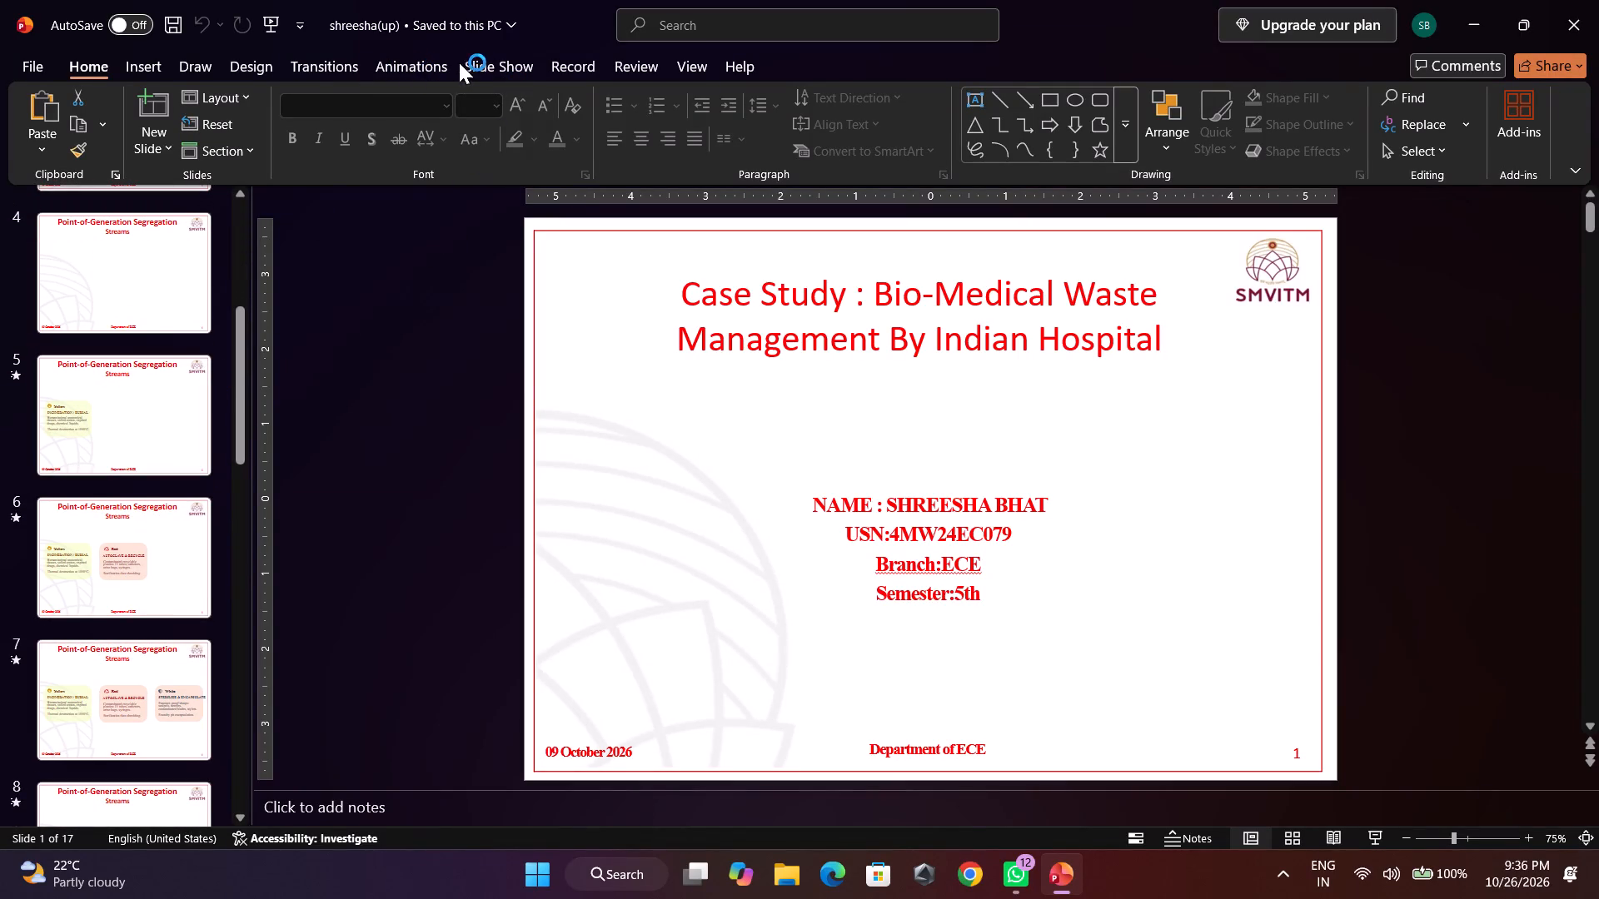
pyautogui.click(494, 64)
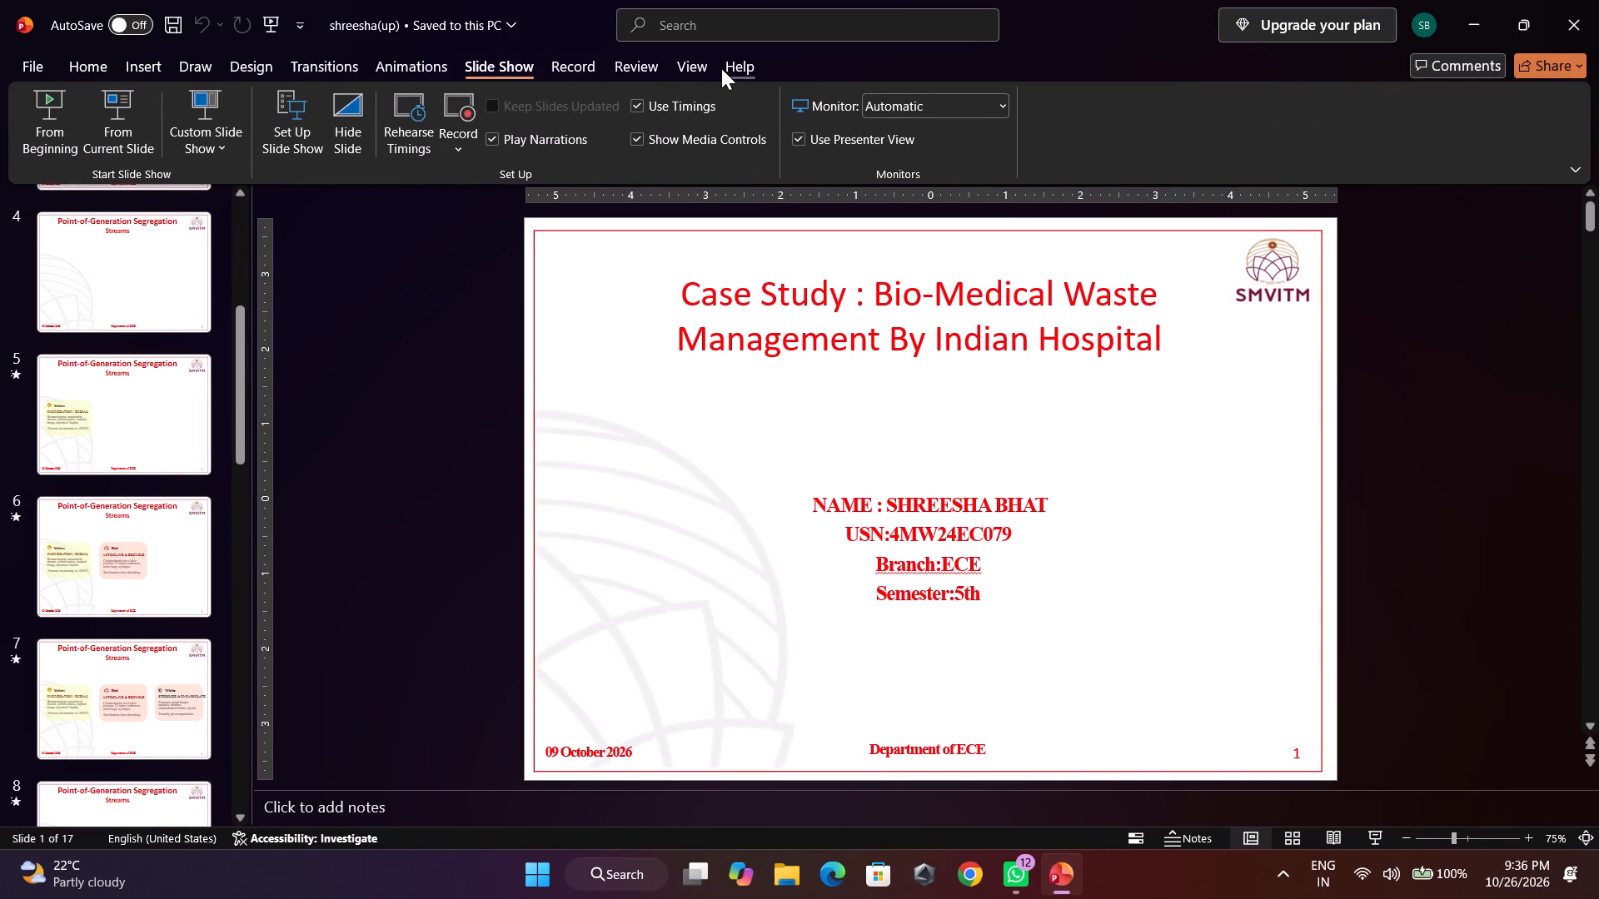
pyautogui.click(469, 444)
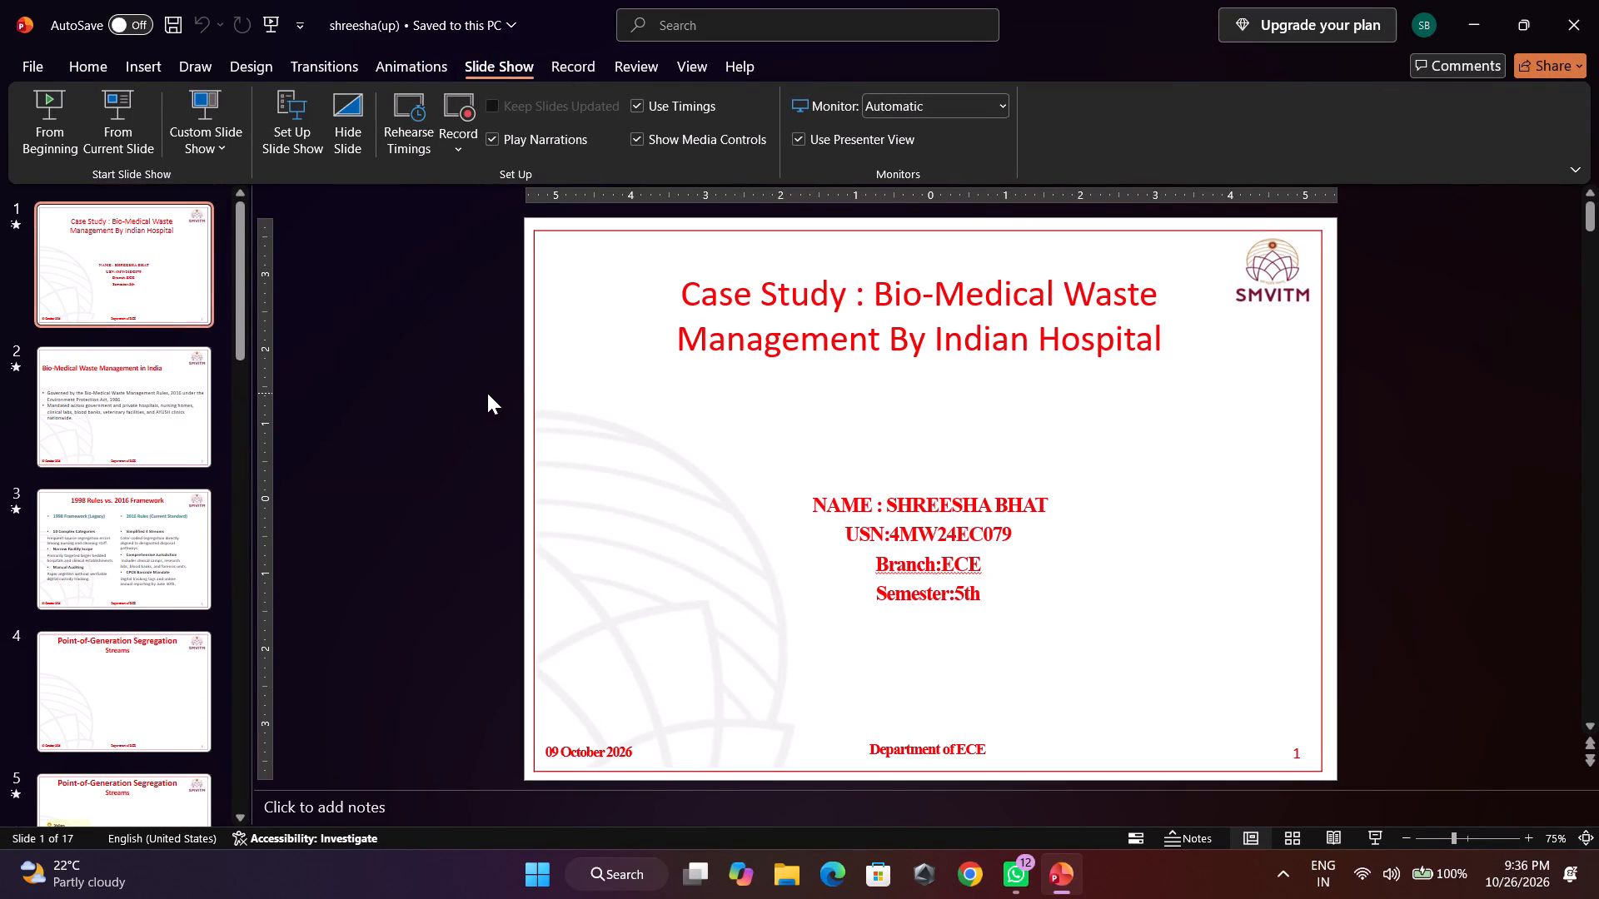
pyautogui.press('F5')
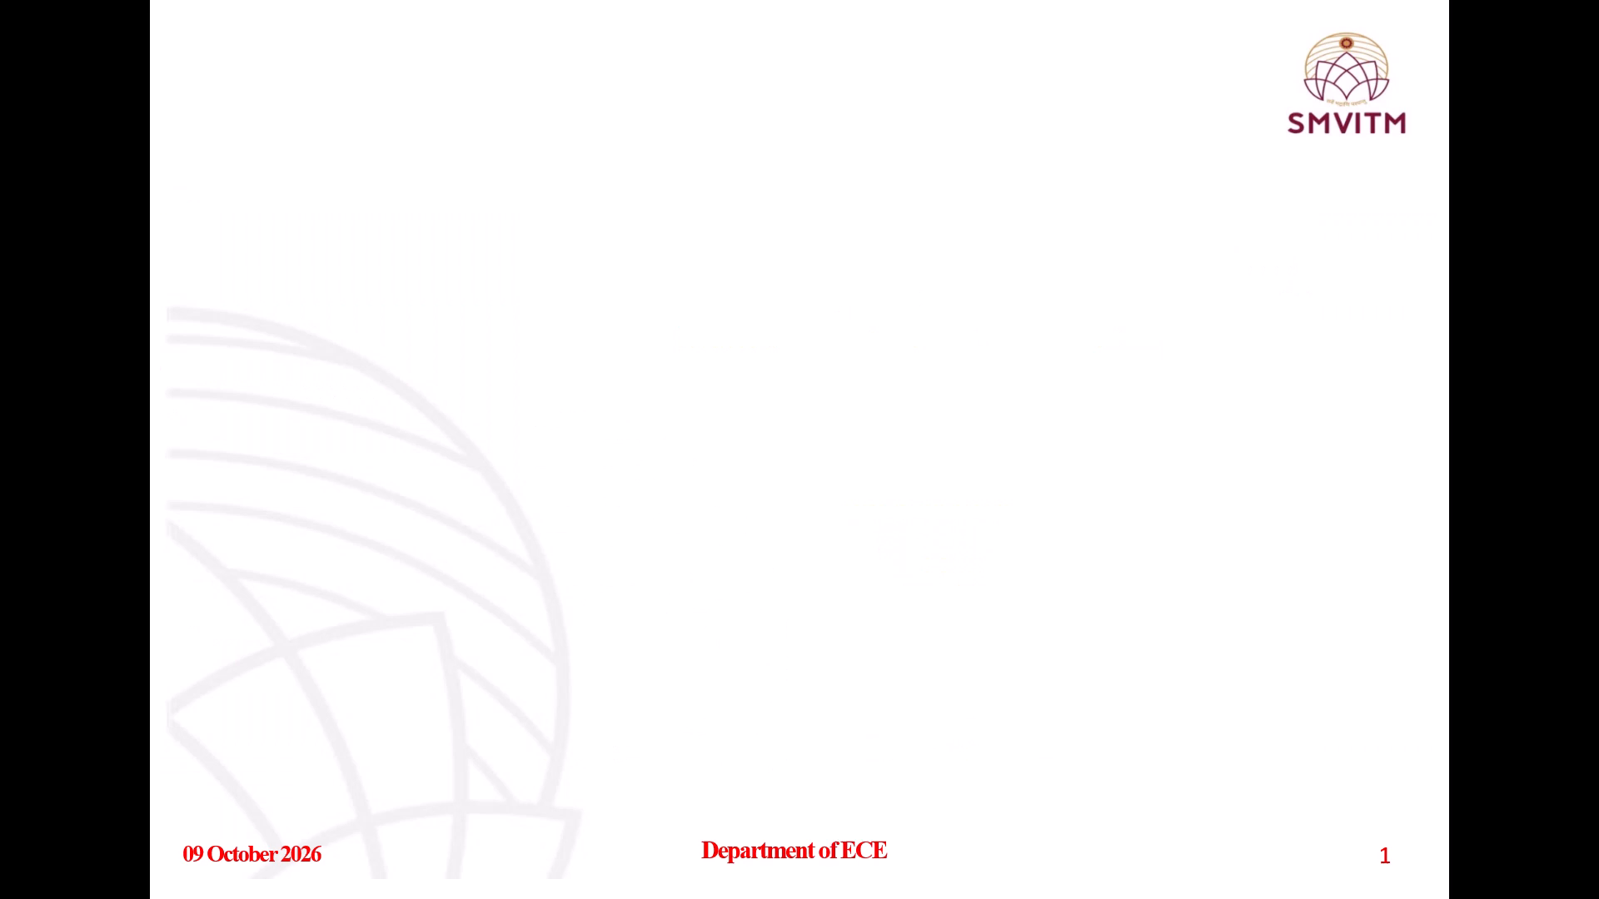
pyautogui.press('Down')
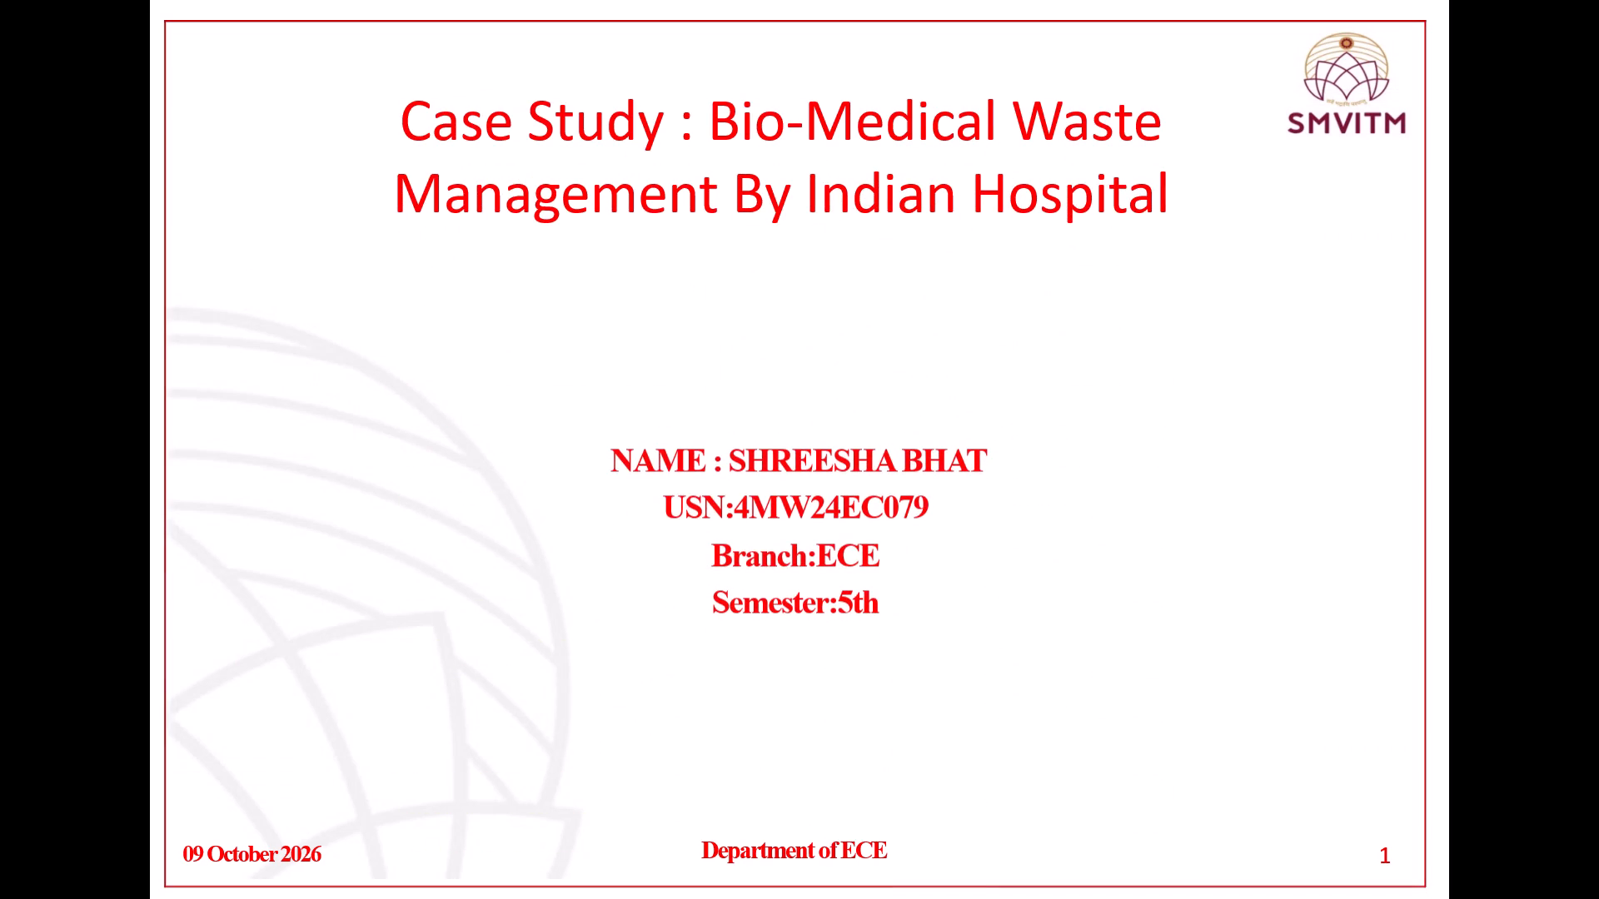
pyautogui.press('Down')
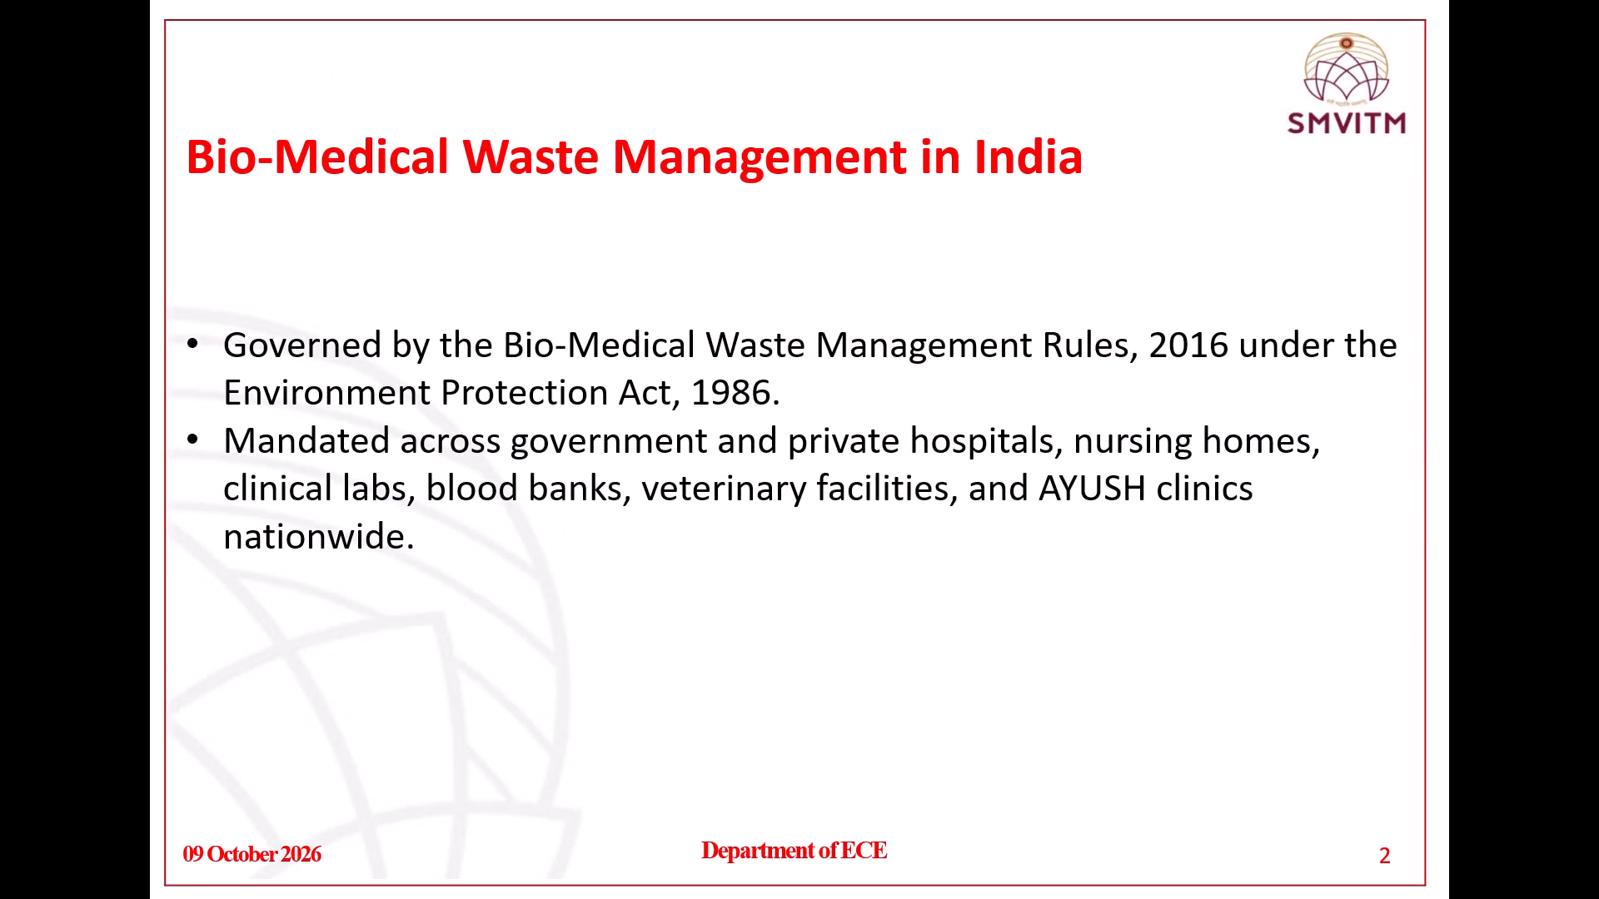
pyautogui.press('Down')
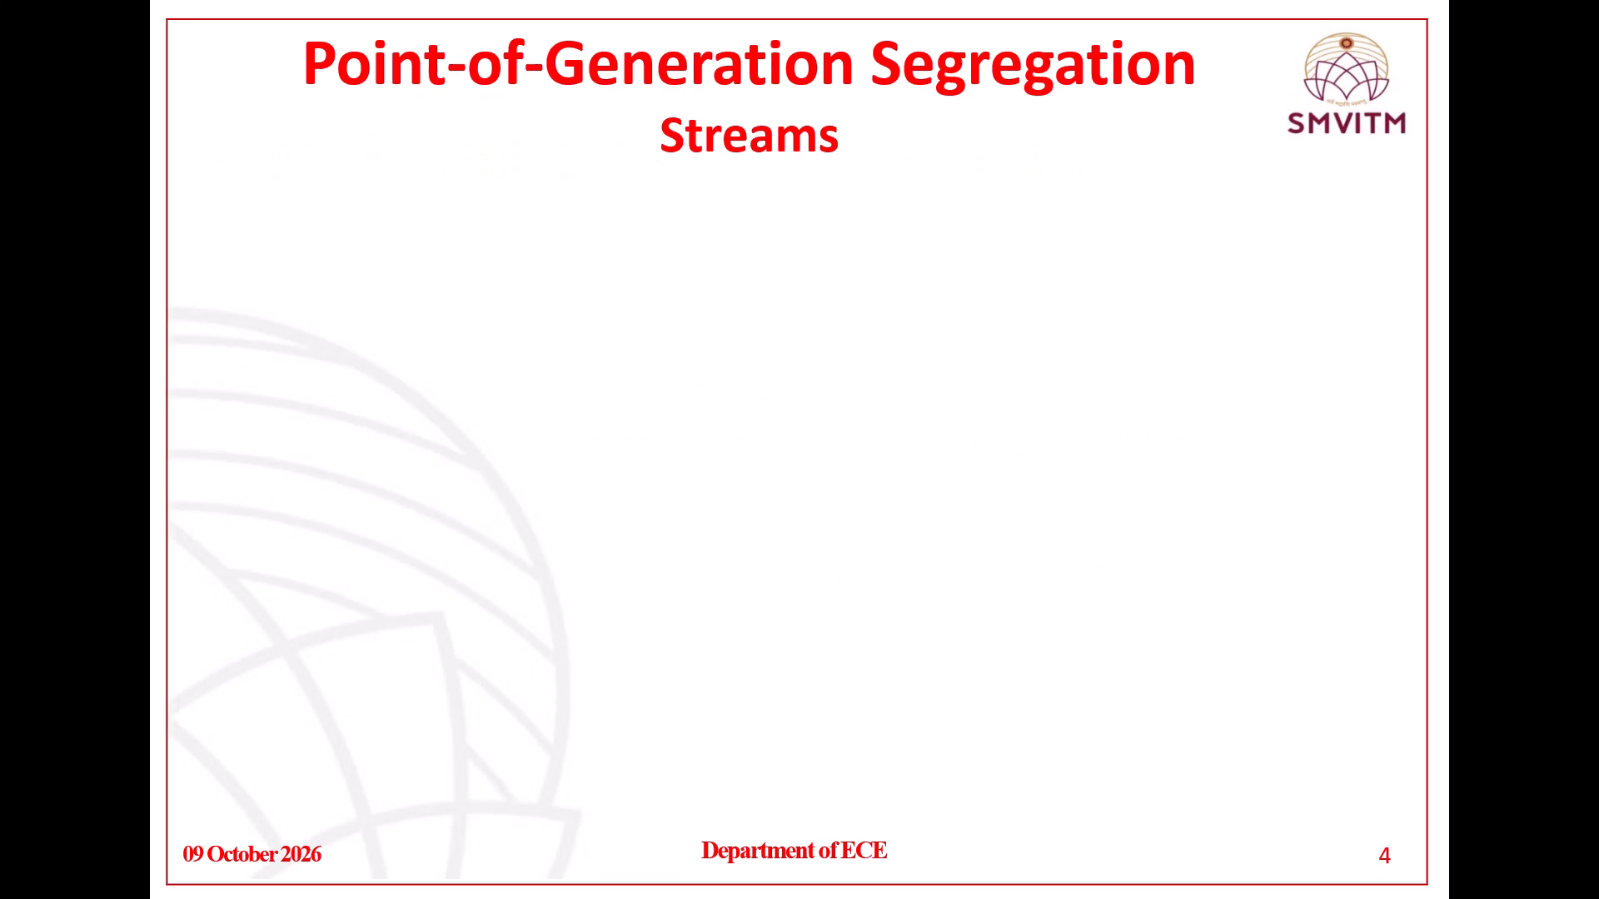
# Play the Yellow, Red, White and Blue cards of "Point-of-Generation Segregation Streams", replaying the change to the Blue card once.
pyautogui.press('Down')
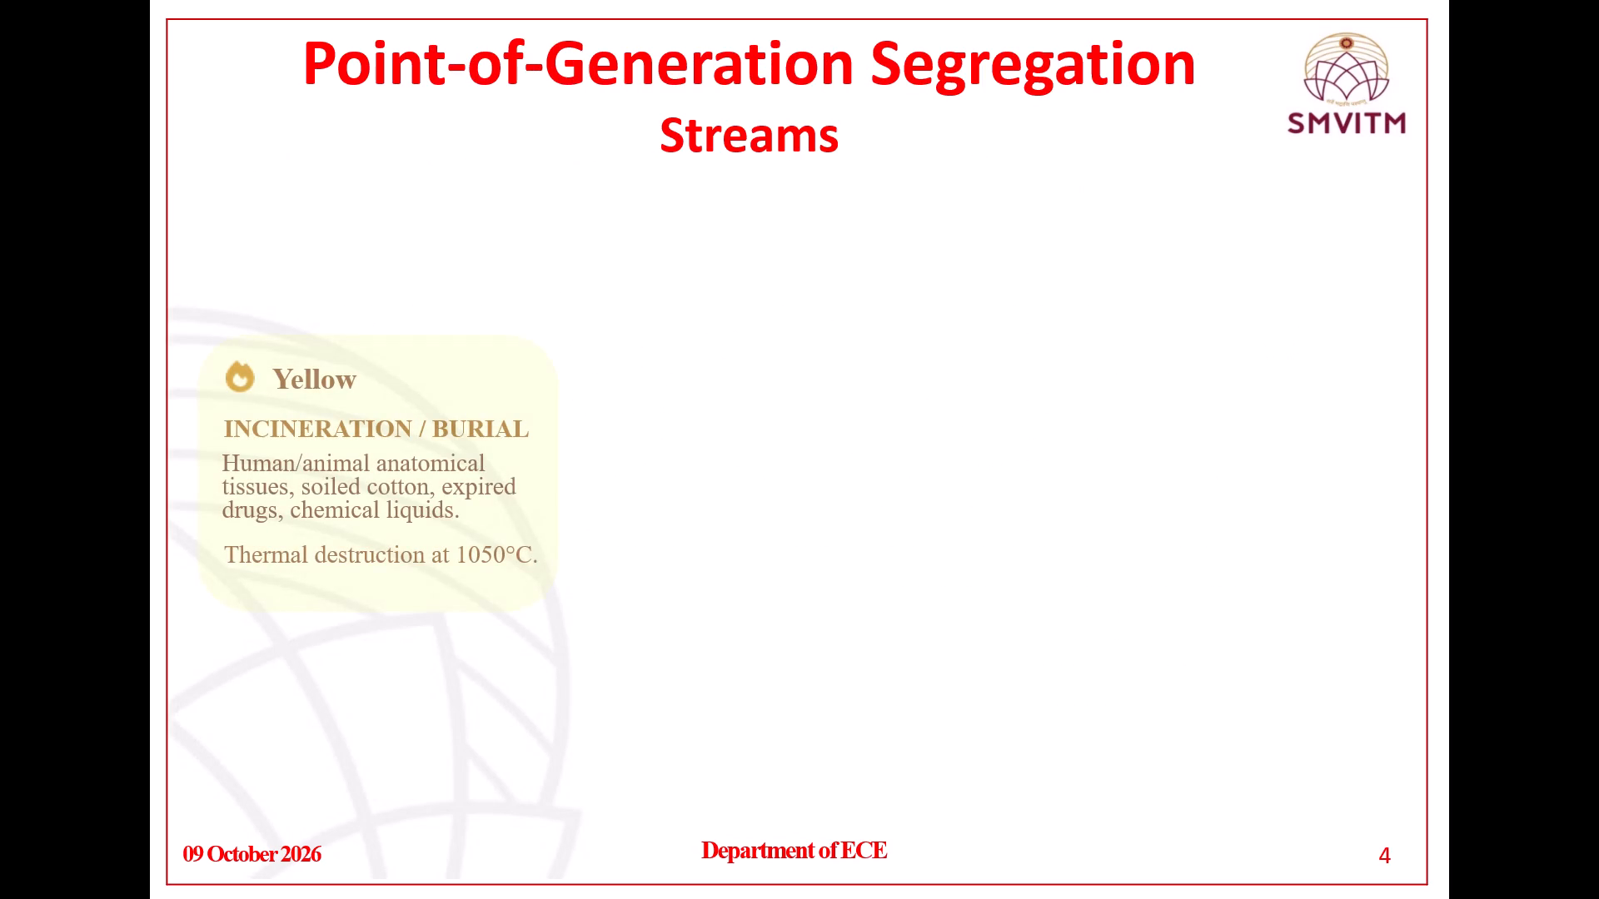
pyautogui.press('Down')
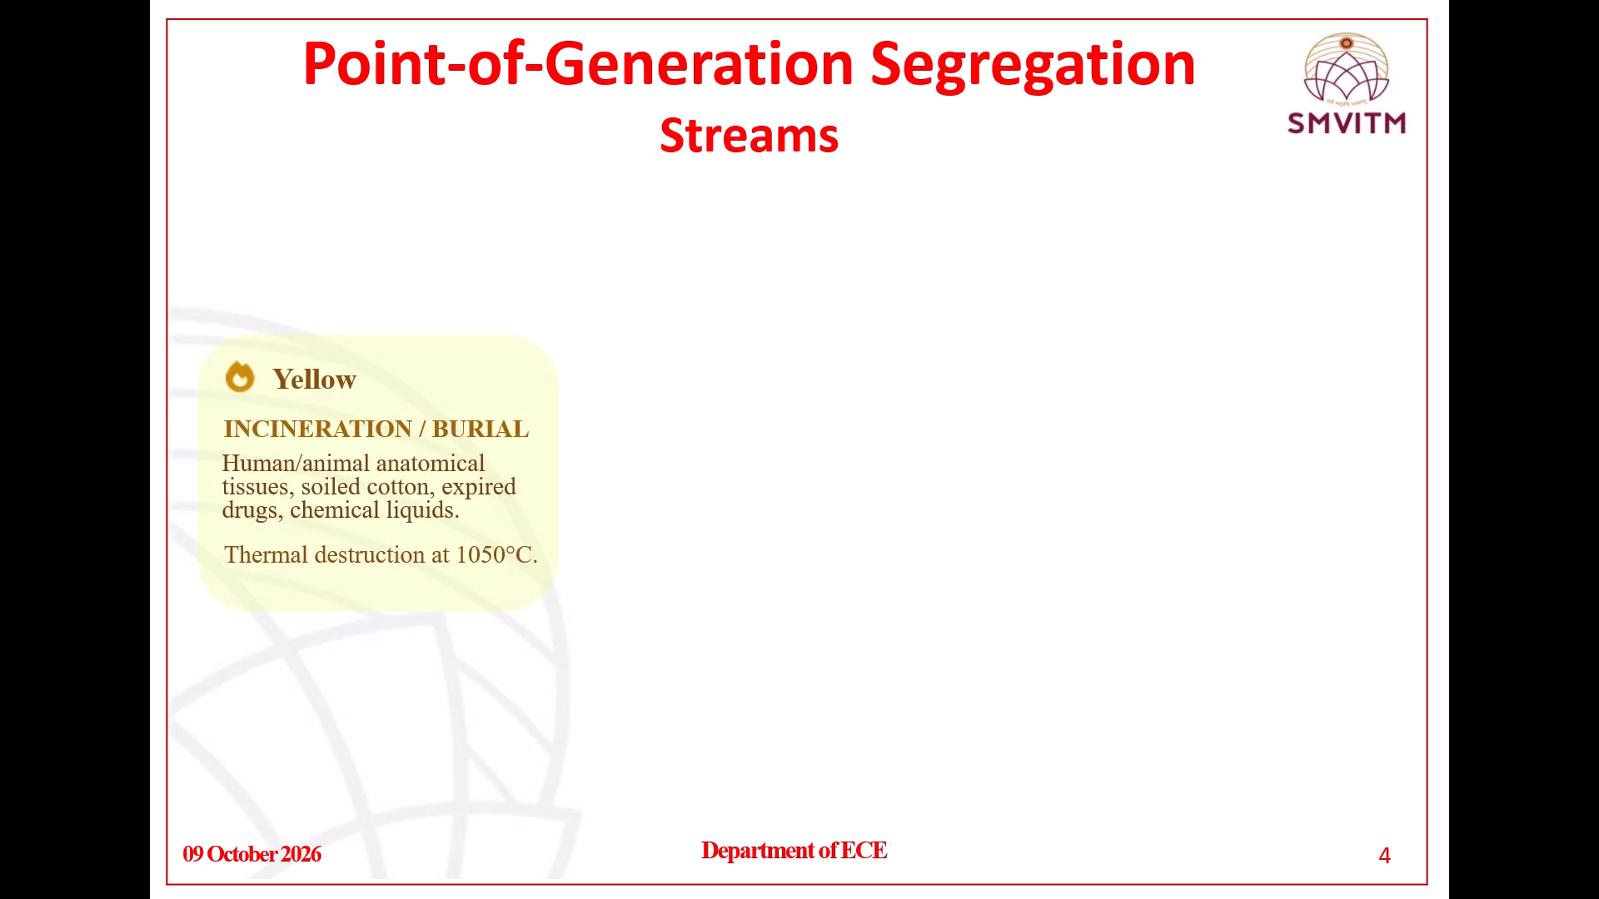
pyautogui.press('Down')
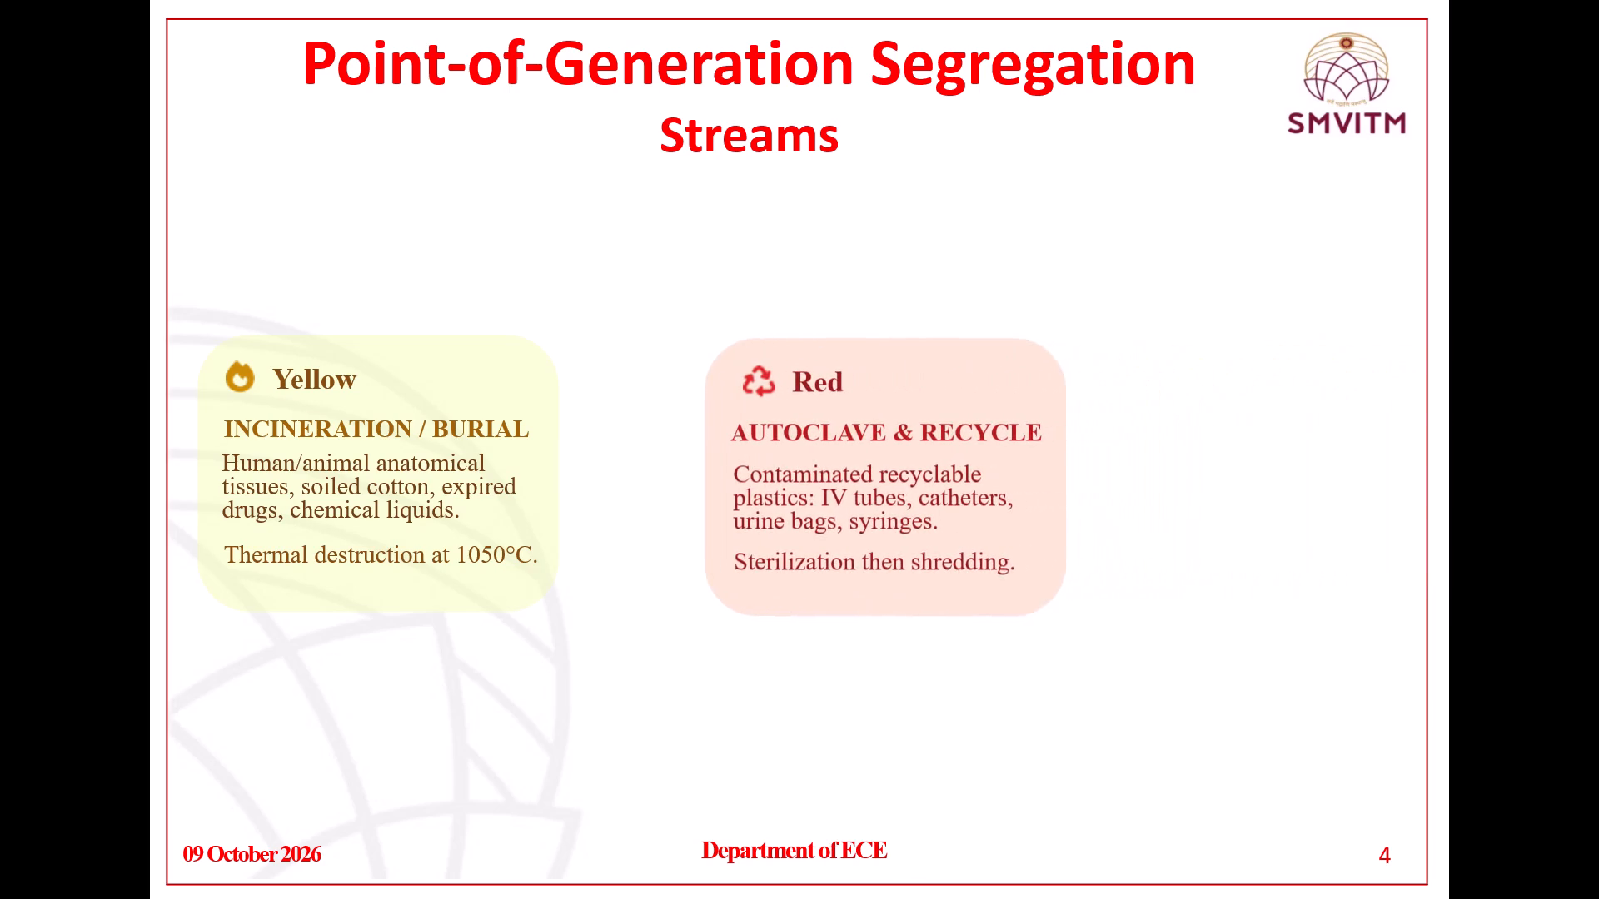
pyautogui.press('Down')
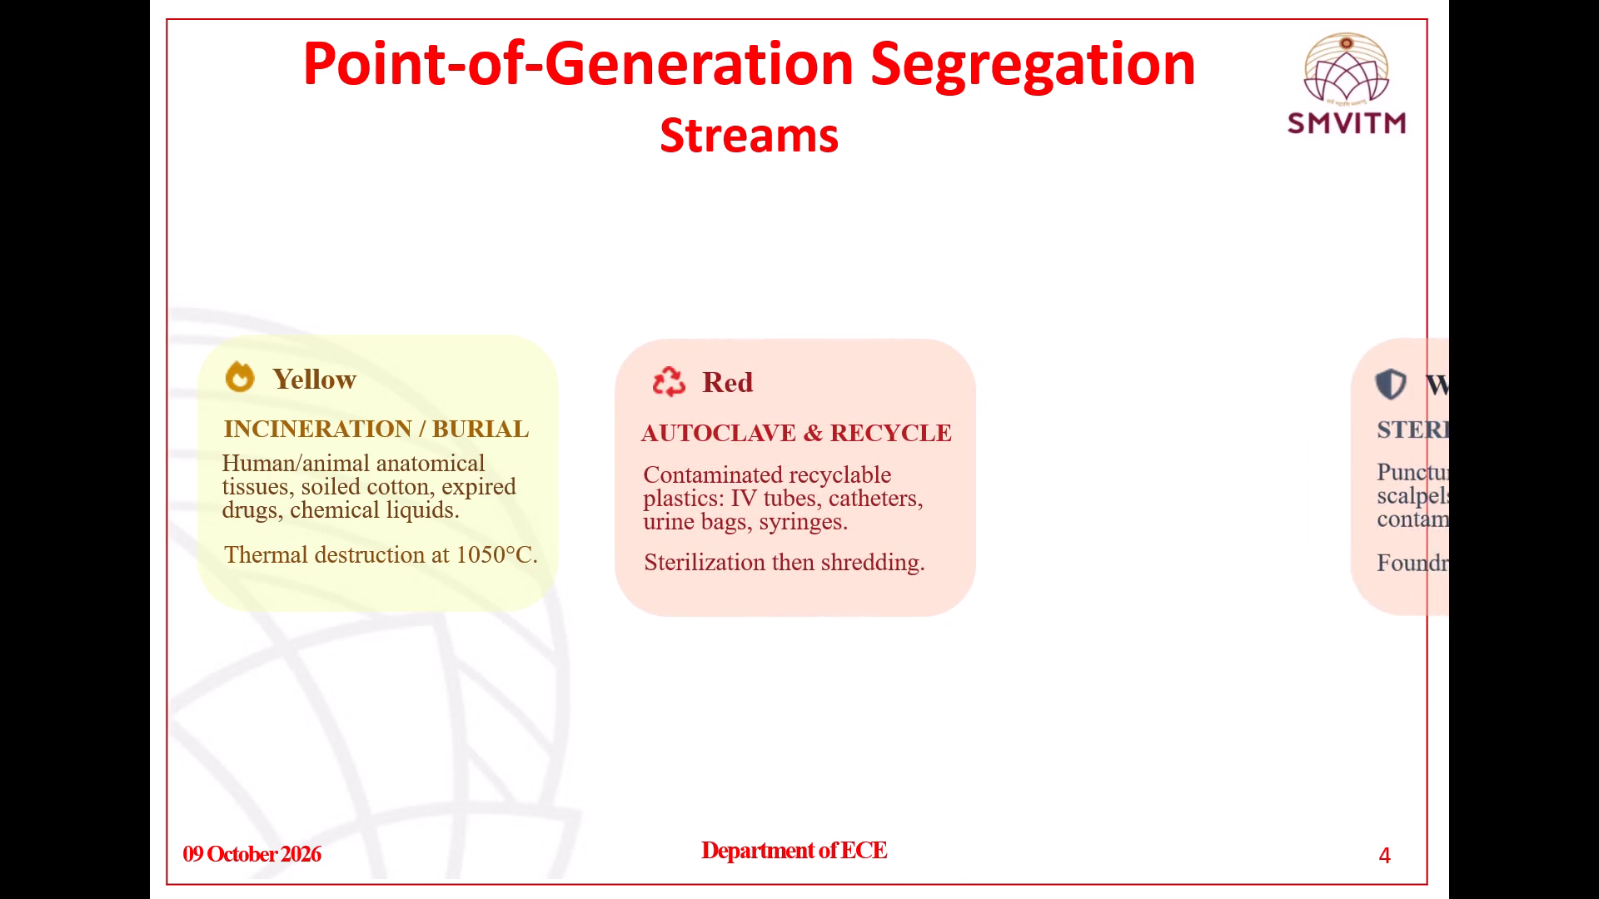
pyautogui.press('Down')
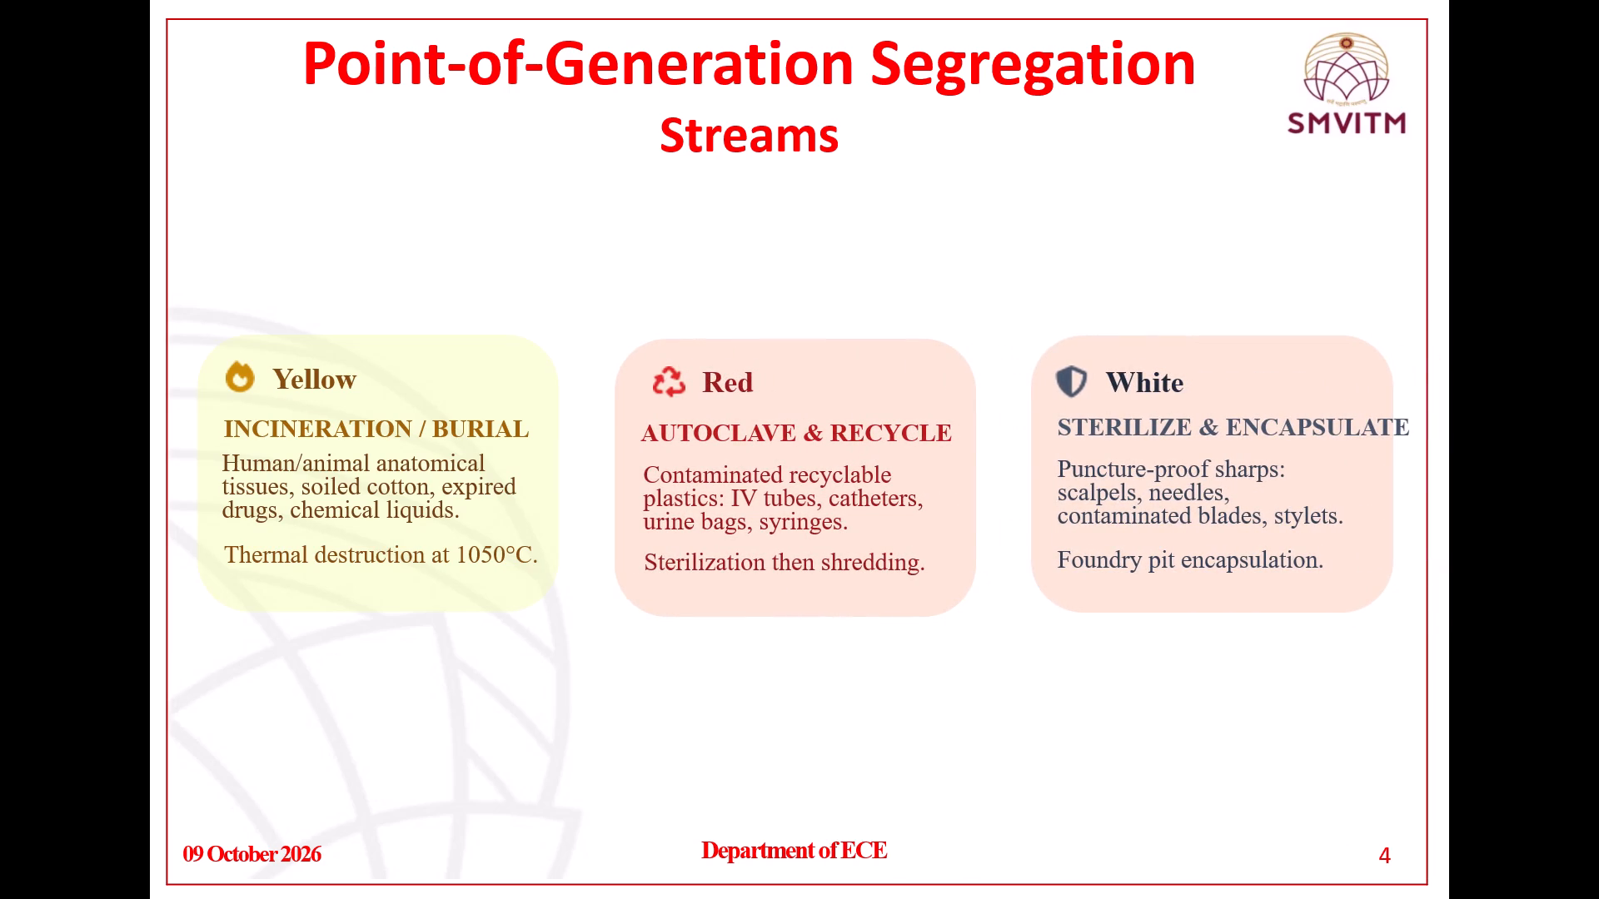
pyautogui.press('Down')
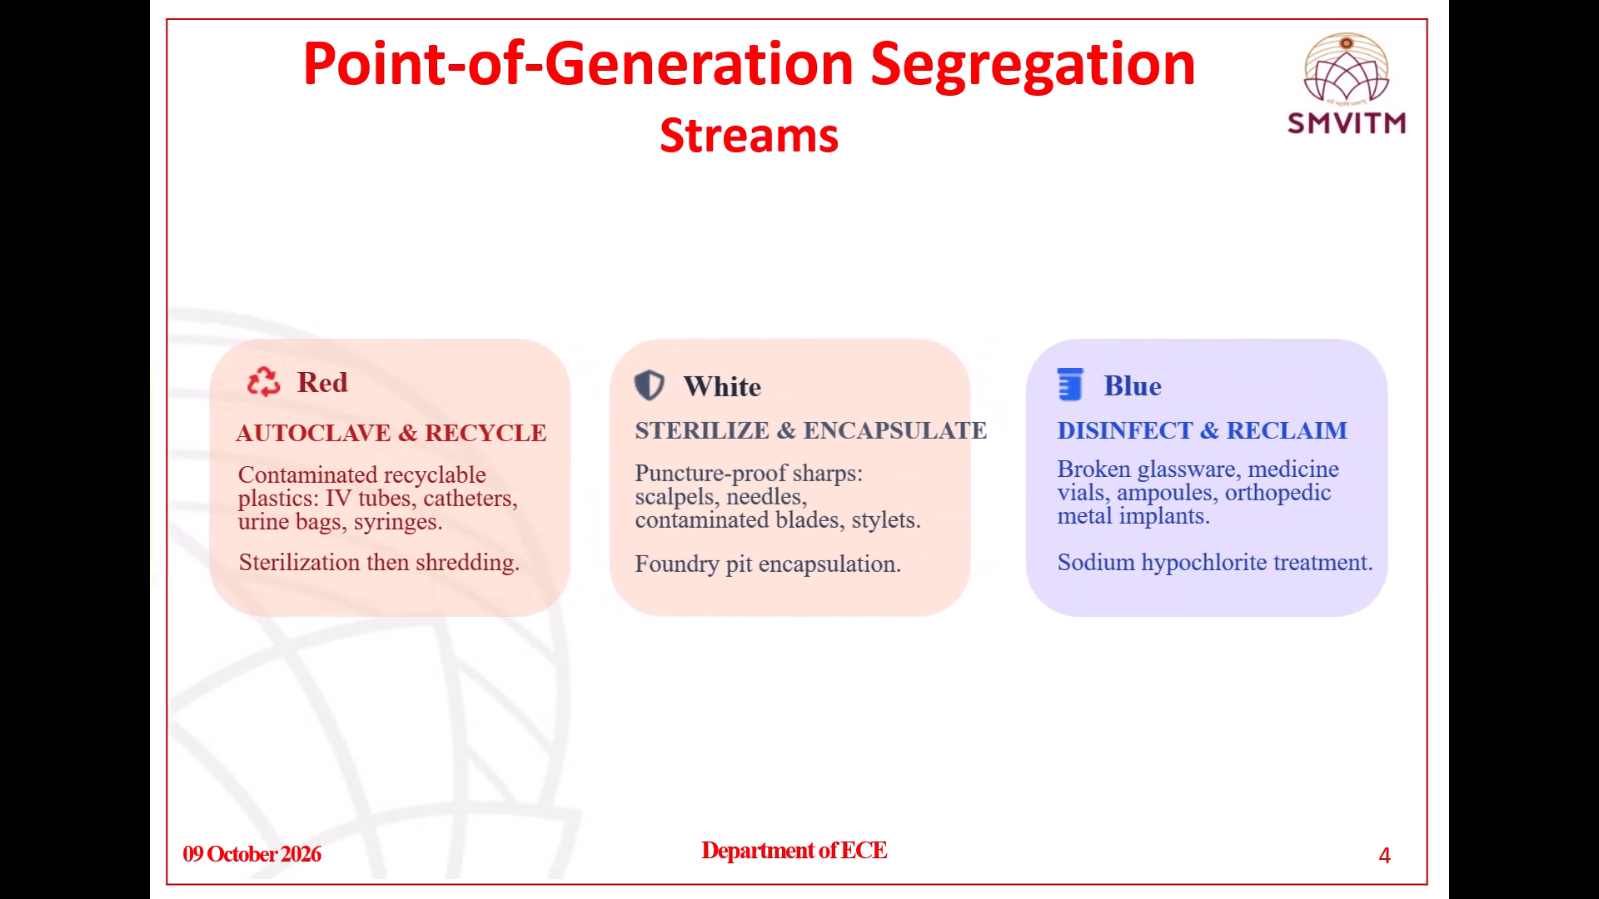
pyautogui.press('Up')
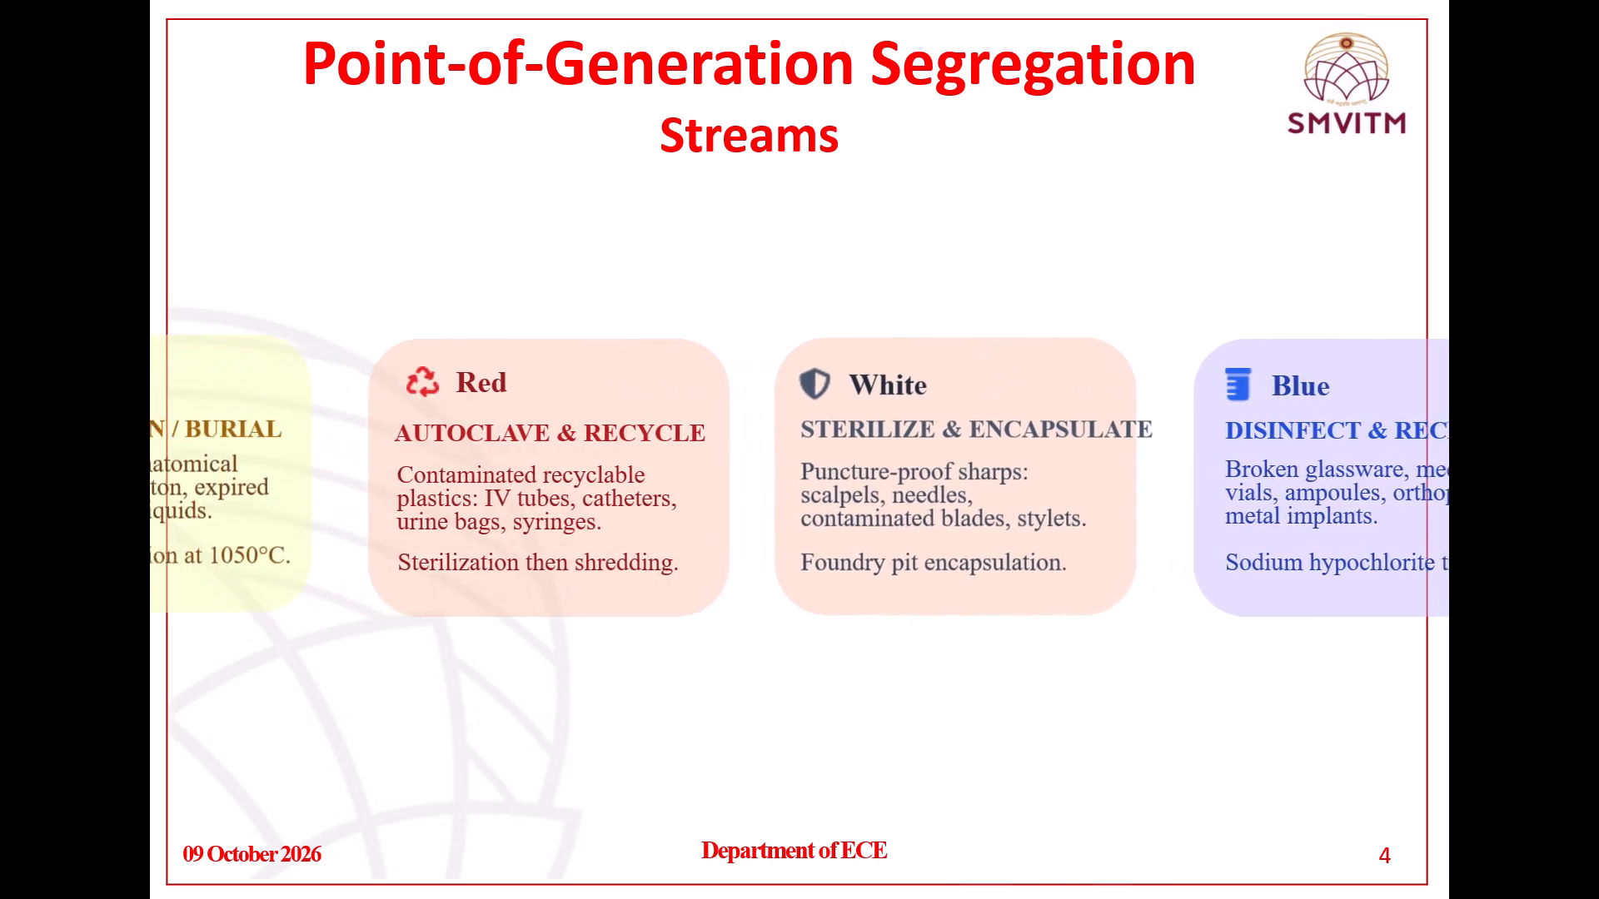
pyautogui.press('Down')
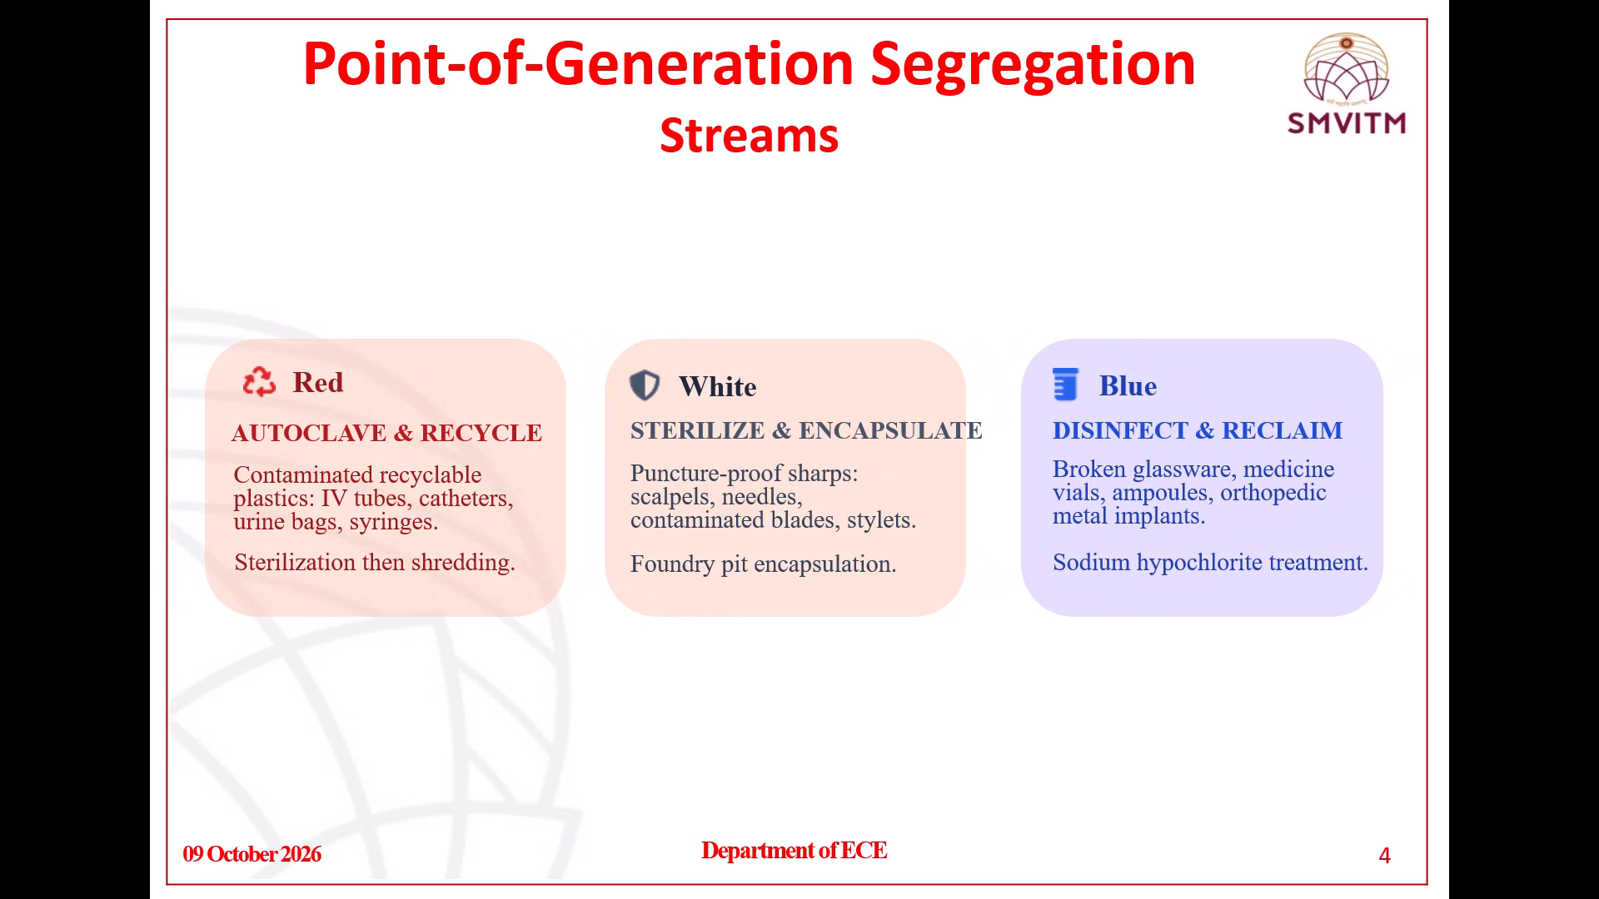
# Play the slides from "Storage Limits & Emission Safeguards" through the "Facility Compliance & Worker Safety" cards to "CBMWTF Network Architecture".
pyautogui.press('Down')
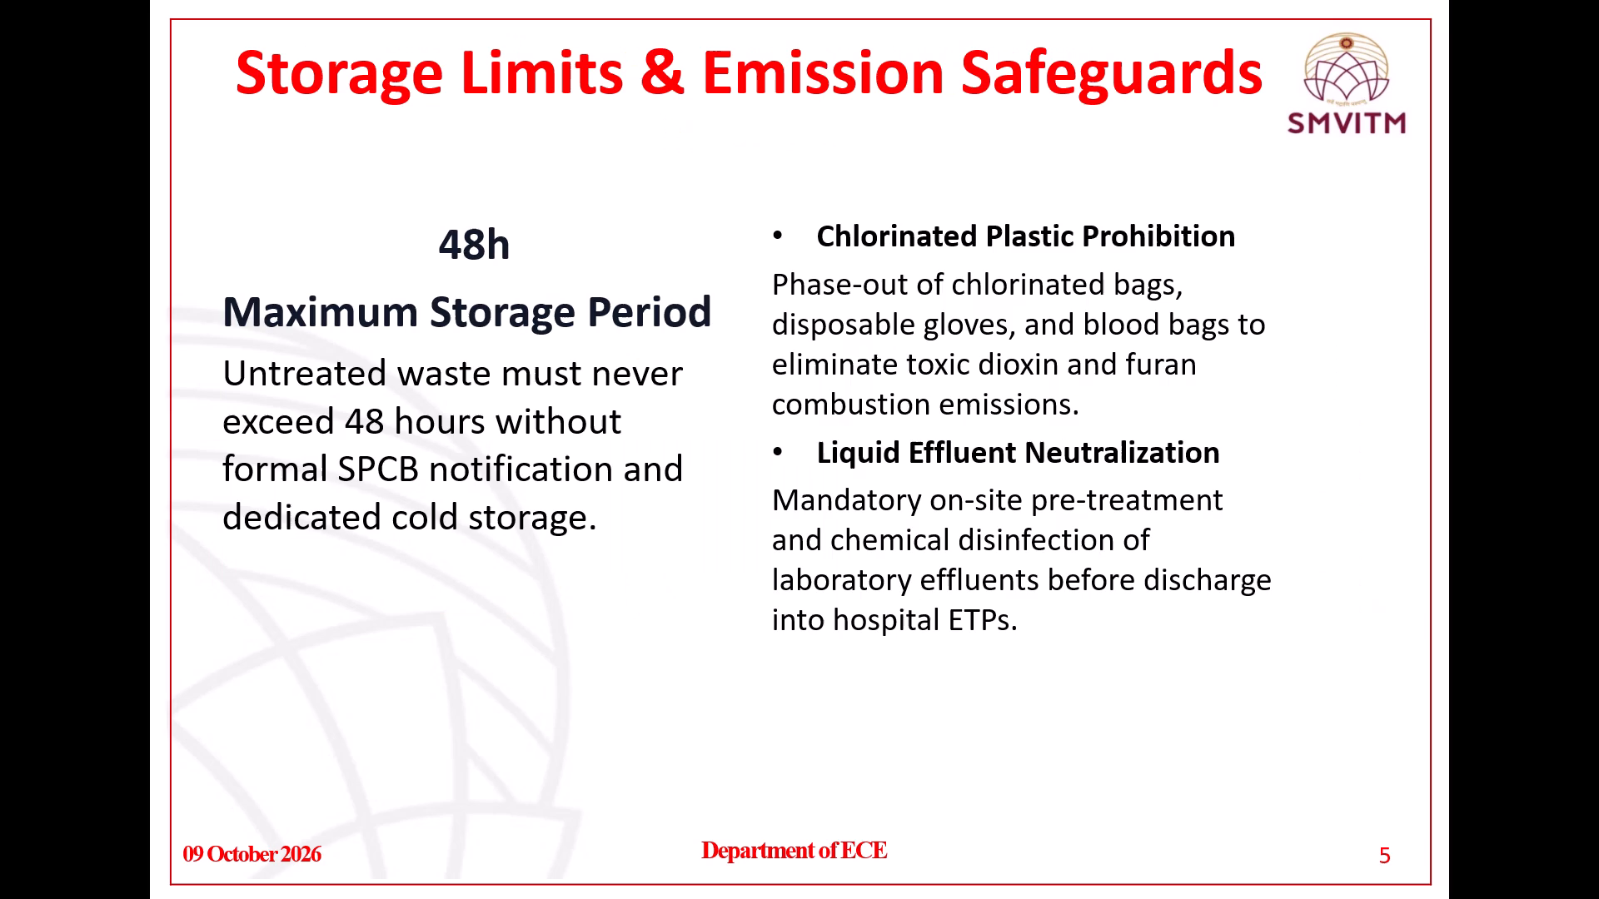
pyautogui.press('Down')
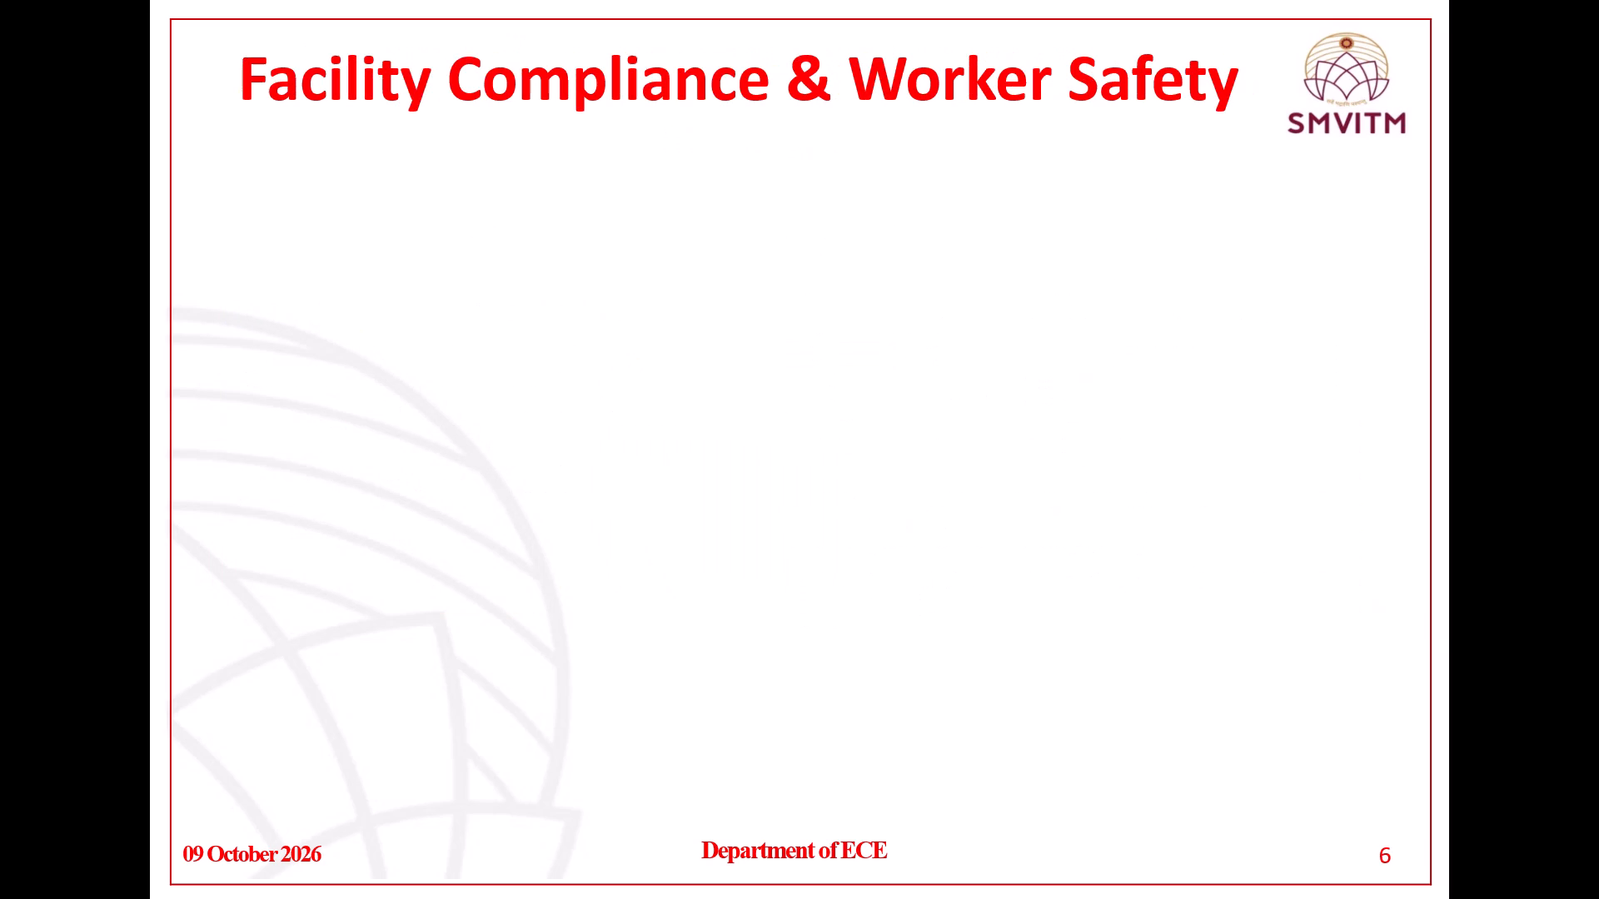
pyautogui.press('Down')
pyautogui.press('Down')
pyautogui.press('Down')
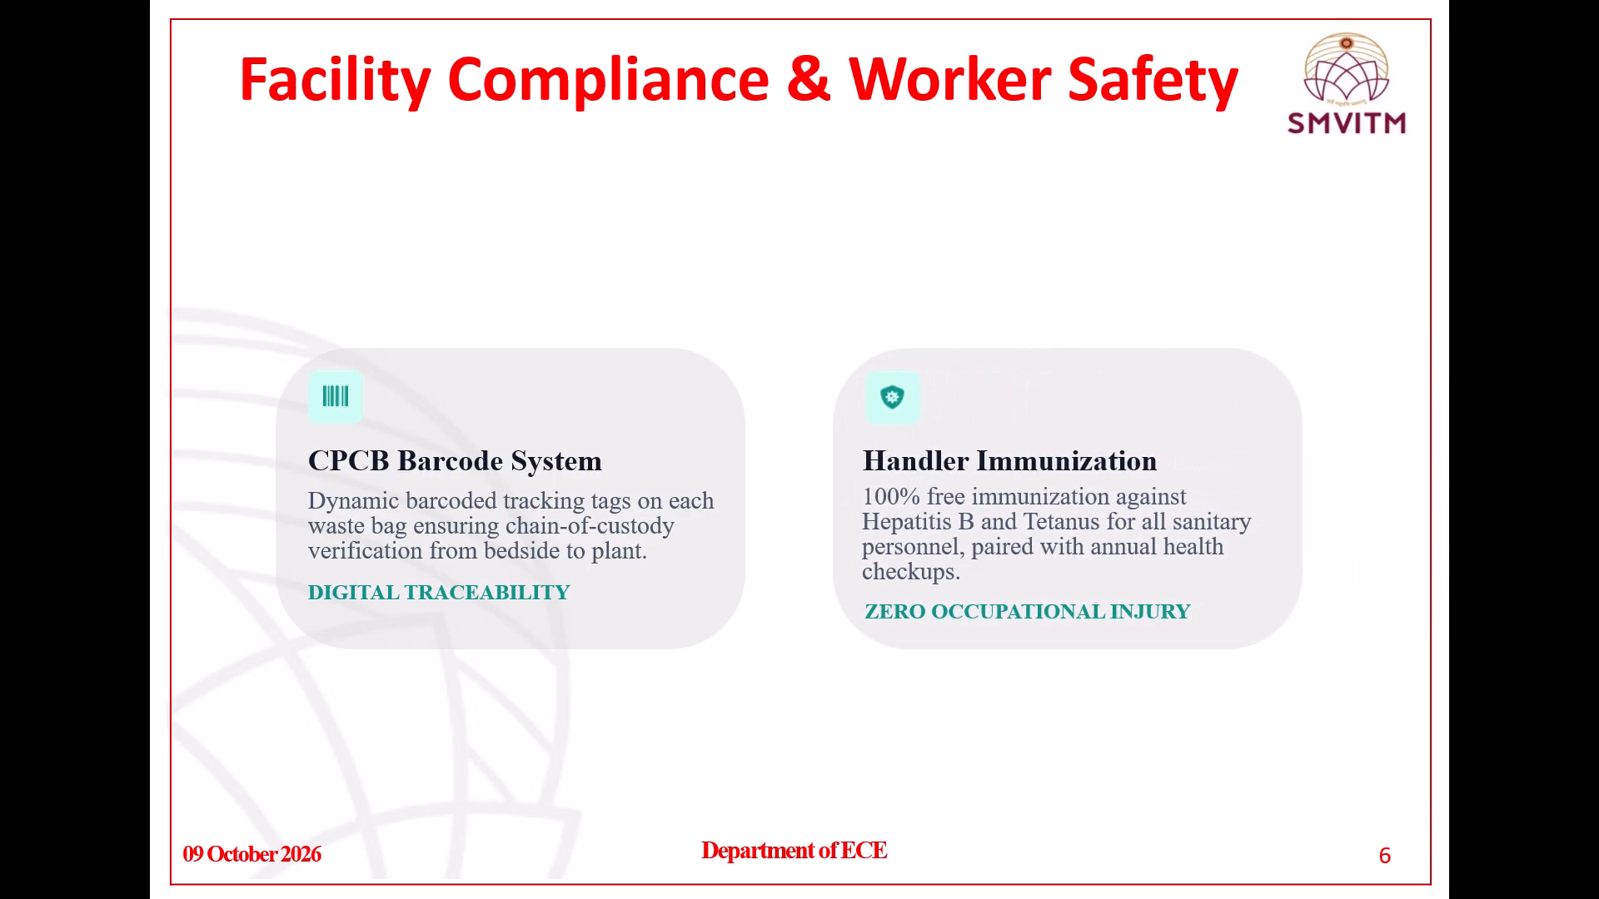
pyautogui.press('Down')
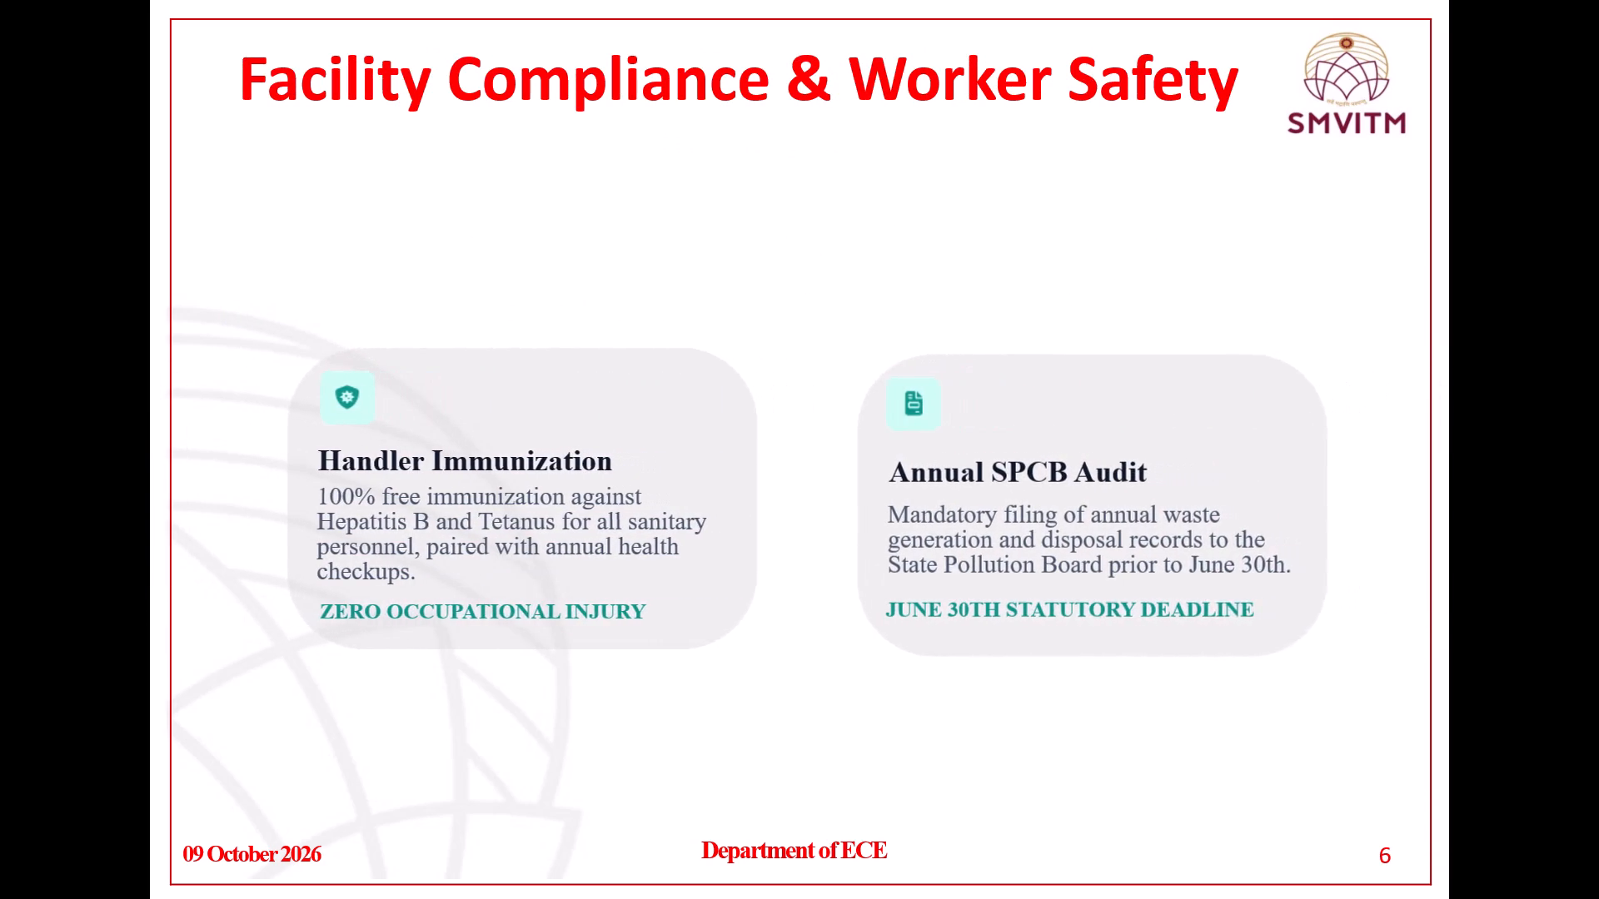
pyautogui.press('Down')
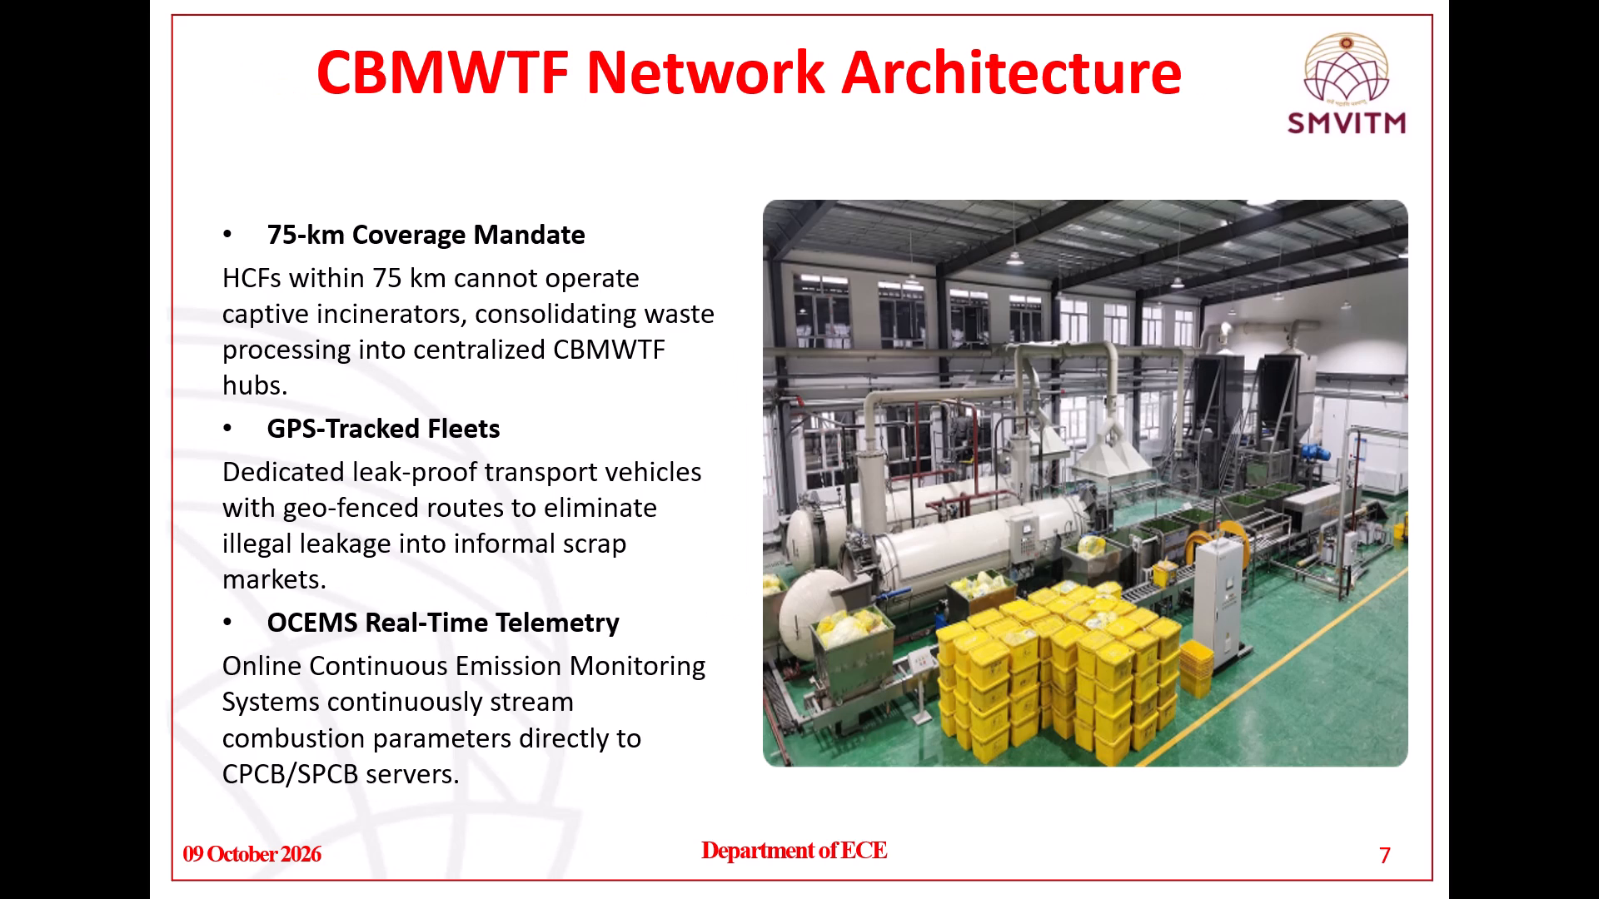
# Advance the show beyond "CBMWTF Network Architecture" and step back to that slide to check the transitions.
pyautogui.press('Down')
pyautogui.press('Down')
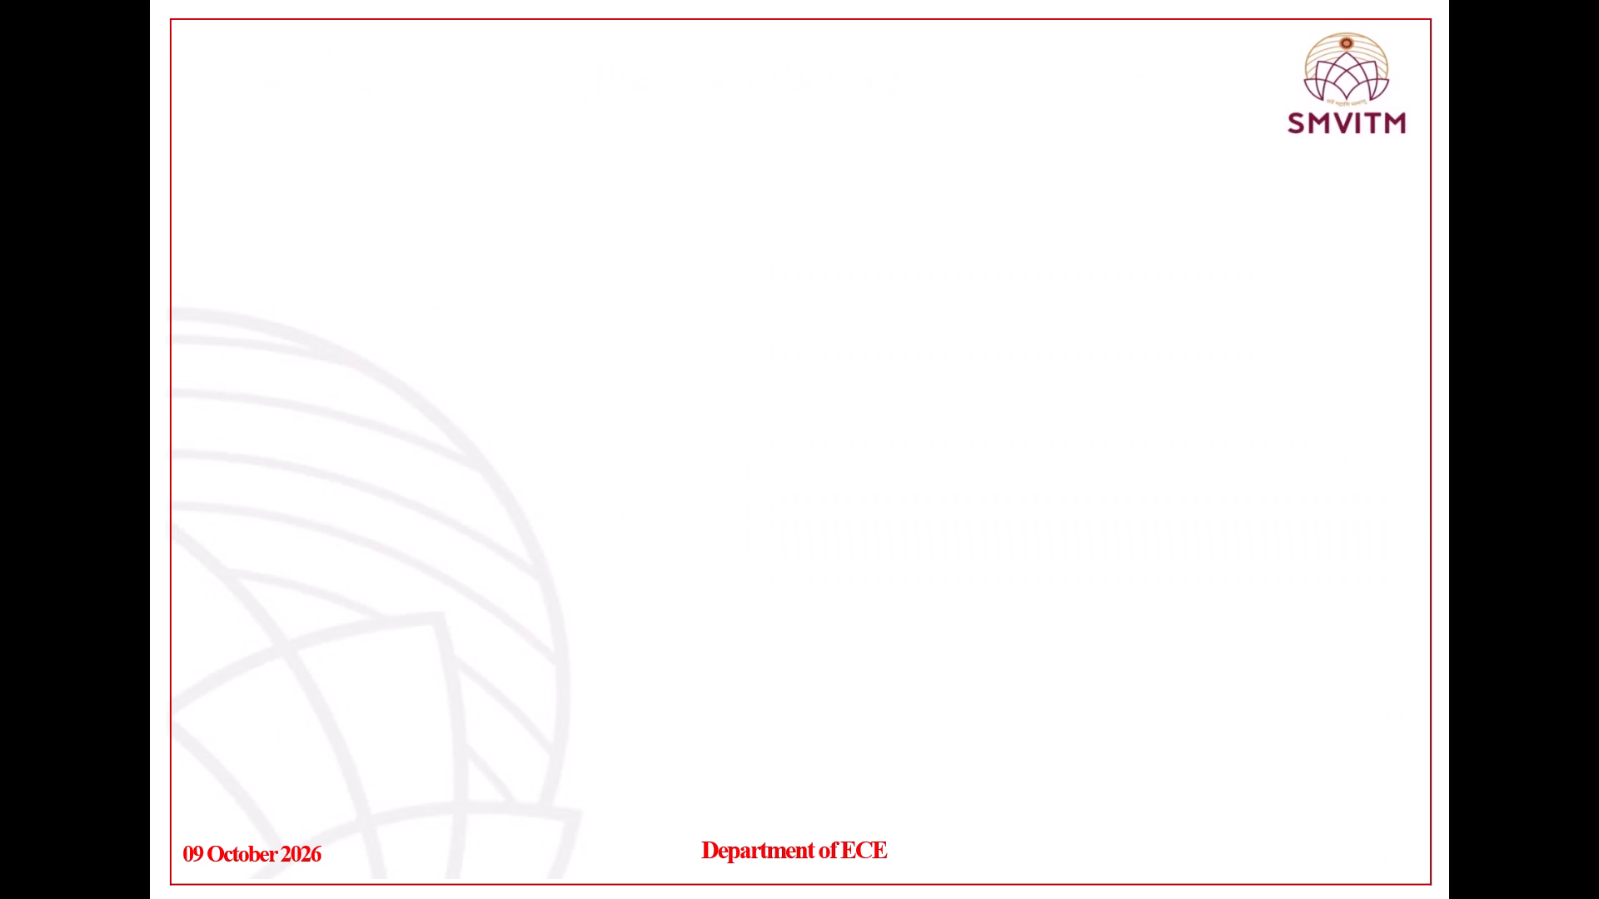
pyautogui.press('Down')
pyautogui.press('Up')
pyautogui.press('Up')
pyautogui.press('Up')
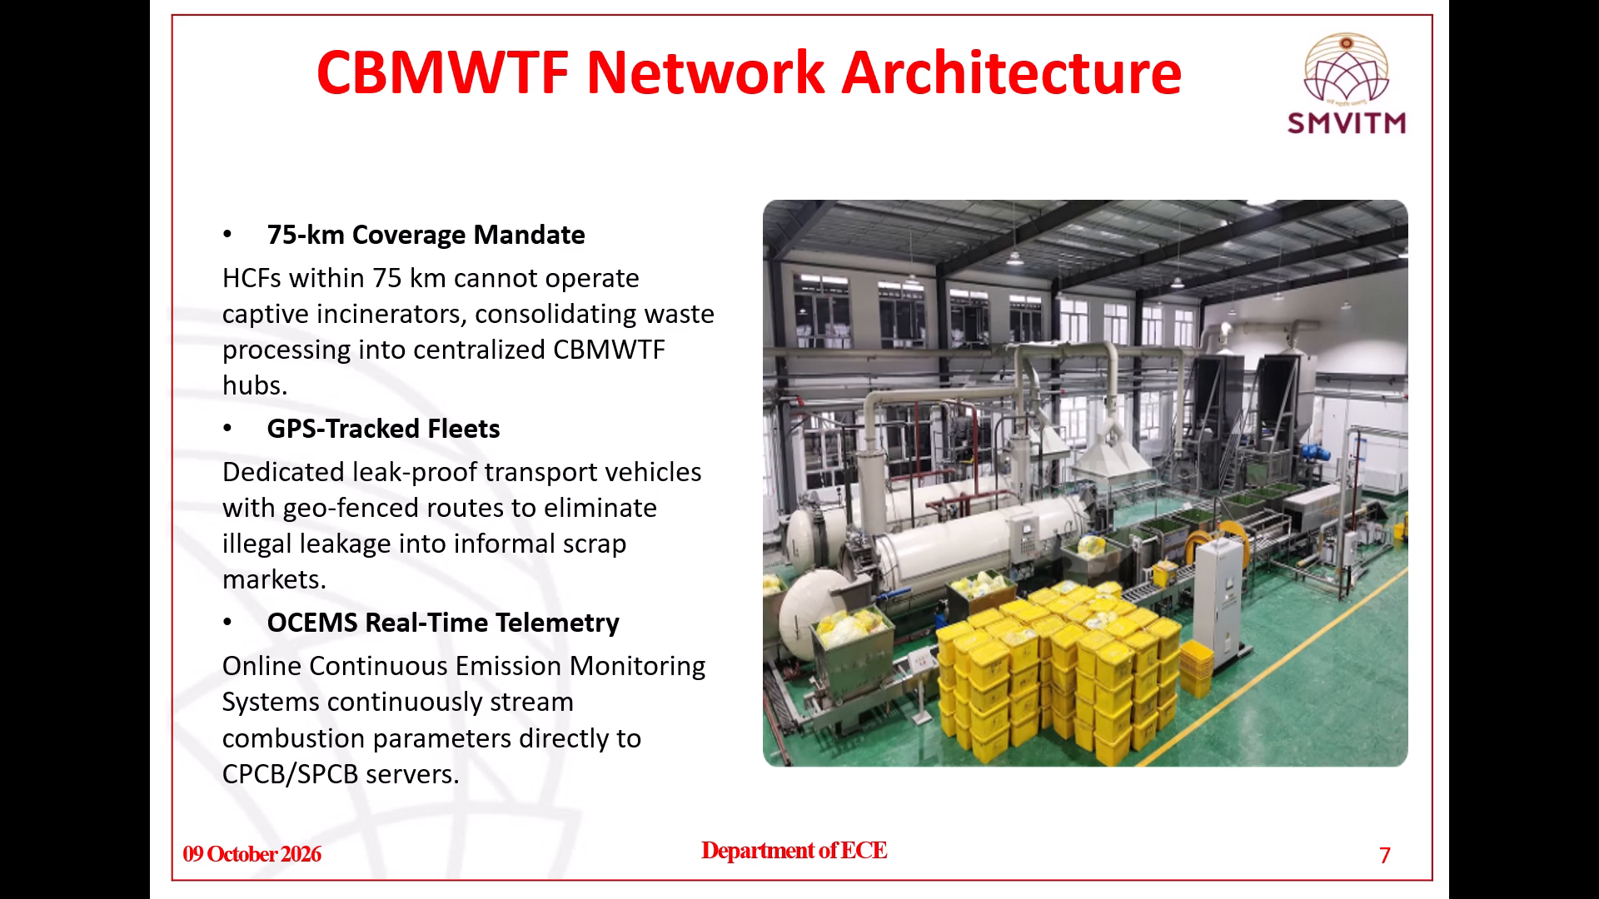
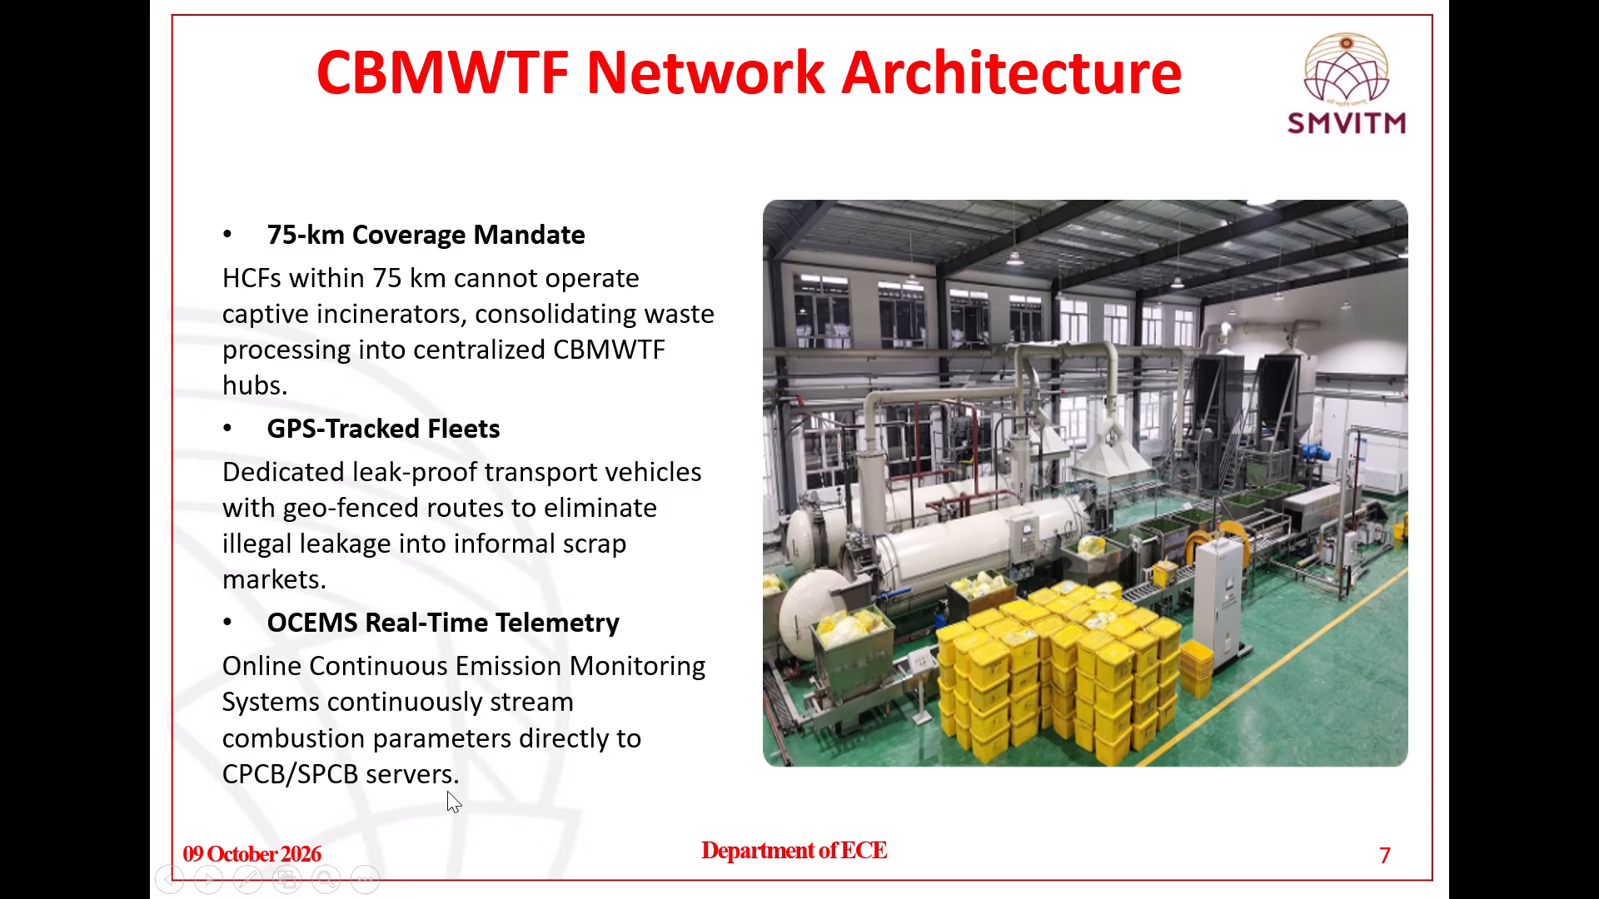
# Replay the show from the last "Facility Compliance & Worker Safety" cards through the slides after "CBMWTF Network Architecture", ending the show on slide 16.
pyautogui.scroll(1, 451, 791)
pyautogui.click(204, 876)
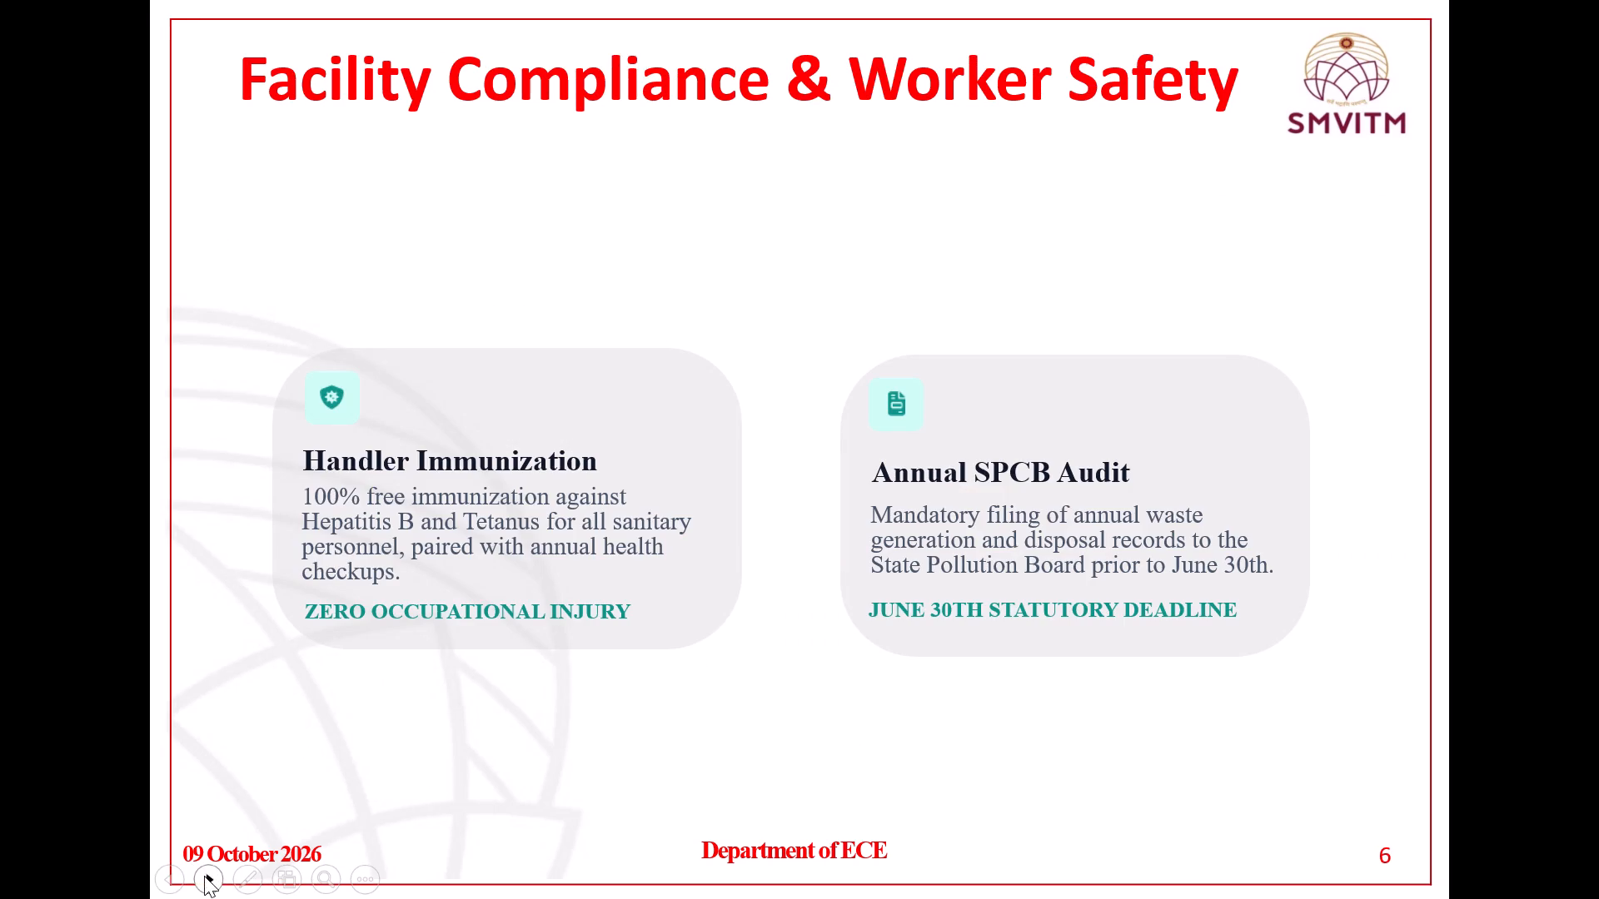
pyautogui.click(204, 876)
pyautogui.click(204, 876)
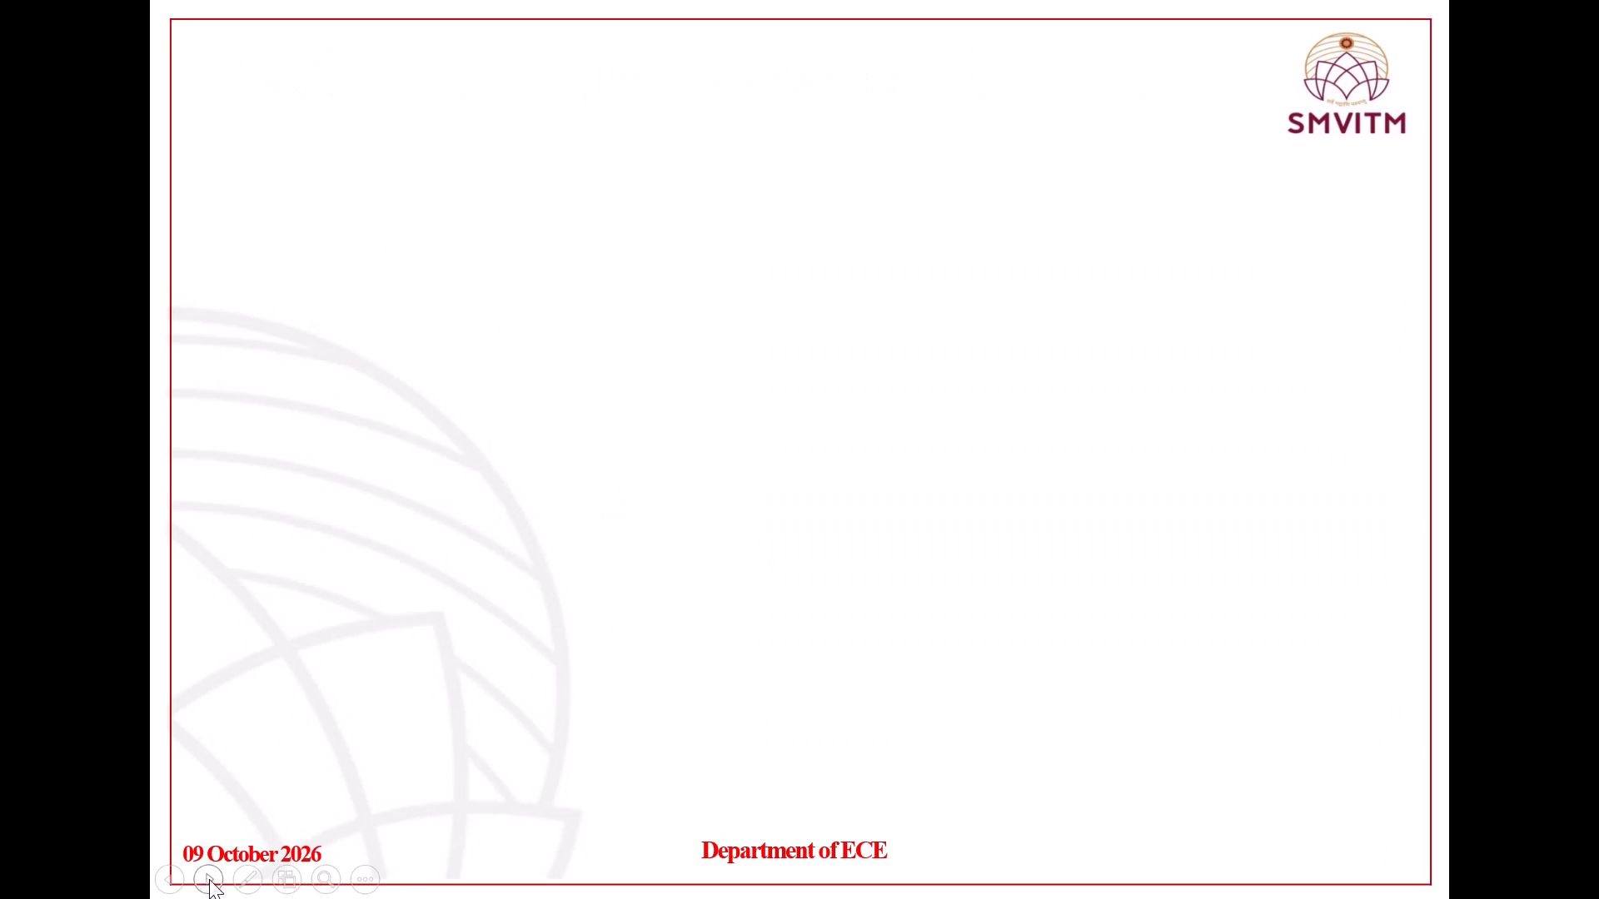
pyautogui.click(458, 784)
pyautogui.scroll(3, 511, 746)
pyautogui.scroll(-1, 565, 708)
pyautogui.click(575, 688)
pyautogui.press('Escape')
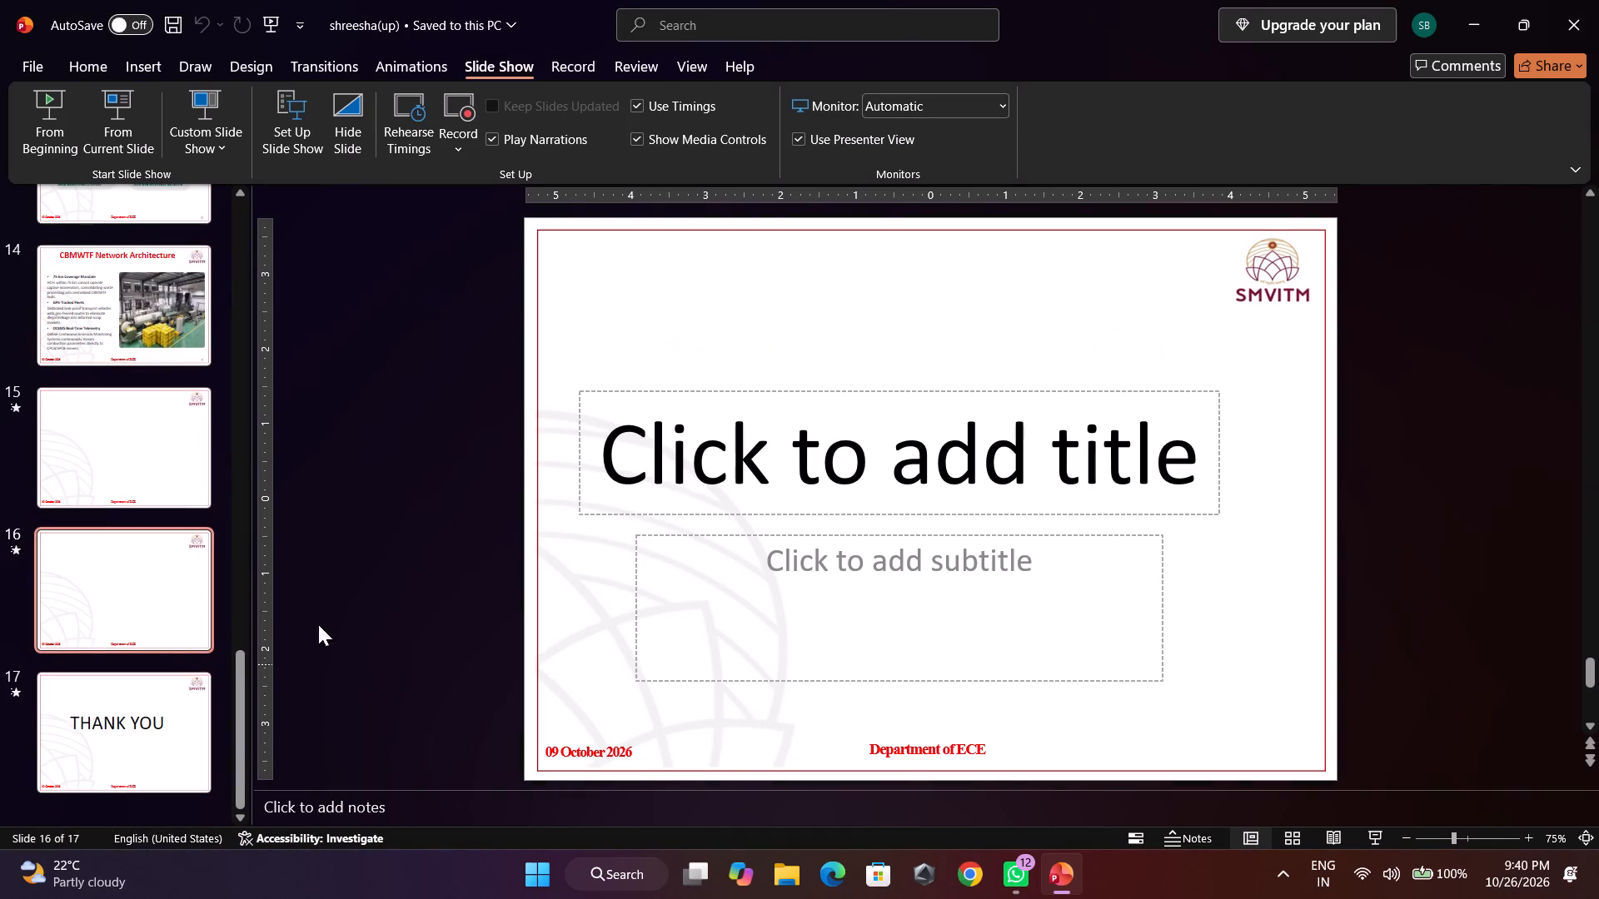
# Apply the Title and Content layout to the blank slide 15 after "CBMWTF Network Architecture".
pyautogui.click(158, 477)
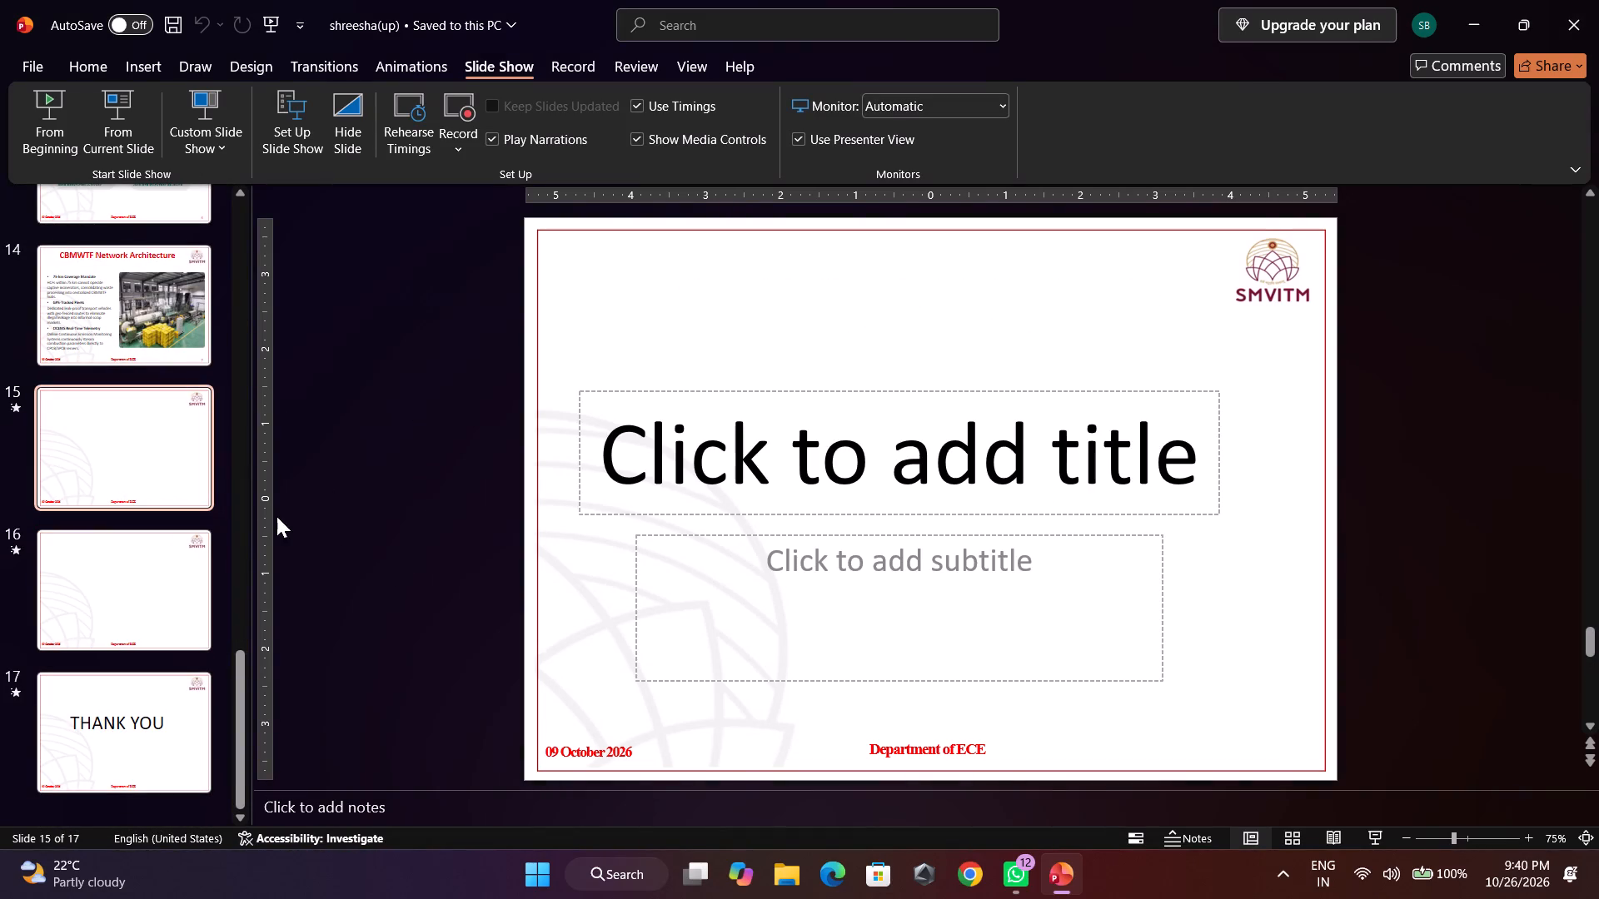
pyautogui.scroll(5, 63, 480)
pyautogui.scroll(4, 77, 407)
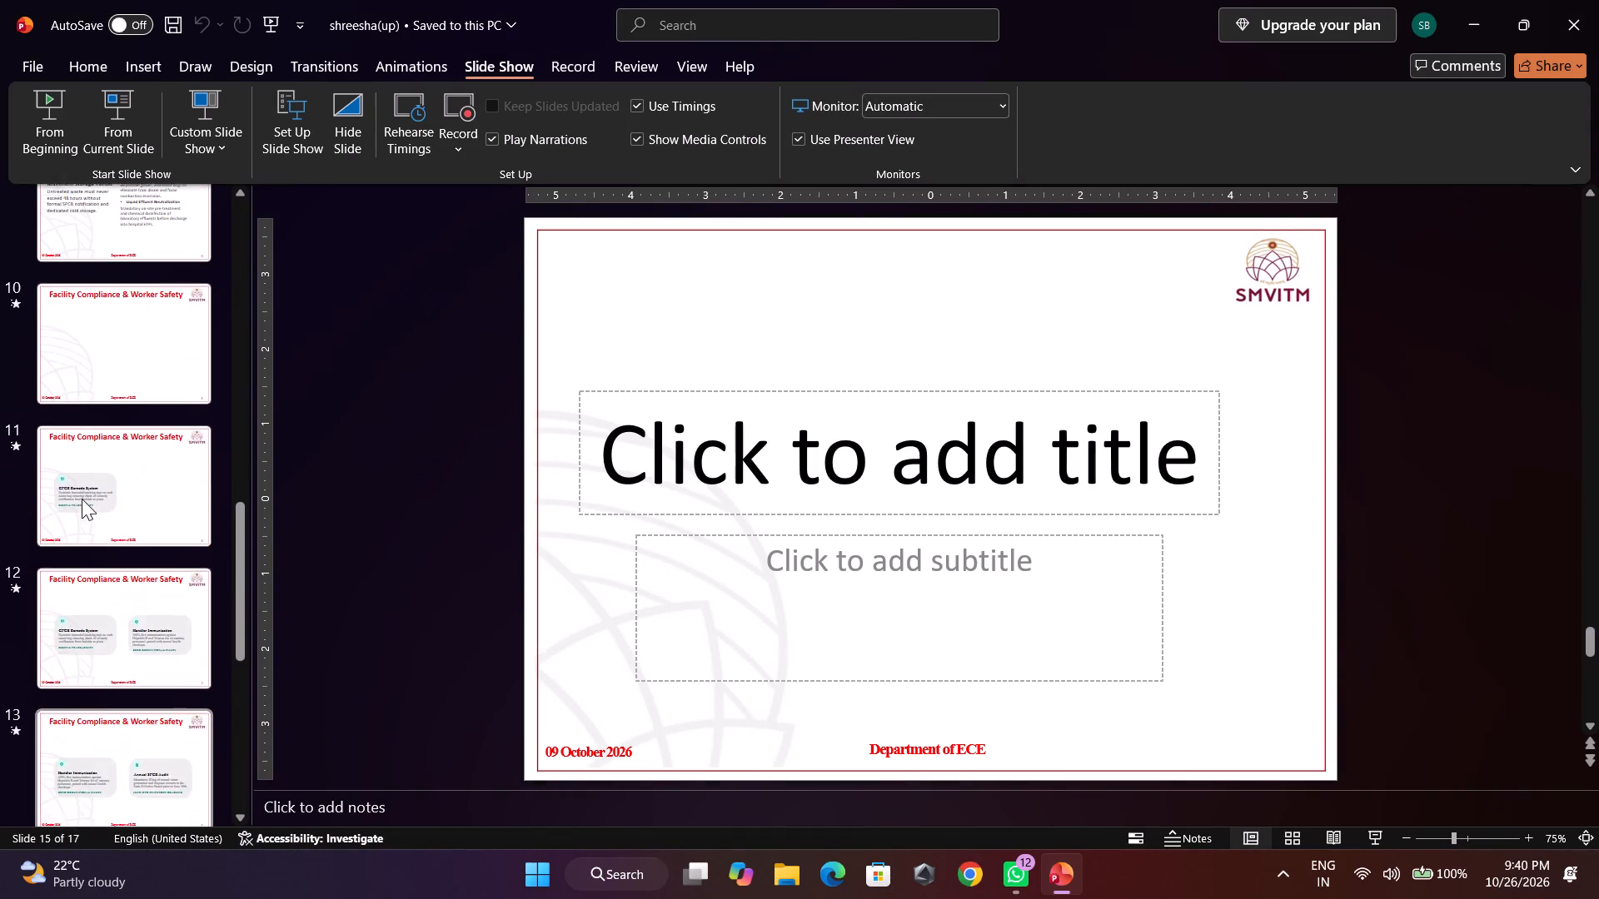
pyautogui.scroll(4, 82, 499)
pyautogui.scroll(-17, 53, 516)
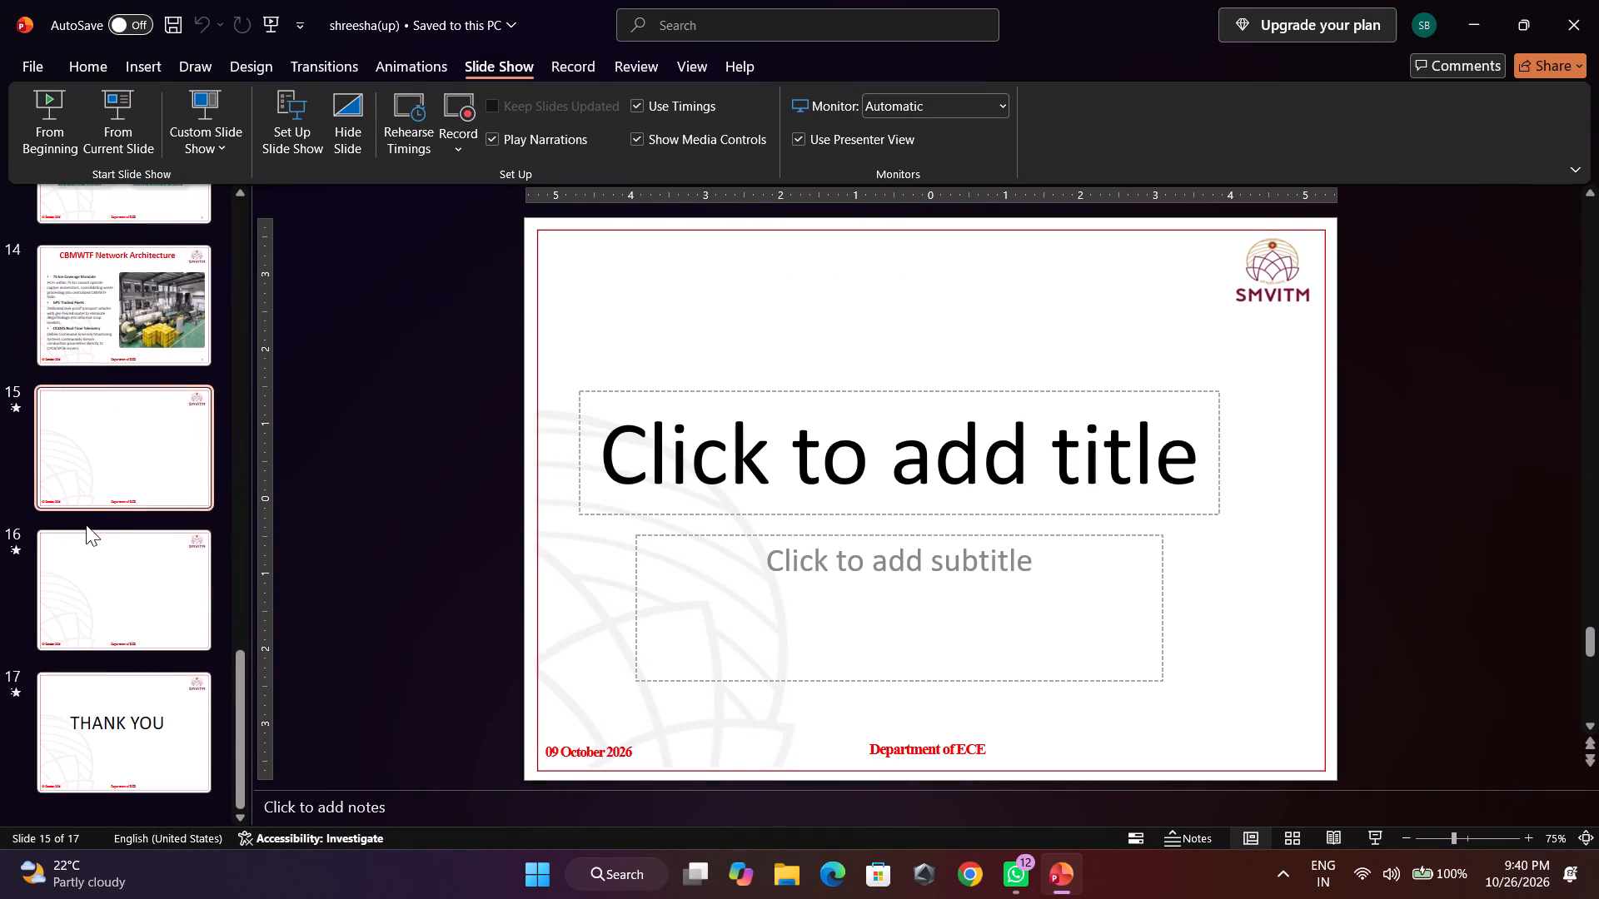
pyautogui.click(157, 430)
pyautogui.click(27, 70)
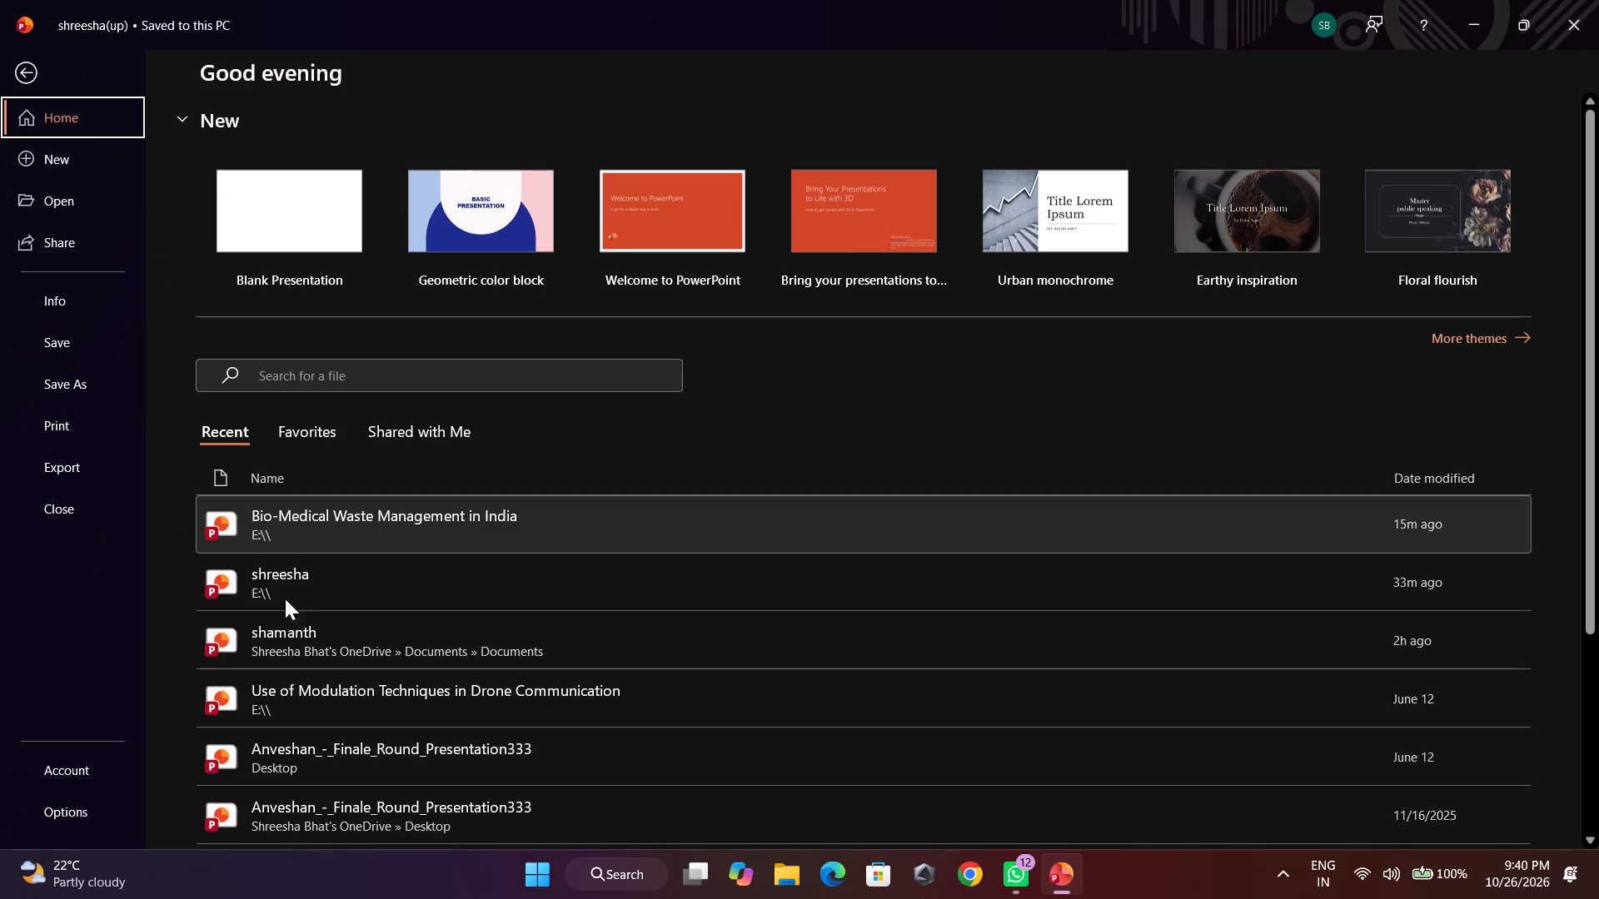
pyautogui.click(22, 74)
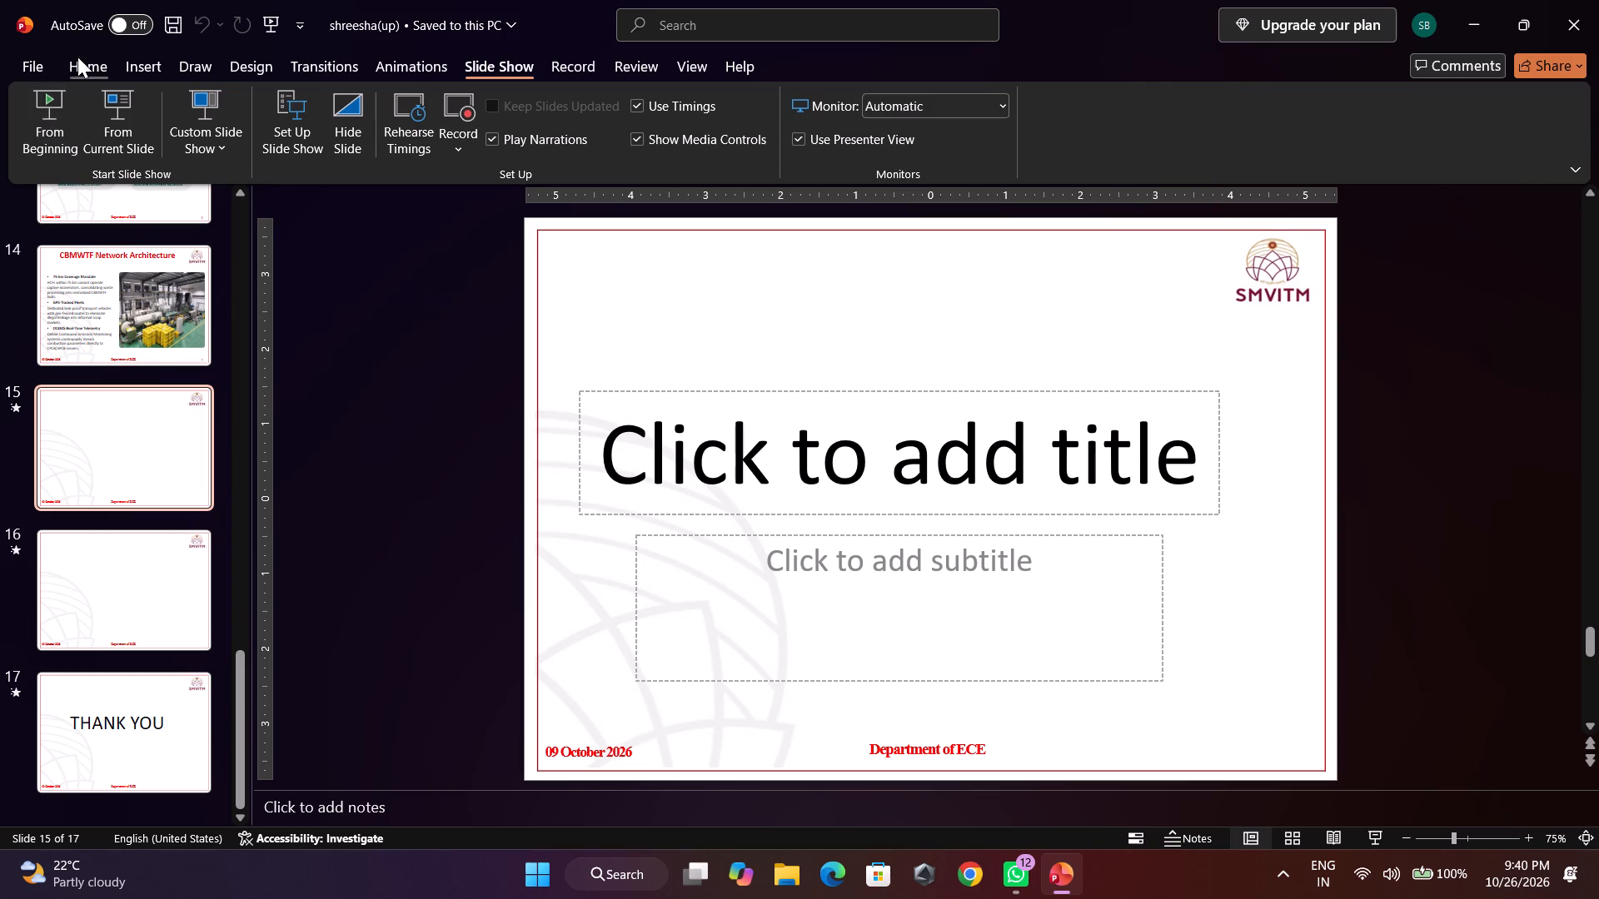
pyautogui.click(77, 57)
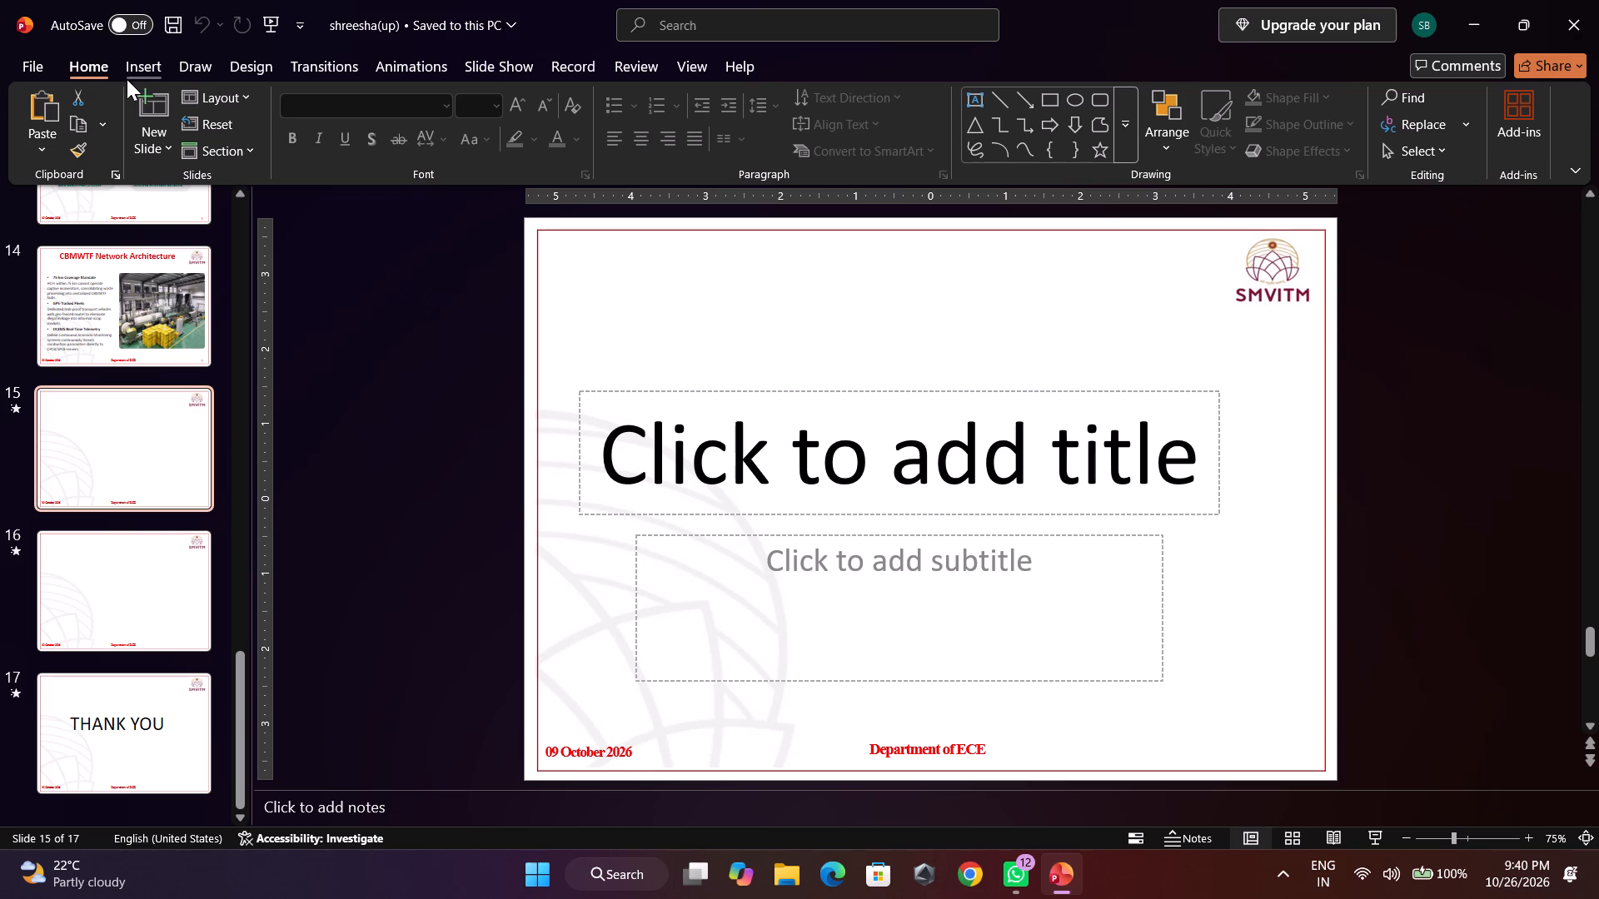
pyautogui.click(242, 93)
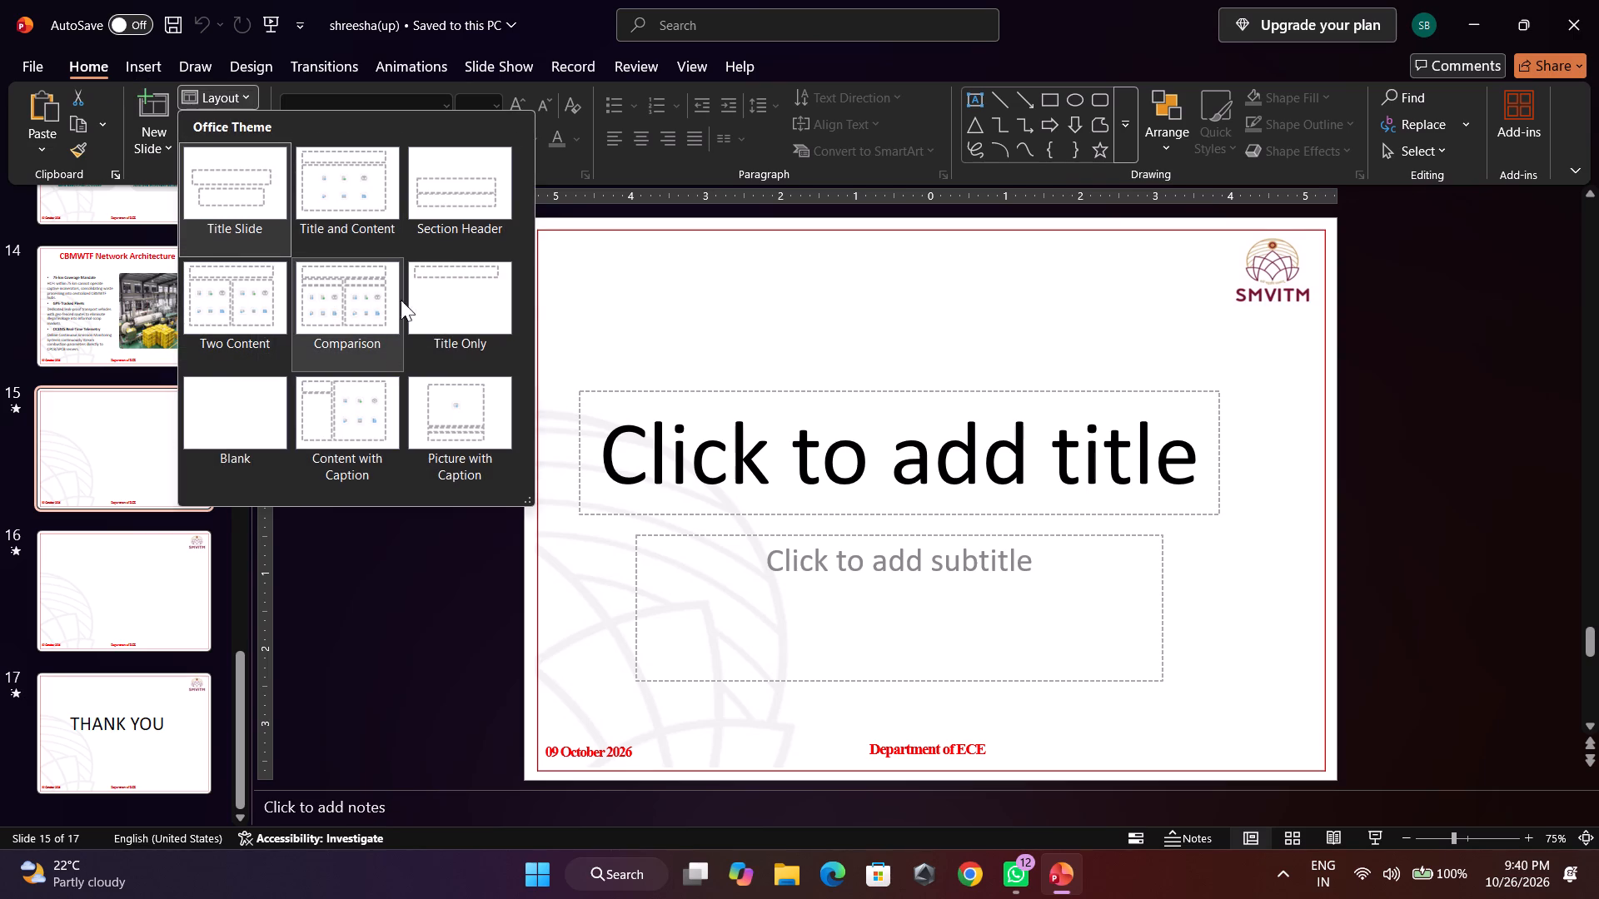
pyautogui.click(341, 200)
# Open the recent deck "Bio-Medical Waste Management in India" as the source, dismissing the embedded fonts notice.
pyautogui.click(915, 296)
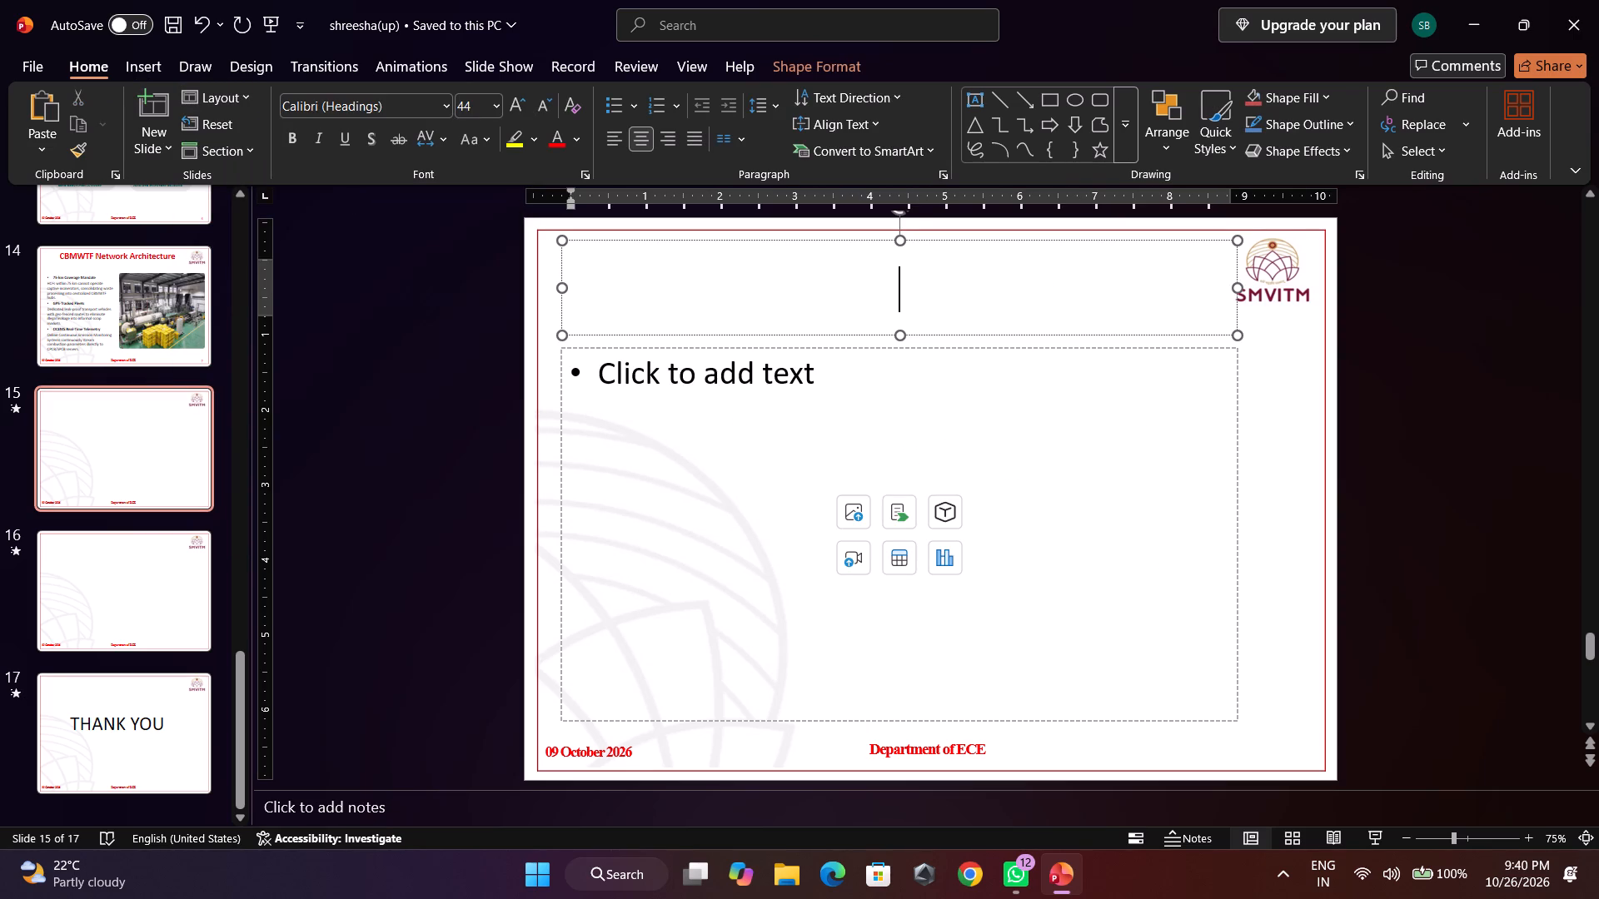
pyautogui.click(29, 67)
pyautogui.click(406, 539)
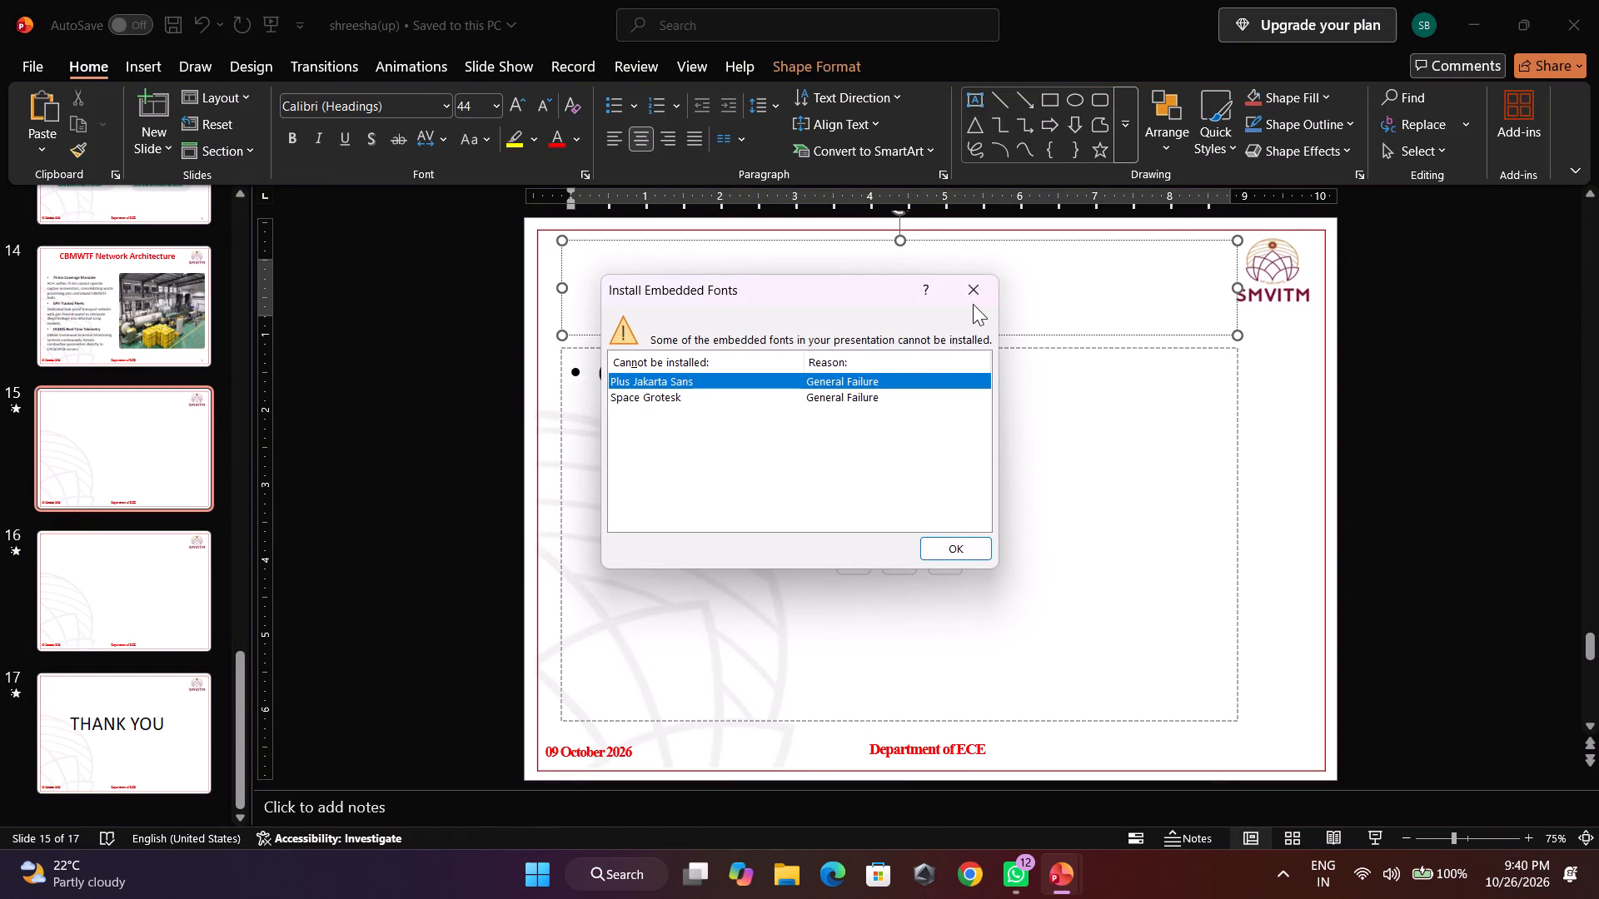
pyautogui.click(966, 286)
# Copy the heading "Securing the Environmental Health Loop" from the original deck's slide 7 into the title of the template deck's slide 15.
pyautogui.scroll(-10, 169, 461)
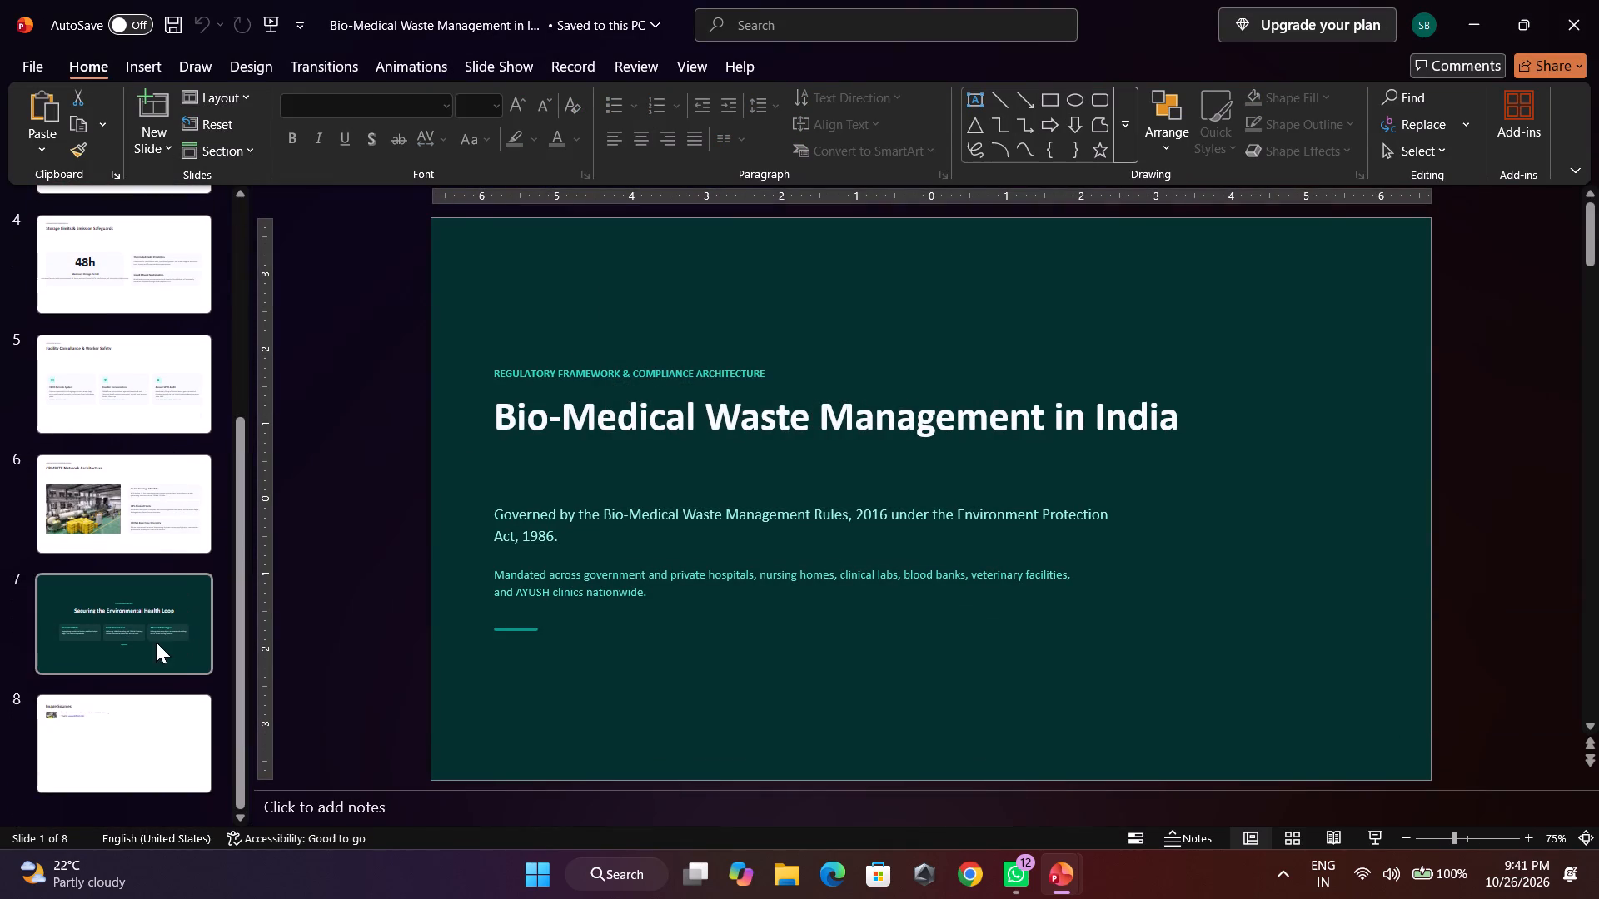
pyautogui.click(156, 642)
pyautogui.click(819, 423)
pyautogui.hotkey('ctrl', 'a')
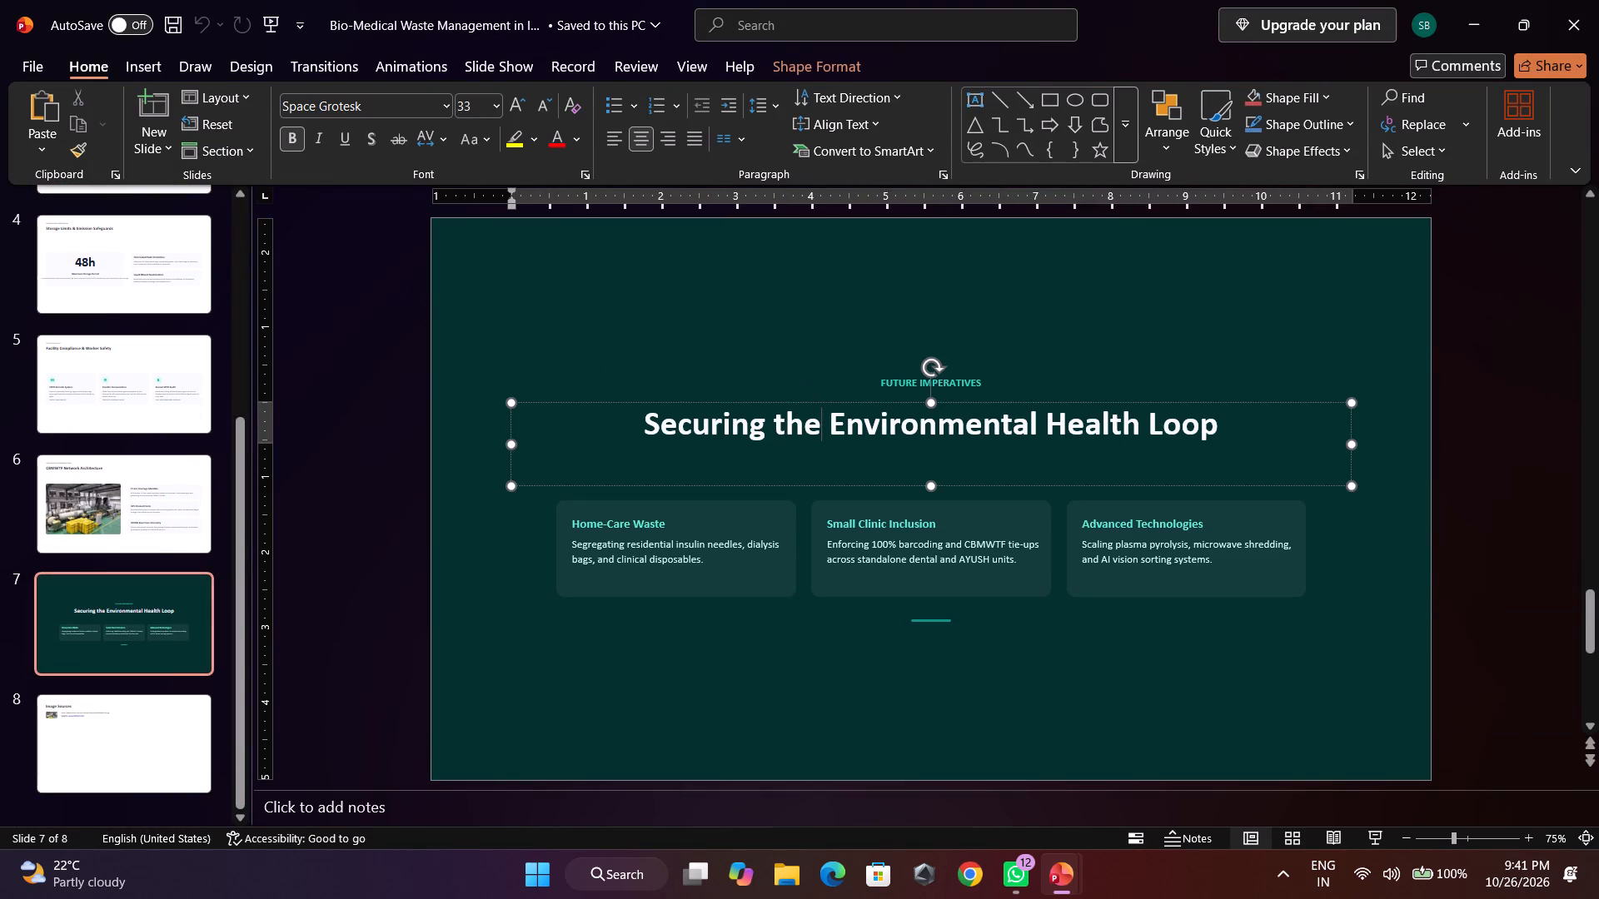
pyautogui.hotkey('ctrl', 'c')
pyautogui.hotkey('alt', 'Tab')
pyautogui.hotkey('ctrl', 'v')
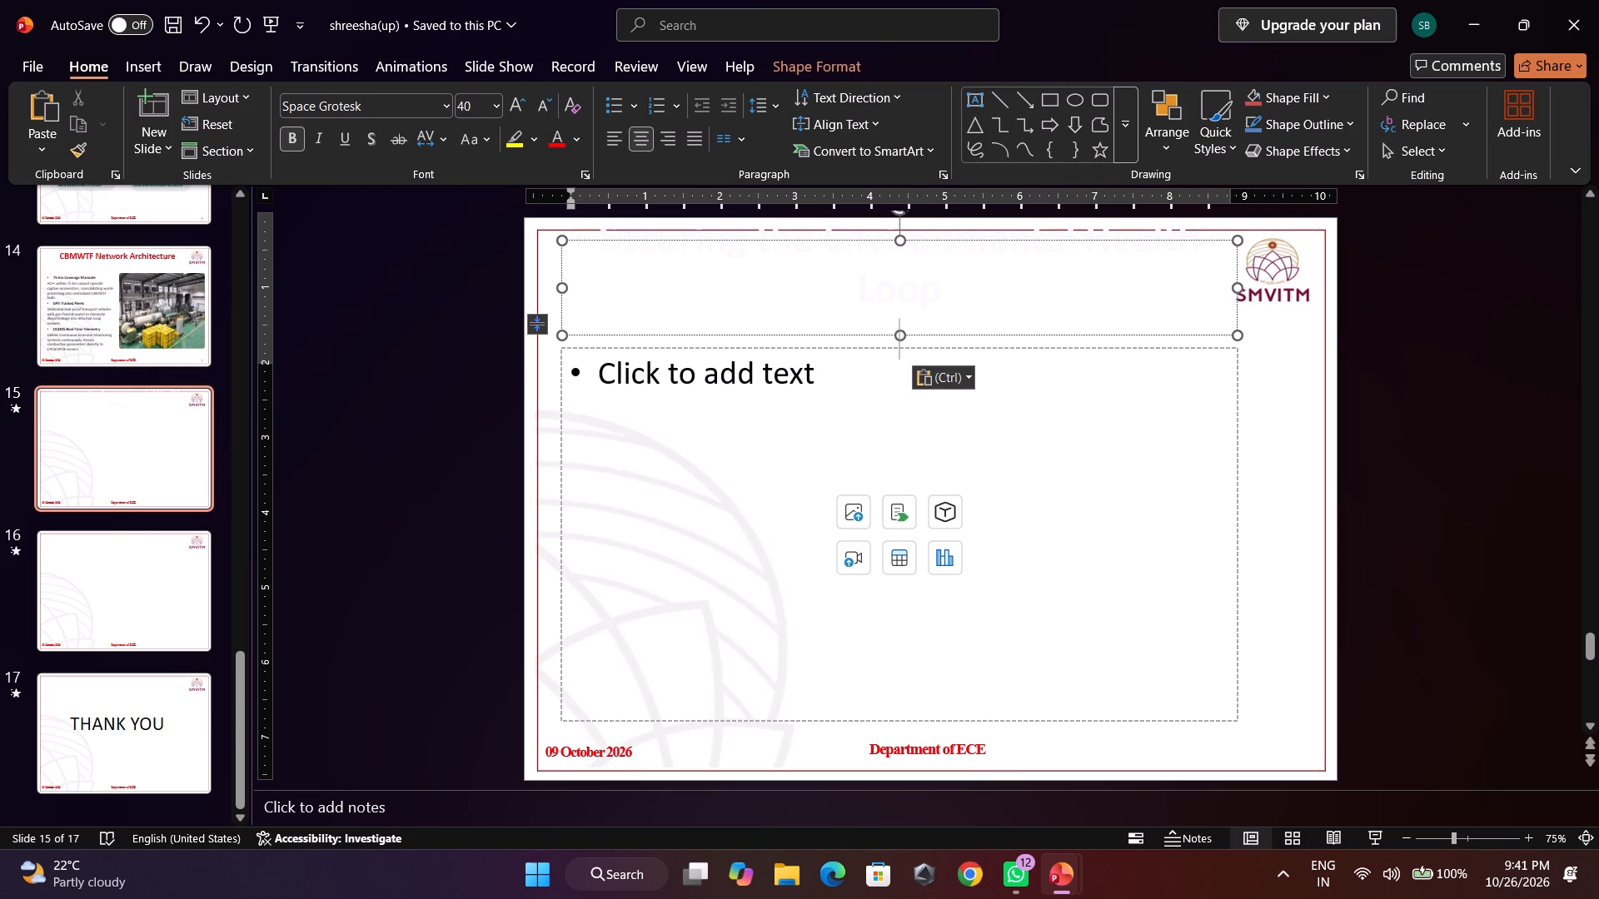
# Colour slide 15's title text standard red and extend its title box downward to bring both lines inside the slide frame.
pyautogui.hotkey('ctrl', 'a')
pyautogui.click(575, 137)
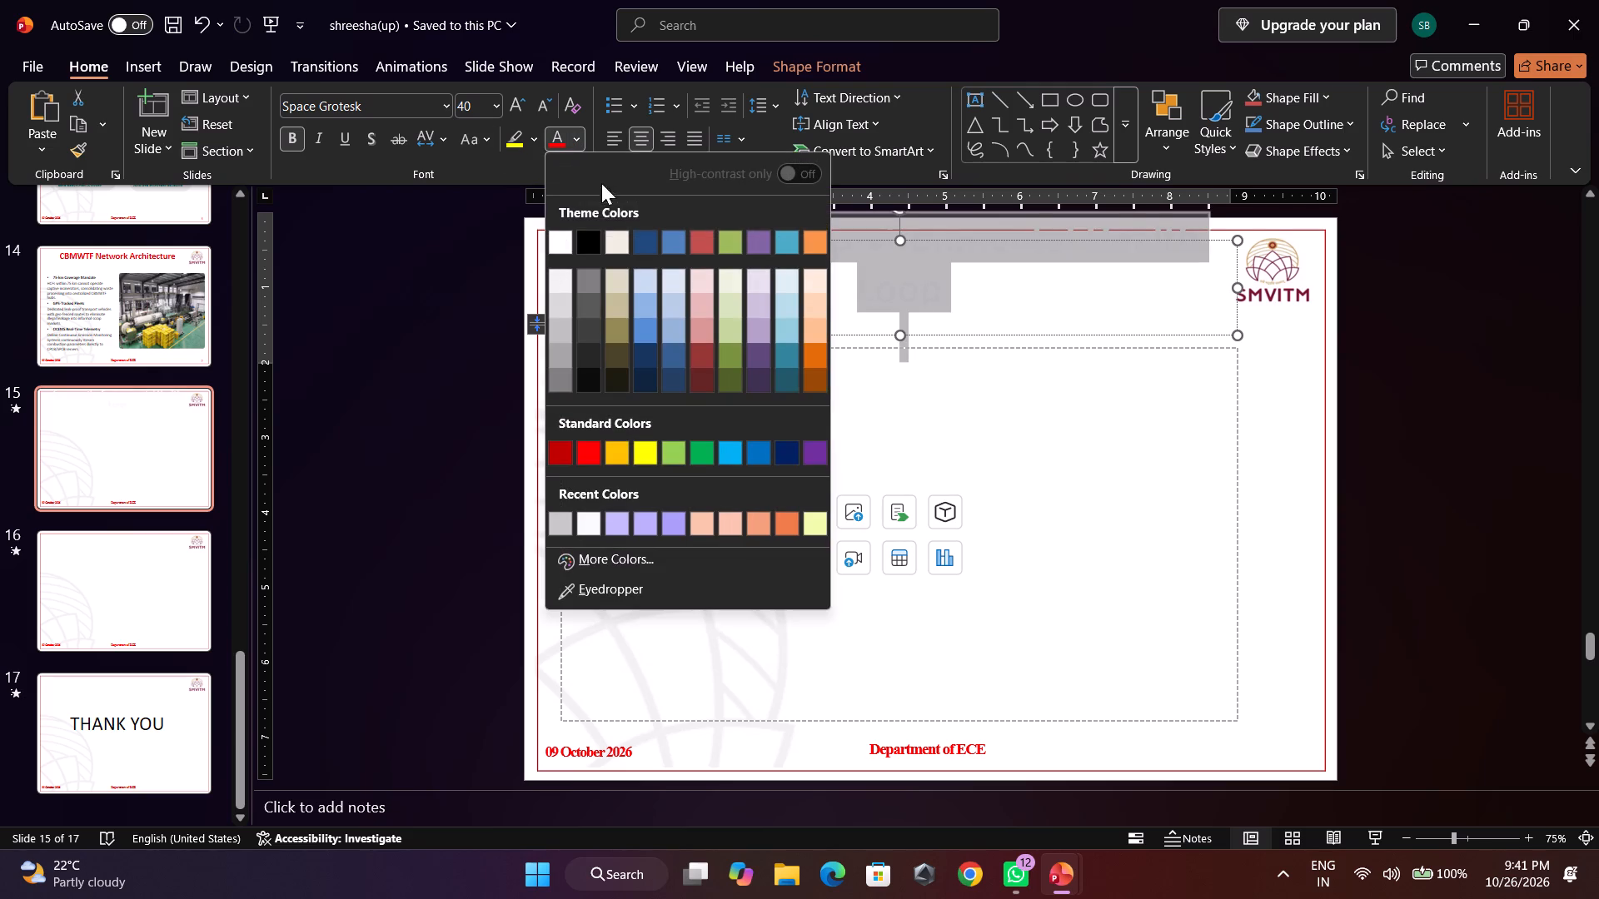
pyautogui.click(594, 448)
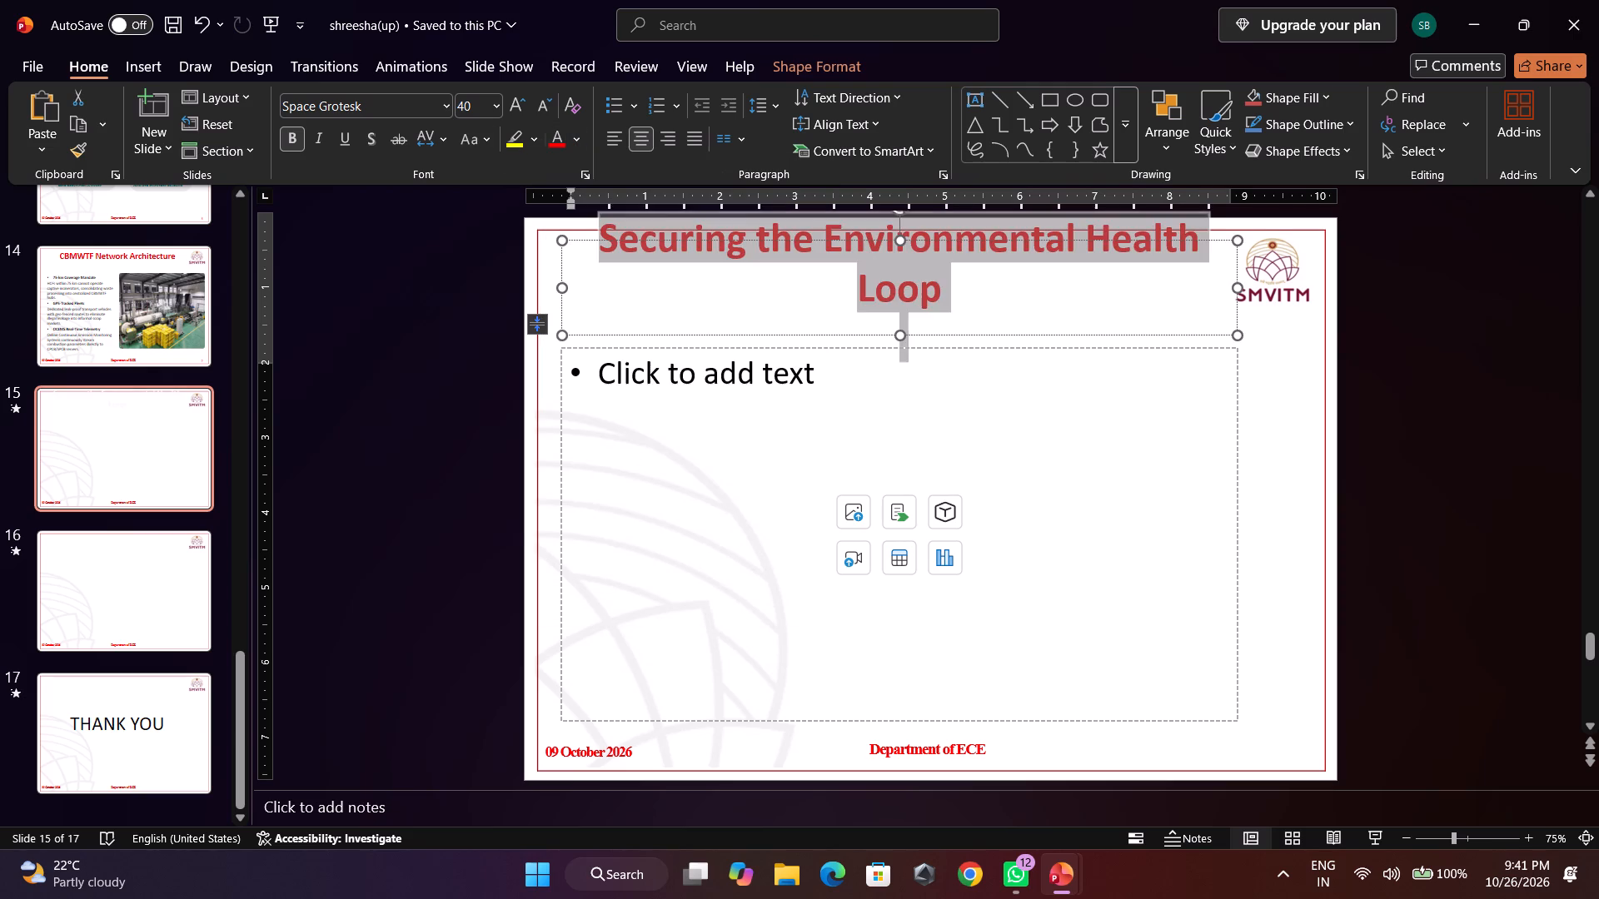
pyautogui.click(453, 437)
pyautogui.click(878, 291)
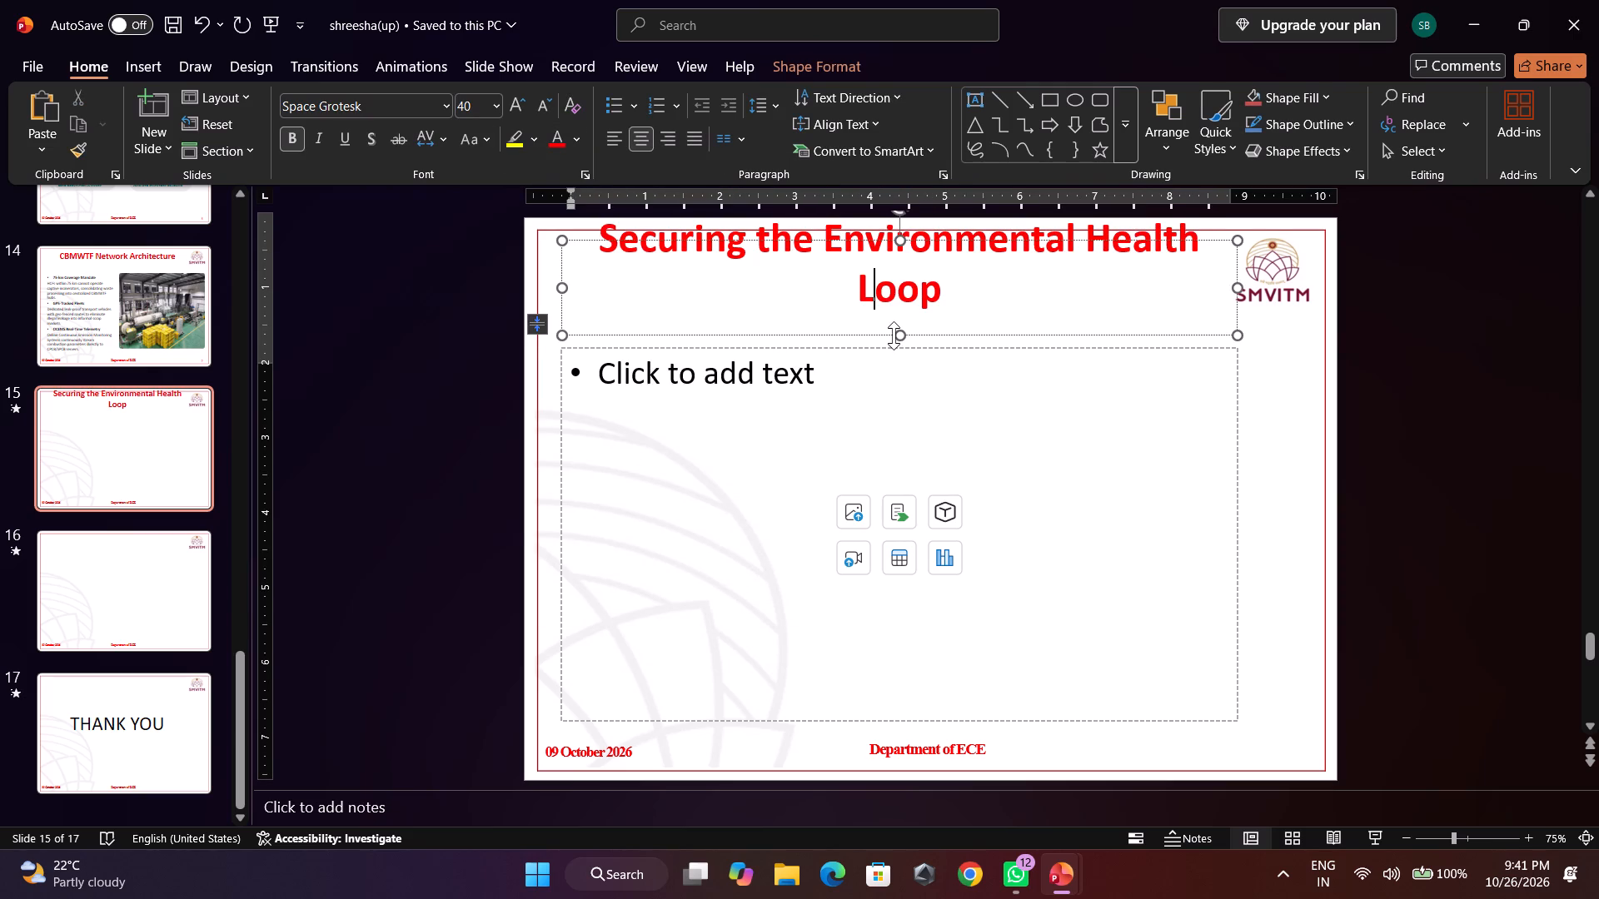
pyautogui.moveTo(899, 335); pyautogui.dragTo(882, 387)
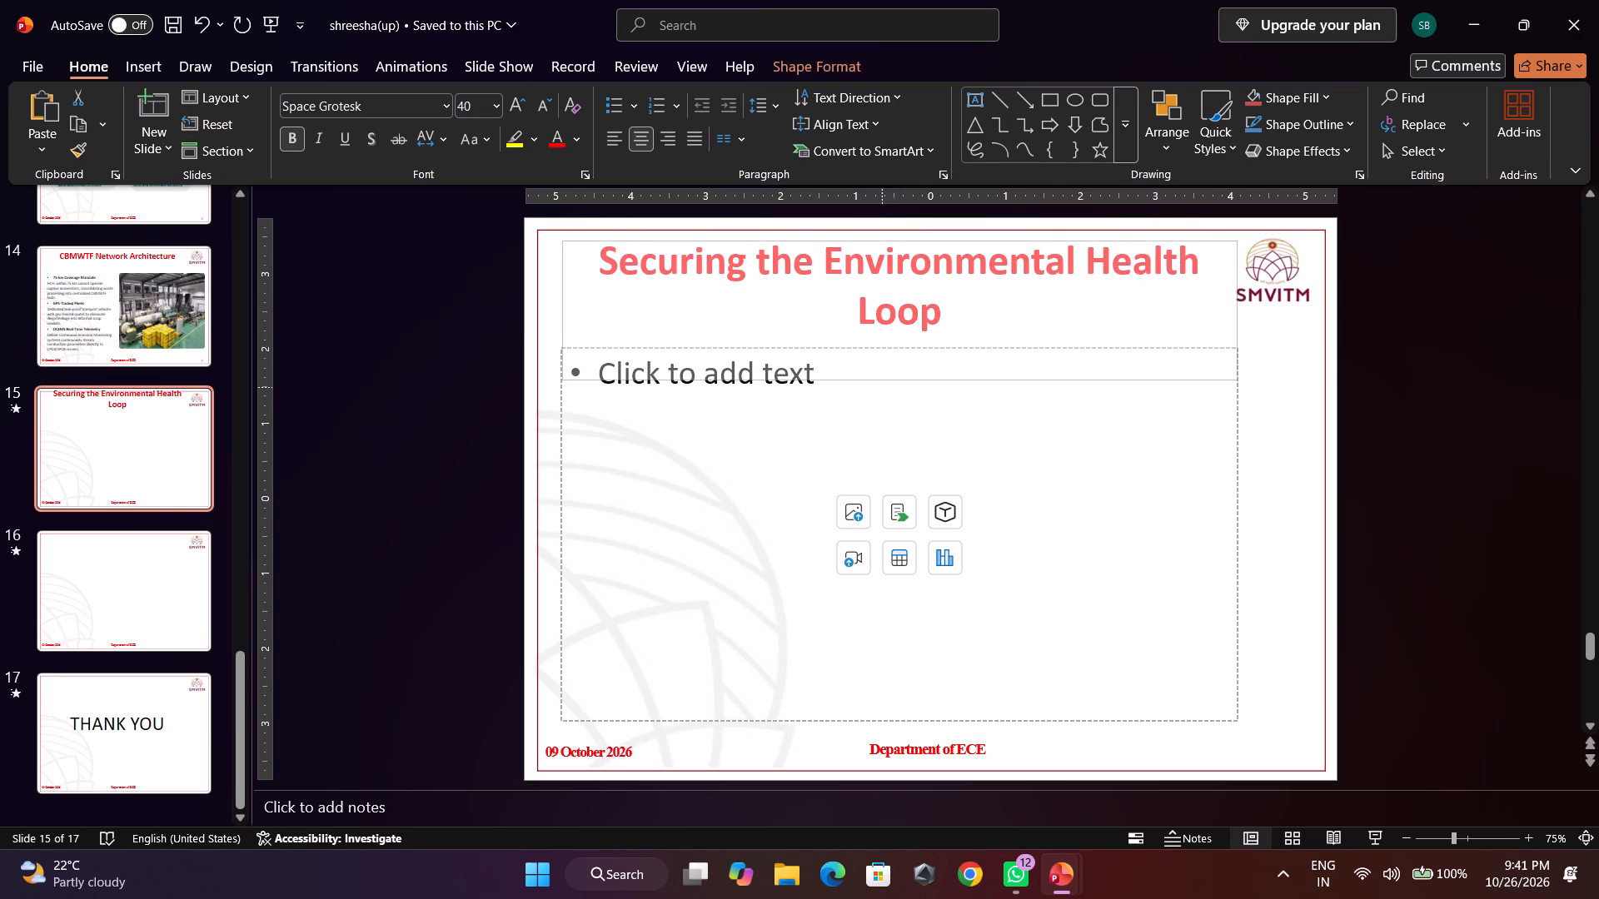
pyautogui.moveTo(882, 387); pyautogui.dragTo(880, 405)
# Copy the "Home-Care Waste" card heading from the original deck into slide 15's content placeholder as the first bullet.
pyautogui.click(769, 434)
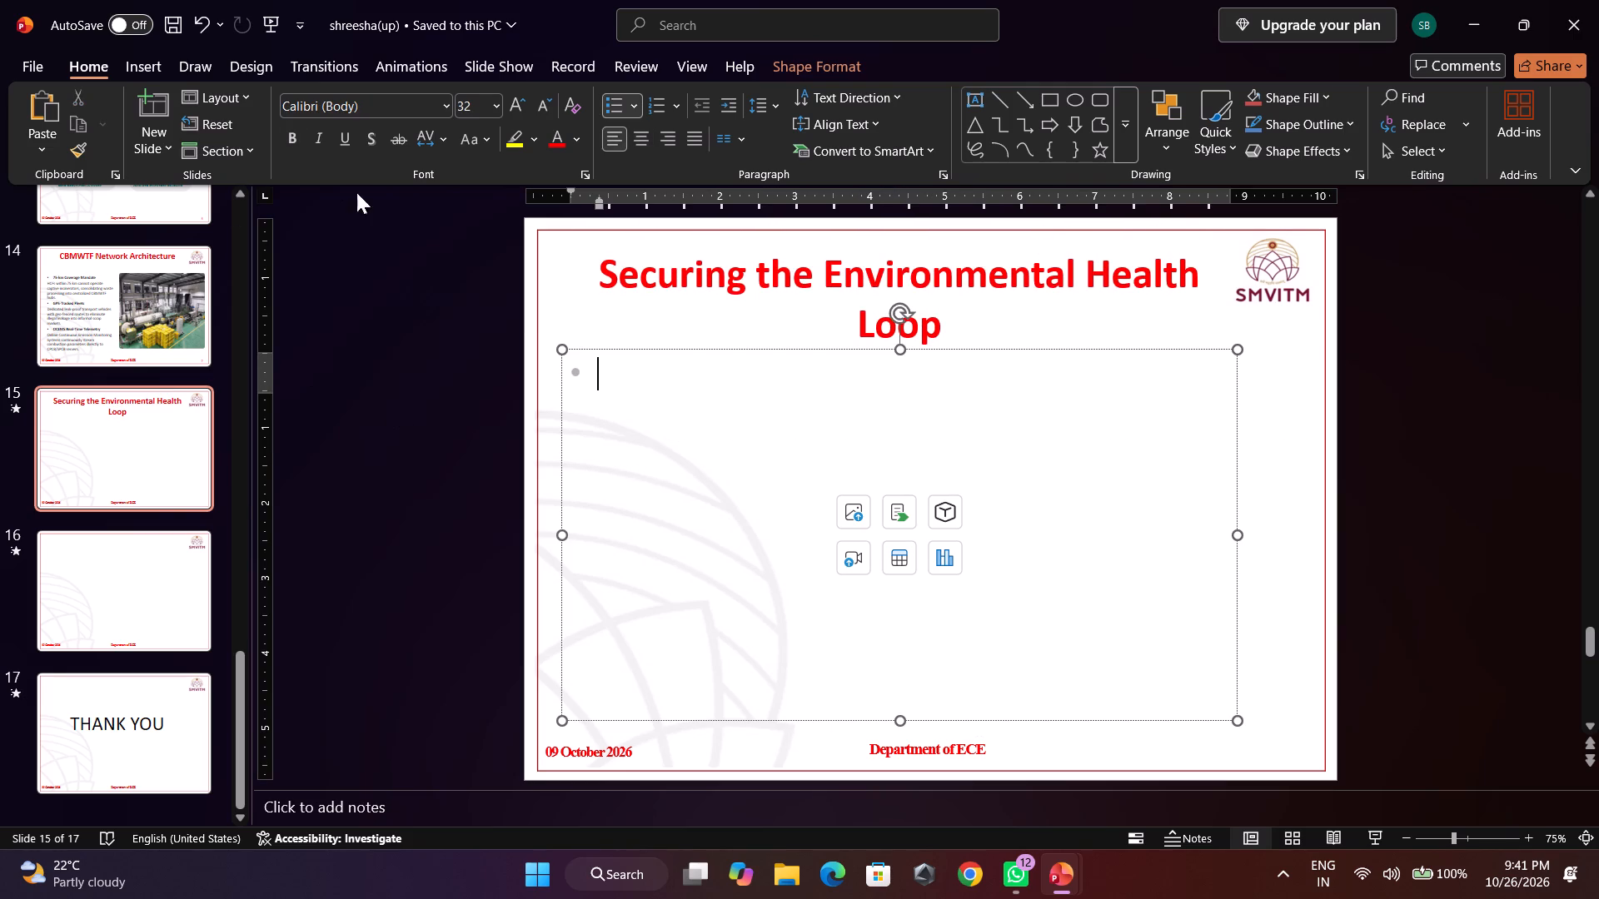
pyautogui.hotkey('alt', 'Tab')
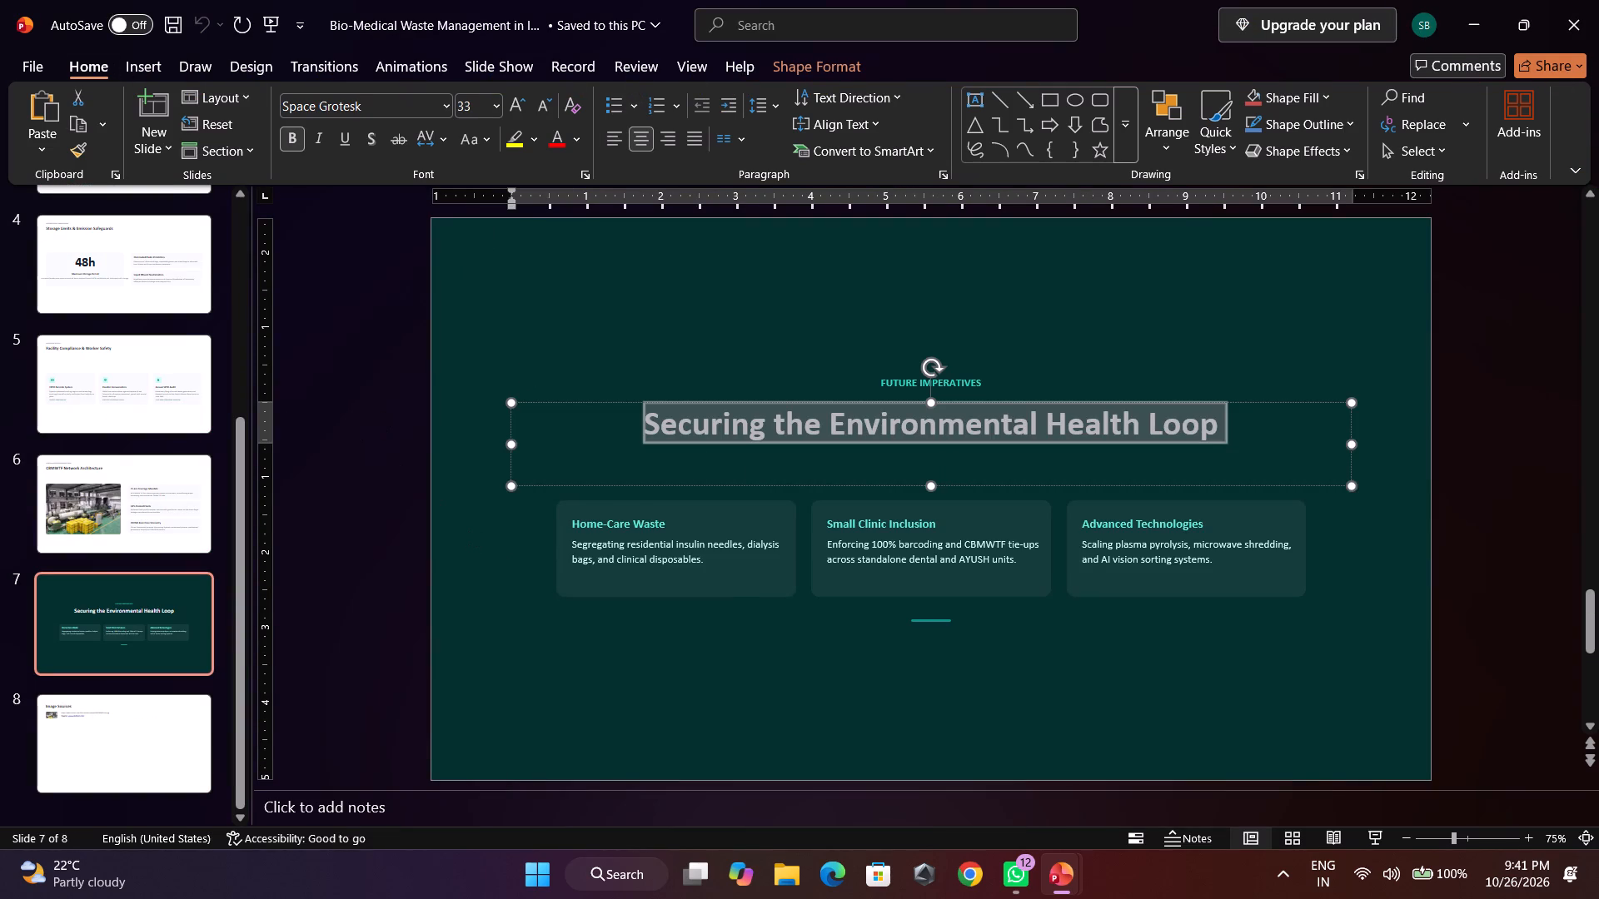
pyautogui.moveTo(635, 525); pyautogui.dragTo(634, 518)
pyautogui.hotkey('ctrl', 'a')
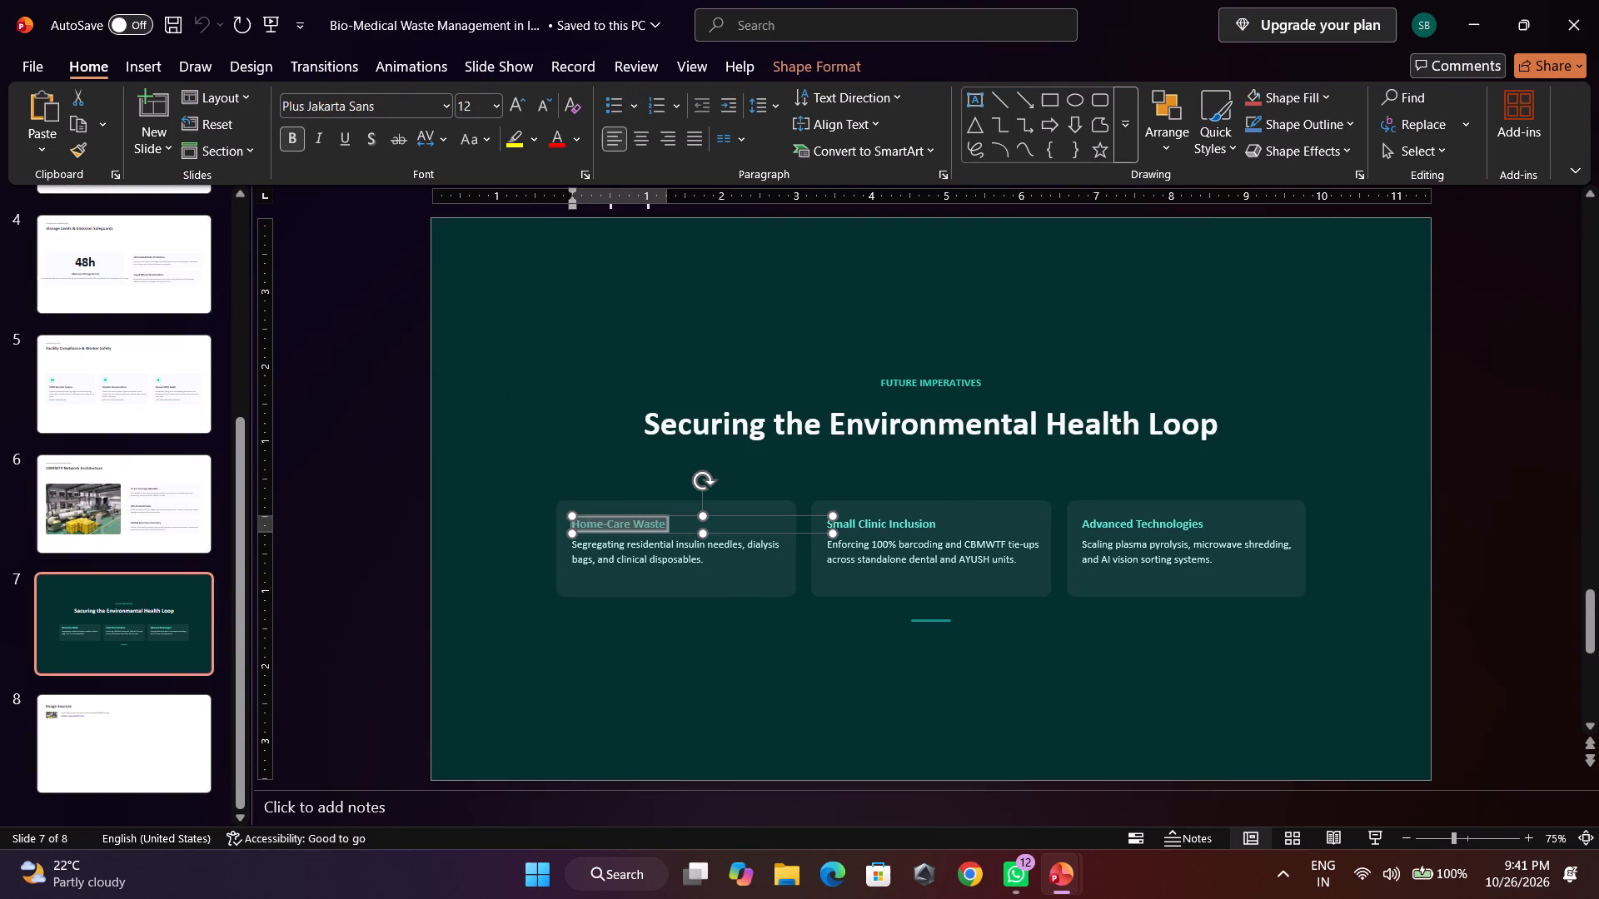
pyautogui.hotkey('alt', 'Tab')
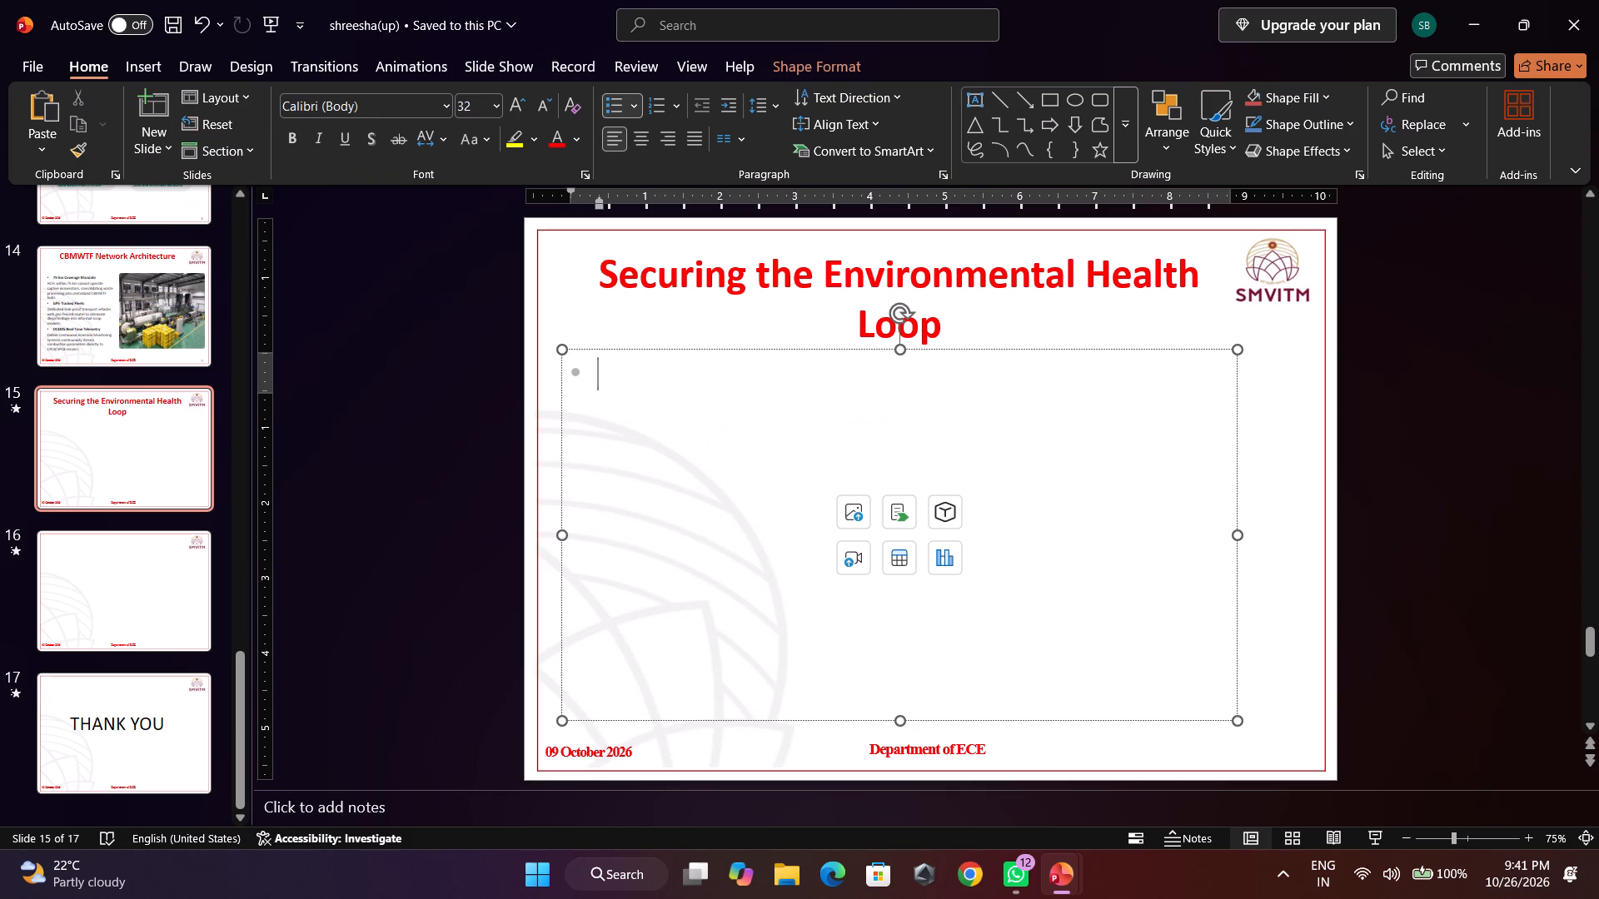
pyautogui.hotkey('alt', 'Tab')
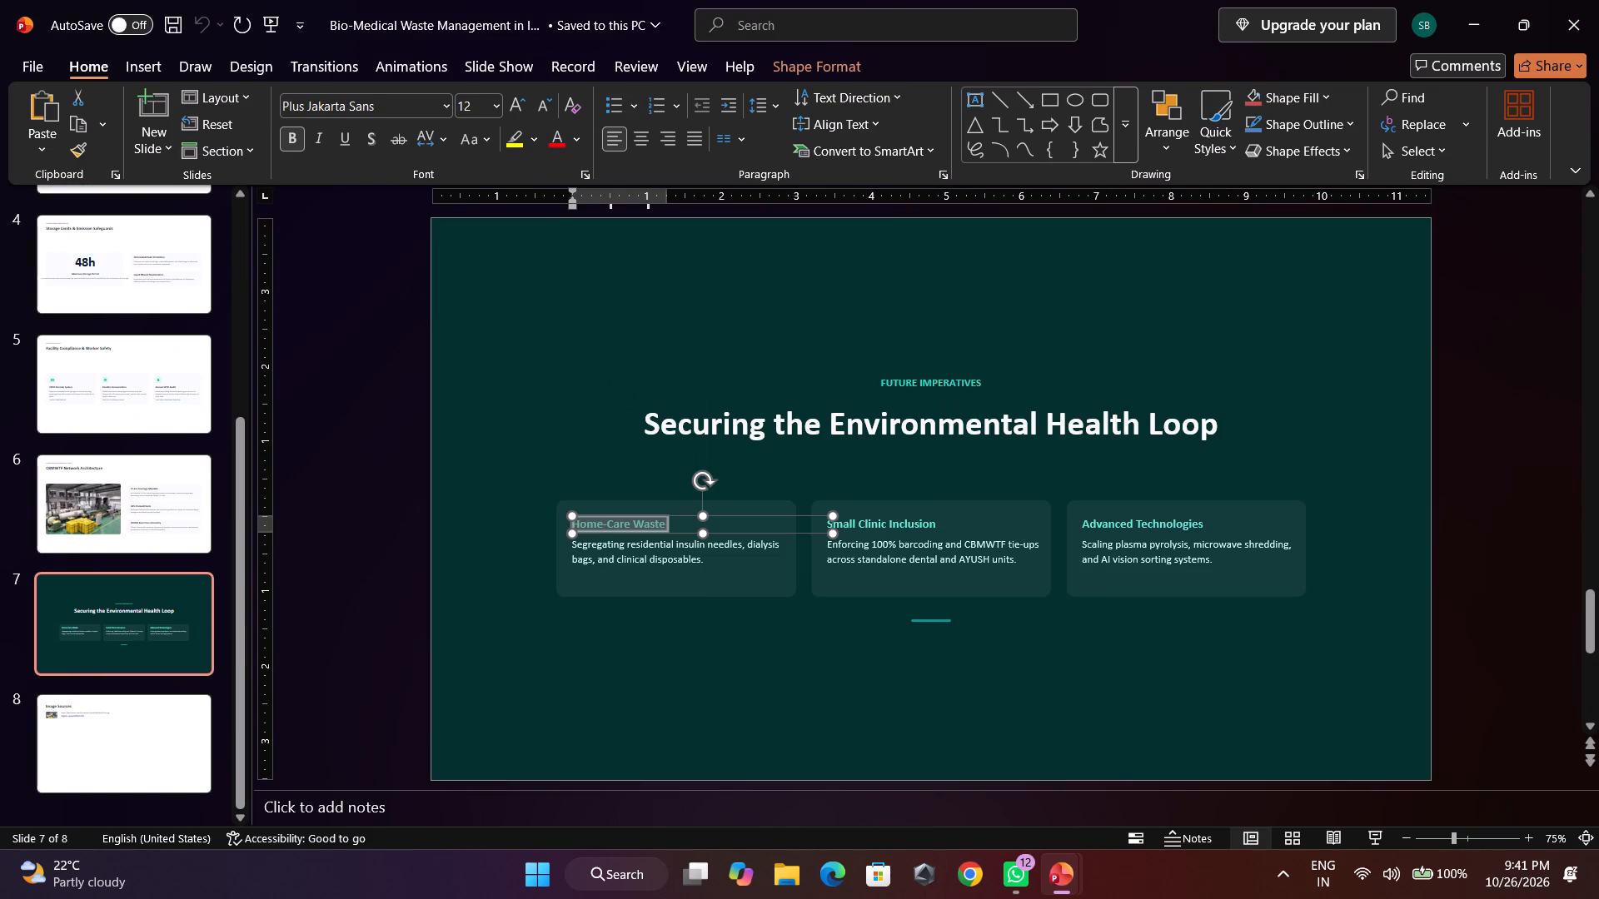
pyautogui.hotkey('ctrl', 'c')
pyautogui.hotkey('alt', 'Tab')
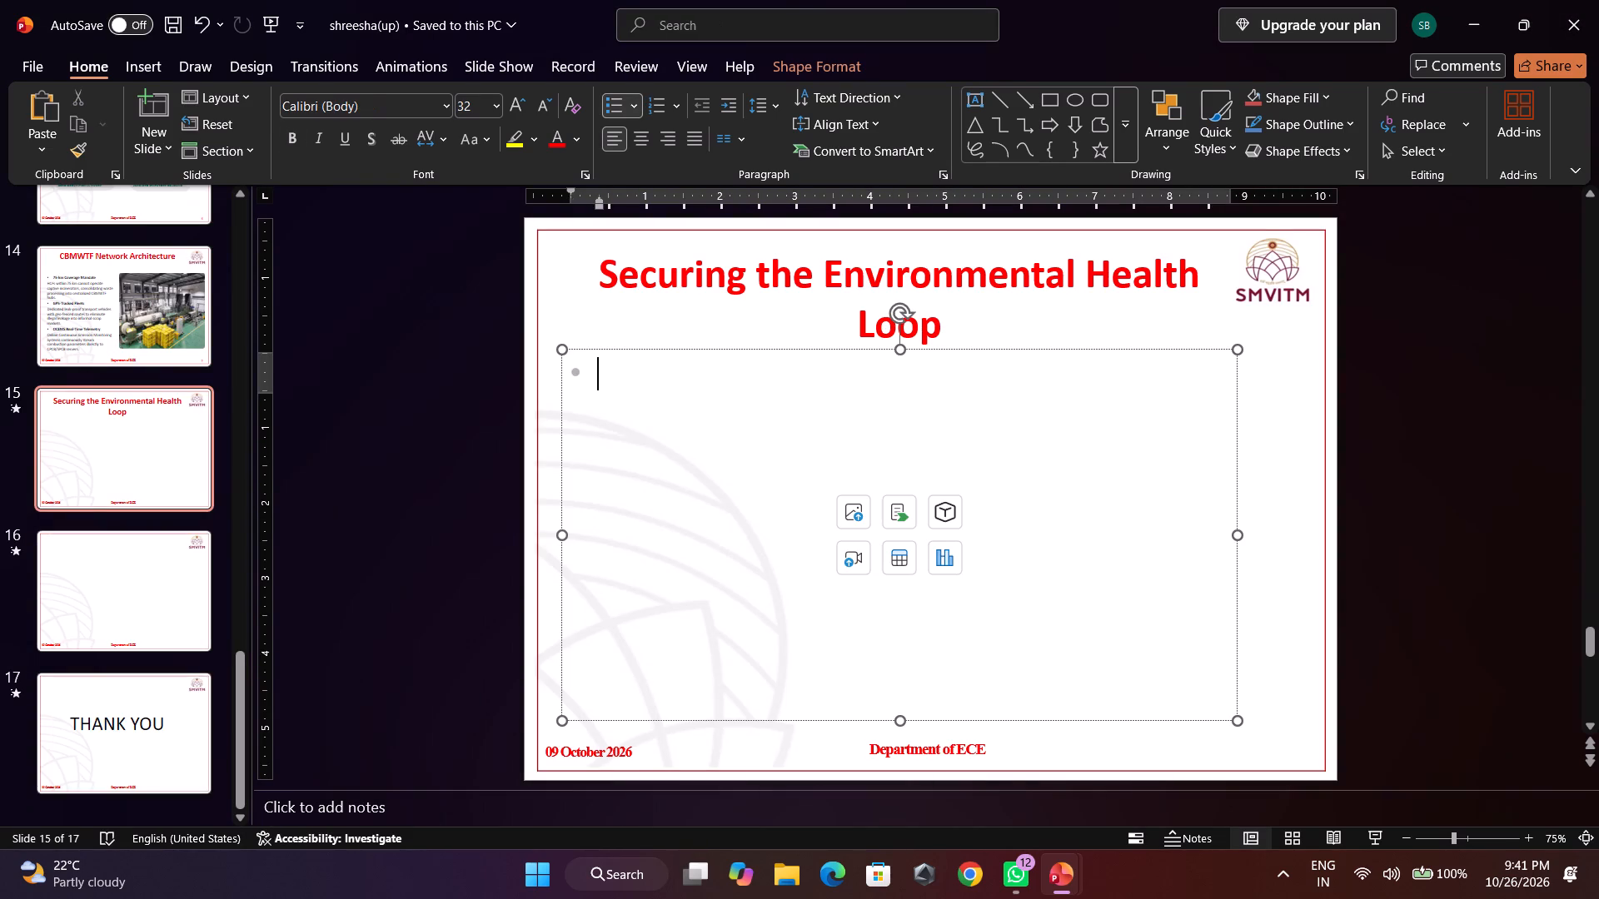
pyautogui.hotkey('ctrl', 'v')
# Copy the Home-Care Waste description about insulin needles, dialysis bags and clinical disposables below its heading on slide 15.
pyautogui.hotkey('alt', 'Tab')
pyautogui.click(662, 553)
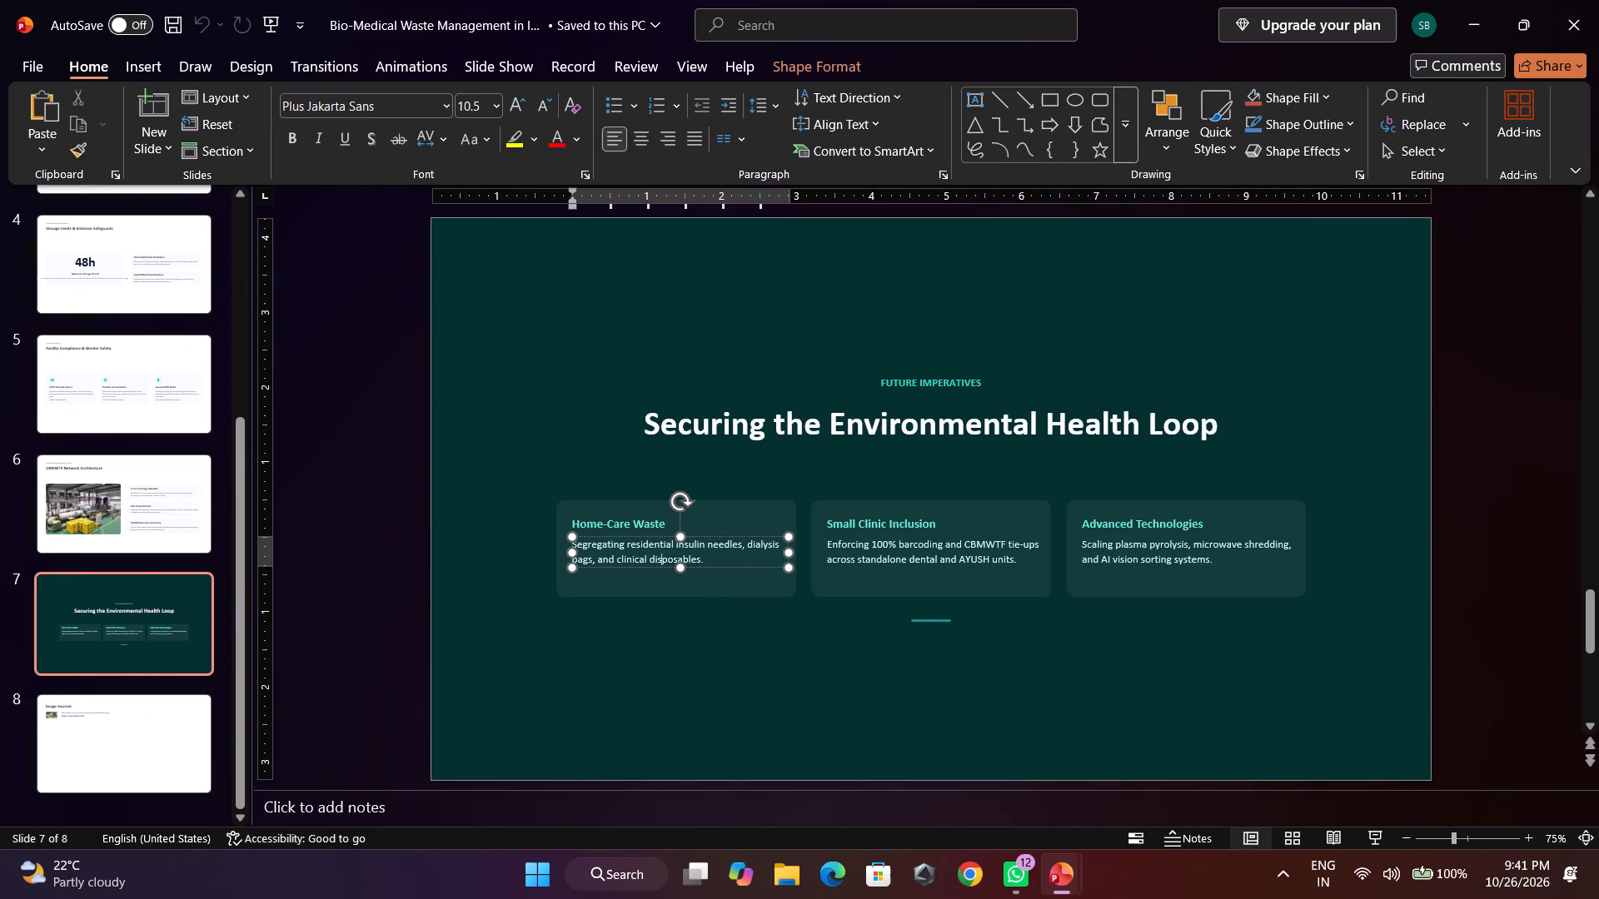
pyautogui.hotkey('ctrl', 'a')
pyautogui.hotkey('ctrl', 'c')
pyautogui.hotkey('alt', 'Tab')
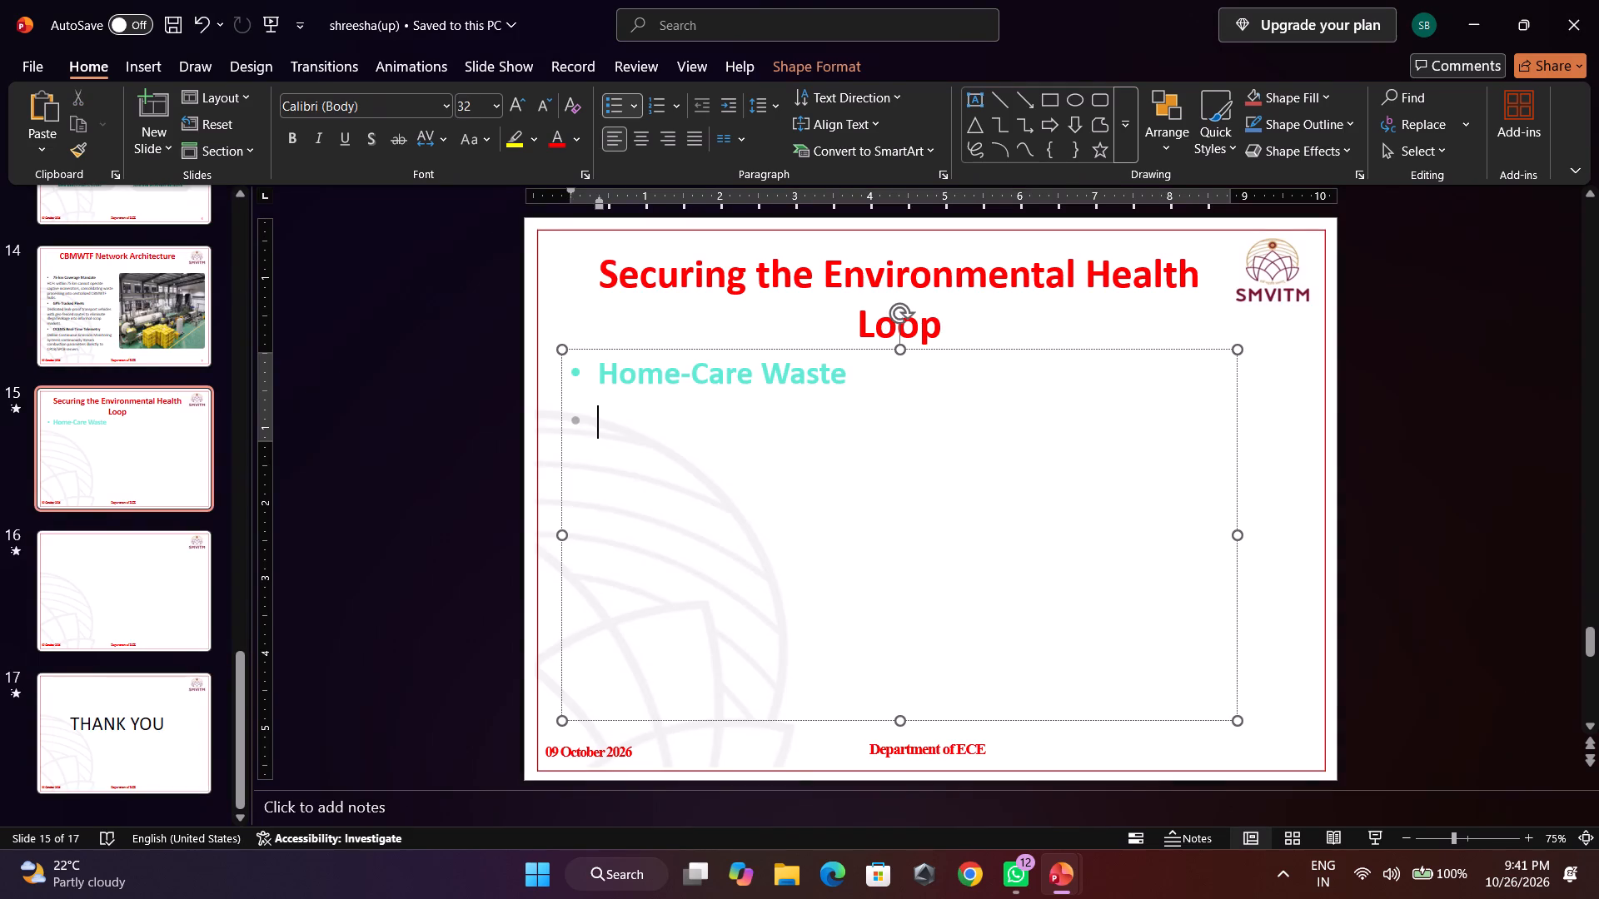
pyautogui.hotkey('ctrl', 'v')
# Copy the "Small Clinic Inclusion" card heading from the original deck into slide 15 as the next bullet.
pyautogui.hotkey('alt', 'Tab')
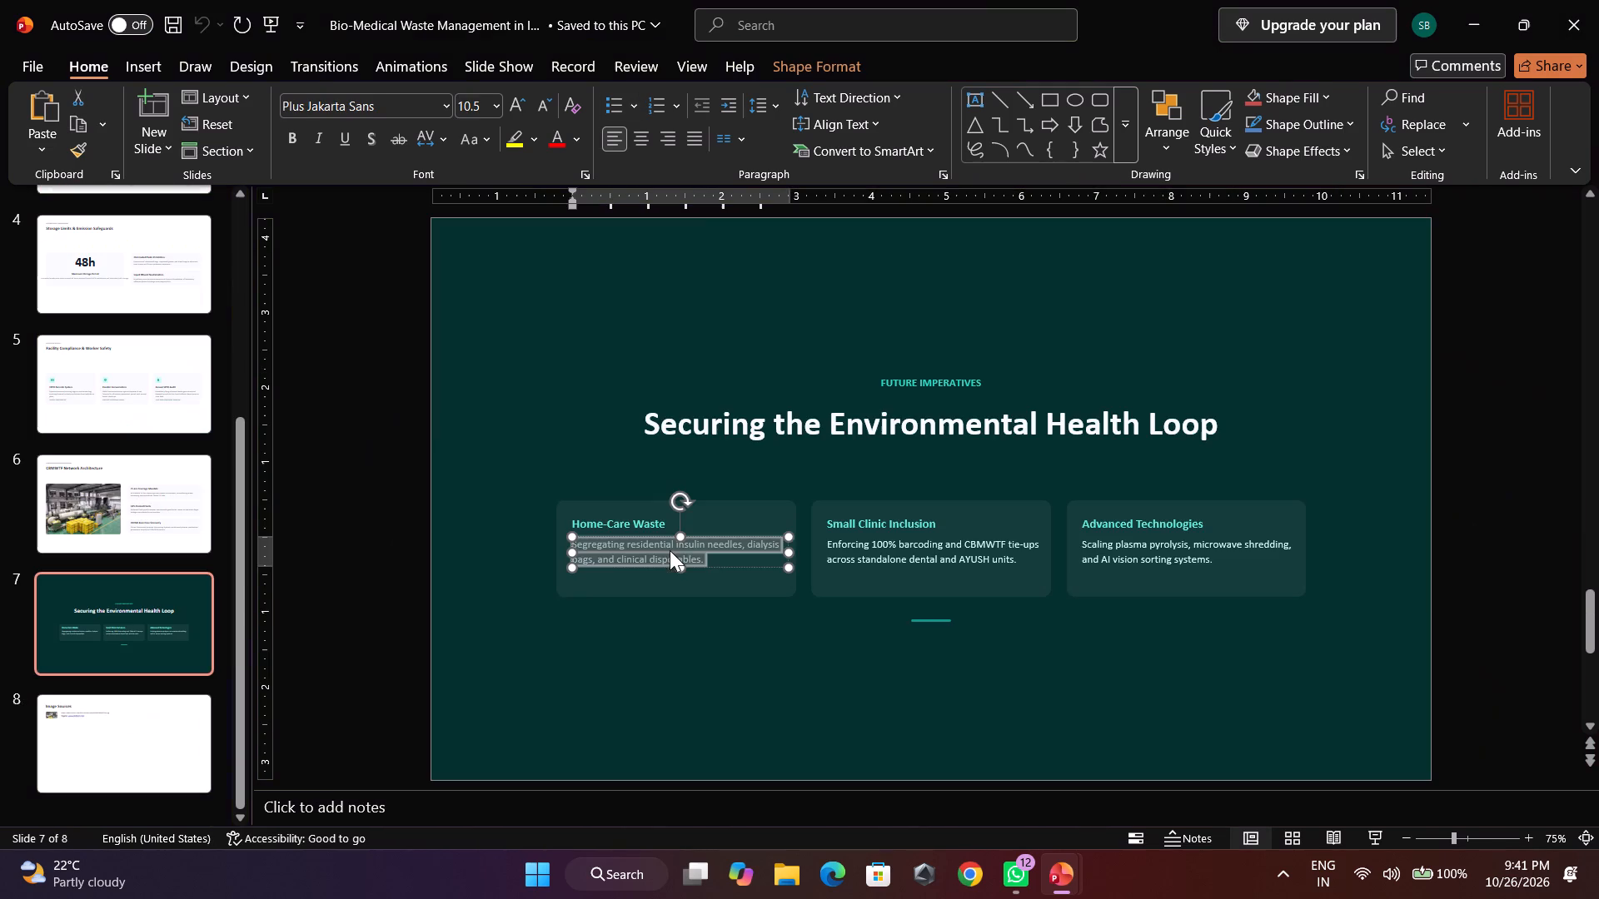
pyautogui.click(886, 517)
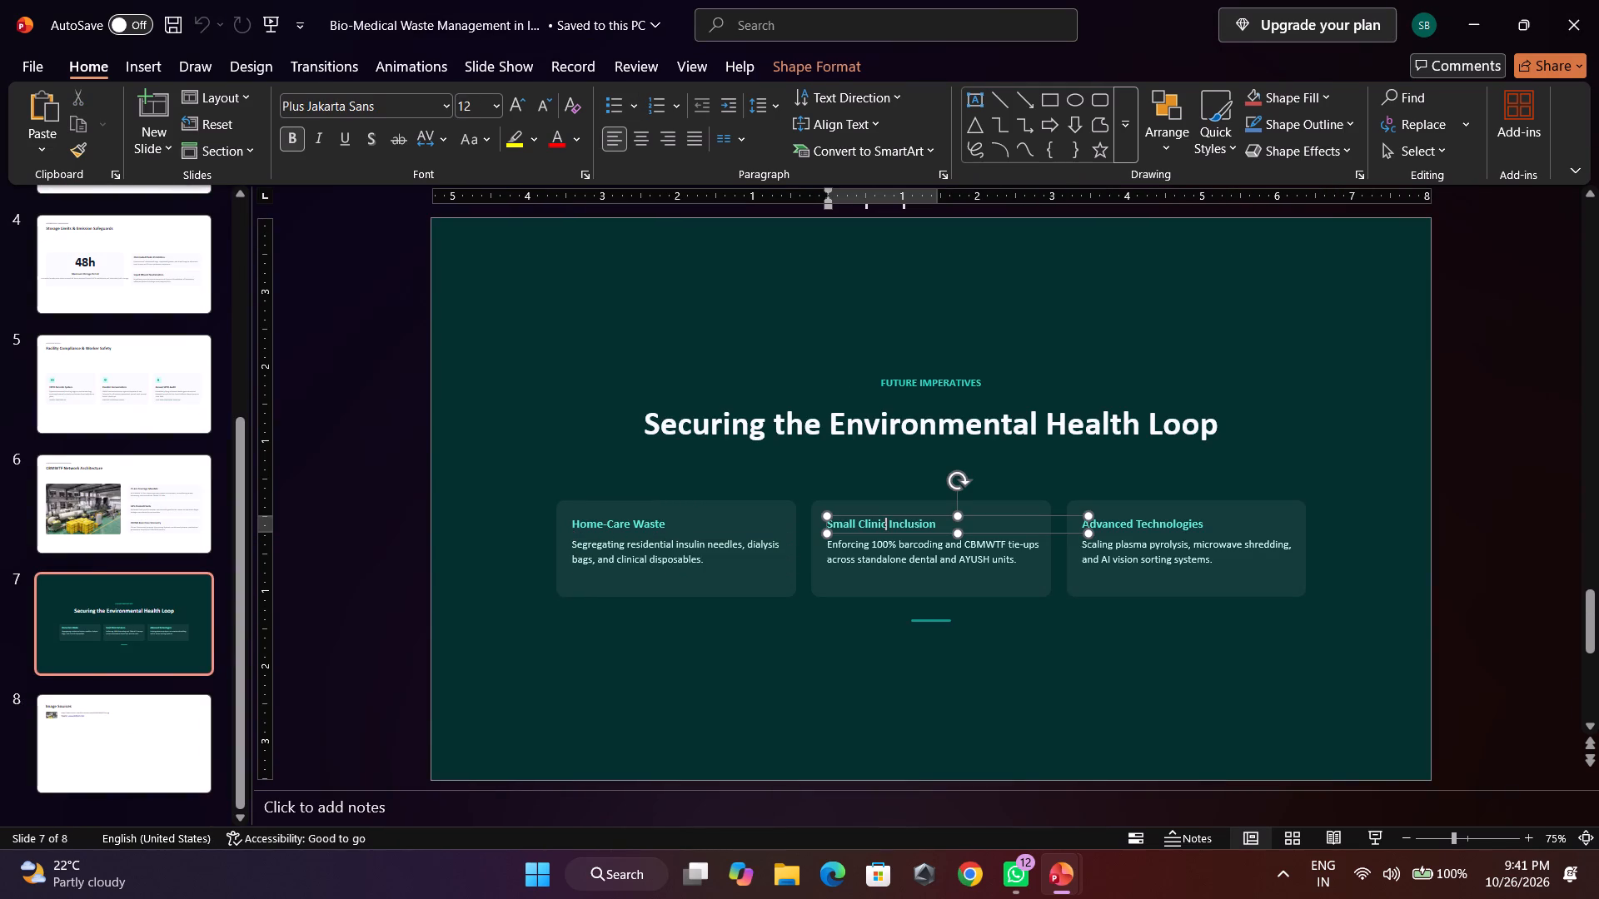
pyautogui.hotkey('ctrl', 'a')
pyautogui.hotkey('ctrl', 'c')
pyautogui.hotkey('alt', 'Tab')
pyautogui.hotkey('ctrl', 'v')
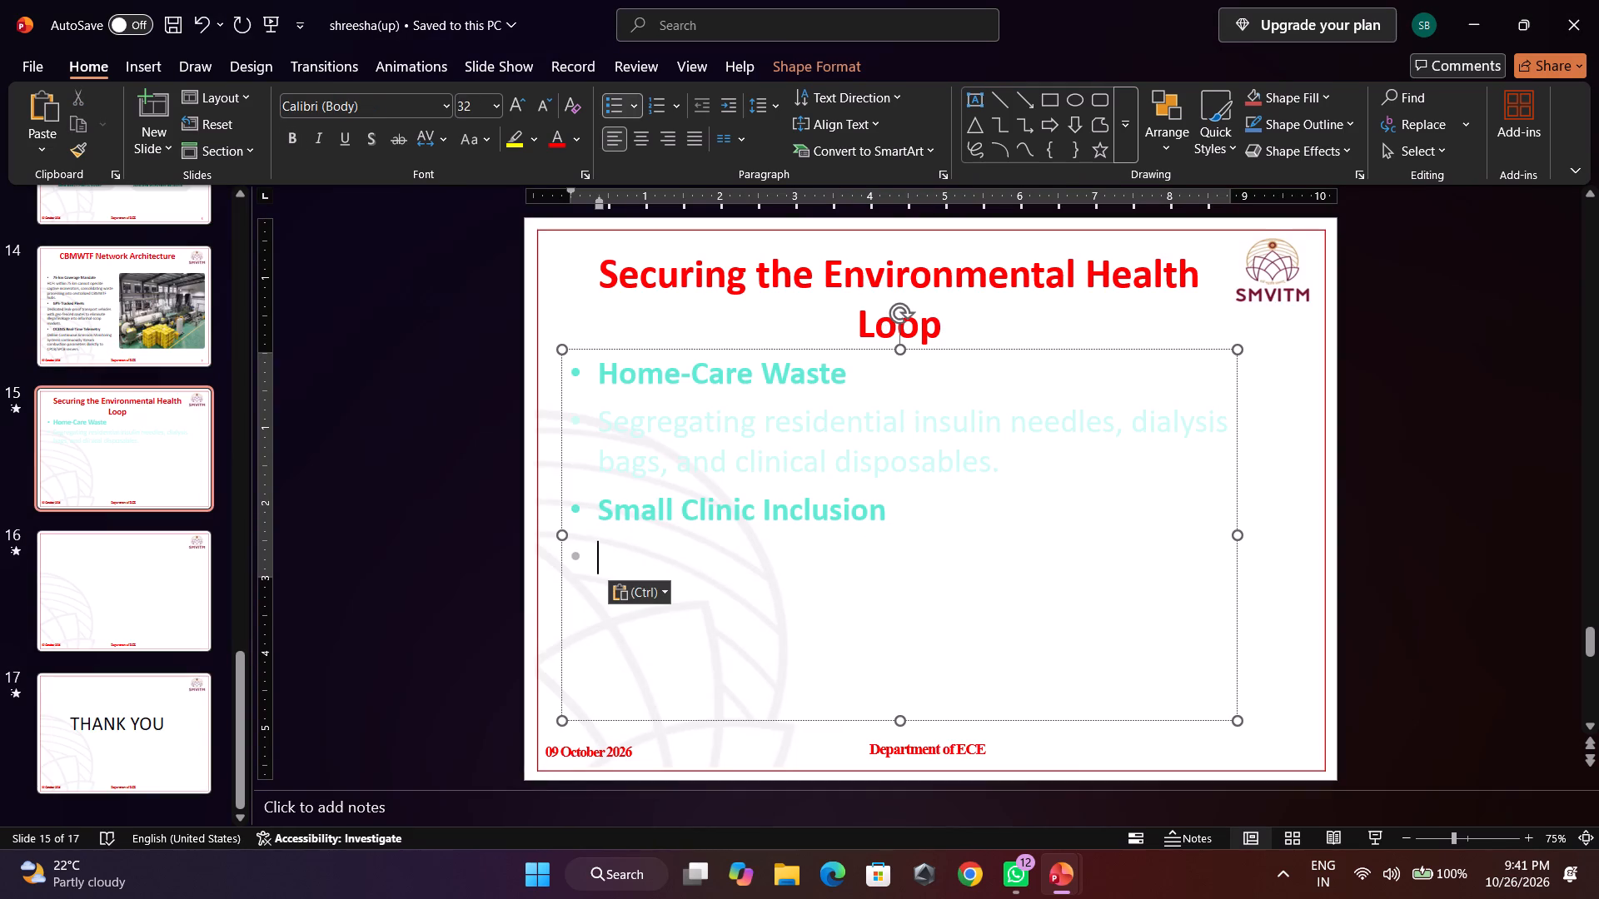
# Copy the Small Clinic Inclusion description about 100% barcoding and CBMWTF tie-ups below its heading on slide 15.
pyautogui.hotkey('alt', 'Tab')
pyautogui.doubleClick(882, 544)
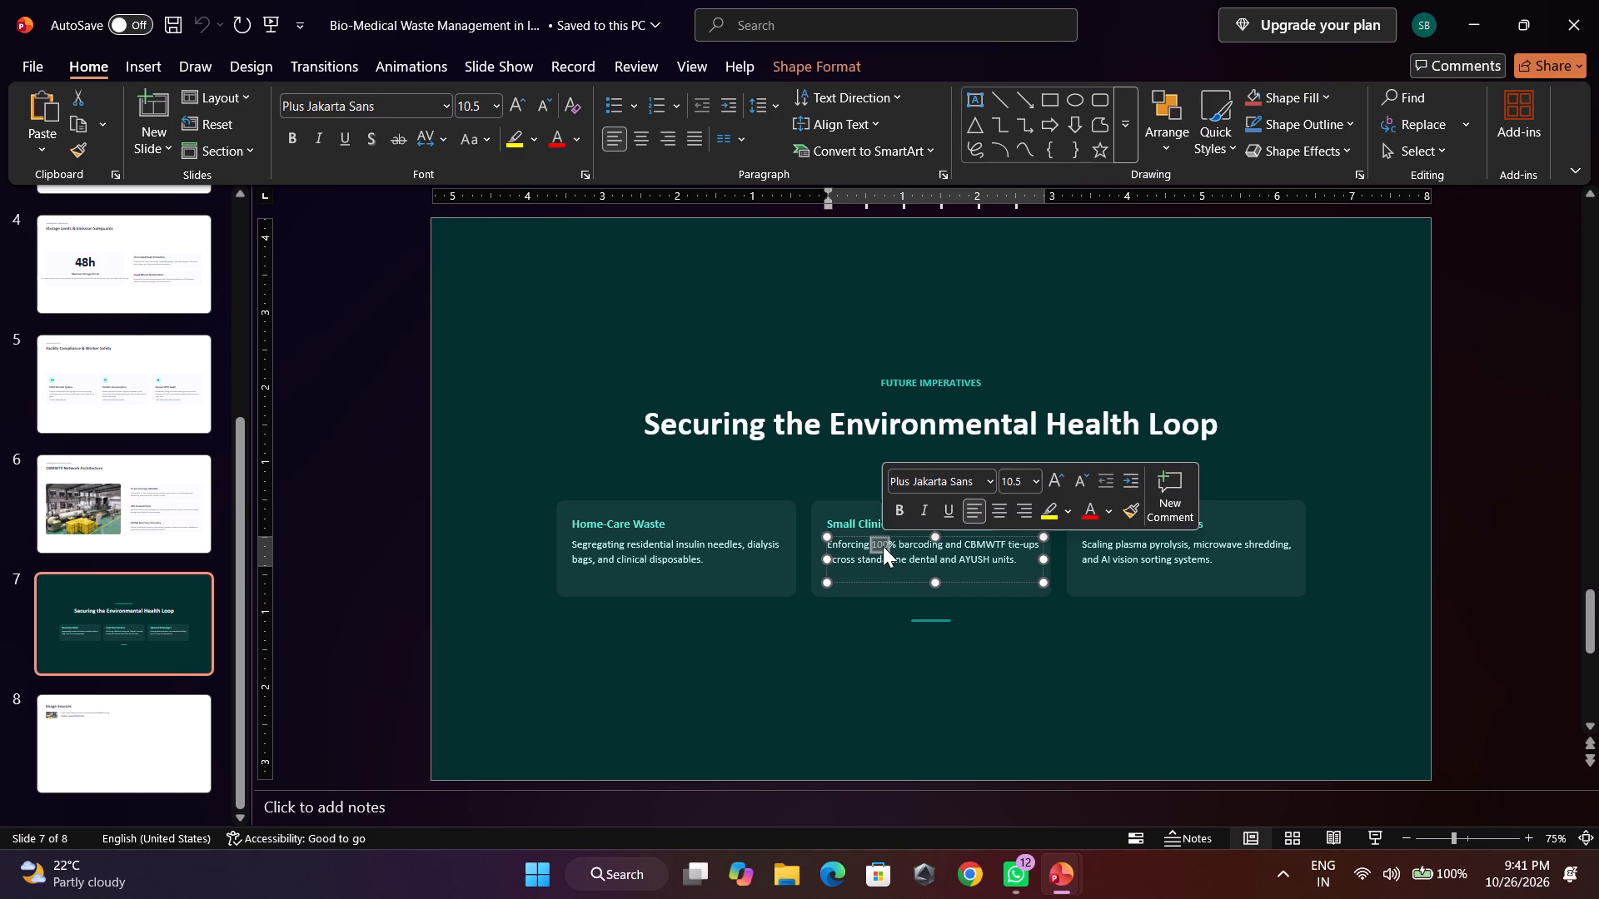
pyautogui.click(855, 619)
pyautogui.click(860, 561)
pyautogui.hotkey('ctrl', 'a')
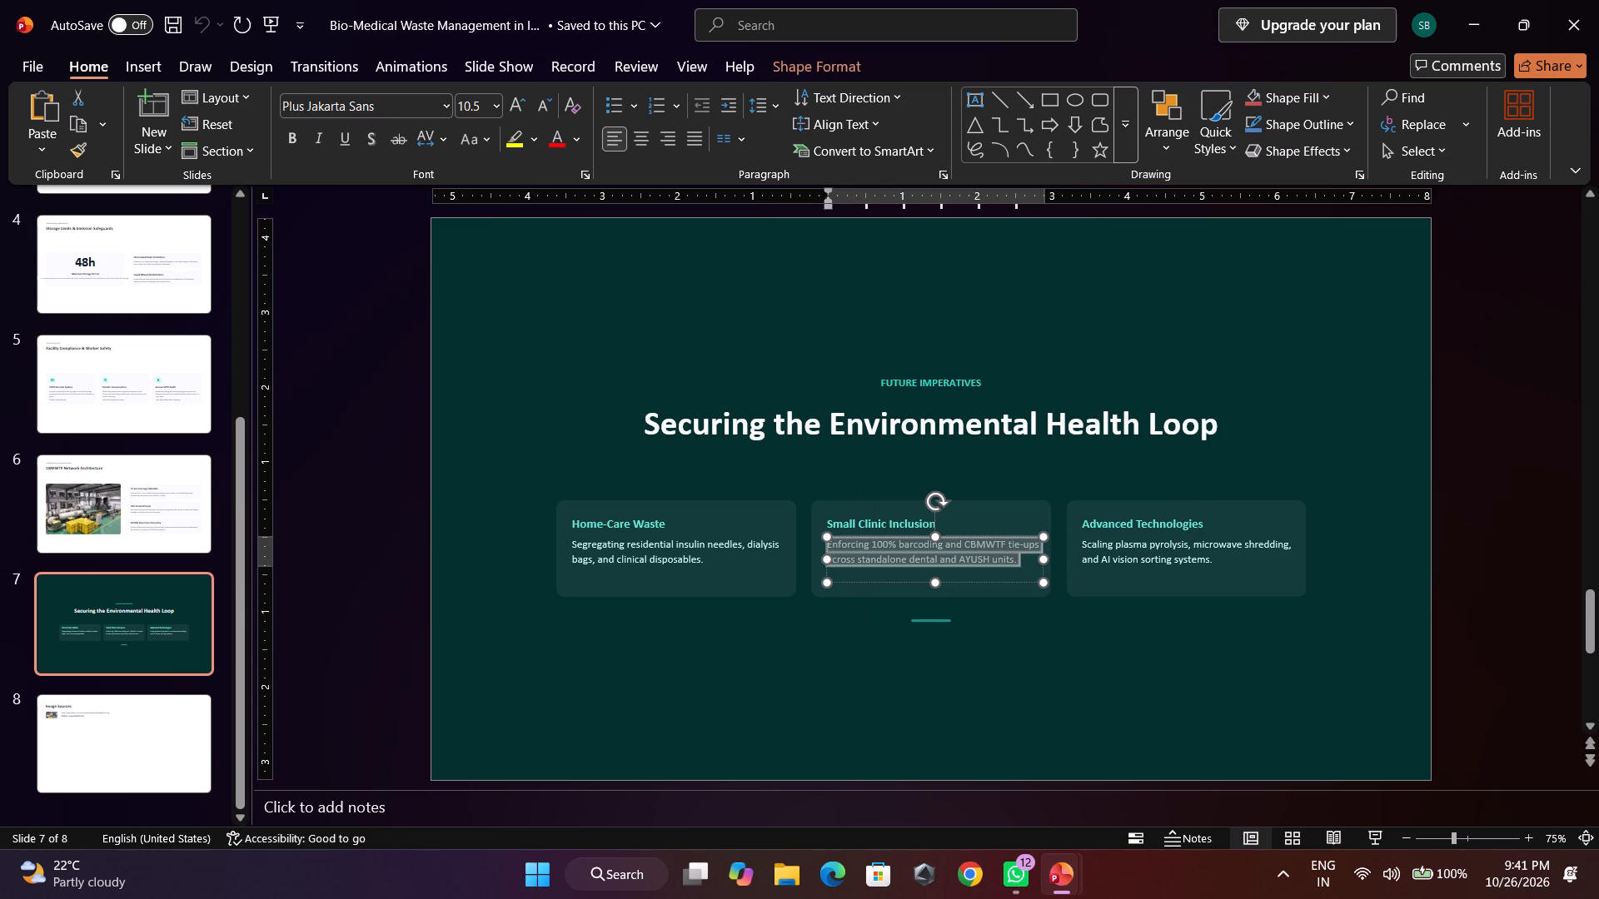
pyautogui.hotkey('ctrl', 'c')
pyautogui.hotkey('alt', 'Tab')
pyautogui.hotkey('ctrl', 'v')
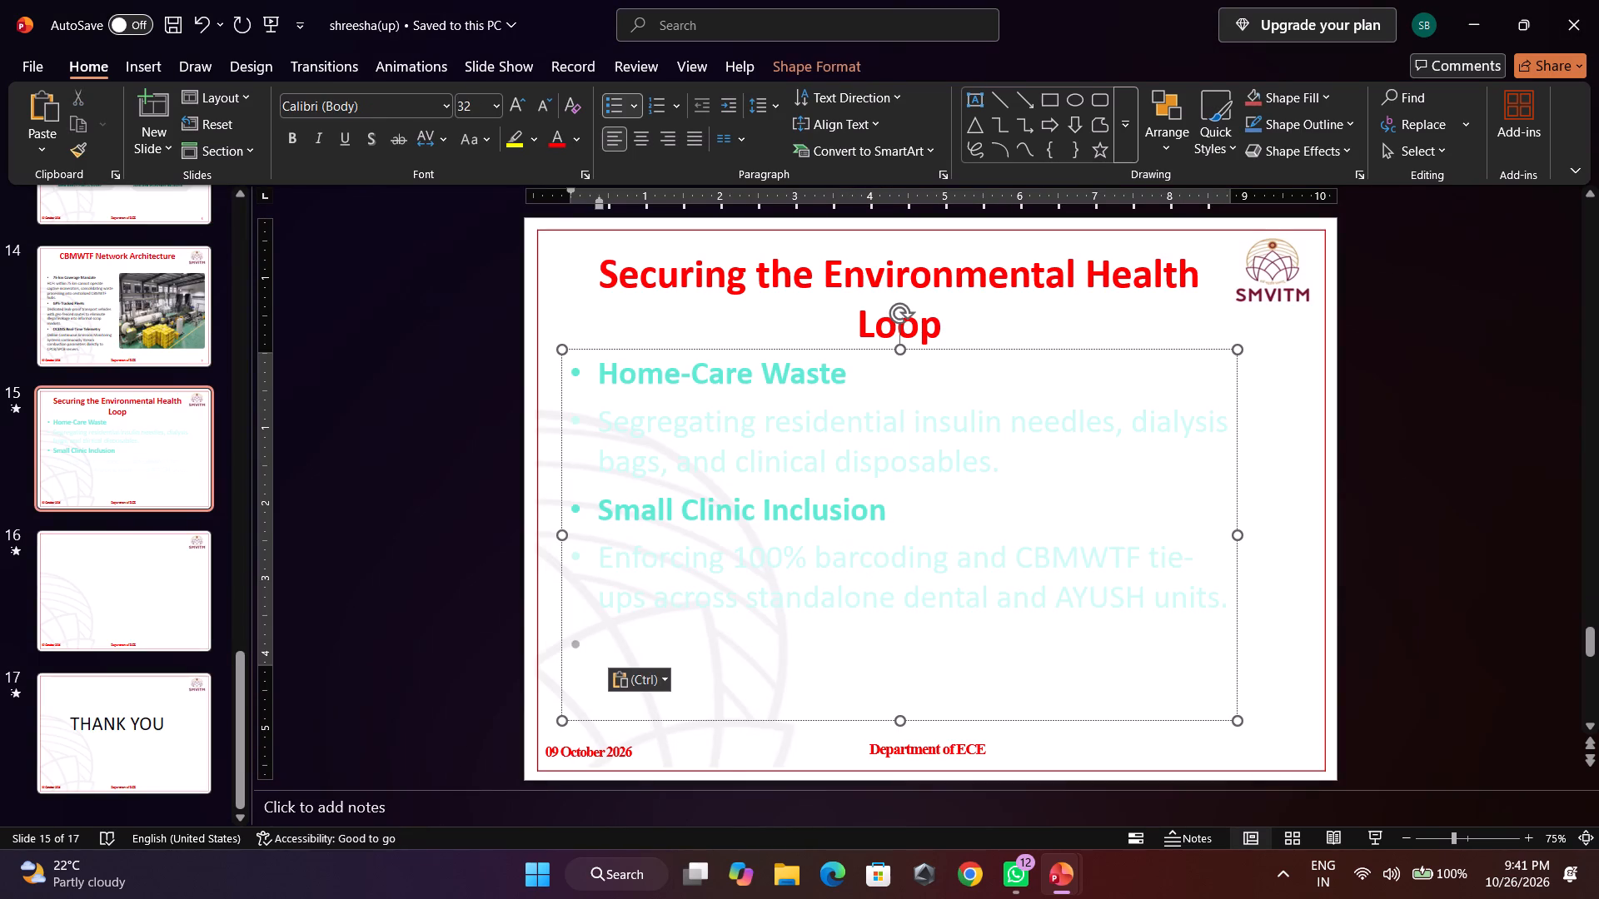
# Copy the "Advanced Technologies" card heading from the original deck into slide 15's content placeholder as the next bullet.
pyautogui.hotkey('alt', 'Tab')
pyautogui.click(1108, 522)
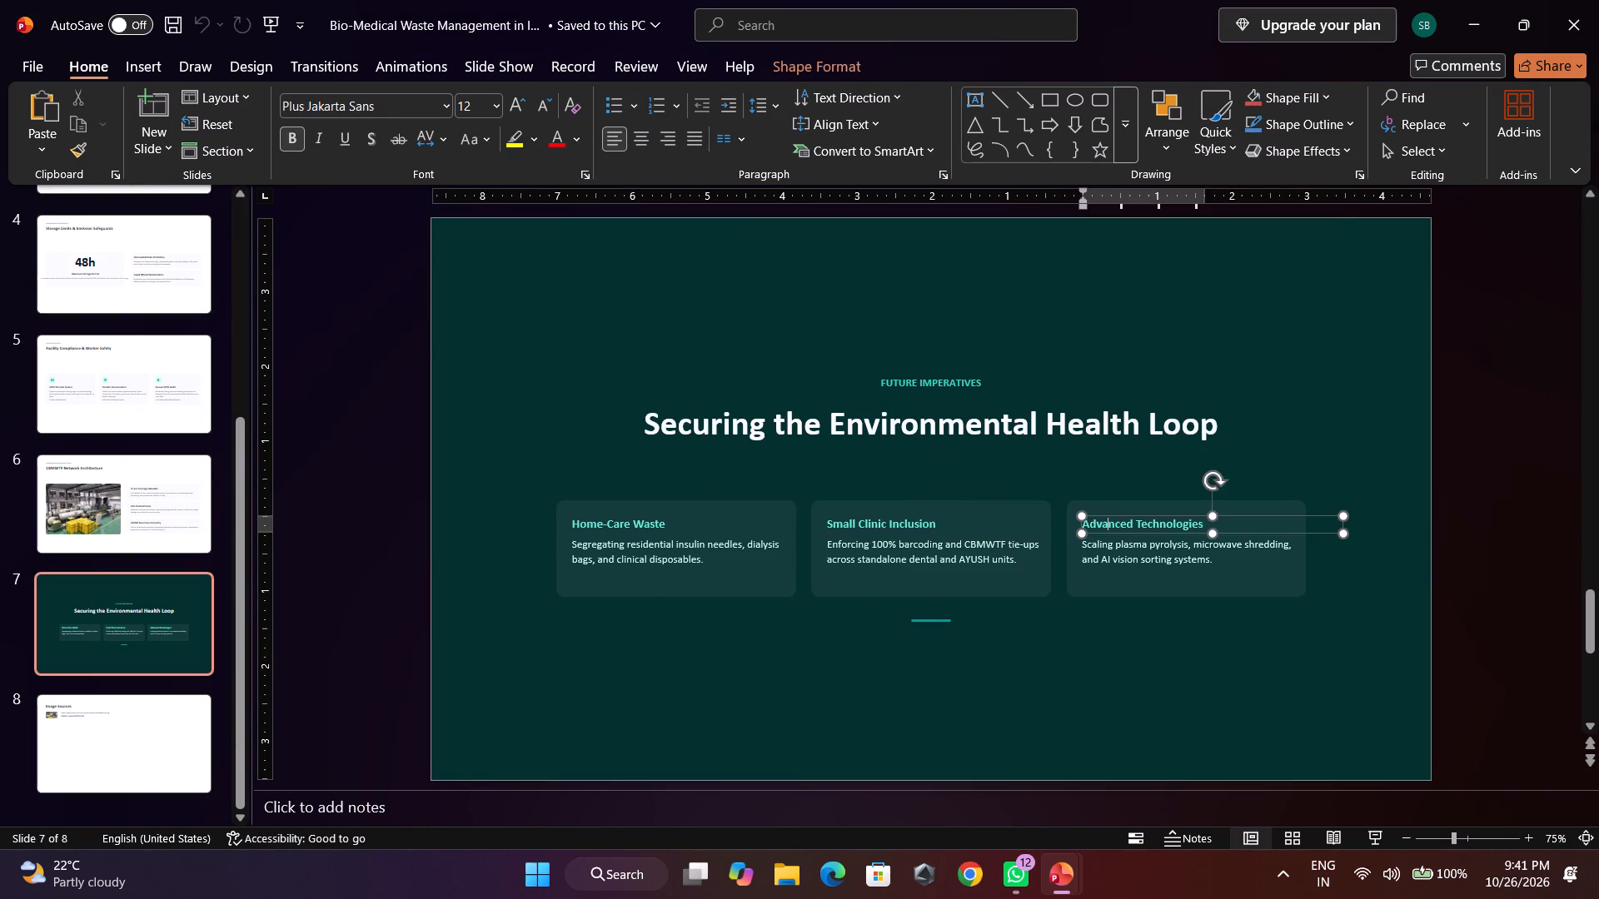
pyautogui.hotkey('ctrl', 'a')
pyautogui.hotkey('ctrl', 'c')
pyautogui.hotkey('alt', 'Tab')
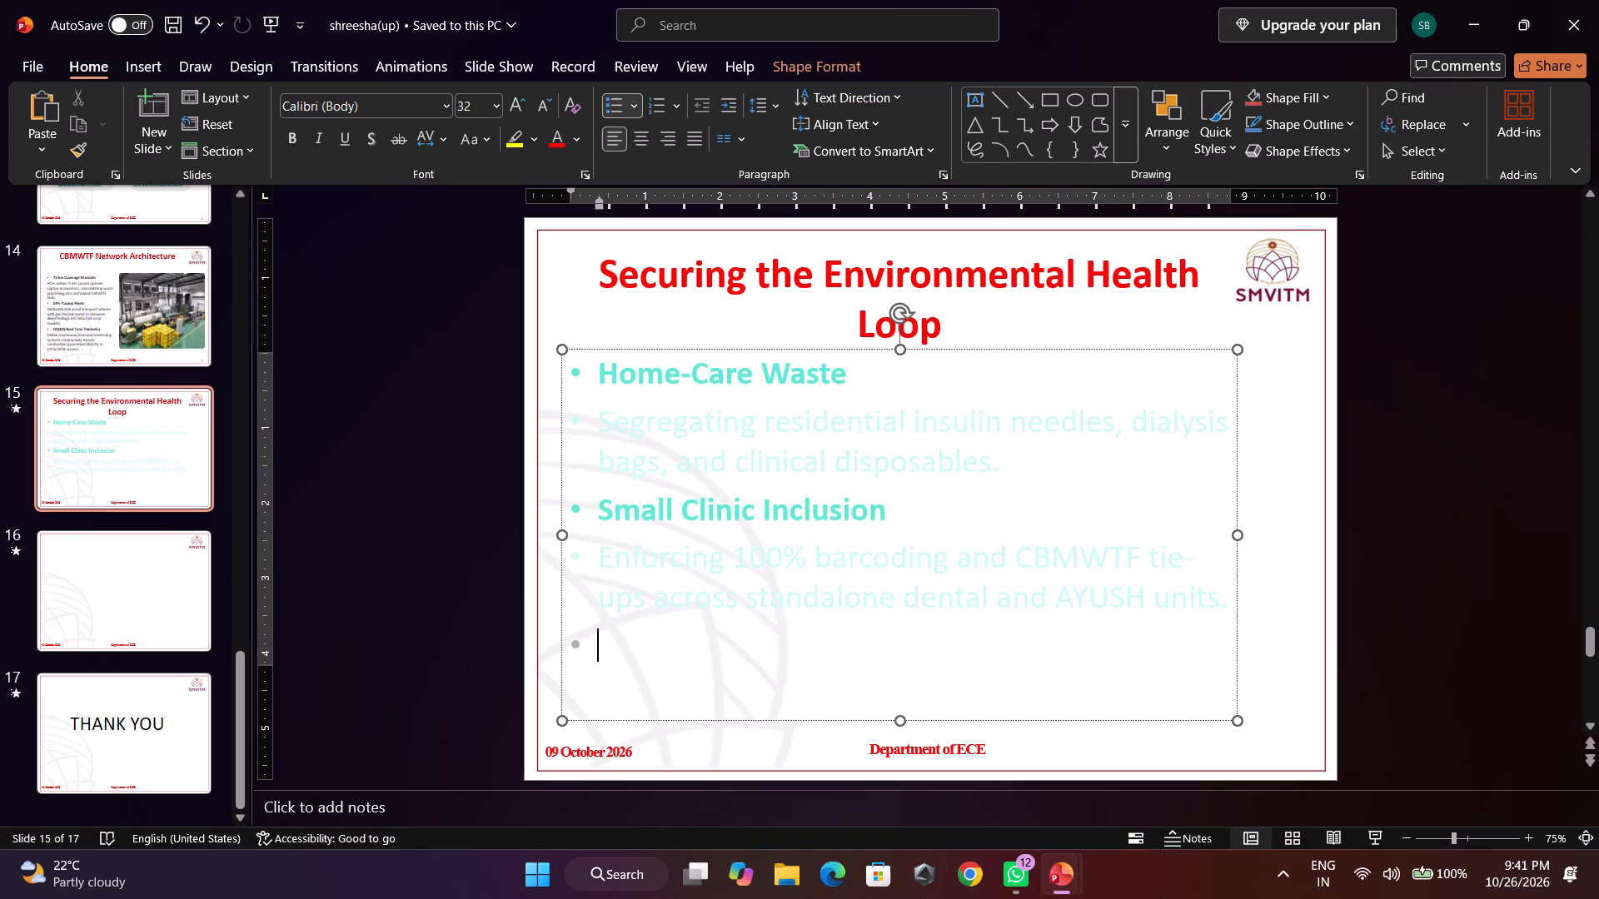
pyautogui.hotkey('ctrl', 'v')
# Copy the Advanced Technologies description about plasma pyrolysis, microwave shredding and AI vision sorting below its heading on slide 15.
pyautogui.hotkey('alt', 'Tab')
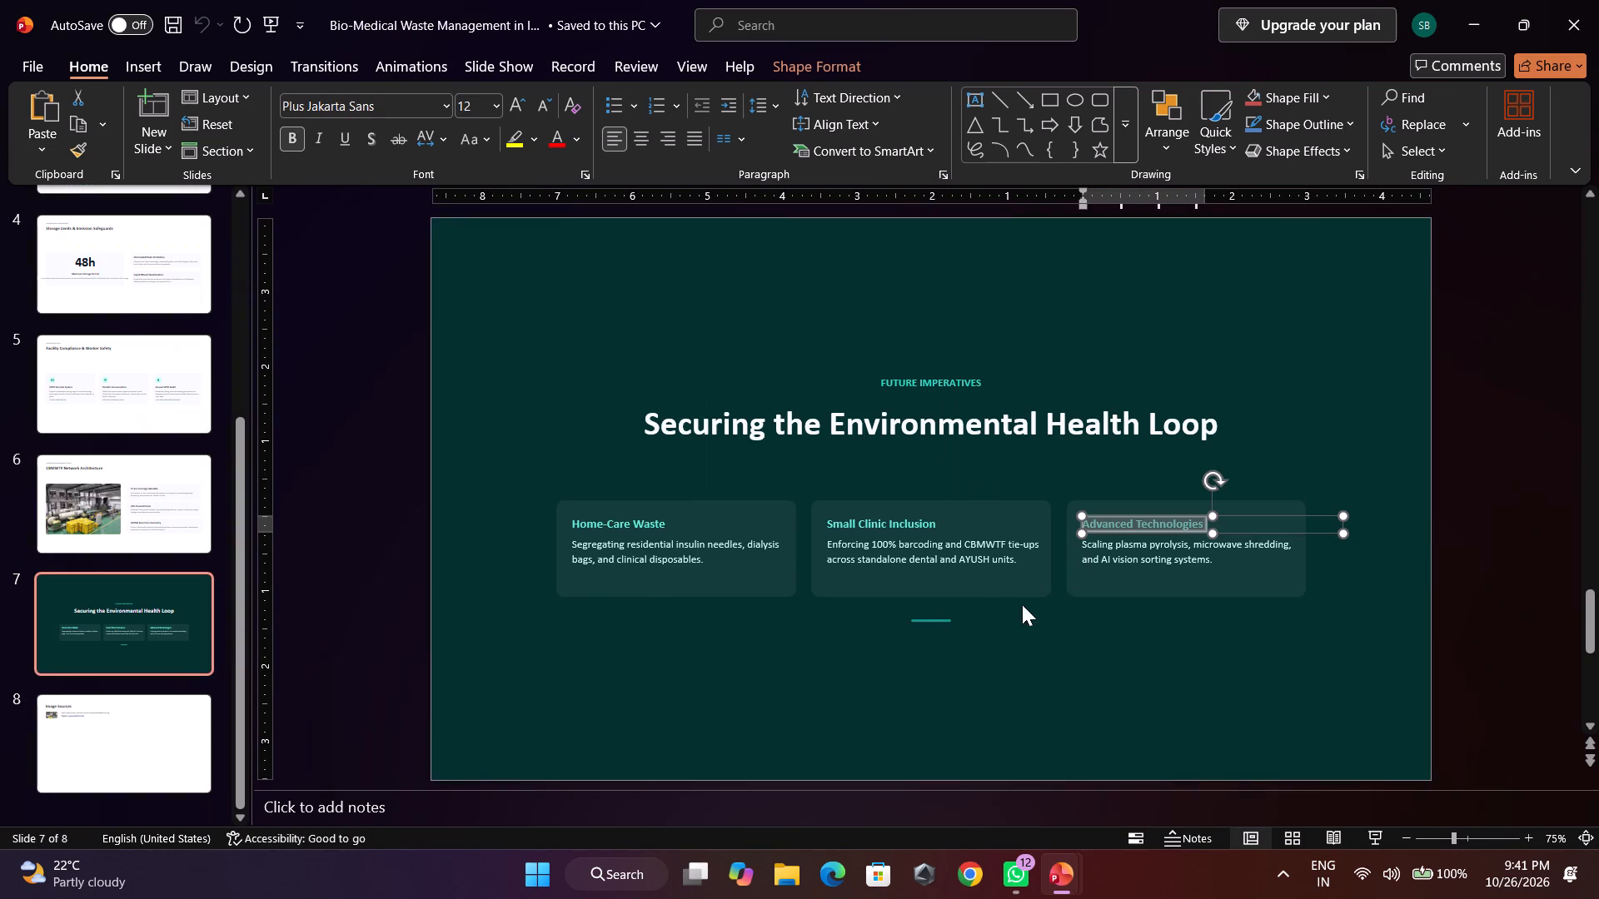
pyautogui.click(1118, 561)
pyautogui.hotkey('ctrl', 'a')
pyautogui.hotkey('ctrl', 'c')
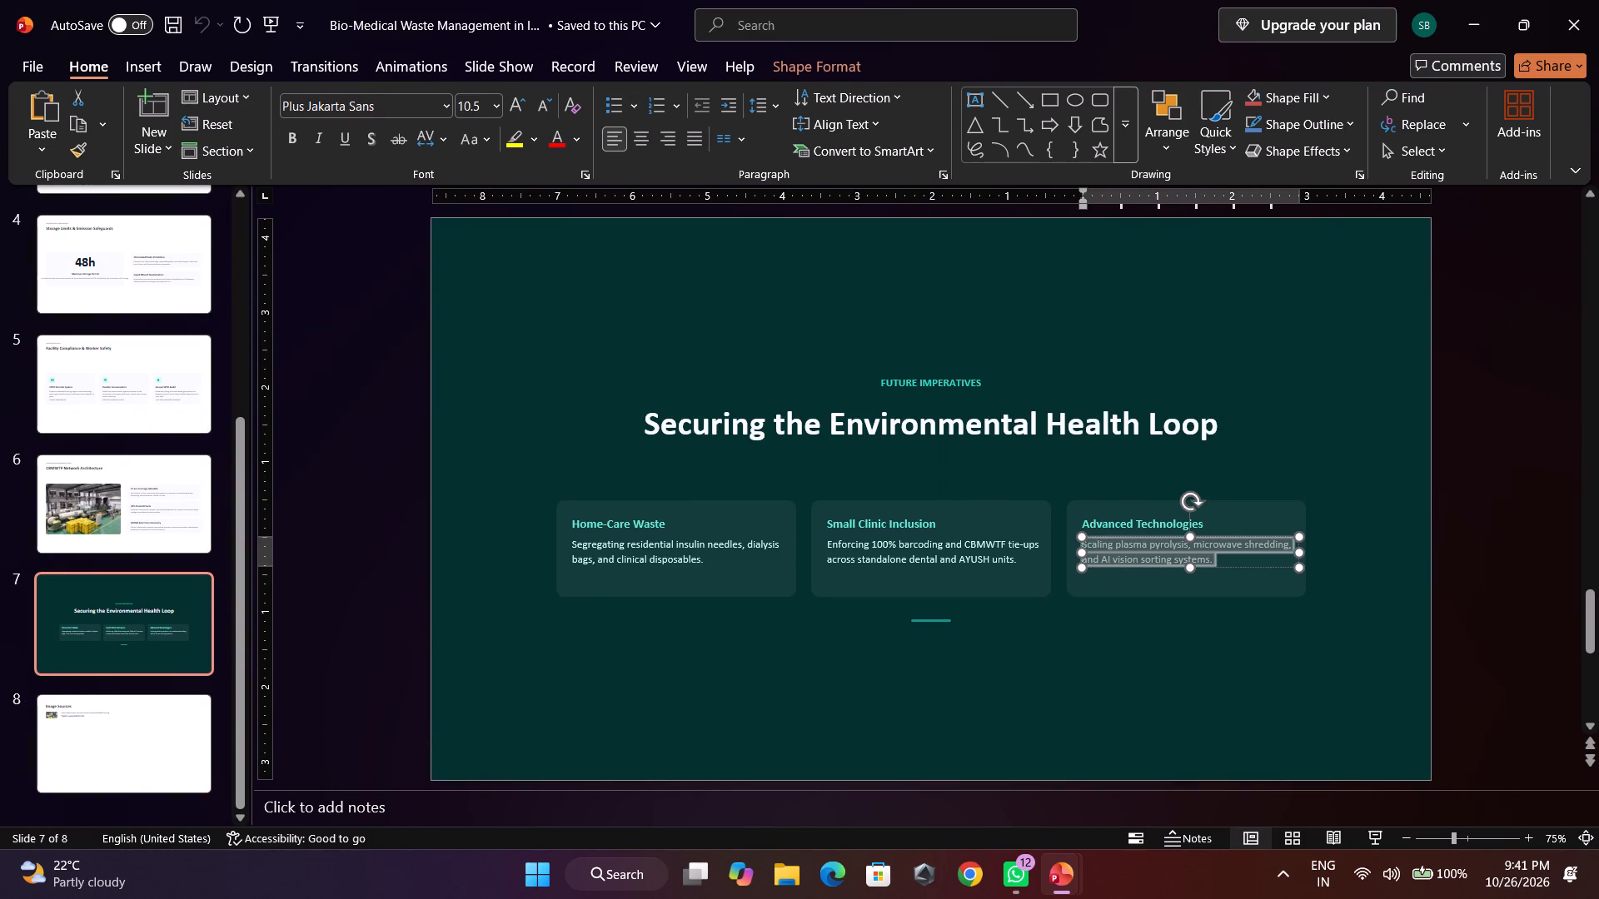
pyautogui.hotkey('alt', 'Tab')
pyautogui.hotkey('ctrl', 'v')
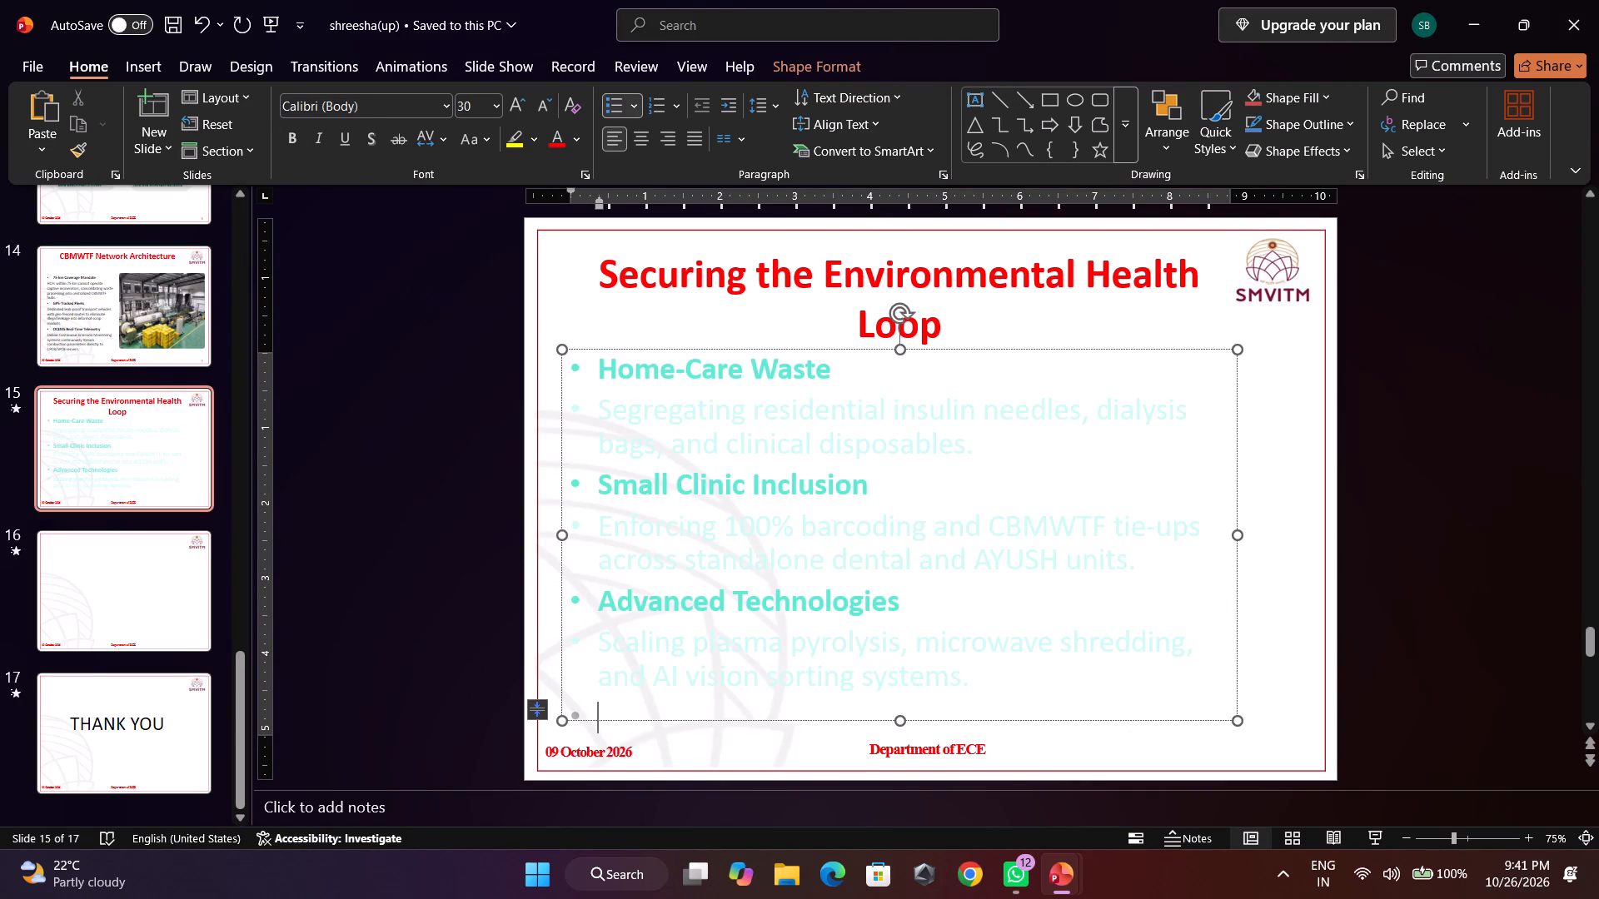
# Format all of slide 15's content text in black at font size 24.
pyautogui.hotkey('ctrl', 'a')
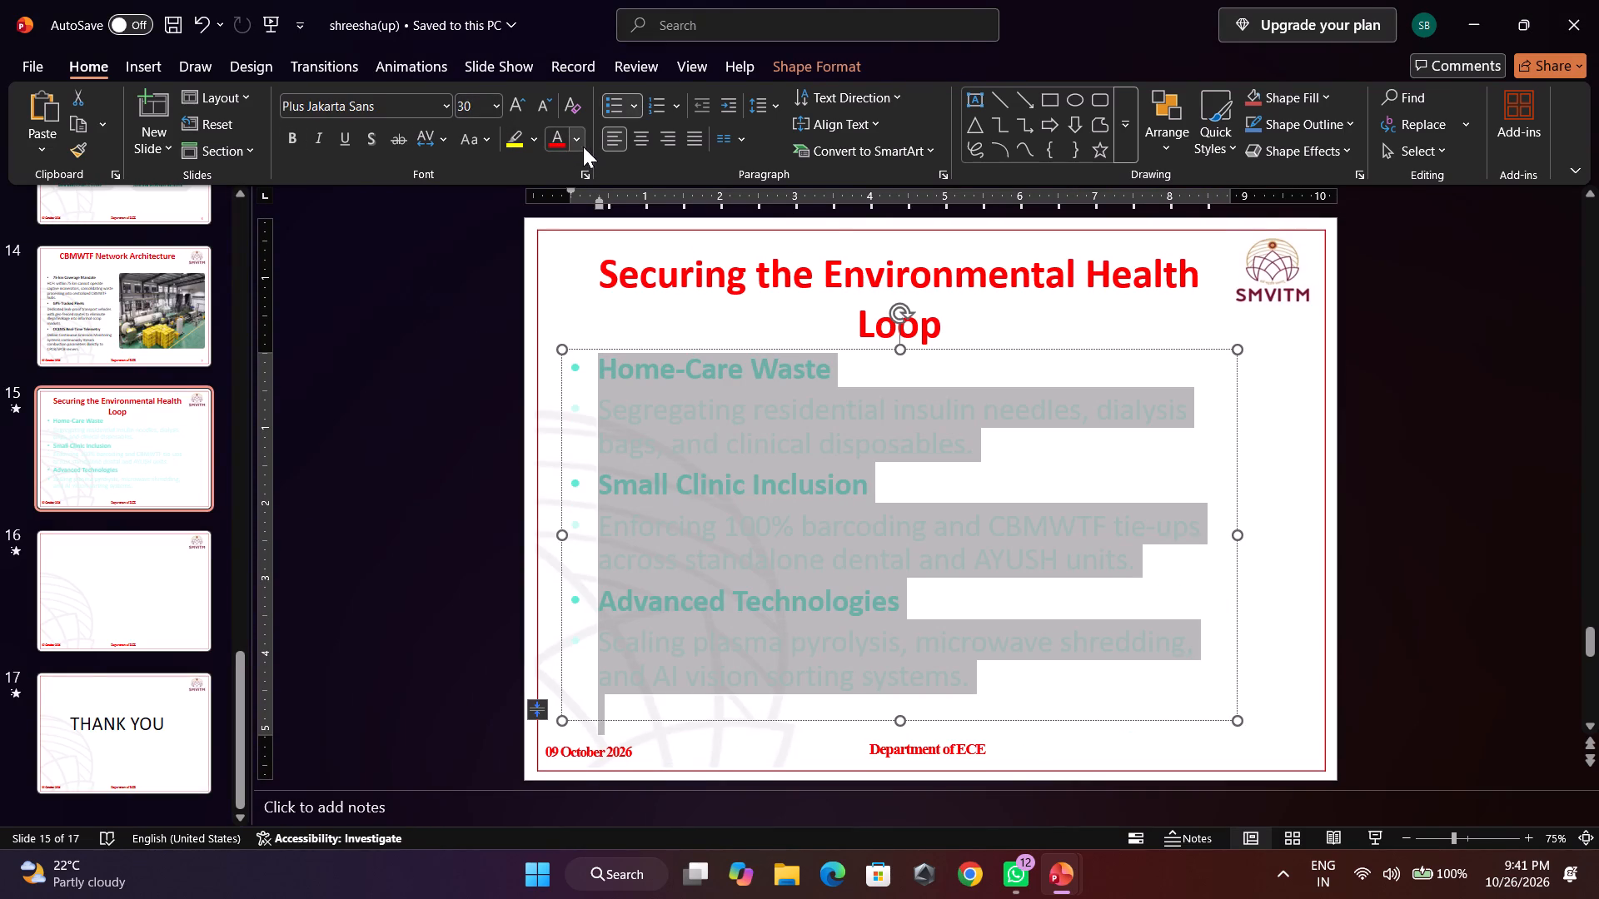
pyautogui.click(583, 147)
pyautogui.click(594, 241)
pyautogui.click(501, 109)
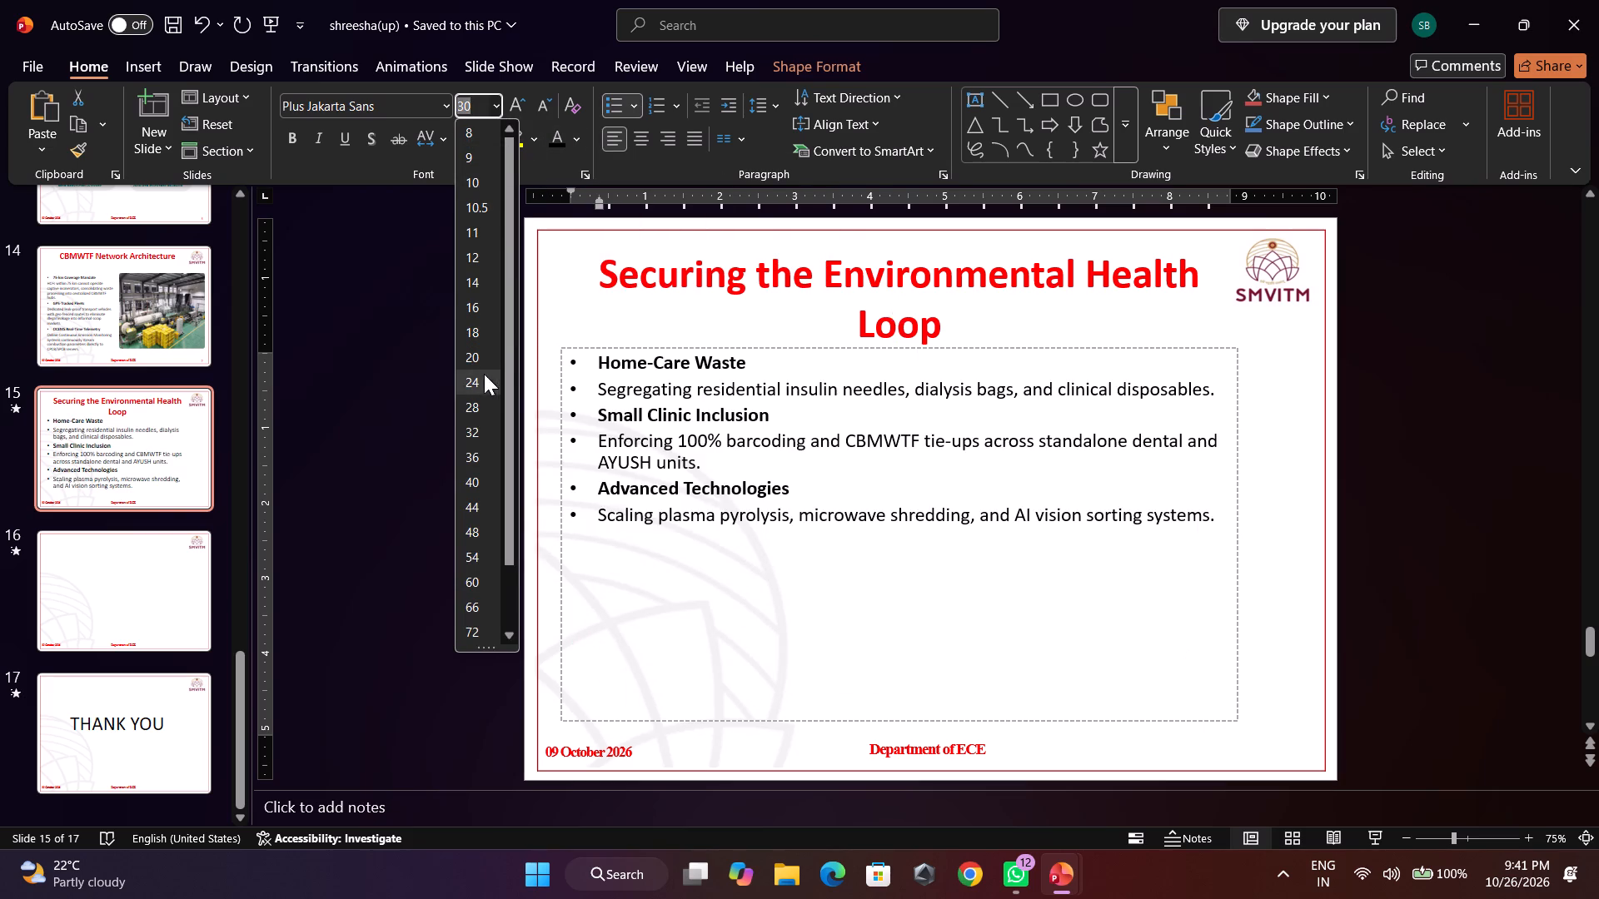
pyautogui.click(480, 378)
pyautogui.click(398, 394)
# Remove the bullets from the three description paragraphs on slide 15, keeping them on the bold headings.
pyautogui.click(592, 400)
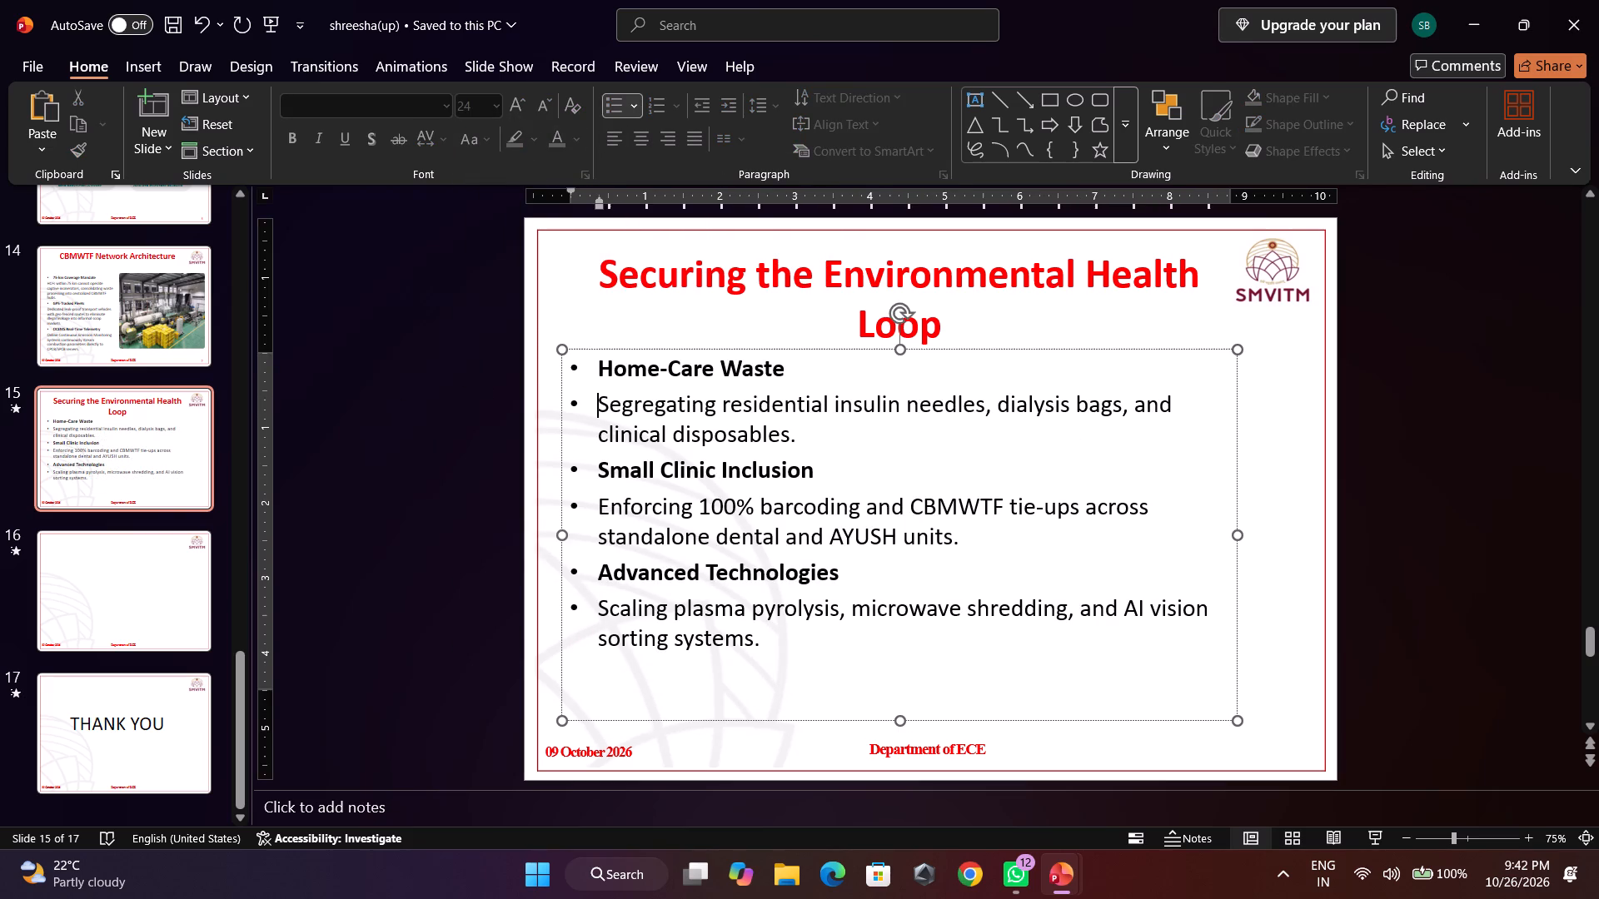
pyautogui.press('BackSpace')
pyautogui.click(602, 501)
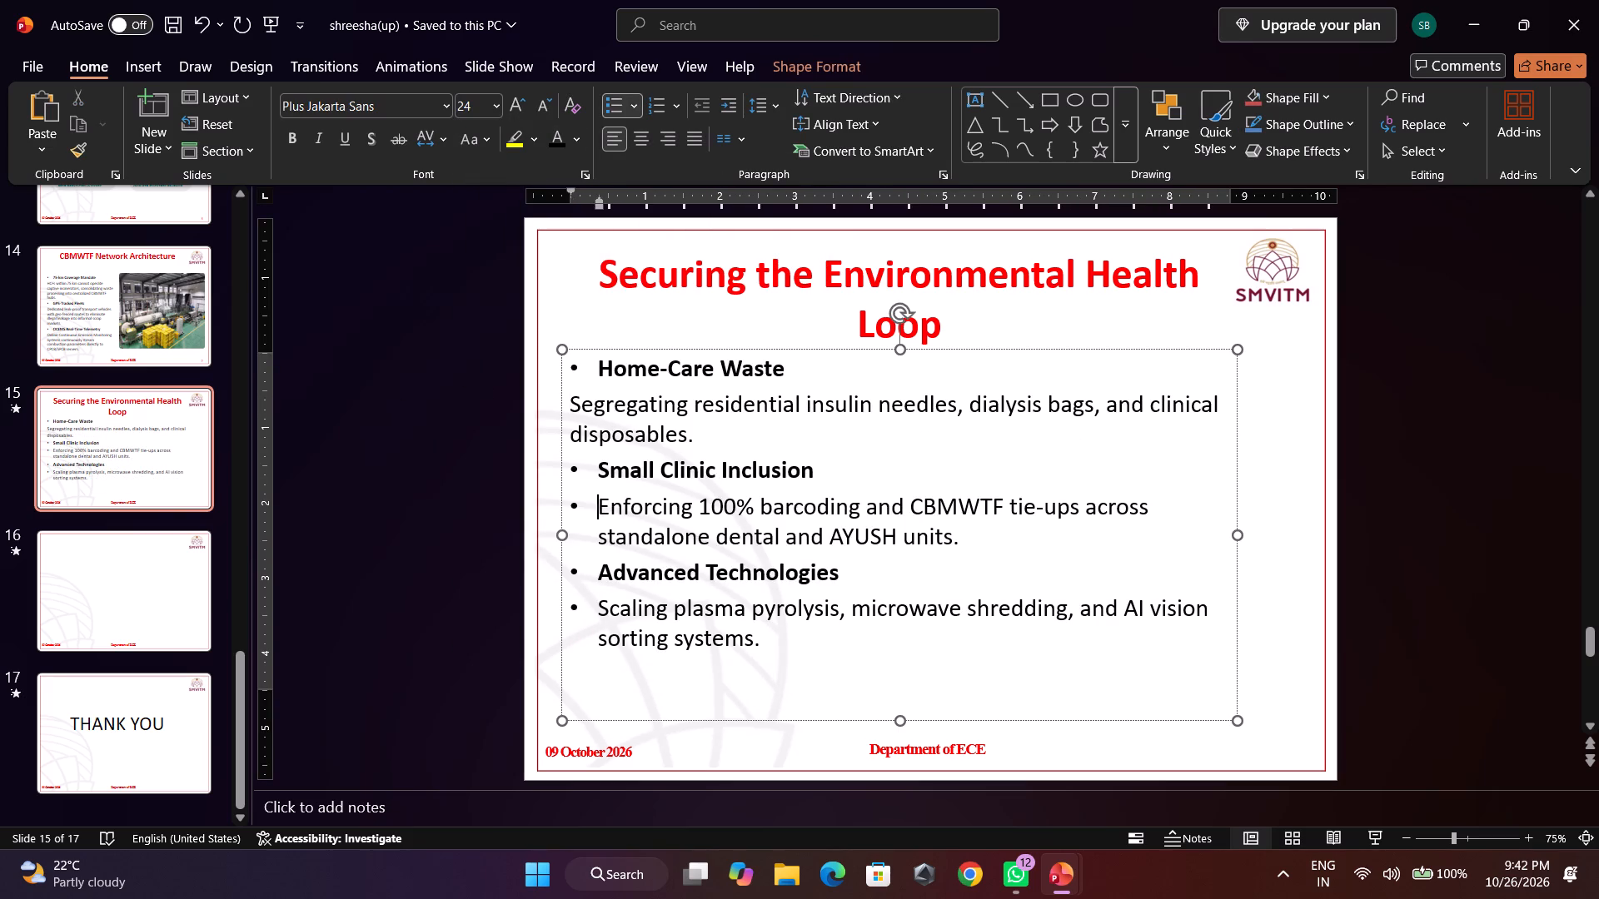
pyautogui.press('BackSpace')
pyautogui.click(596, 603)
pyautogui.press('BackSpace')
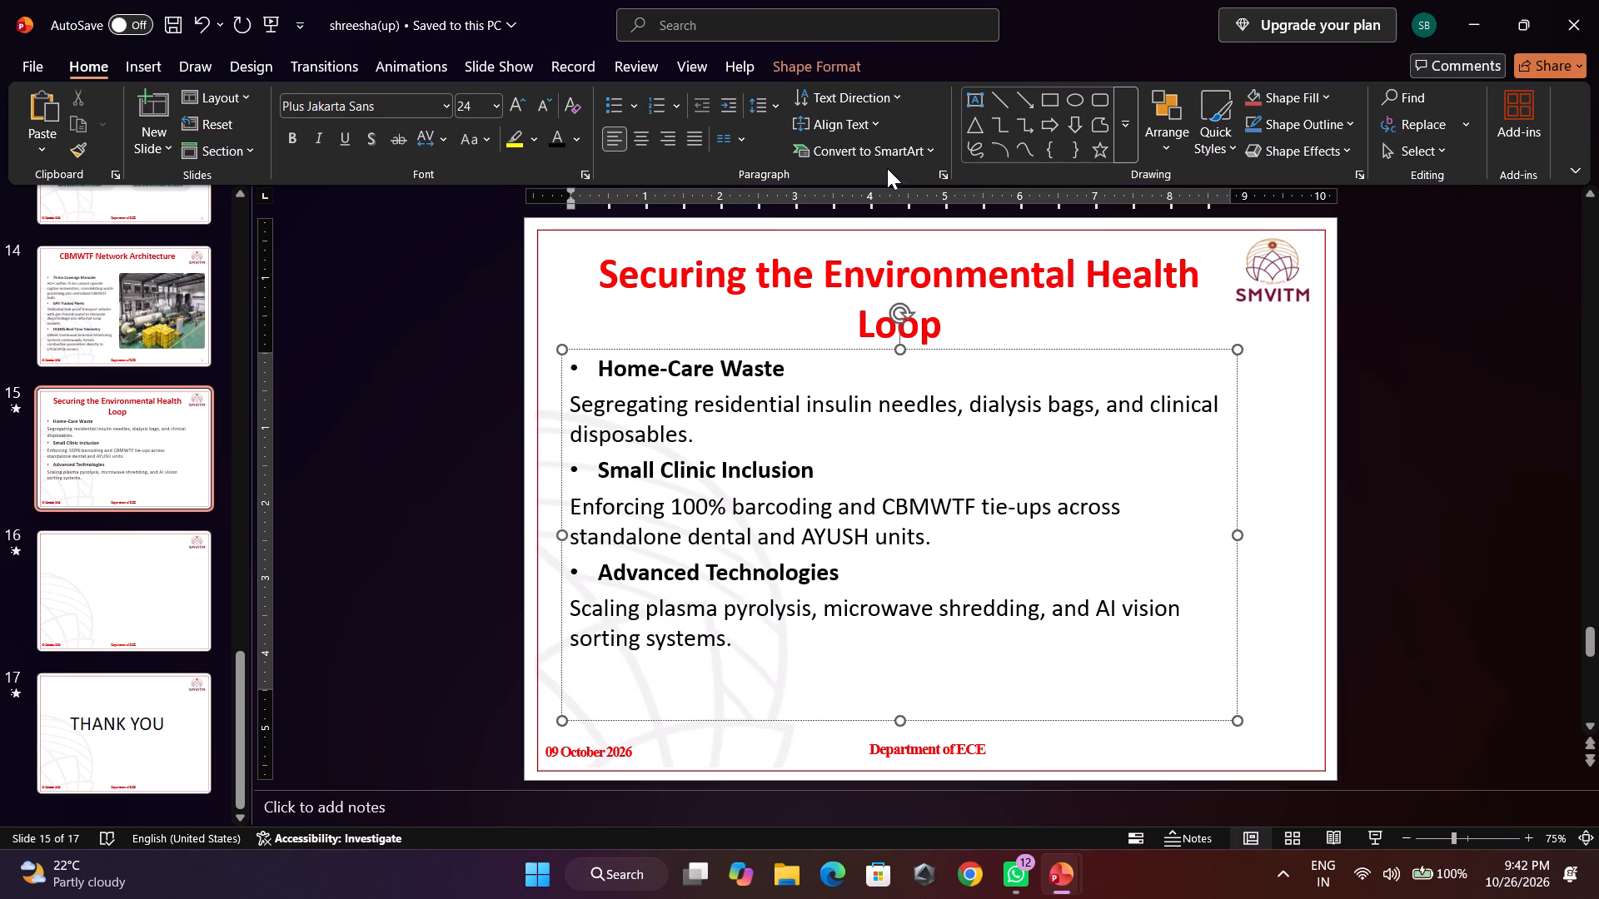
# Change the vertical text alignment of slide 15's content placeholder so the text sits slightly lower.
pyautogui.click(864, 128)
pyautogui.click(849, 260)
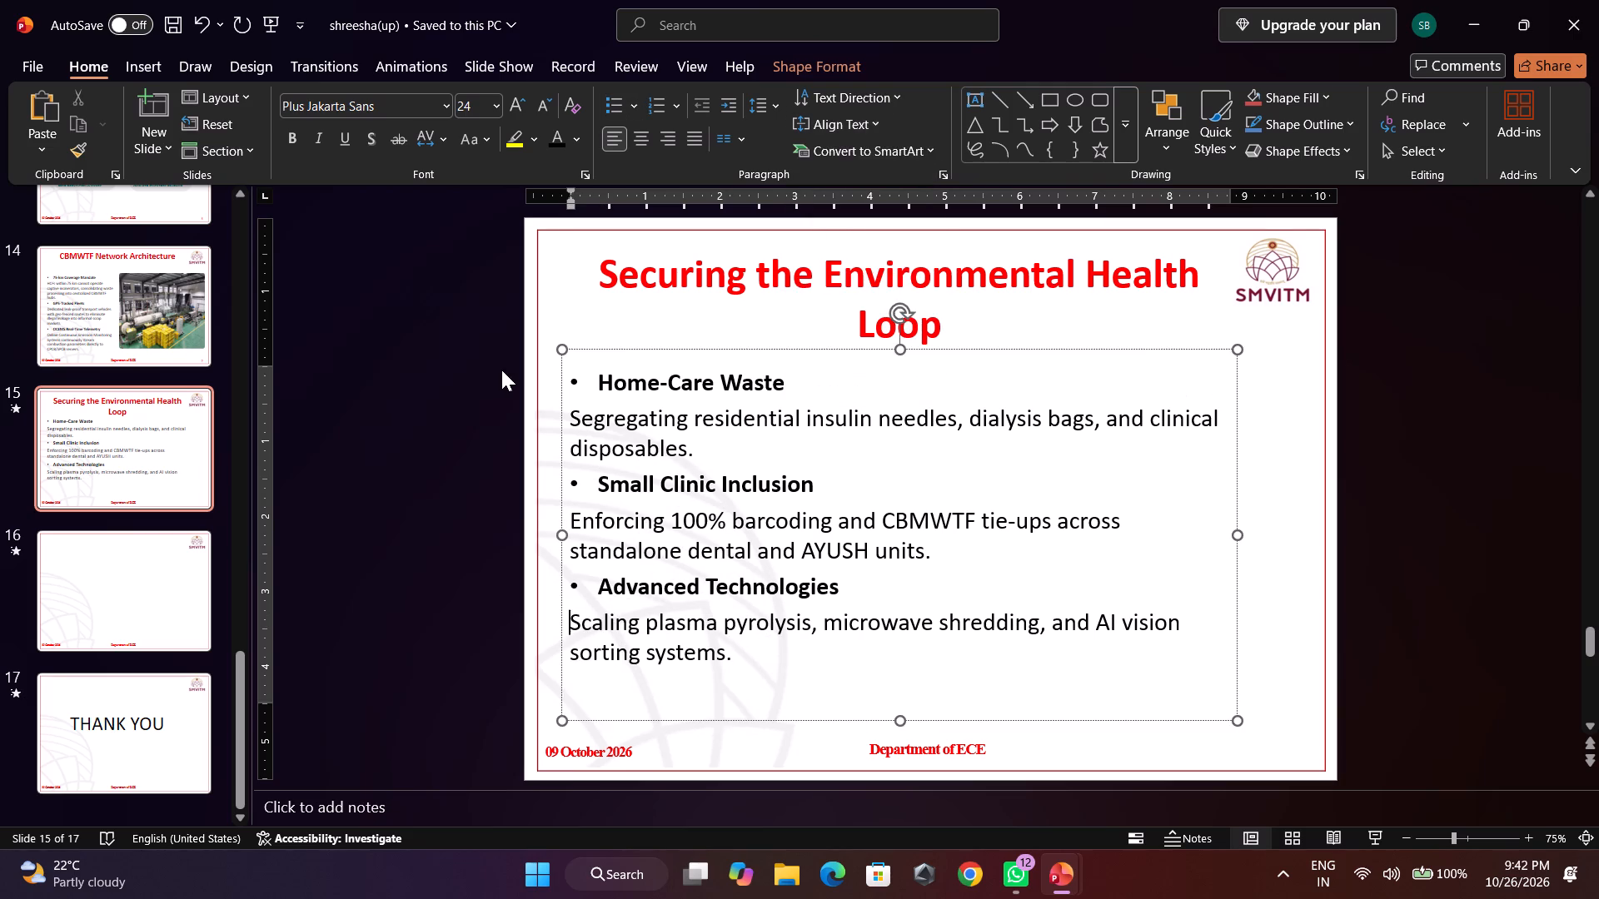
pyautogui.click(498, 371)
# Review the deck's slide thumbnails from the title slide to the closing slide, checking slide 15 and the empty slide 16.
pyautogui.click(162, 610)
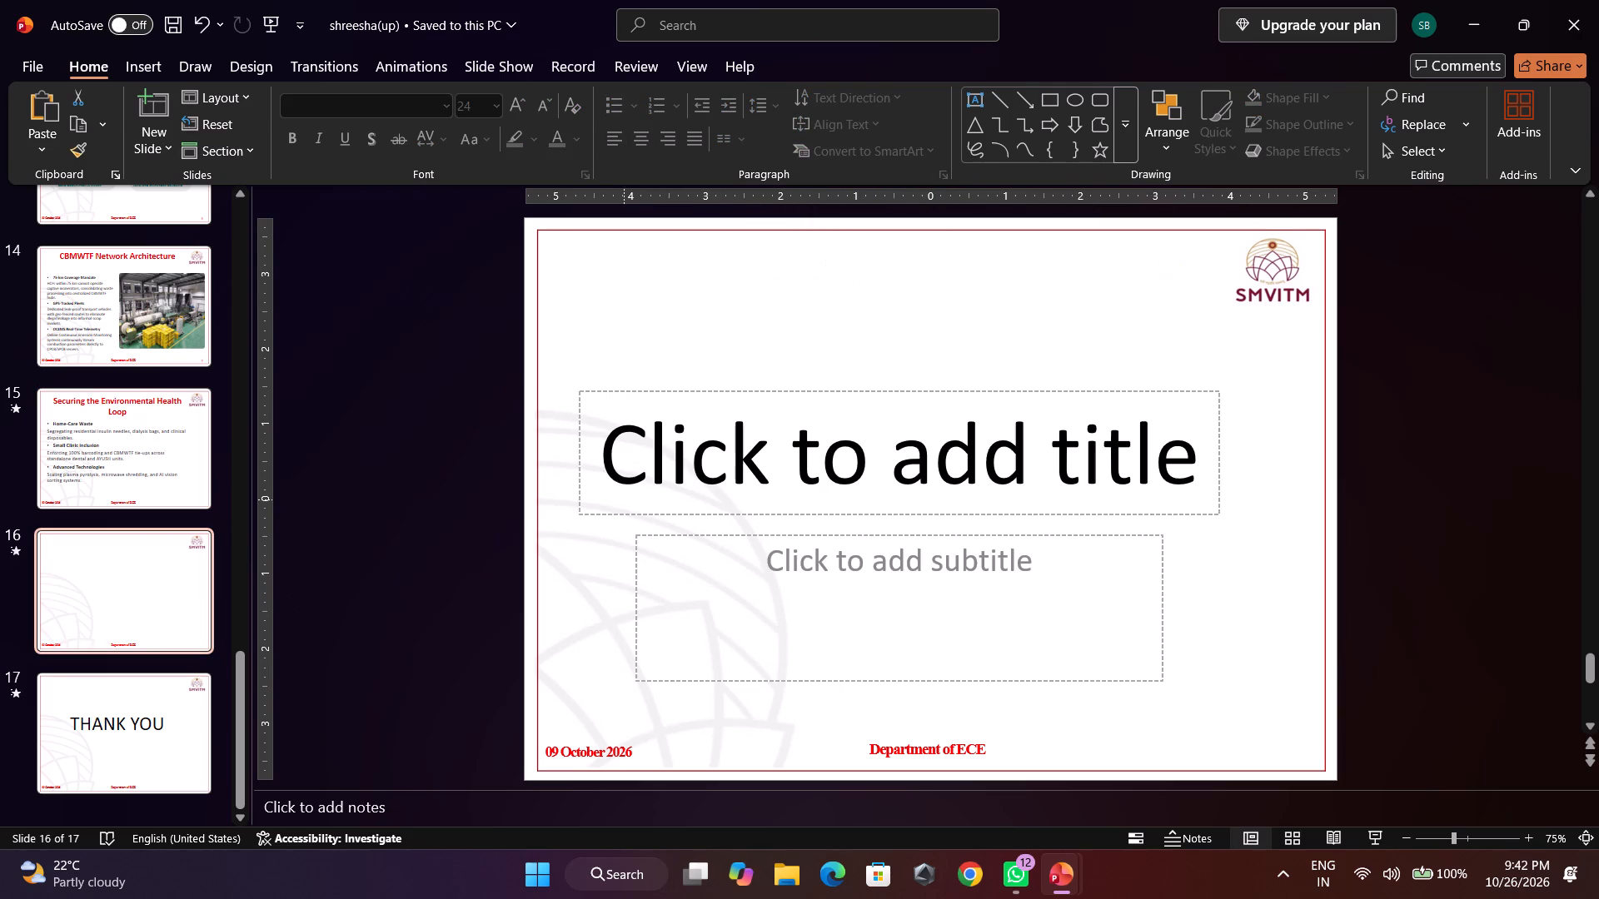
pyautogui.scroll(4, 180, 517)
pyautogui.scroll(-1, 146, 455)
pyautogui.scroll(2, 146, 455)
pyautogui.scroll(-11, 146, 459)
pyautogui.scroll(3, 161, 479)
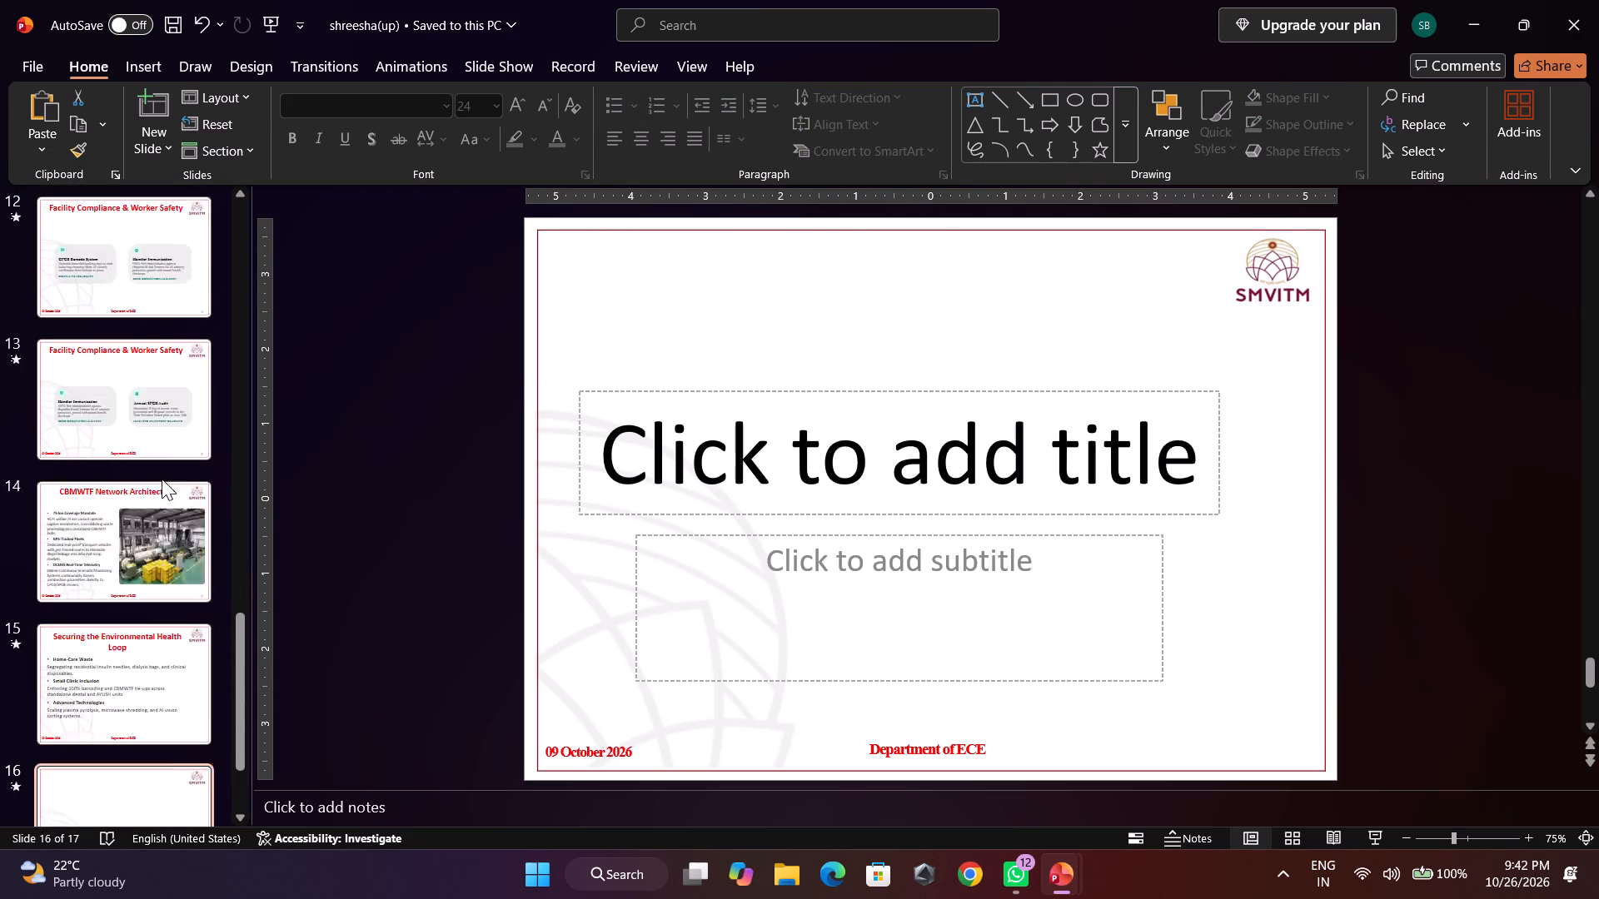
pyautogui.scroll(20, 162, 479)
pyautogui.scroll(7, 162, 479)
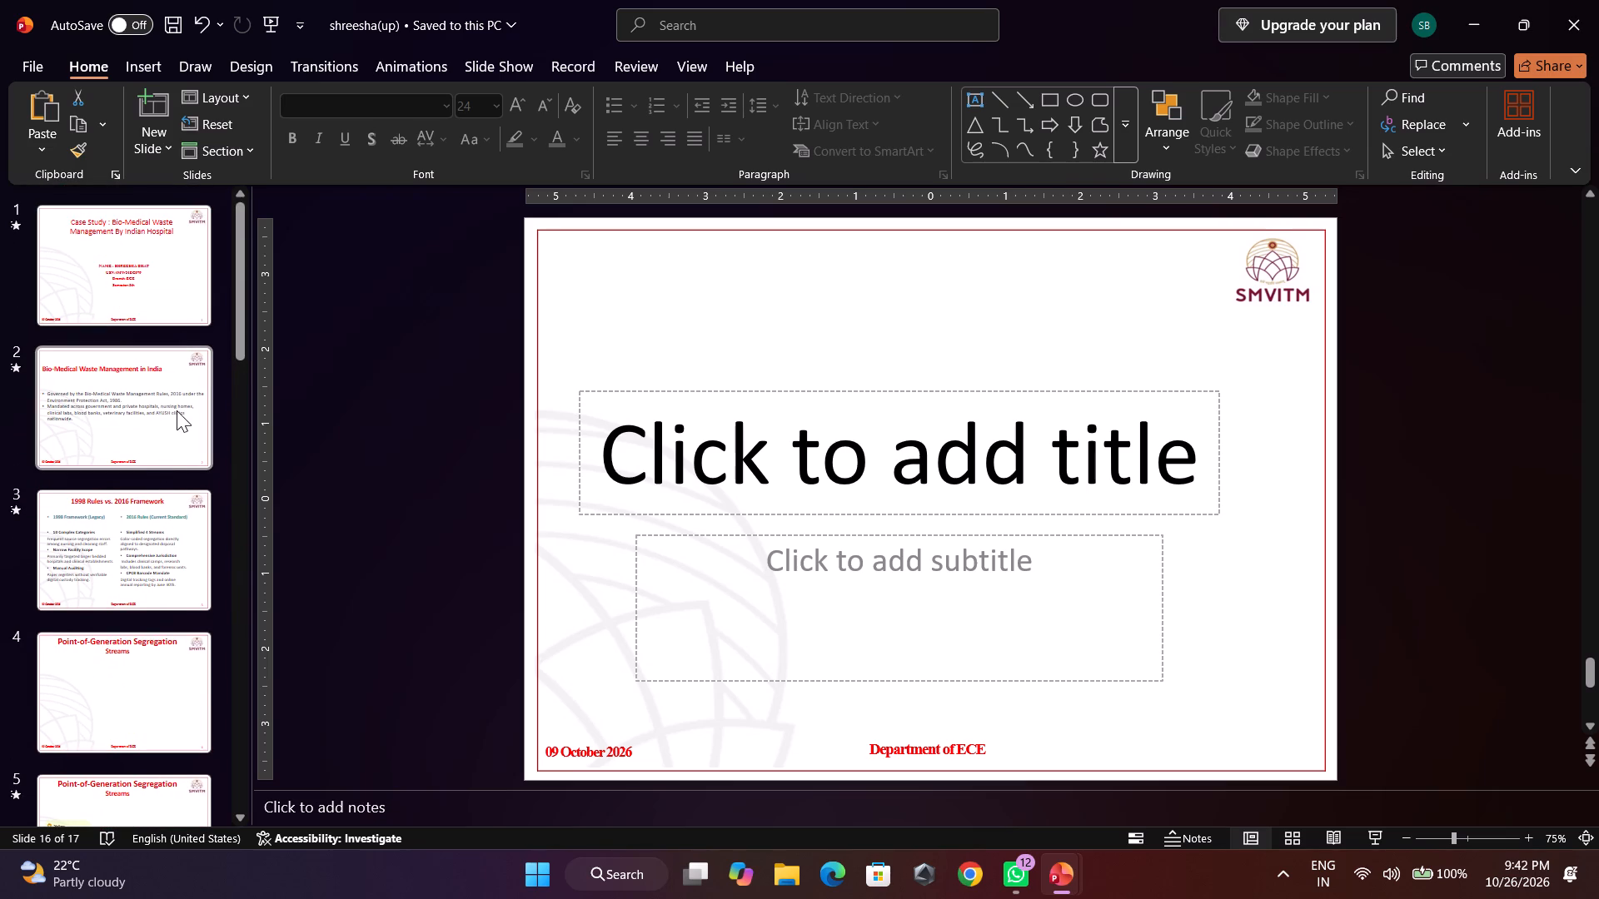
pyautogui.scroll(-1, 164, 546)
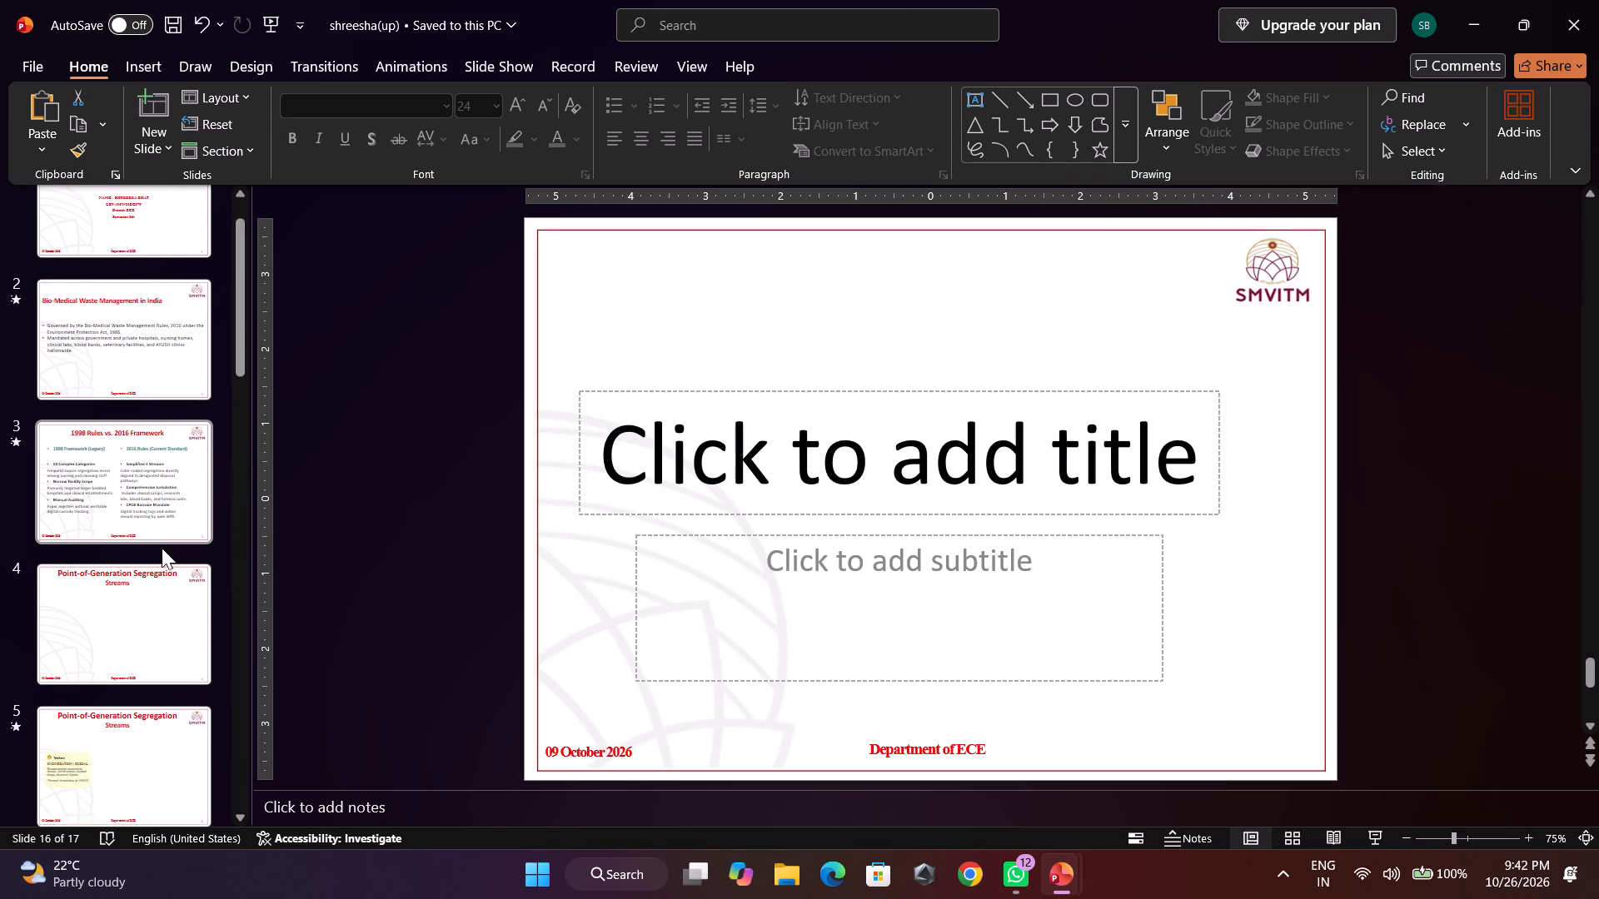
pyautogui.scroll(-10, 156, 594)
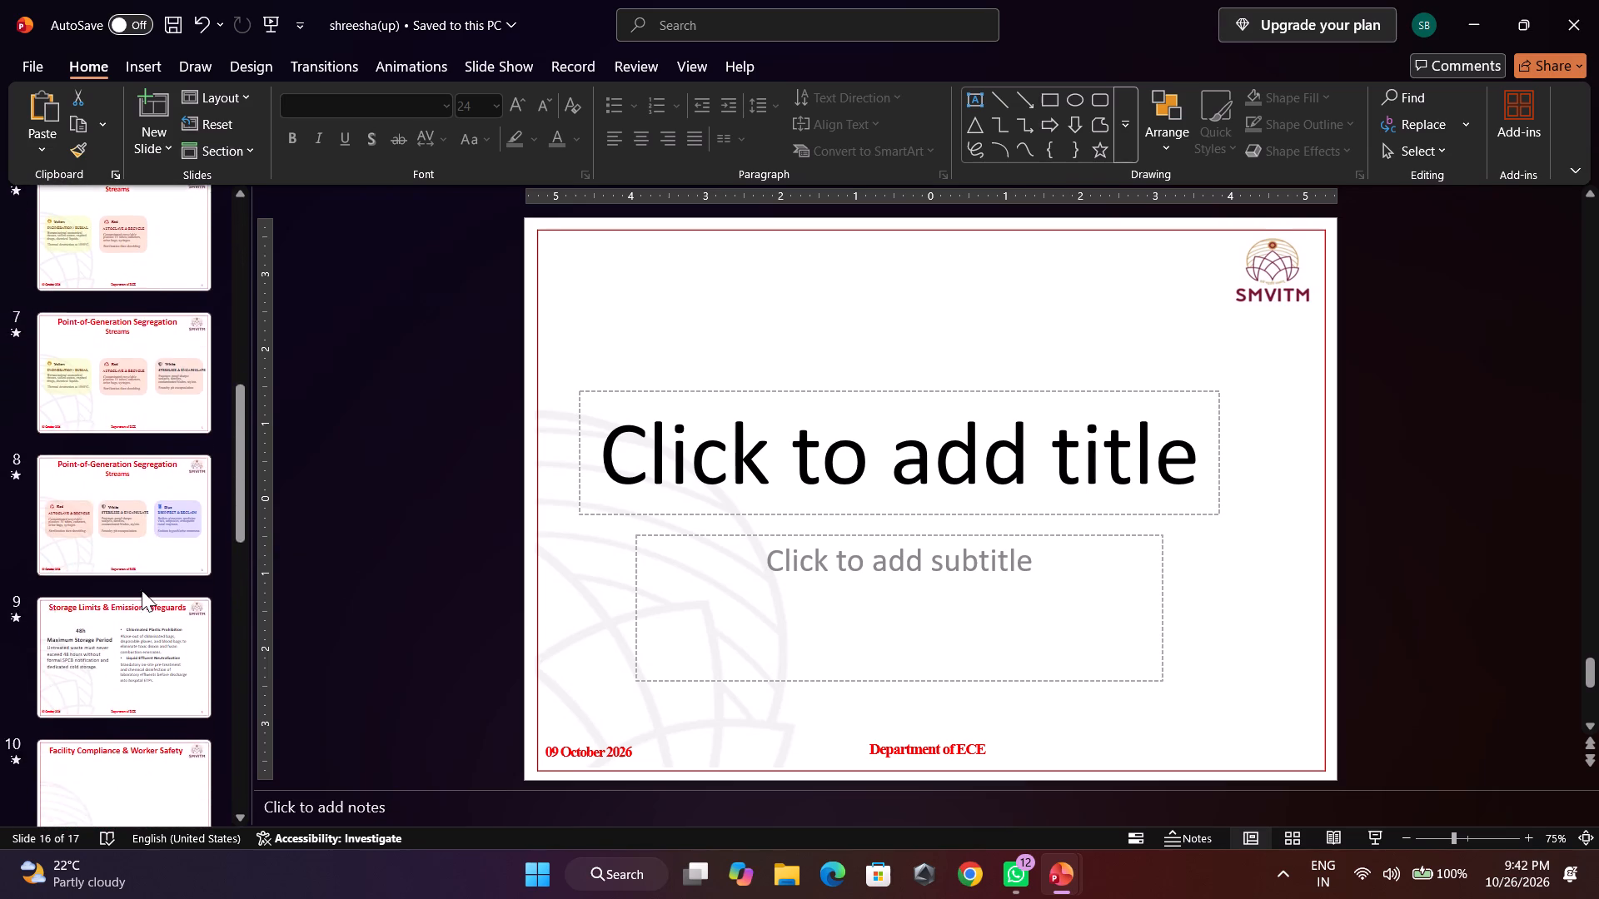
pyautogui.scroll(-8, 142, 590)
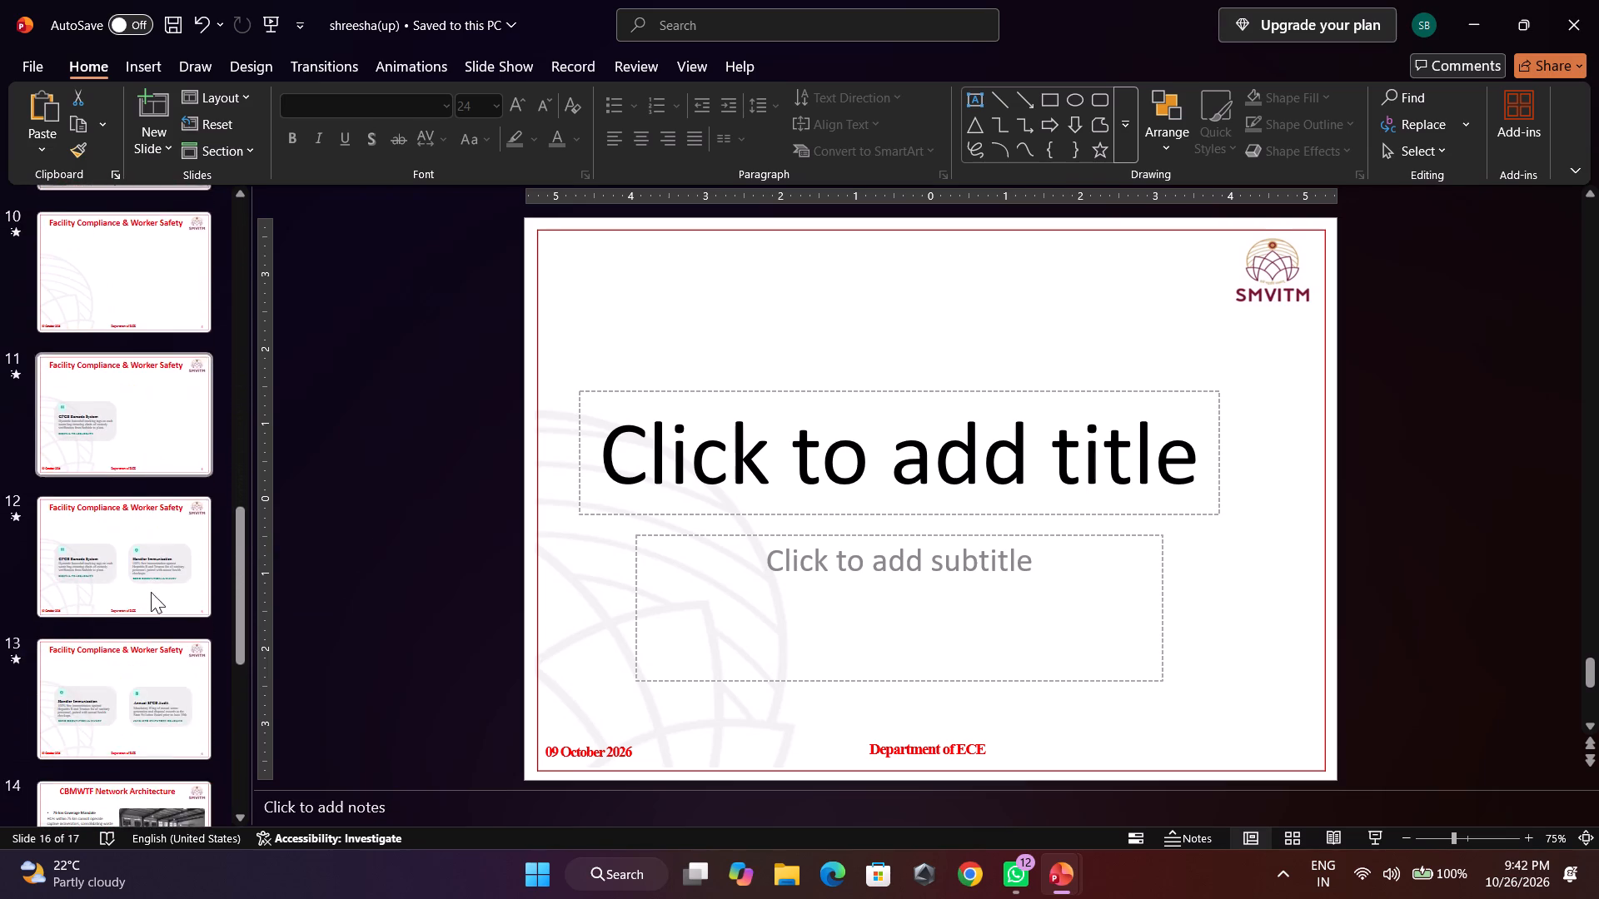
pyautogui.scroll(-5, 155, 592)
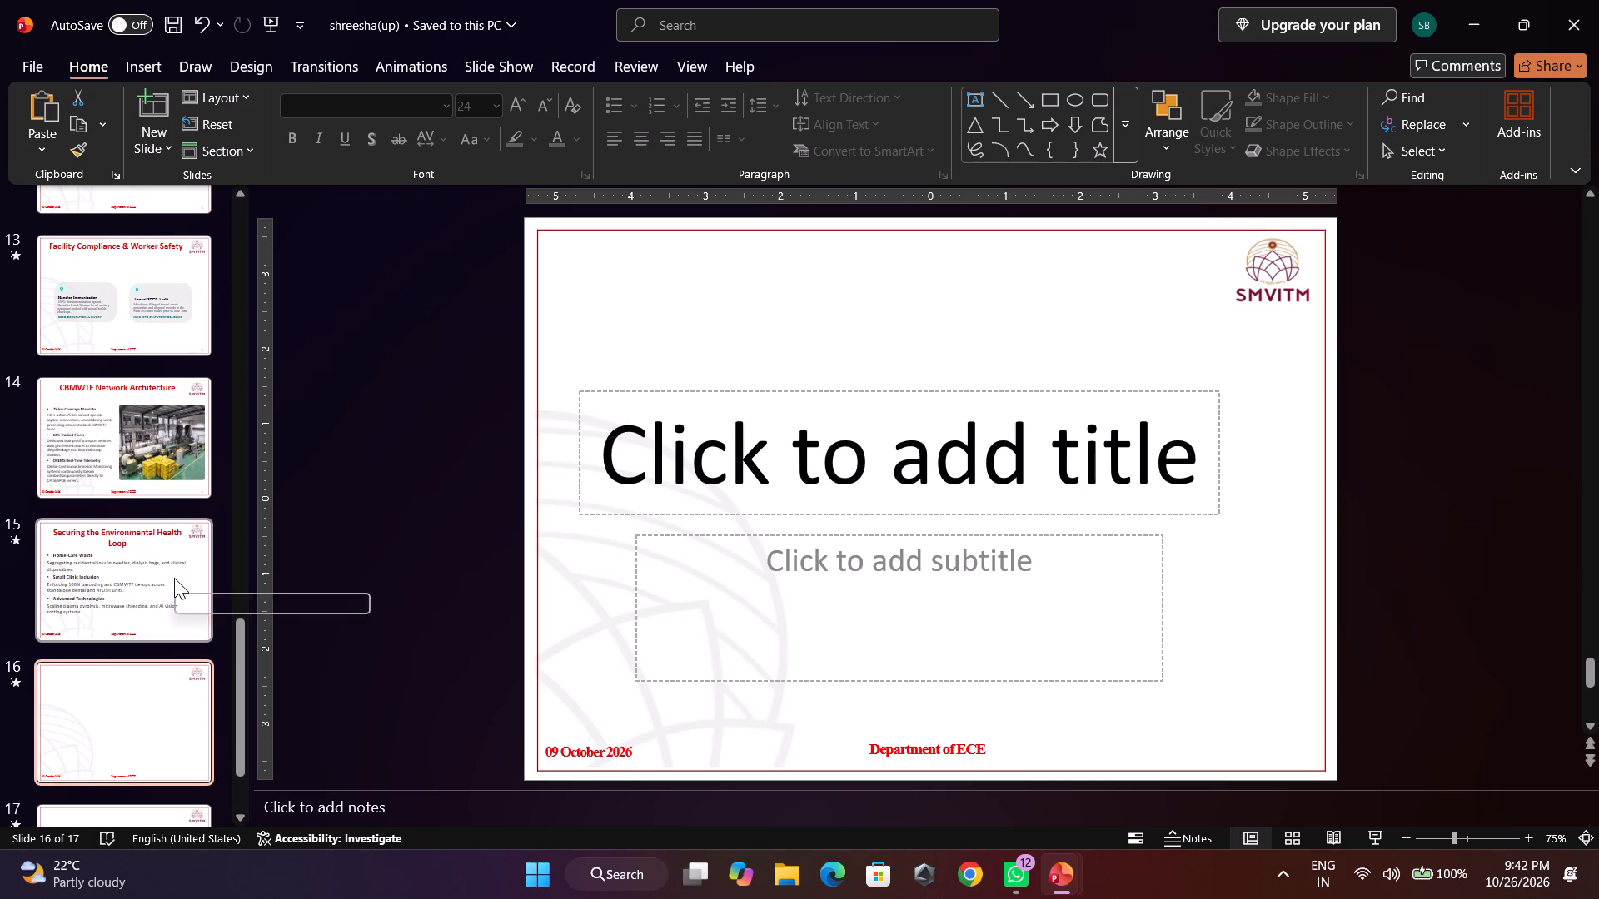
pyautogui.click(174, 578)
pyautogui.scroll(-5, 177, 578)
pyautogui.click(134, 593)
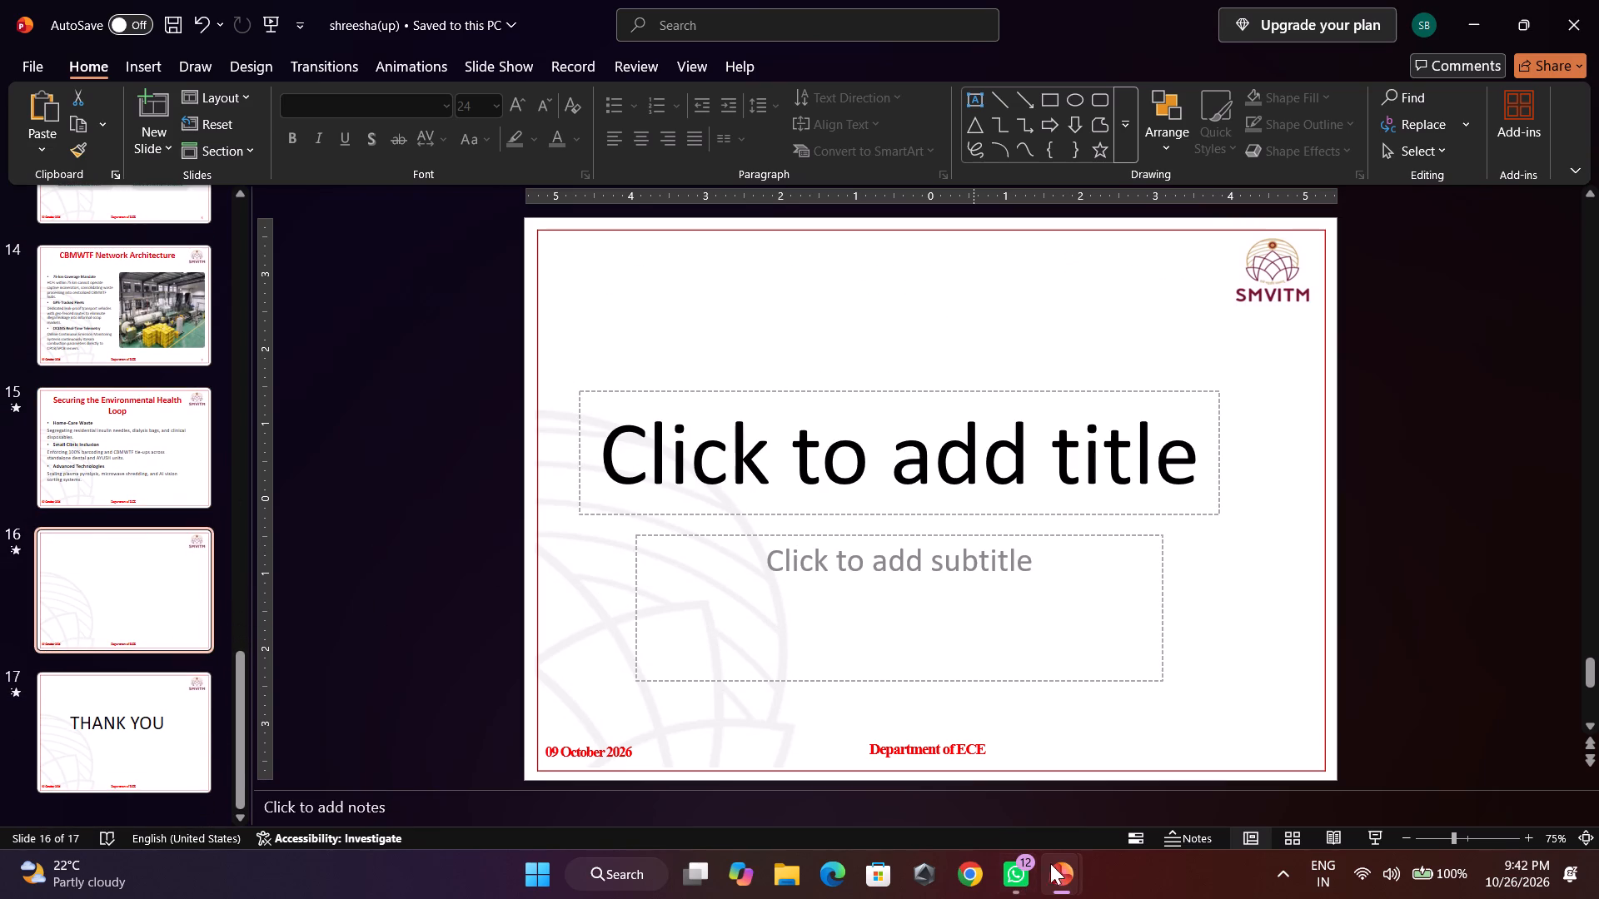
pyautogui.scroll(20, 528, 605)
pyautogui.scroll(1, 528, 605)
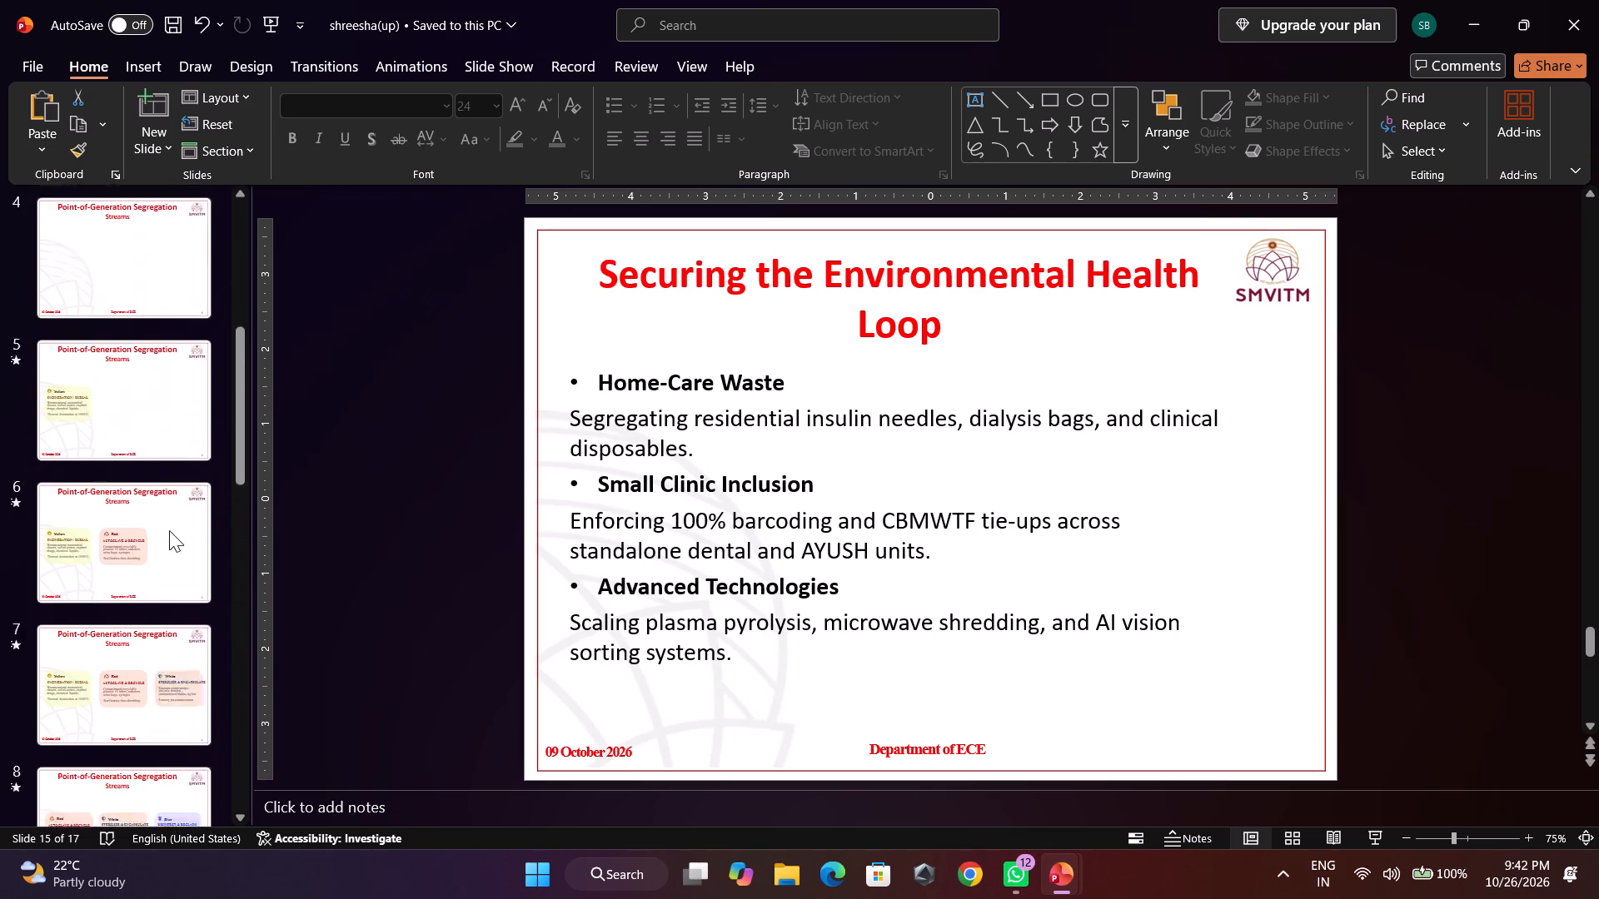
pyautogui.scroll(9, 169, 530)
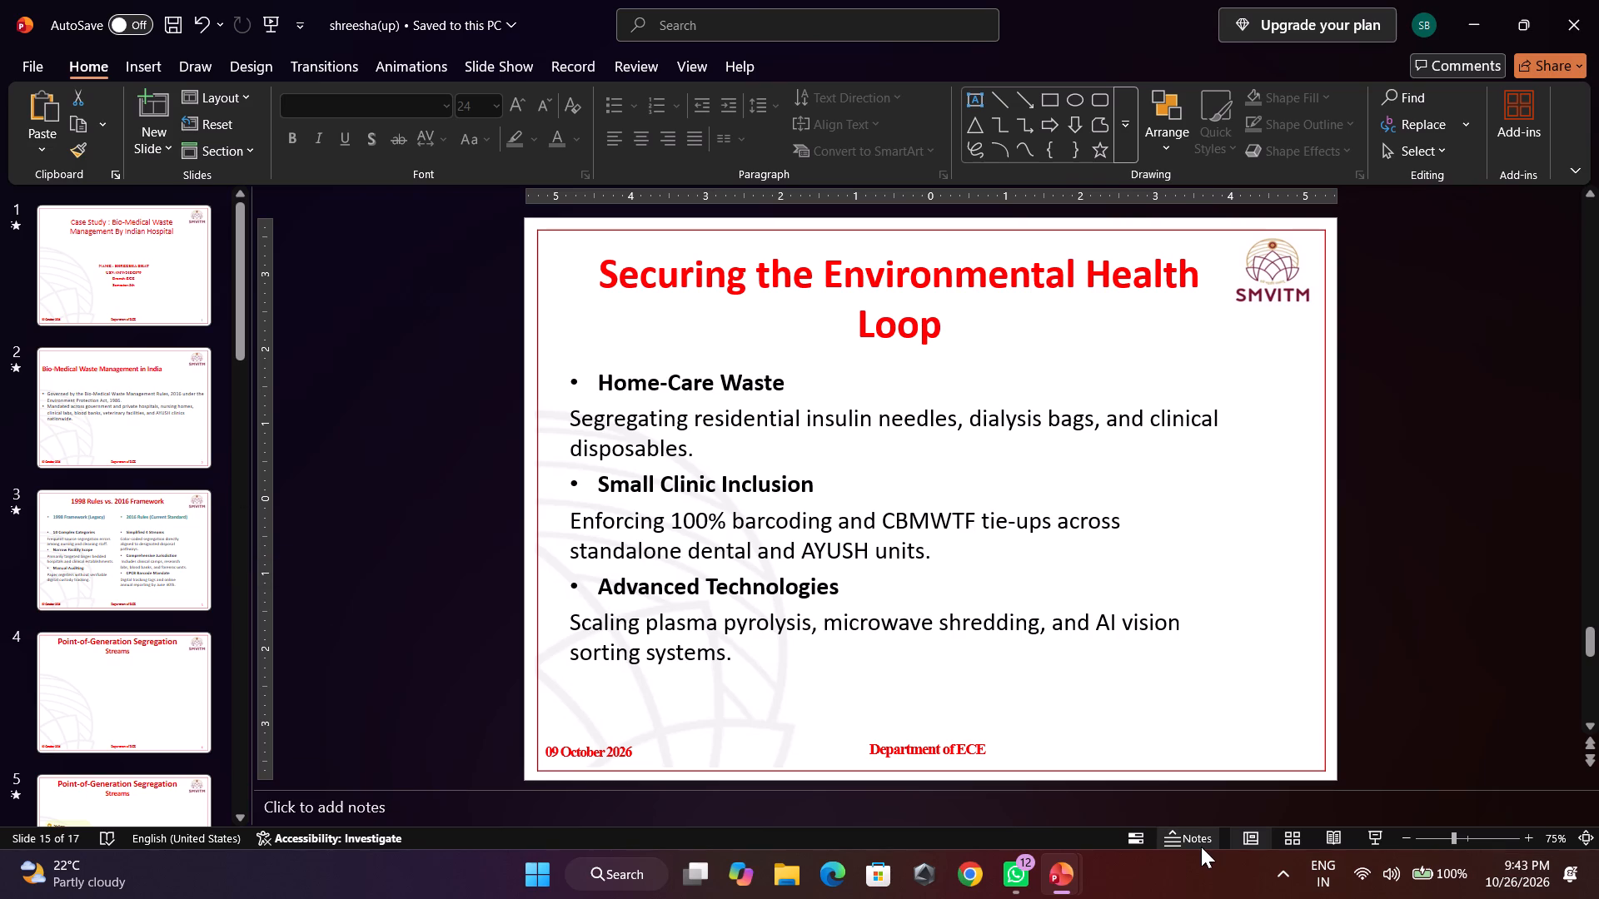
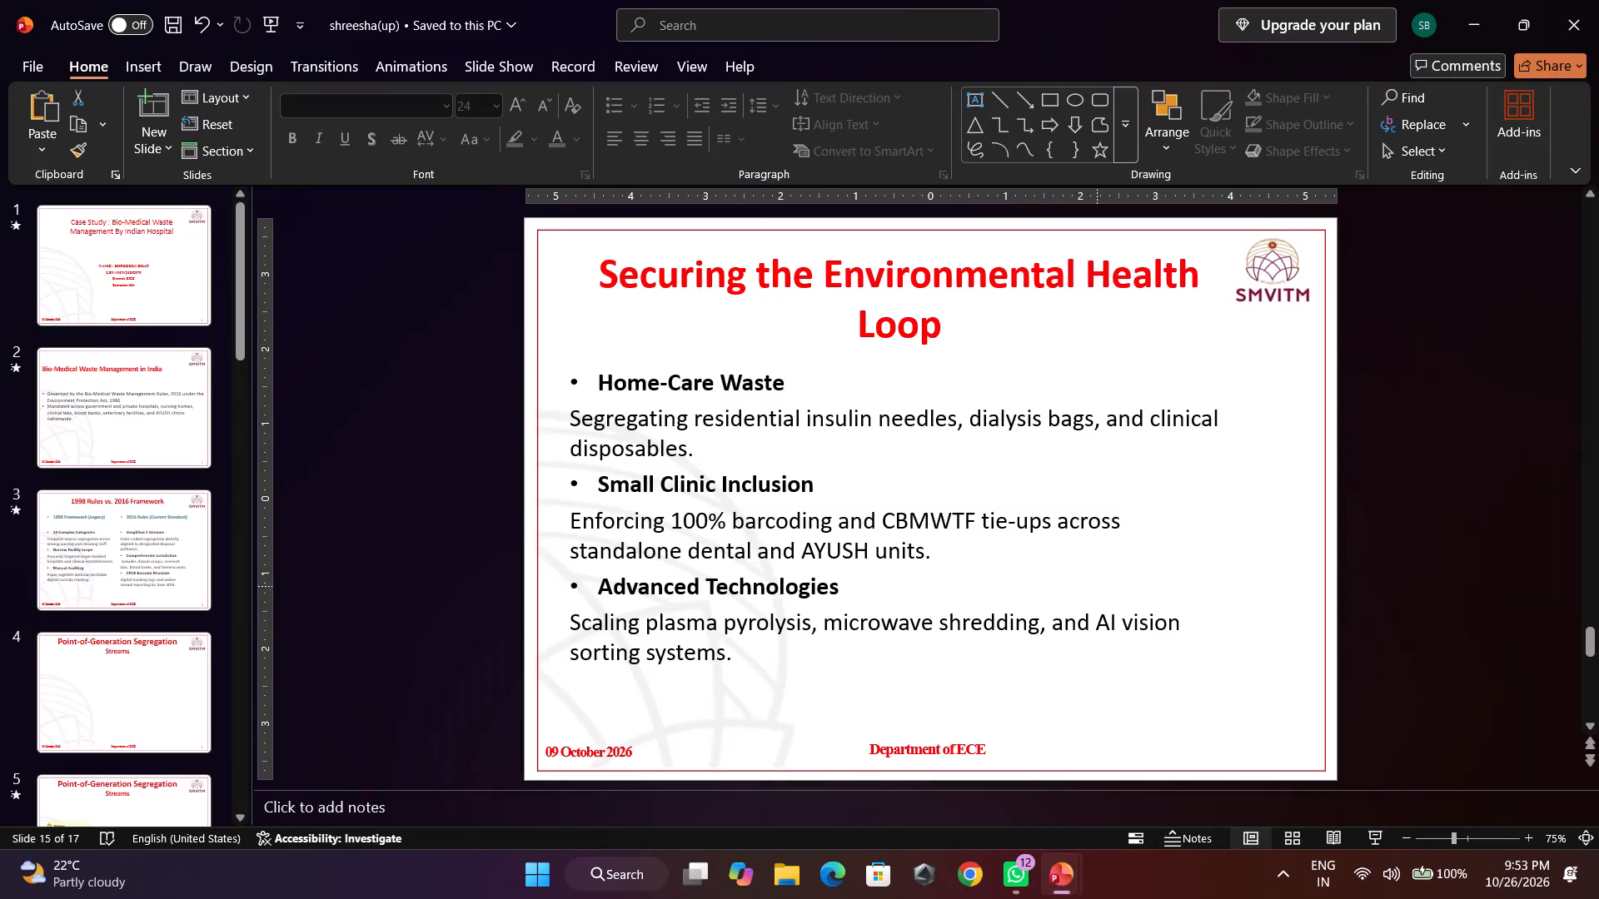
# Apply the Title and Content layout to the empty slide 16.
pyautogui.scroll(-4, 1004, 549)
pyautogui.scroll(-1, 771, 618)
pyautogui.scroll(1, 771, 618)
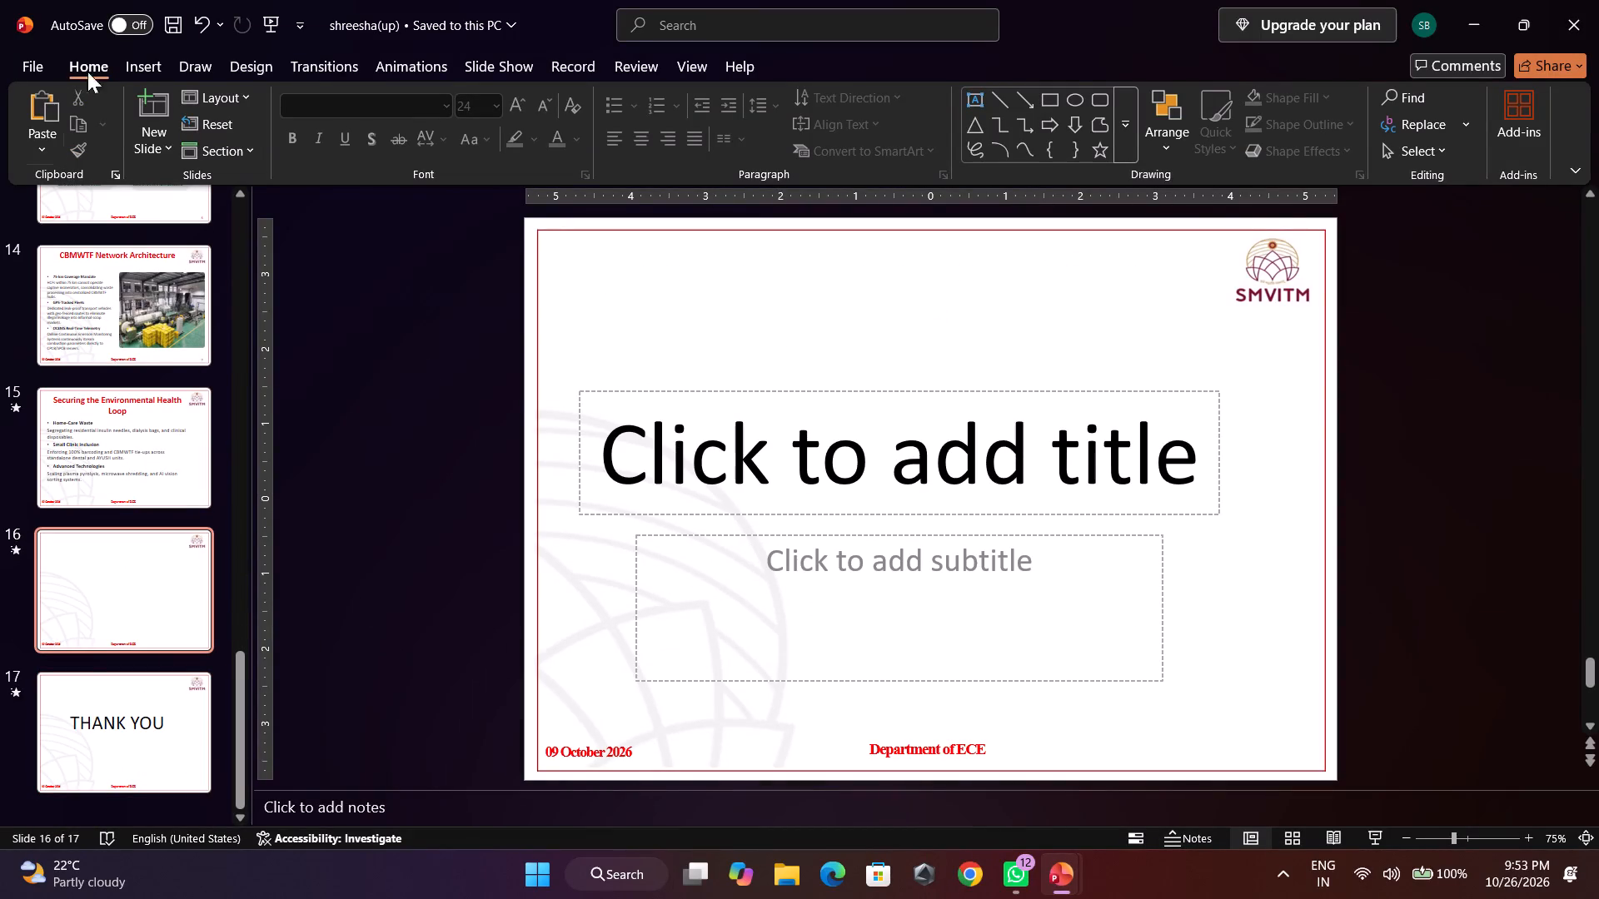
pyautogui.click(233, 96)
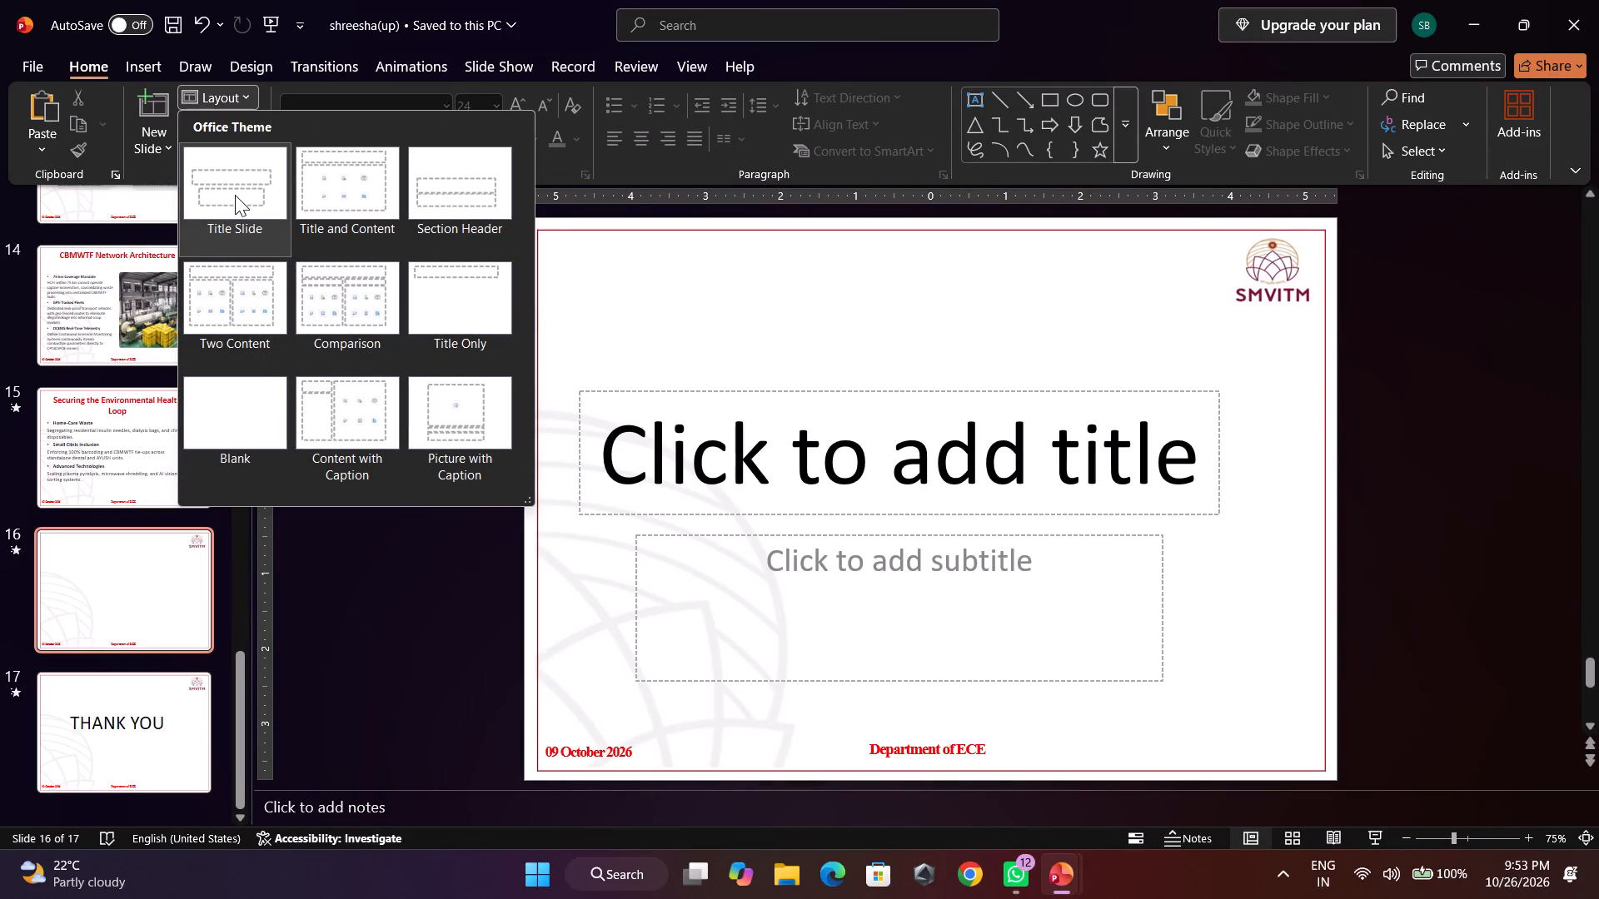
pyautogui.click(329, 167)
# Enter "Conclusion" as slide 16's title and colour the text red.
pyautogui.click(792, 266)
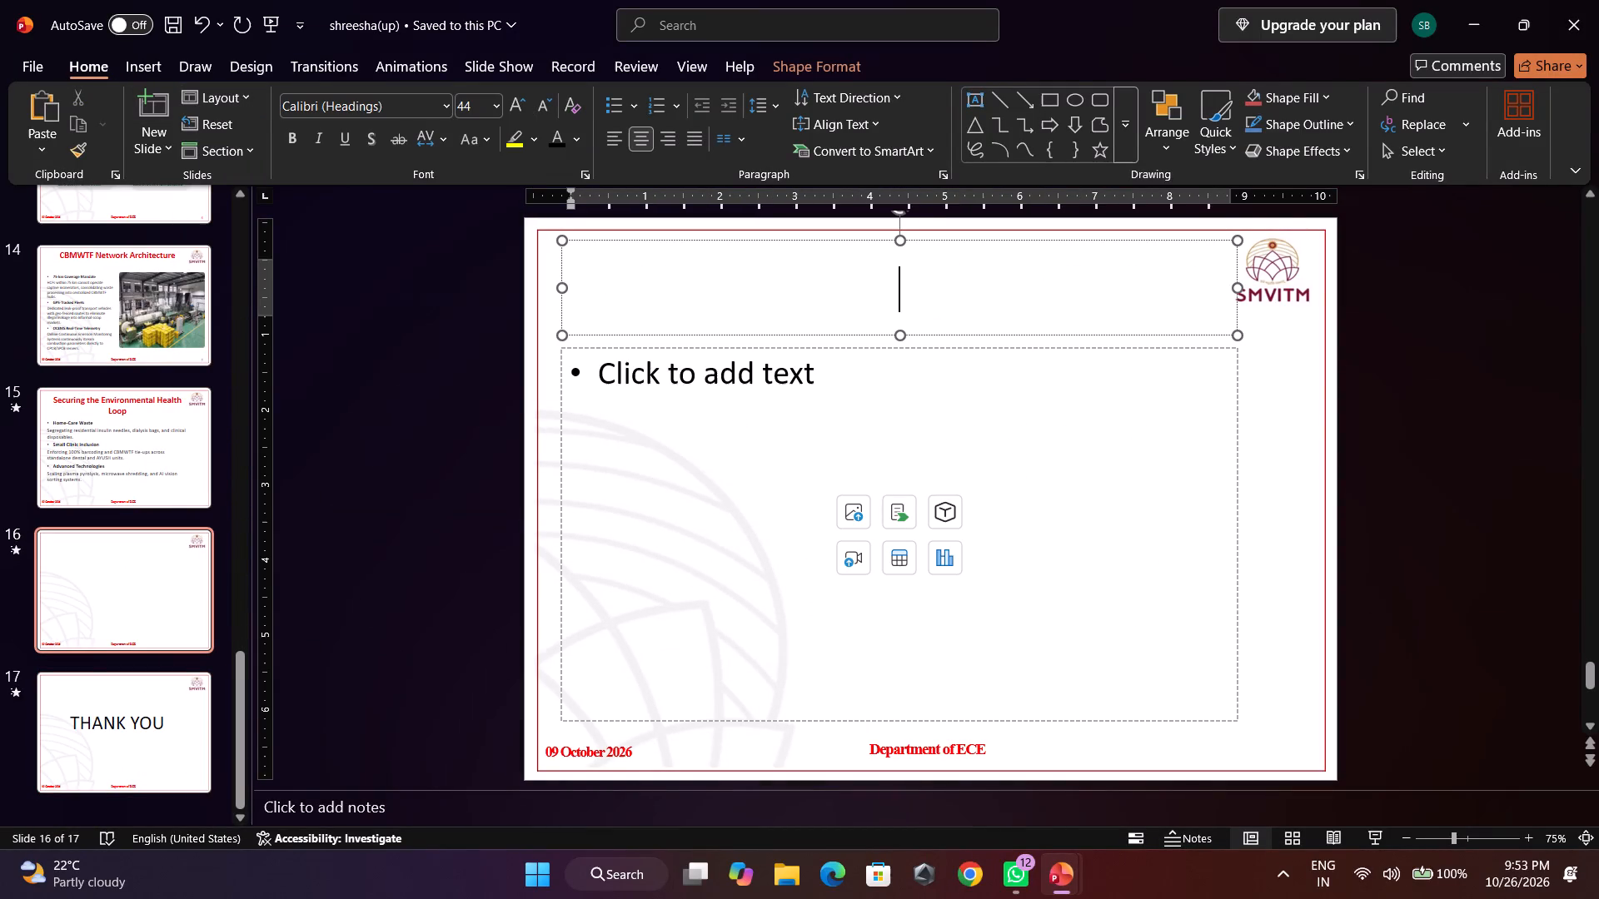
pyautogui.hotkey('ctrl', 'c')
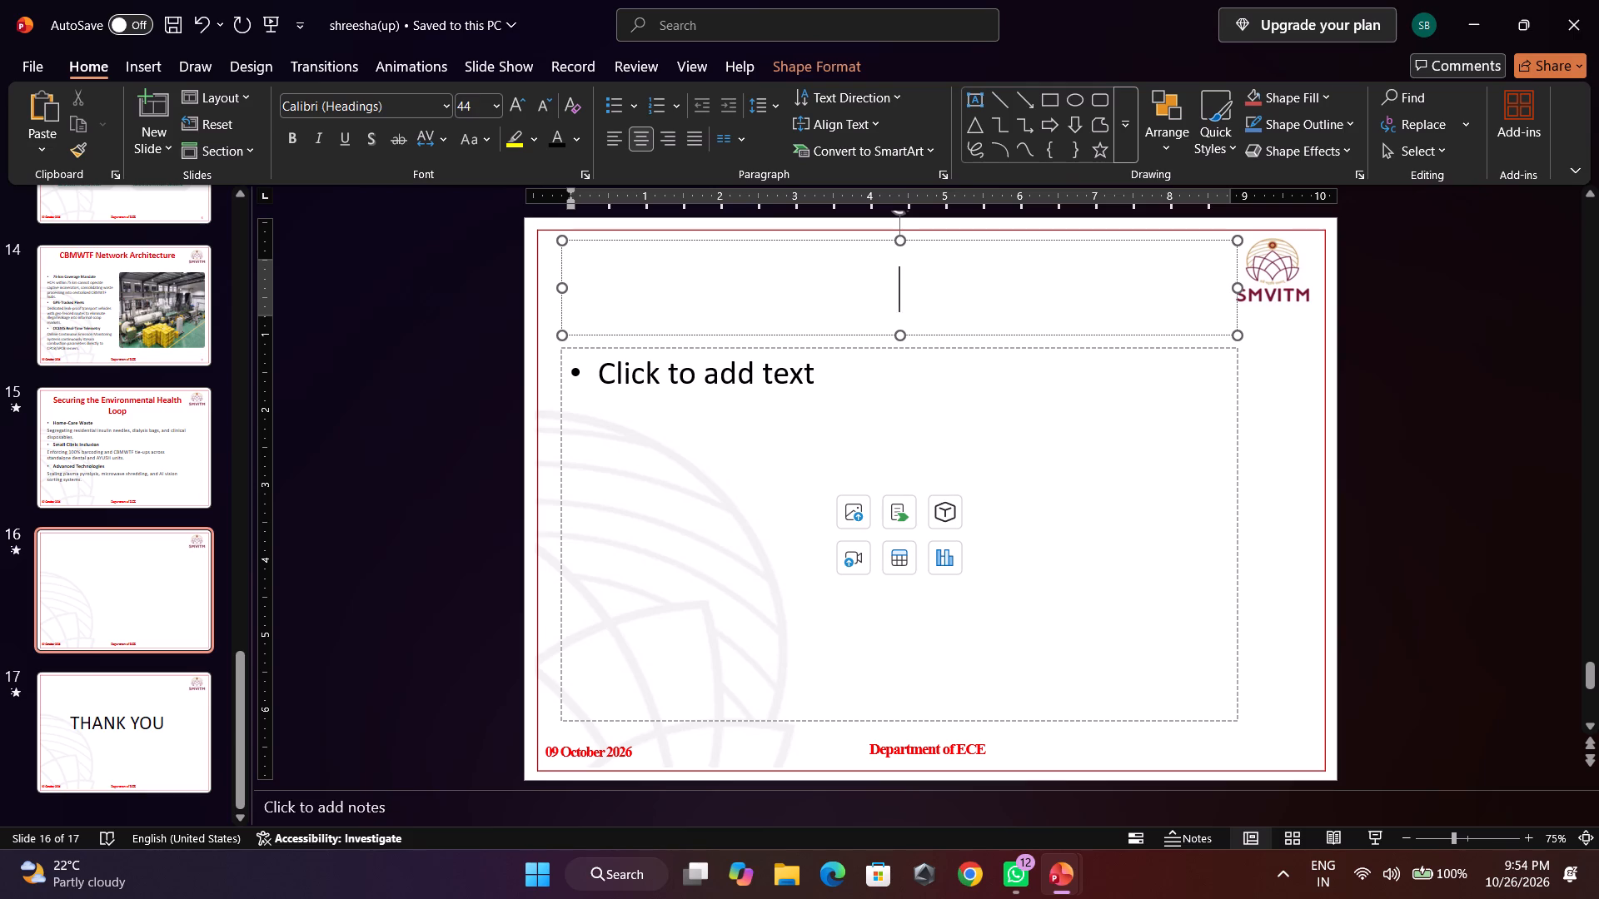
pyautogui.hotkey('shift', 'c')
pyautogui.write('onclusion')
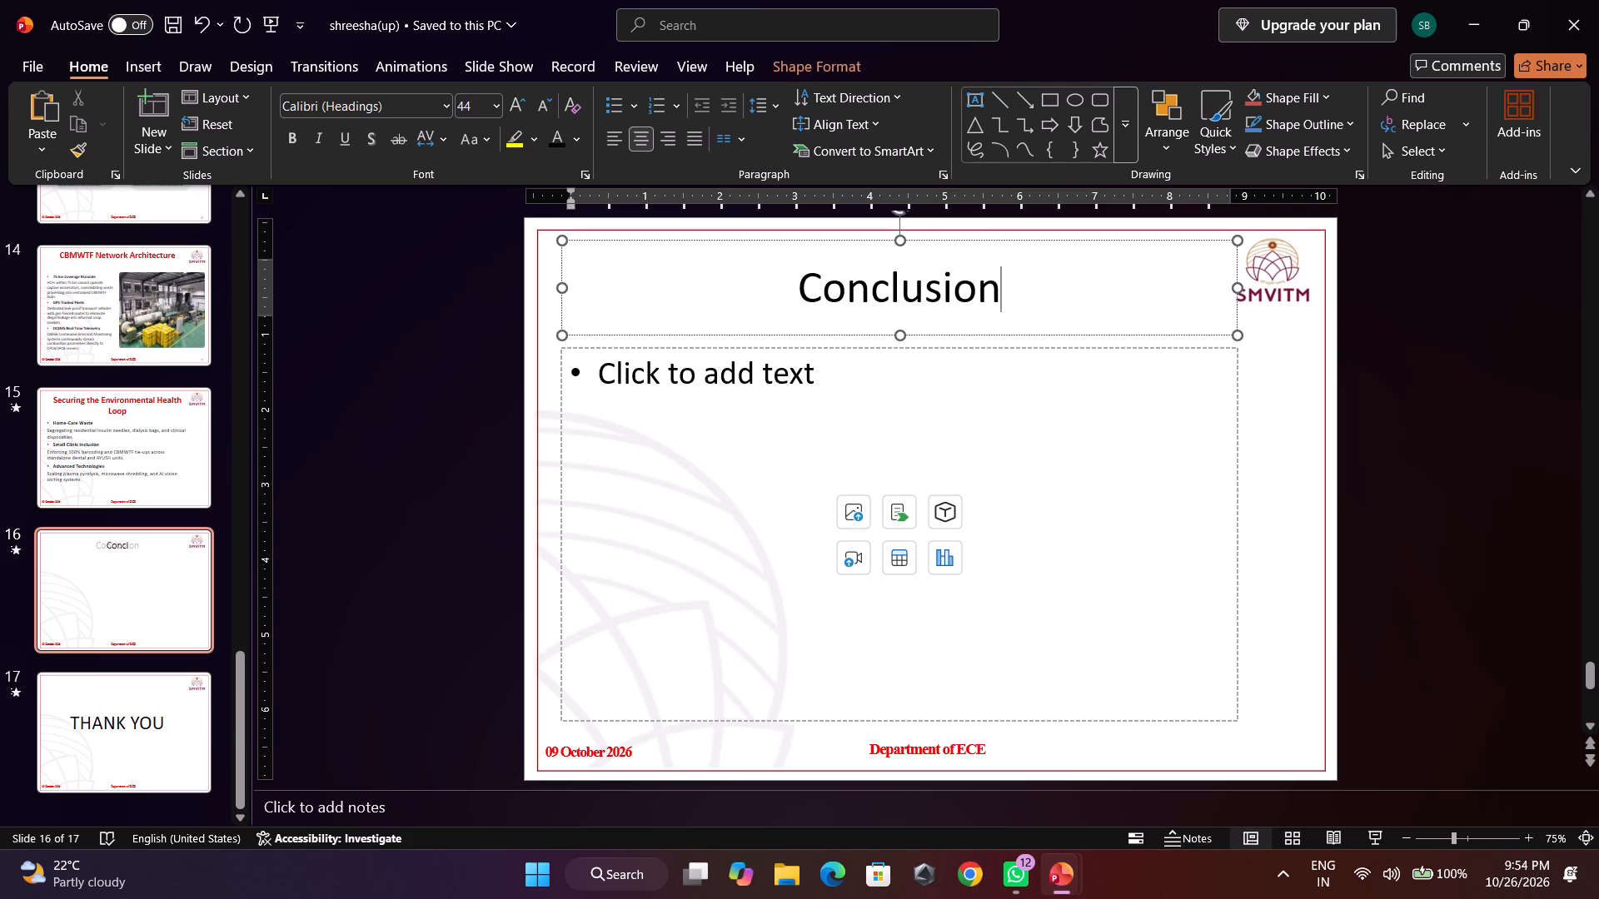
pyautogui.hotkey('ctrl', 'a')
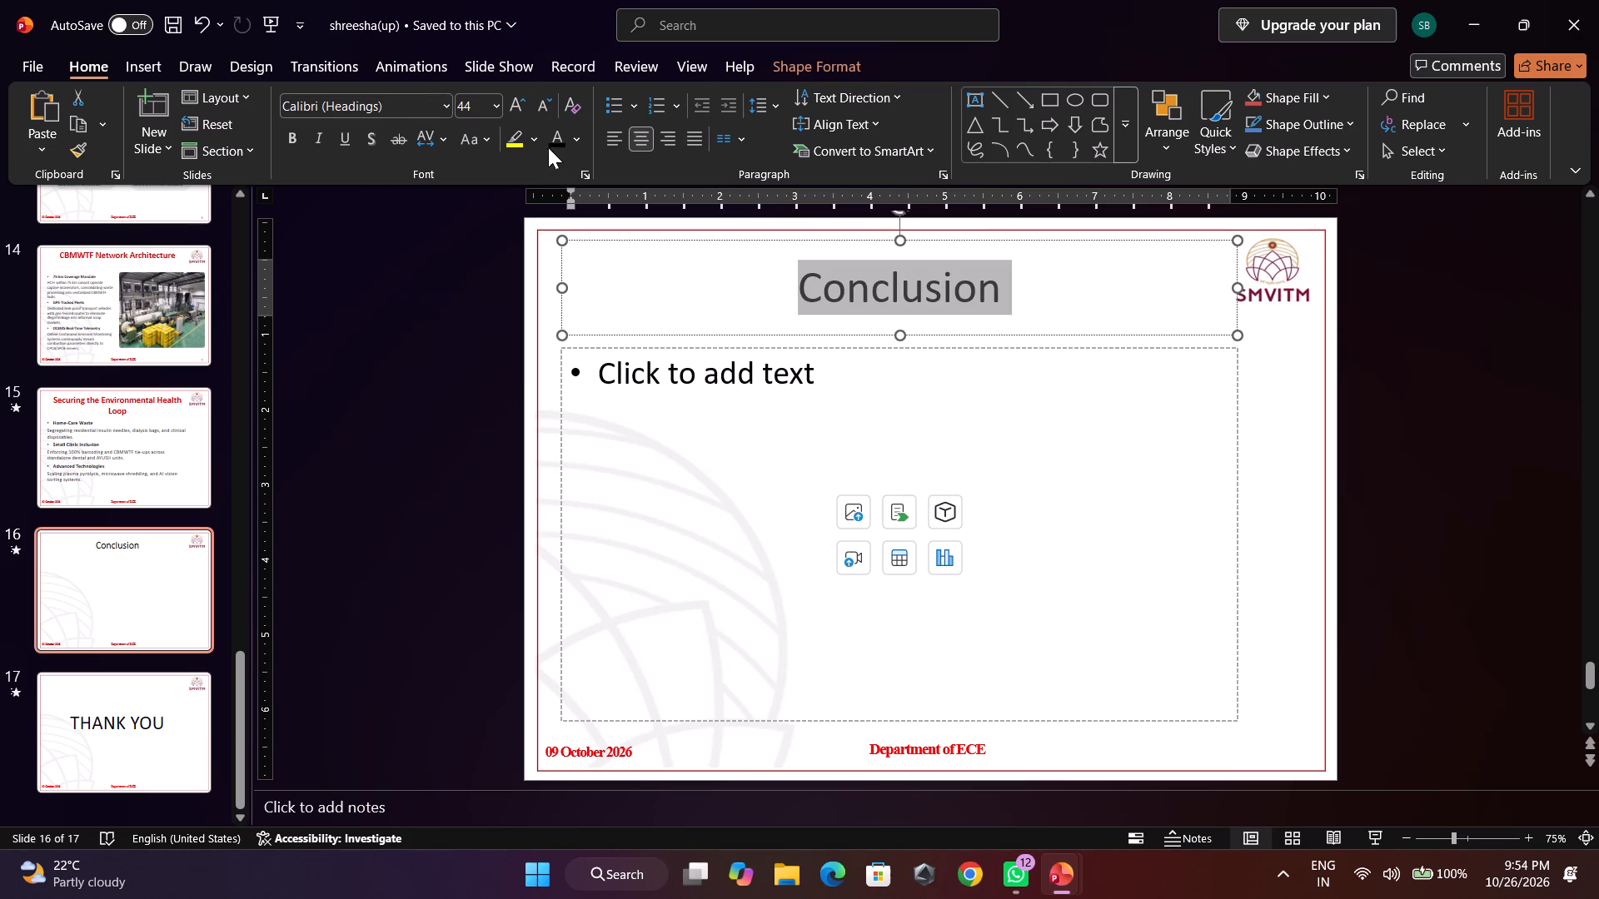
pyautogui.click(584, 138)
pyautogui.click(585, 459)
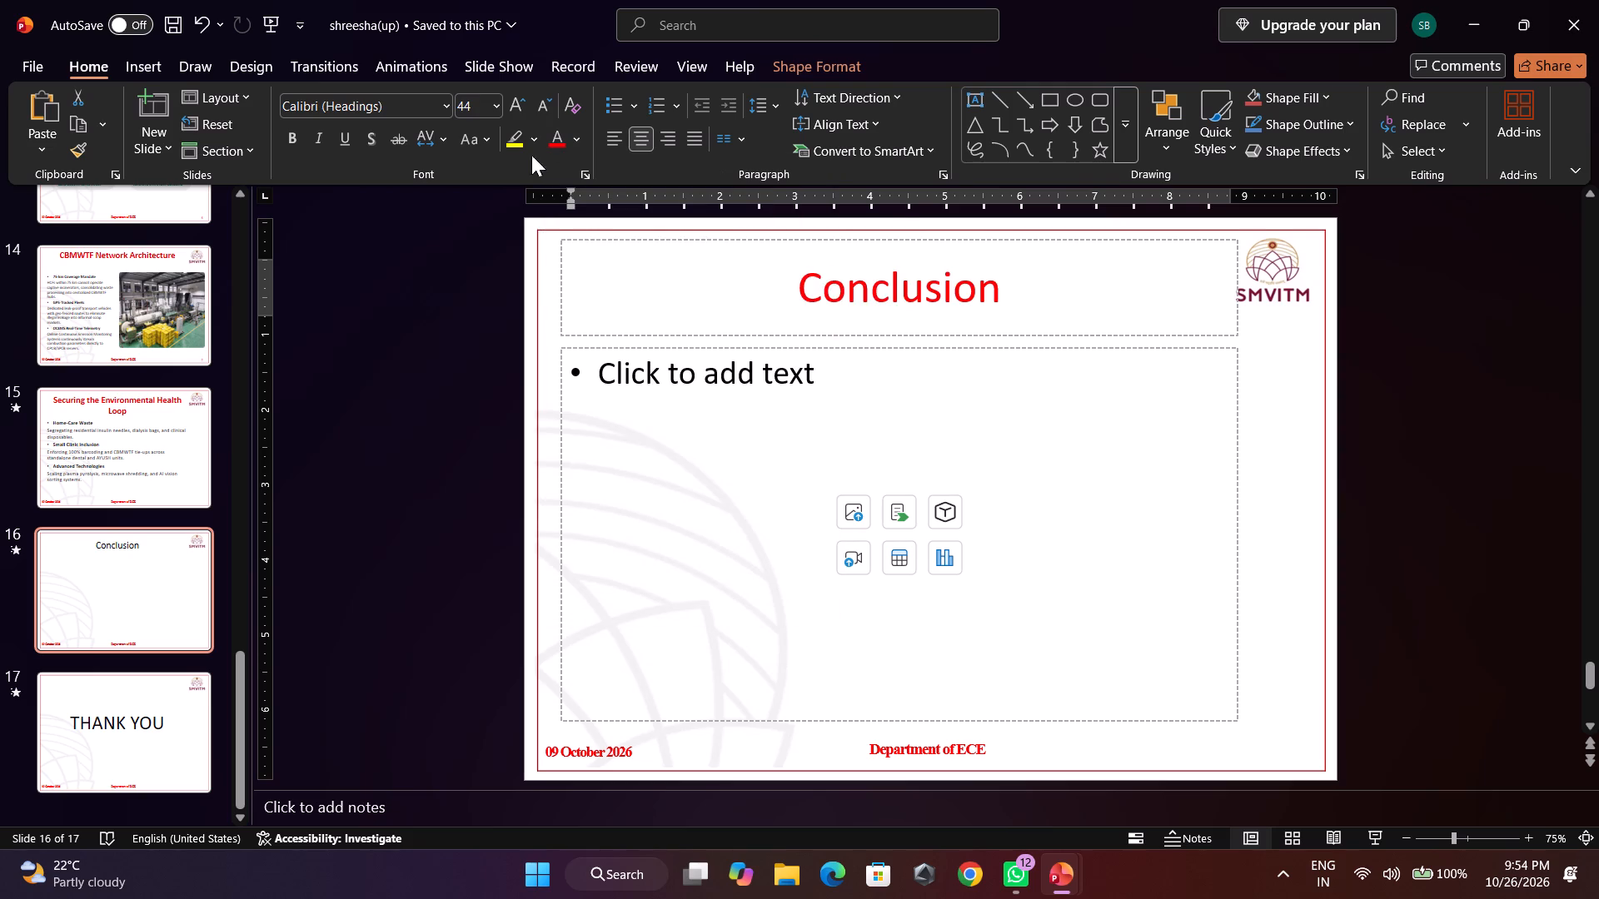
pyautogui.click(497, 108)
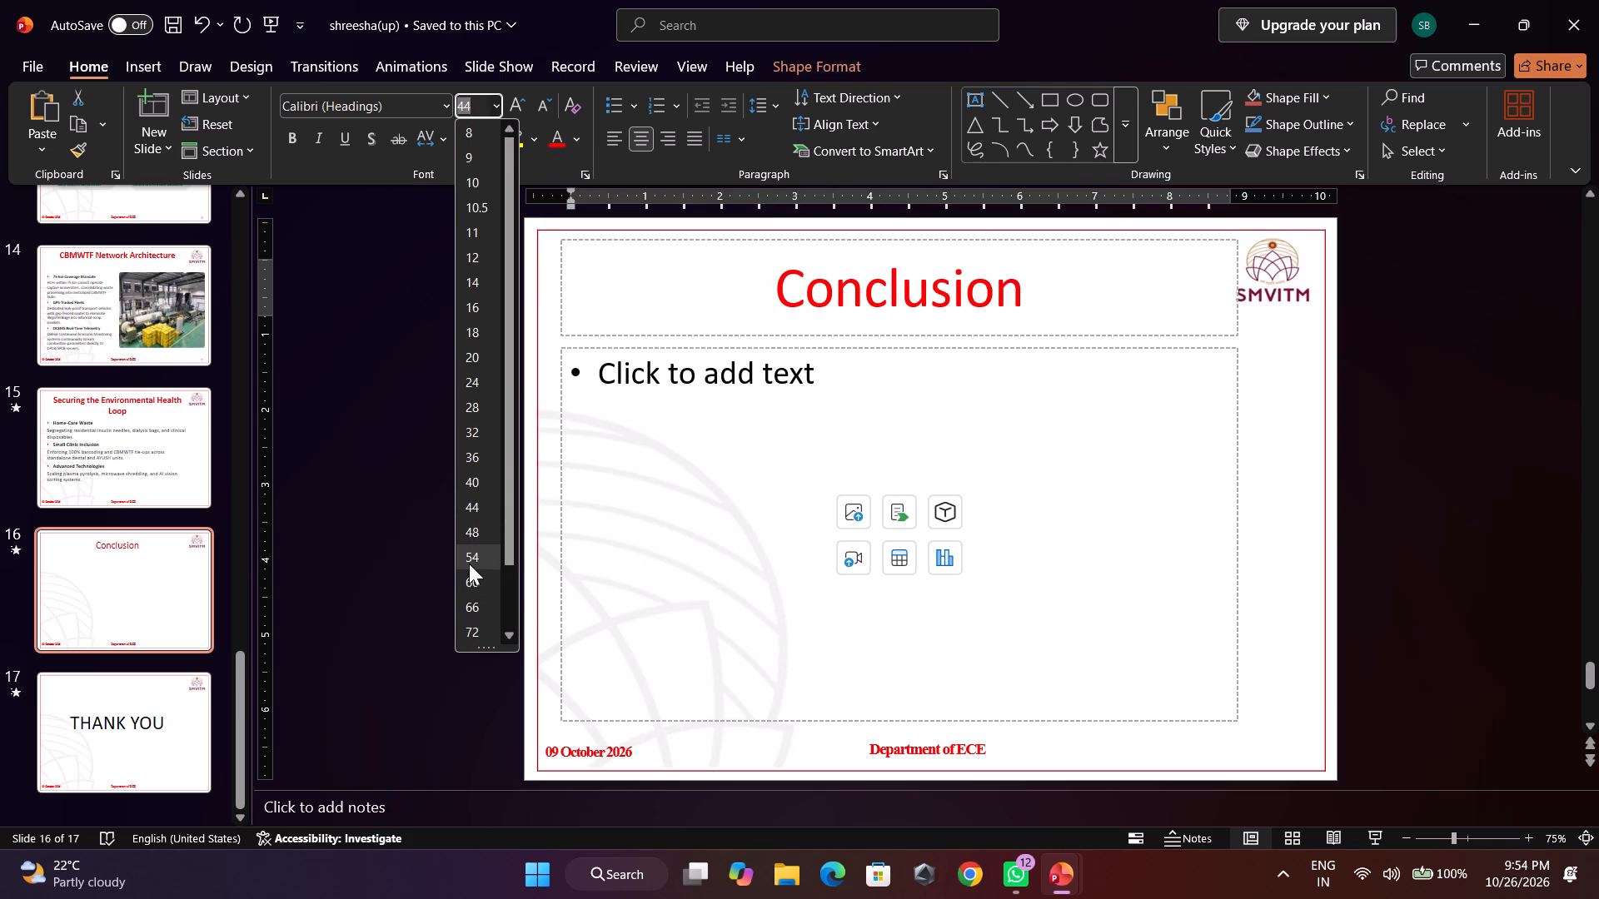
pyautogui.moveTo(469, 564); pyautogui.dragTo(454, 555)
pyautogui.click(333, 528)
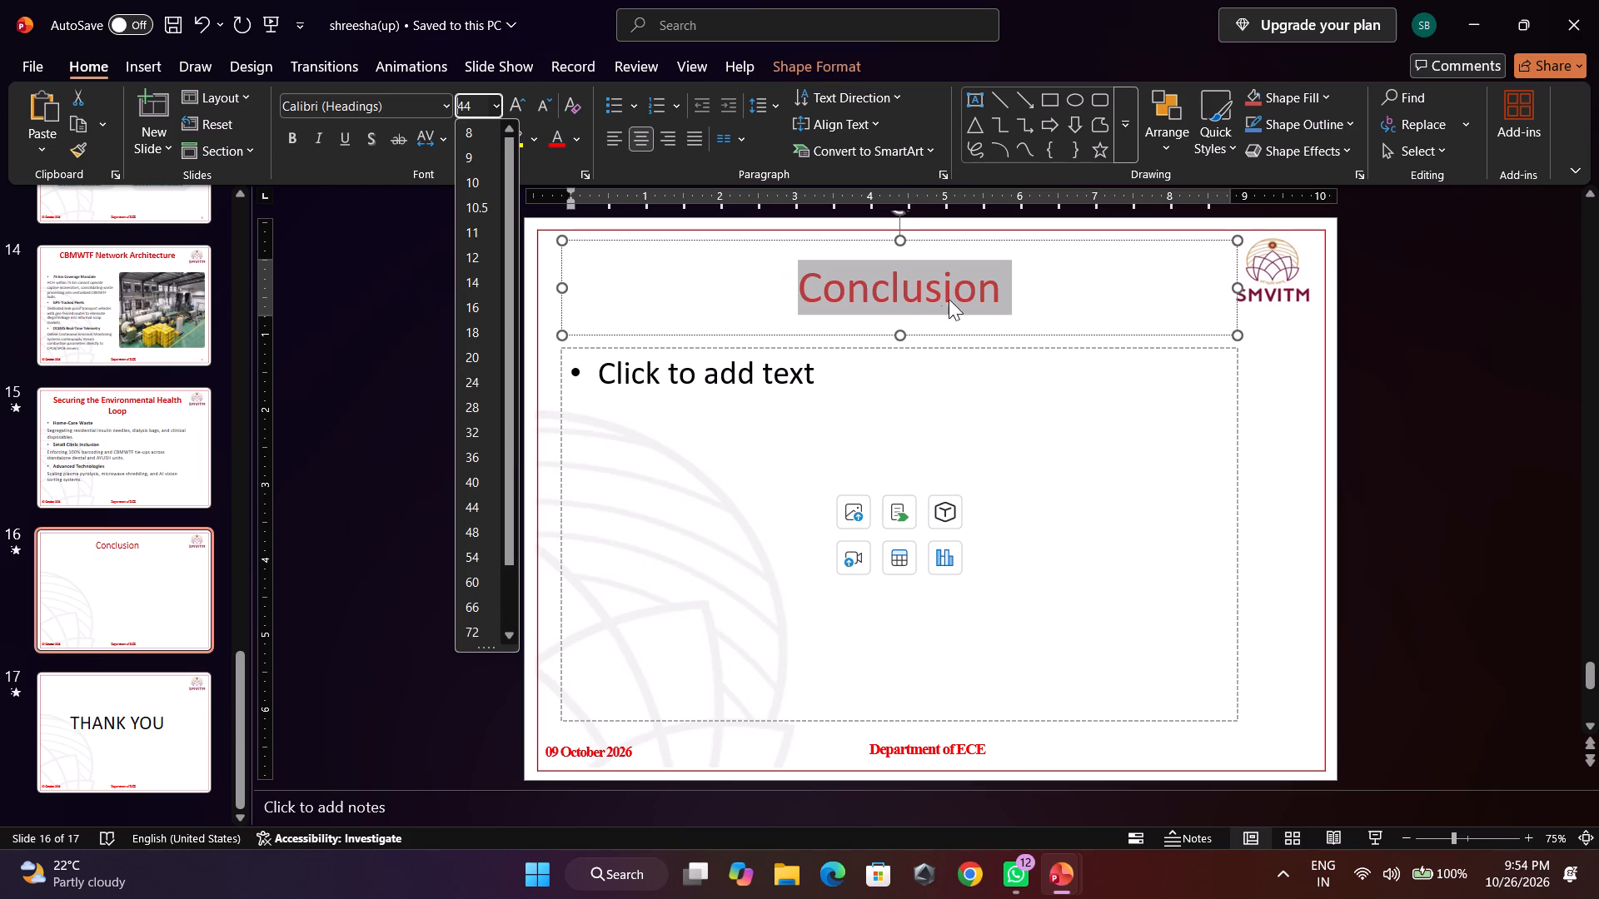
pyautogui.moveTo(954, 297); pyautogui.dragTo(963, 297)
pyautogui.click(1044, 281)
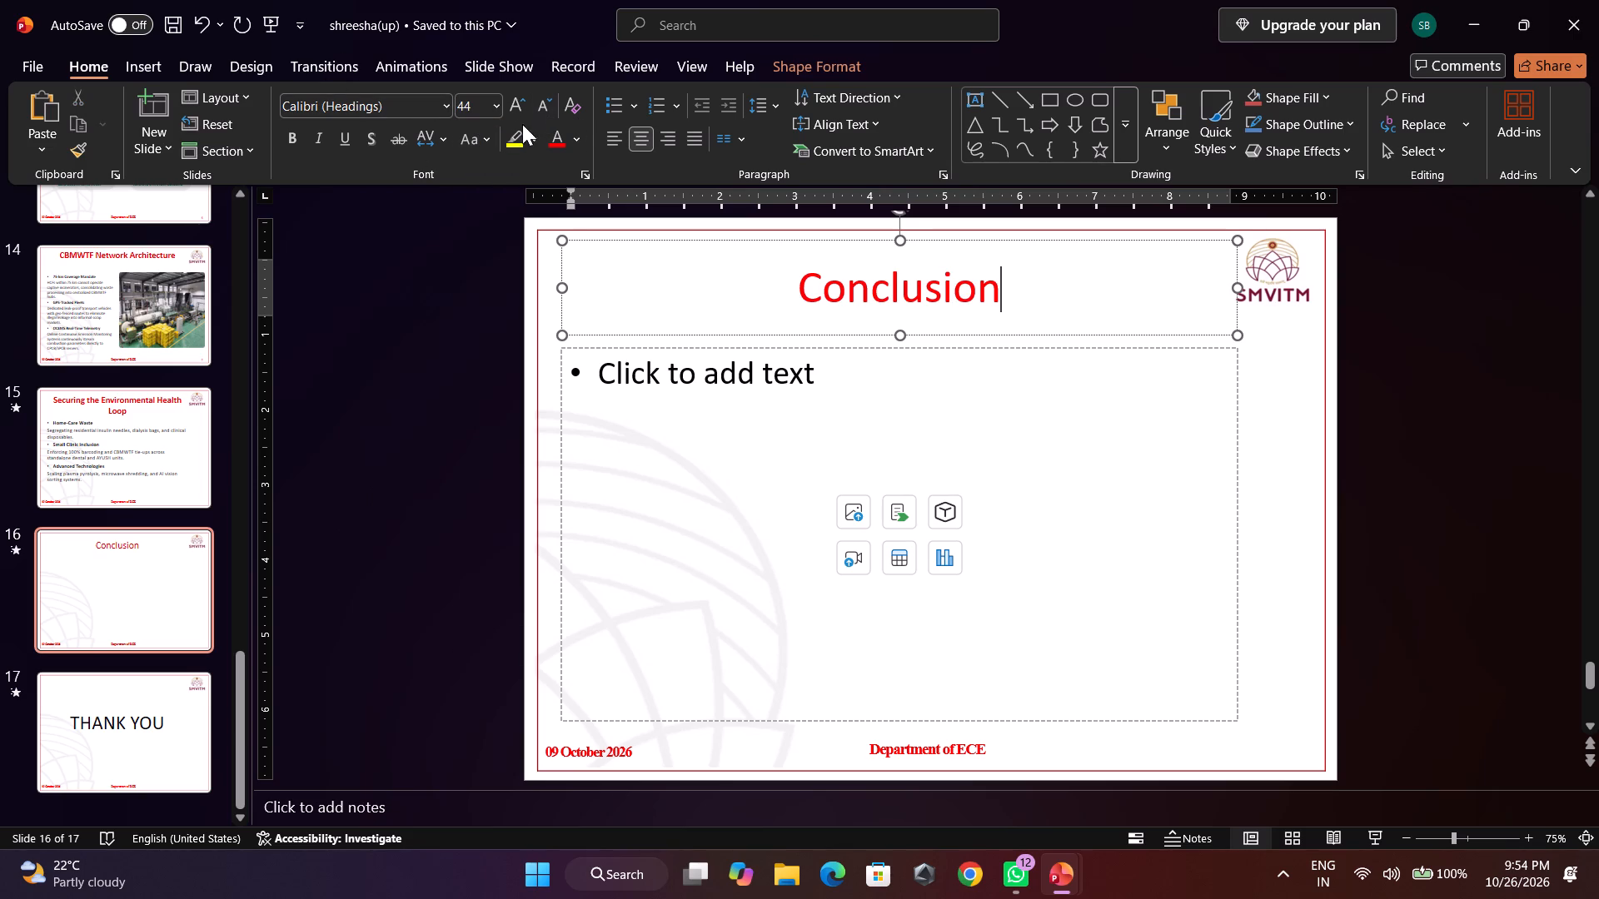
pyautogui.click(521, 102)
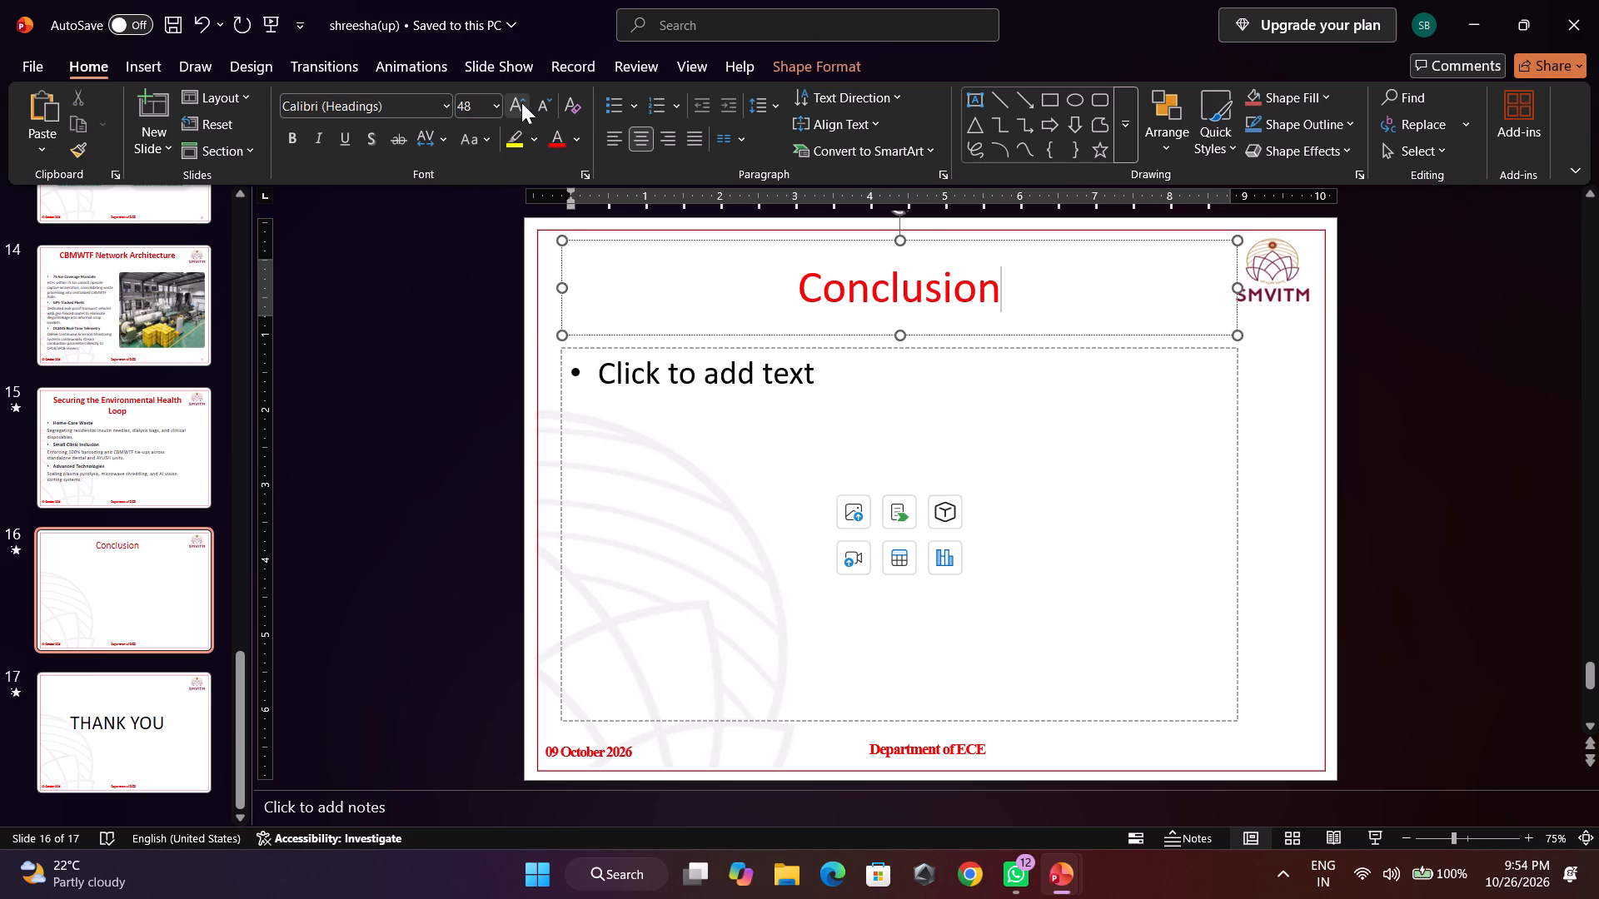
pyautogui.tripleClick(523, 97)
# Enlarge the "Conclusion" title text to font size 60.
pyautogui.moveTo(1040, 295); pyautogui.dragTo(694, 275)
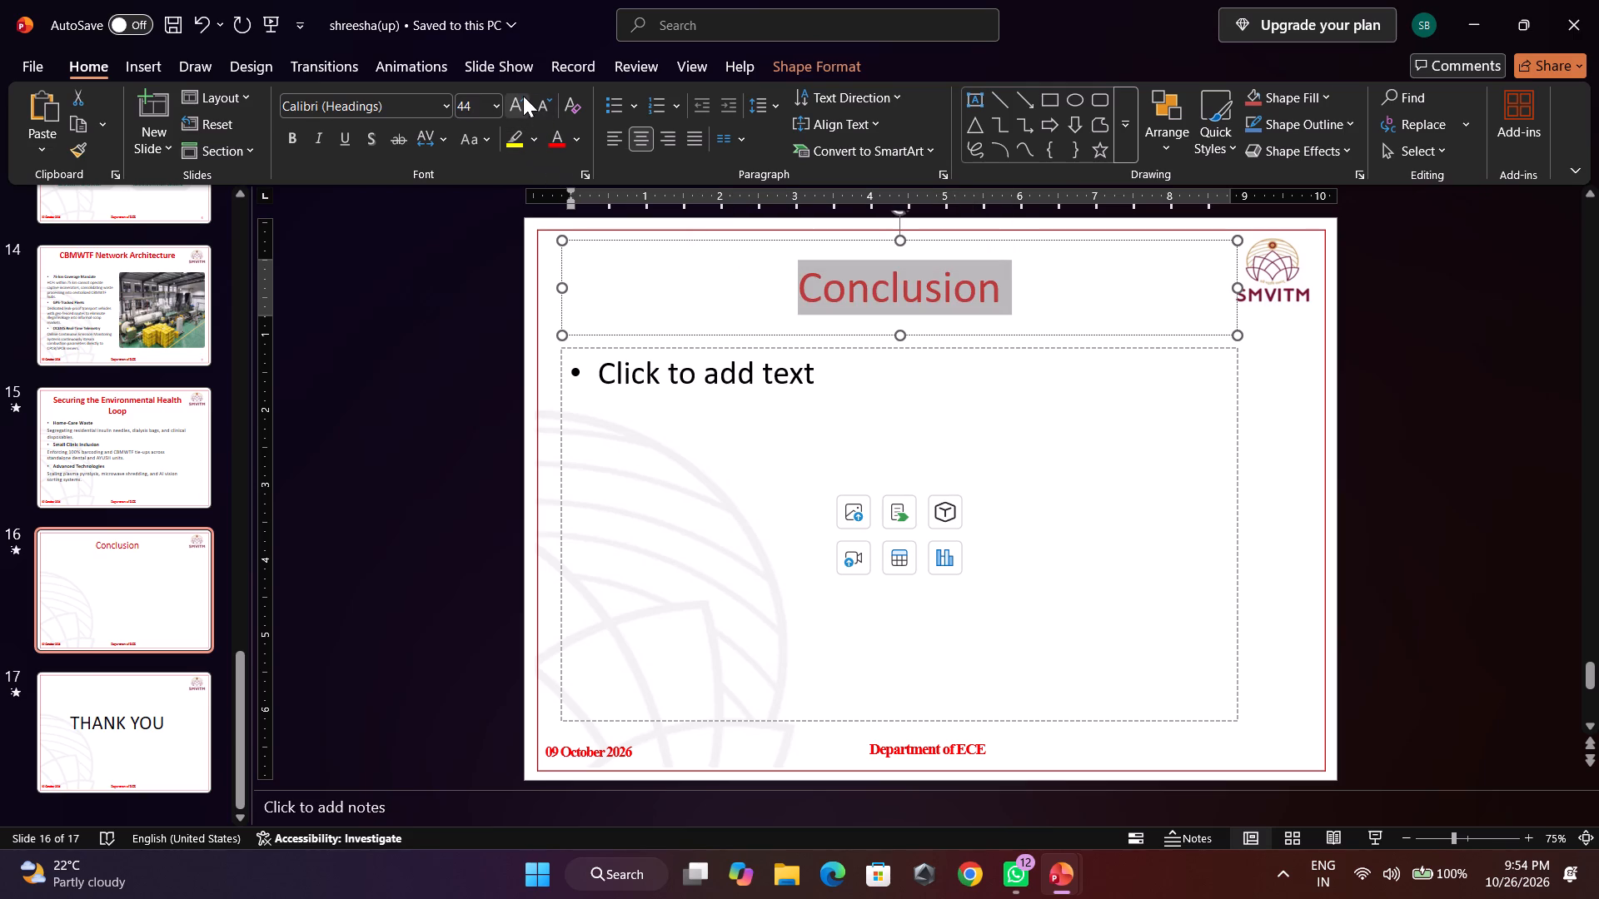
pyautogui.click(523, 96)
pyautogui.click(522, 100)
pyautogui.click(522, 100)
pyautogui.moveTo(400, 311); pyautogui.dragTo(450, 324)
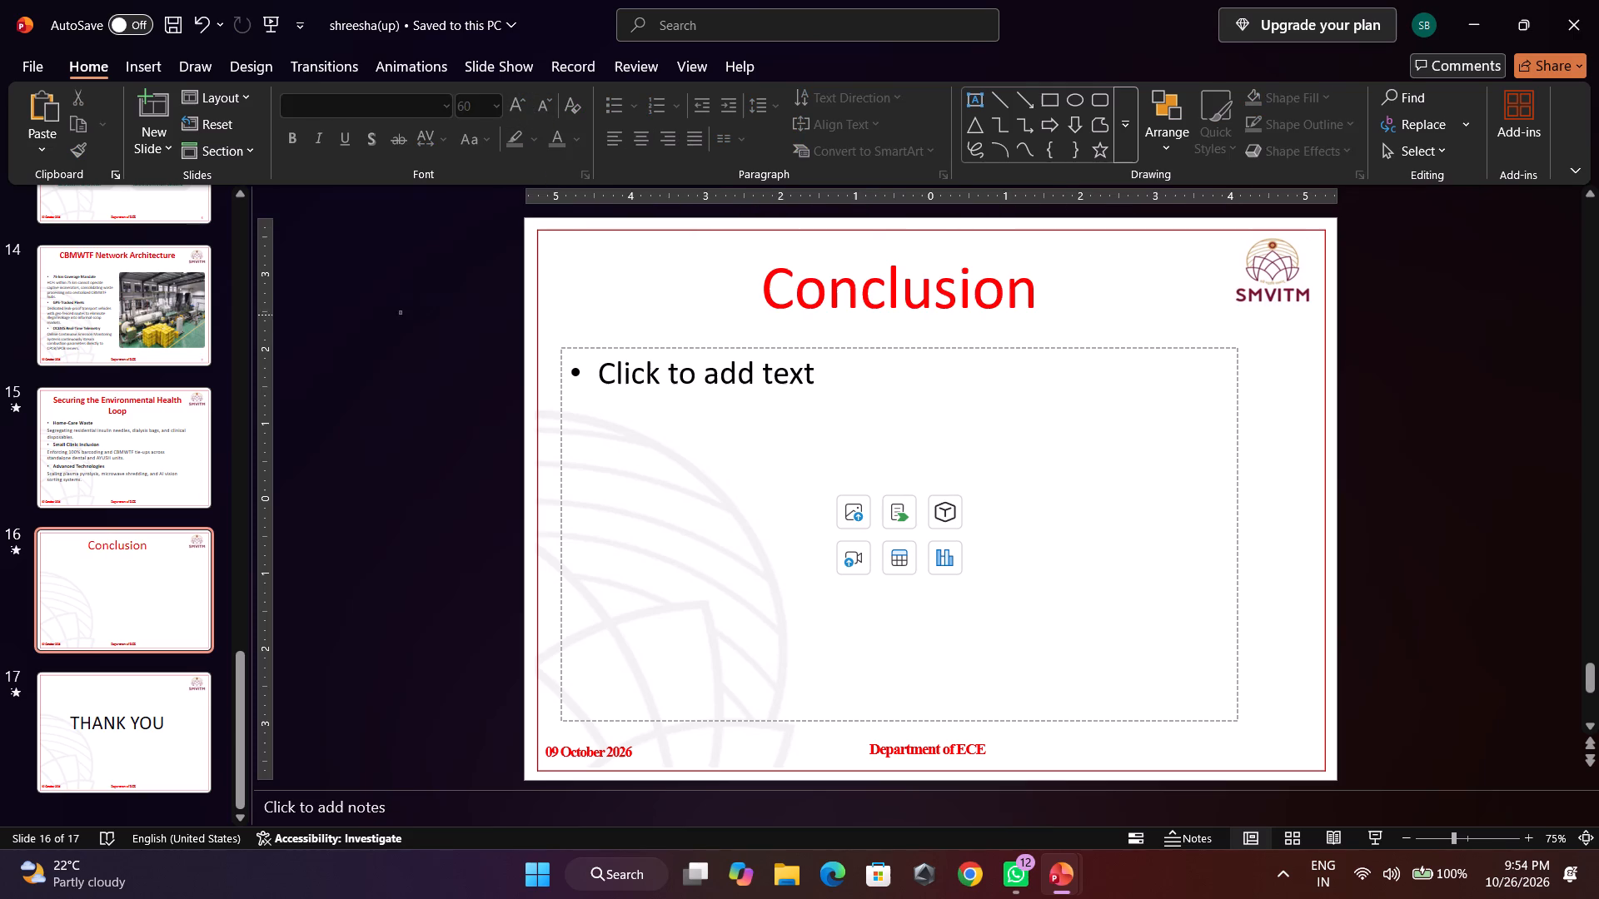
# Begin the Conclusion slide's first bullet with "The 85/15 Rule: General waste makes up 85% of volume".
pyautogui.click(971, 503)
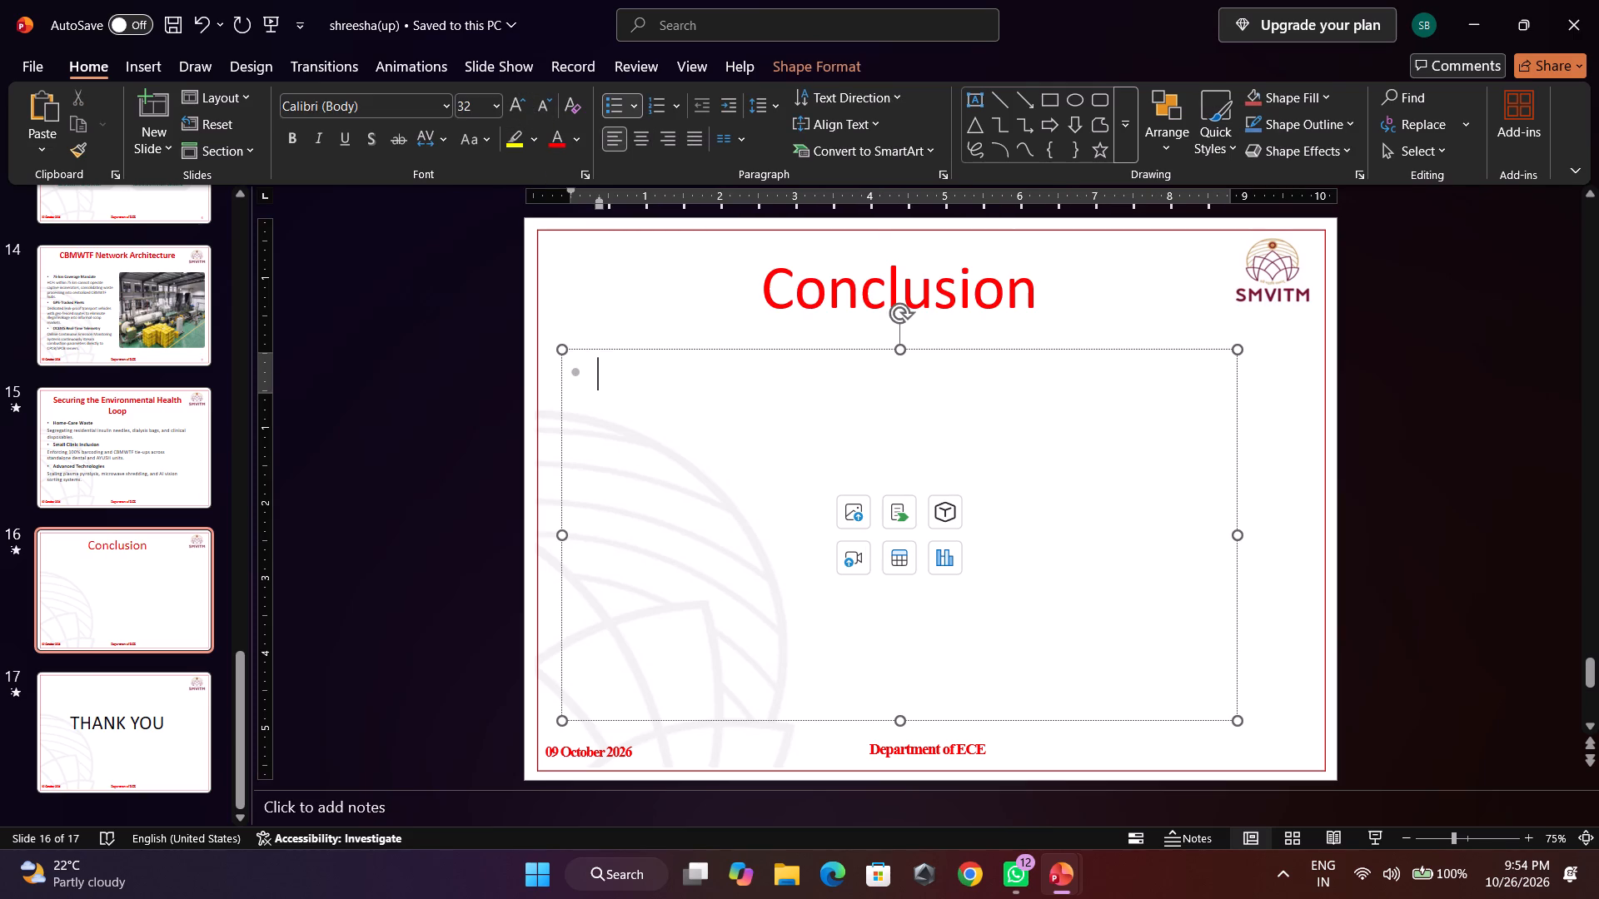
pyautogui.click(728, 405)
pyautogui.write('the')
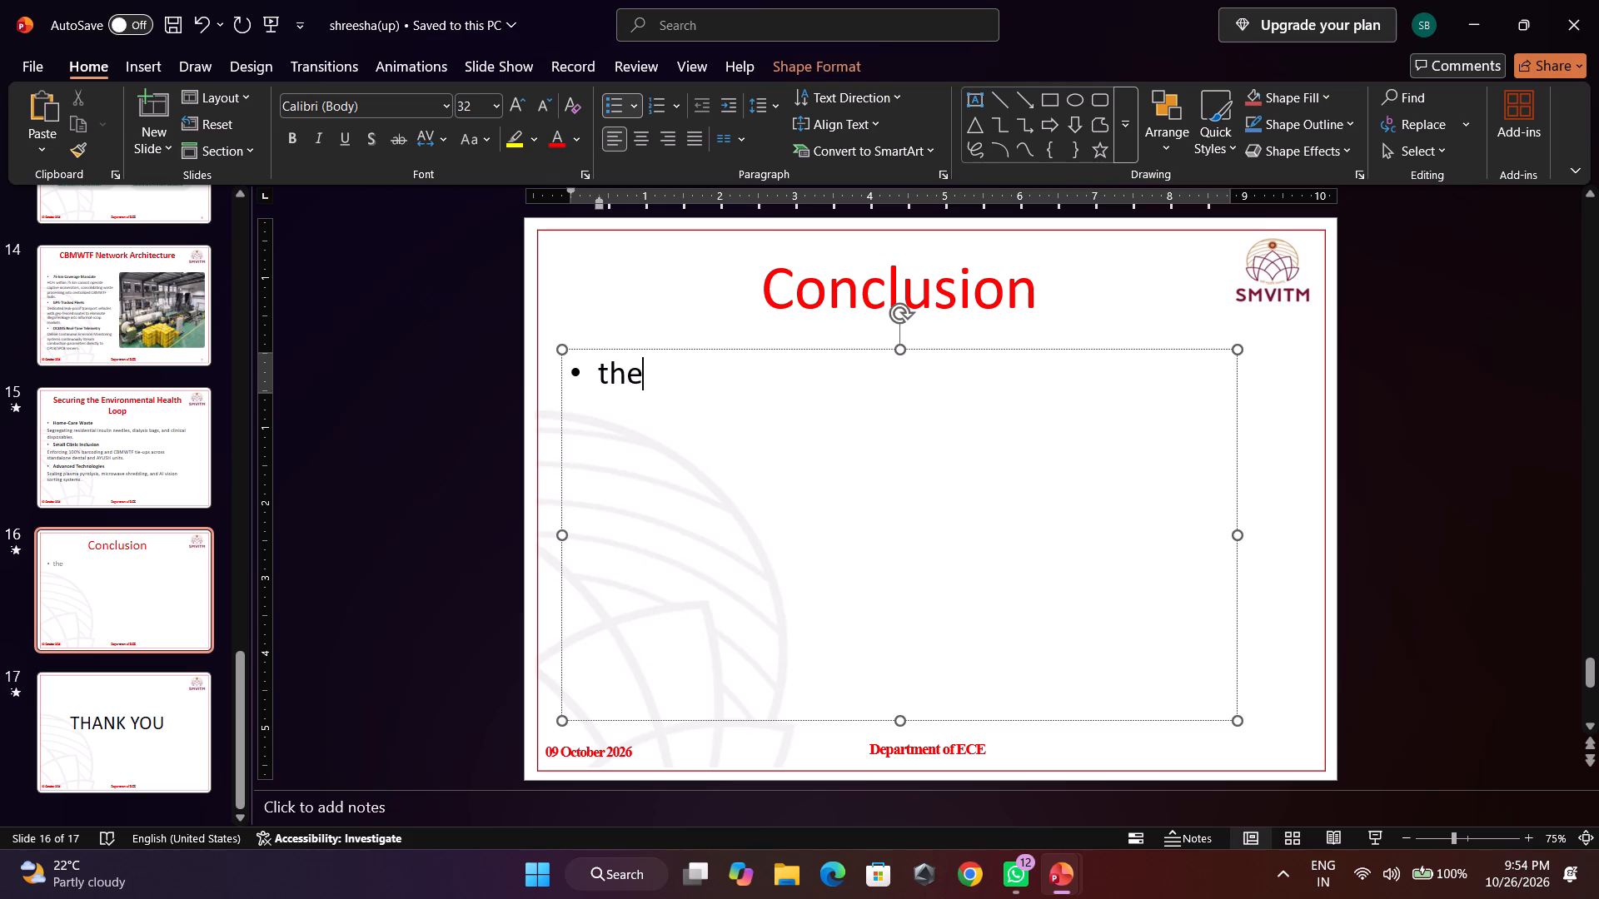
pyautogui.press('BackSpace')
pyautogui.press('BackSpace')
pyautogui.press('BackSpace')
pyautogui.write('The')
pyautogui.press('space')
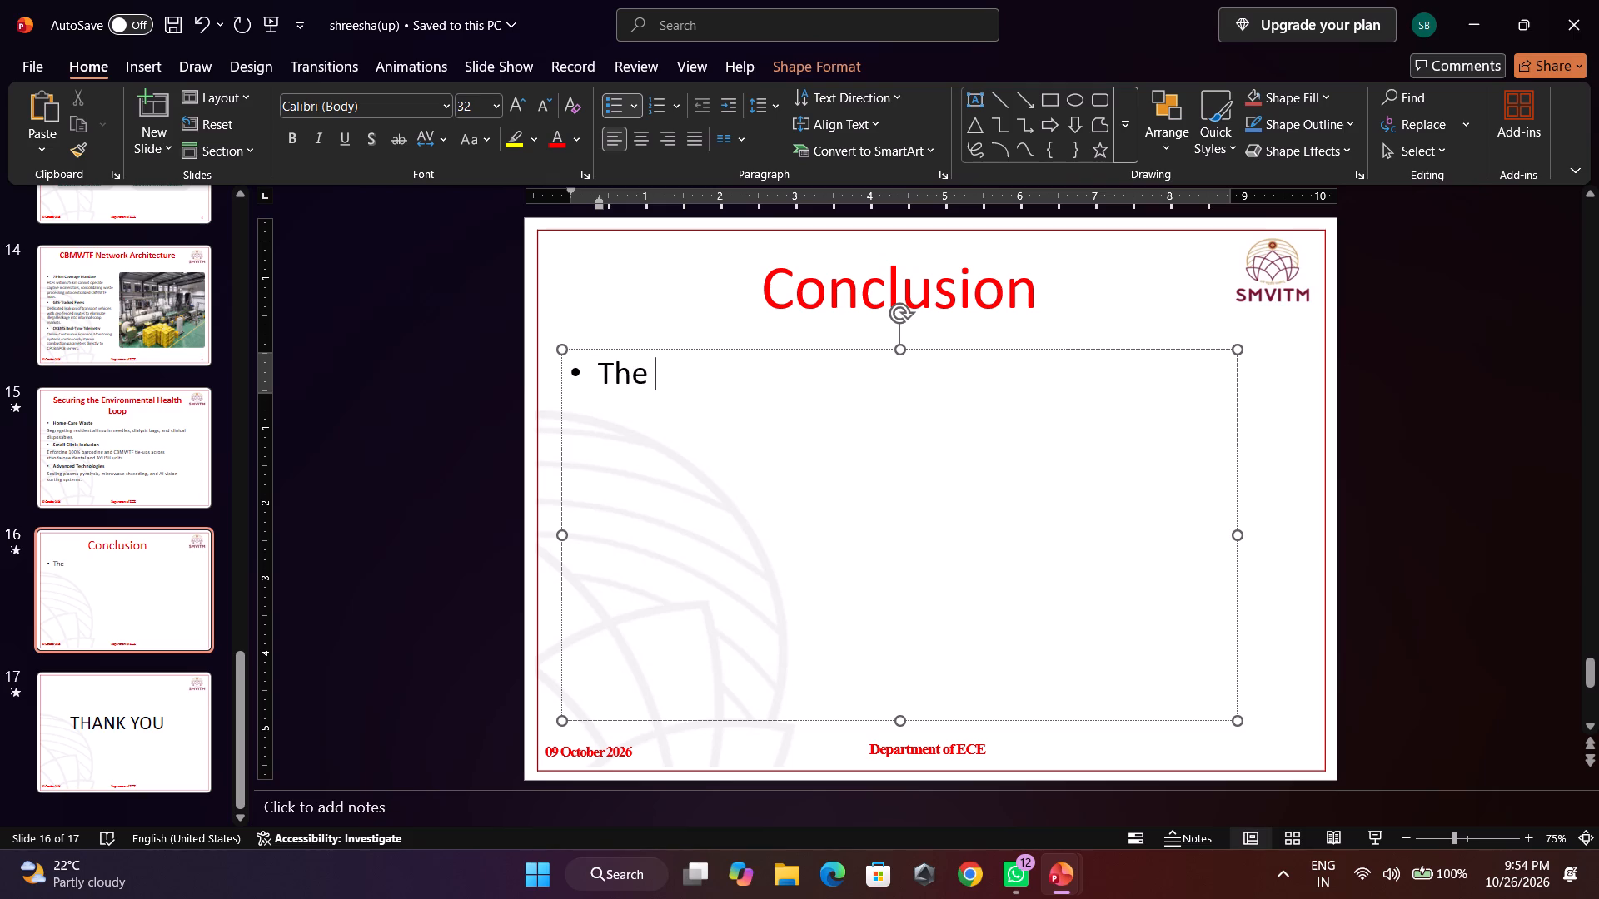
pyautogui.write('85/')
pyautogui.write('15')
pyautogui.press('space')
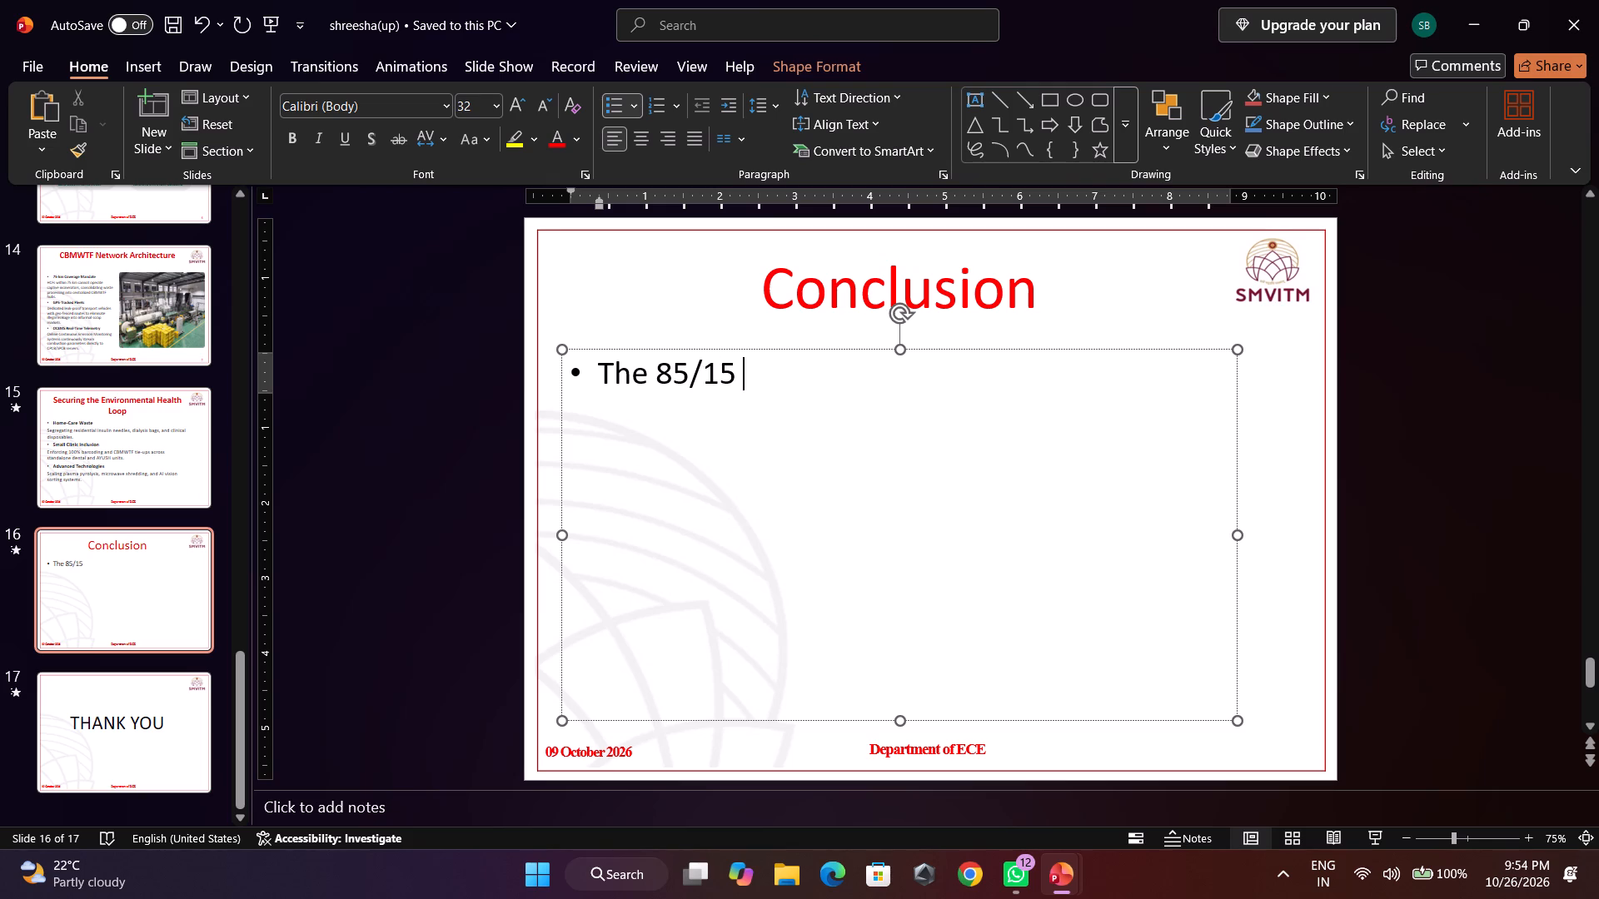
pyautogui.write('rule')
pyautogui.press('BackSpace')
pyautogui.press('BackSpace')
pyautogui.press('BackSpace')
pyautogui.press('BackSpace')
pyautogui.write('Rule: G')
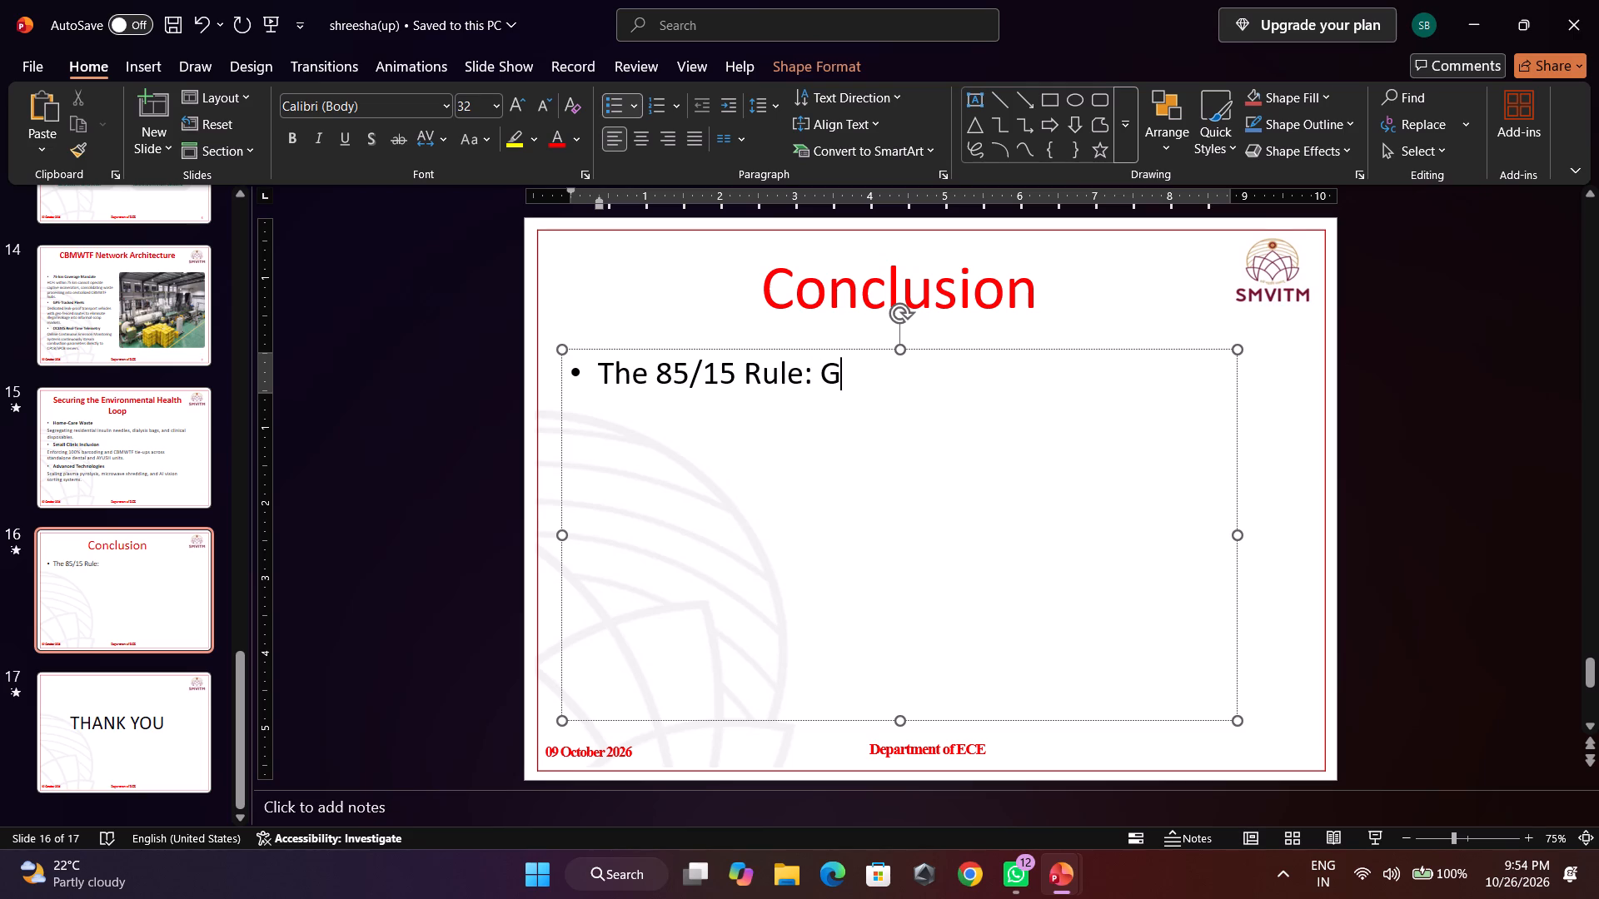
pyautogui.write('eneral waste')
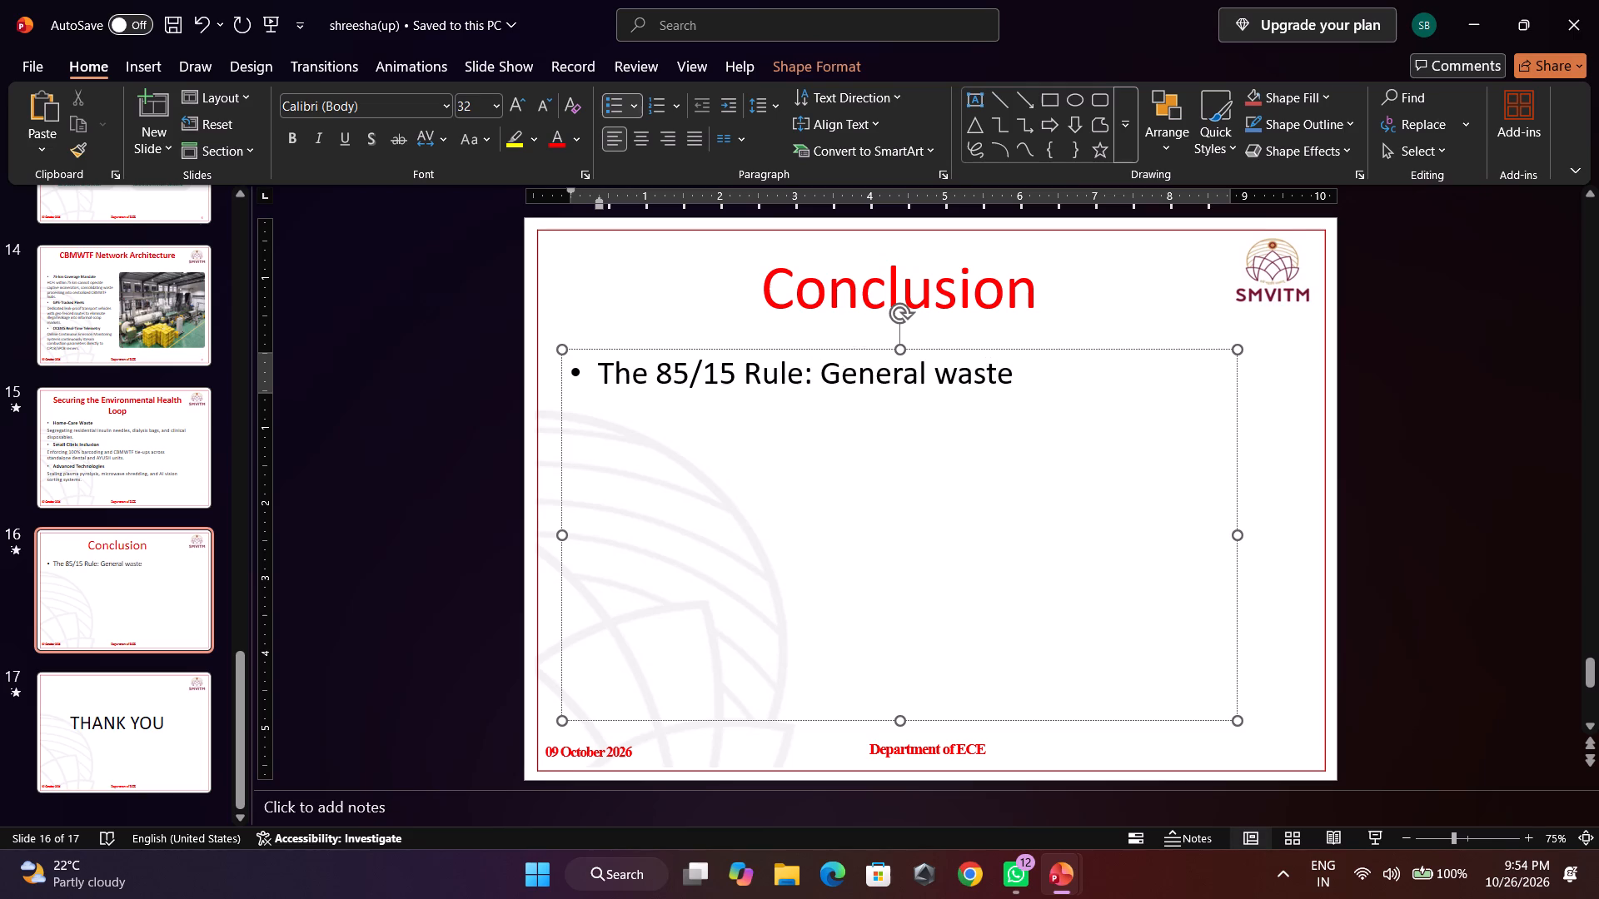
pyautogui.press('space')
pyautogui.write('makes')
pyautogui.press('space')
pyautogui.write('i')
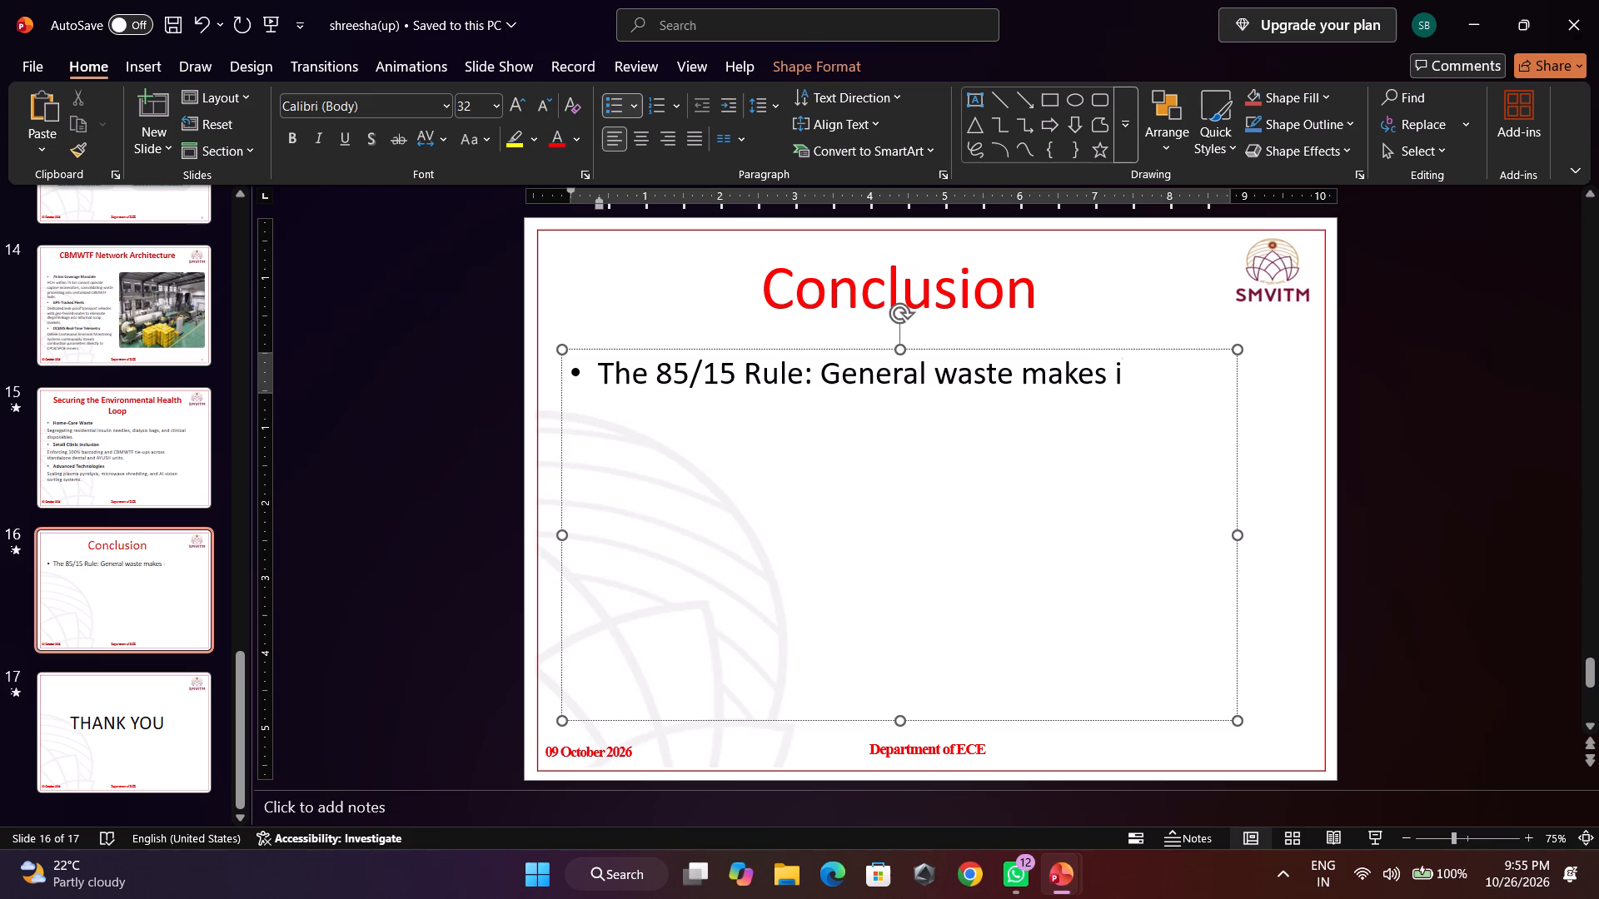
pyautogui.press('BackSpace')
pyautogui.write('up')
pyautogui.press('space')
pyautogui.write('85%')
pyautogui.press('space')
pyautogui.write('of volune')
pyautogui.press('BackSpace')
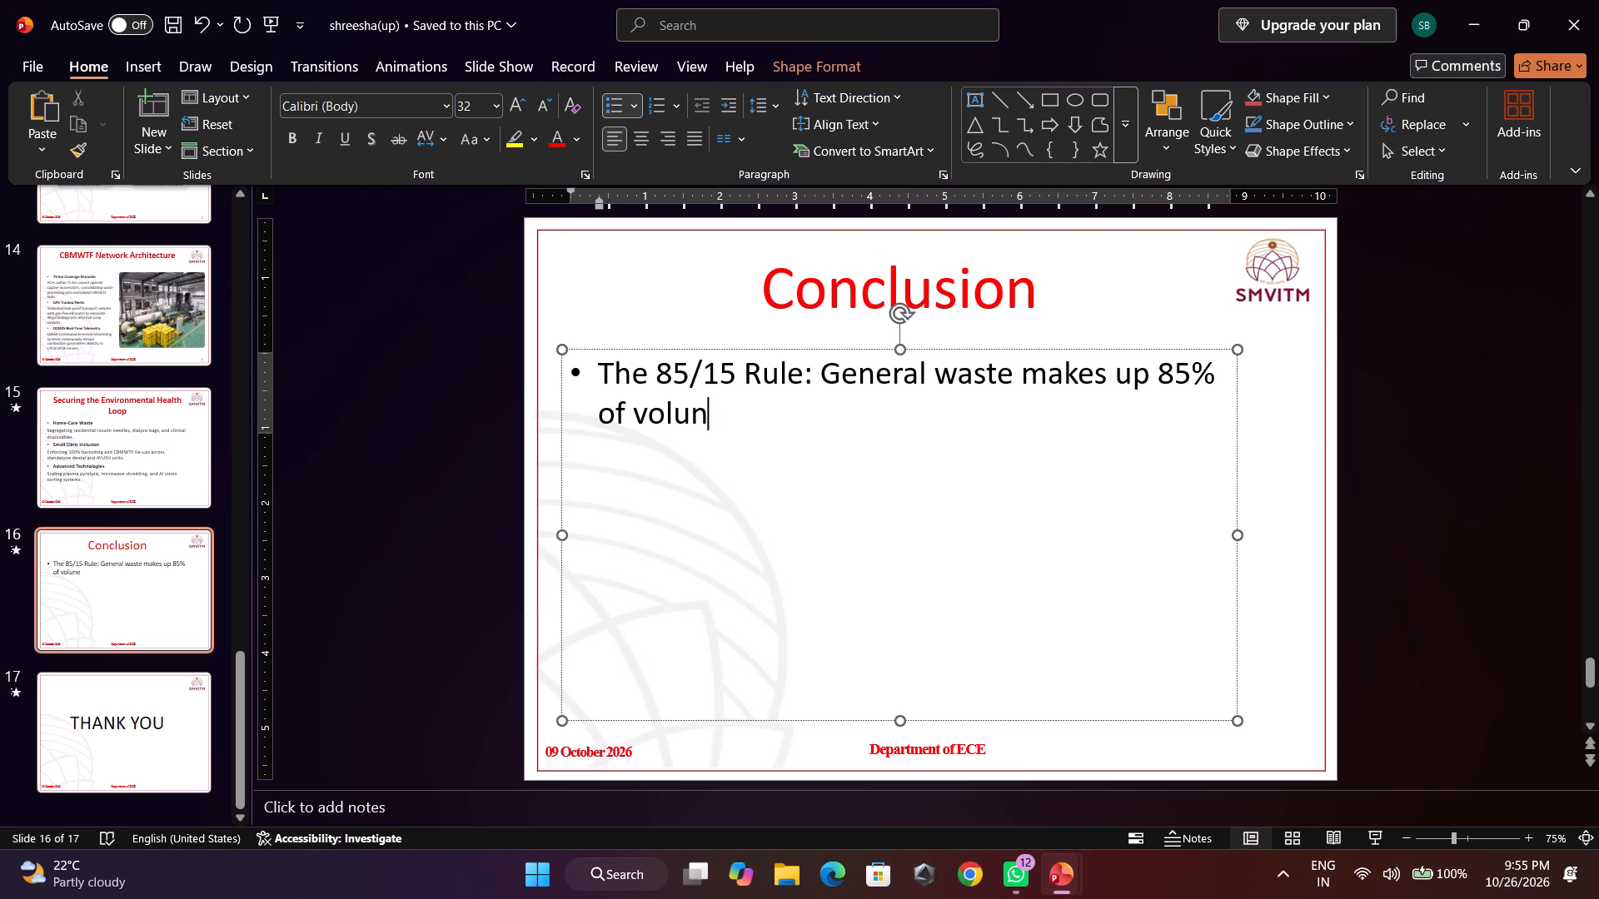
pyautogui.press('BackSpace')
pyautogui.write('me')
# Complete the first bullet with "; hazardous waste is only 15%." after "volume".
pyautogui.write(';; ha')
pyautogui.press('BackSpace')
pyautogui.press('BackSpace')
pyautogui.press('BackSpace')
pyautogui.press('BackSpace')
pyautogui.press('space')
pyautogui.write('haza')
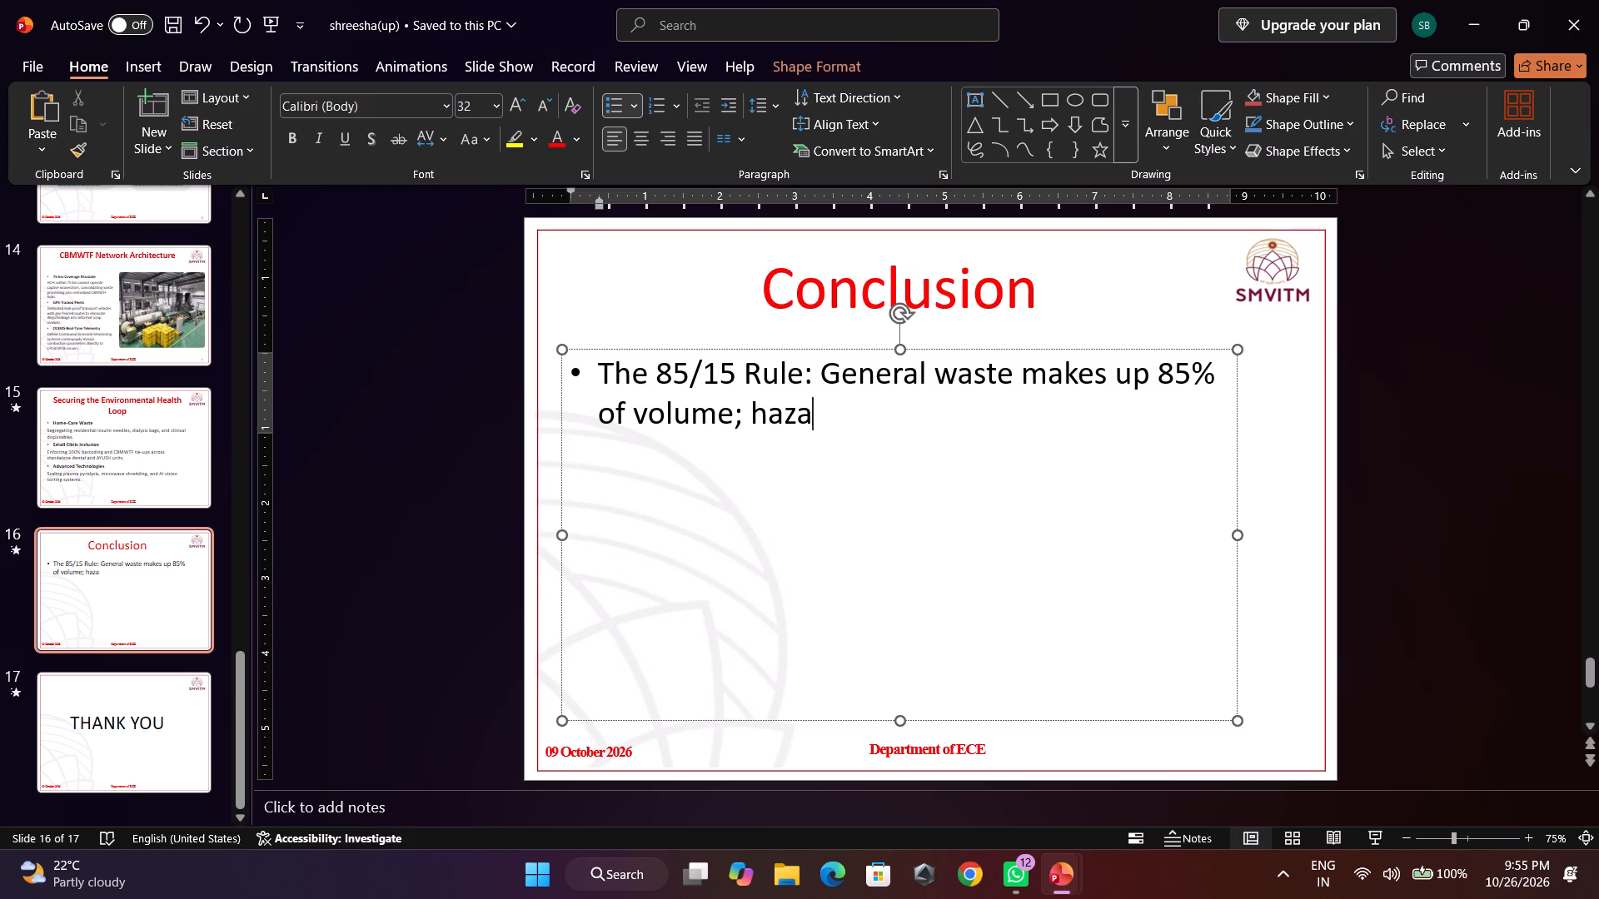
pyautogui.write('rdous')
pyautogui.press('space')
pyautogui.write('wa')
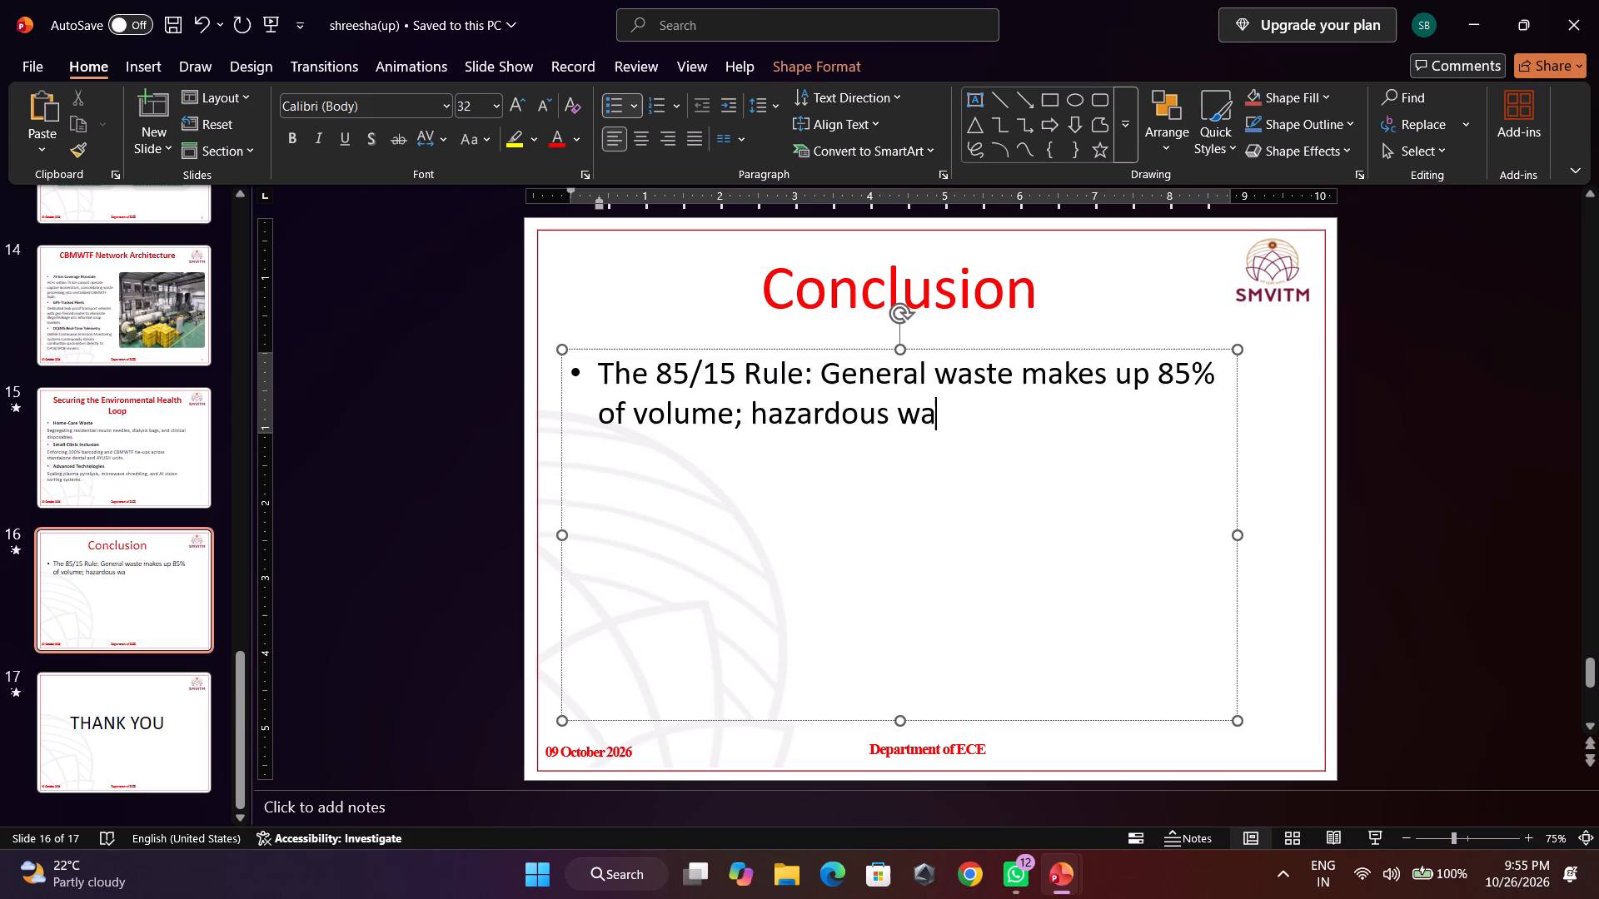
pyautogui.write('ste')
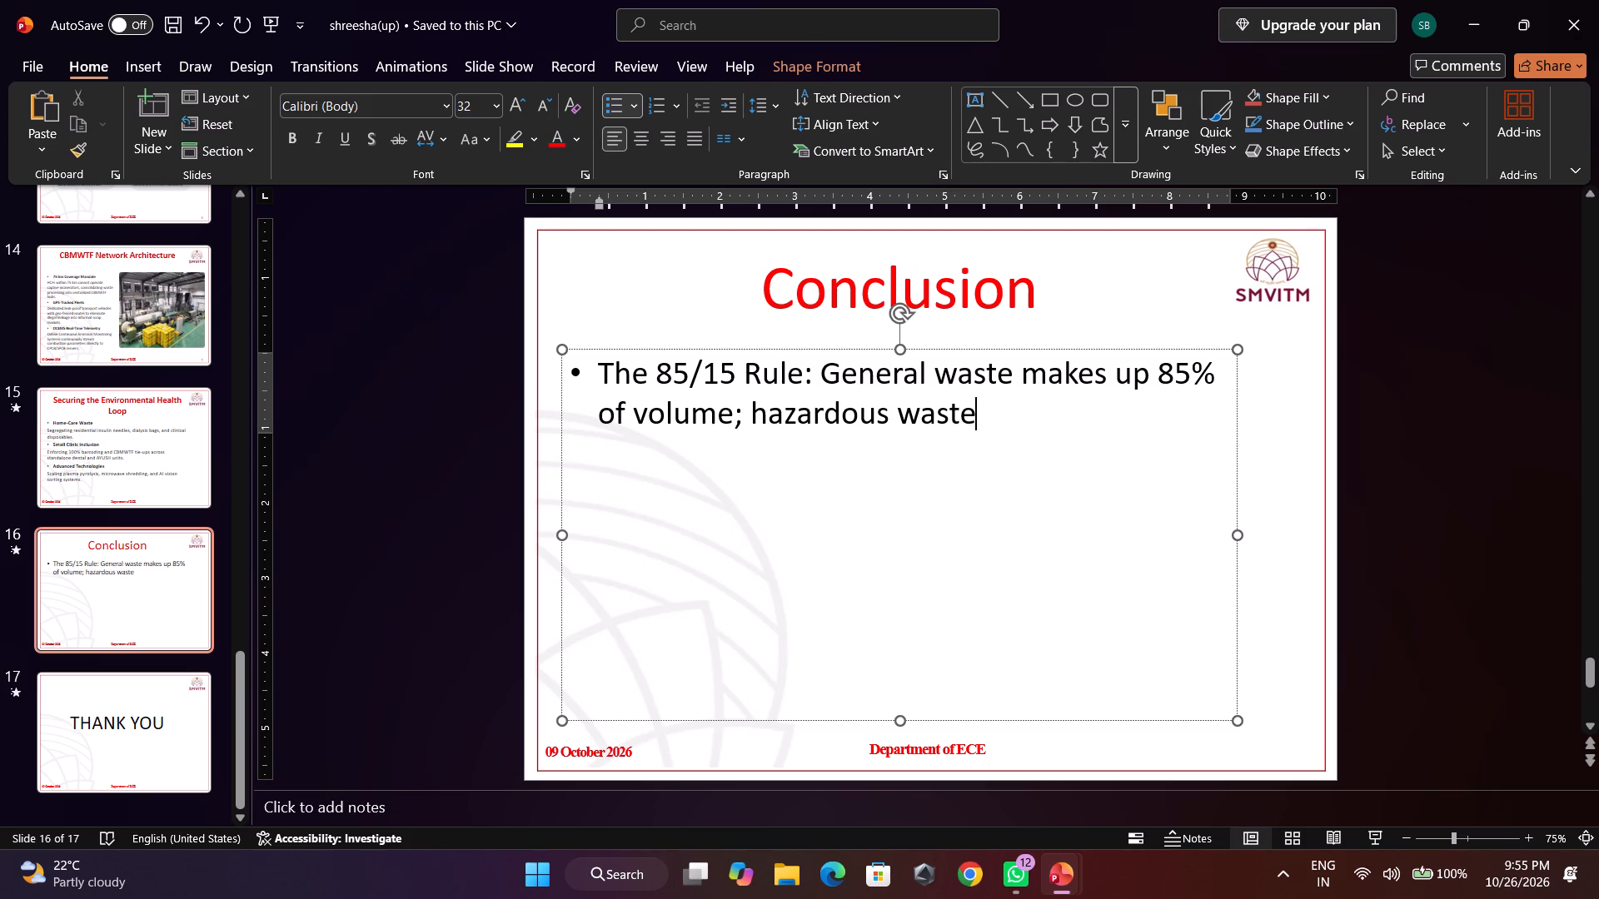
pyautogui.press('space')
pyautogui.write('is only')
pyautogui.press('space')
pyautogui.write('15')
pyautogui.hotkey('shift', '%')
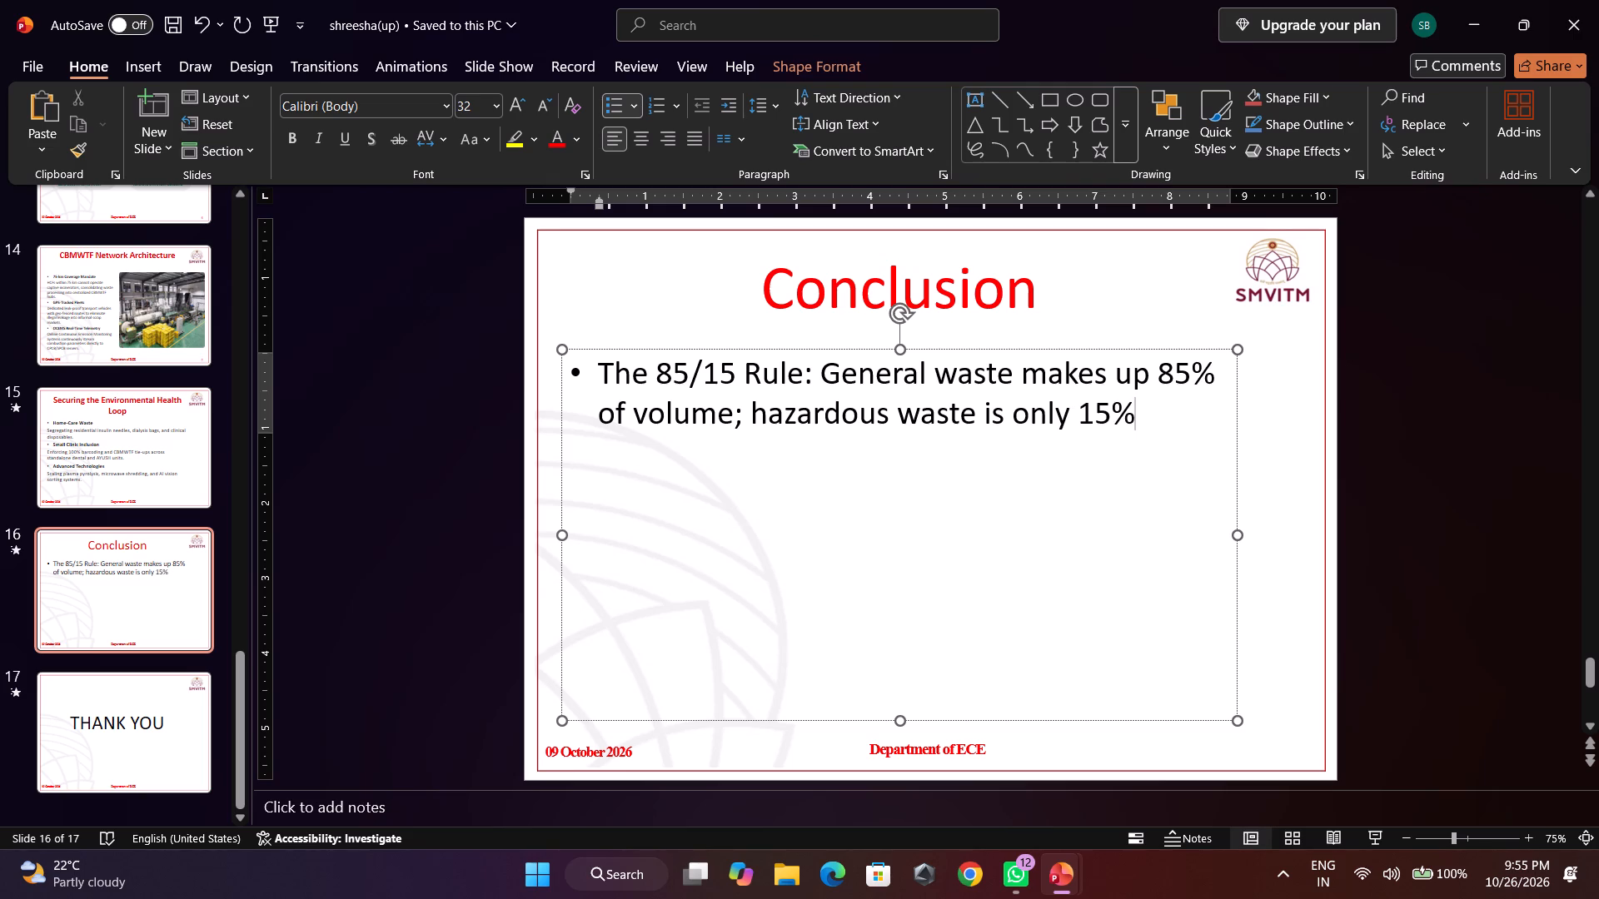
pyautogui.press('.')
# Start a second bullet on the Conclusion slide with the lead-in "Color-code Success:".
pyautogui.press('Return')
pyautogui.press('\\')
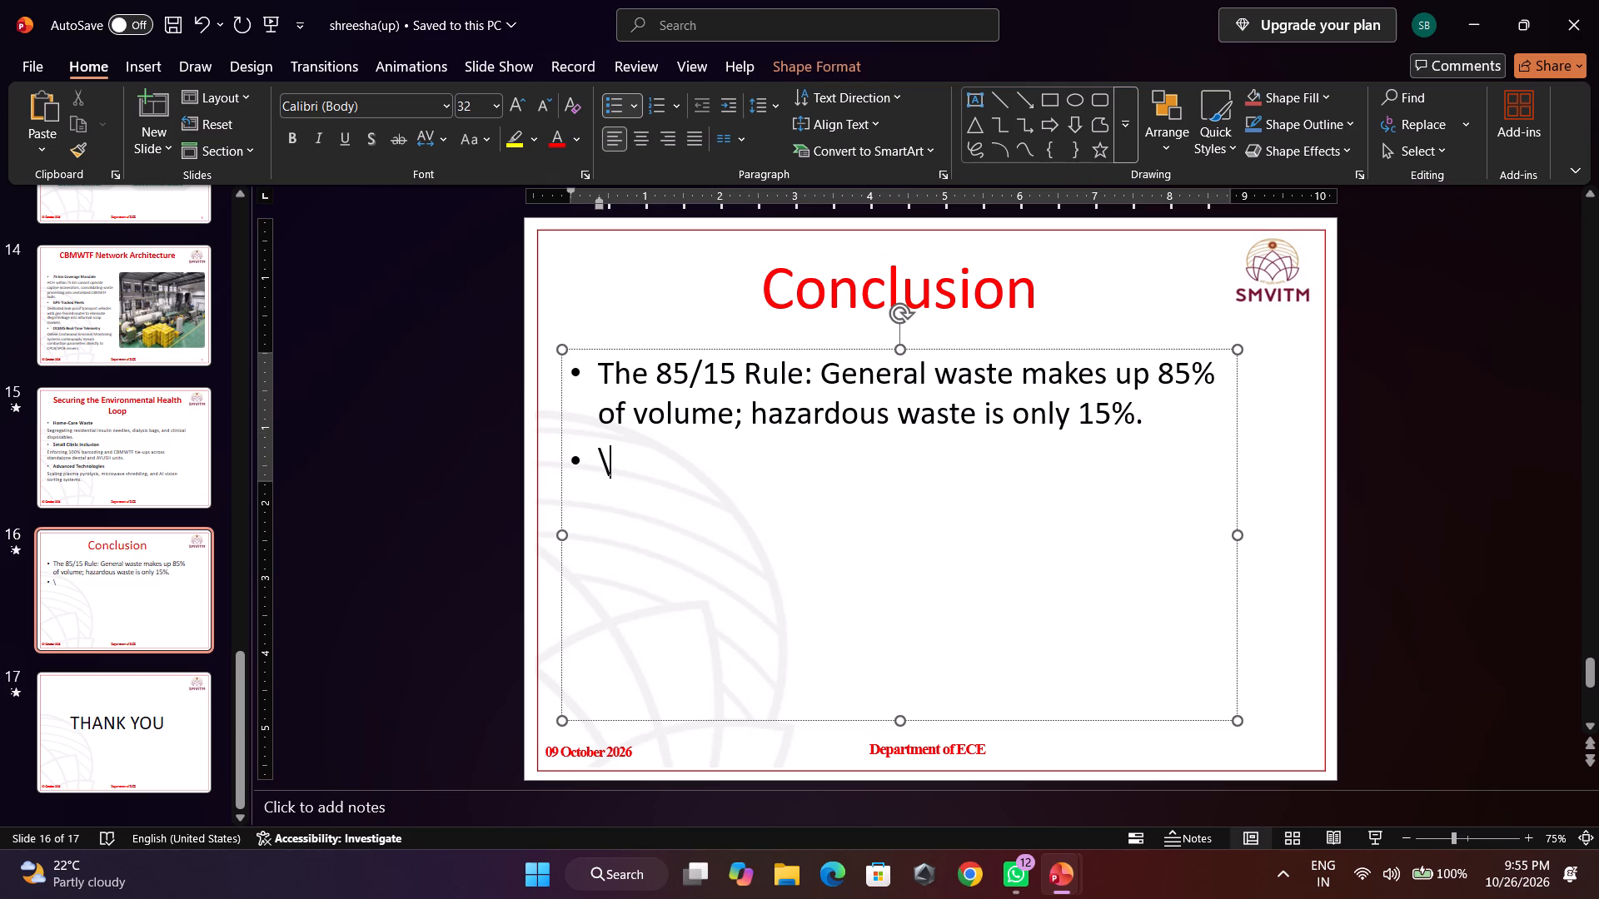
pyautogui.press('BackSpace')
pyautogui.write('clolor')
pyautogui.press('BackSpace')
pyautogui.press('BackSpace')
pyautogui.press('BackSpace')
pyautogui.press('BackSpace')
pyautogui.press('BackSpace')
pyautogui.press('BackSpace')
pyautogui.write('Color')
pyautogui.press('space')
pyautogui.press('BackSpace')
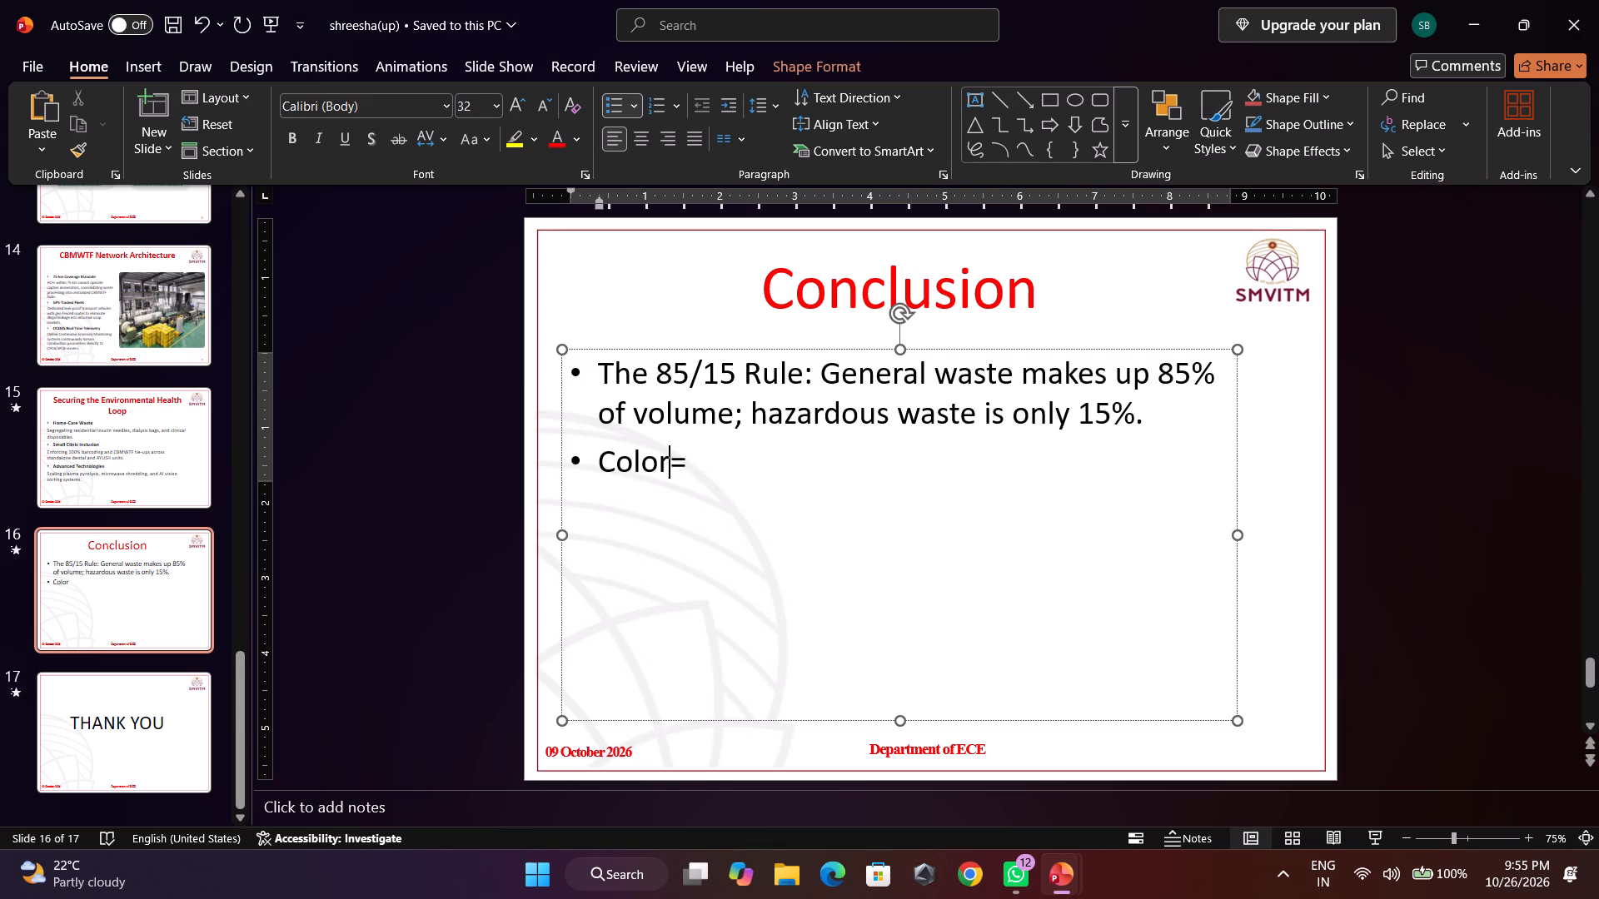
pyautogui.press('=')
pyautogui.press('BackSpace')
pyautogui.write('-code')
pyautogui.press(';')
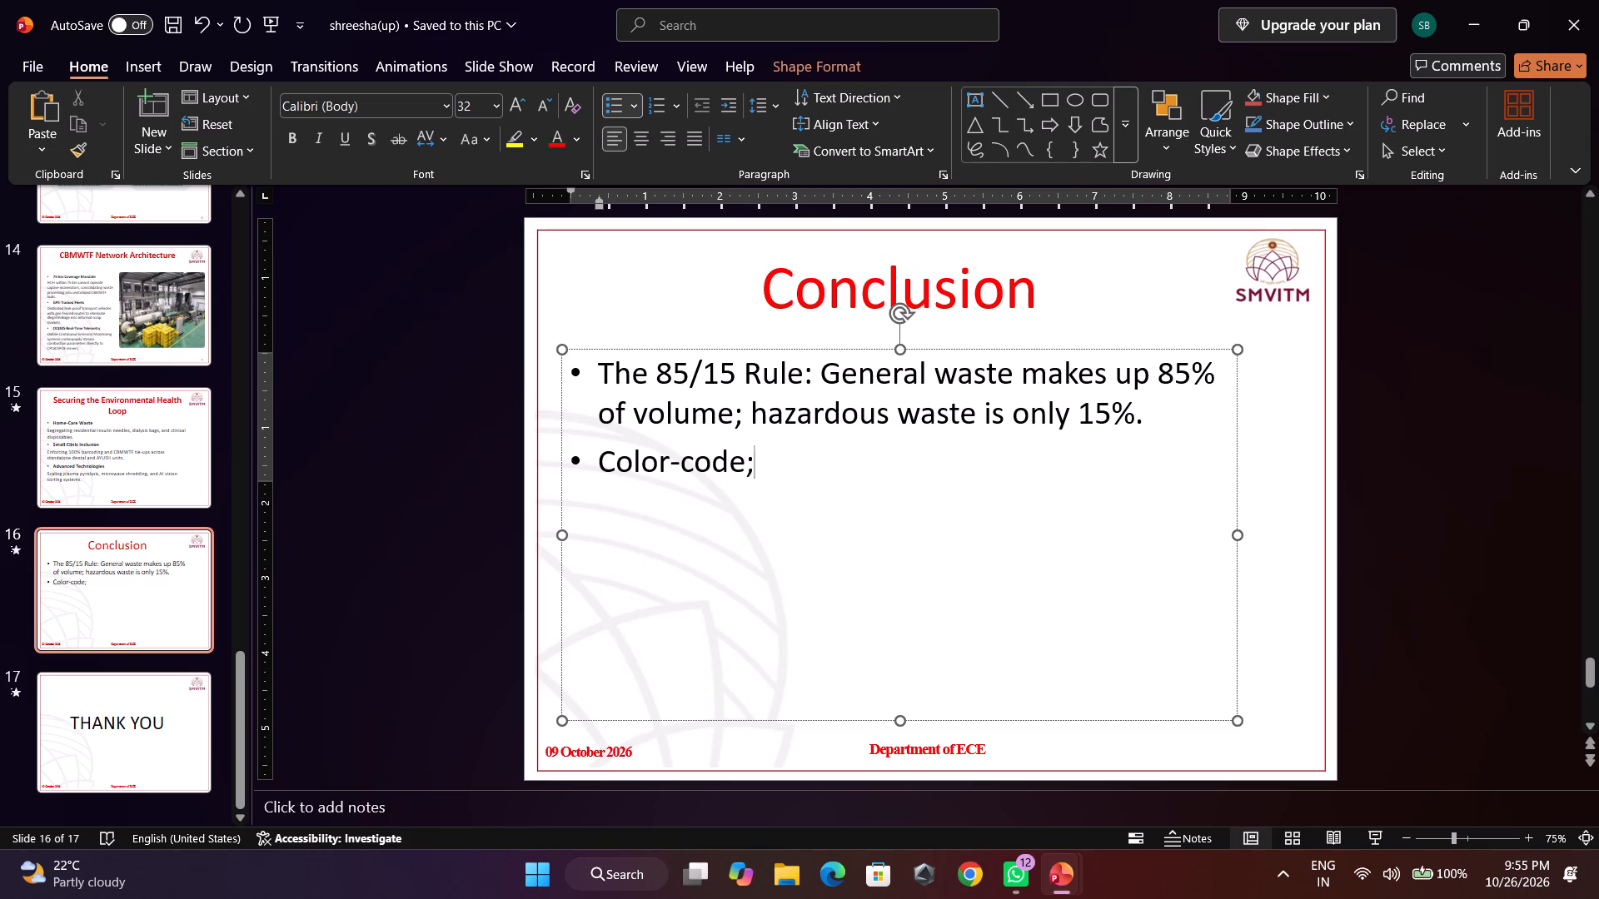
pyautogui.press('BackSpace')
pyautogui.press('space')
pyautogui.write('Sucess')
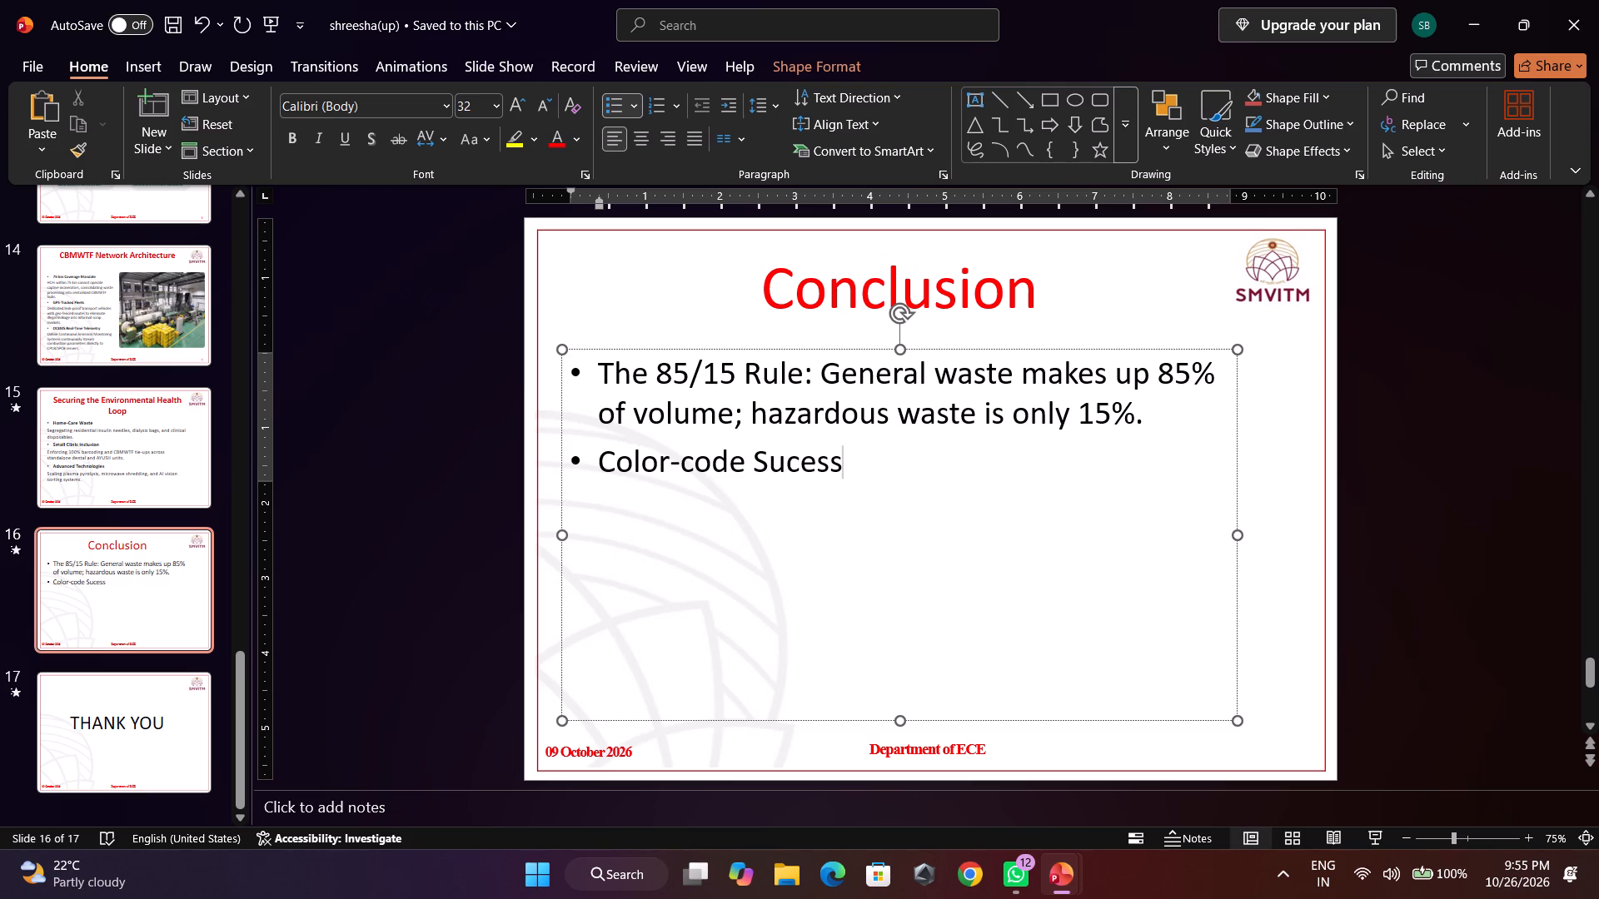
pyautogui.press('BackSpace')
pyautogui.press('BackSpace')
pyautogui.press('BackSpace')
pyautogui.press('BackSpace')
pyautogui.write('ccess')
pyautogui.hotkey('shift', ':')
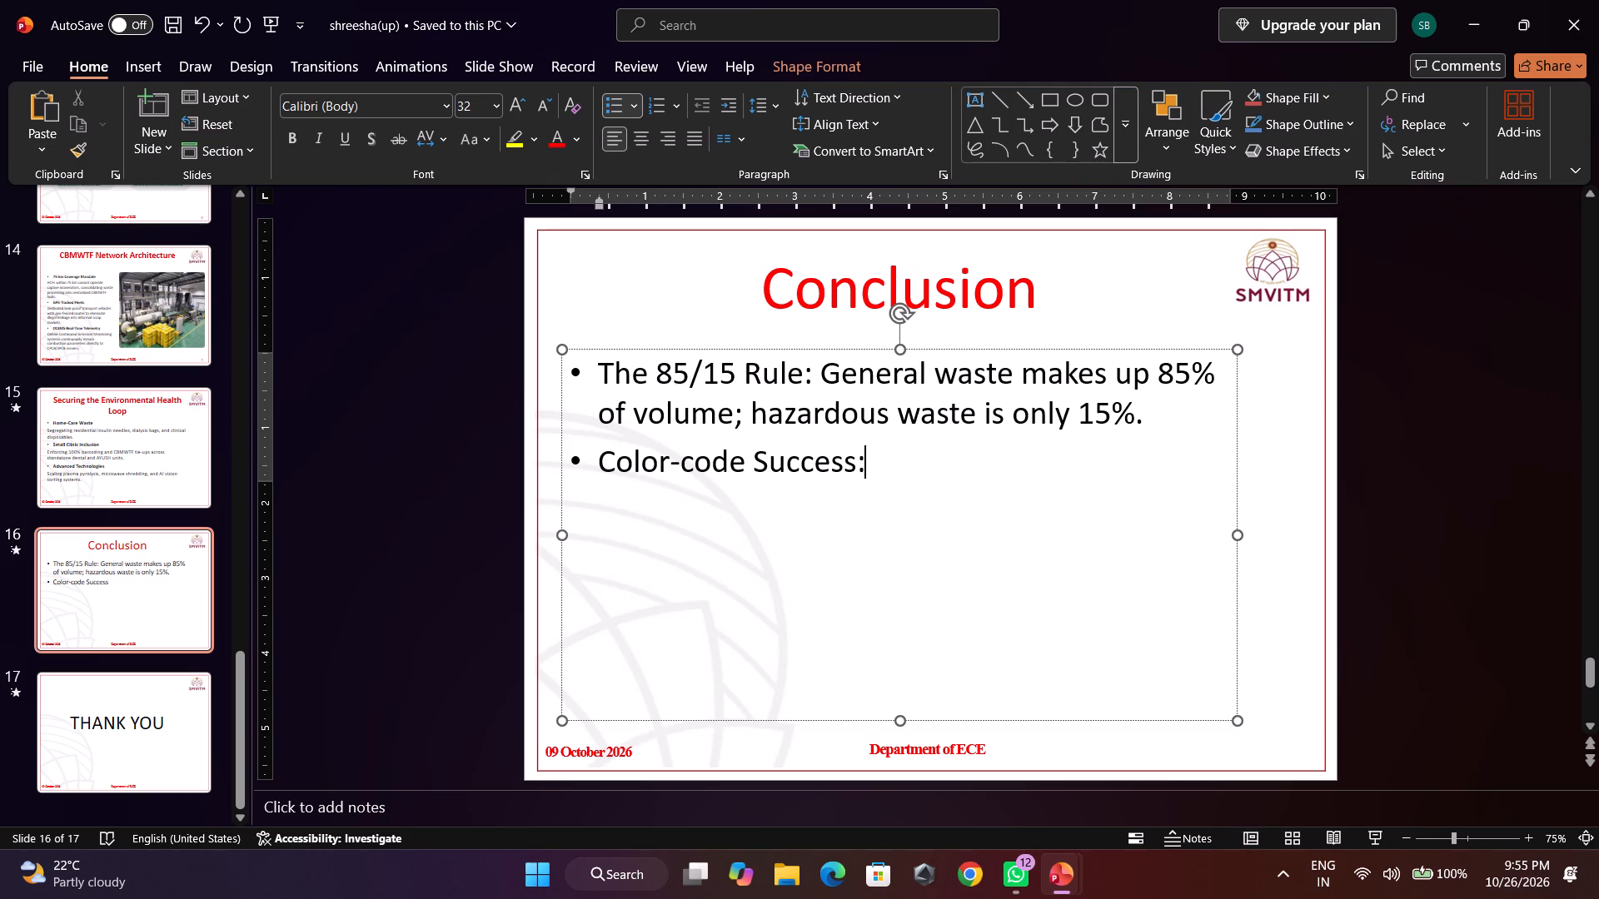
pyautogui.press('space')
# Continue the second bullet with "Strict segregation directly reduces" after the "Color-code Success:" lead-in.
pyautogui.write('Strict')
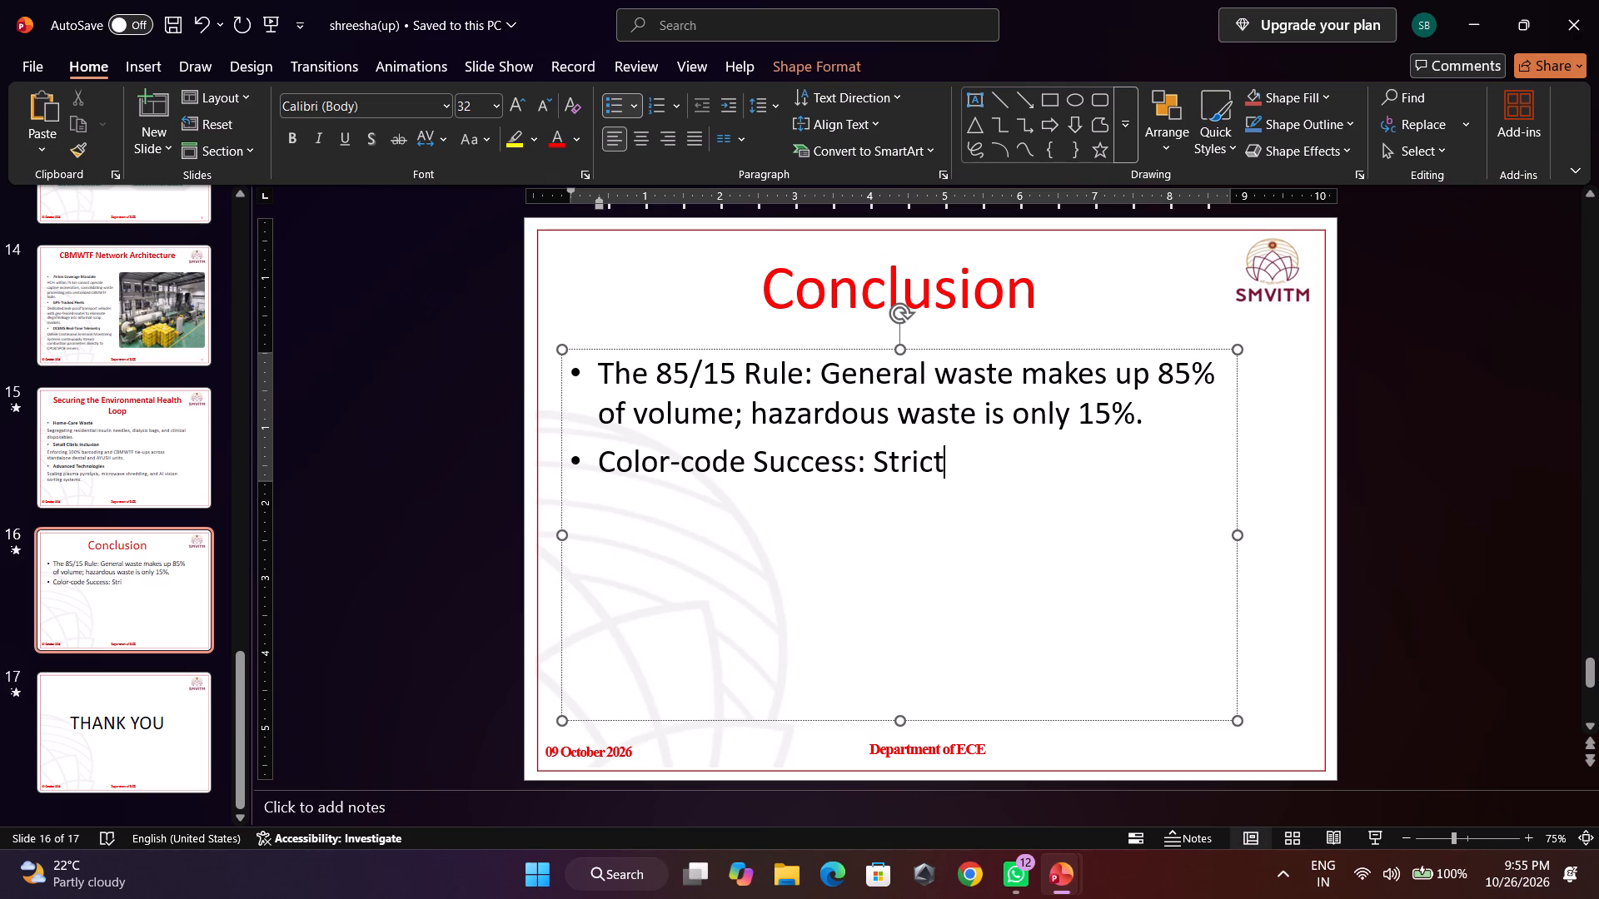
pyautogui.press('space')
pyautogui.write('segrat')
pyautogui.press('BackSpace')
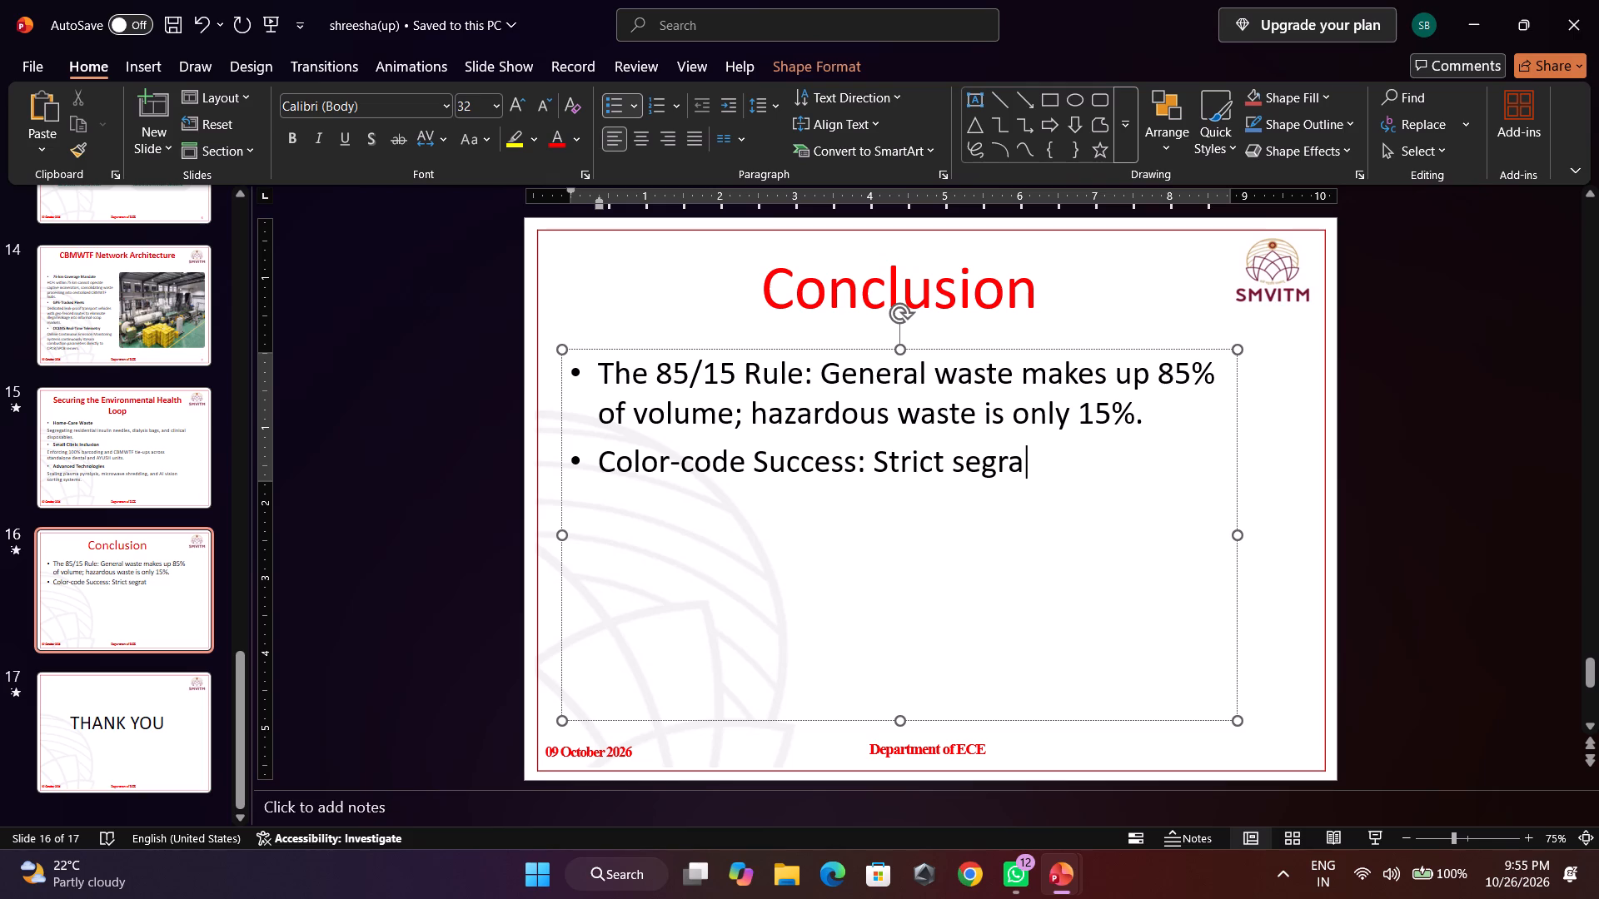
pyautogui.press('BackSpace')
pyautogui.press('e')
pyautogui.write('gat')
pyautogui.write('ion')
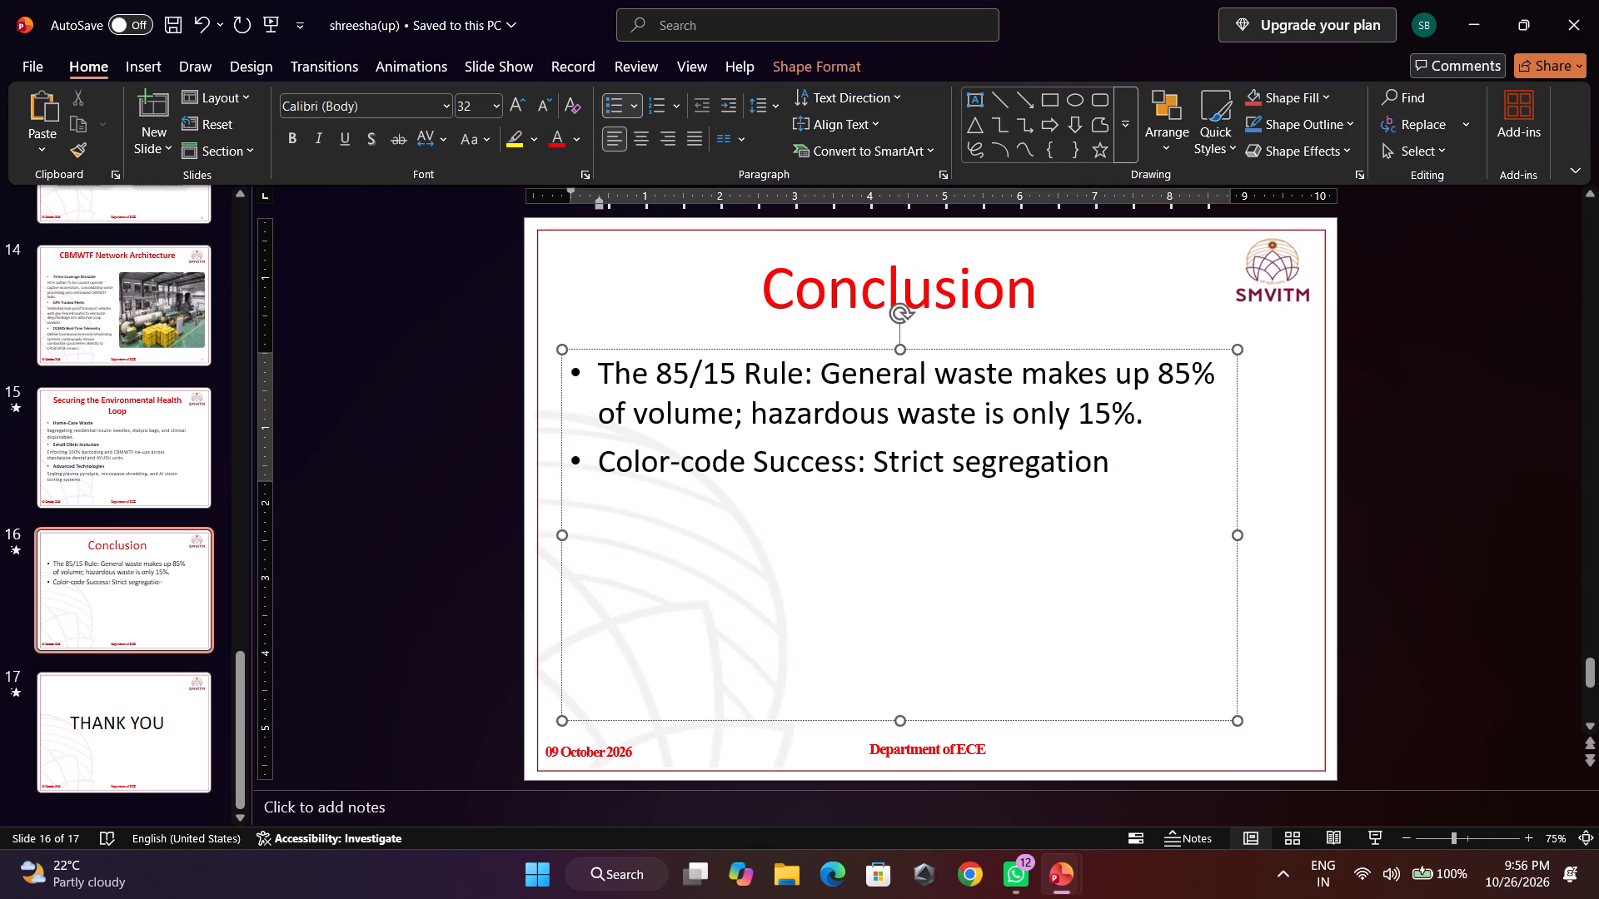
pyautogui.press('space')
pyautogui.write('directly')
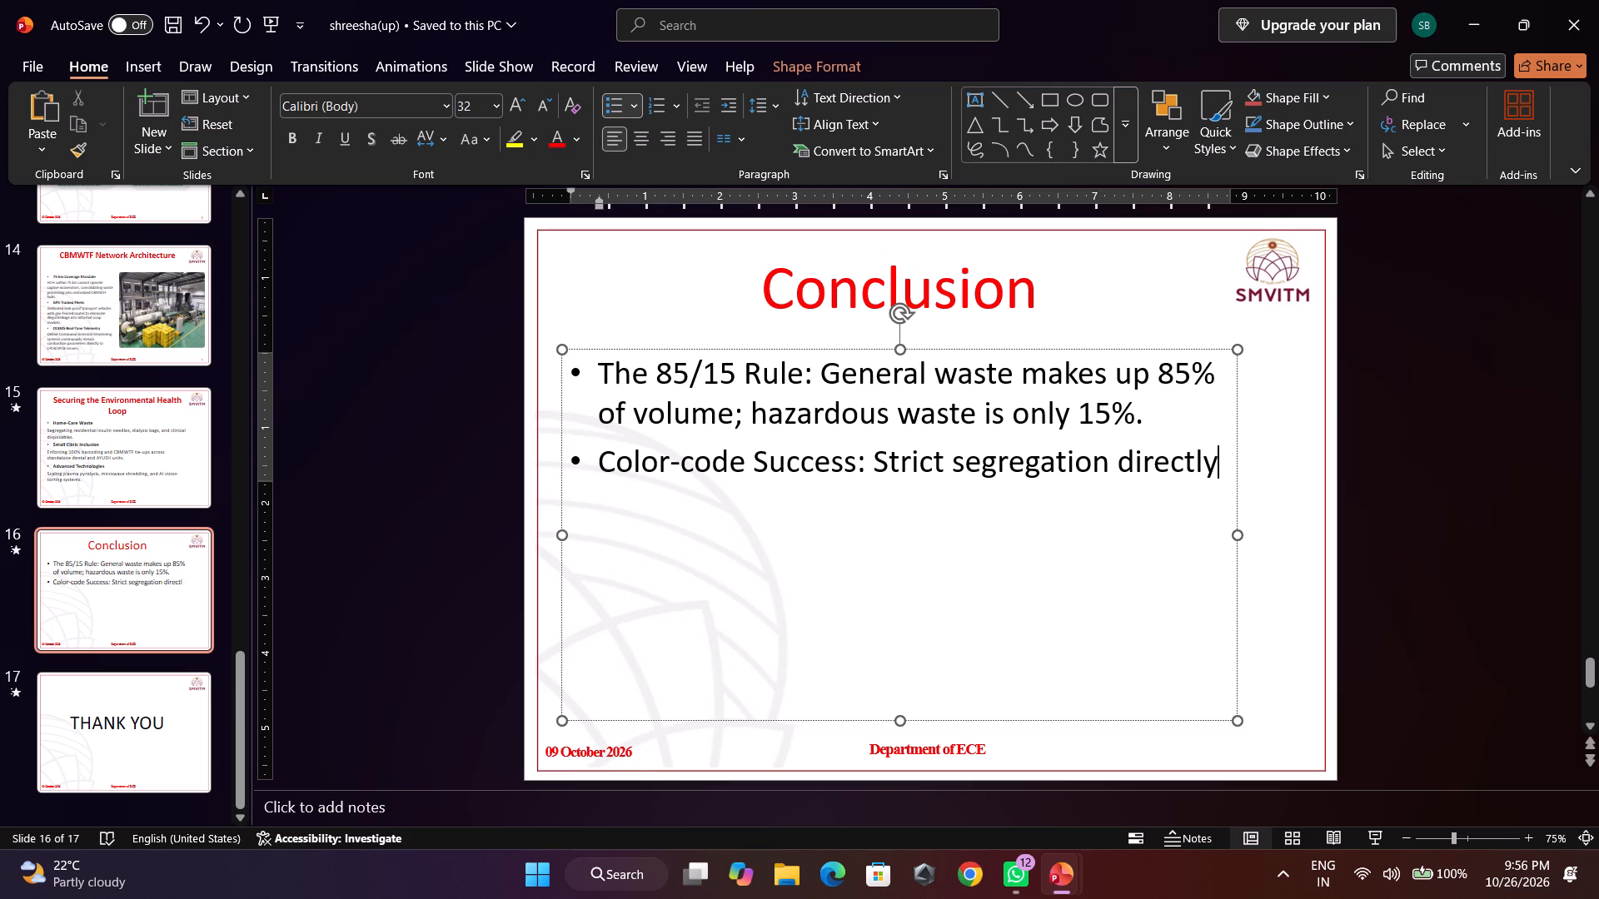
pyautogui.press('space')
pyautogui.write('reduces')
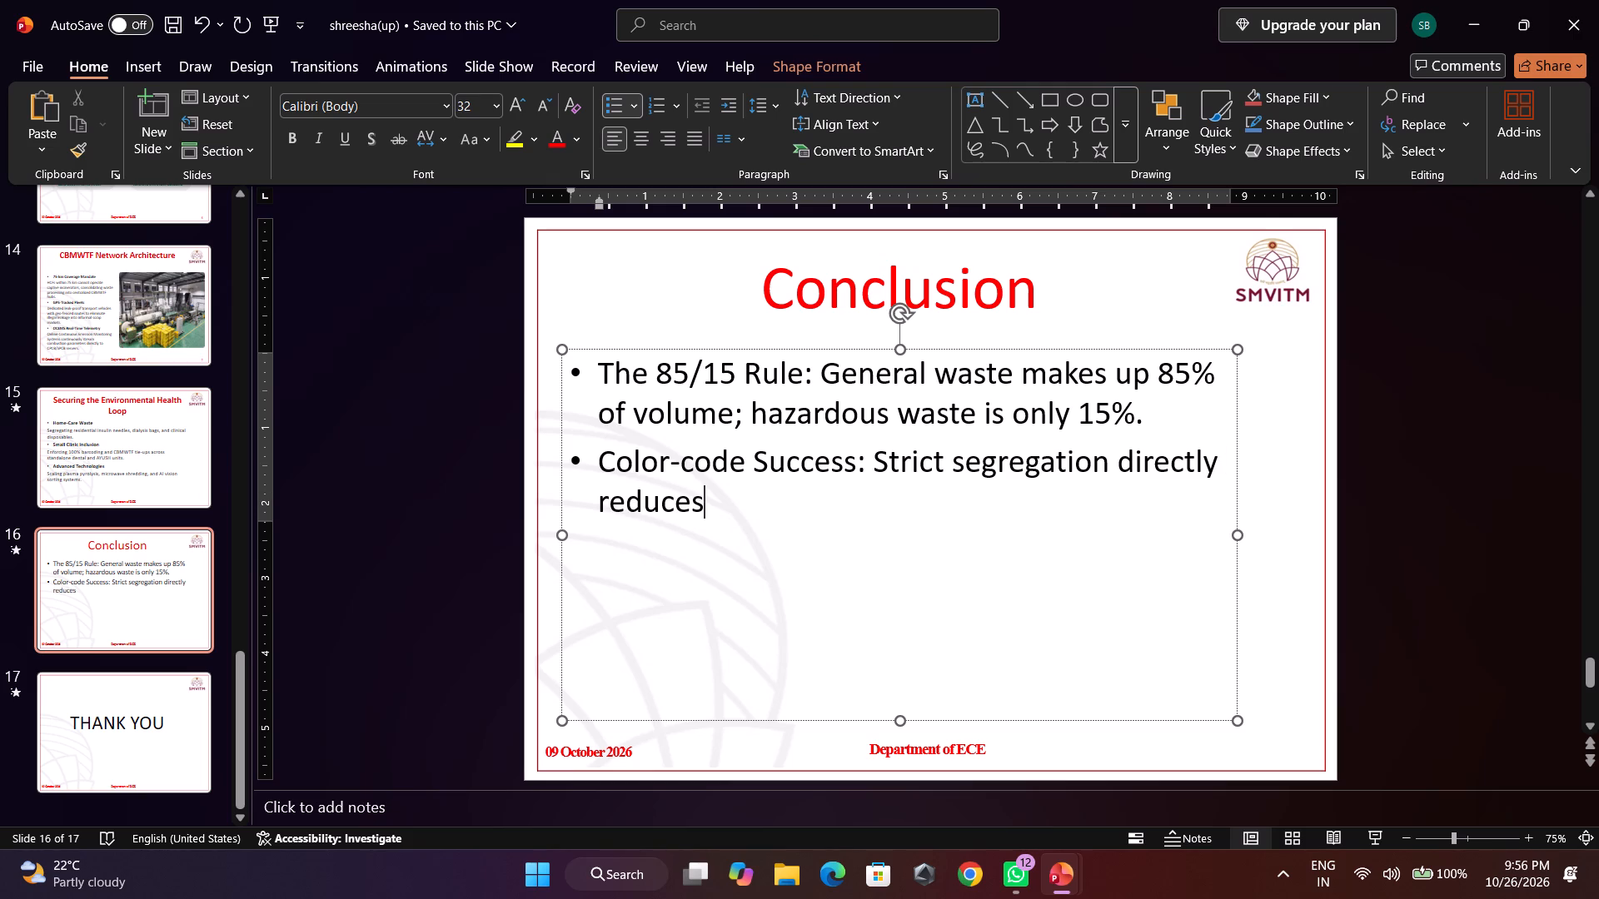
# Complete the second bullet with "high-risk treatment costs." after "directly reduces".
pyautogui.press('space')
pyautogui.write('high')
pyautogui.press('space')
pyautogui.press('BackSpace')
pyautogui.write('-rsi')
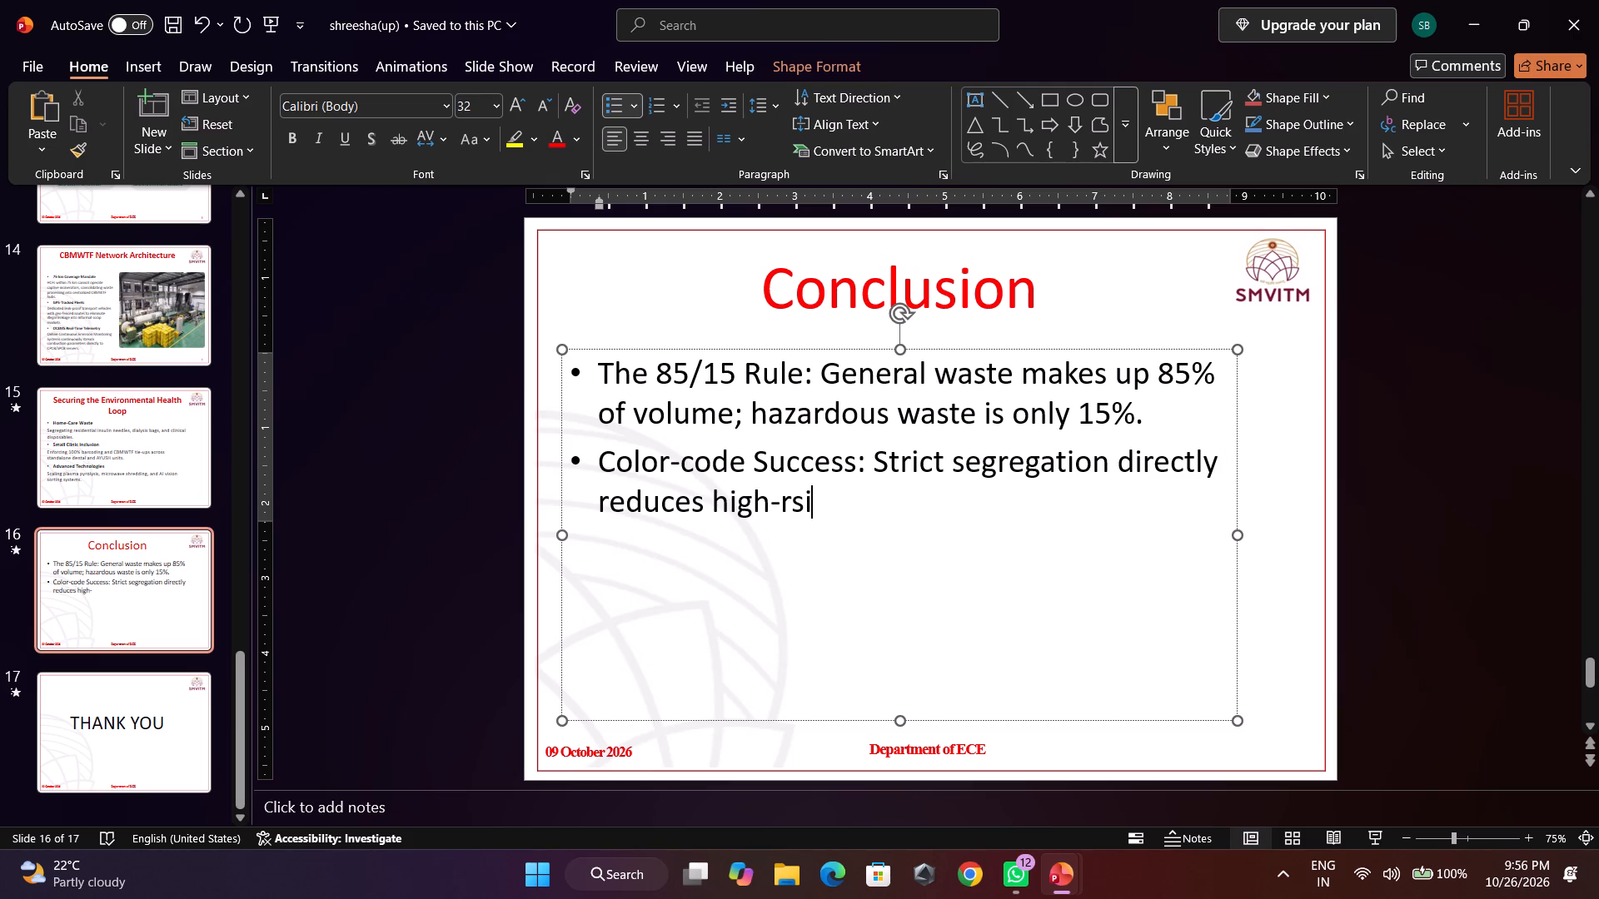
pyautogui.press('BackSpace')
pyautogui.press('BackSpace')
pyautogui.write('isk')
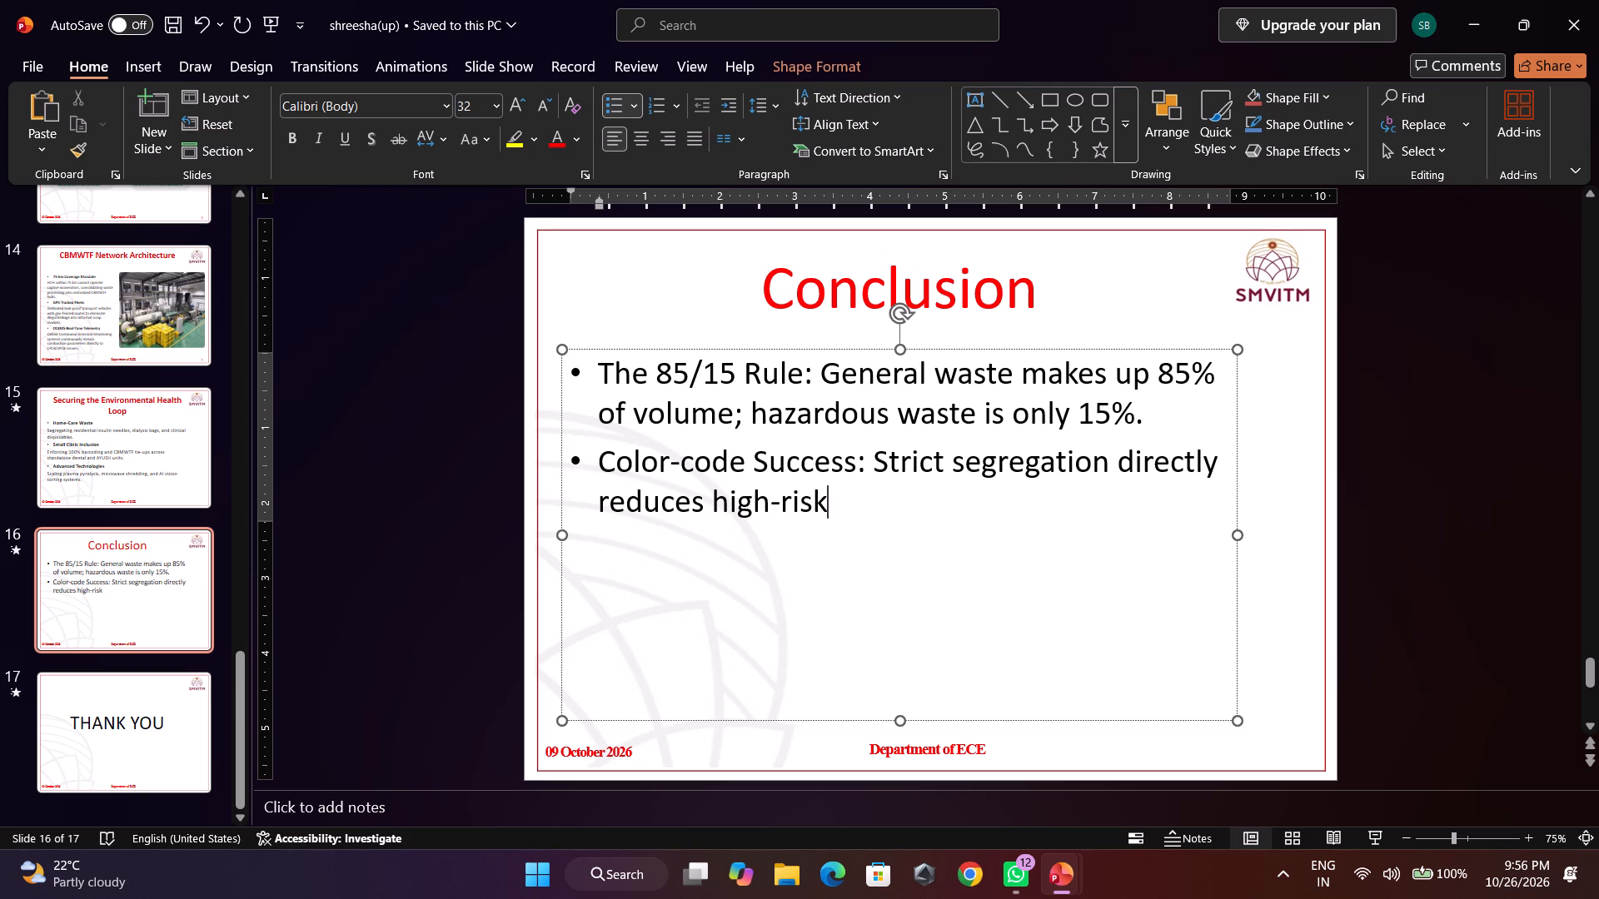
pyautogui.press('space')
pyautogui.write('treatmrntt')
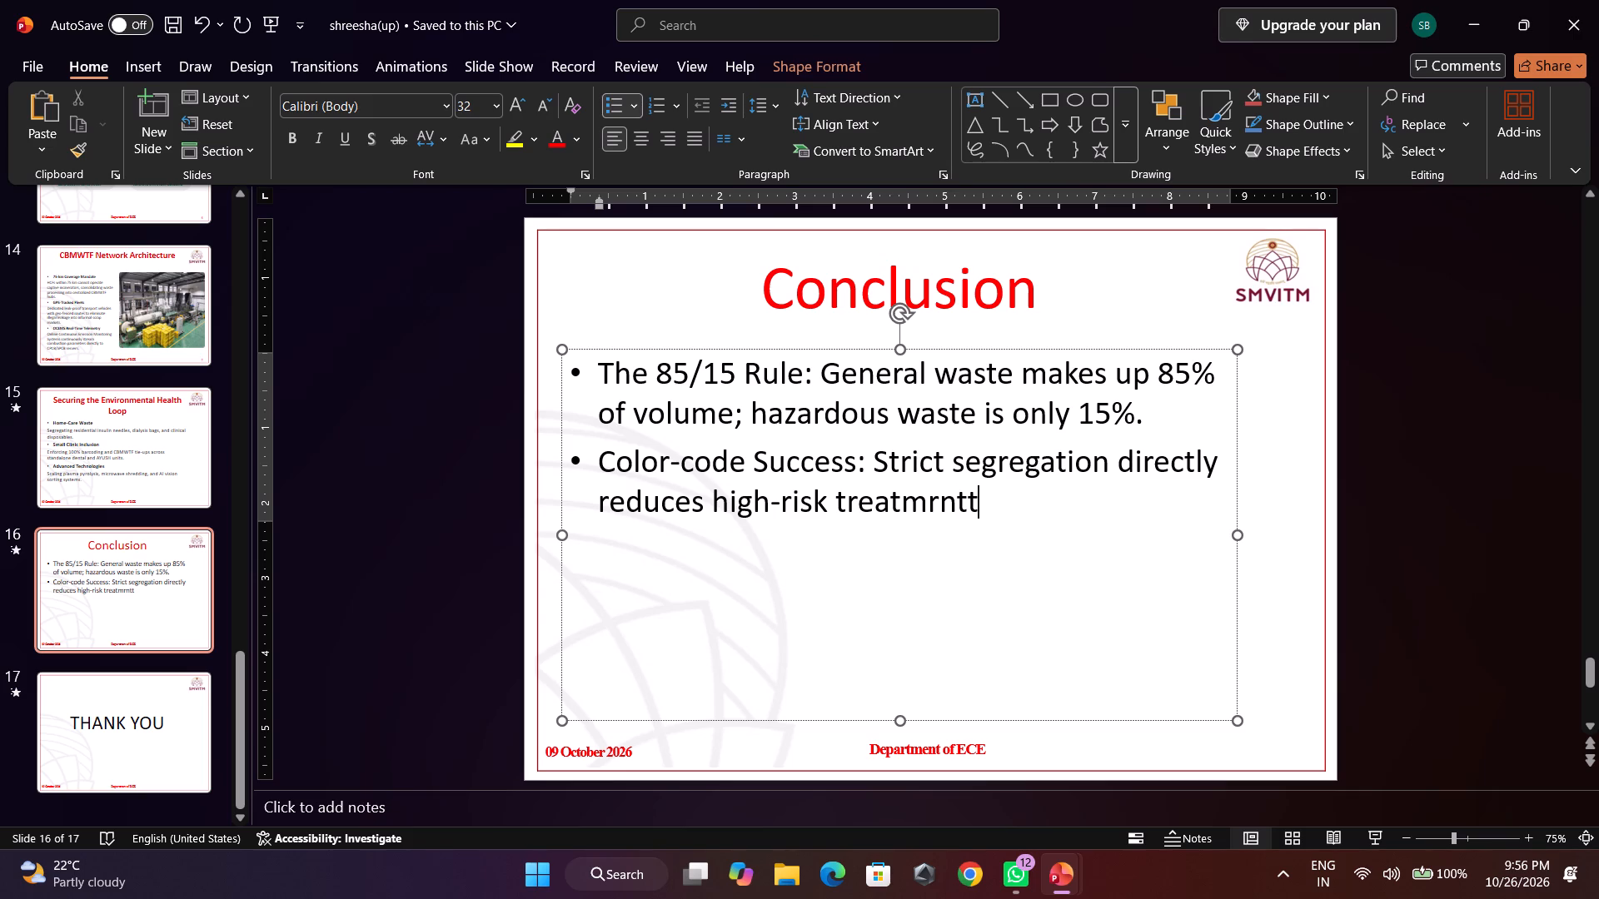
pyautogui.press('BackSpace')
pyautogui.press('BackSpace')
pyautogui.press('BackSpace')
pyautogui.press('BackSpace')
pyautogui.write('ent')
pyautogui.press('space')
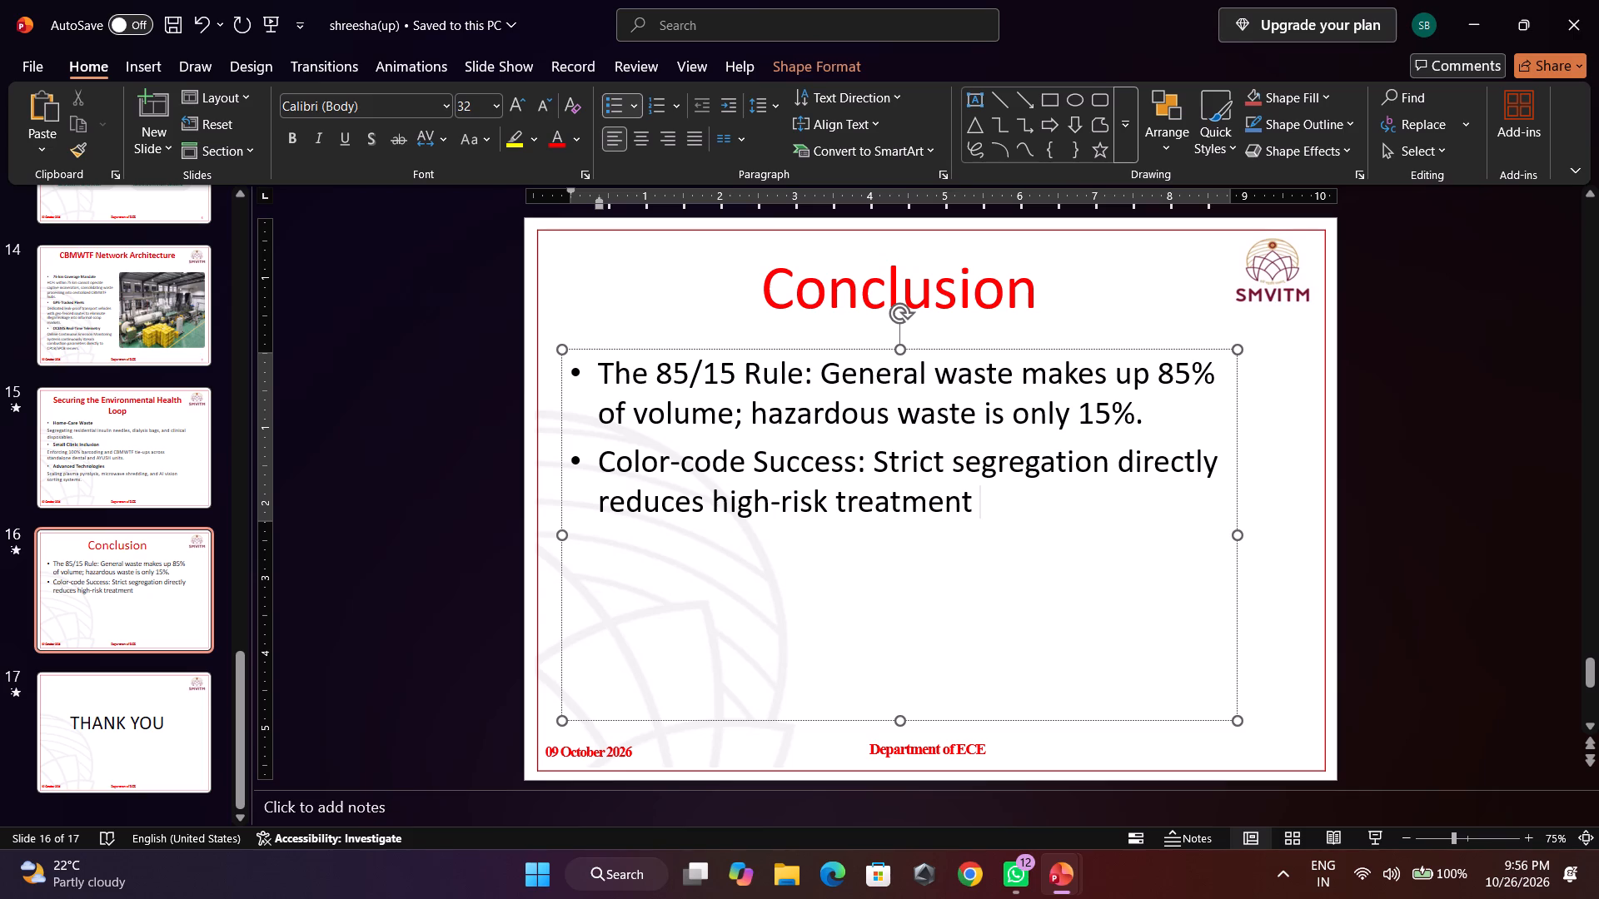
pyautogui.write('co')
pyautogui.write('sts')
pyautogui.press('.')
# Start a third bullet on the Conclusion slide with the lead-in "Compliance Mandatory;".
pyautogui.press('Return')
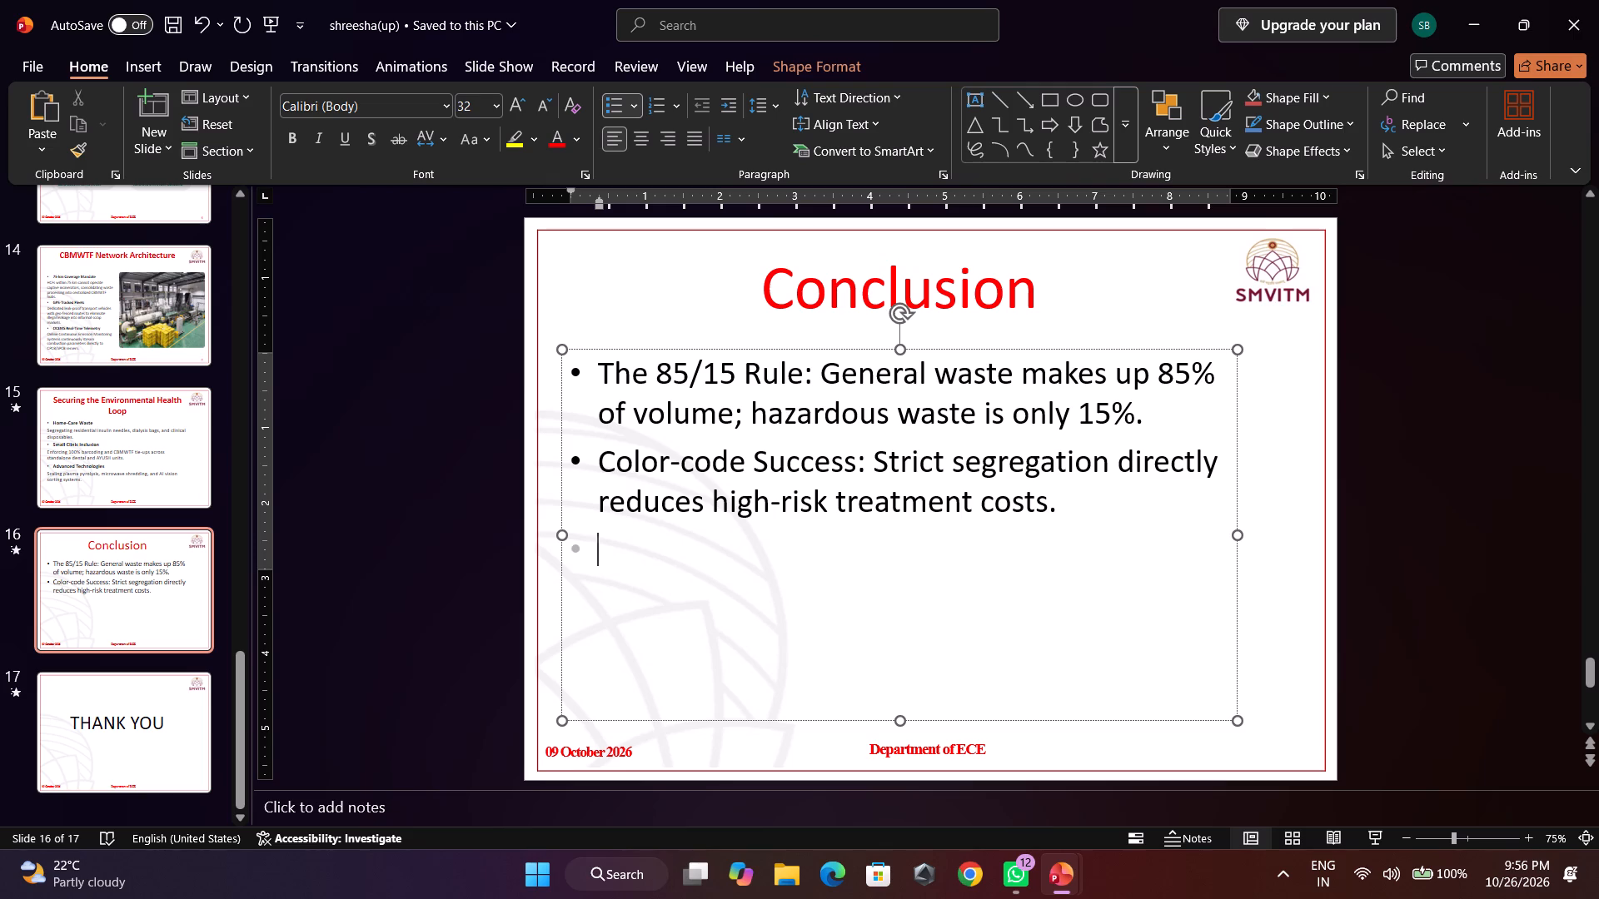
pyautogui.write('Compli')
pyautogui.write('ance manda')
pyautogui.press('BackSpace')
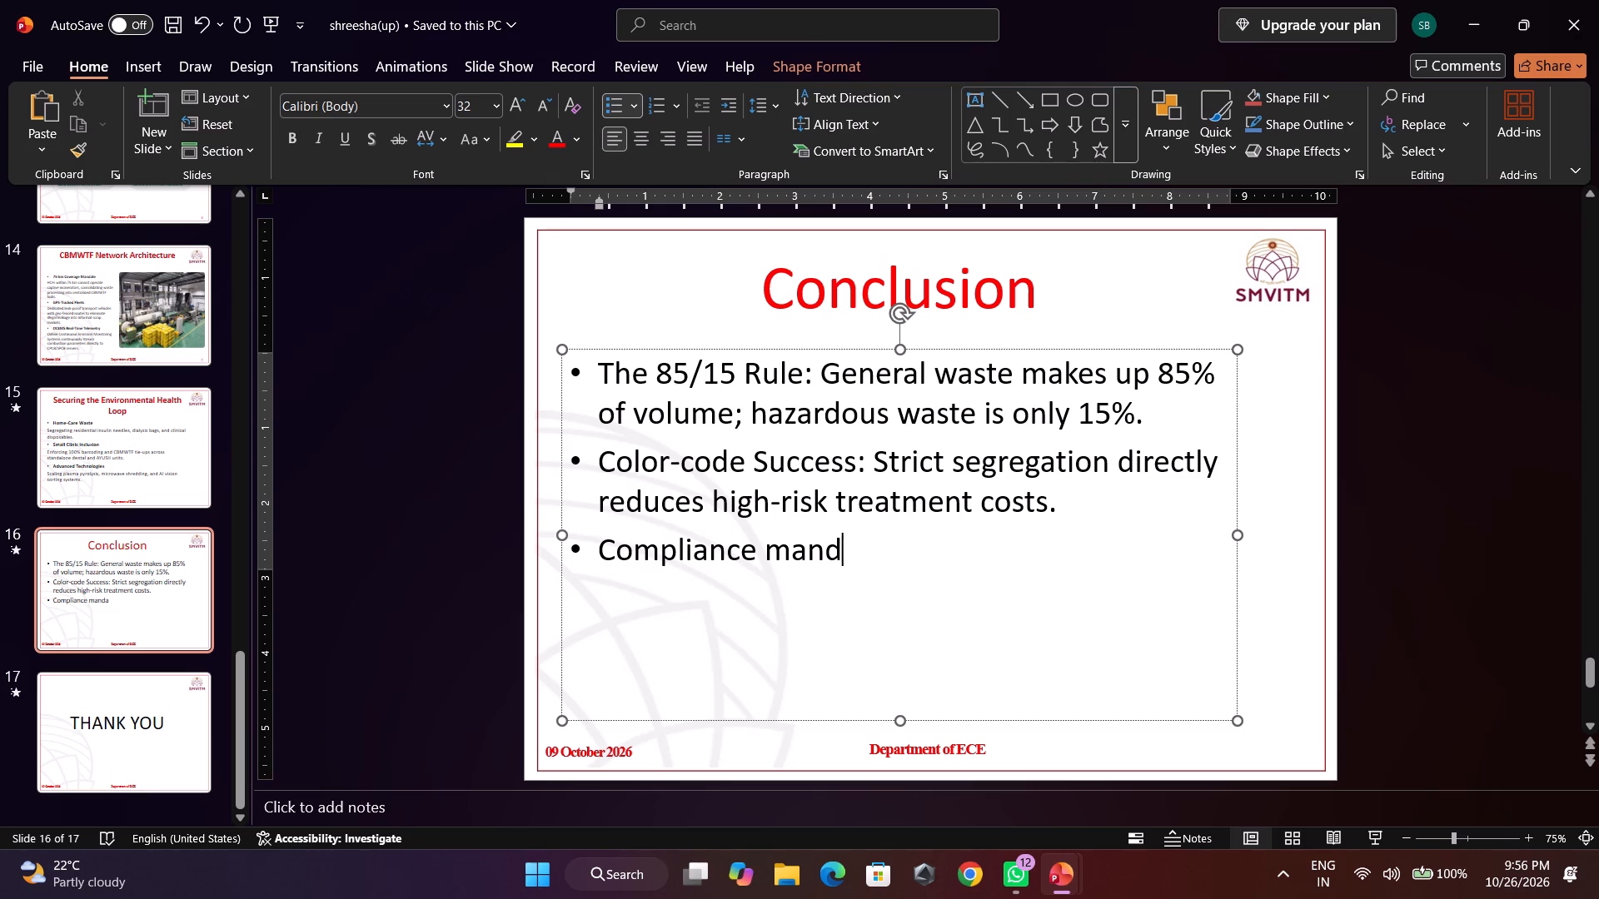
pyautogui.press('BackSpace')
pyautogui.press('BackSpace')
pyautogui.press('BackSpace')
pyautogui.press('BackSpace')
pyautogui.press('BackSpace')
pyautogui.press('space')
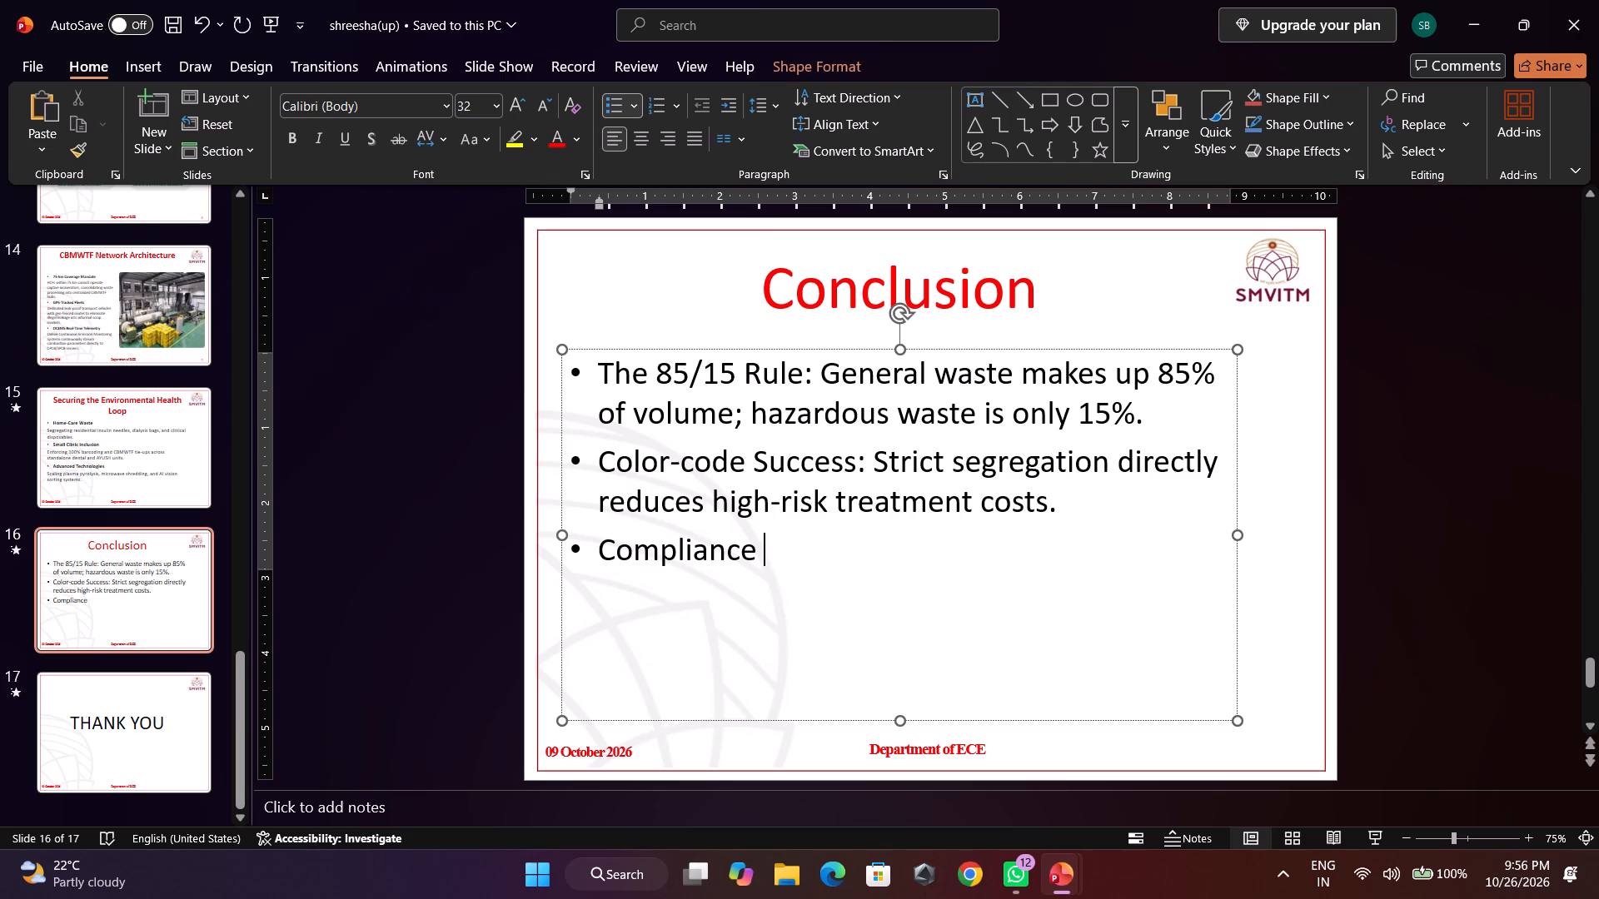
pyautogui.write('Man')
pyautogui.write('da')
pyautogui.write('tory')
pyautogui.write(';')
pyautogui.press('space')
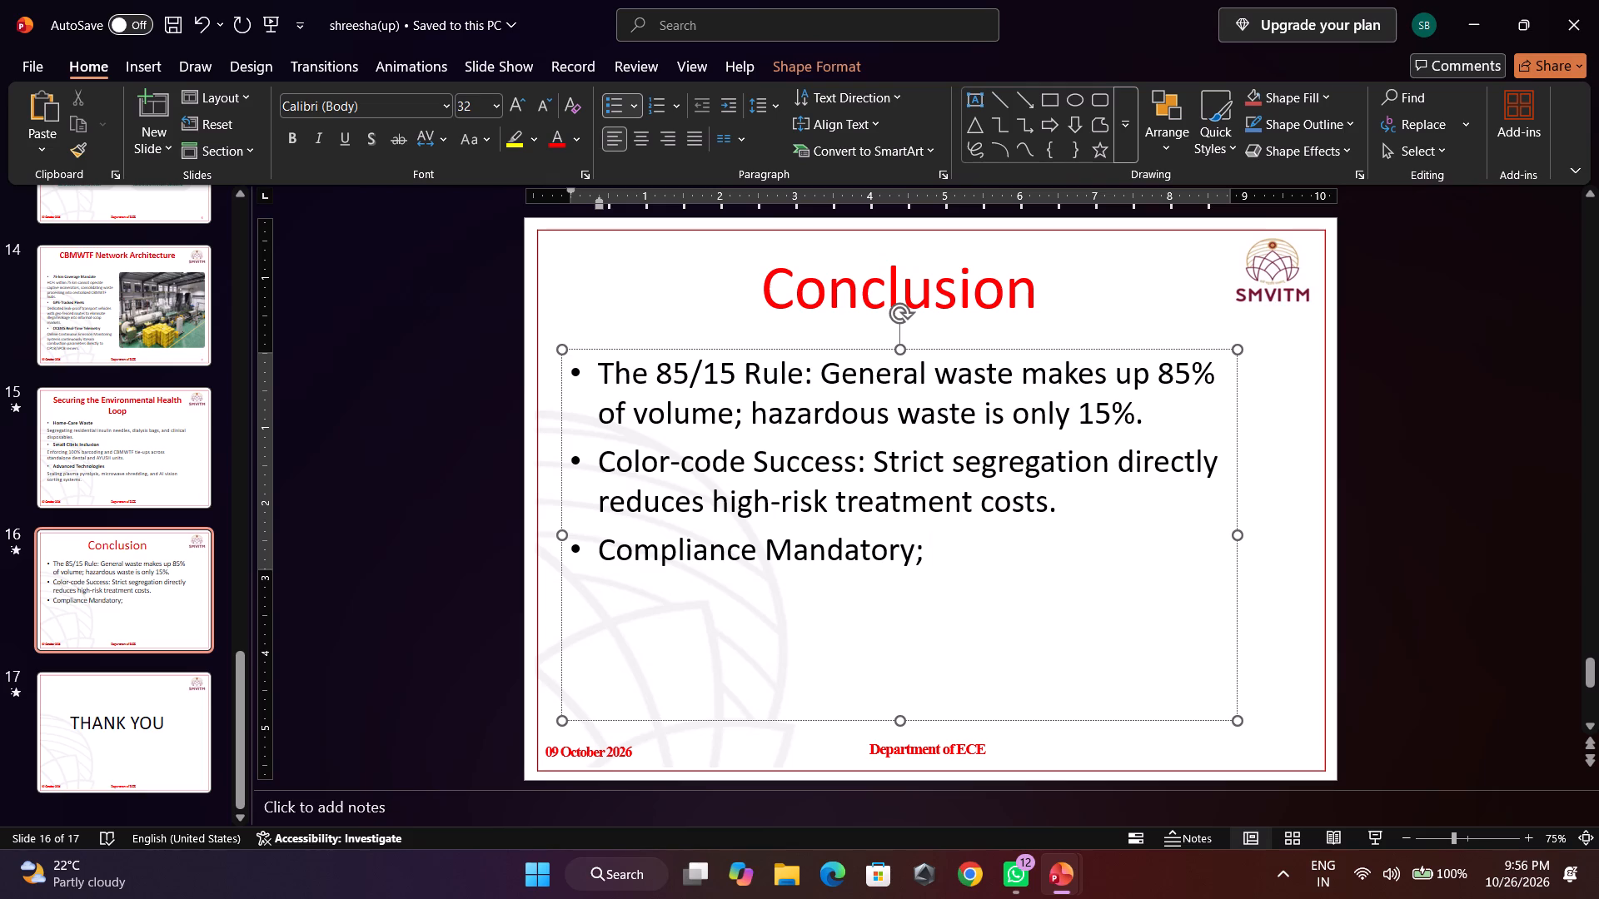
# Continue the third bullet with "Full alignment with India's" after "Compliance Mandatory;".
pyautogui.write('Full')
pyautogui.press('space')
pyautogui.write('all')
pyautogui.press('BackSpace')
pyautogui.write('ignment')
pyautogui.press('space')
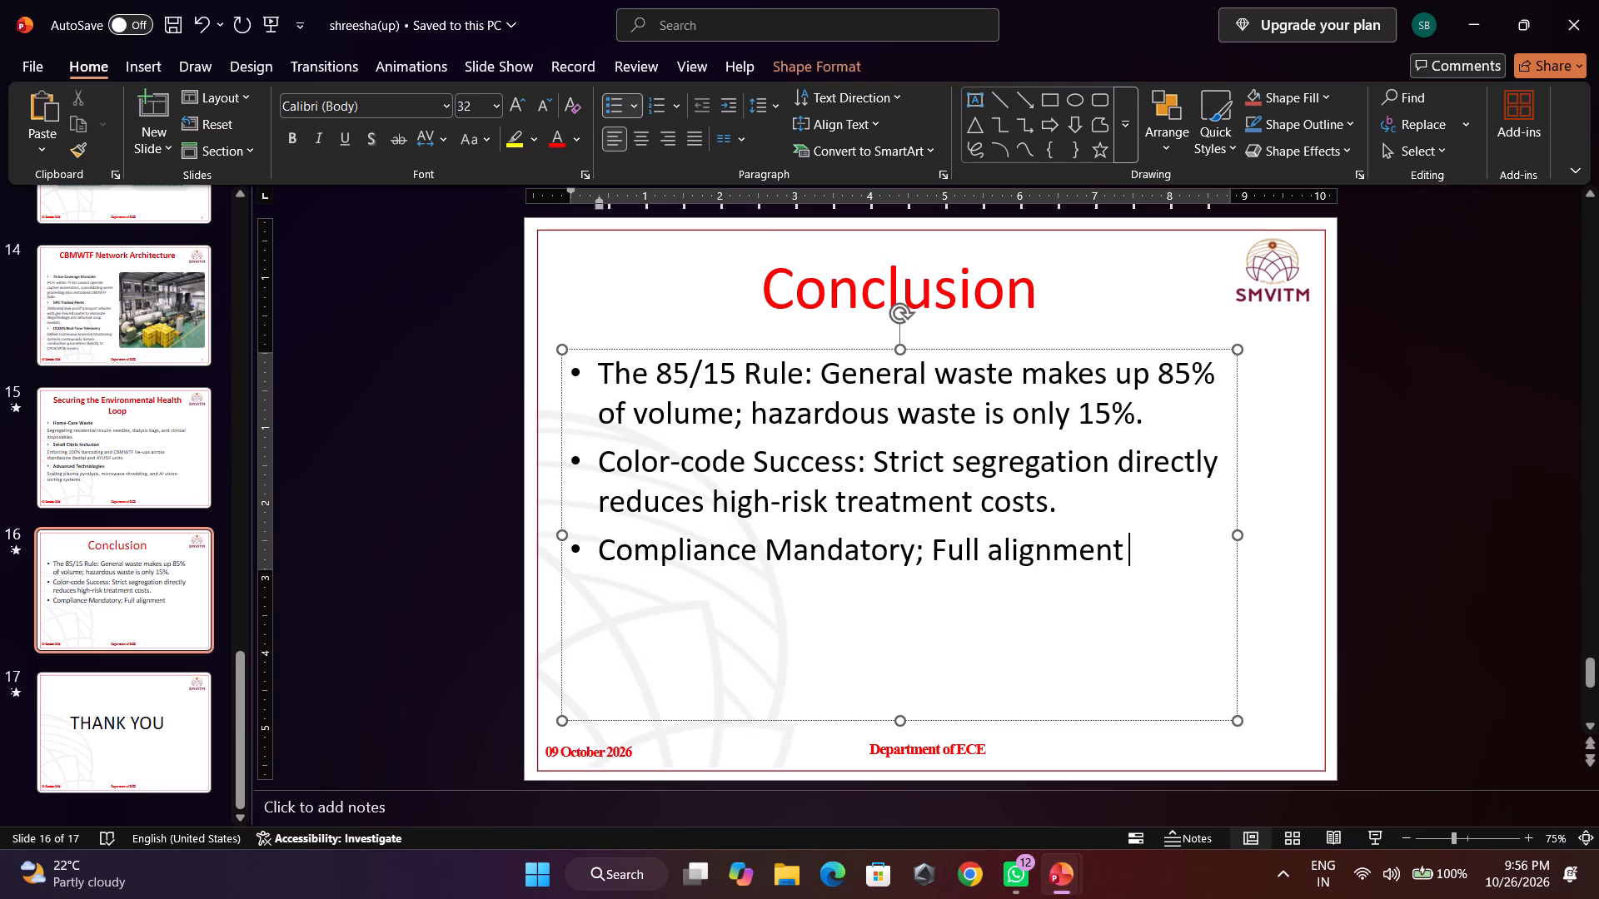
pyautogui.write('with')
pyautogui.press('space')
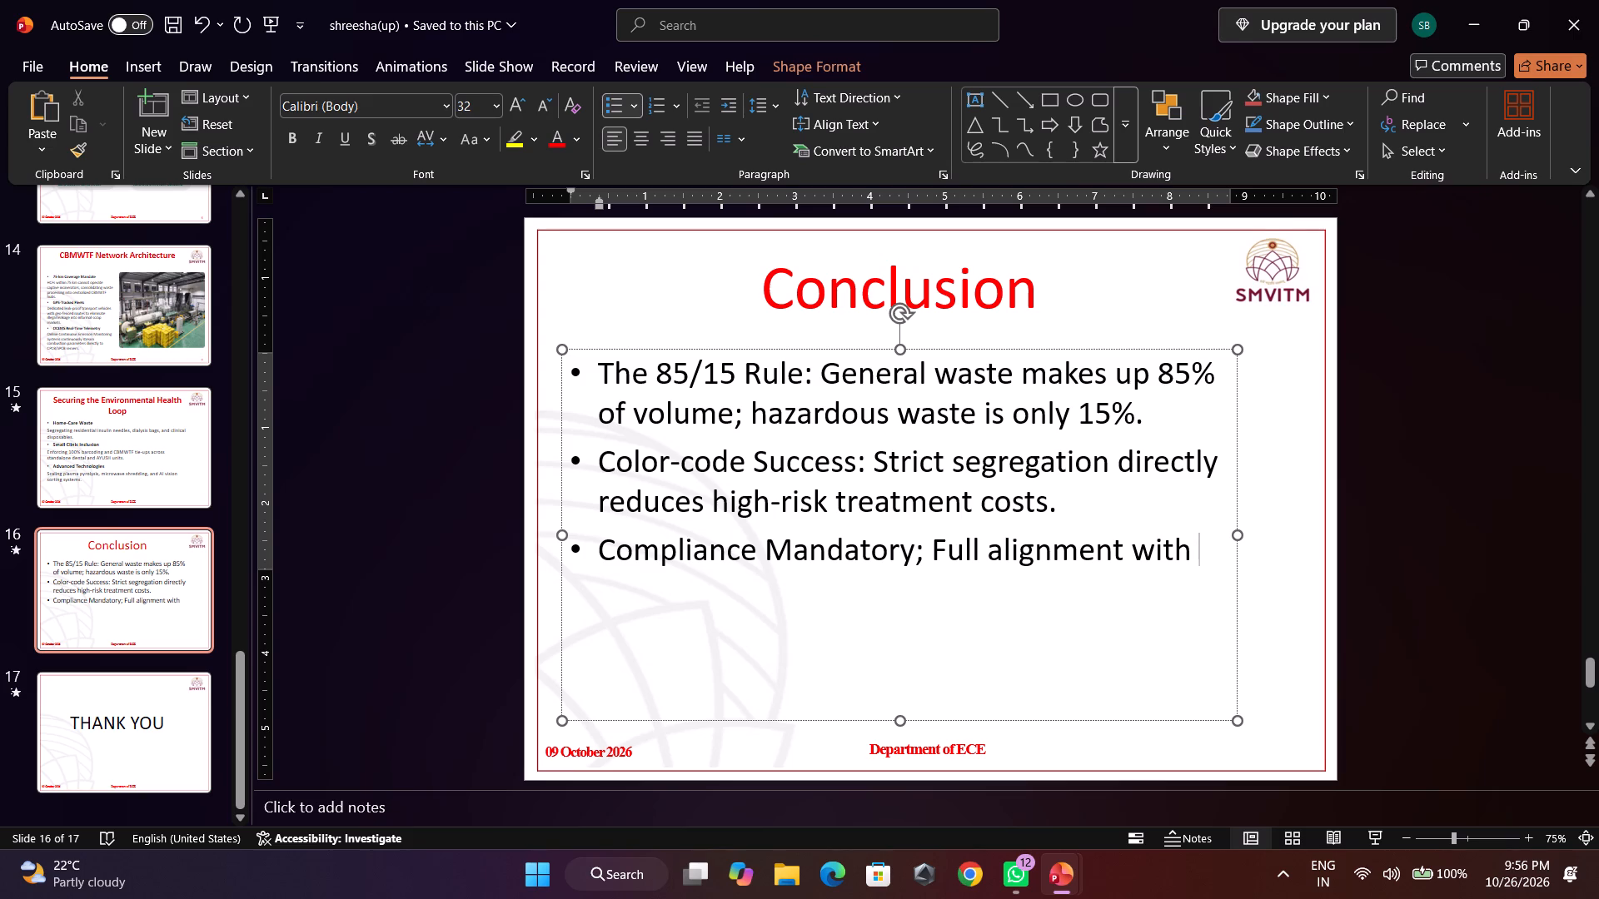
pyautogui.write('Indi')
pyautogui.write('as')
pyautogui.press('space')
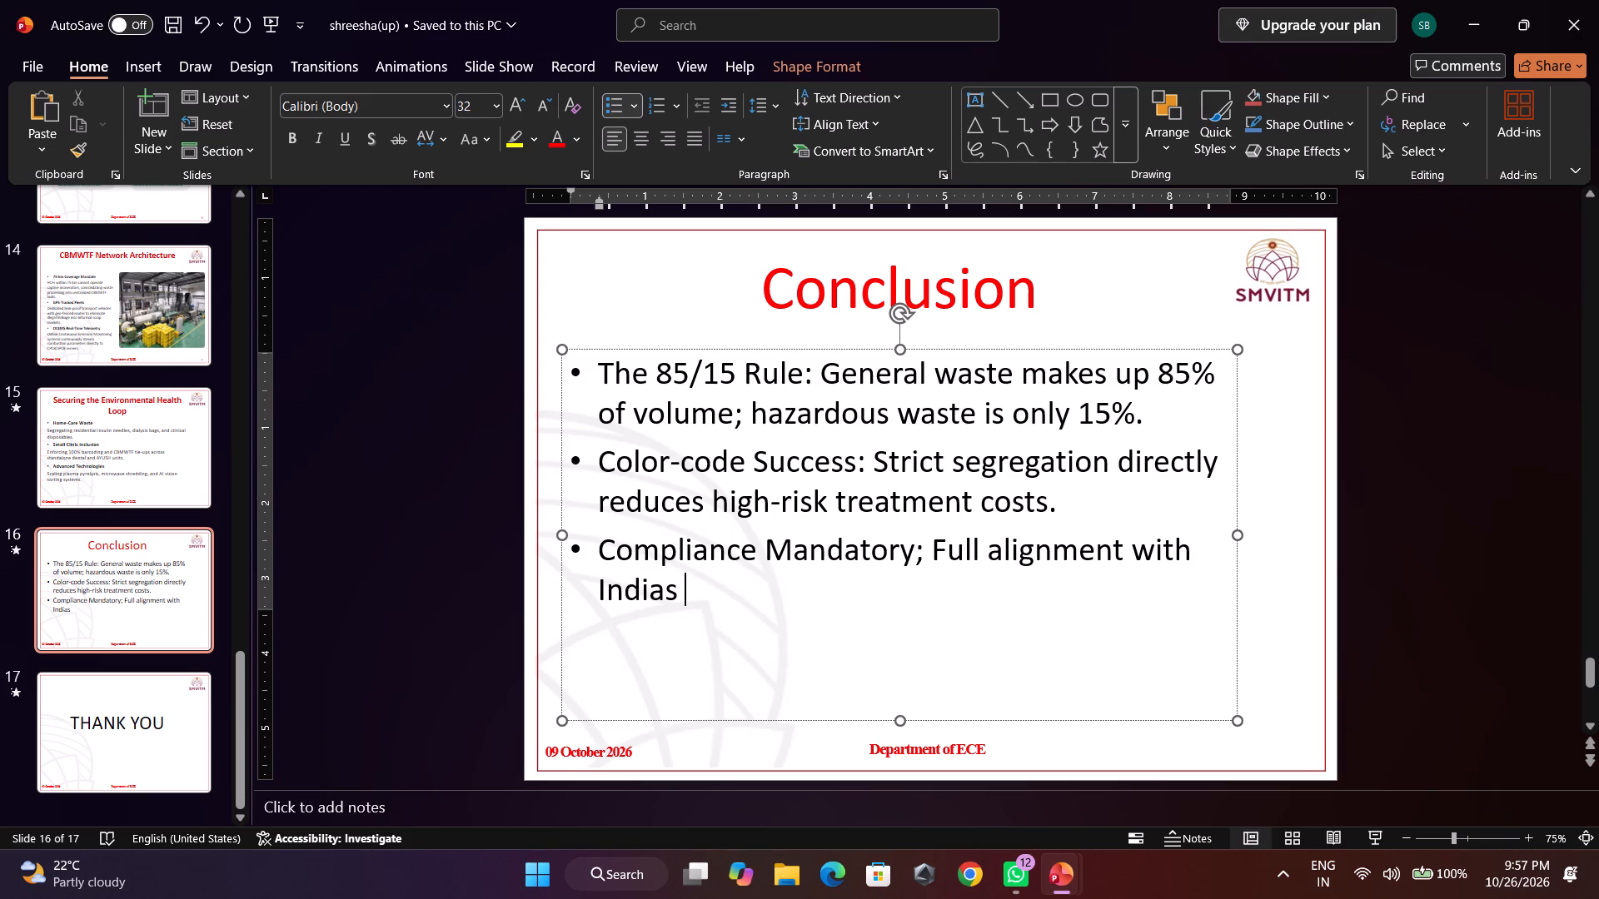
pyautogui.press('BackSpace')
pyautogui.press('BackSpace')
pyautogui.write("'s")
pyautogui.press('space')
# Continue the third bullet on the Conclusion slide with "BMW Management Rules" after "India's".
pyautogui.write('BMW Managemne')
pyautogui.press('BackSpace')
pyautogui.press('BackSpace')
pyautogui.press('w')
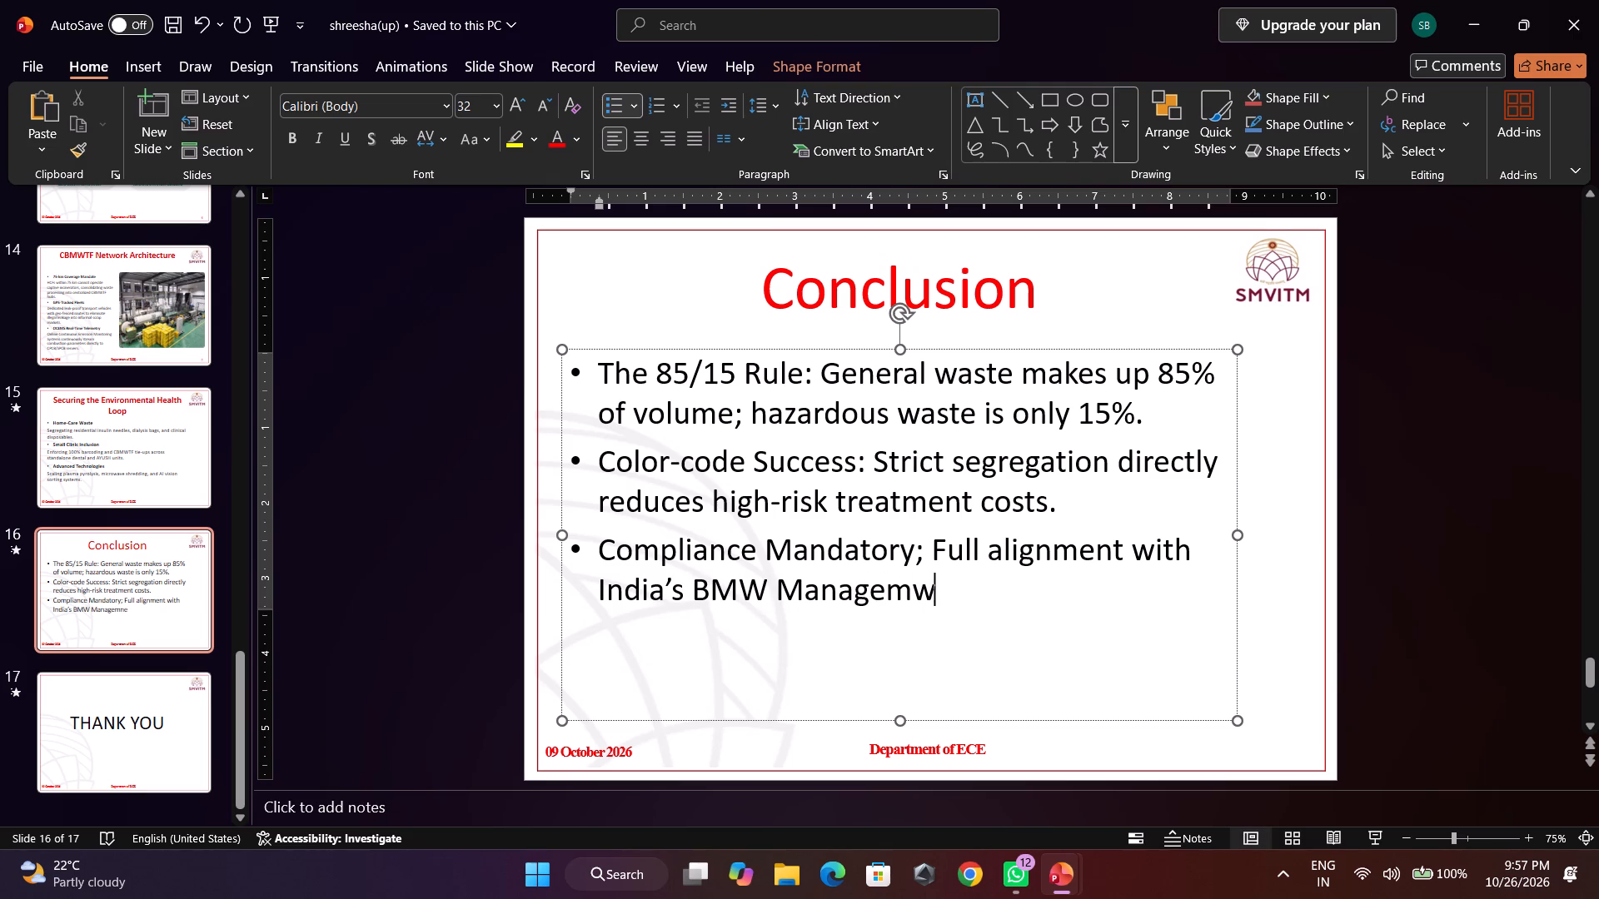
pyautogui.press('BackSpace')
pyautogui.write('ent')
pyautogui.press('space')
pyautogui.write('Rules')
pyautogui.press('space')
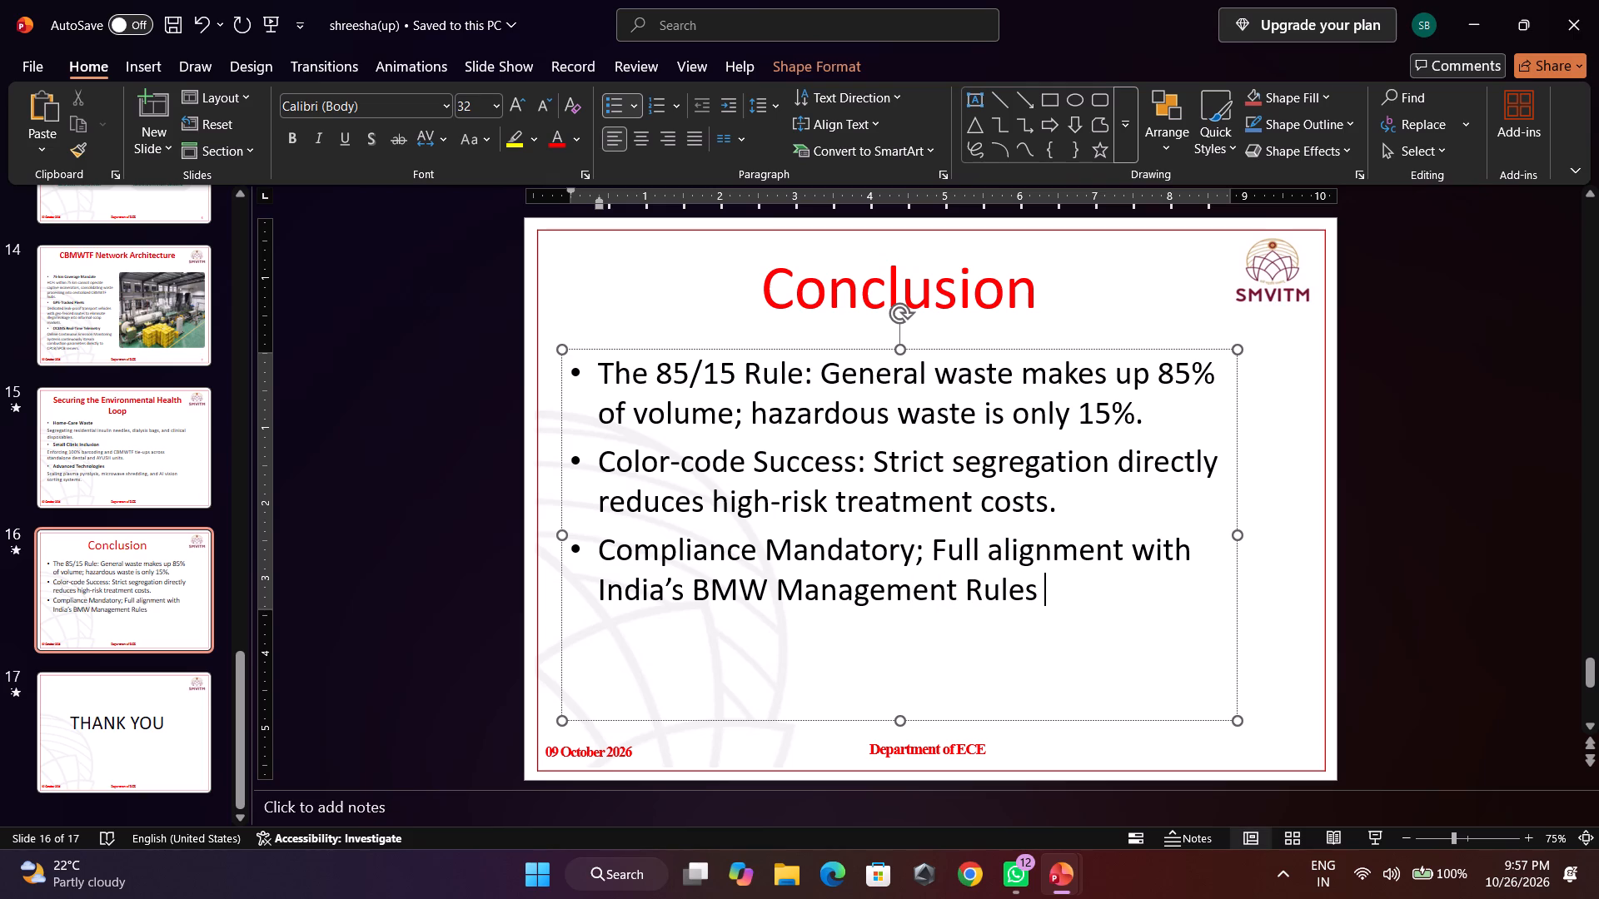
# Complete the third bullet with "is critical." after "BMW Management Rules".
pyautogui.write('is critca')
pyautogui.press('BackSpace')
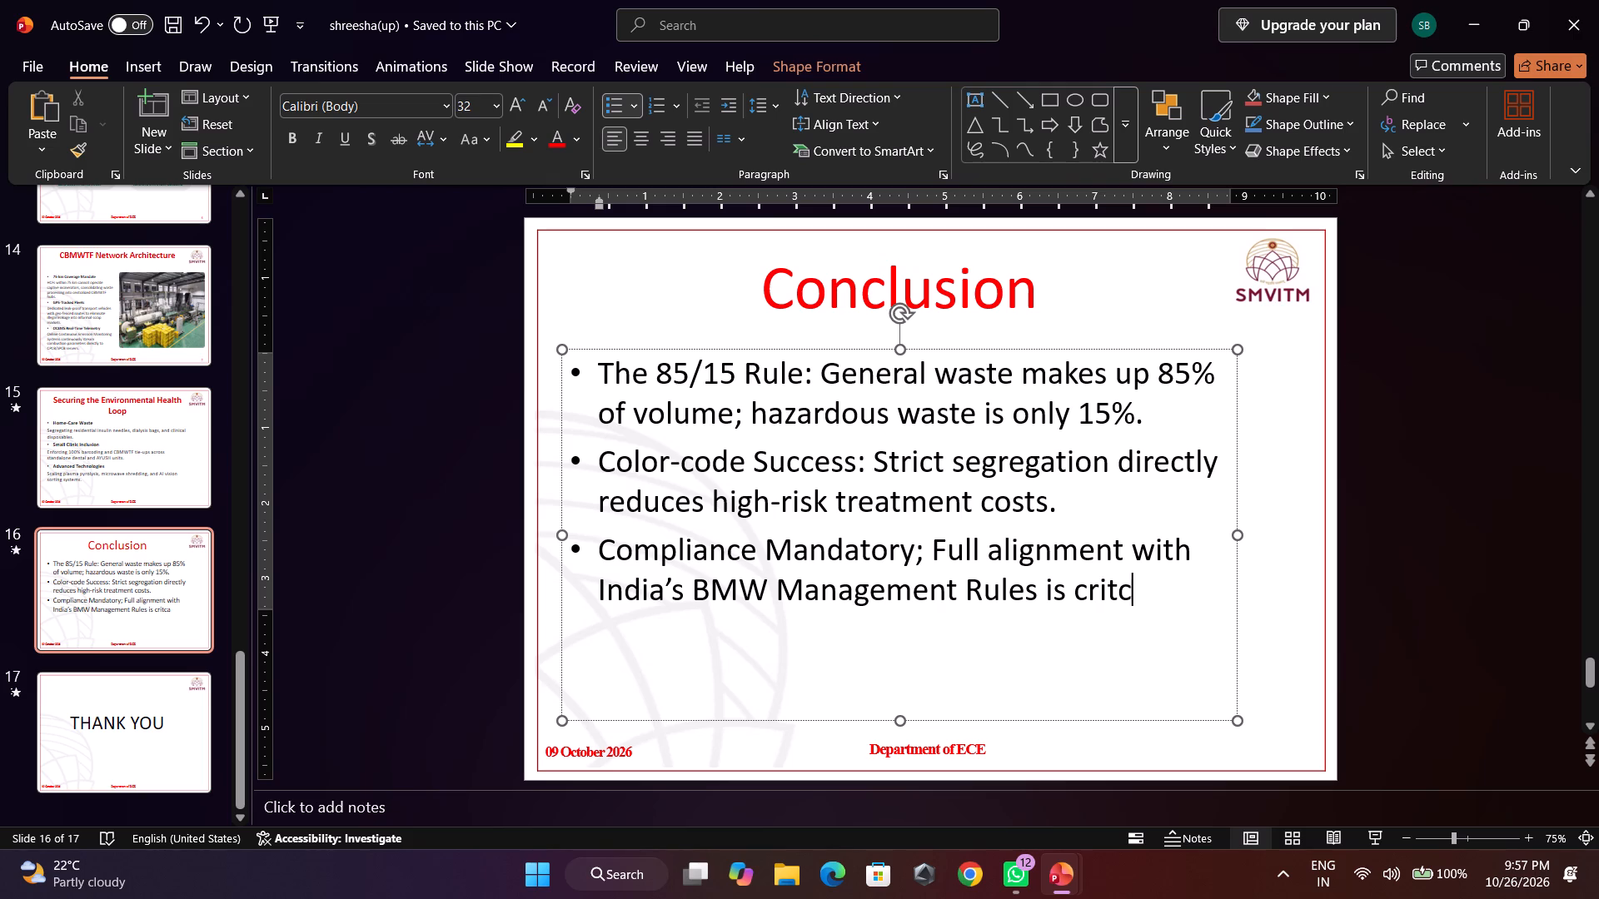
pyautogui.press('BackSpace')
pyautogui.write('ia')
pyautogui.press('BackSpace')
pyautogui.write('cal/')
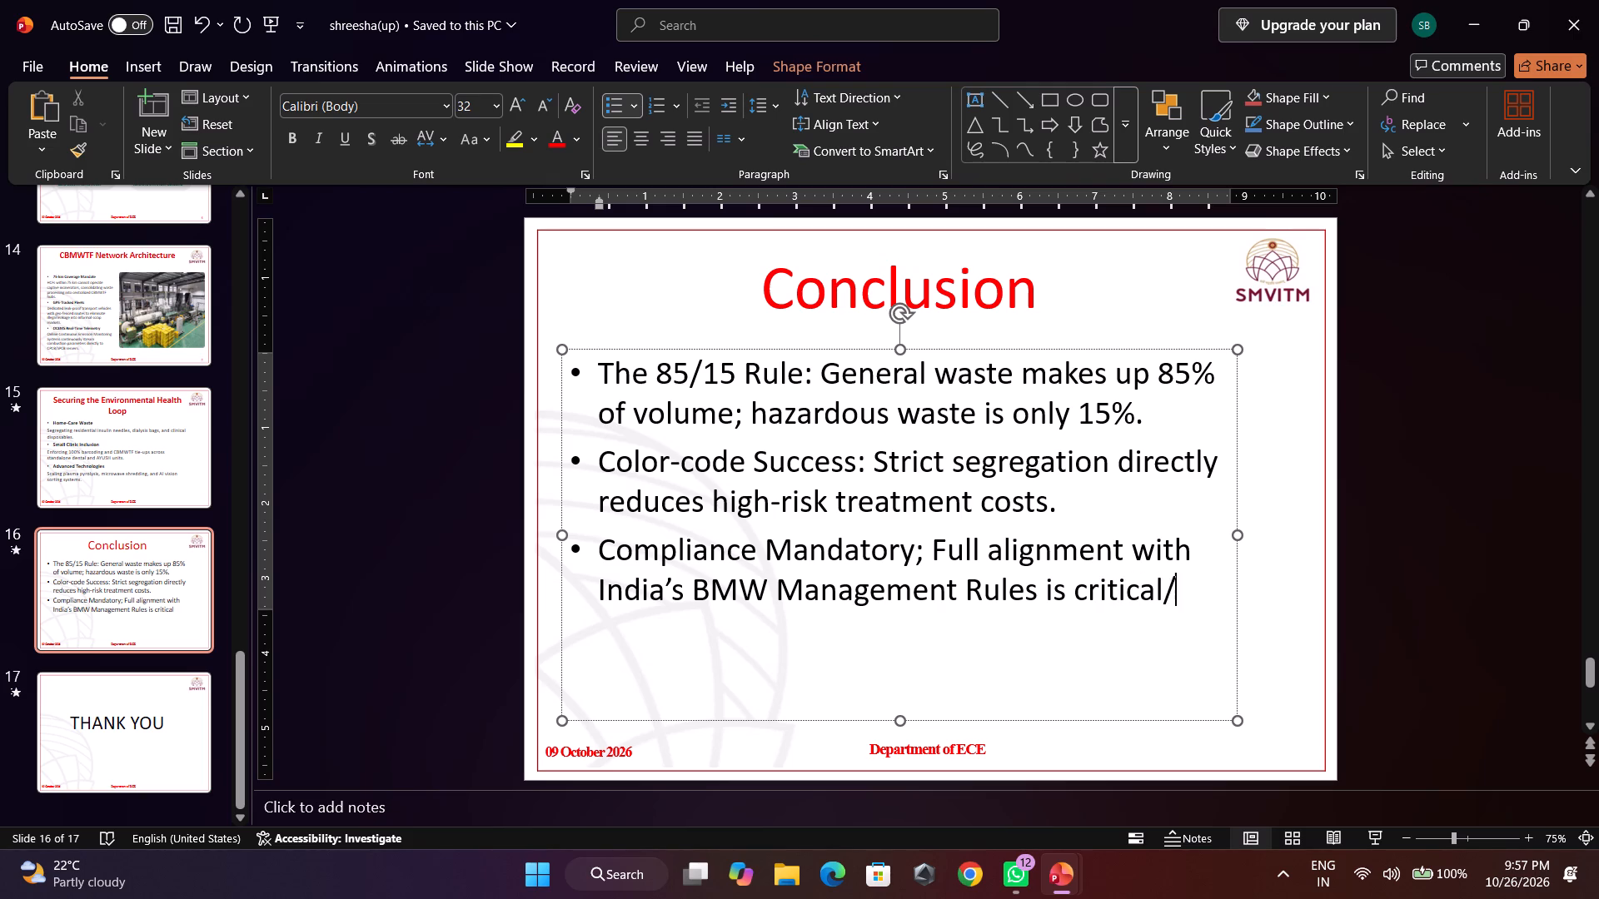
pyautogui.press('BackSpace')
pyautogui.press('.')
pyautogui.hotkey('shift', 'a')
pyautogui.press('BackSpace')
# Set the font size of all three Conclusion bullets to 24.
pyautogui.hotkey('ctrl', 'a')
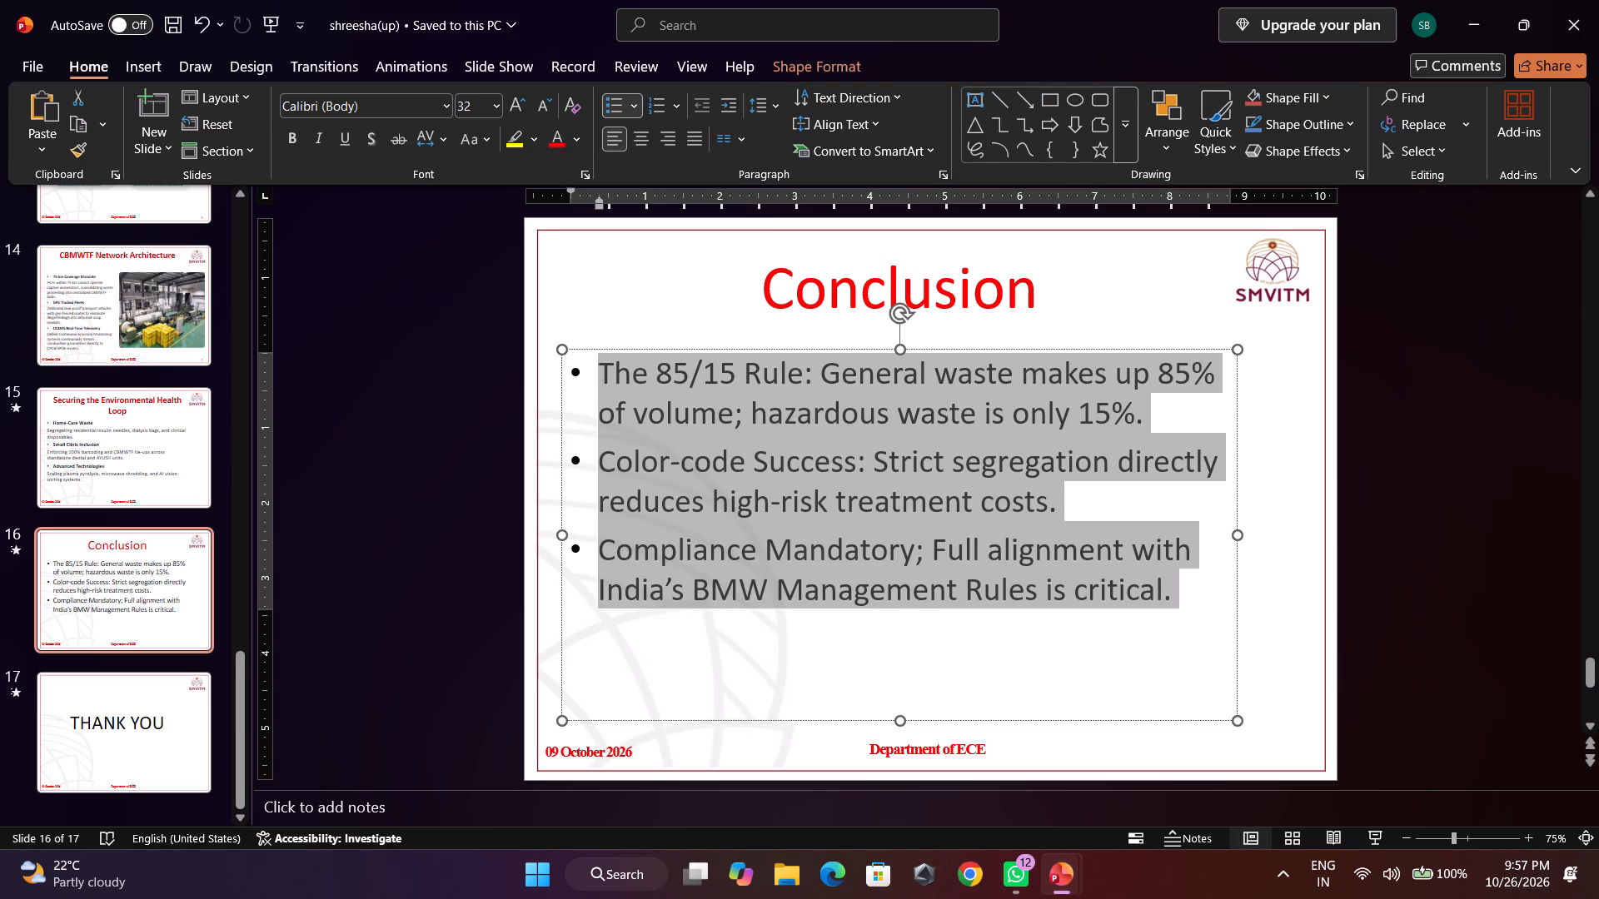
pyautogui.click(495, 109)
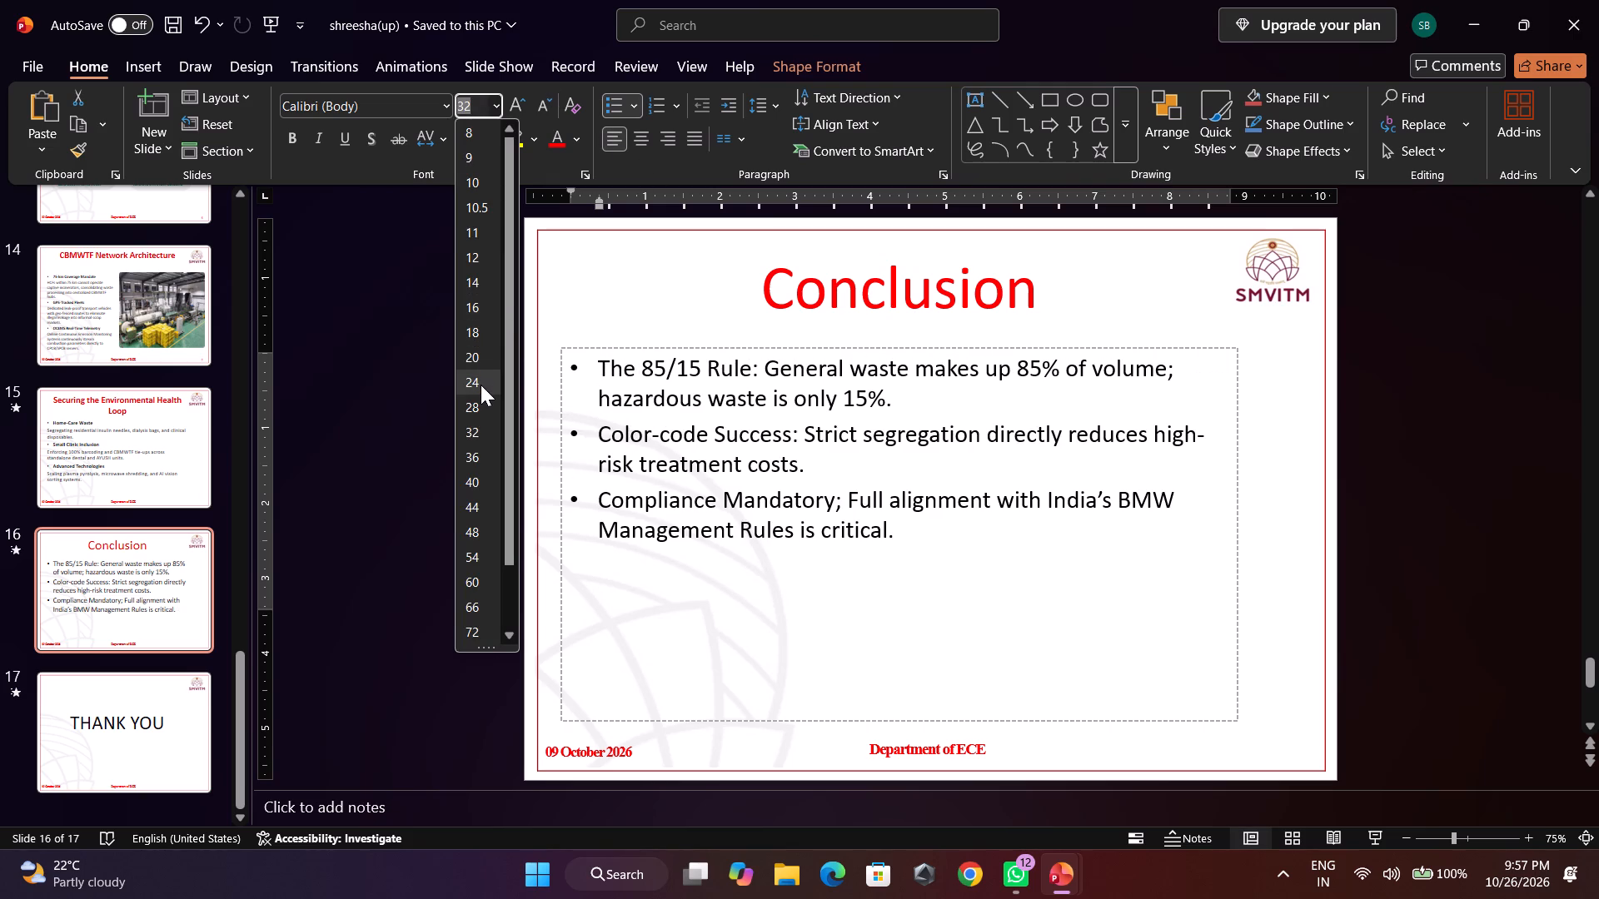
pyautogui.click(481, 385)
pyautogui.click(665, 368)
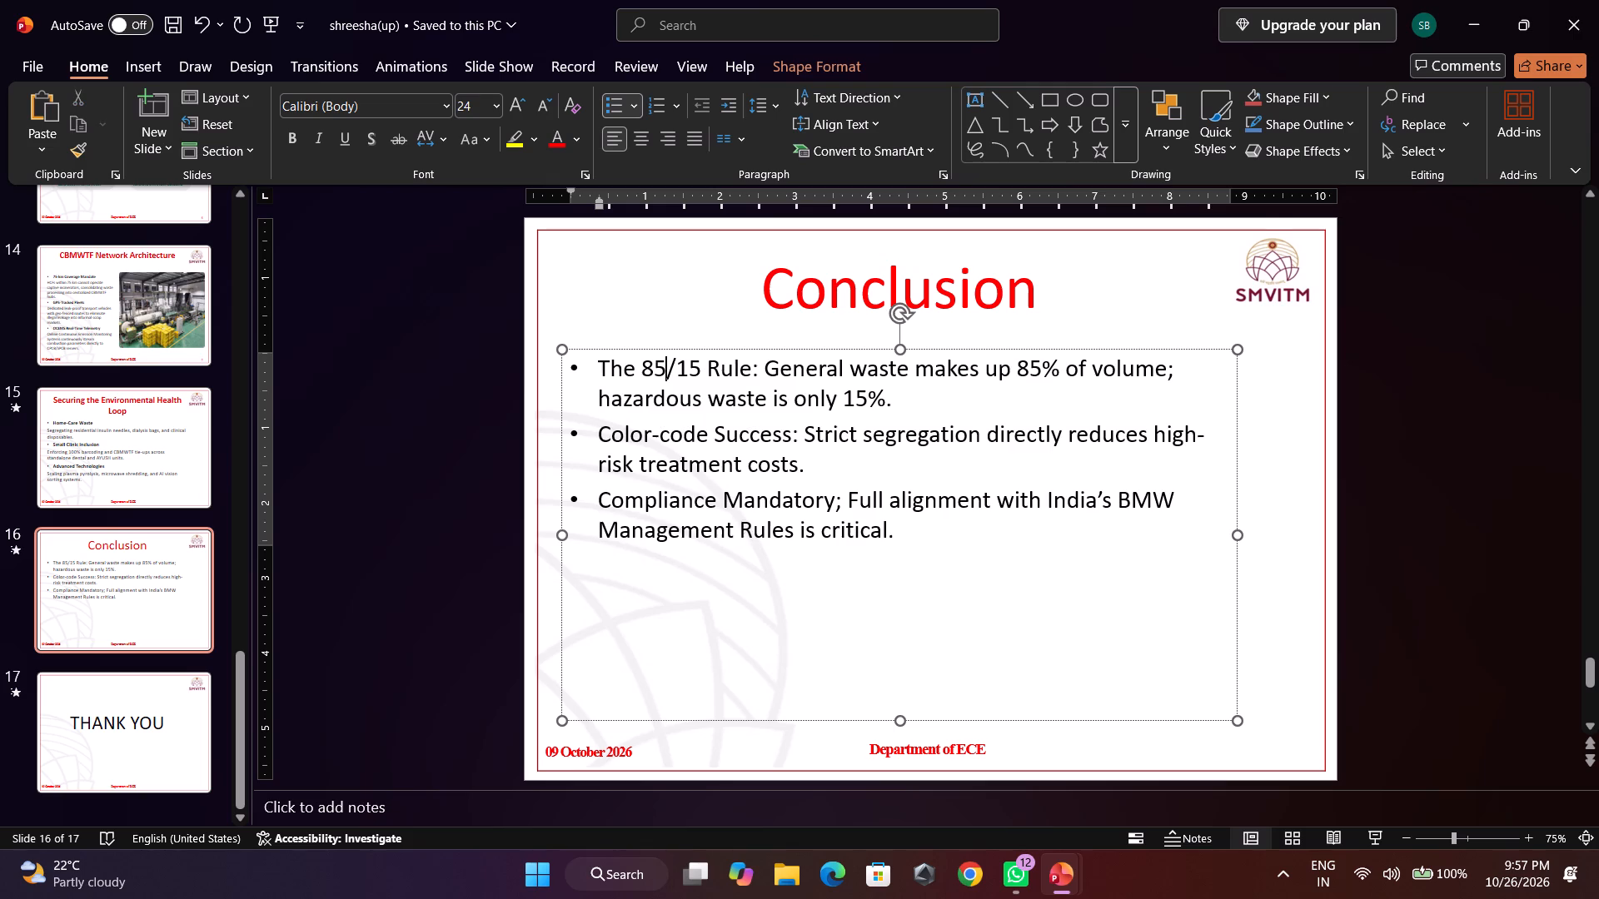
# Format the first bullet's lead-in "The 85/15 Rule" as underlined, italic and bold.
pyautogui.moveTo(750, 366); pyautogui.dragTo(624, 367)
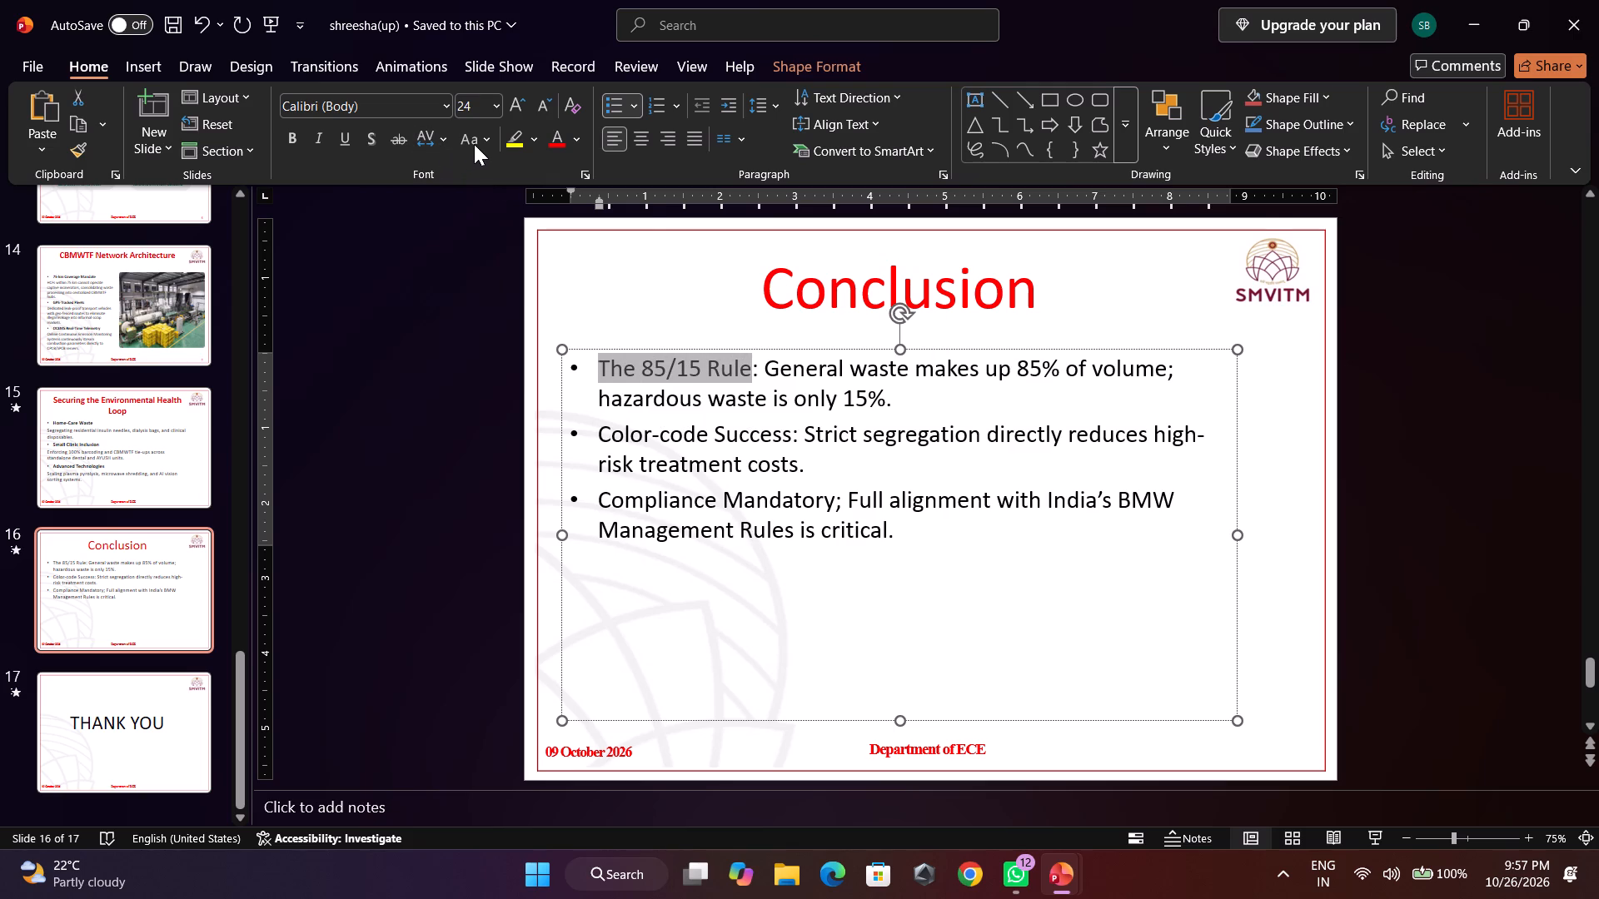
pyautogui.click(481, 140)
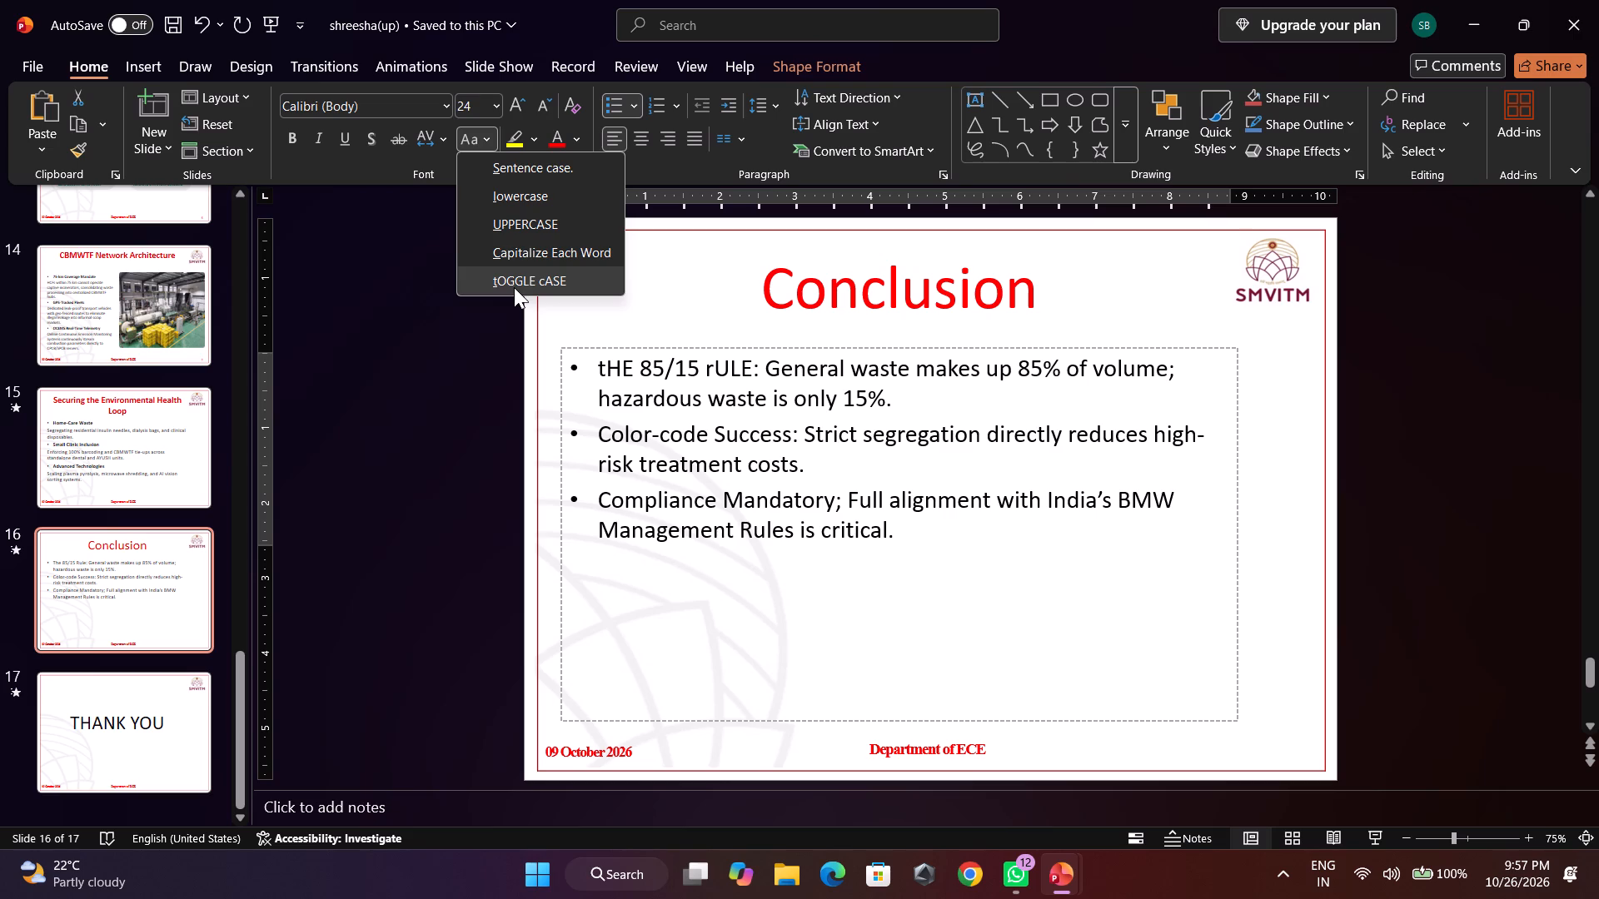
pyautogui.click(420, 281)
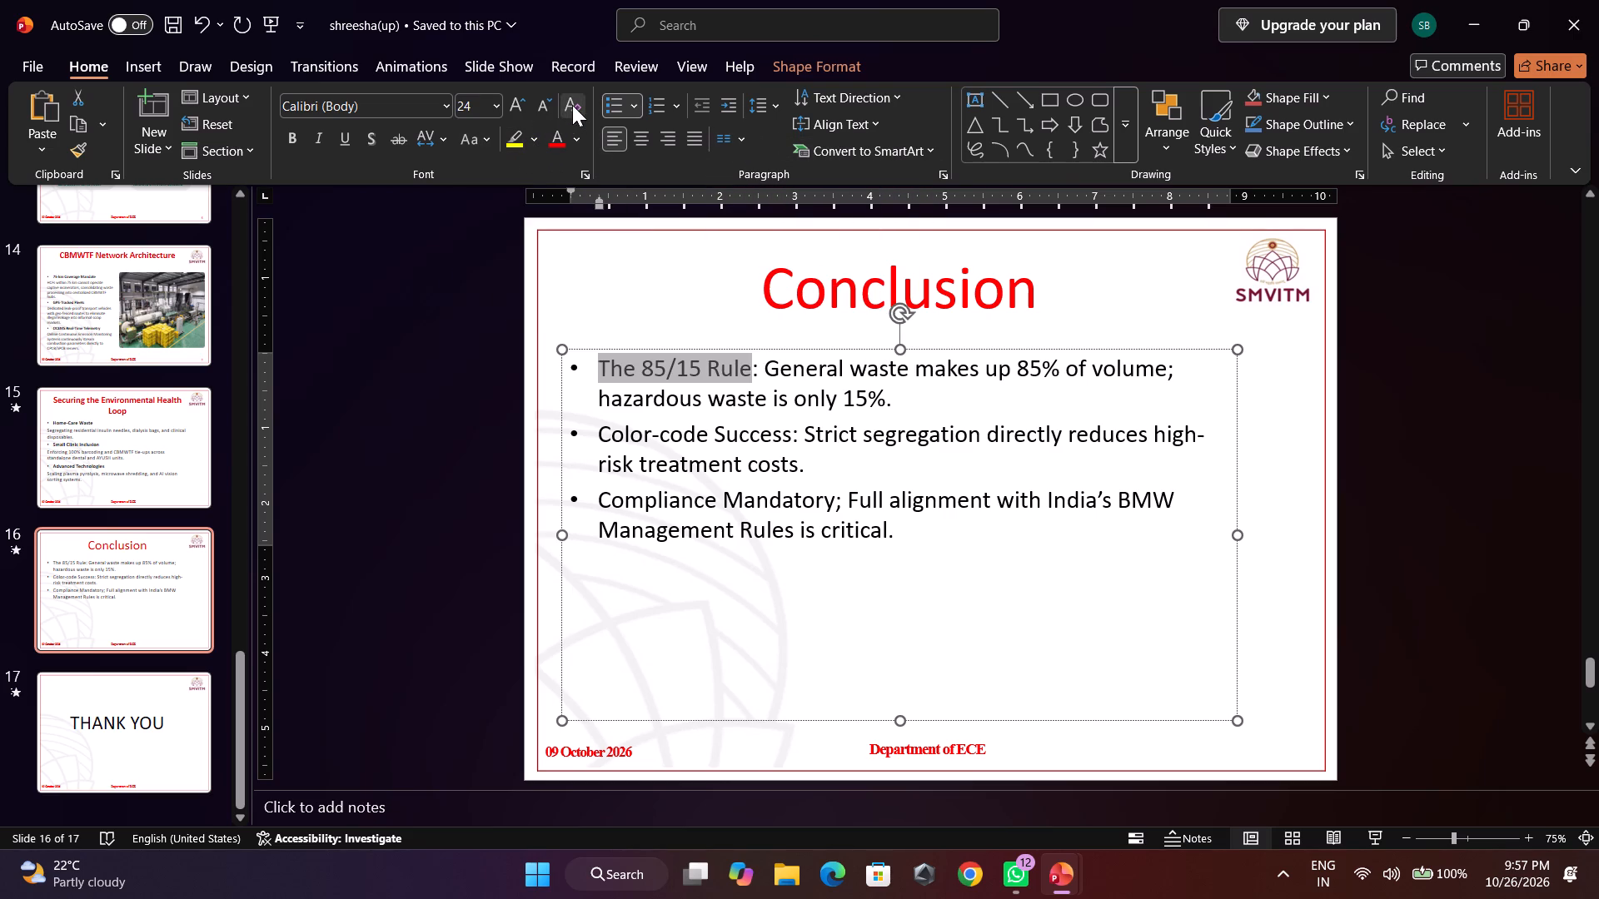
pyautogui.click(343, 142)
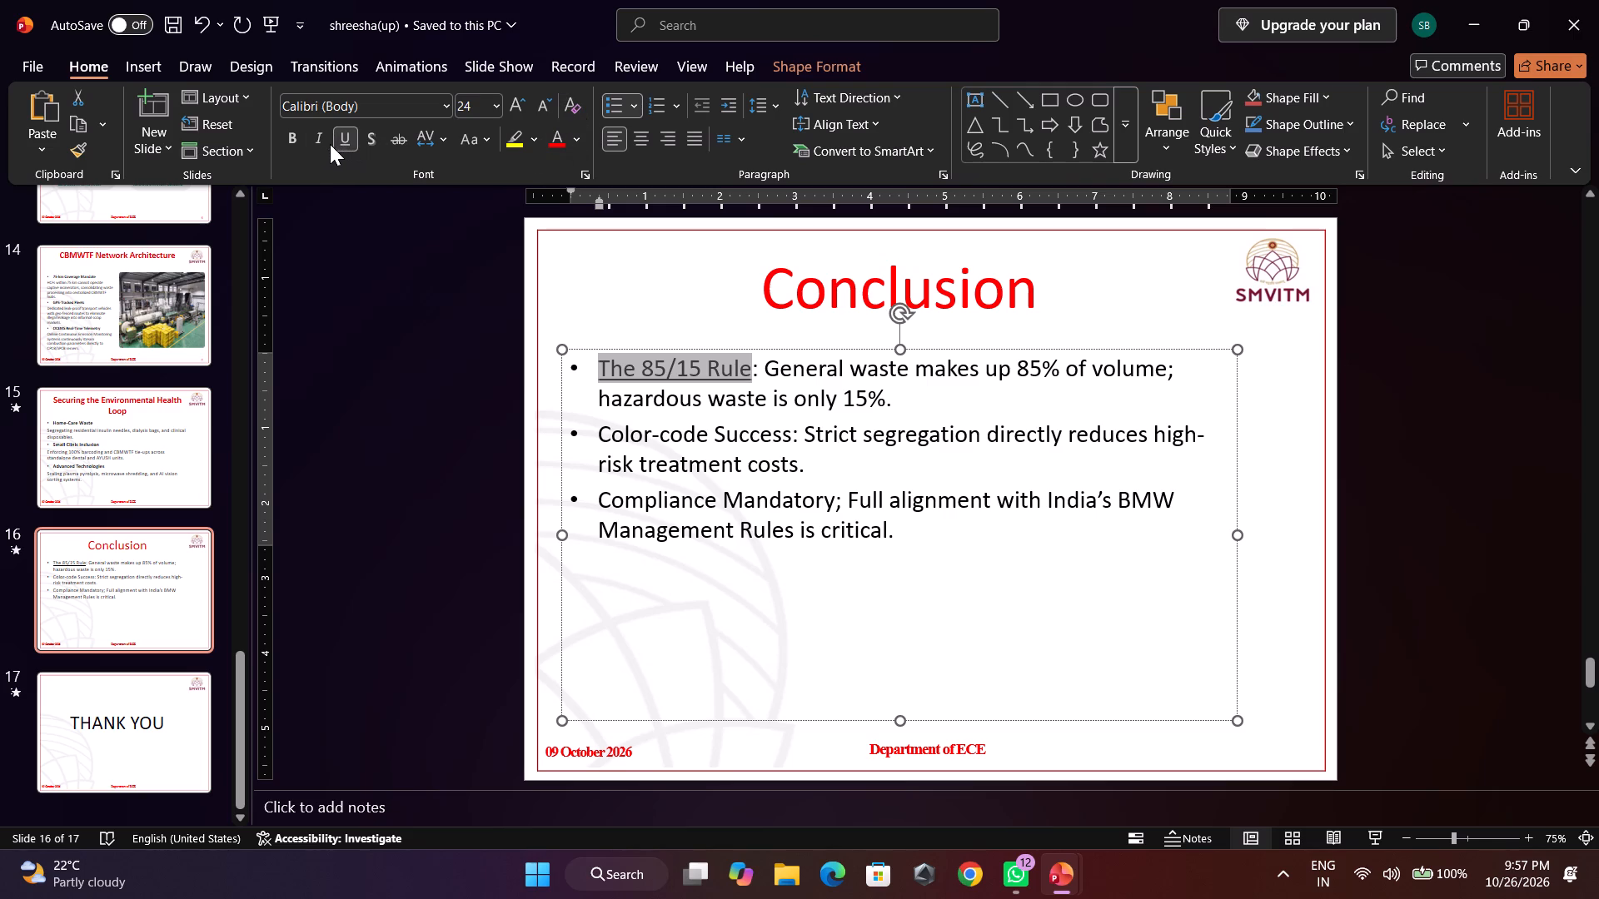
pyautogui.click(321, 141)
pyautogui.click(293, 138)
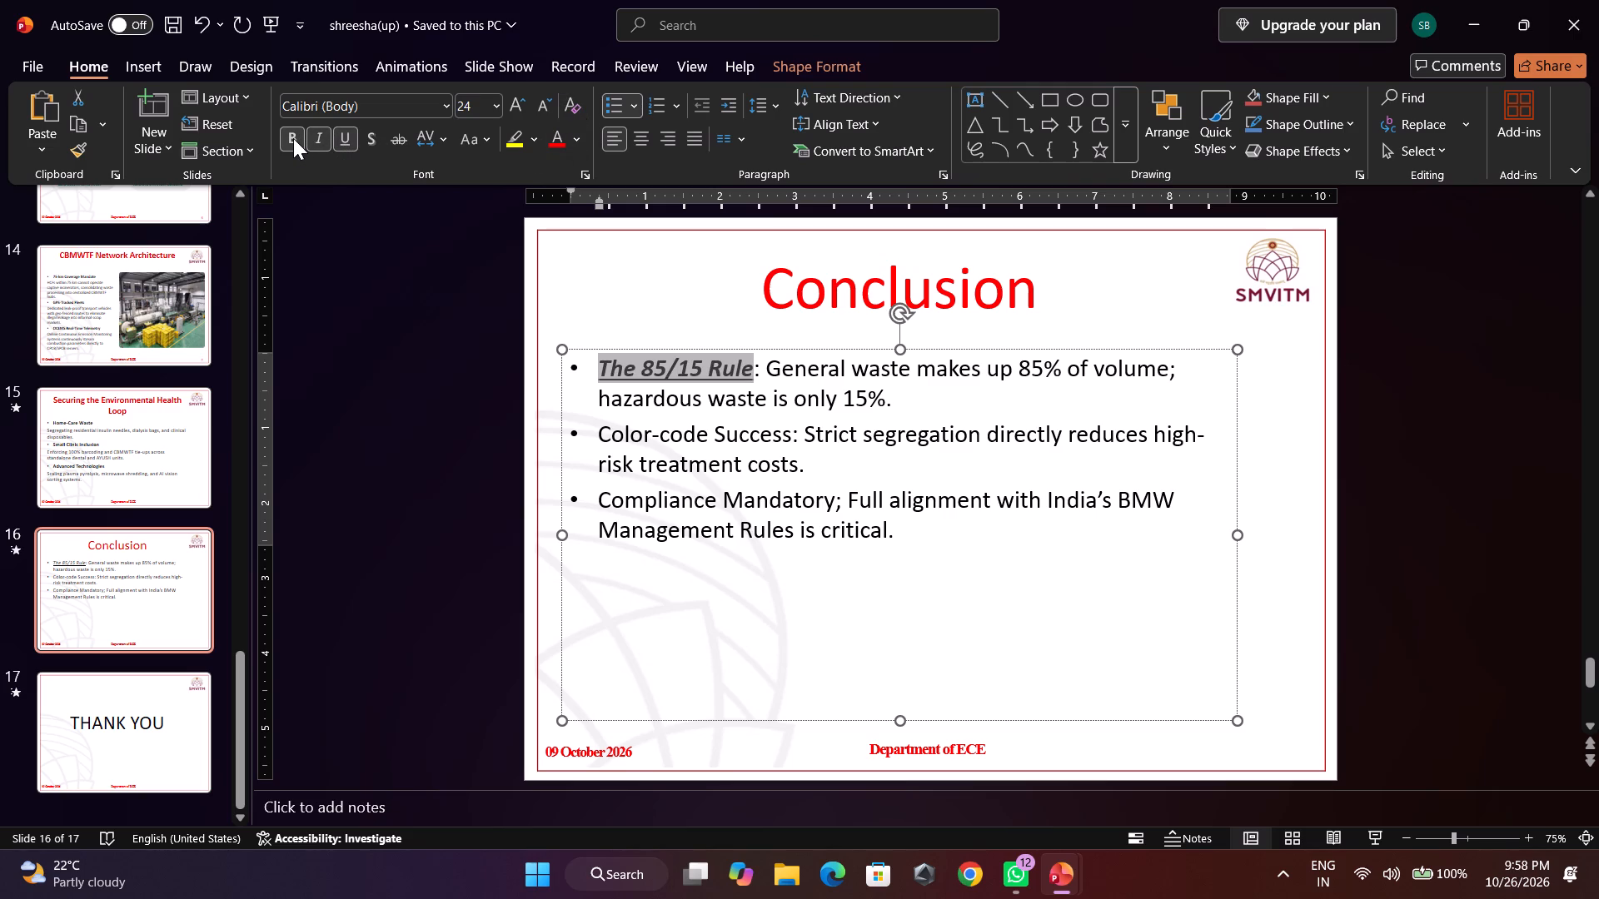
pyautogui.click(366, 283)
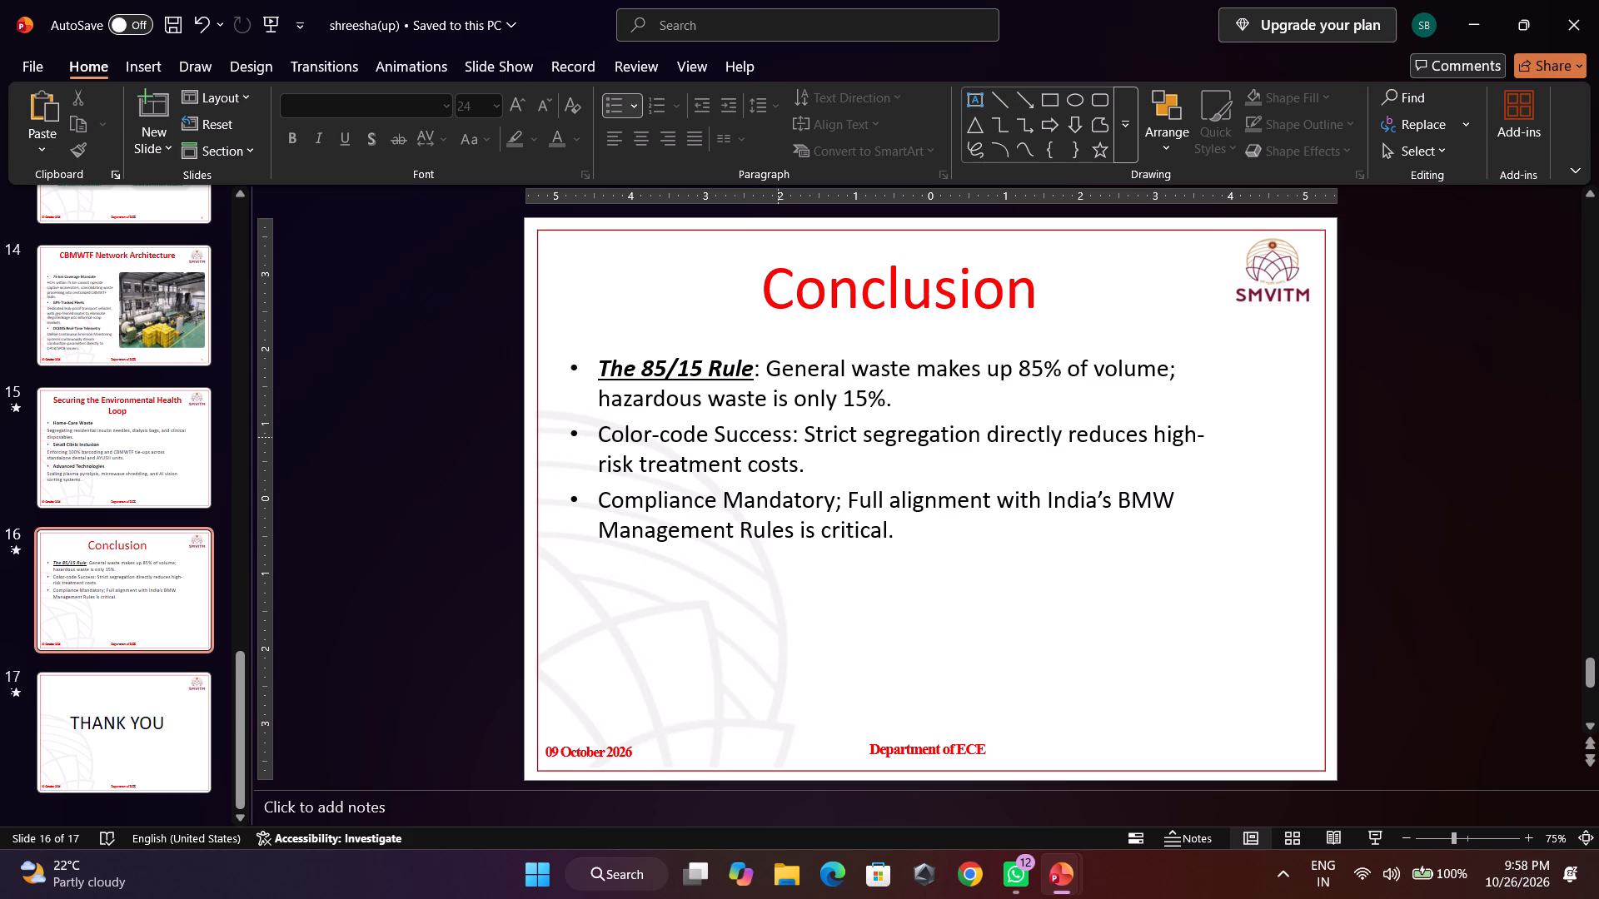
# Make the second bullet's lead-in "Color-code Success" bold.
pyautogui.moveTo(789, 430); pyautogui.dragTo(618, 408)
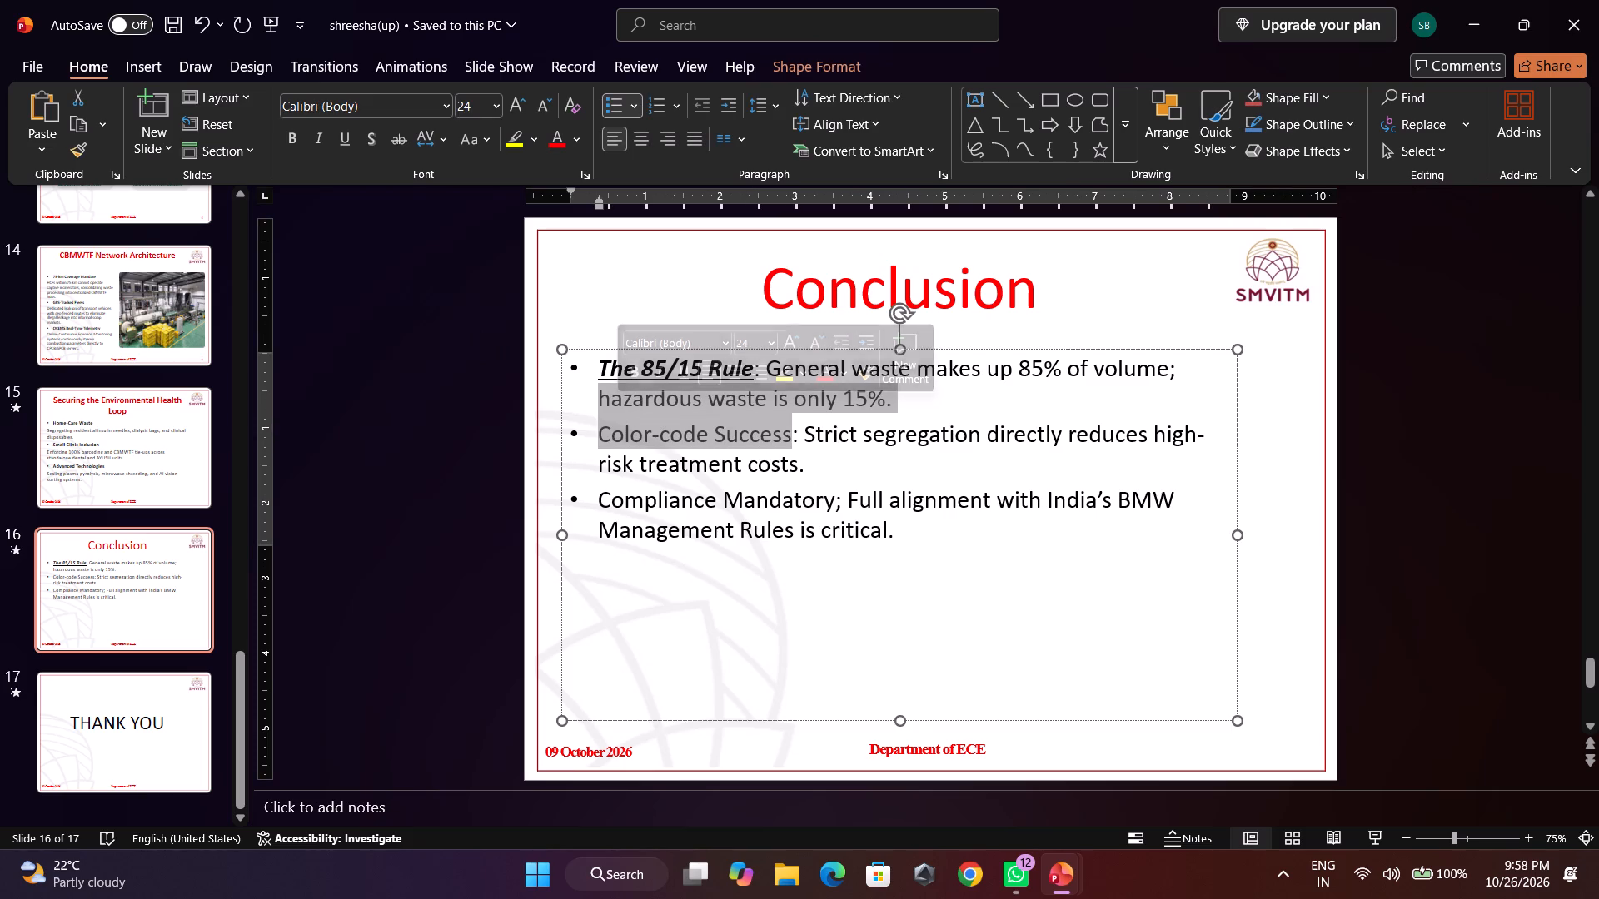
pyautogui.click(788, 427)
pyautogui.moveTo(790, 430); pyautogui.dragTo(659, 434)
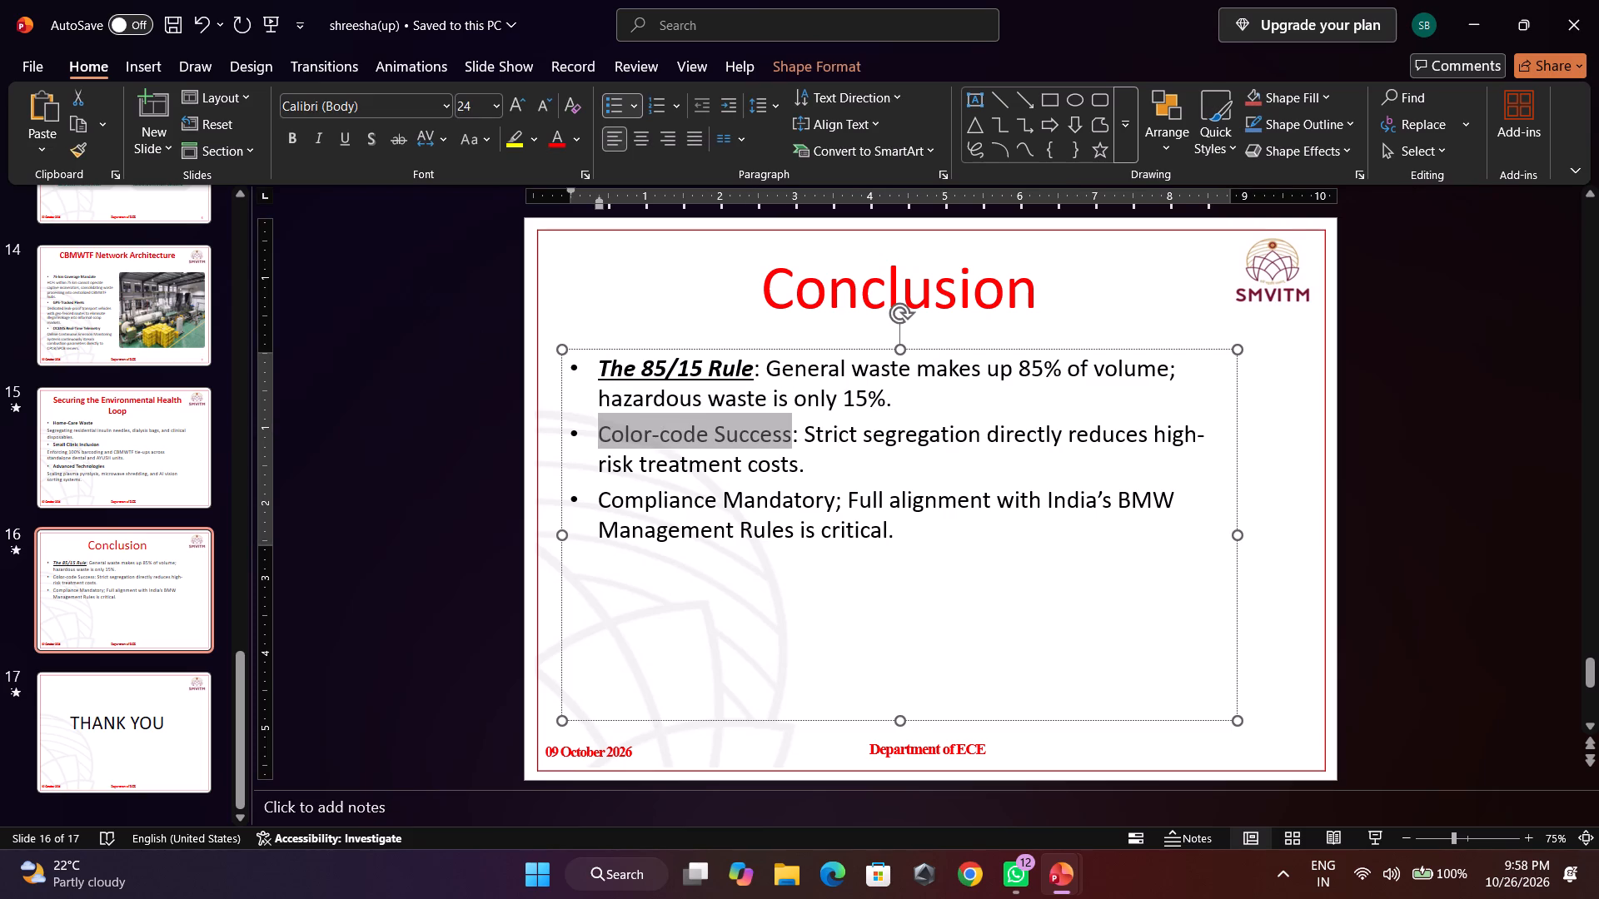
pyautogui.moveTo(659, 434); pyautogui.dragTo(651, 435)
pyautogui.click(290, 143)
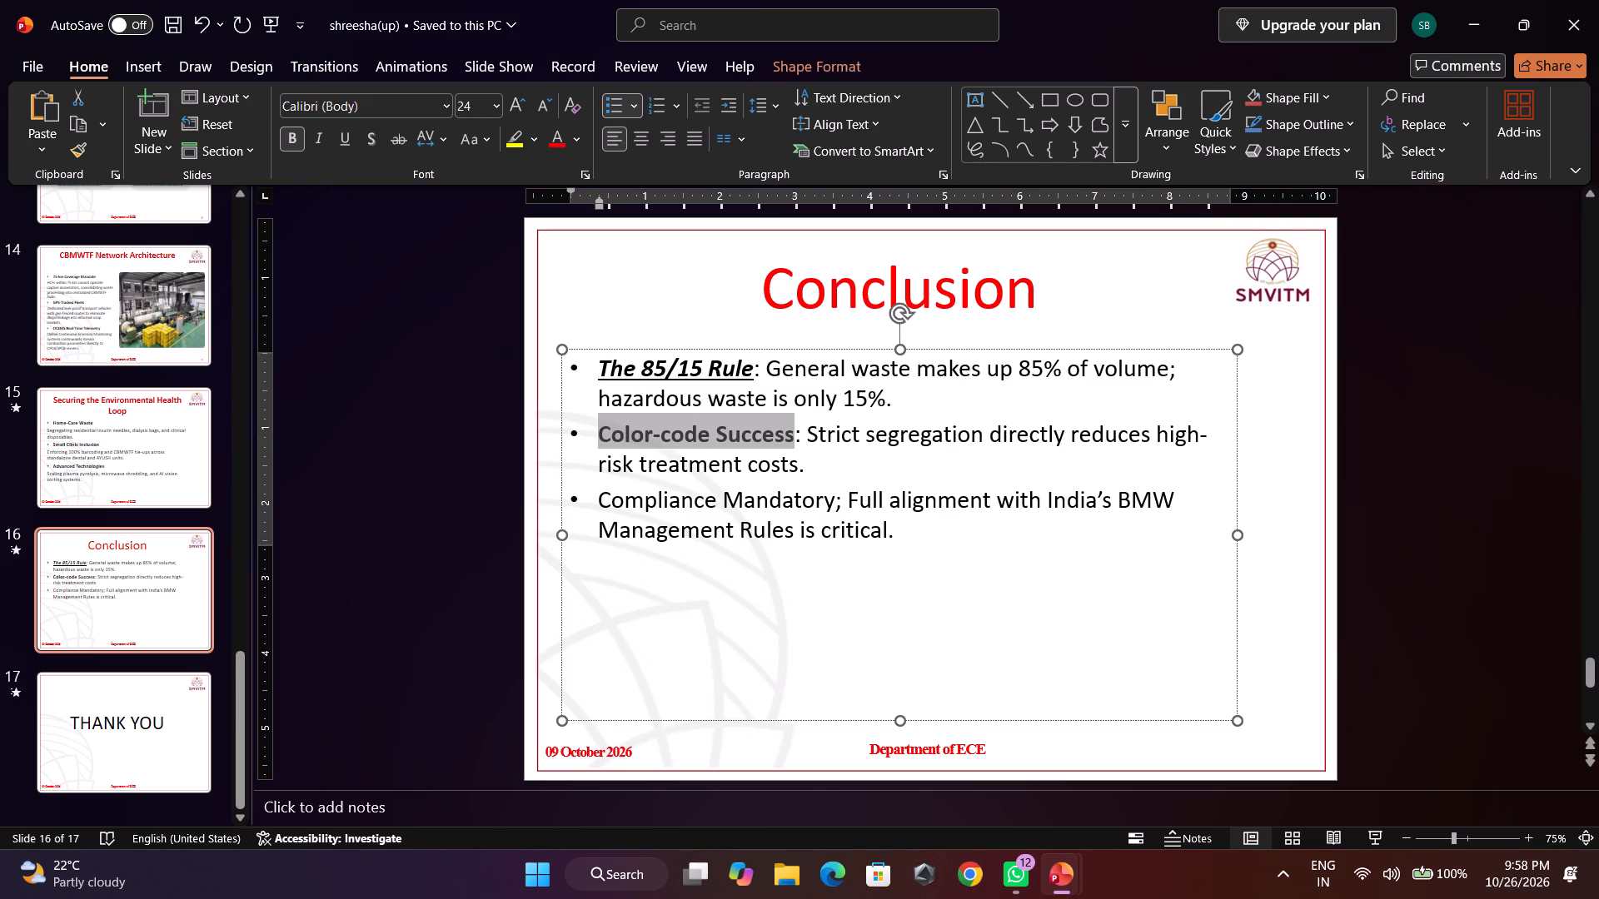
# Remove the italic and underline from the lead-in "The 85/15 Rule", leaving it only bold.
pyautogui.moveTo(754, 369); pyautogui.dragTo(630, 362)
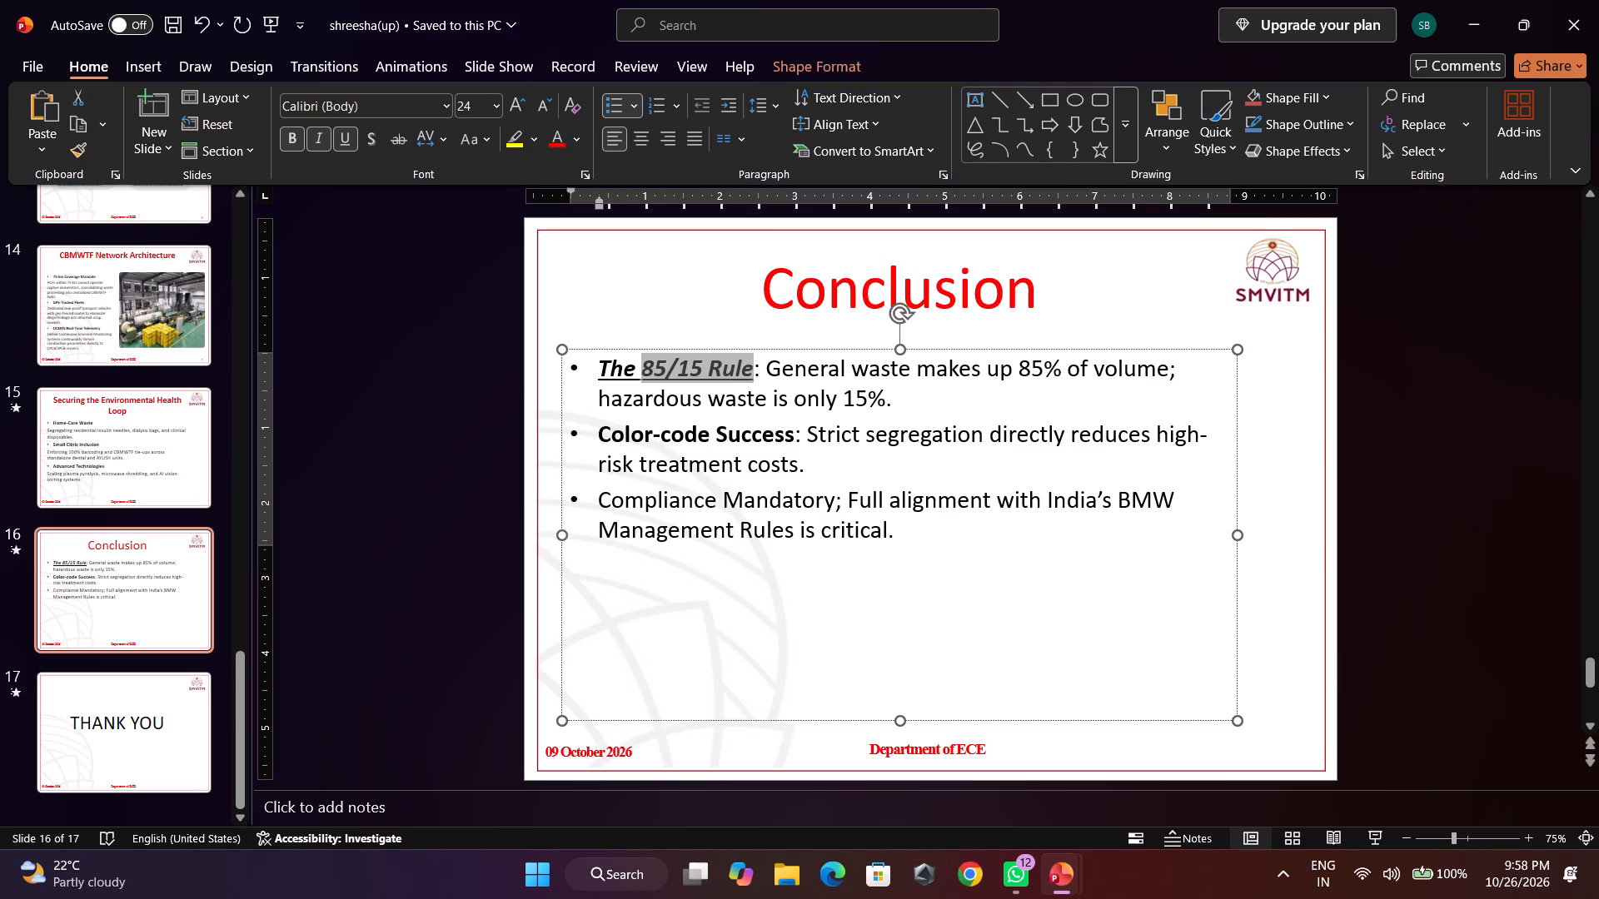
pyautogui.moveTo(630, 362); pyautogui.dragTo(603, 358)
pyautogui.click(294, 138)
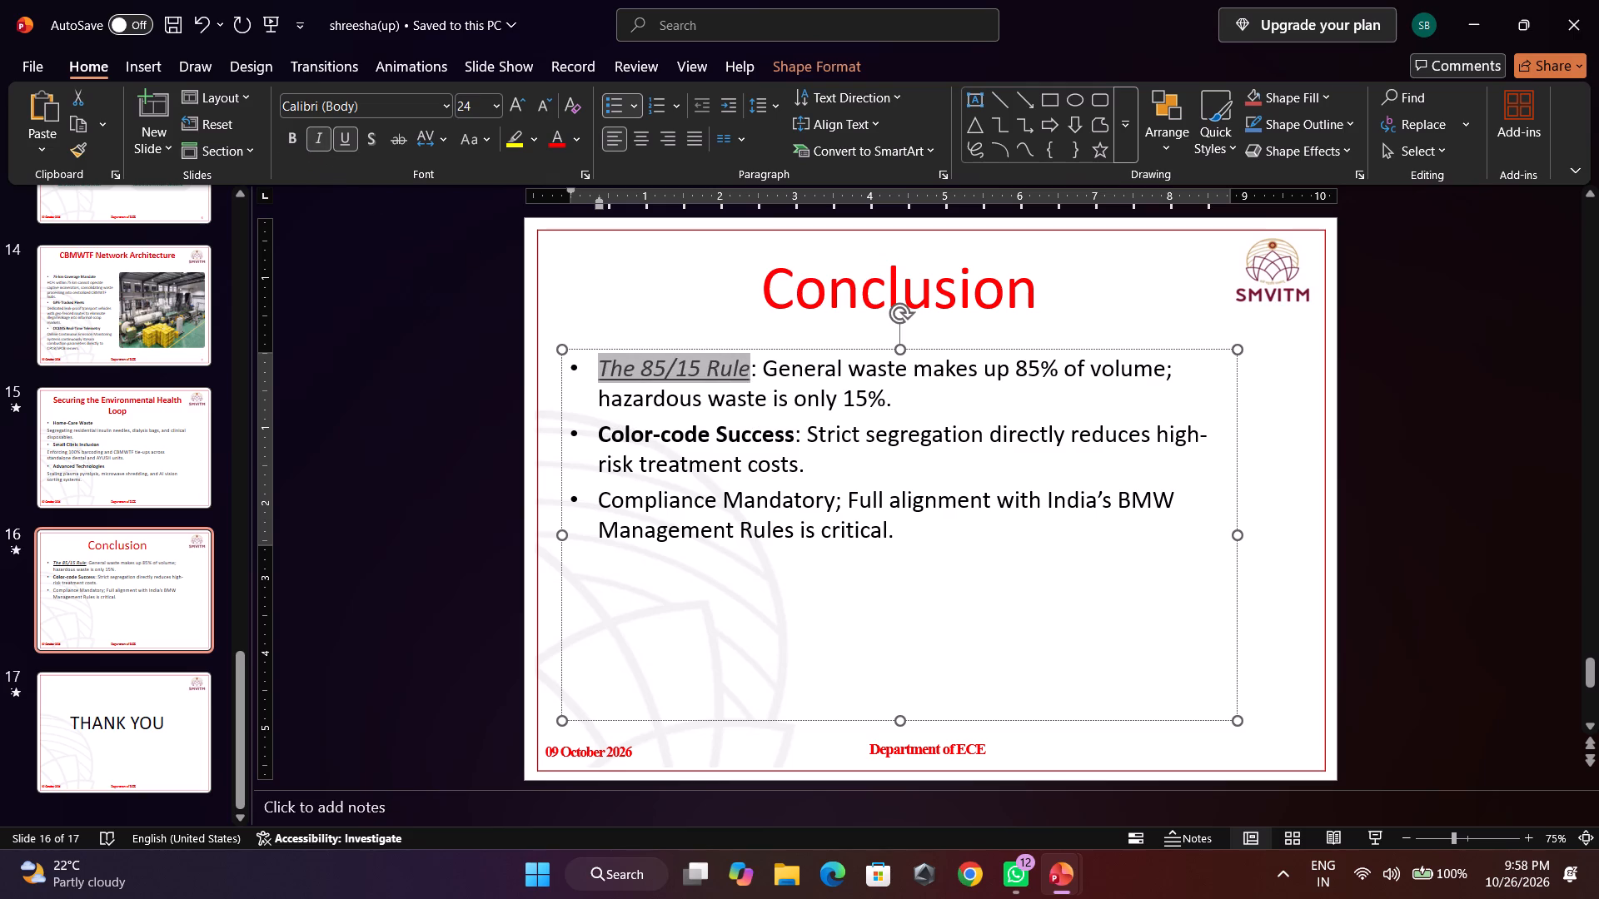
pyautogui.click(291, 142)
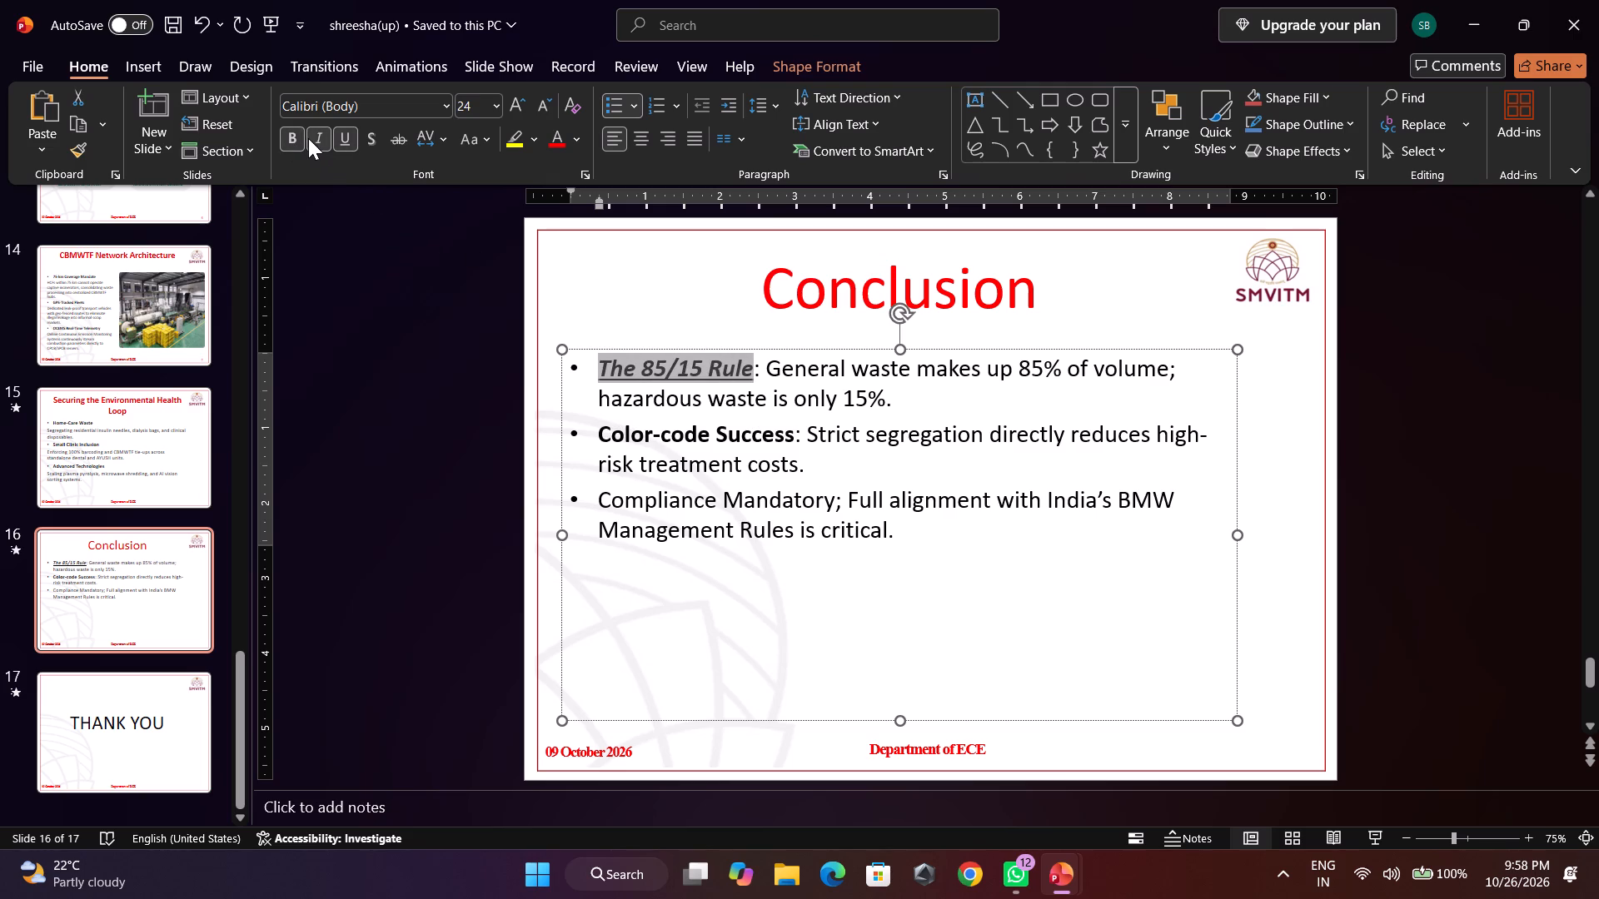
pyautogui.click(308, 138)
pyautogui.click(336, 138)
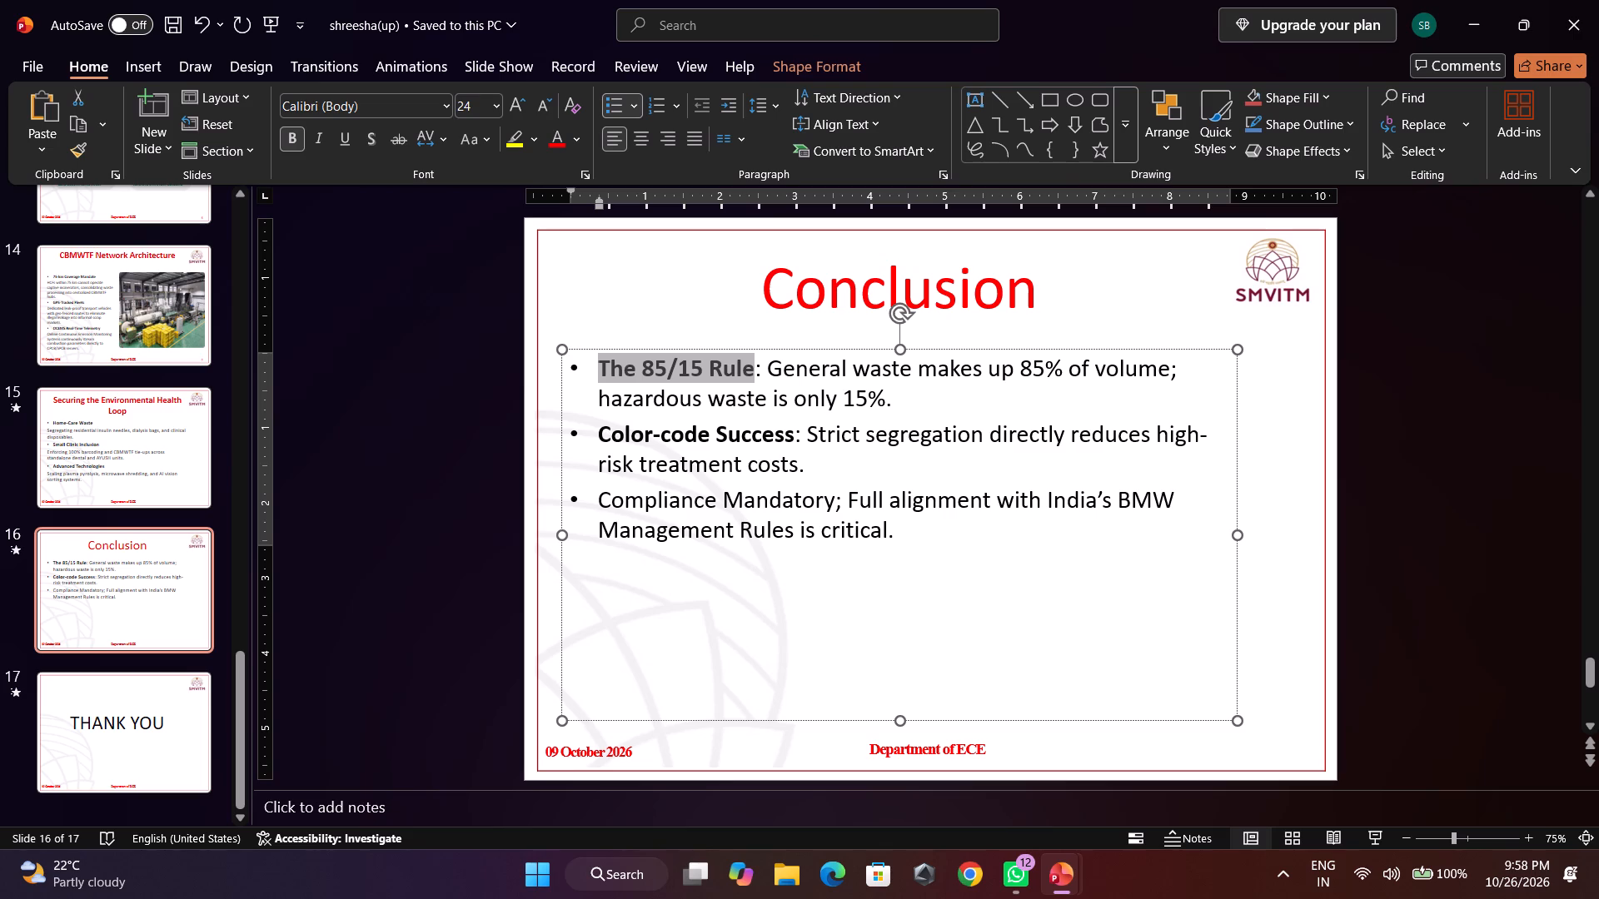
# Make the third bullet's lead-in "Compliance Mandatory" bold.
pyautogui.moveTo(834, 497); pyautogui.dragTo(632, 486)
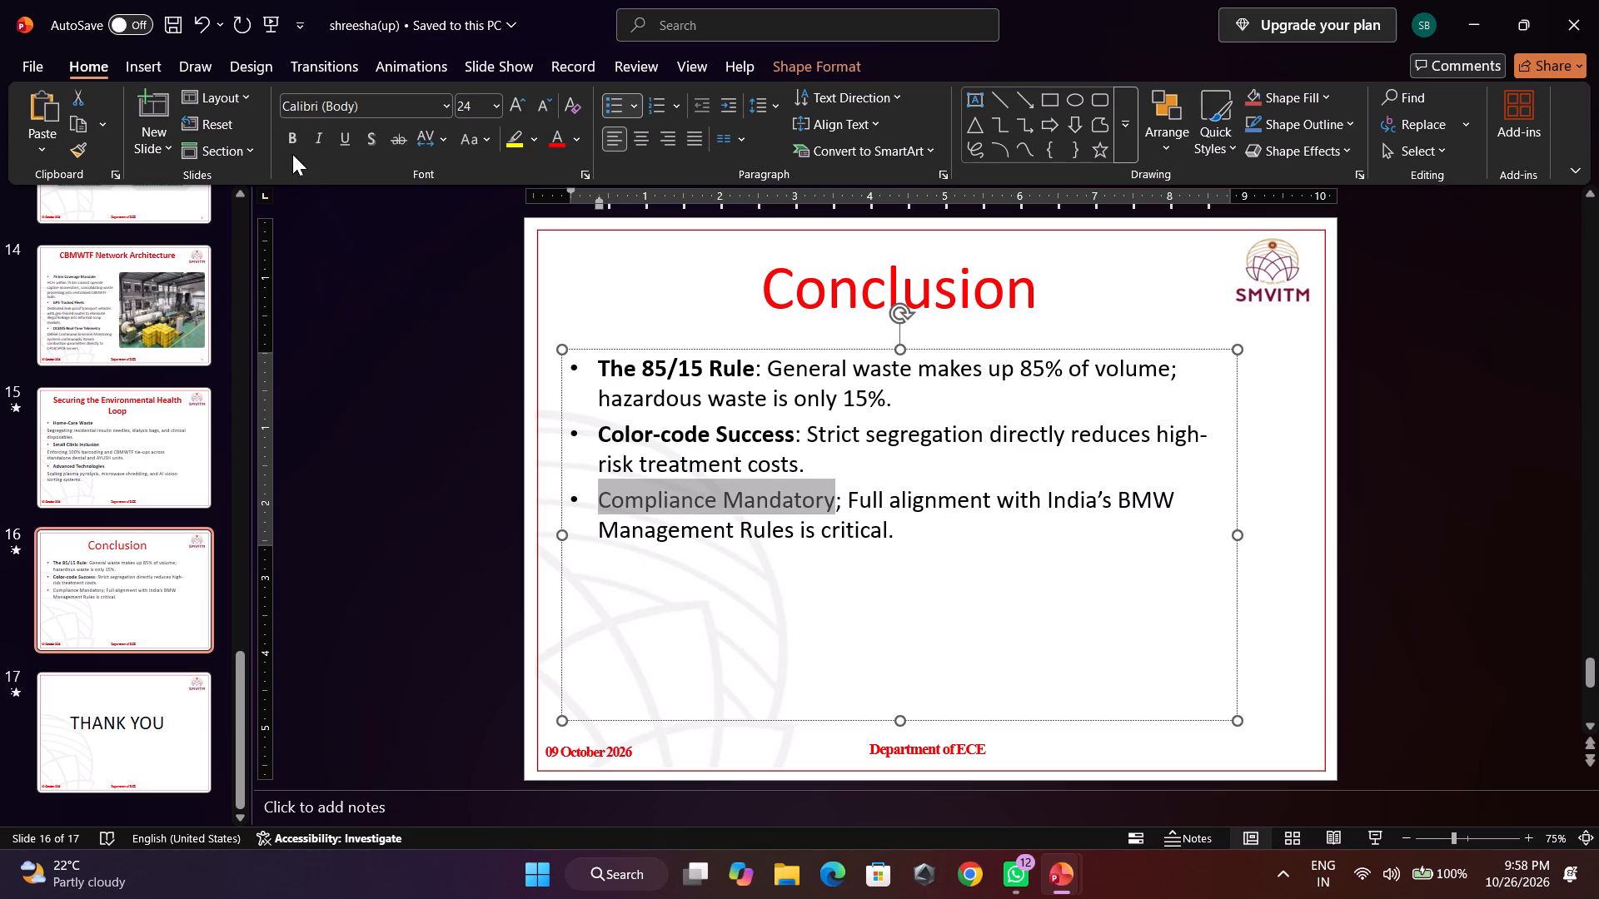
pyautogui.click(291, 150)
# Replace the semicolon after "Compliance Mandatory" with a colon and a space, and leave the text box.
pyautogui.click(851, 492)
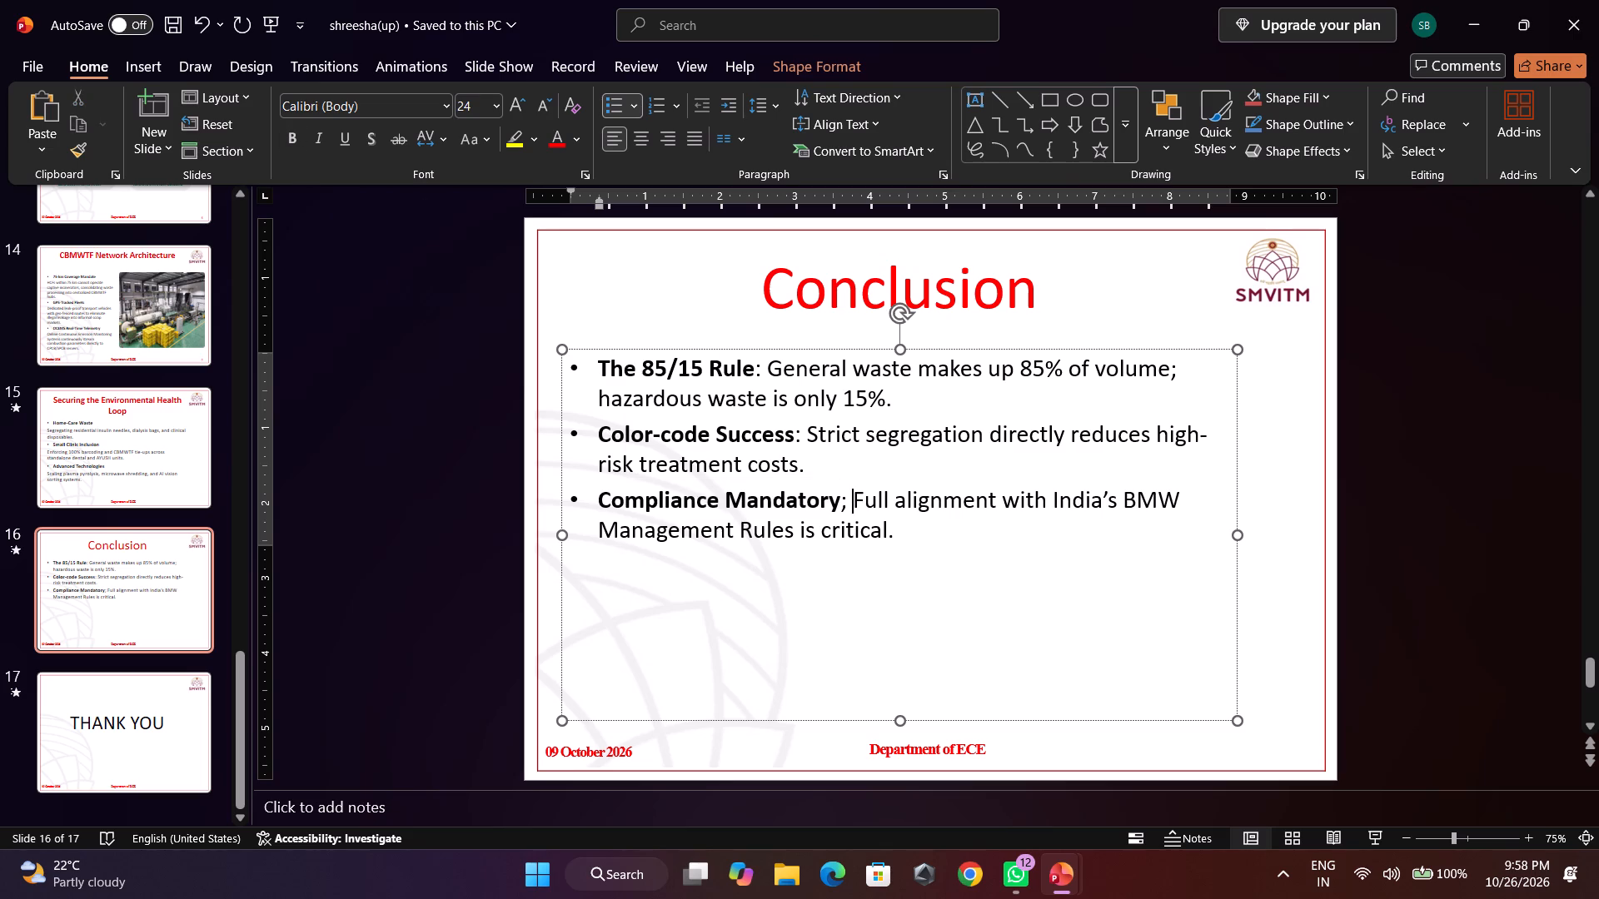
pyautogui.press('BackSpace')
pyautogui.press('BackSpace')
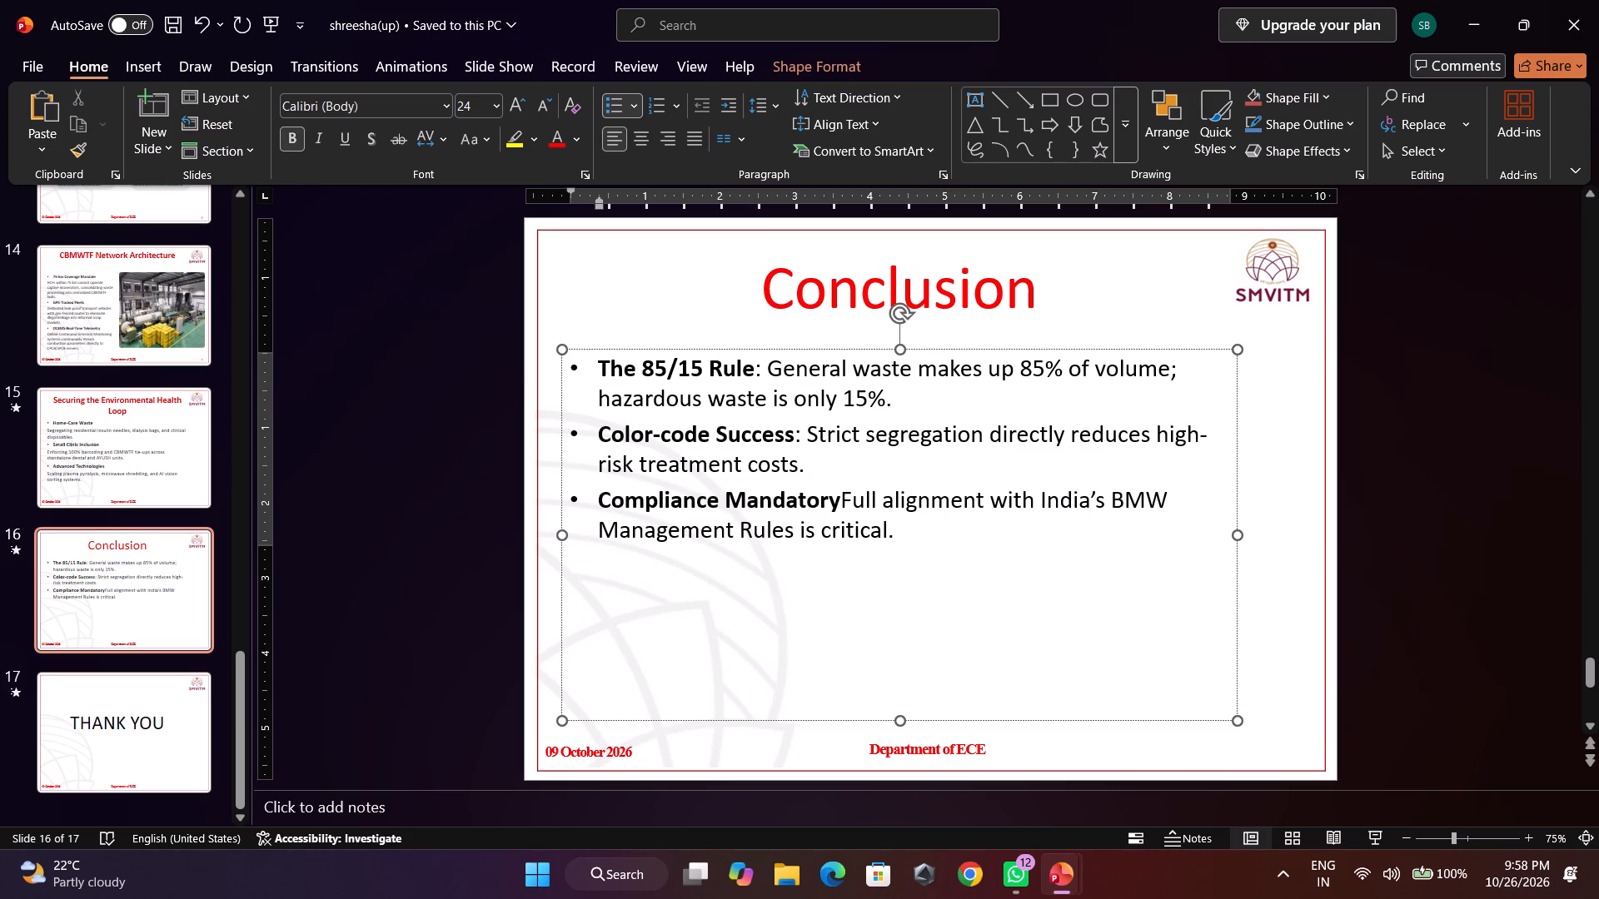
pyautogui.write(':')
pyautogui.press('space')
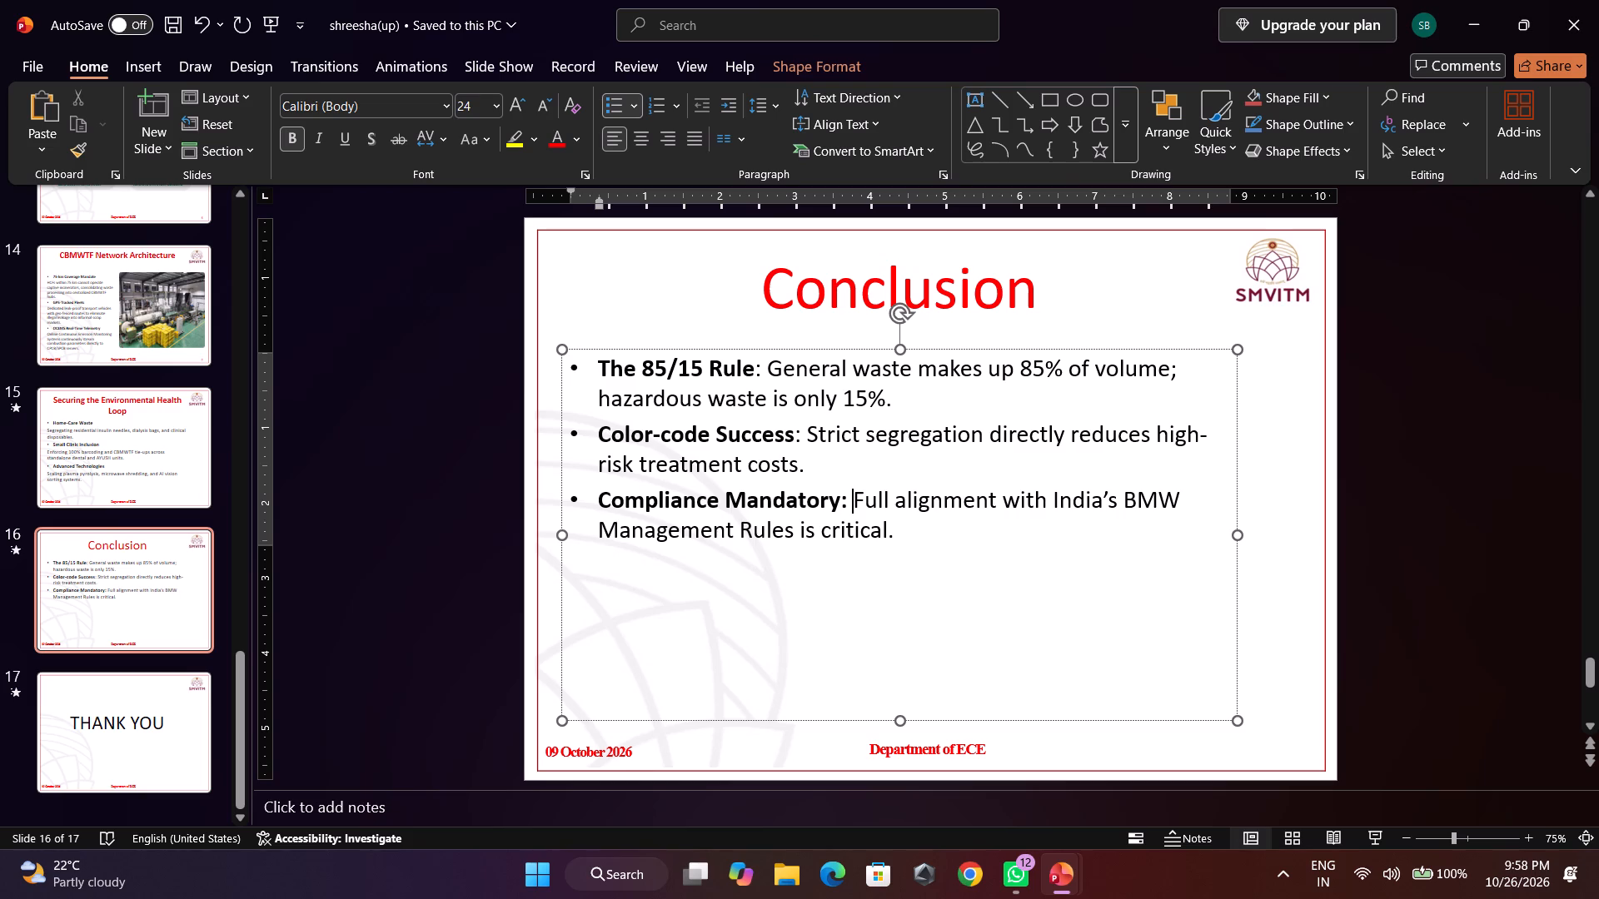
pyautogui.click(1087, 636)
pyautogui.click(678, 609)
pyautogui.click(1409, 564)
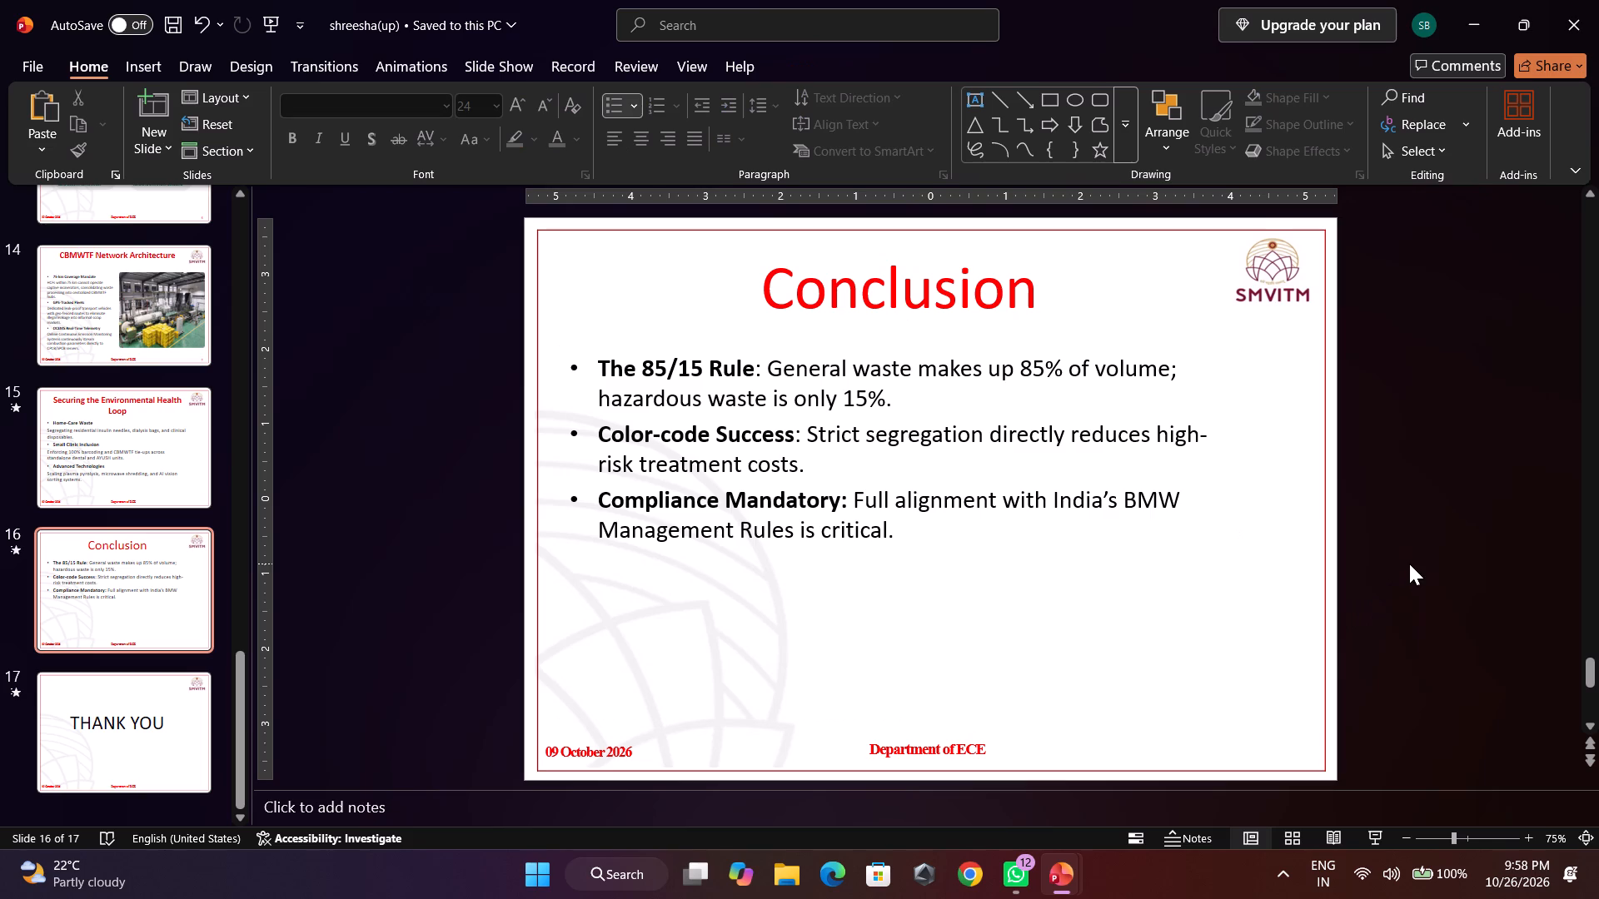
# Look back through the deck's slide thumbnails from the Conclusion slide to the first slide.
pyautogui.scroll(3, 25, 638)
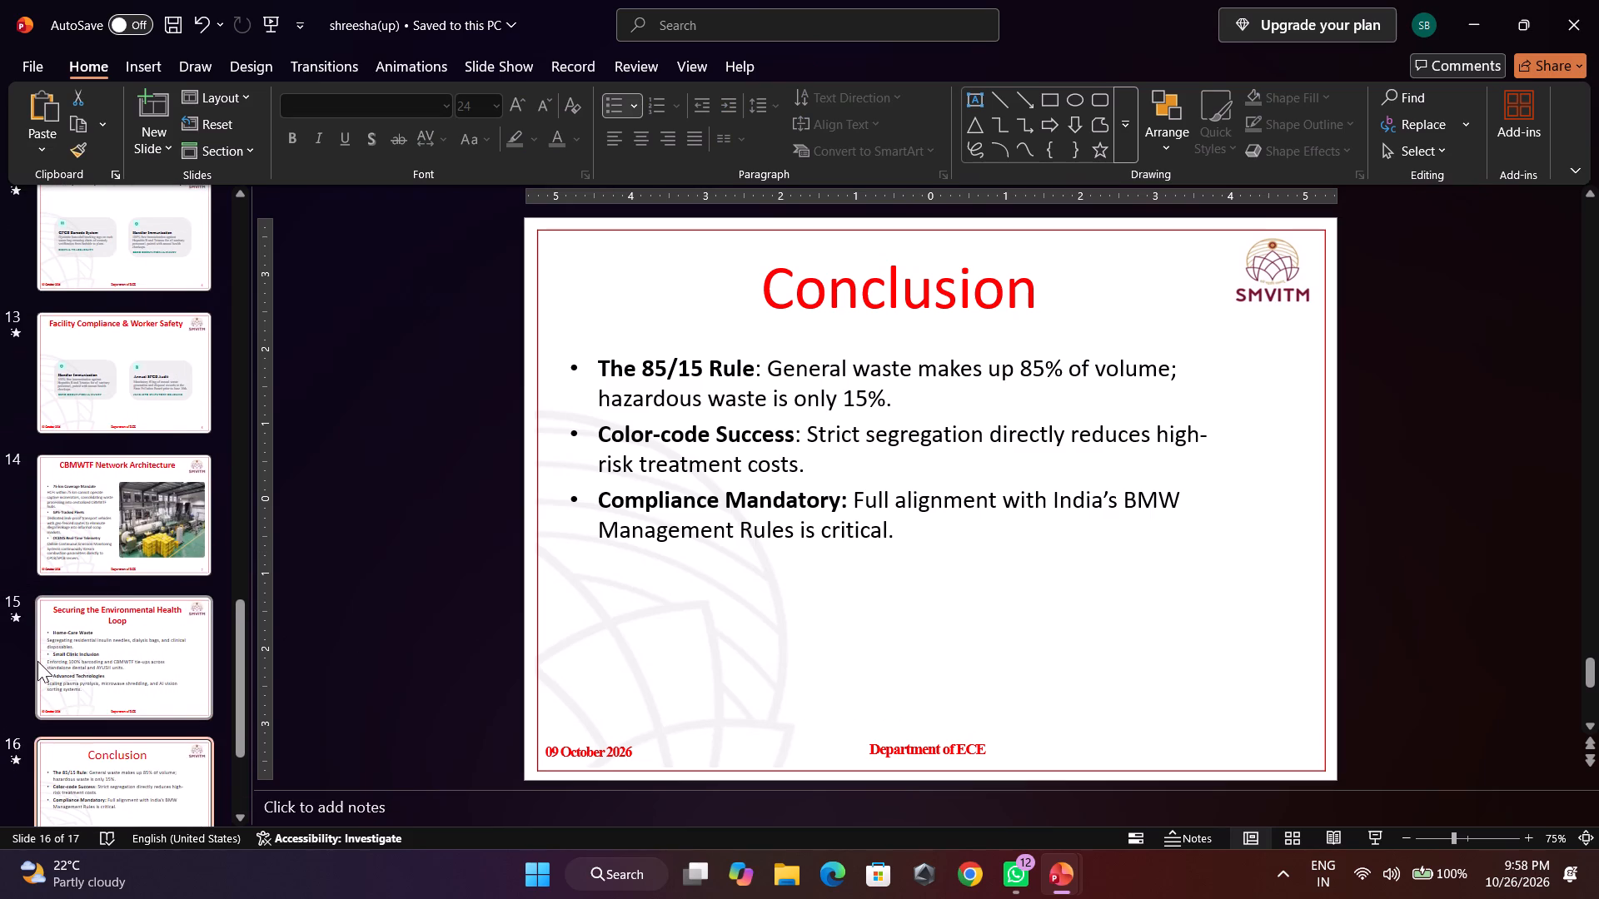
pyautogui.scroll(16, 37, 661)
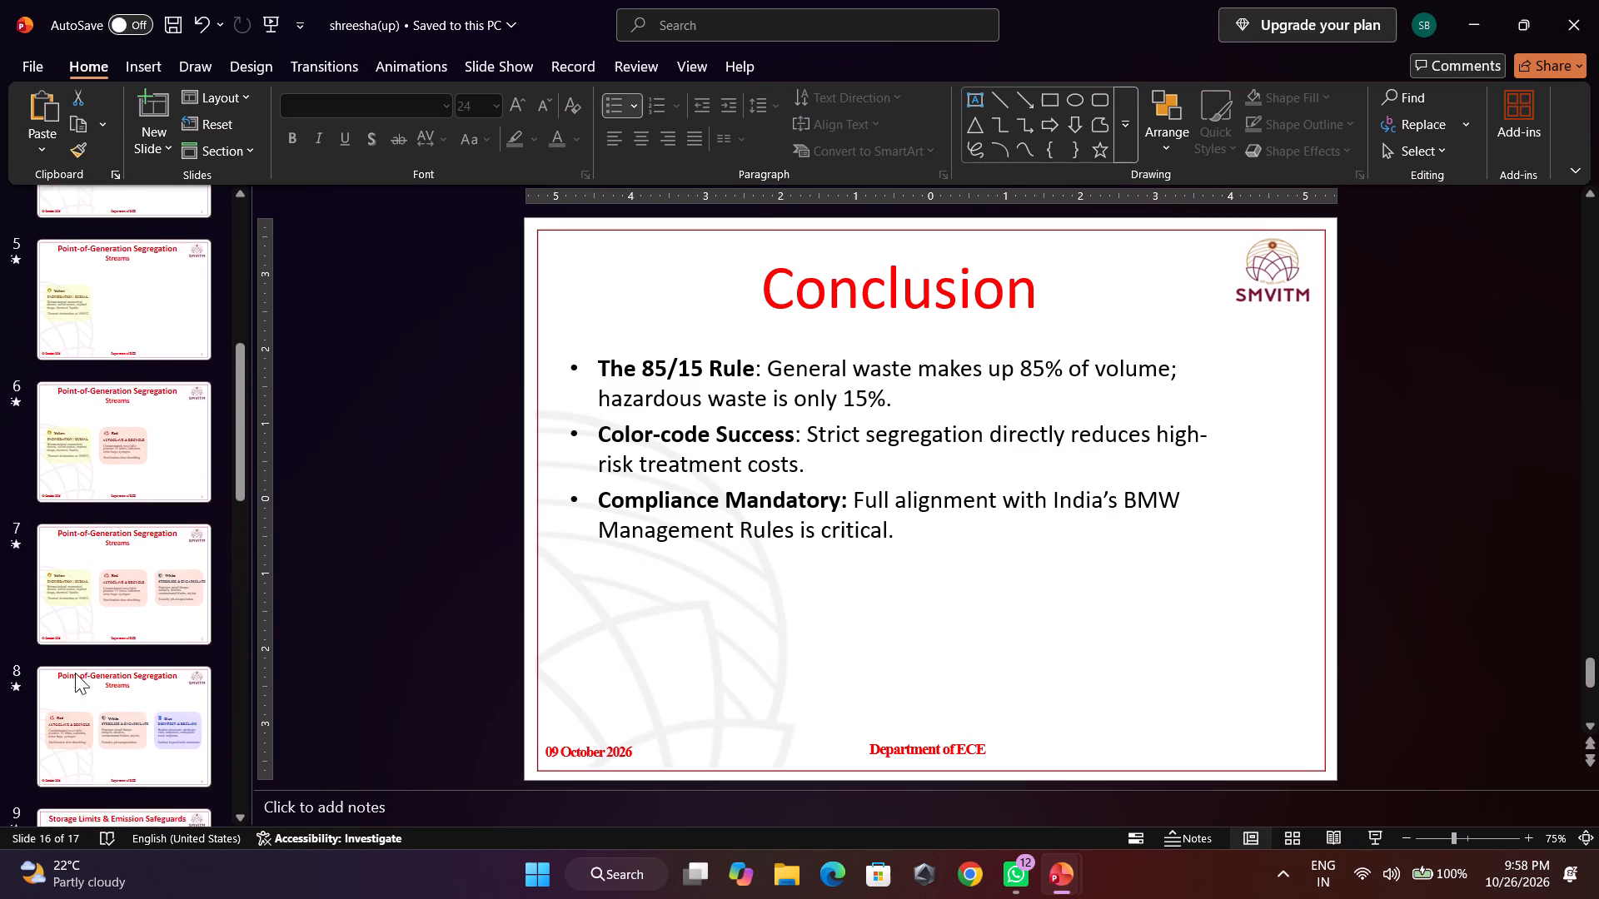
pyautogui.scroll(14, 101, 684)
# Compare the "Bio-Medical Waste Management in India" introduction slide in the shreesha(up) deck with the source presentation's opening slide.
pyautogui.hotkey('alt', 'Tab')
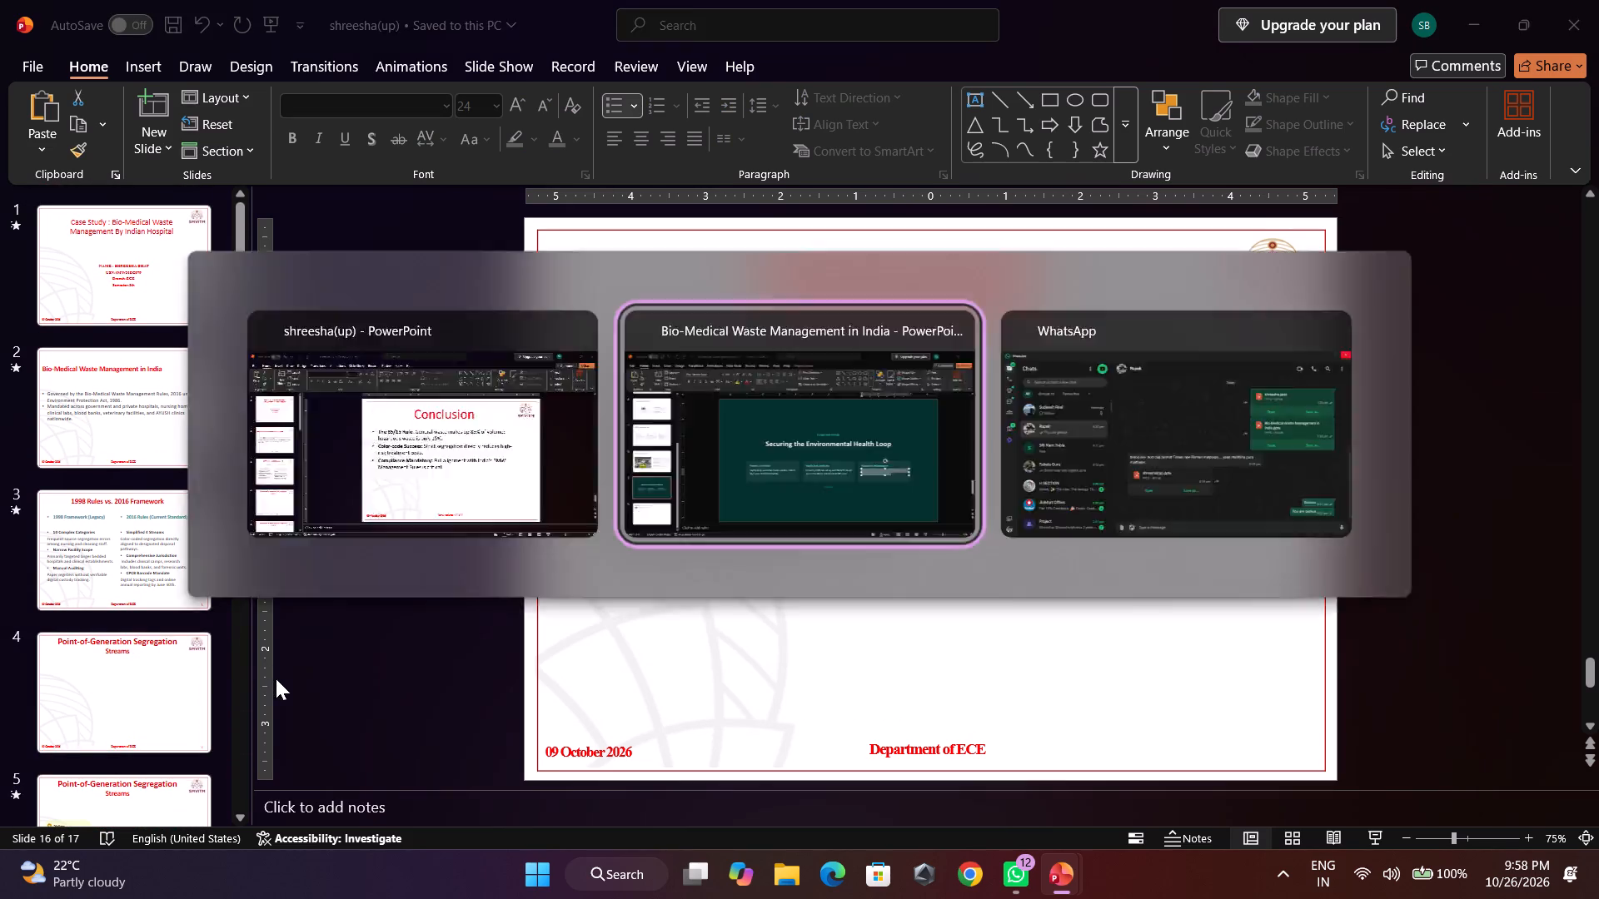
pyautogui.scroll(15, 181, 221)
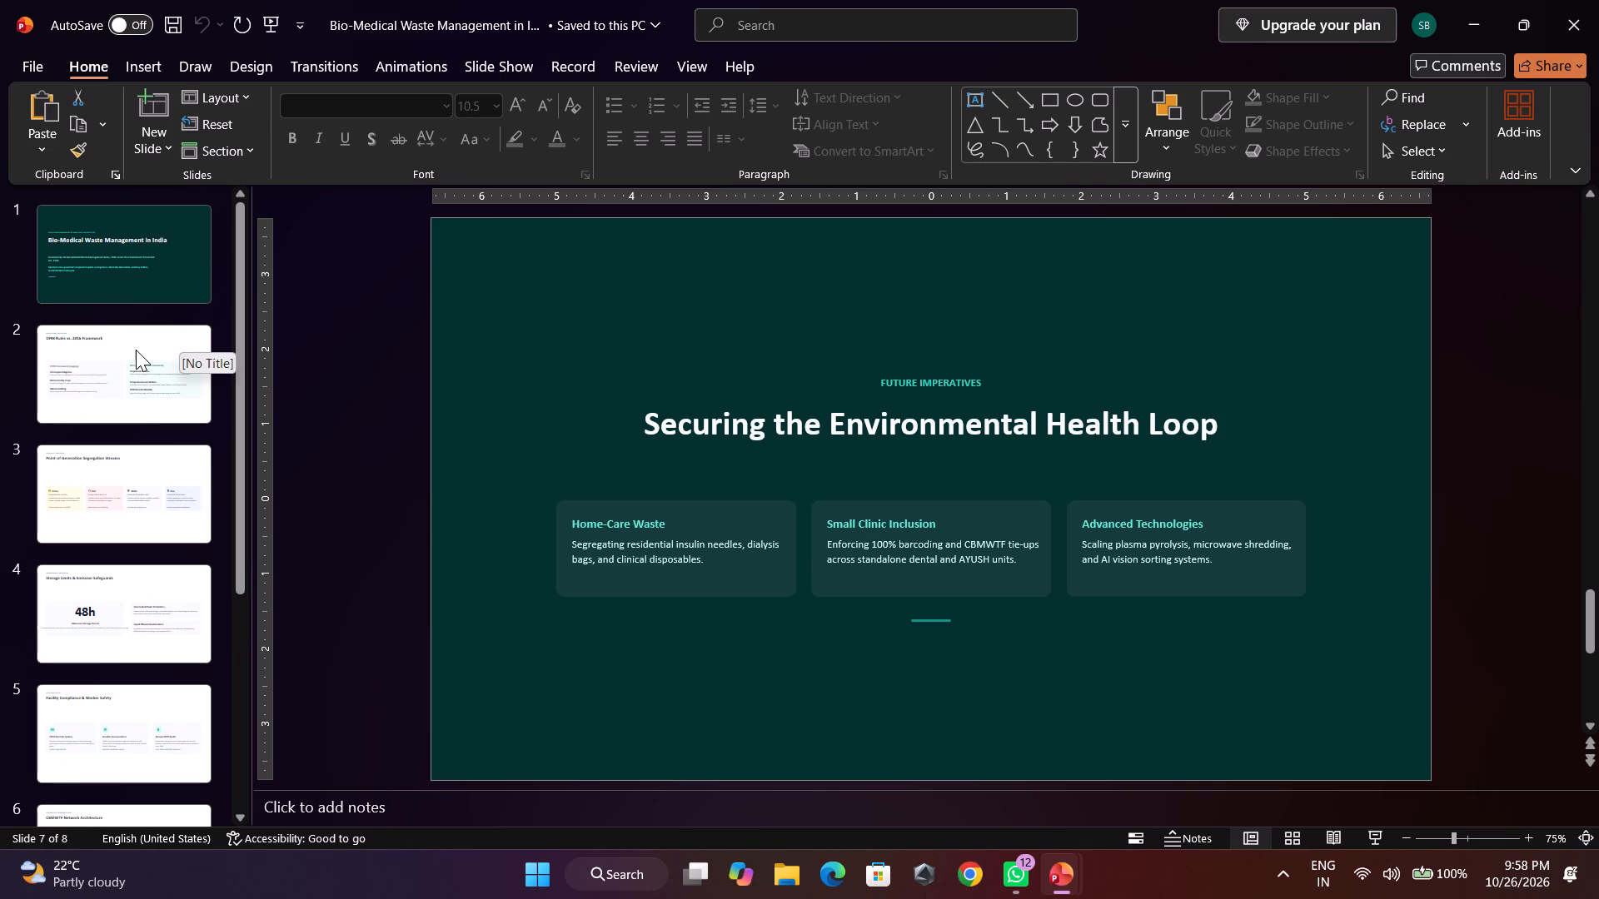
pyautogui.click(137, 349)
pyautogui.click(119, 479)
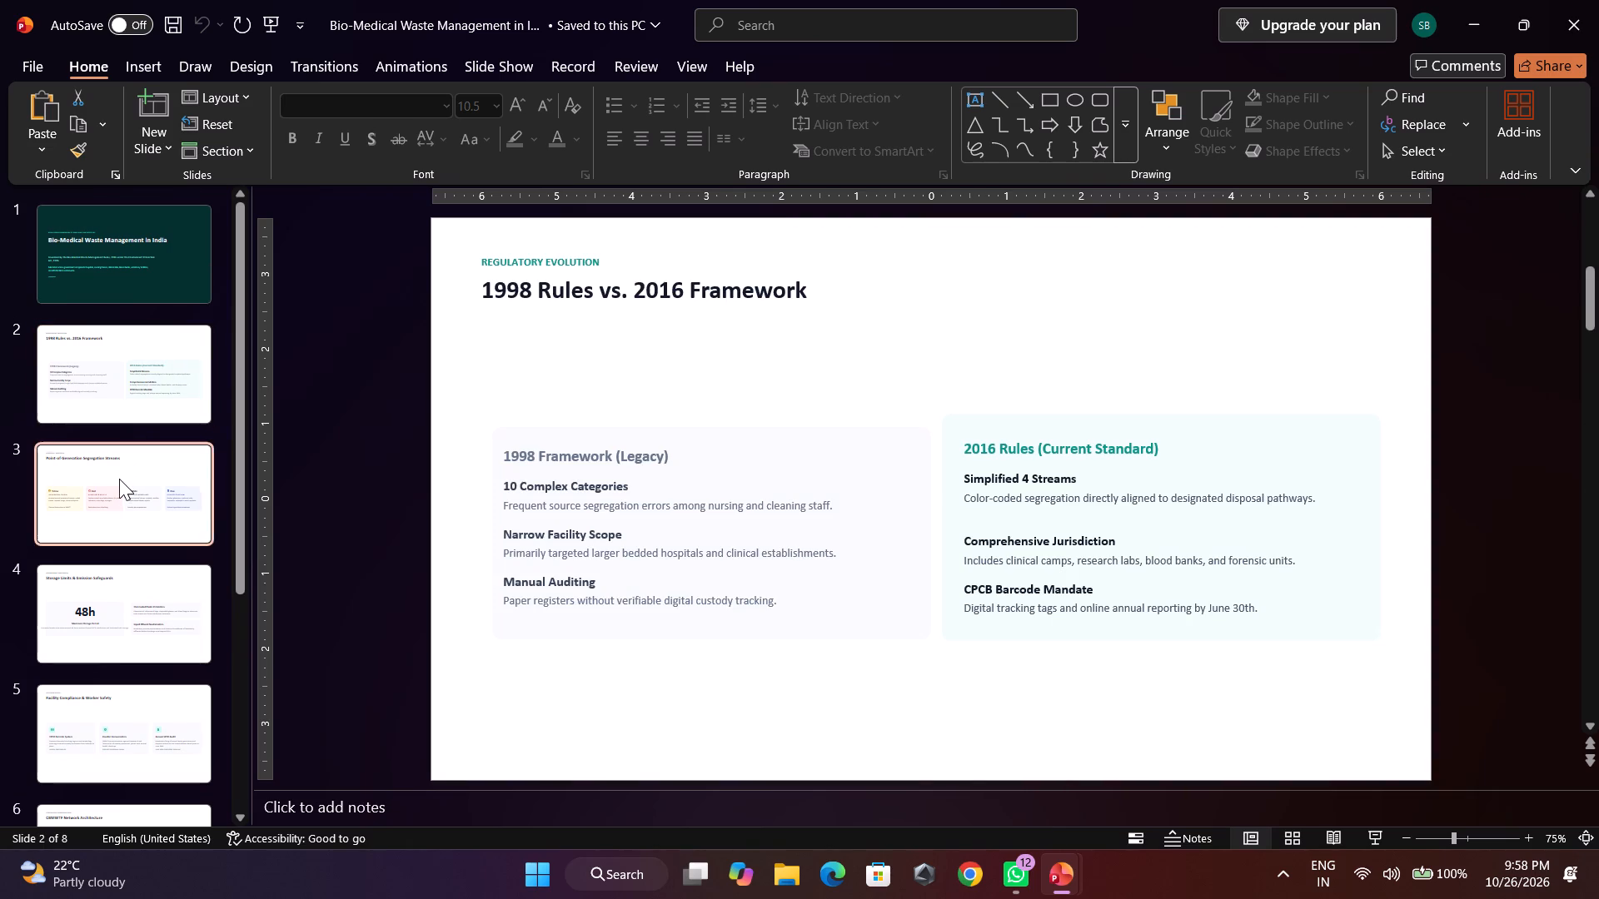
pyautogui.hotkey('alt', 'Tab')
pyautogui.scroll(6, 236, 436)
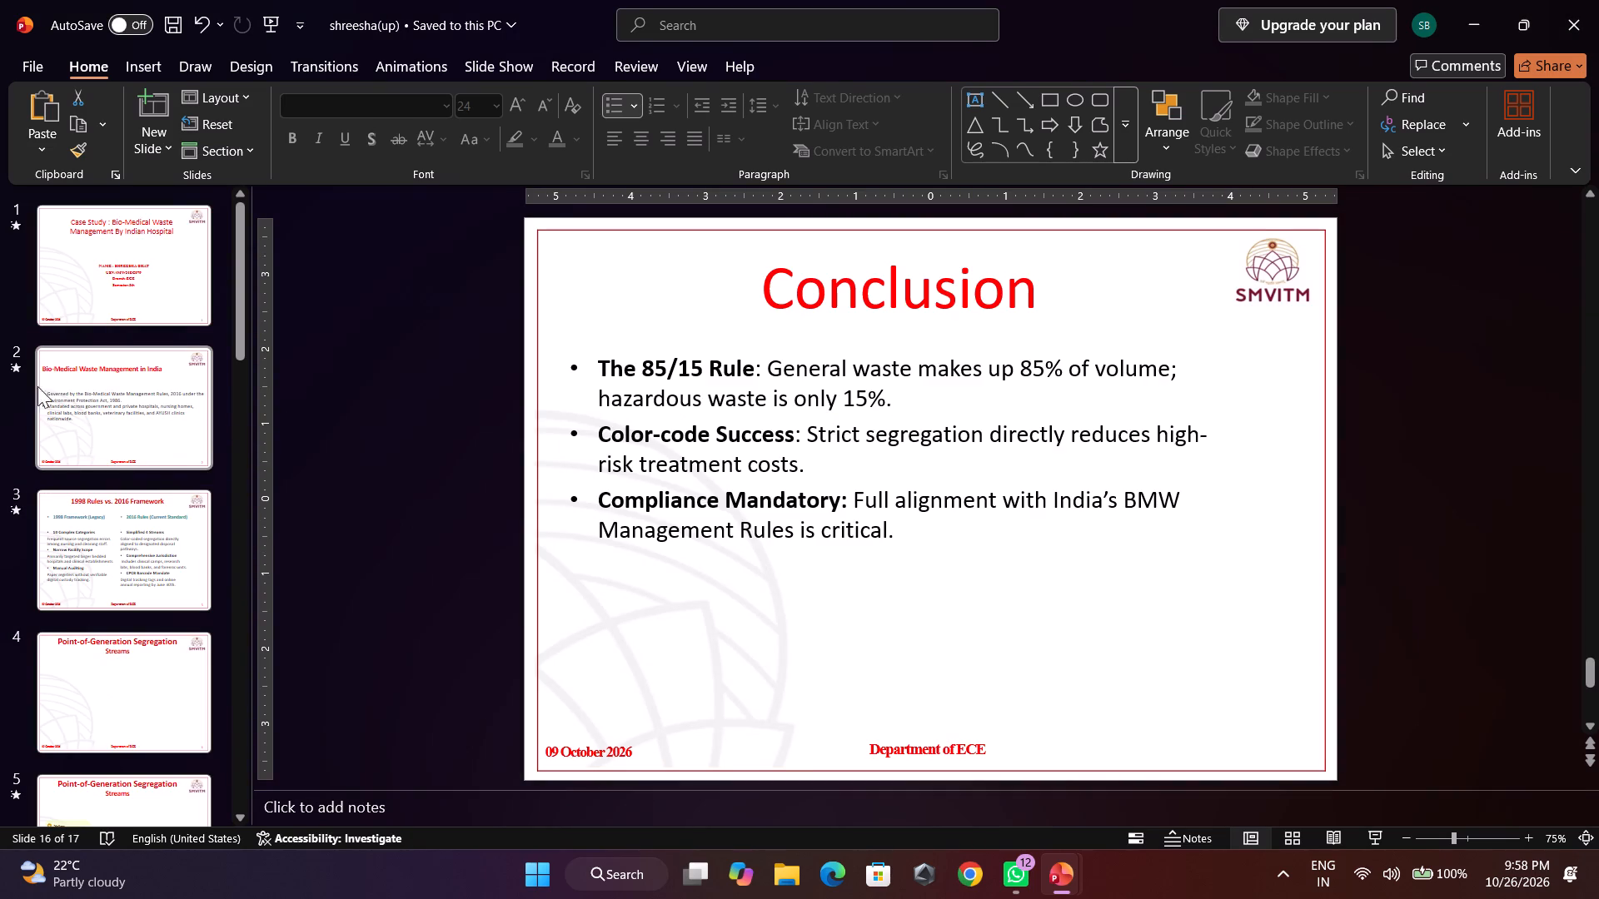
pyautogui.scroll(4, 37, 386)
pyautogui.click(123, 394)
pyautogui.click(115, 494)
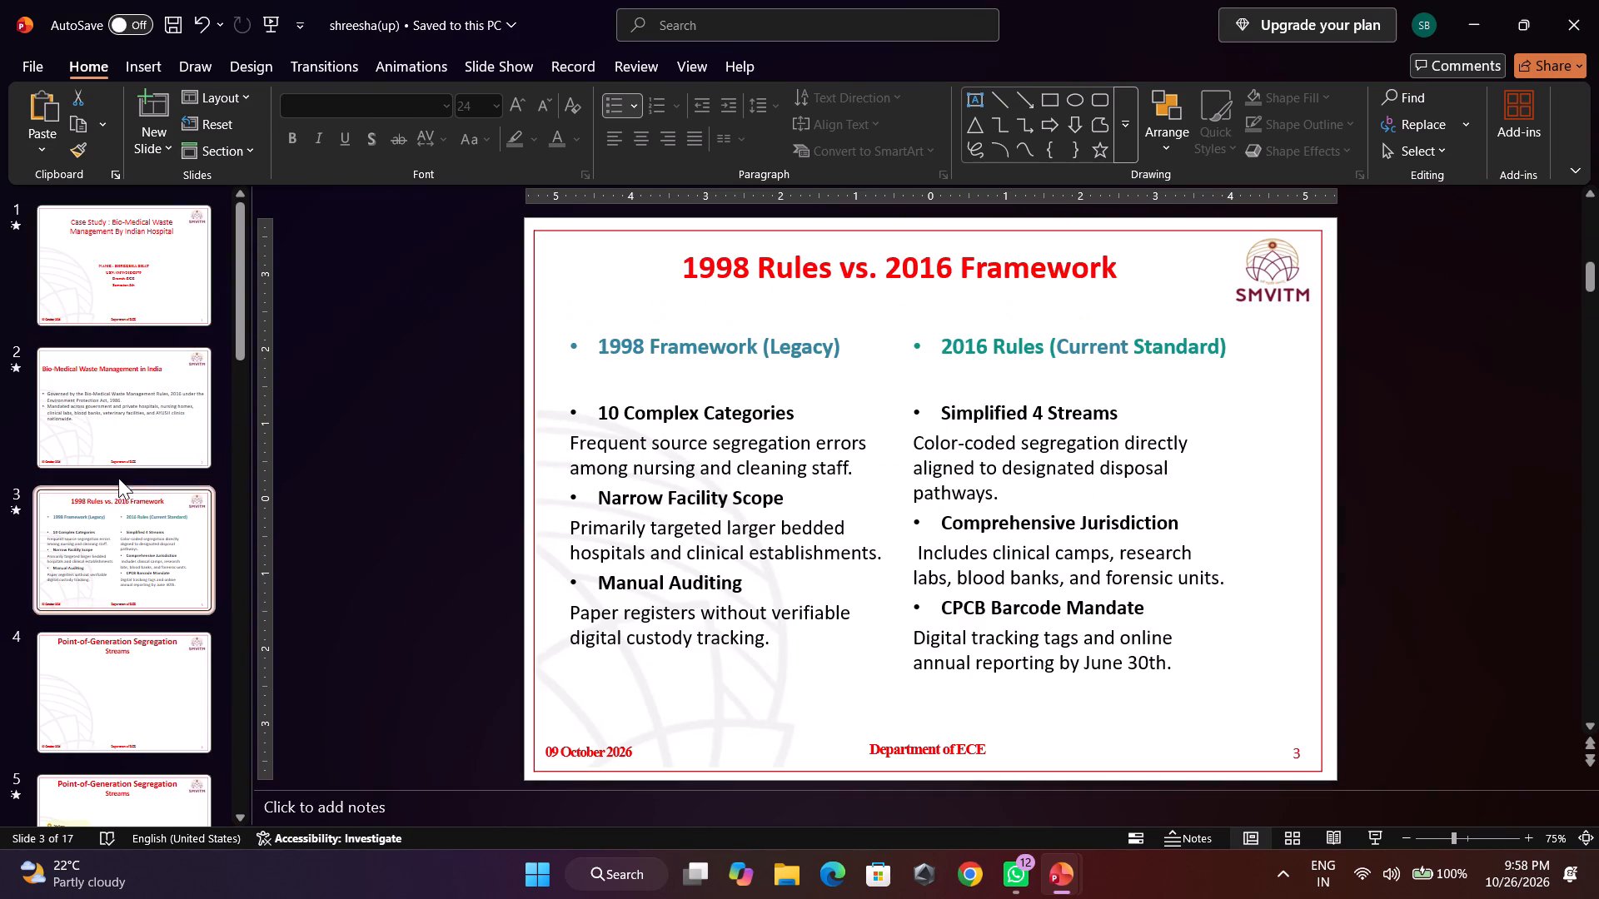
pyautogui.click(127, 396)
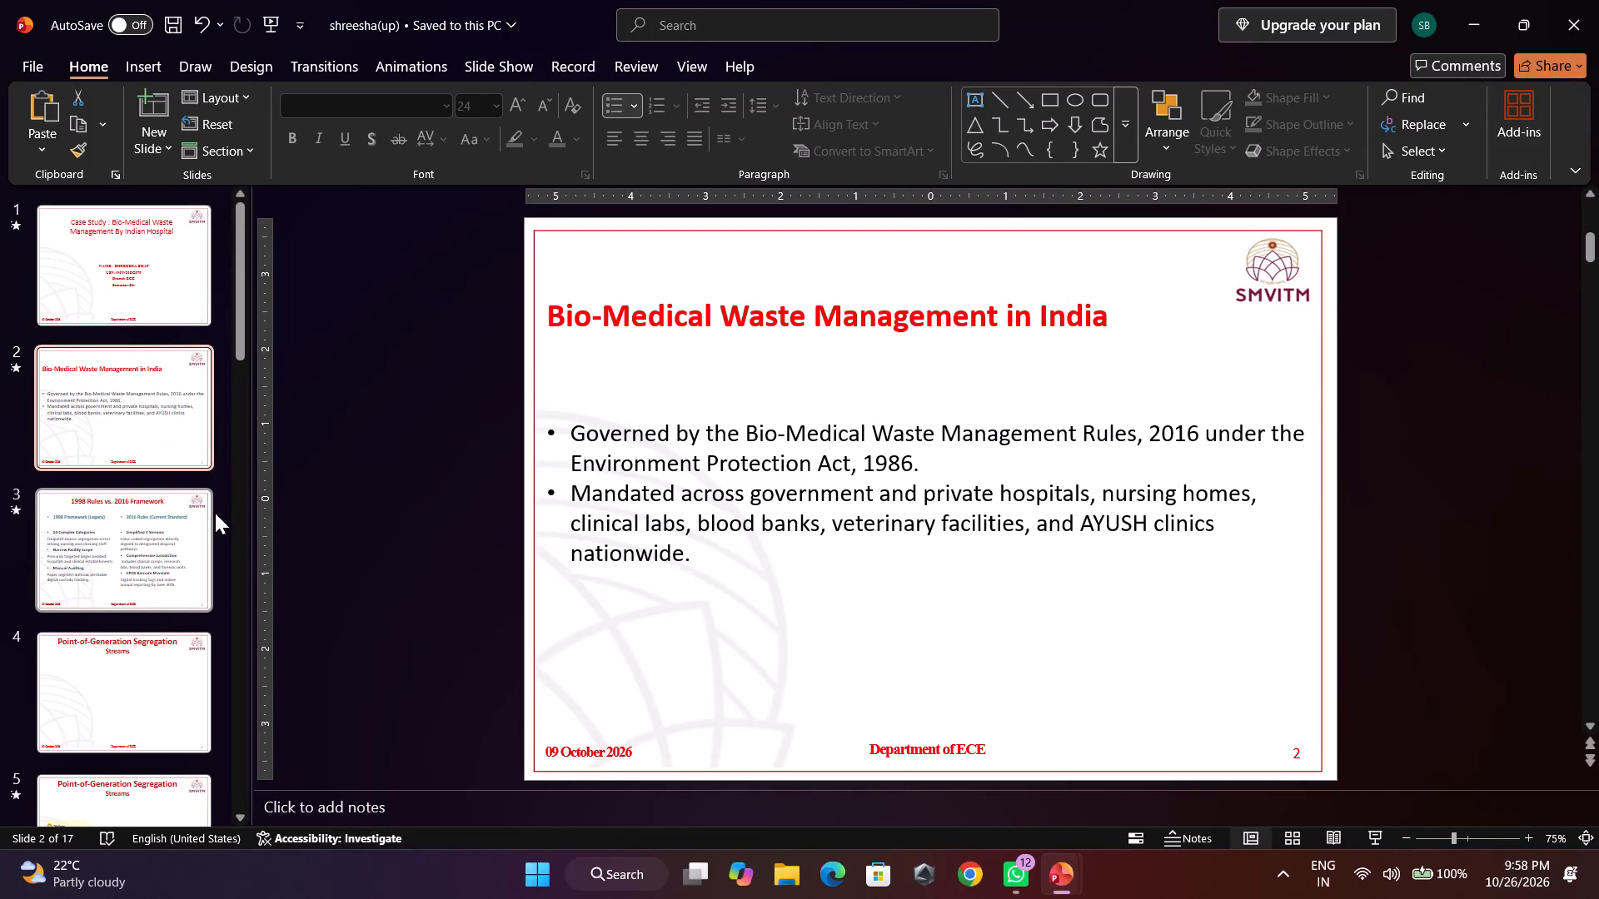
pyautogui.hotkey('alt', 'Tab')
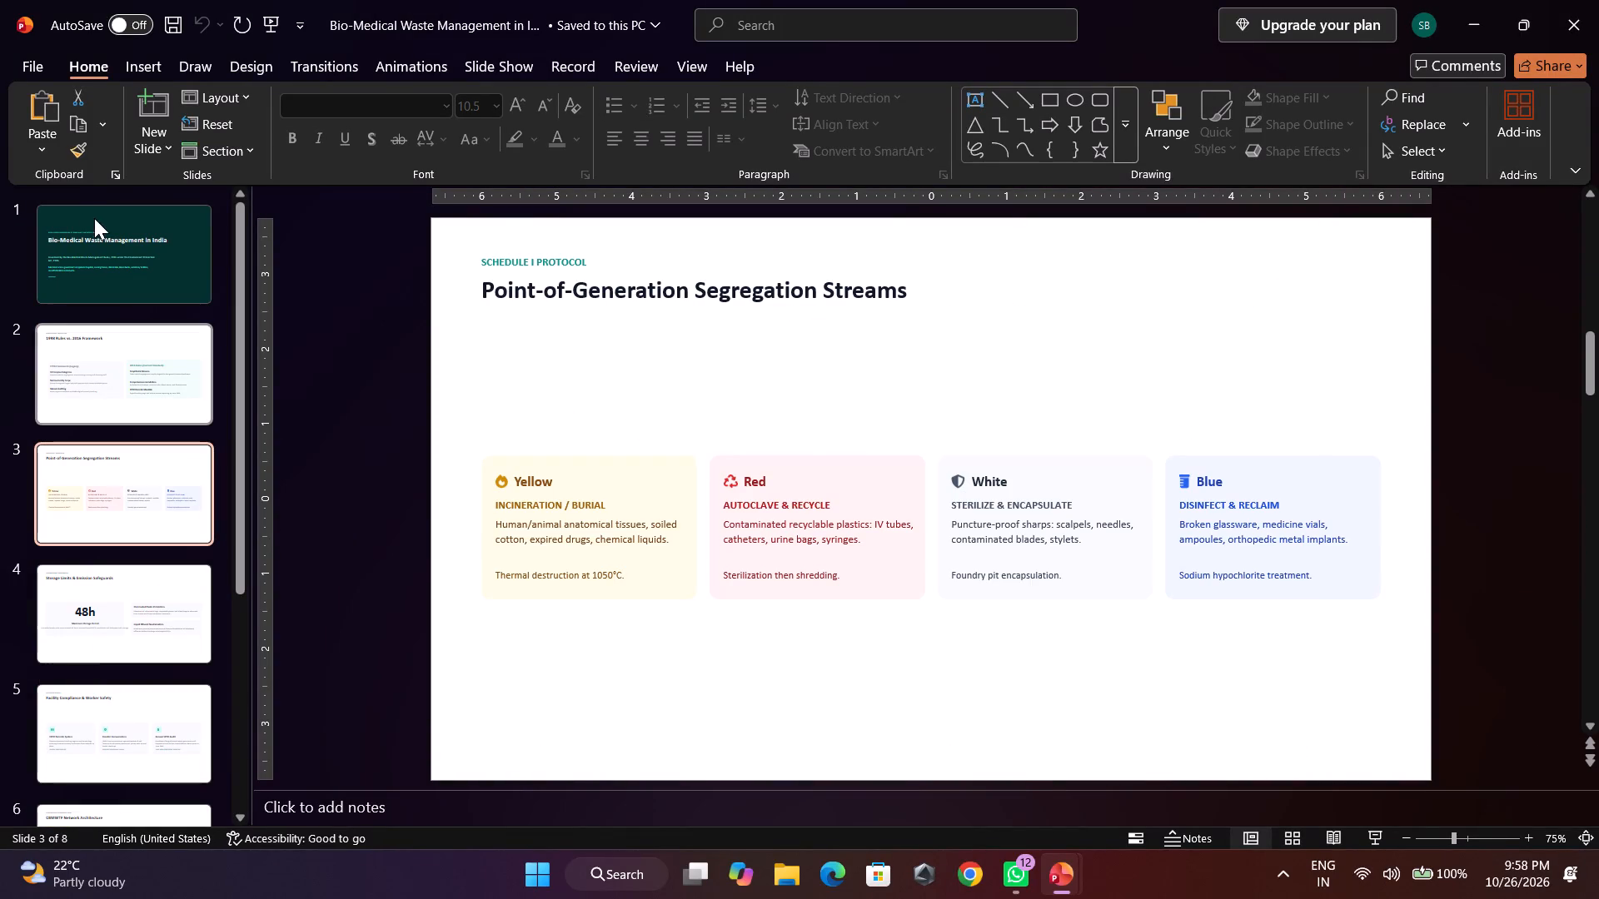
pyautogui.click(97, 223)
pyautogui.scroll(2, 787, 487)
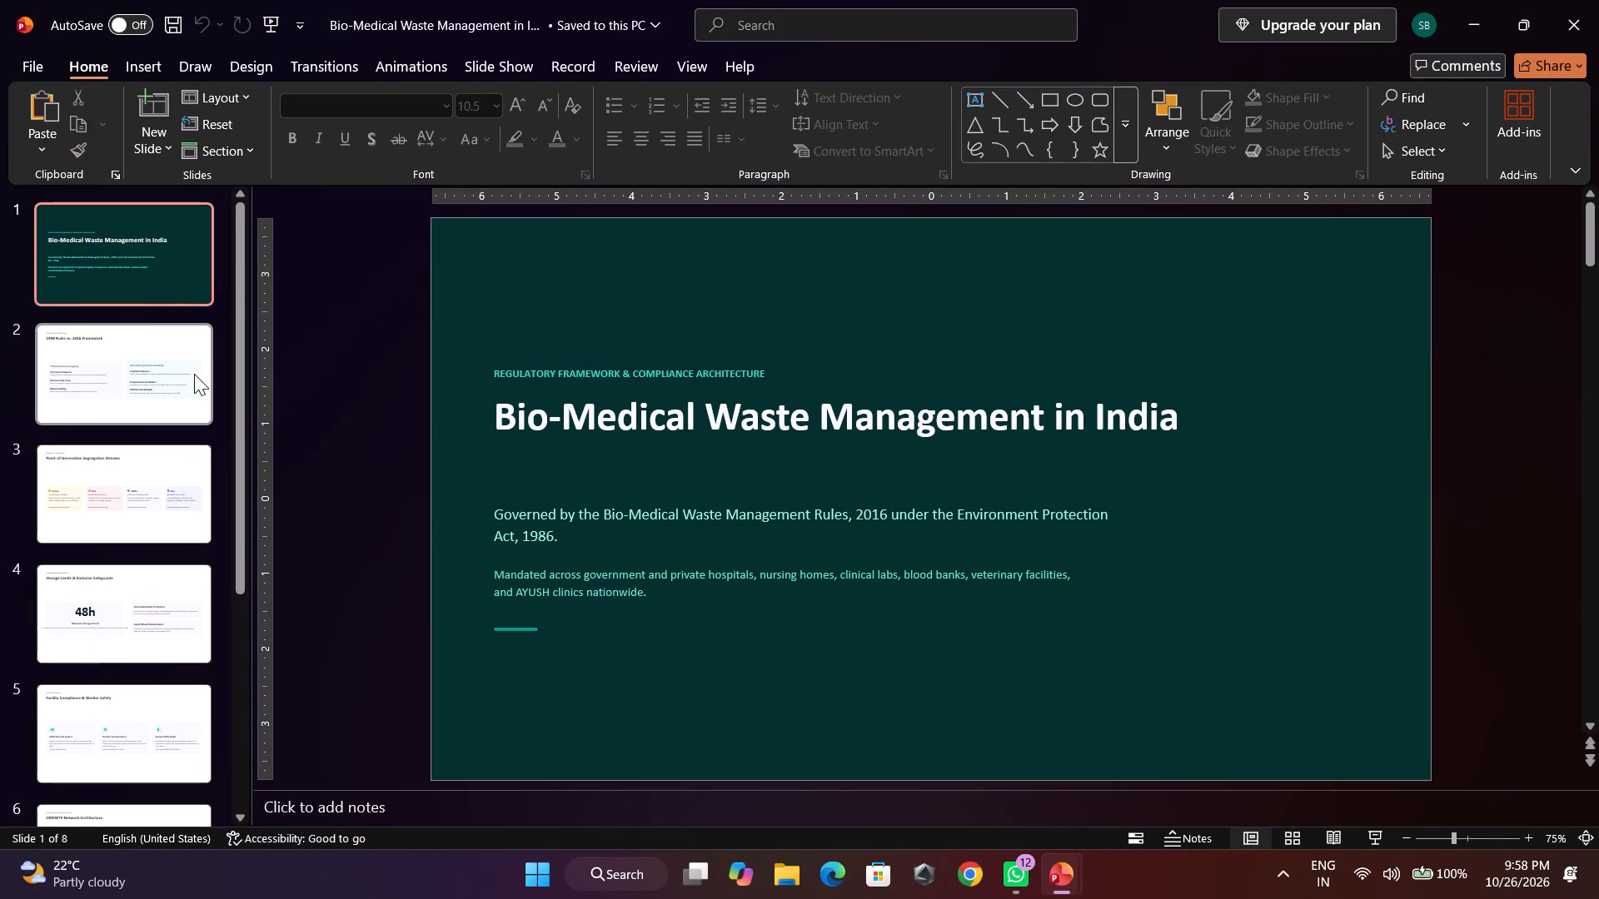
pyautogui.click(186, 359)
pyautogui.click(148, 243)
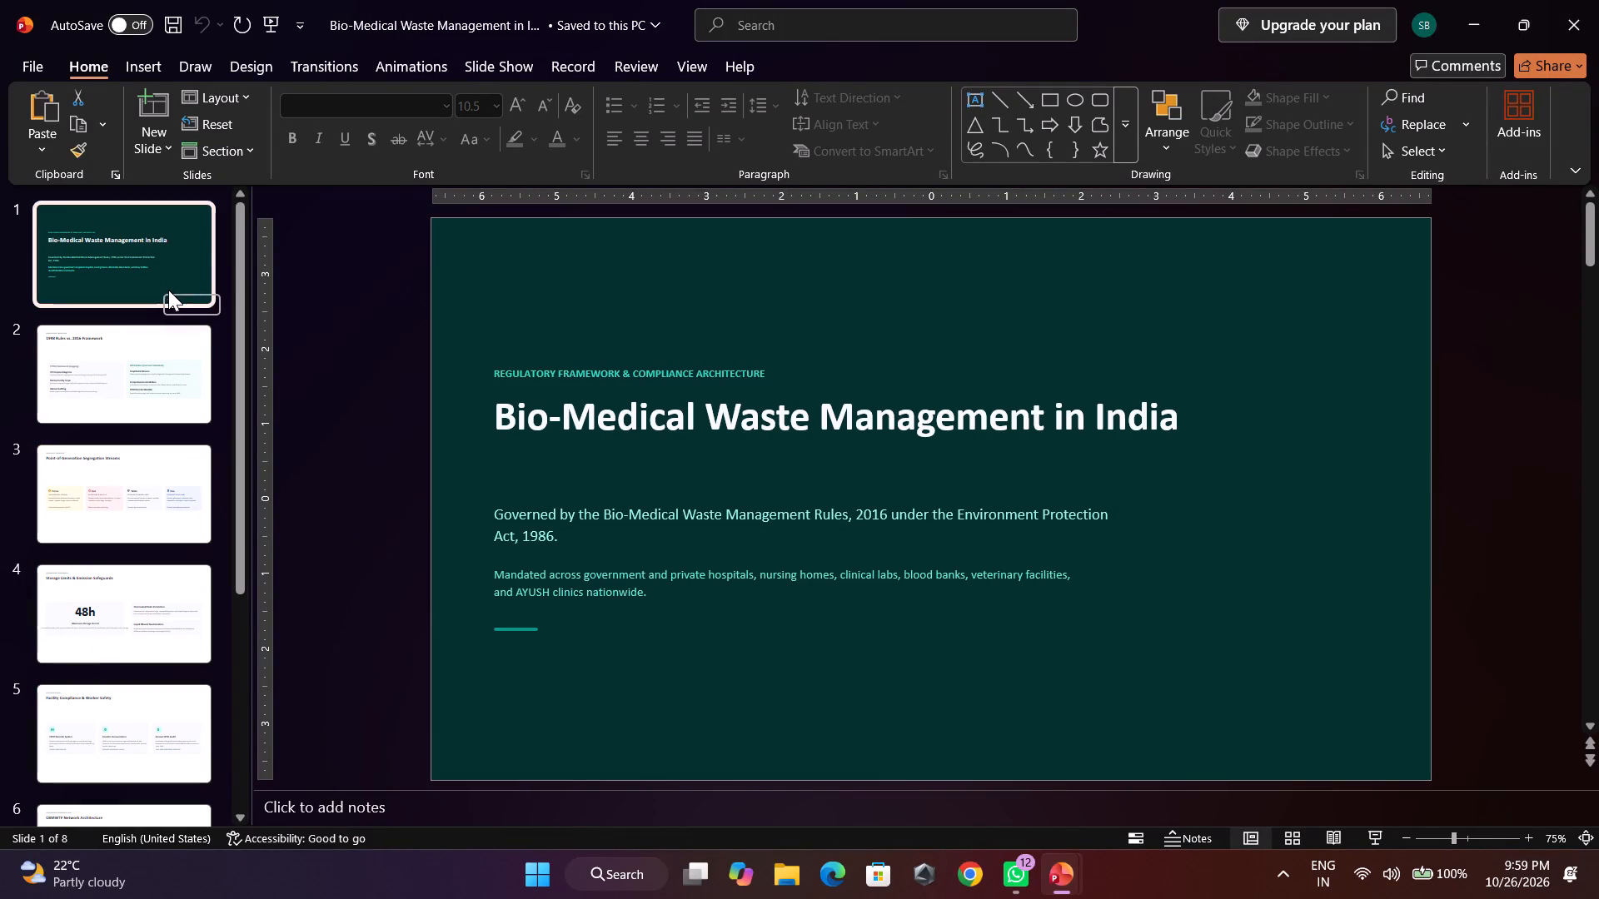
pyautogui.hotkey('alt', 'Tab')
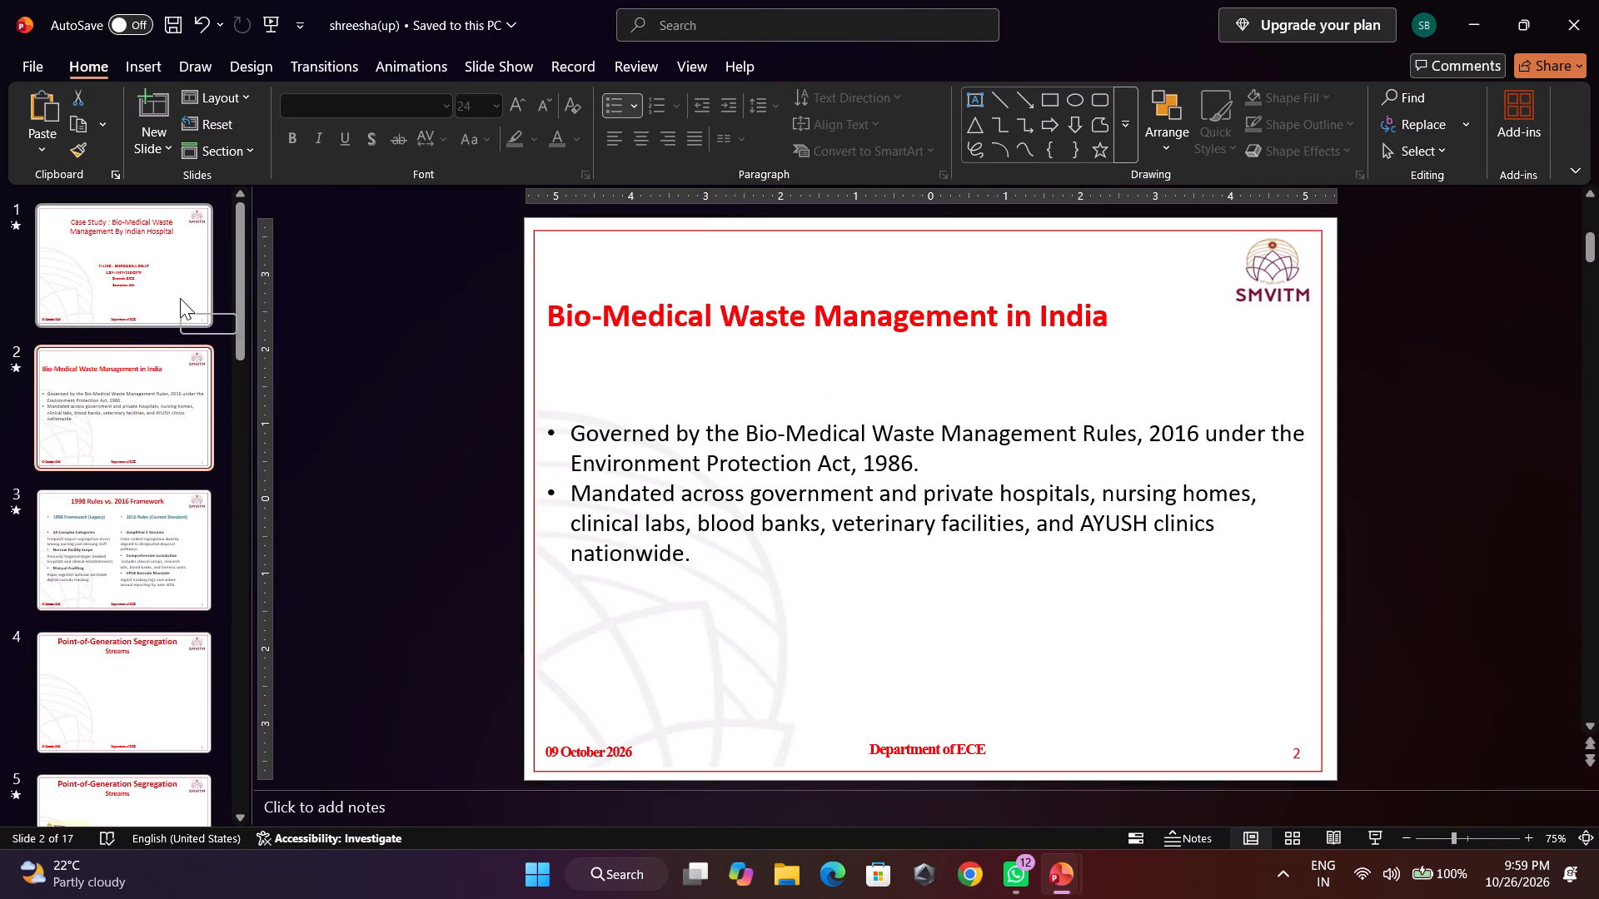
# Compare the "1998 Rules vs. 2016 Framework" slide in the shreesha(up) deck with its counterpart in the source presentation.
pyautogui.hotkey('alt', 'Tab')
pyautogui.click(165, 363)
pyautogui.hotkey('alt', 'Tab')
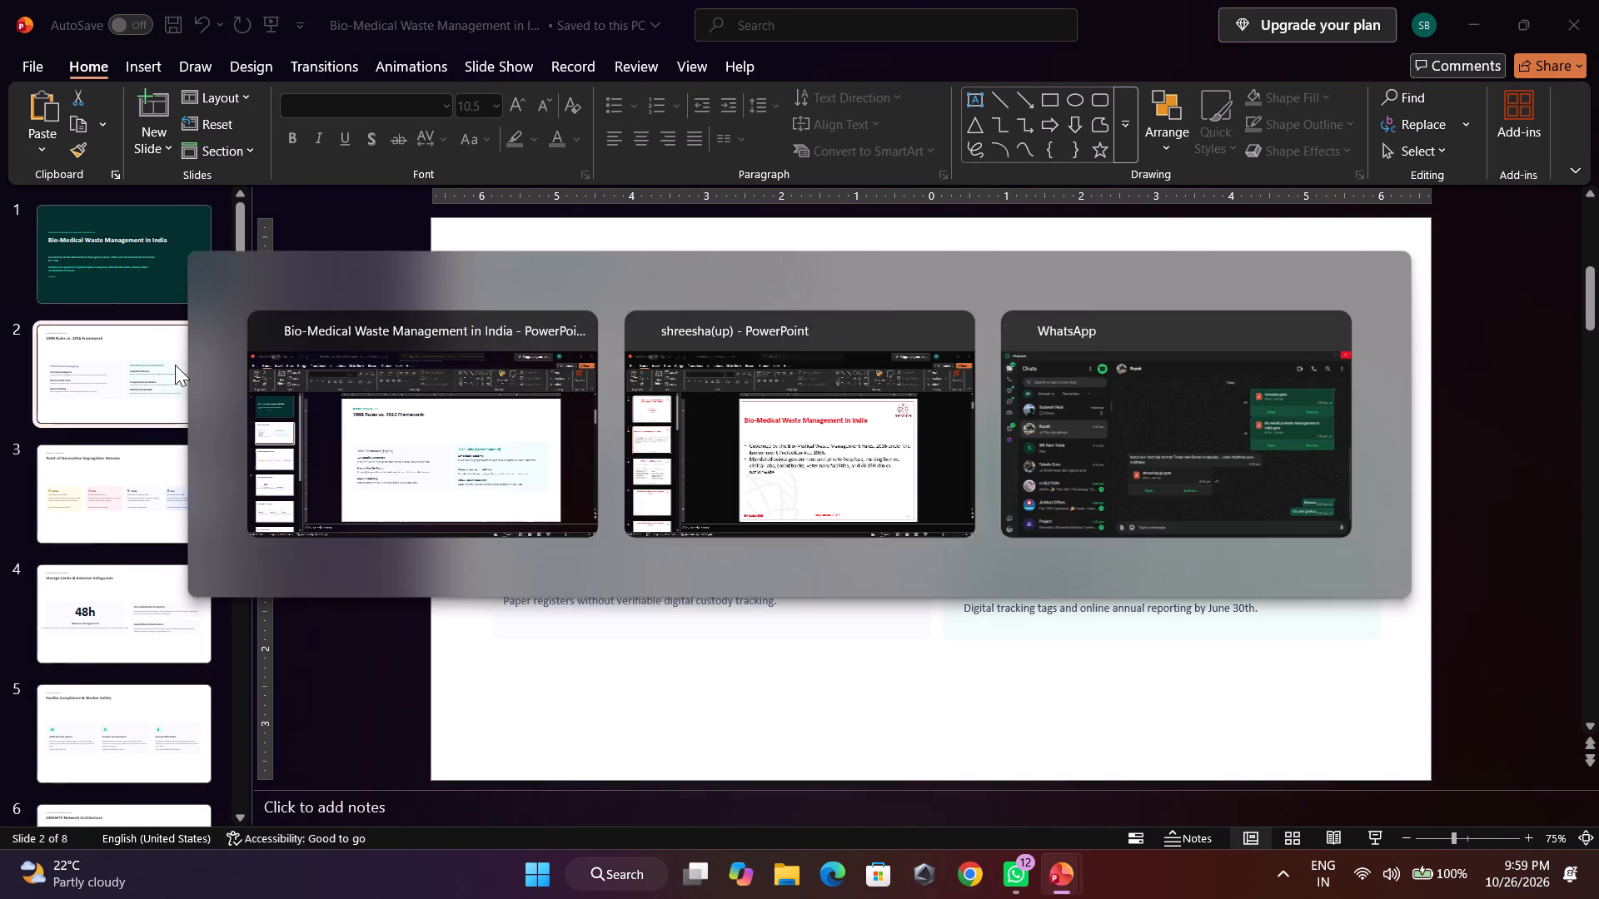
pyautogui.click(162, 375)
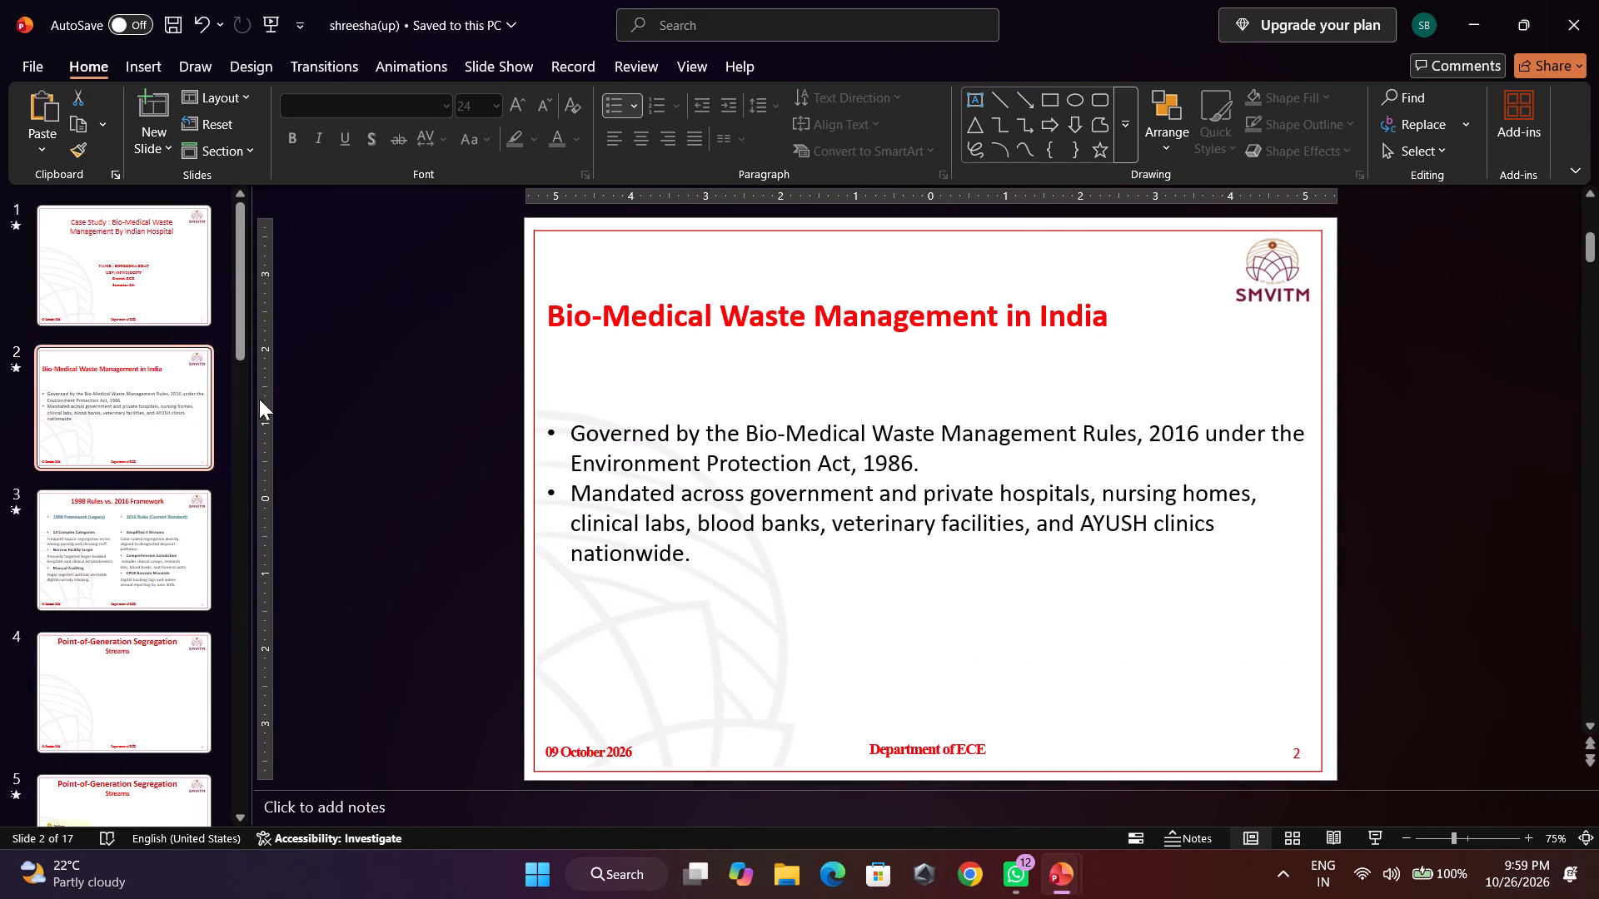
pyautogui.scroll(-1, 361, 377)
pyautogui.hotkey('alt', 'Tab')
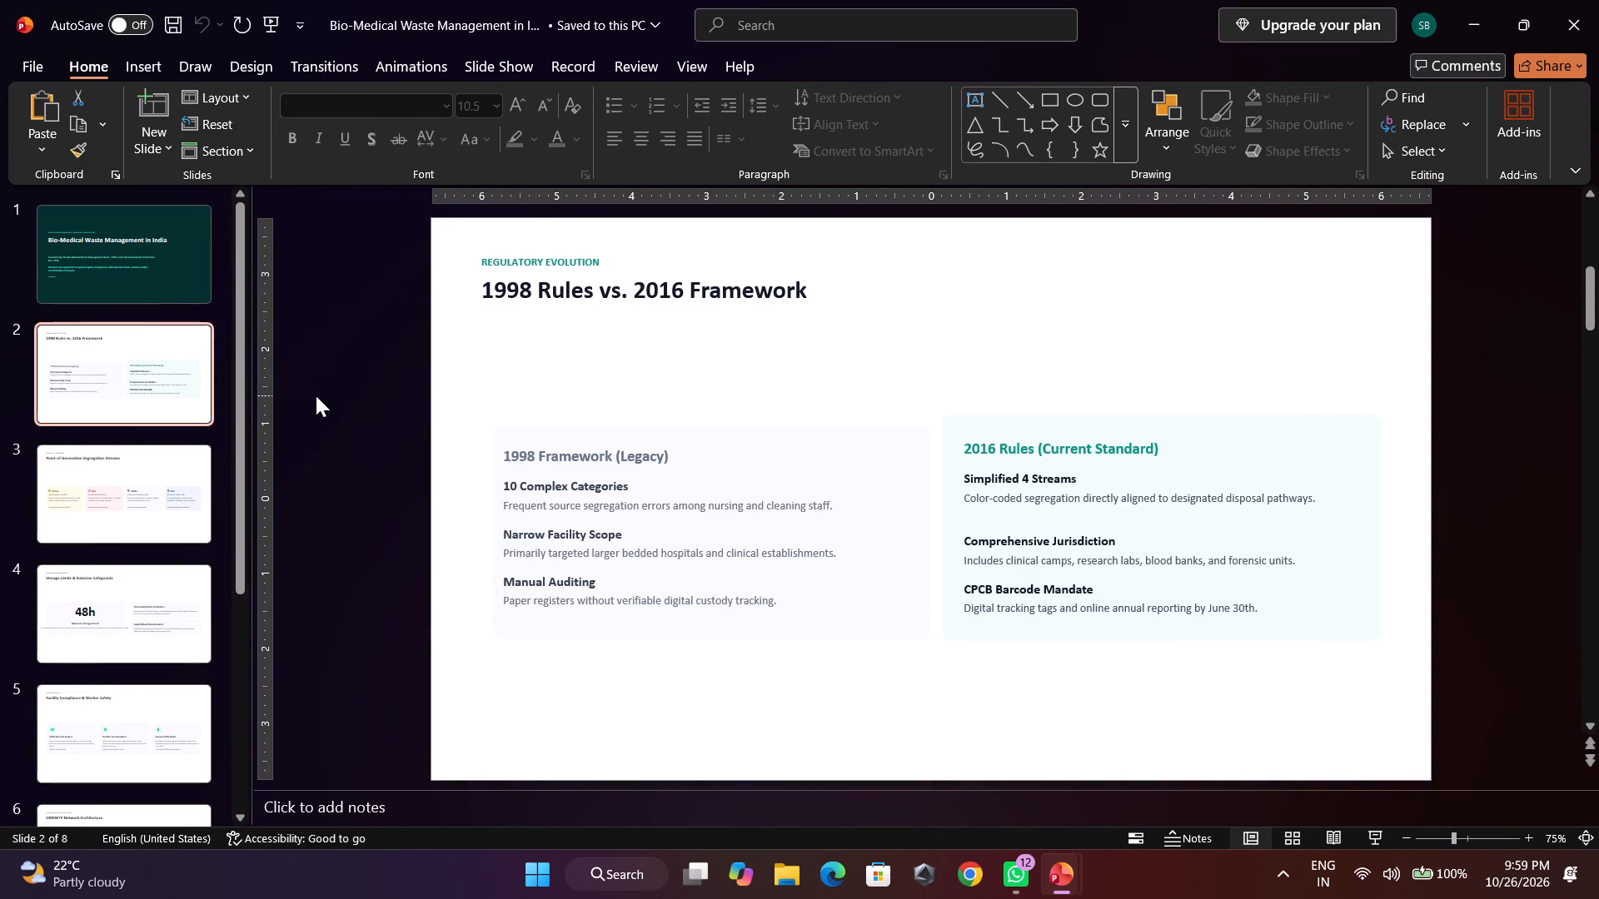
pyautogui.scroll(-1, 318, 395)
pyautogui.hotkey('alt', 'Tab')
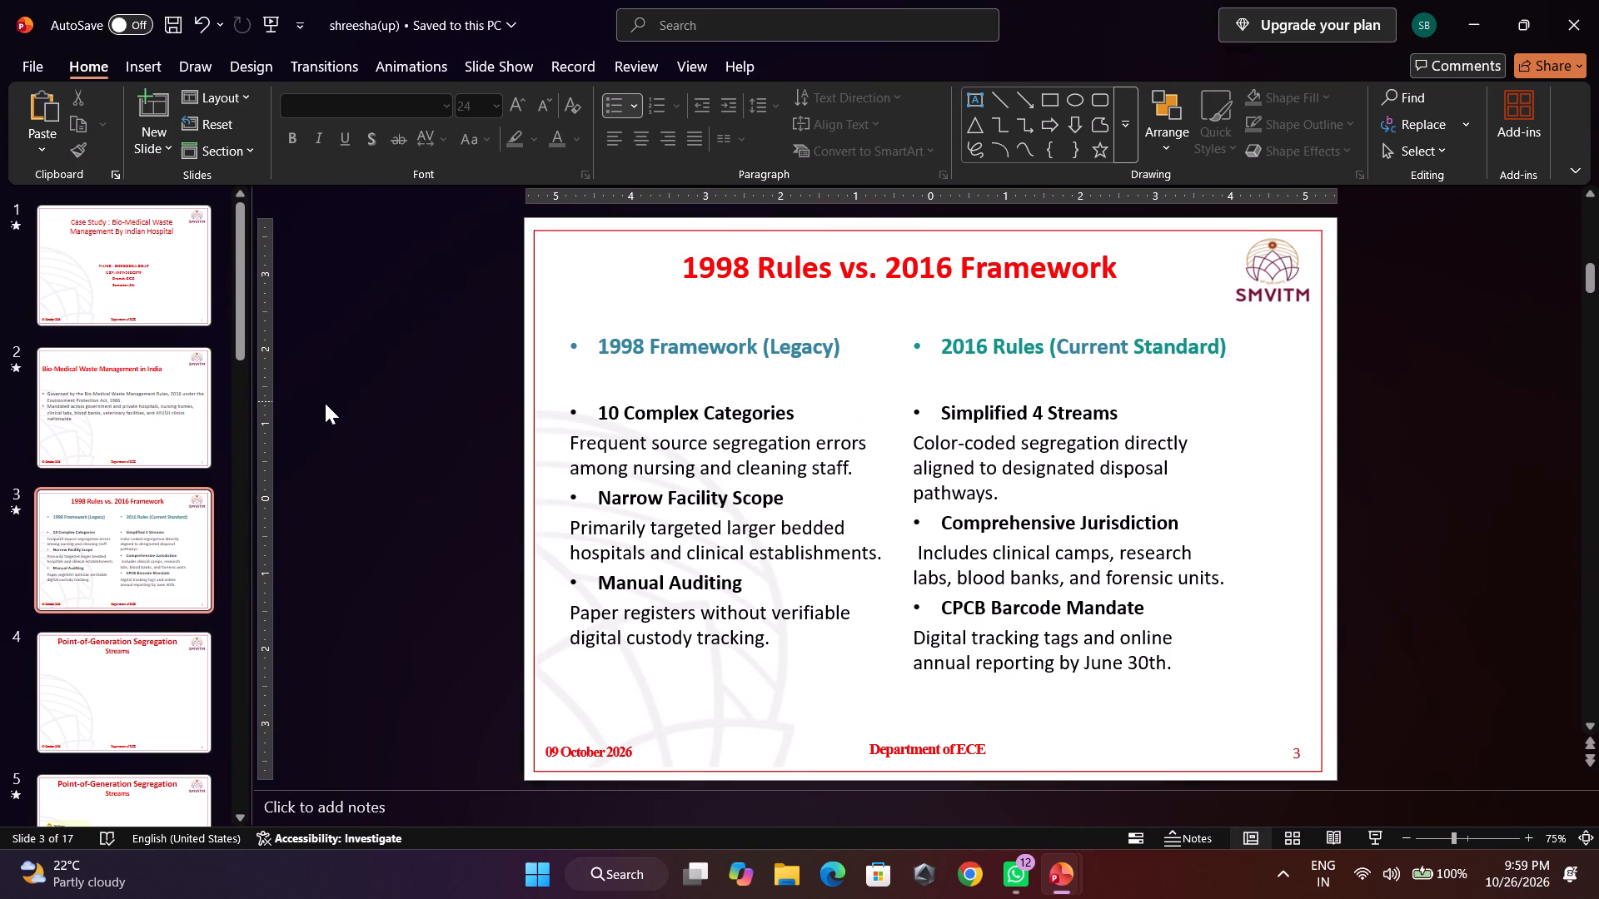
# Check the "Point-of-Generation Segregation Streams" and "Storage Limits & Emission Safeguards" slides against the source presentation.
pyautogui.scroll(-5, 325, 404)
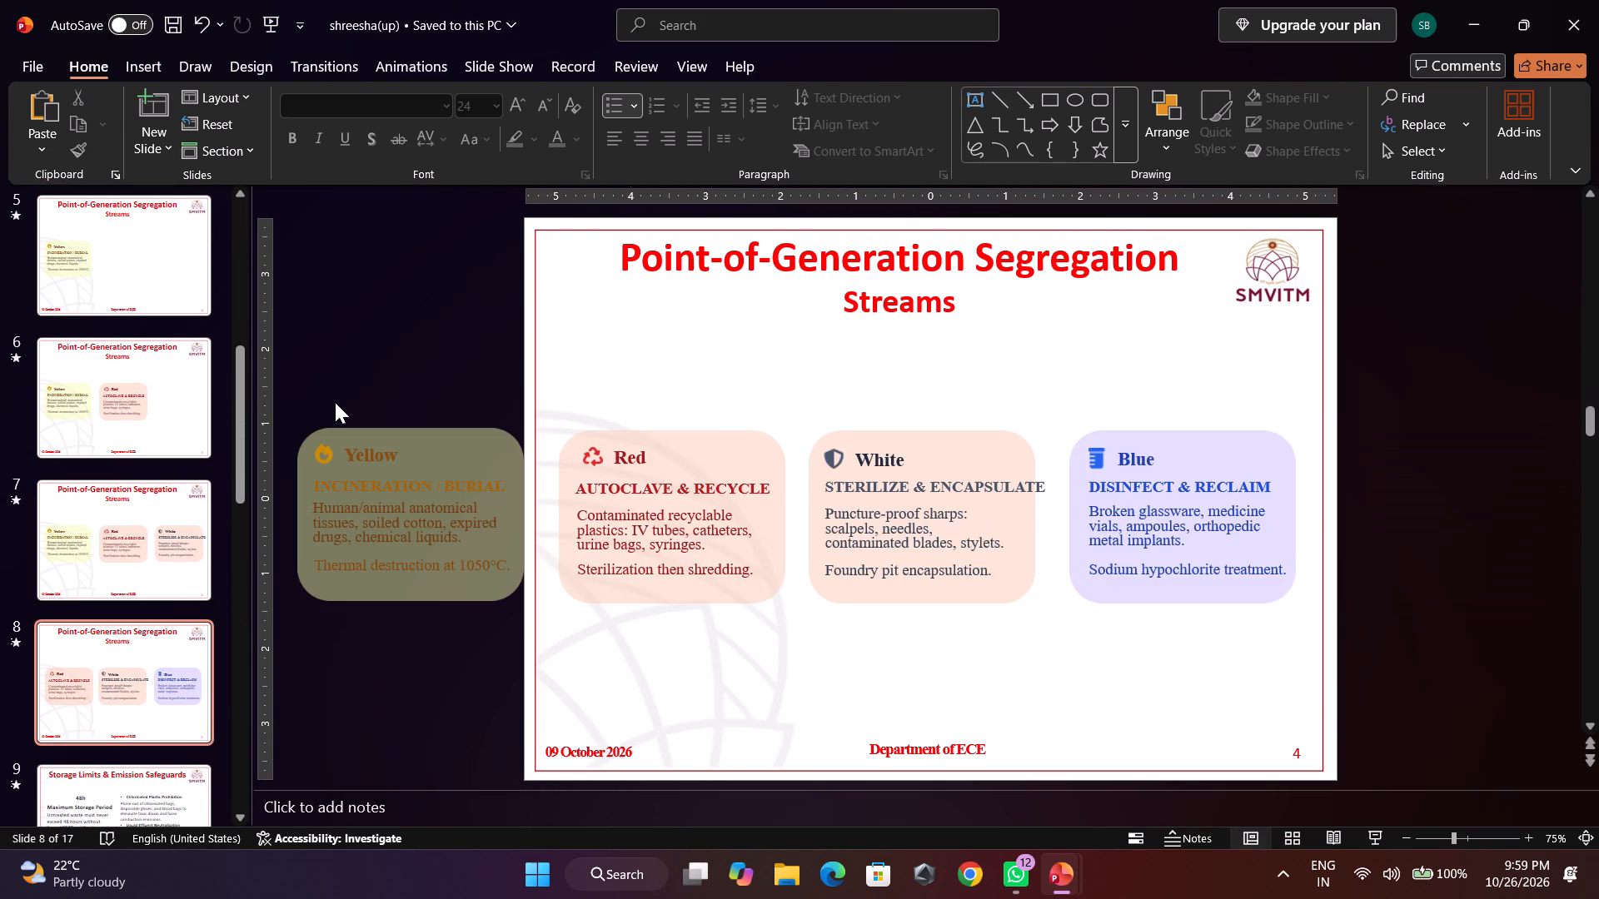
pyautogui.scroll(-1, 339, 404)
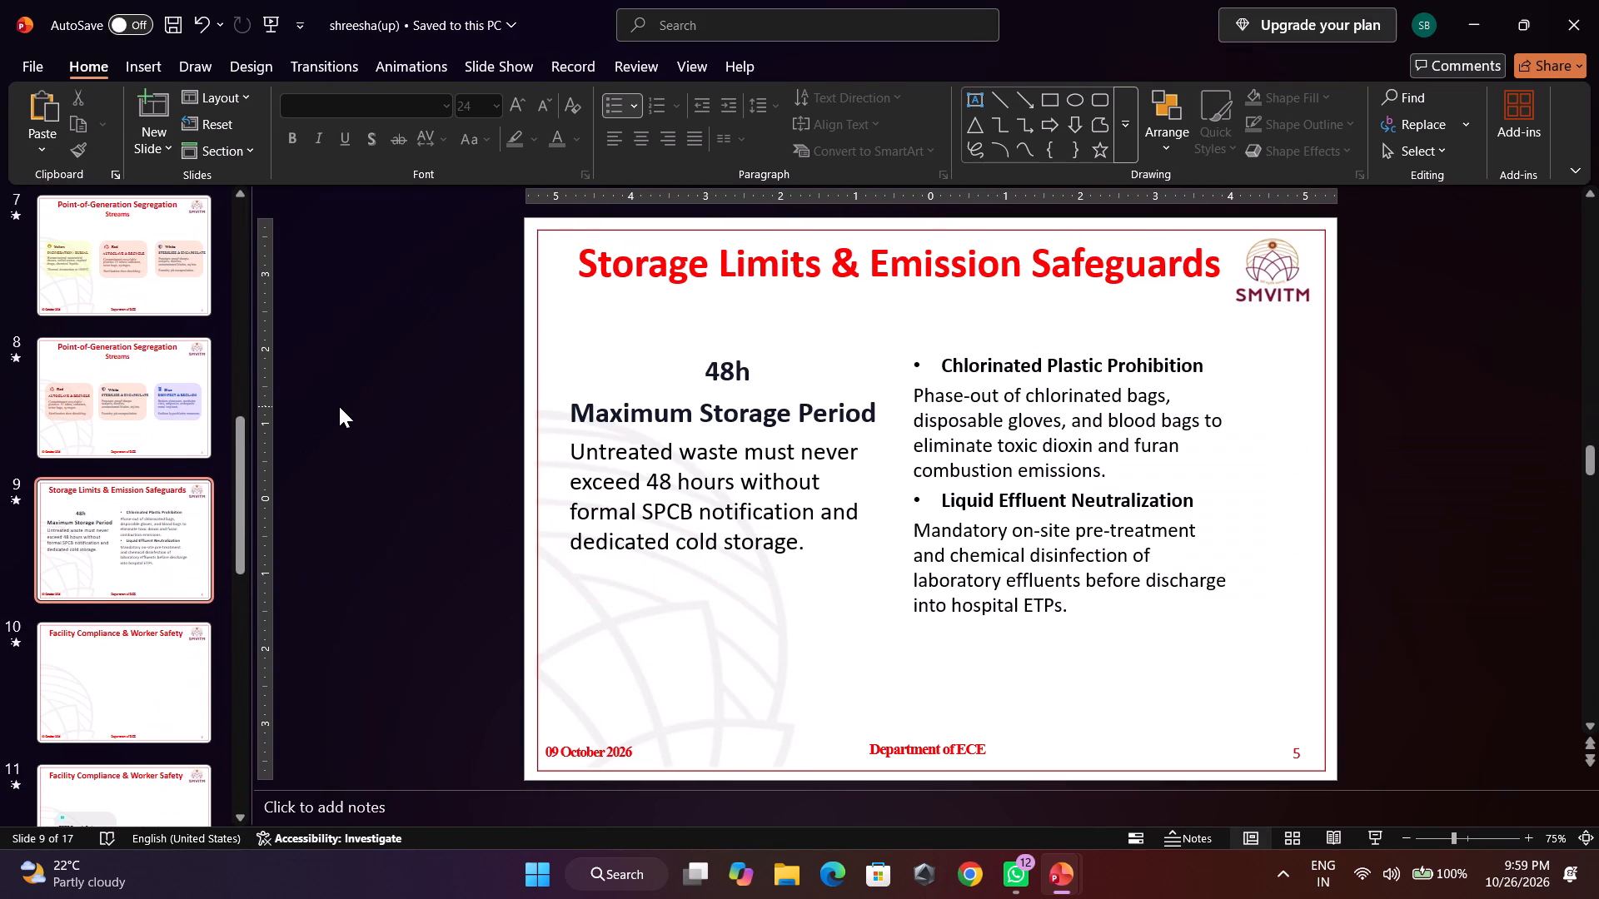
pyautogui.hotkey('alt', 'Tab')
pyautogui.scroll(-1, 339, 409)
pyautogui.hotkey('alt', 'Tab')
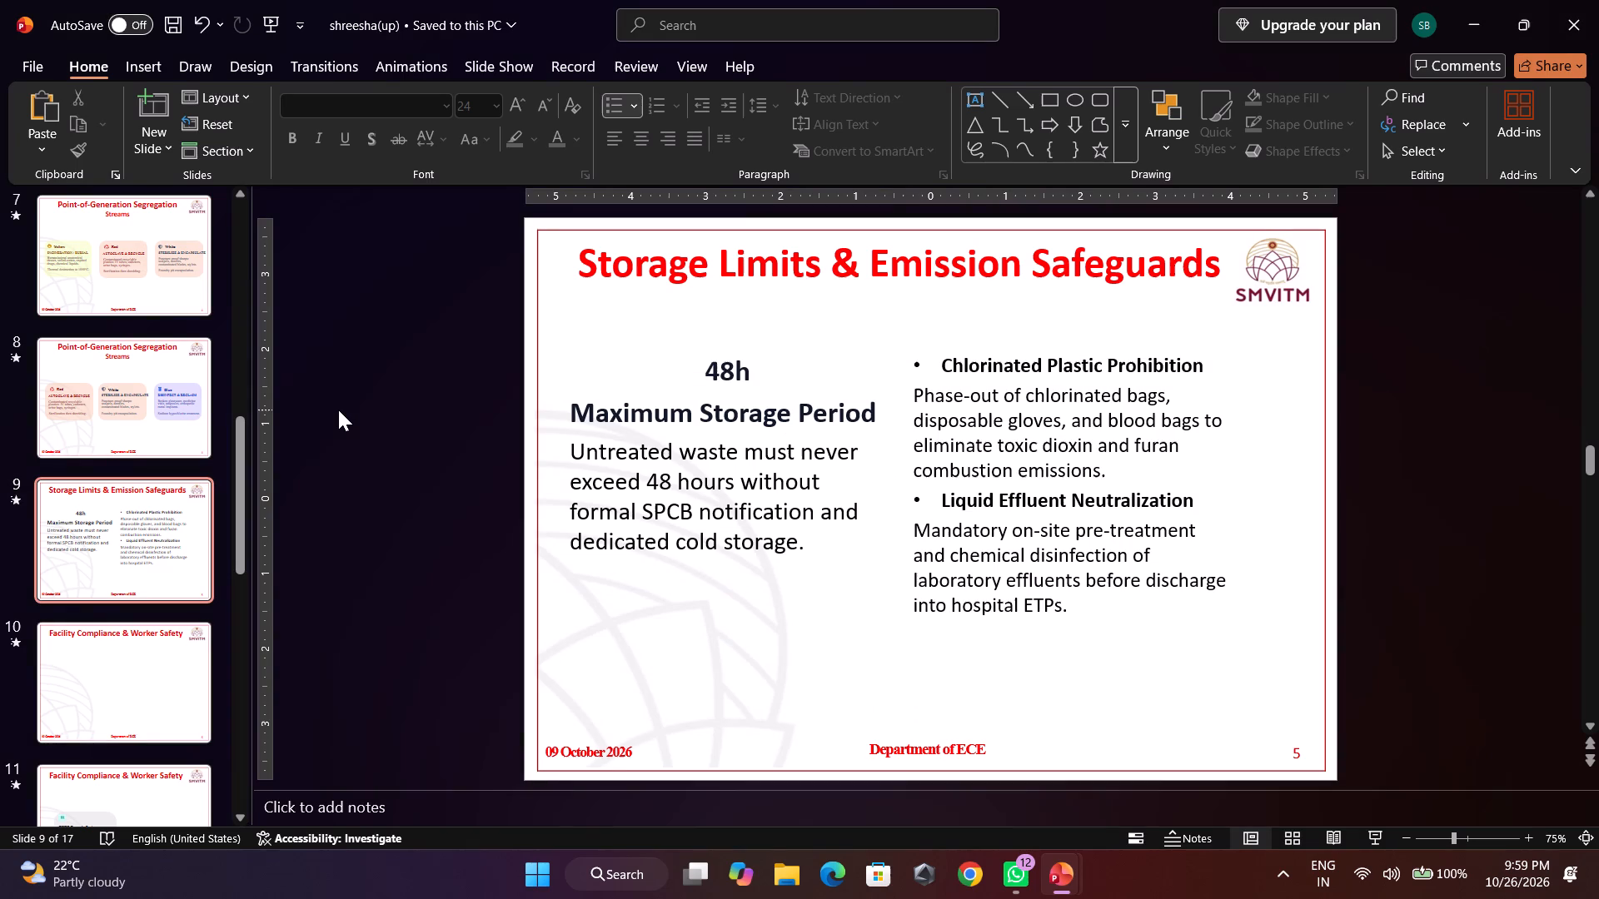
# Compare the "Facility Compliance & Worker Safety" slides in the deck with the matching source slide.
pyautogui.scroll(-1, 337, 410)
pyautogui.hotkey('alt', 'Tab')
pyautogui.scroll(-1, 337, 412)
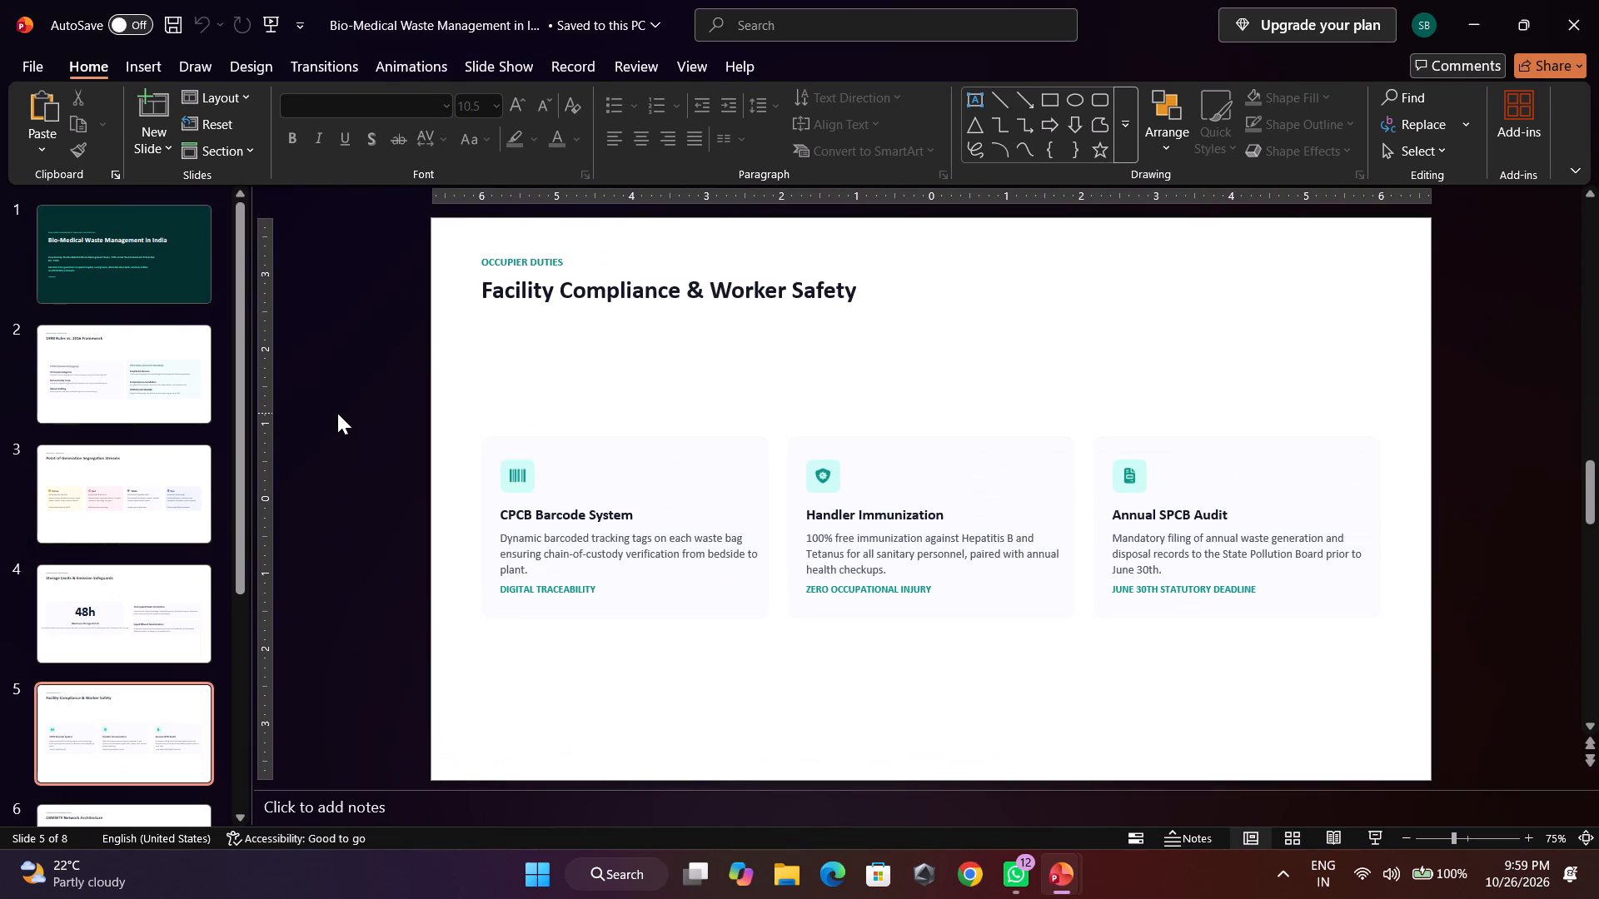
pyautogui.hotkey('alt', 'Tab')
pyautogui.scroll(-3, 337, 413)
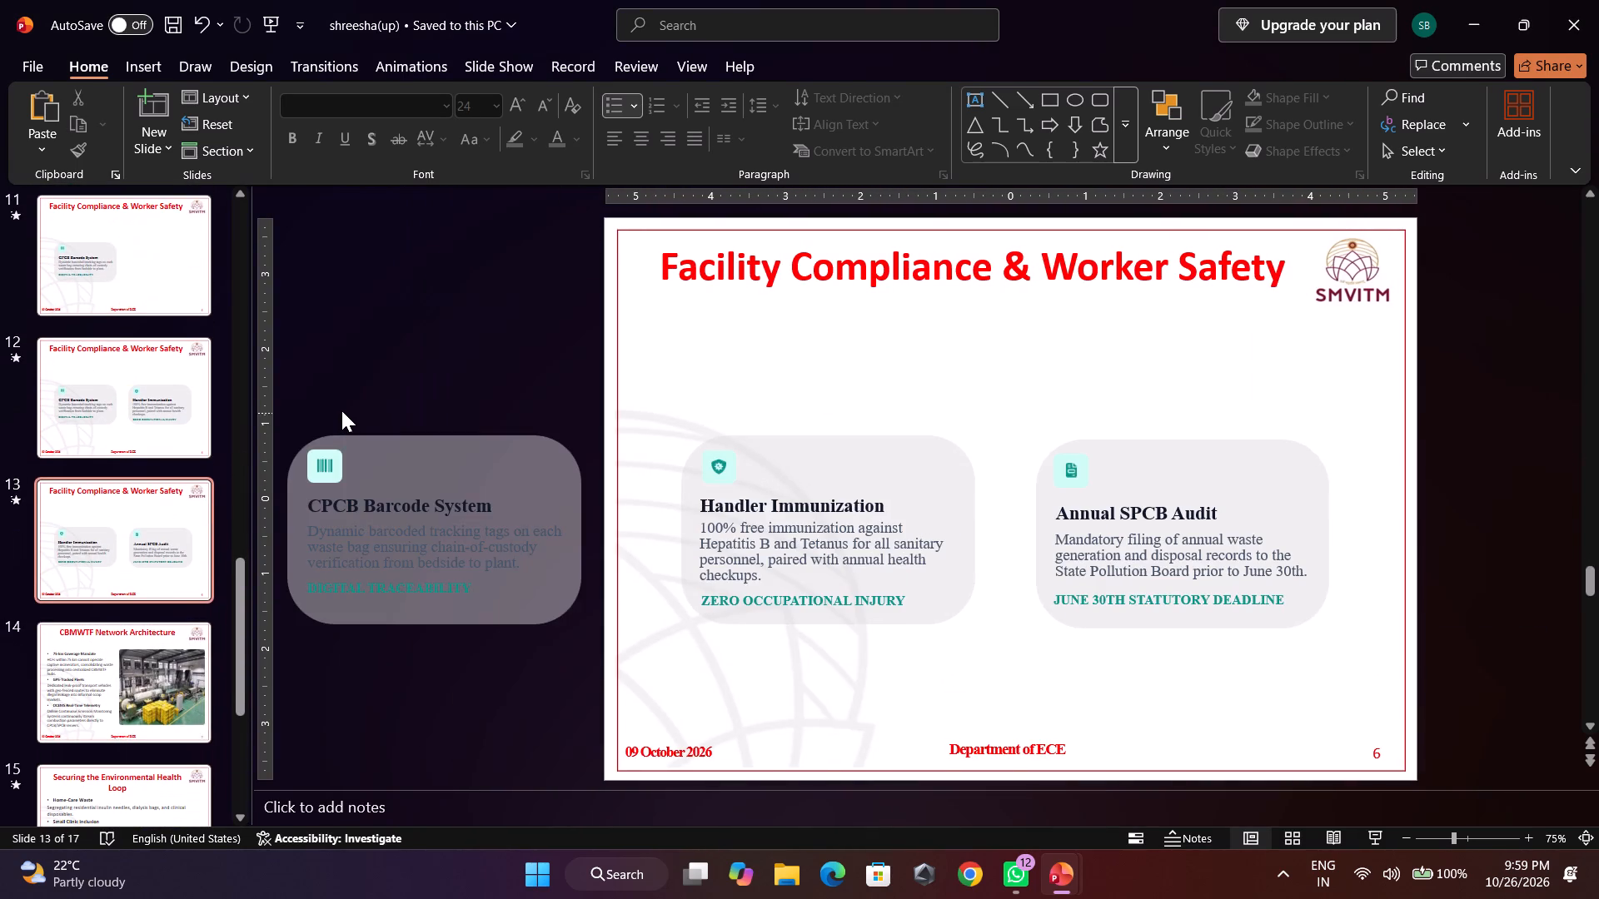
# Compare the "CBMWTF Network Architecture" and "Securing the Environmental Health Loop" slides with the source, and return to the Conclusion slide.
pyautogui.scroll(-1, 342, 408)
pyautogui.hotkey('alt', 'Tab')
pyautogui.scroll(-1, 343, 412)
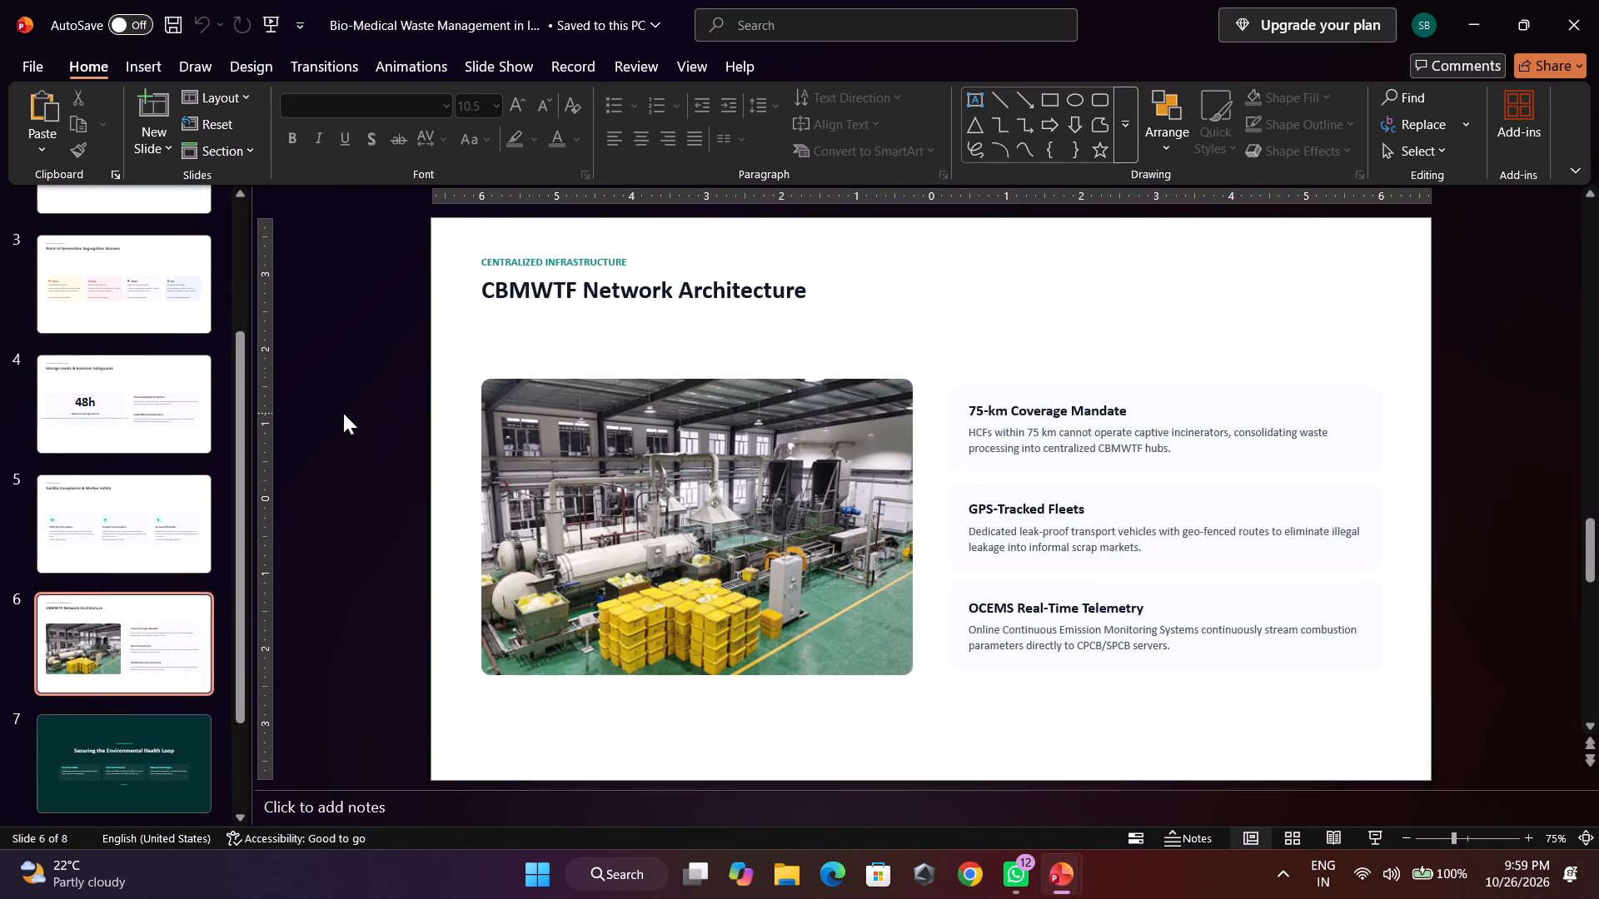
pyautogui.hotkey('alt', 'Tab')
pyautogui.scroll(-1, 341, 418)
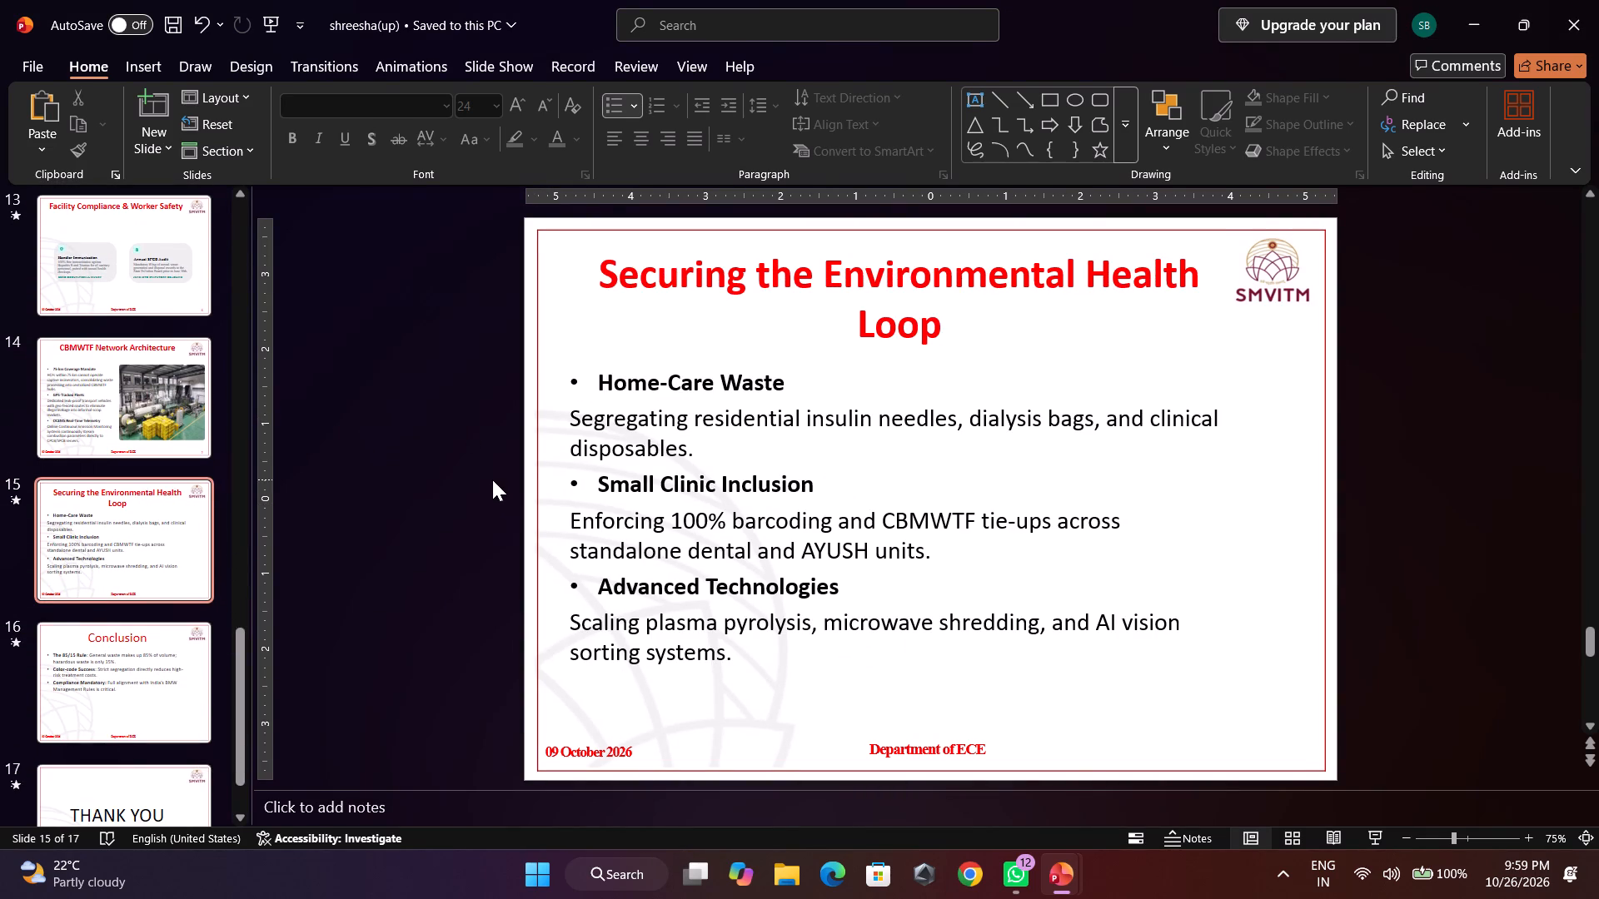
pyautogui.scroll(1, 492, 479)
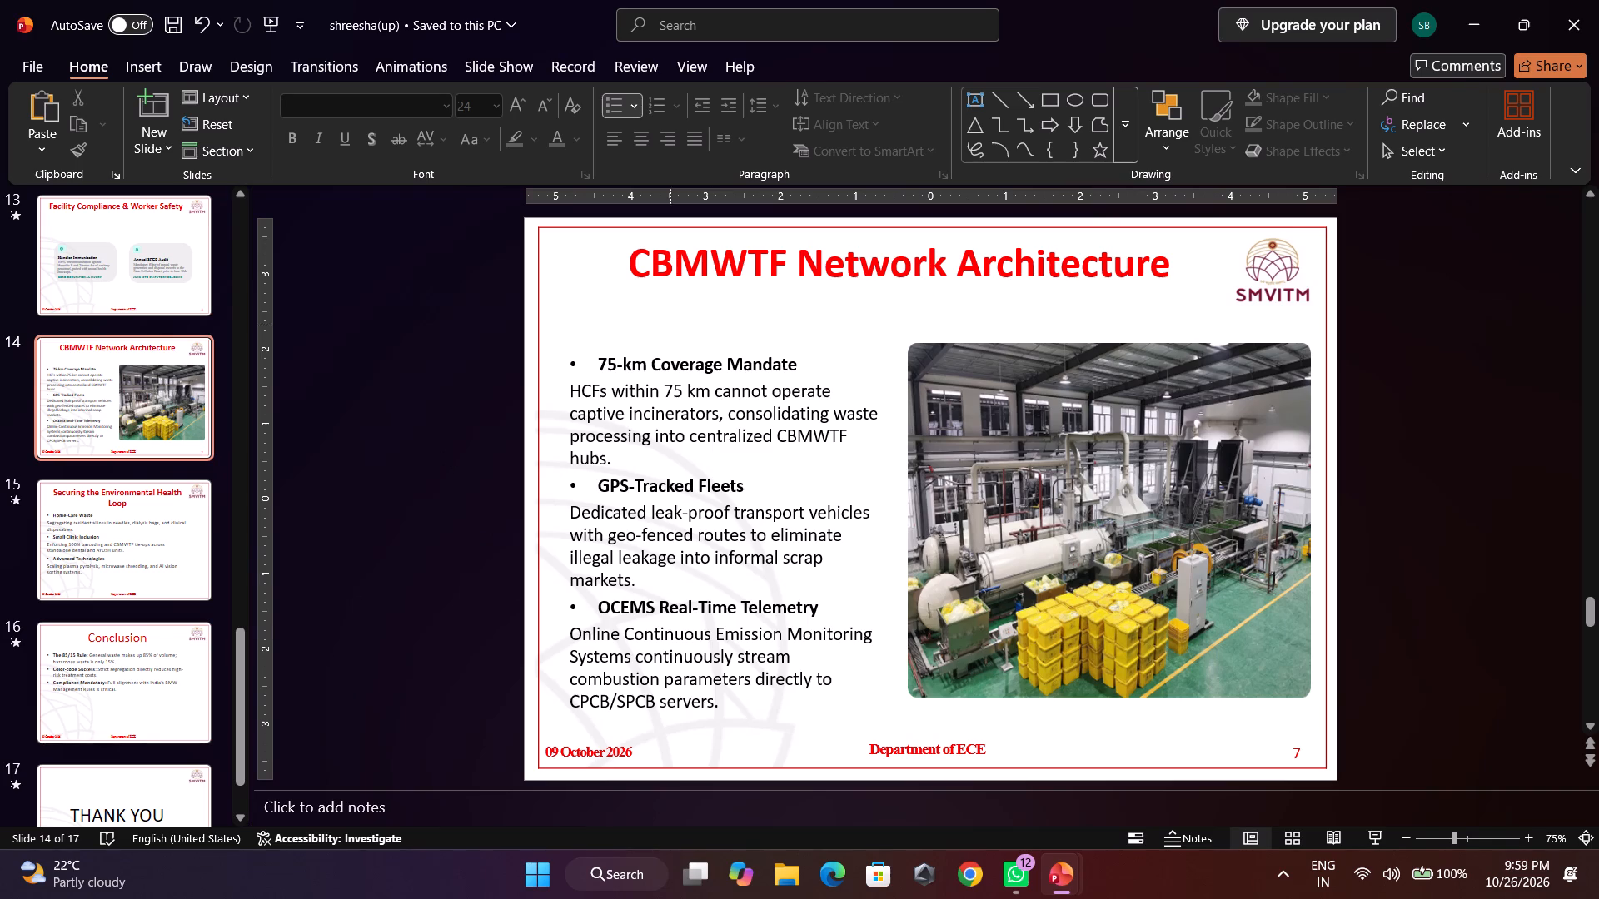
pyautogui.hotkey('alt', 'Tab')
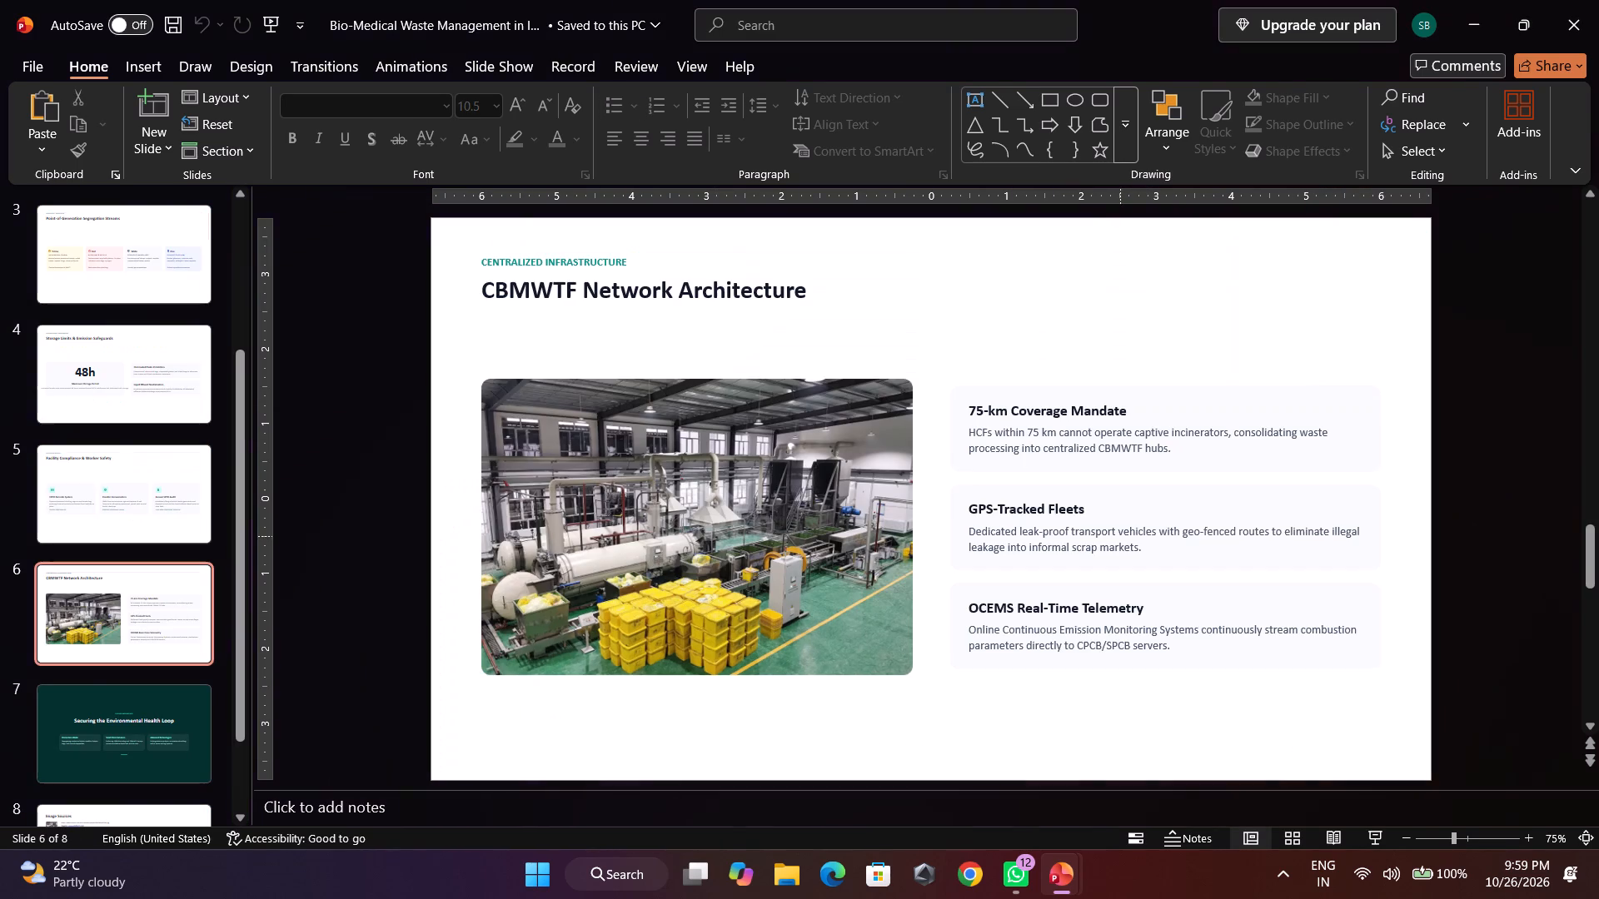
pyautogui.hotkey('alt', 'Tab')
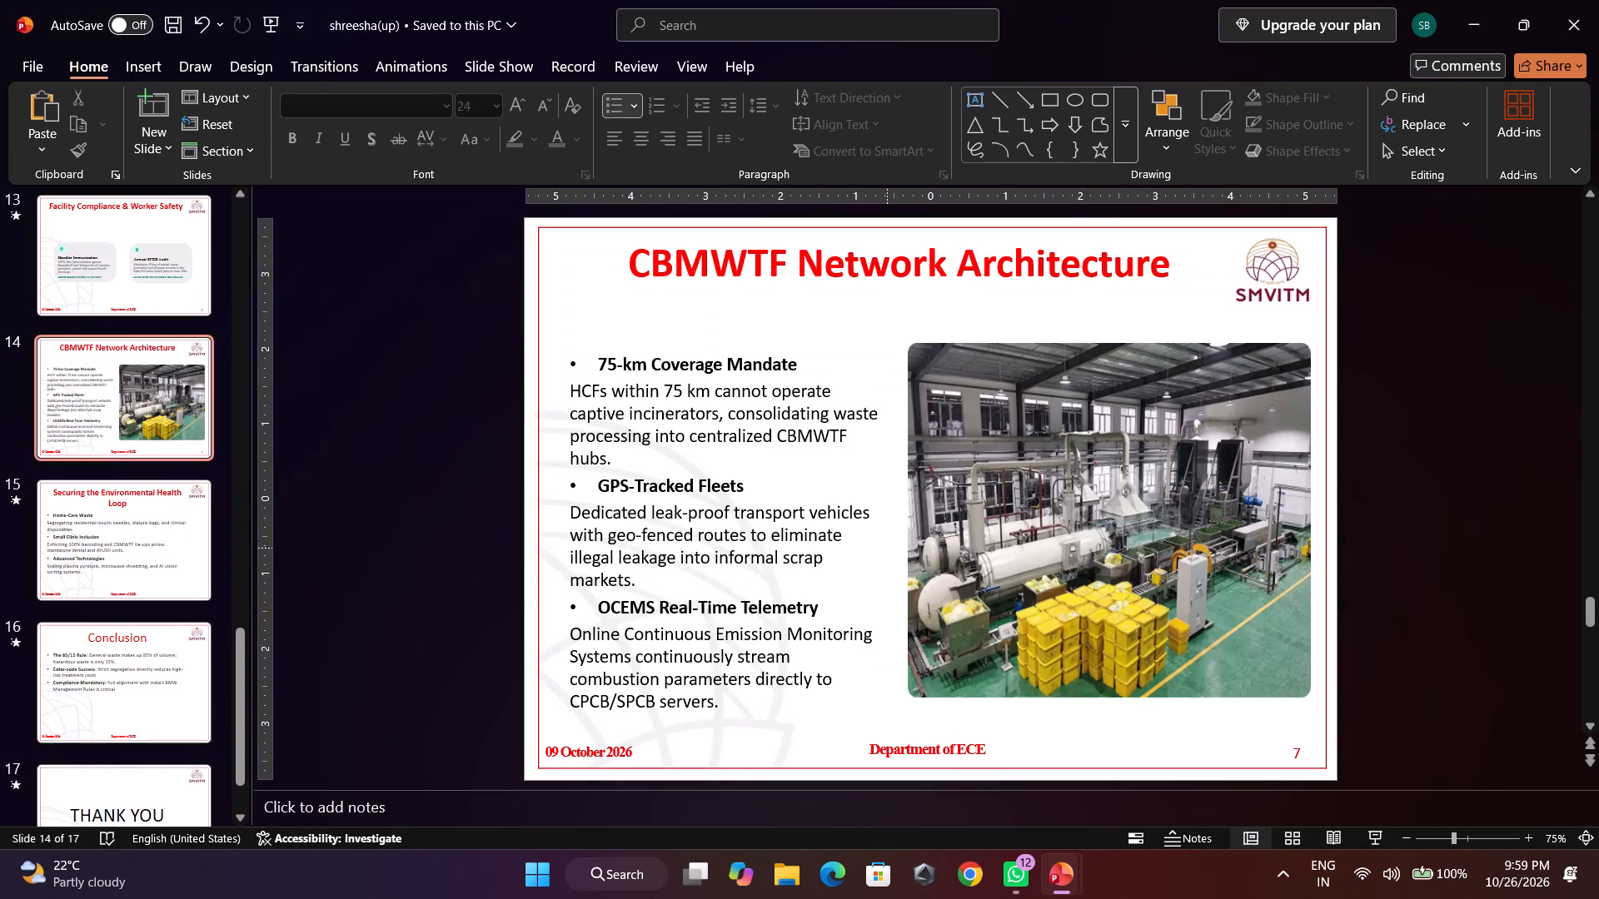
pyautogui.scroll(-1, 887, 550)
pyautogui.hotkey('alt', 'Tab')
pyautogui.scroll(-2, 887, 550)
pyautogui.scroll(1, 887, 550)
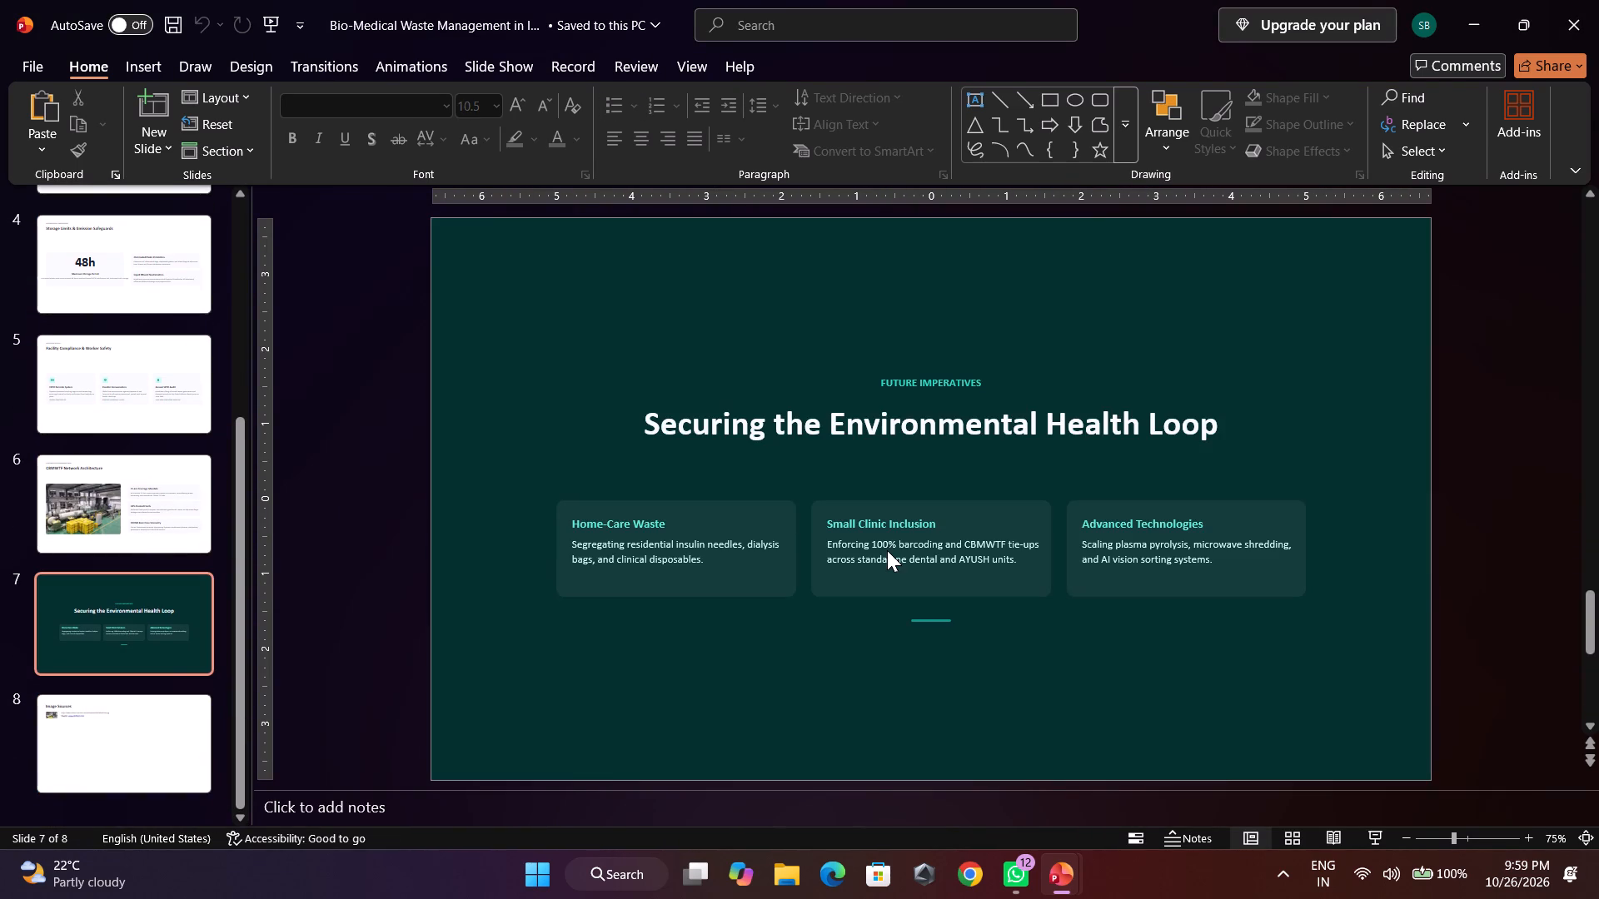
pyautogui.hotkey('alt', 'Tab')
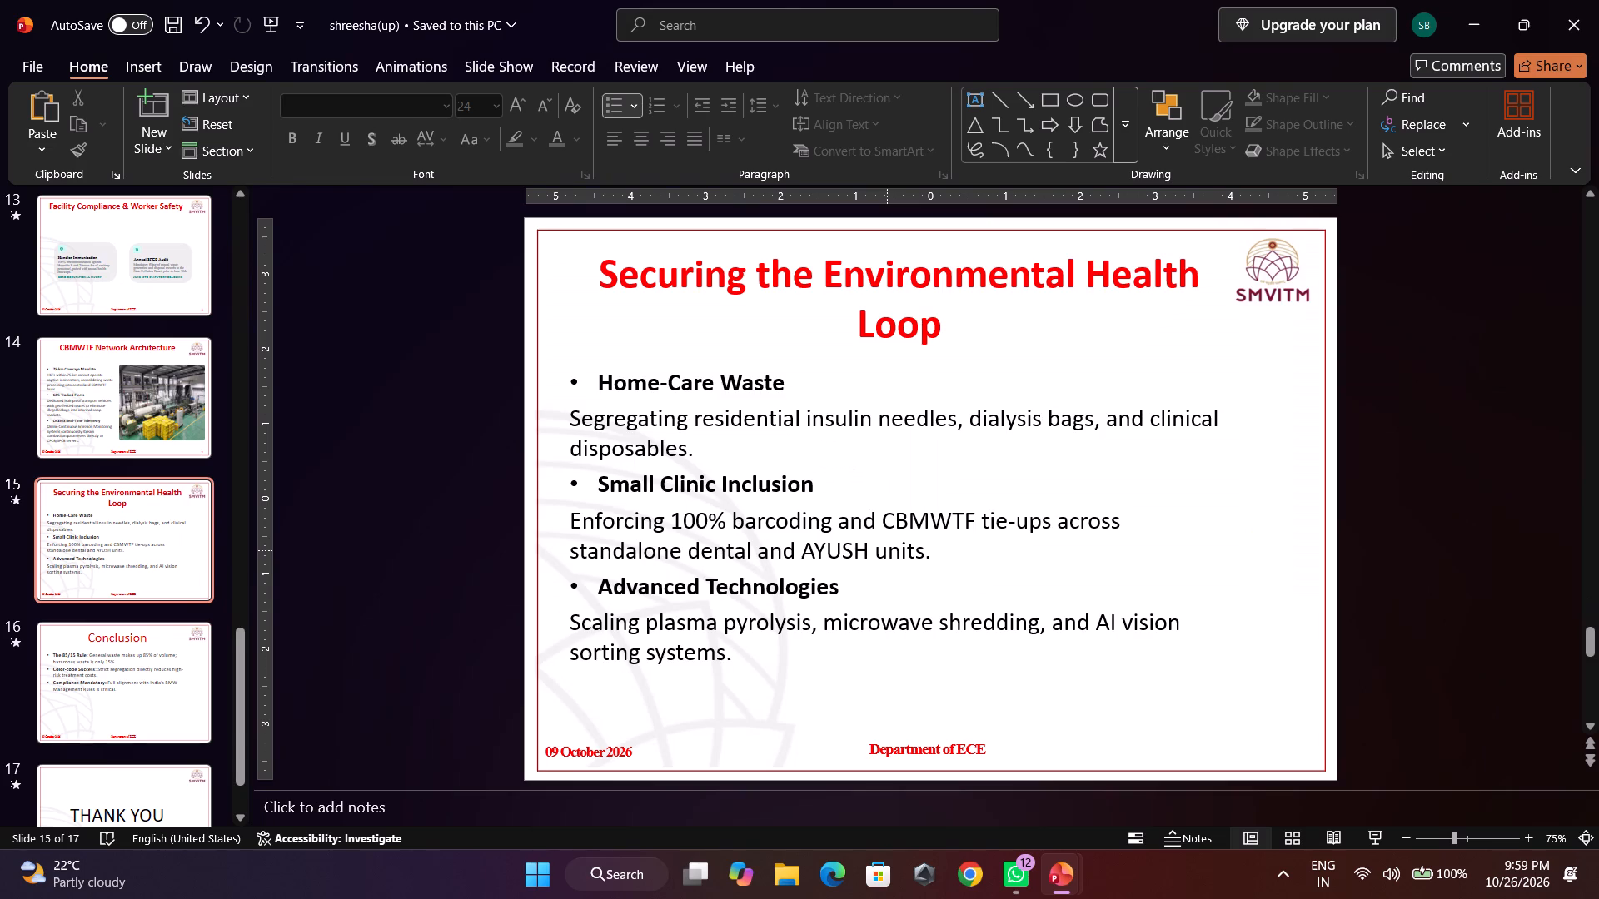
pyautogui.scroll(-1, 887, 550)
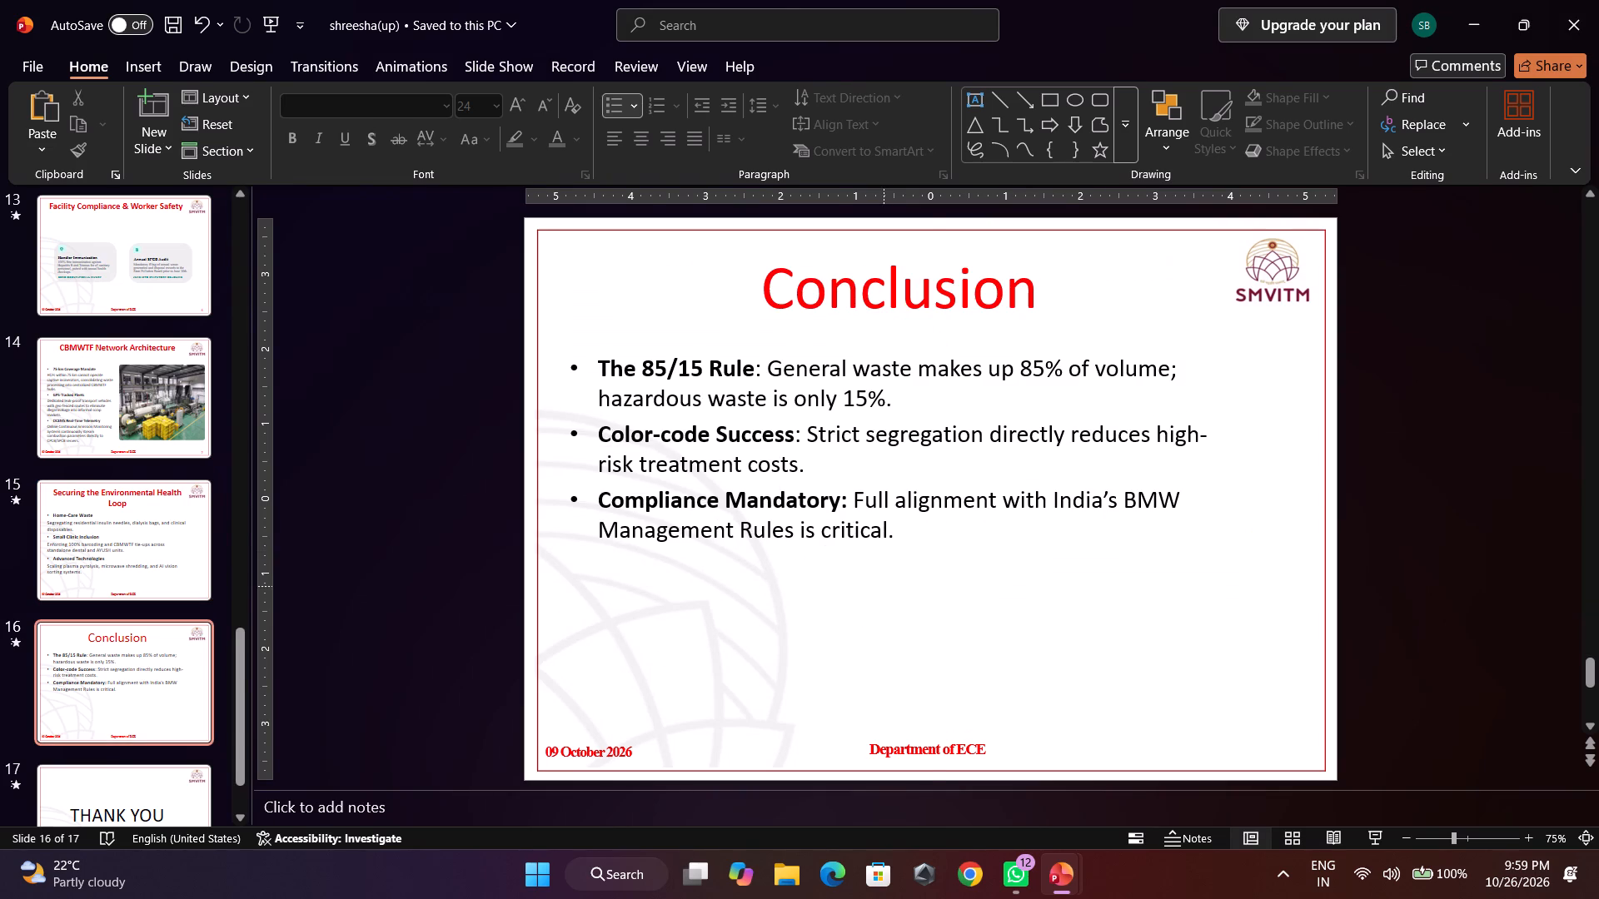
# Start inserting a web hyperlink on the Conclusion slide, browsing for the target page in Chrome with the query "YT".
pyautogui.click(884, 586)
pyautogui.click(851, 635)
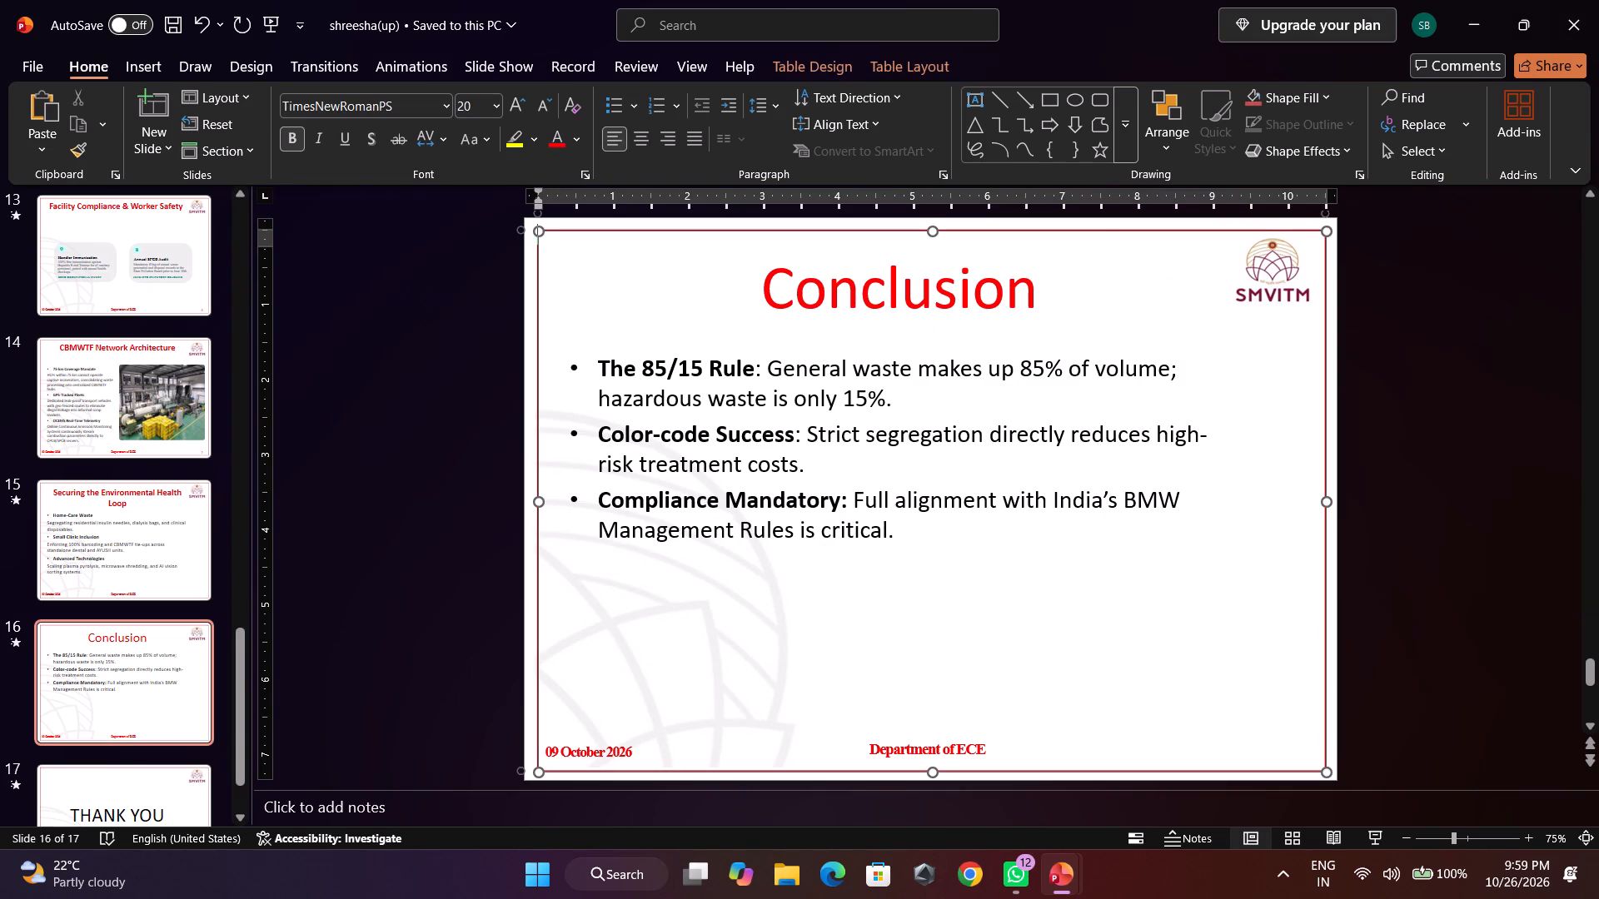
pyautogui.rightClick(873, 625)
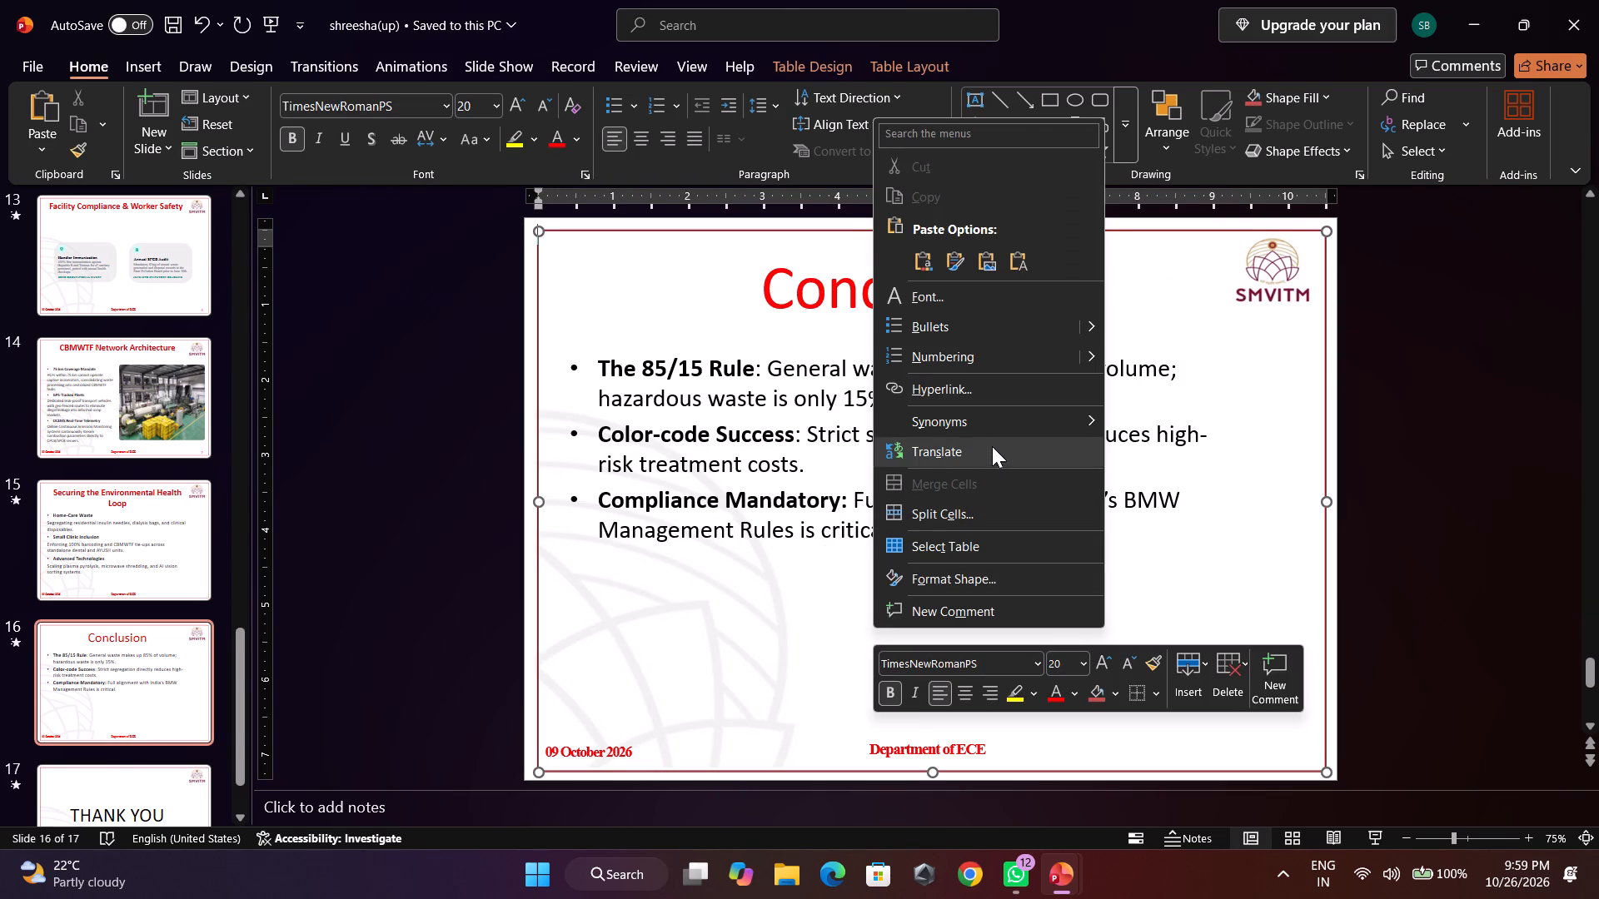
pyautogui.click(1011, 402)
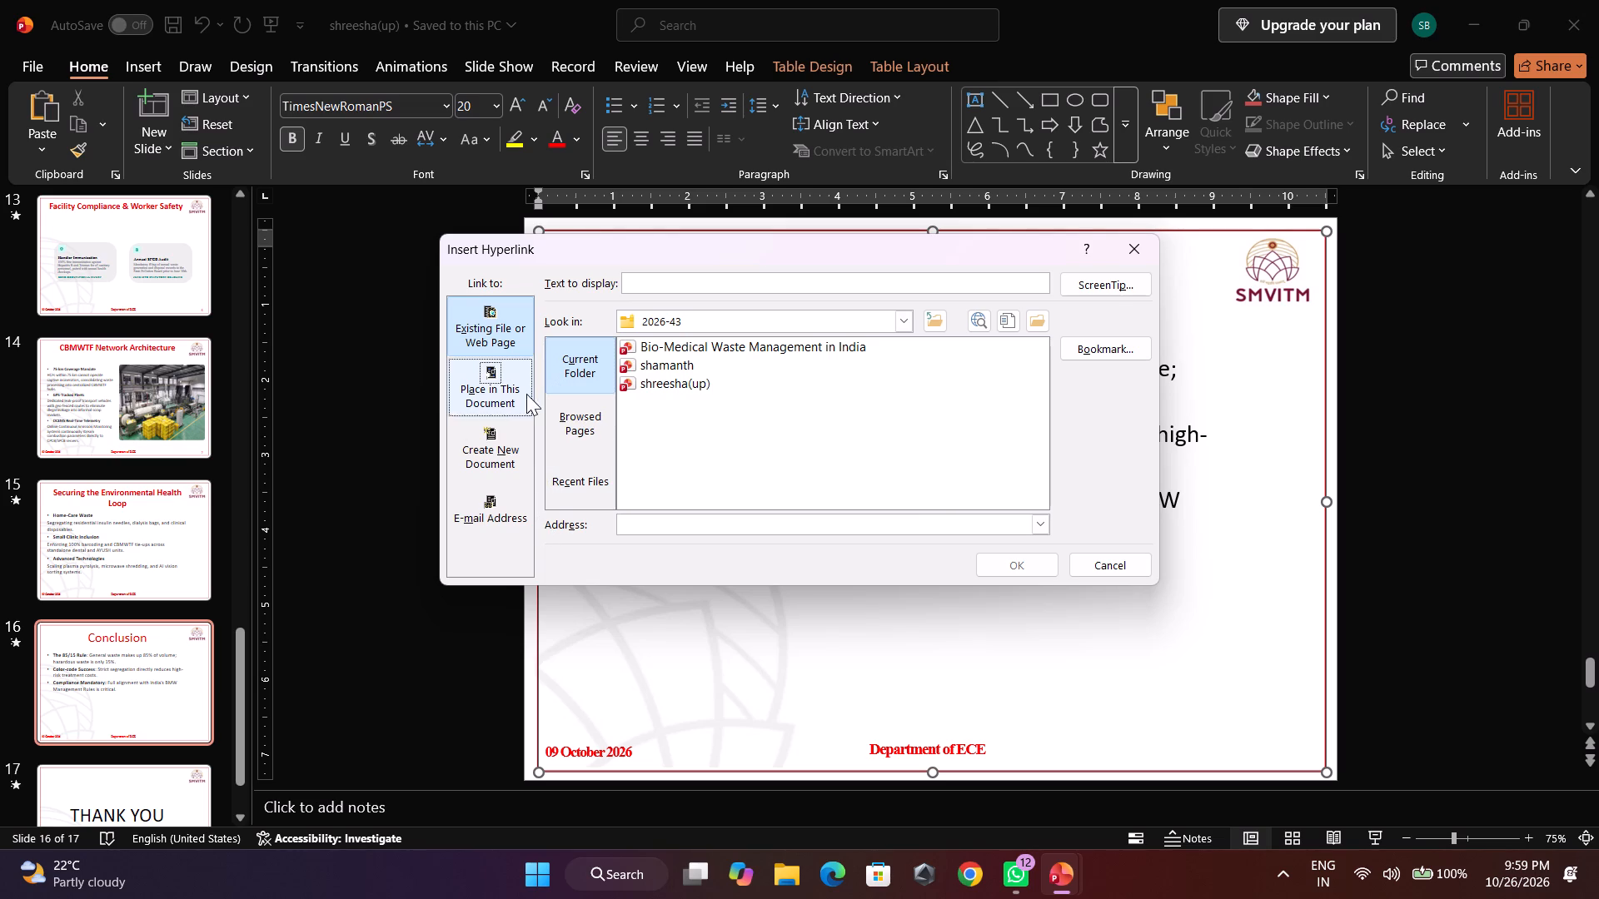
pyautogui.click(591, 437)
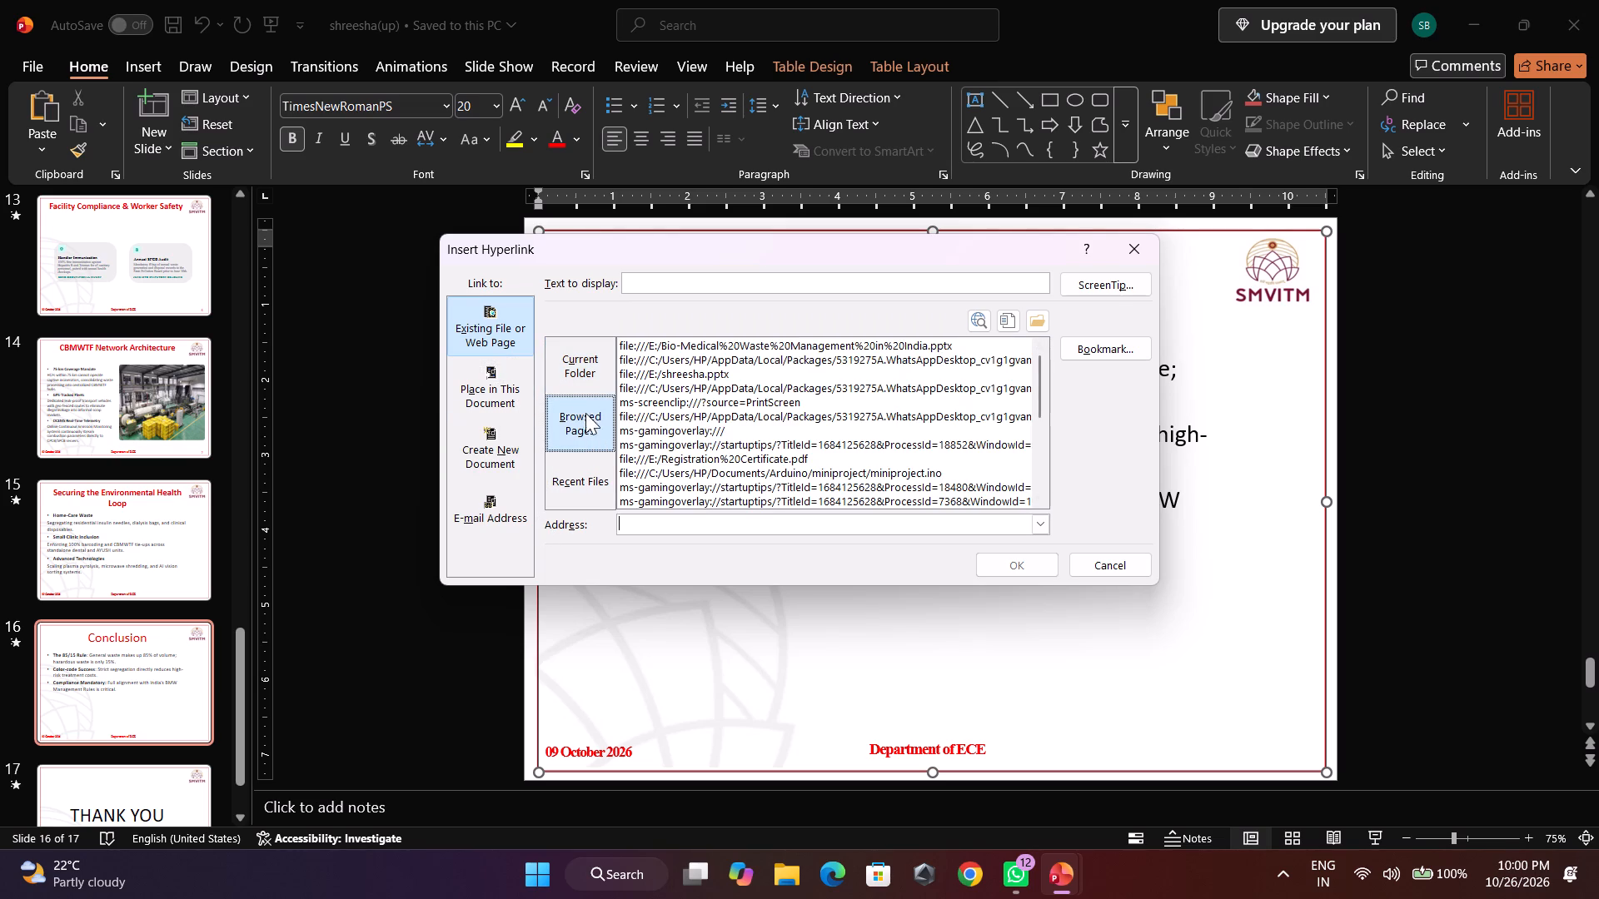
pyautogui.click(580, 378)
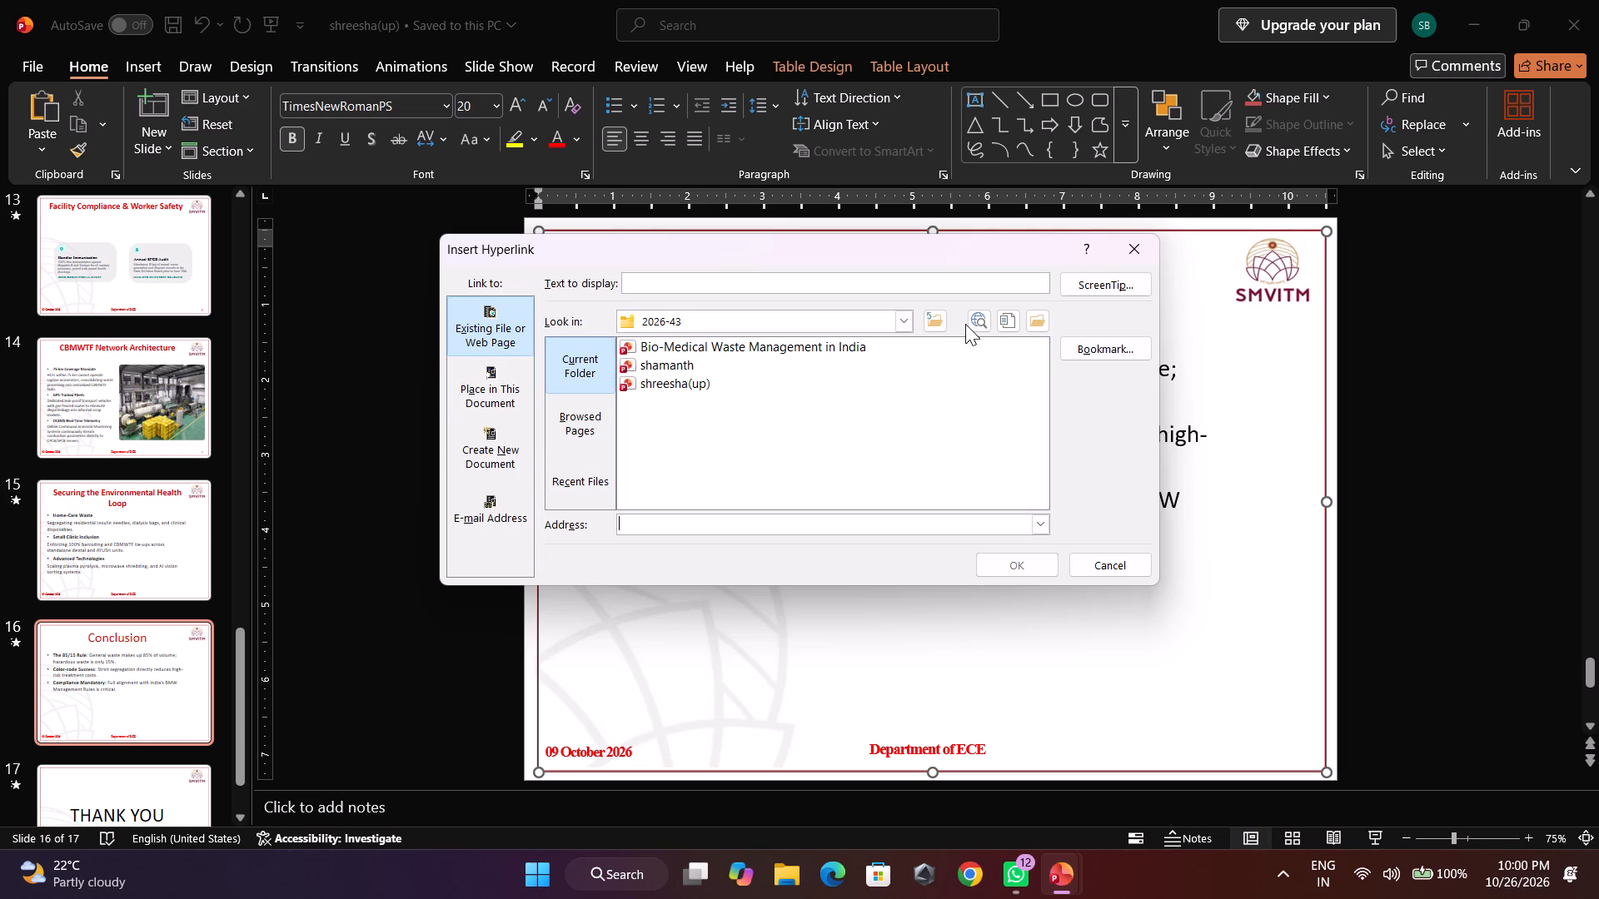
pyautogui.click(985, 322)
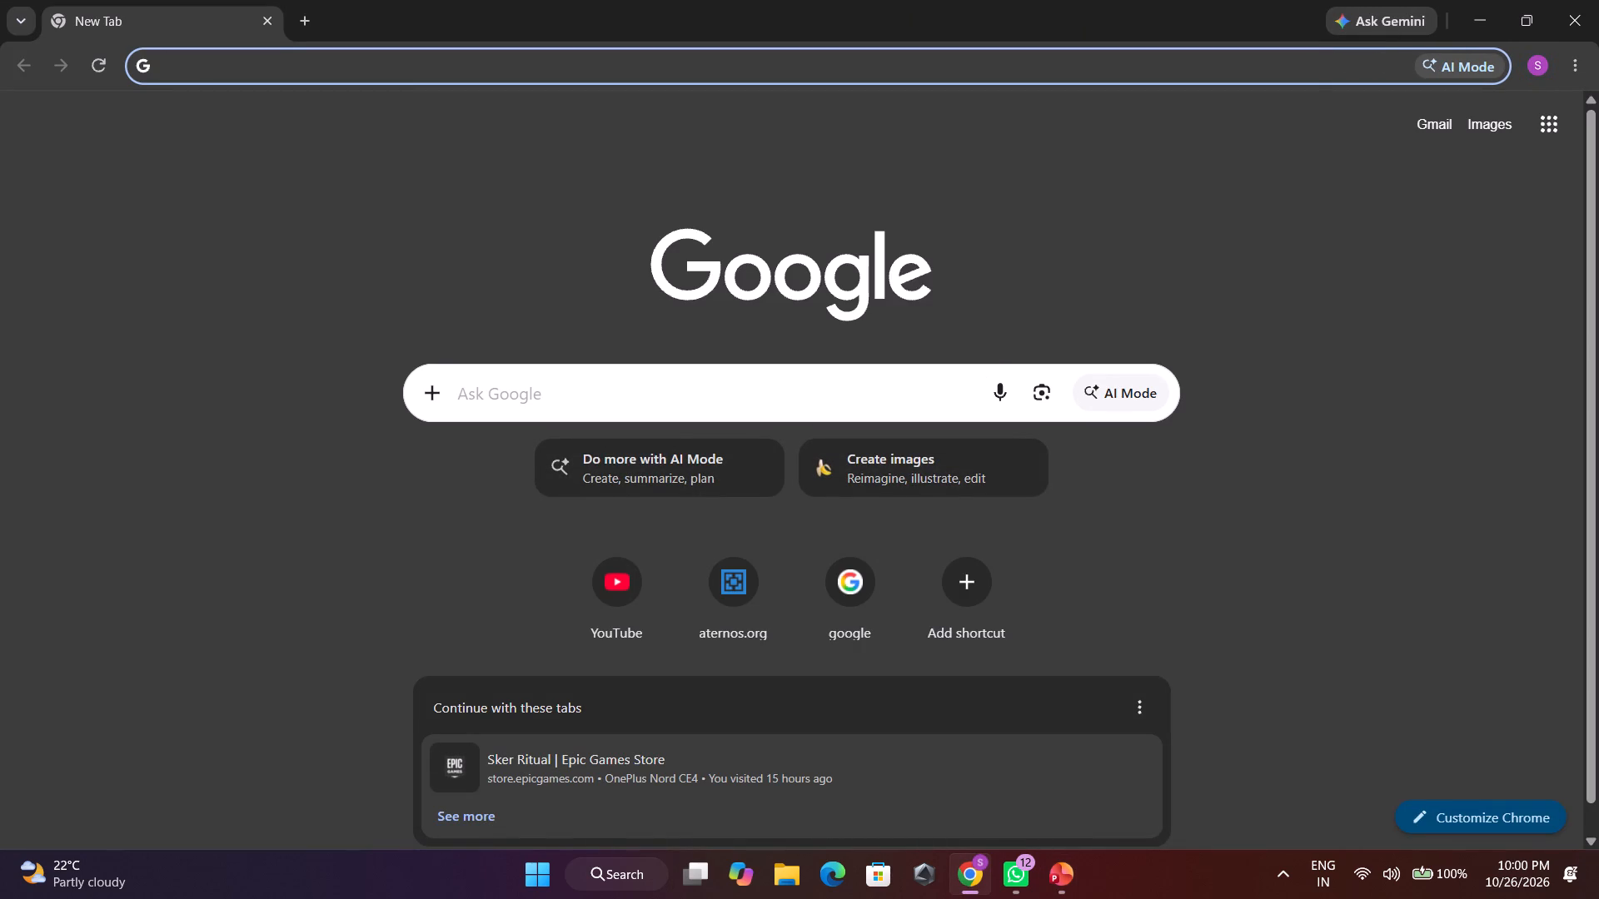
pyautogui.write('YT')
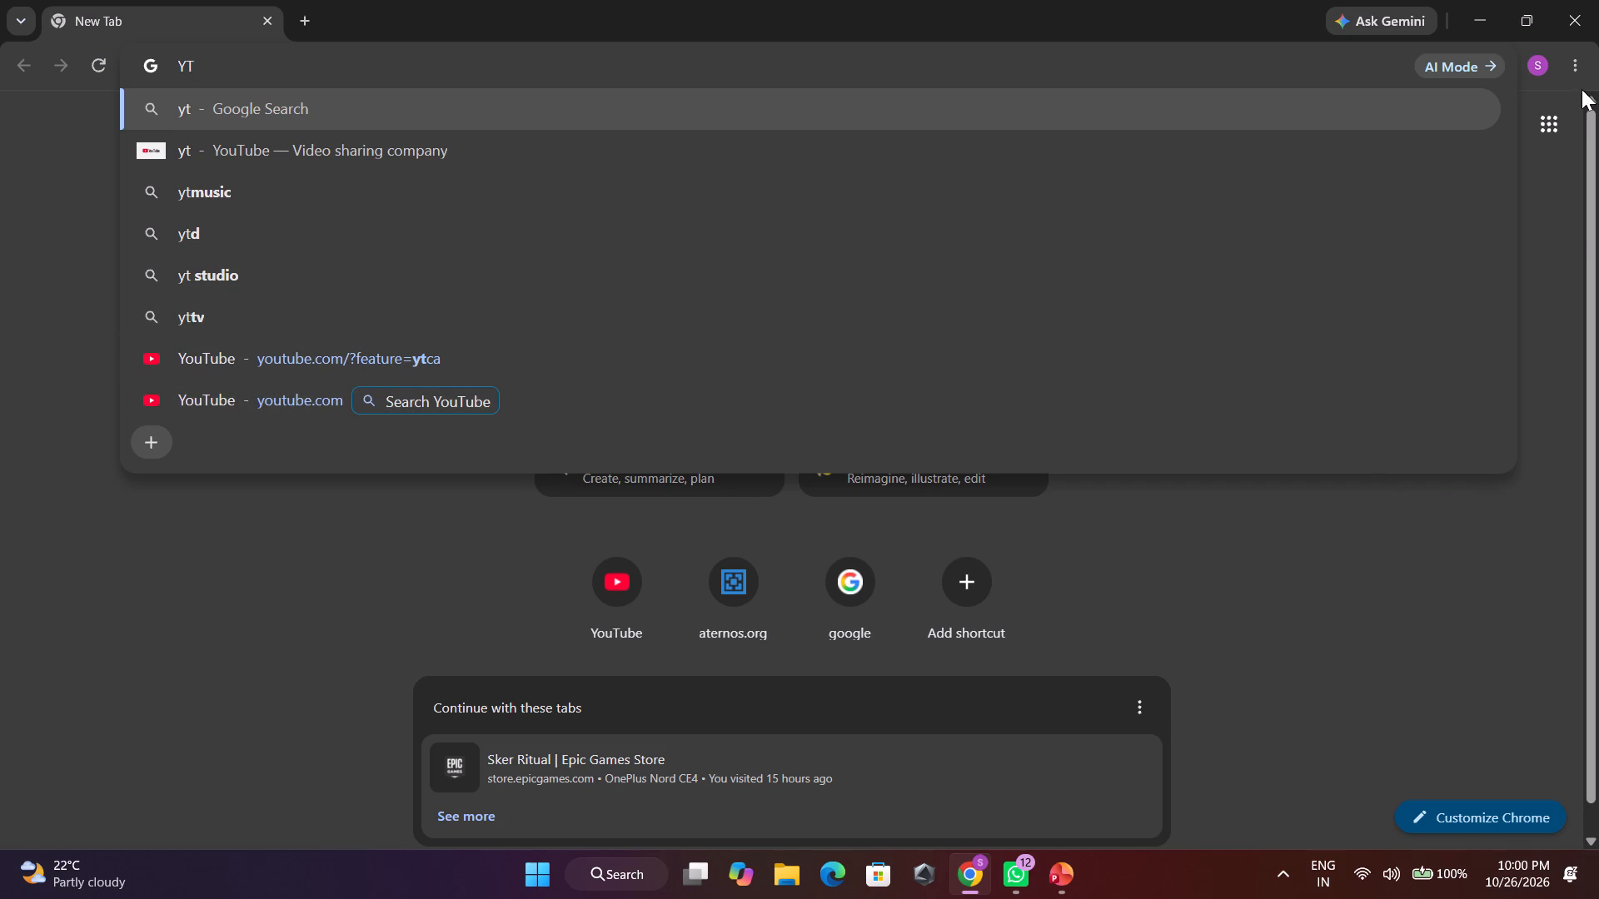
pyautogui.click(1456, 669)
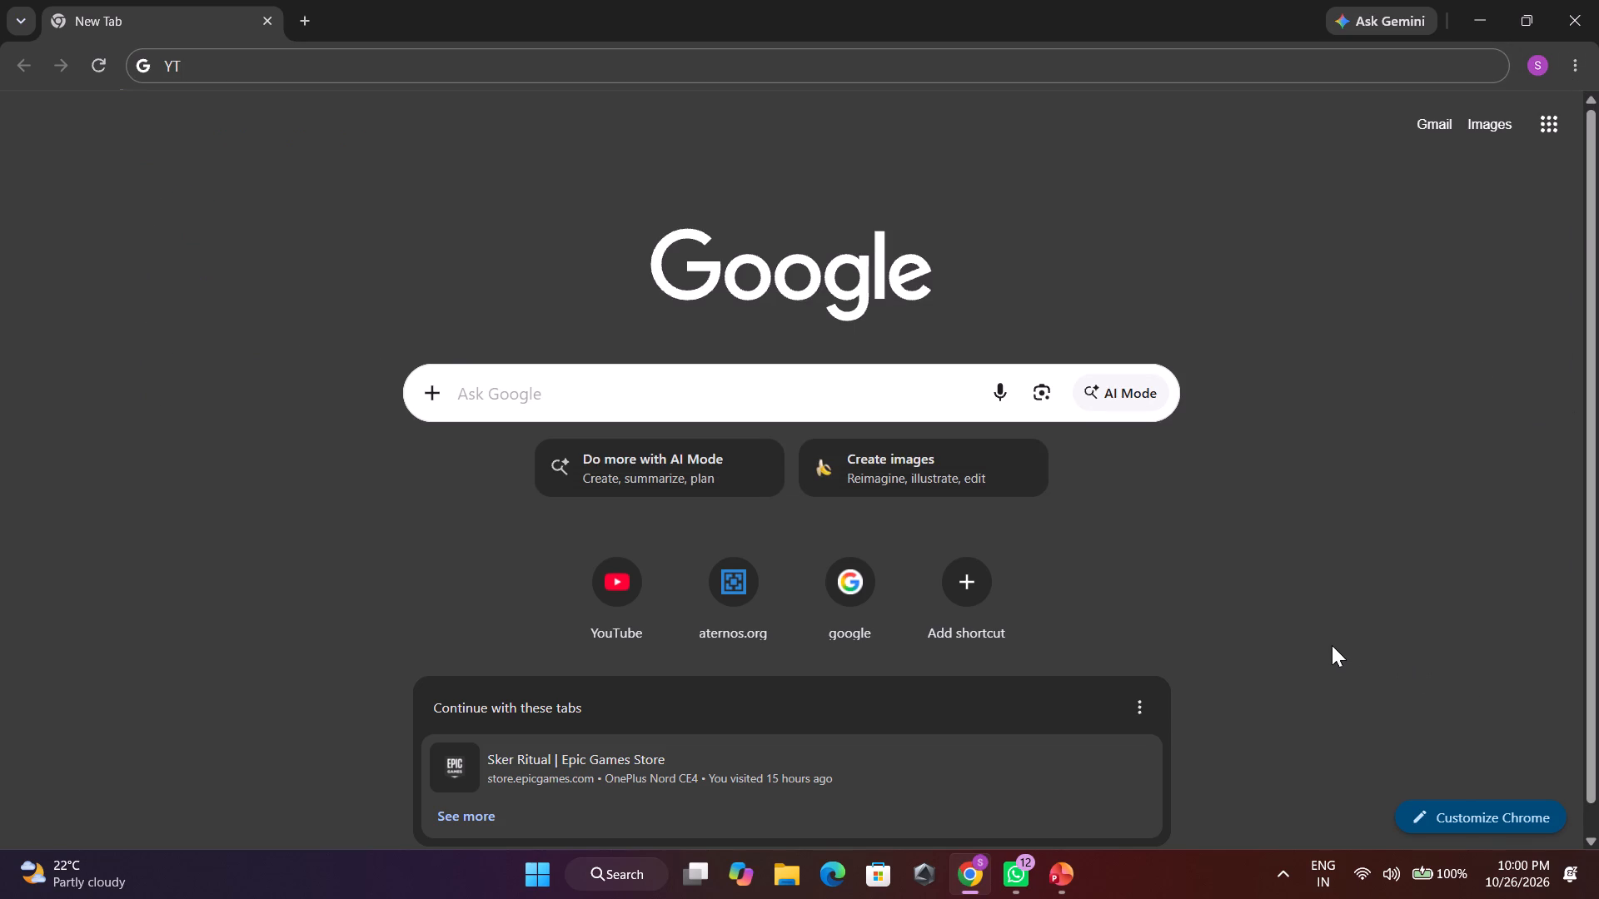
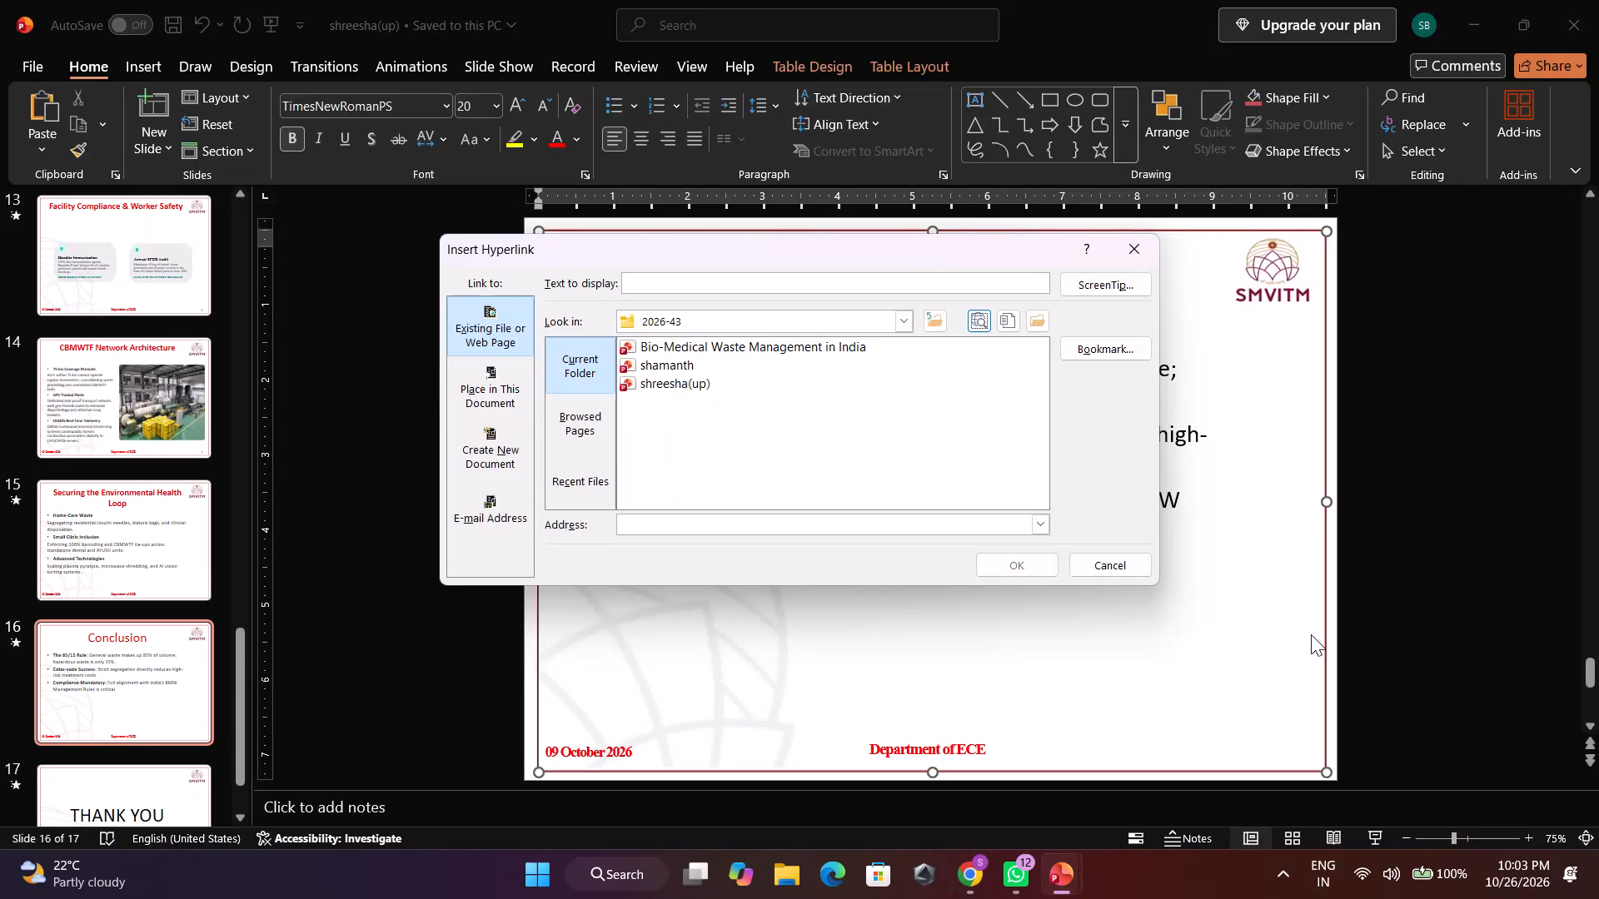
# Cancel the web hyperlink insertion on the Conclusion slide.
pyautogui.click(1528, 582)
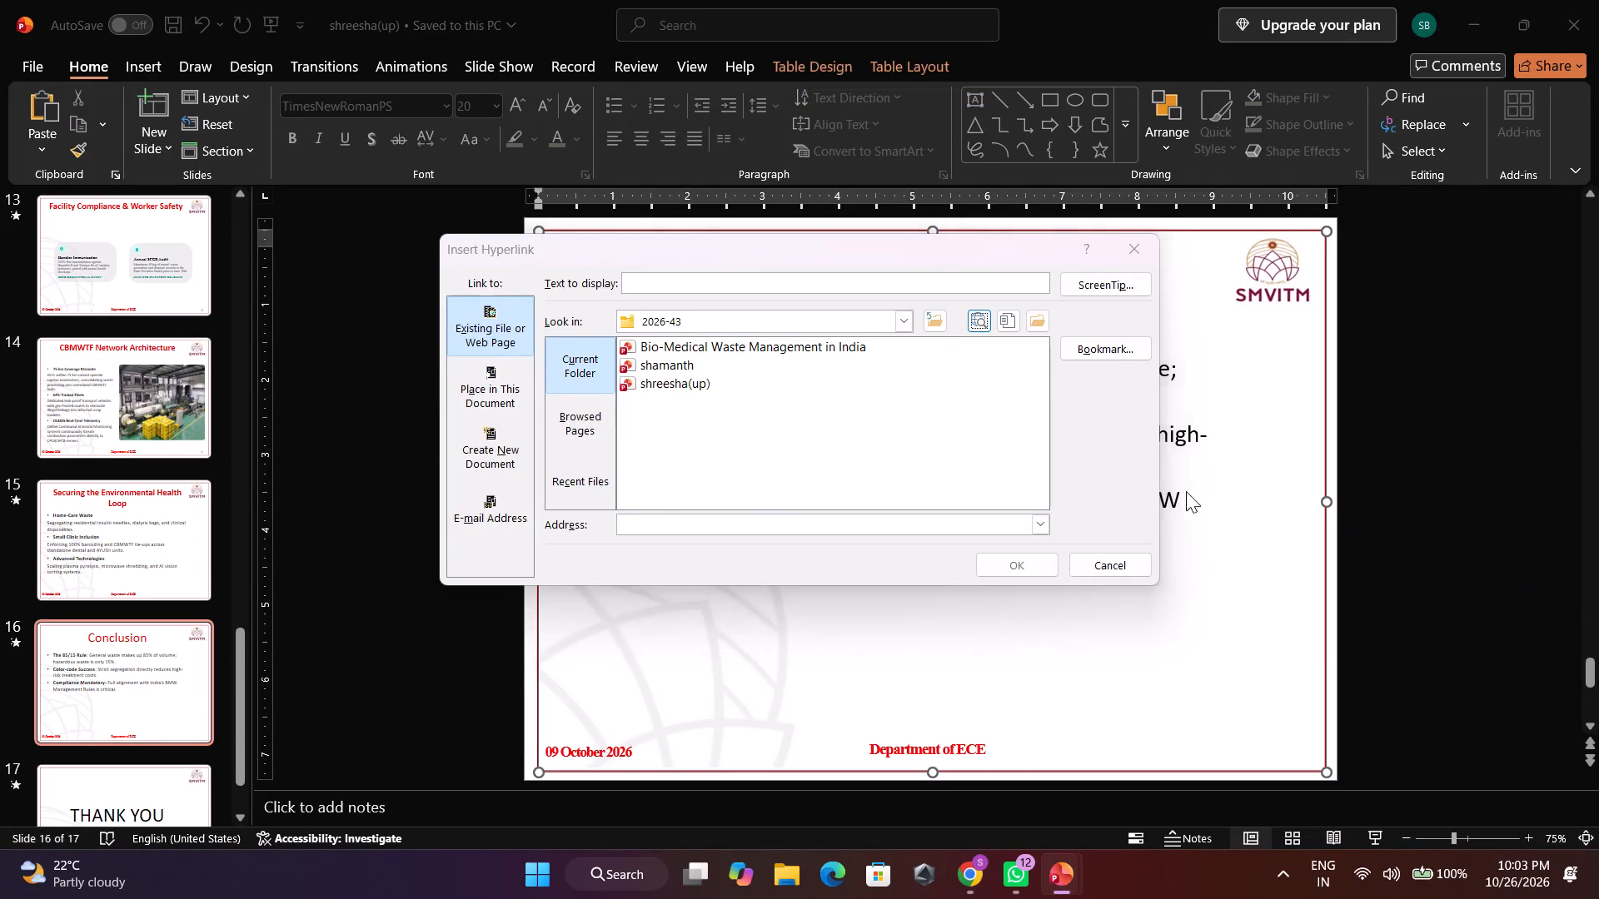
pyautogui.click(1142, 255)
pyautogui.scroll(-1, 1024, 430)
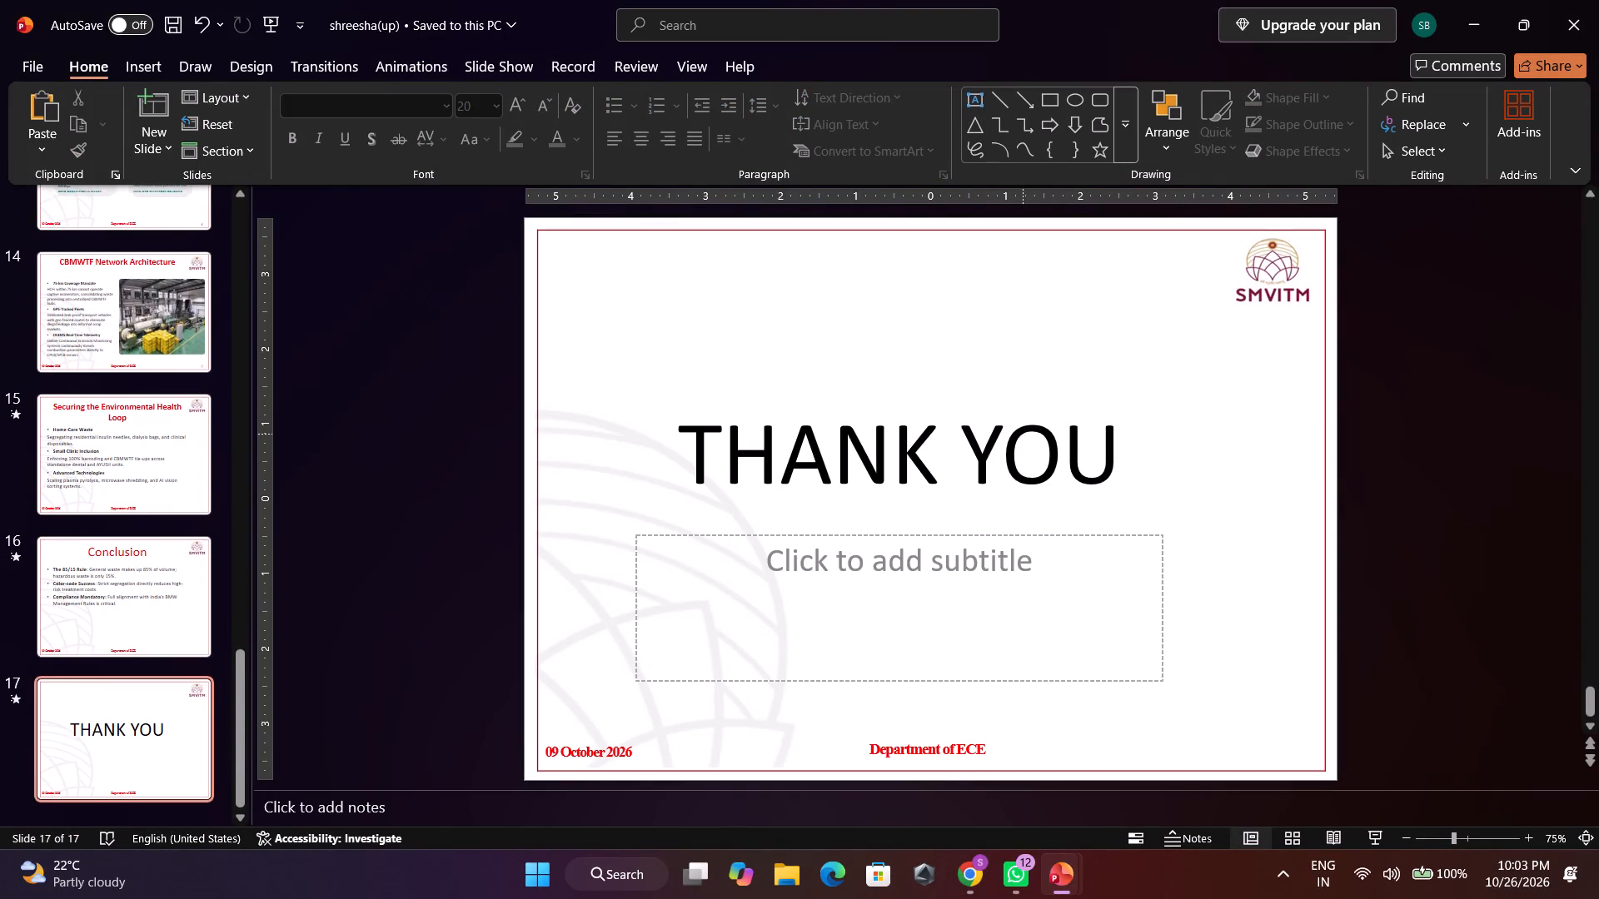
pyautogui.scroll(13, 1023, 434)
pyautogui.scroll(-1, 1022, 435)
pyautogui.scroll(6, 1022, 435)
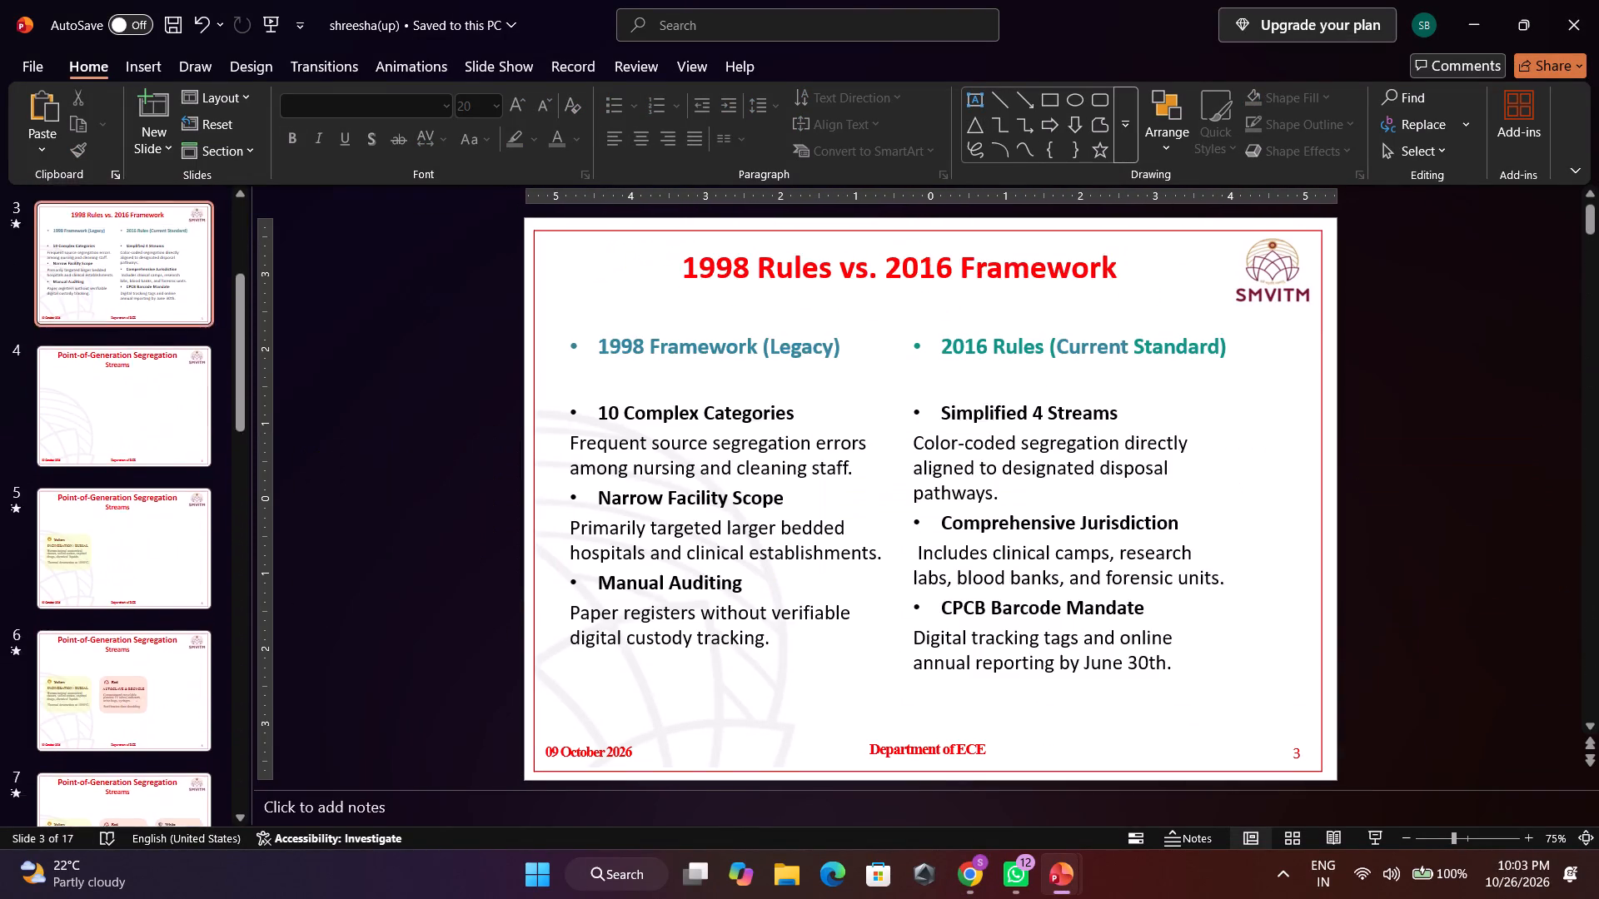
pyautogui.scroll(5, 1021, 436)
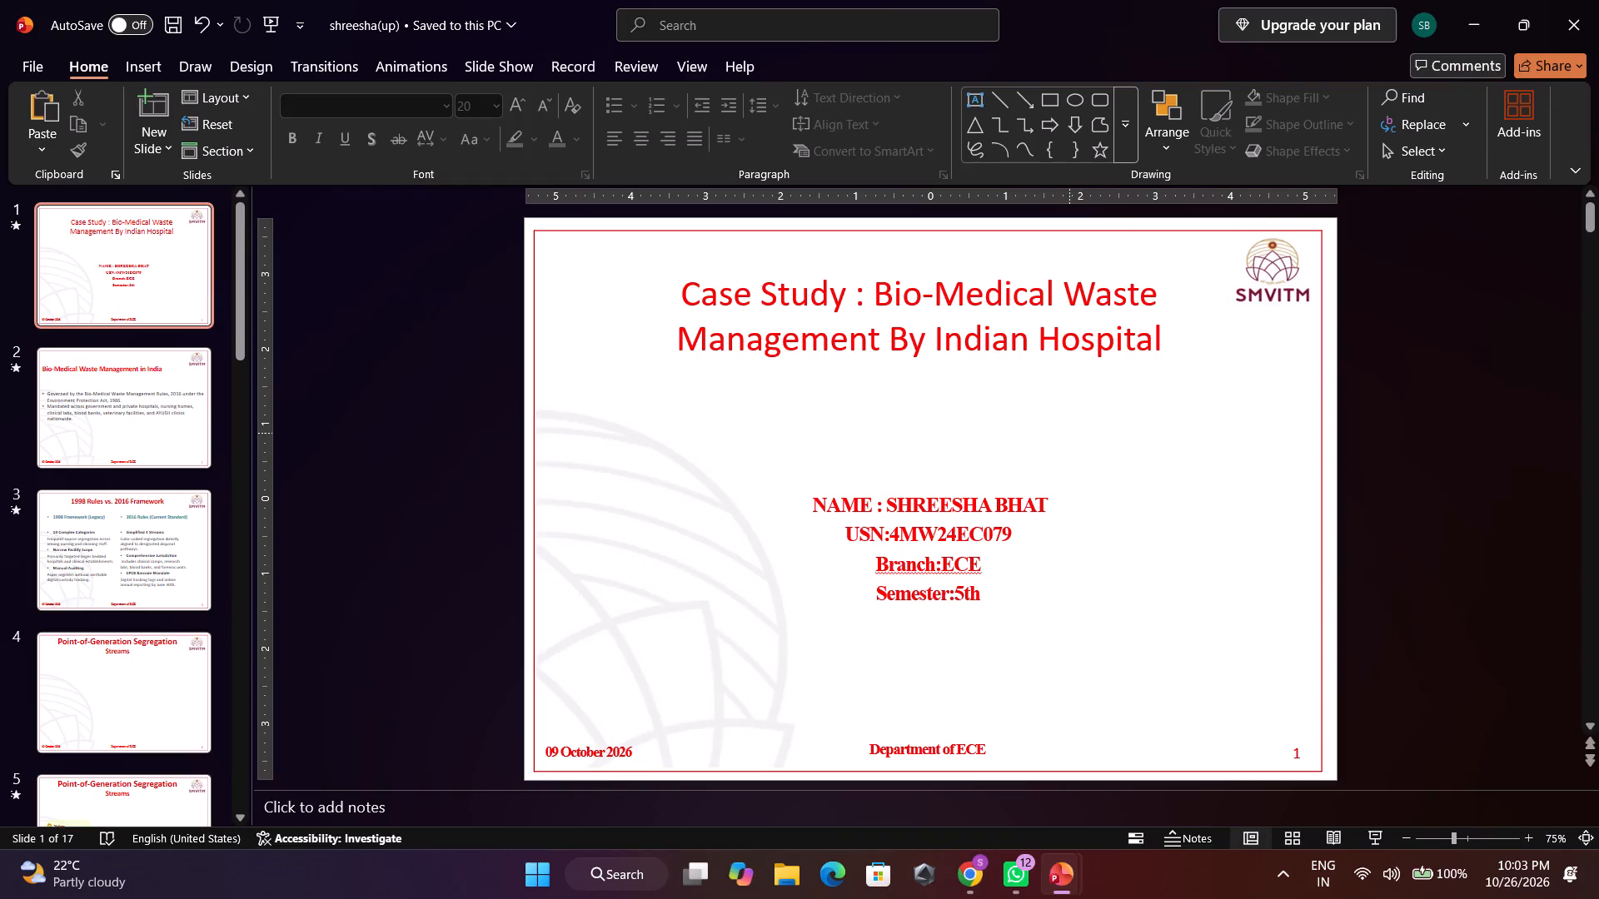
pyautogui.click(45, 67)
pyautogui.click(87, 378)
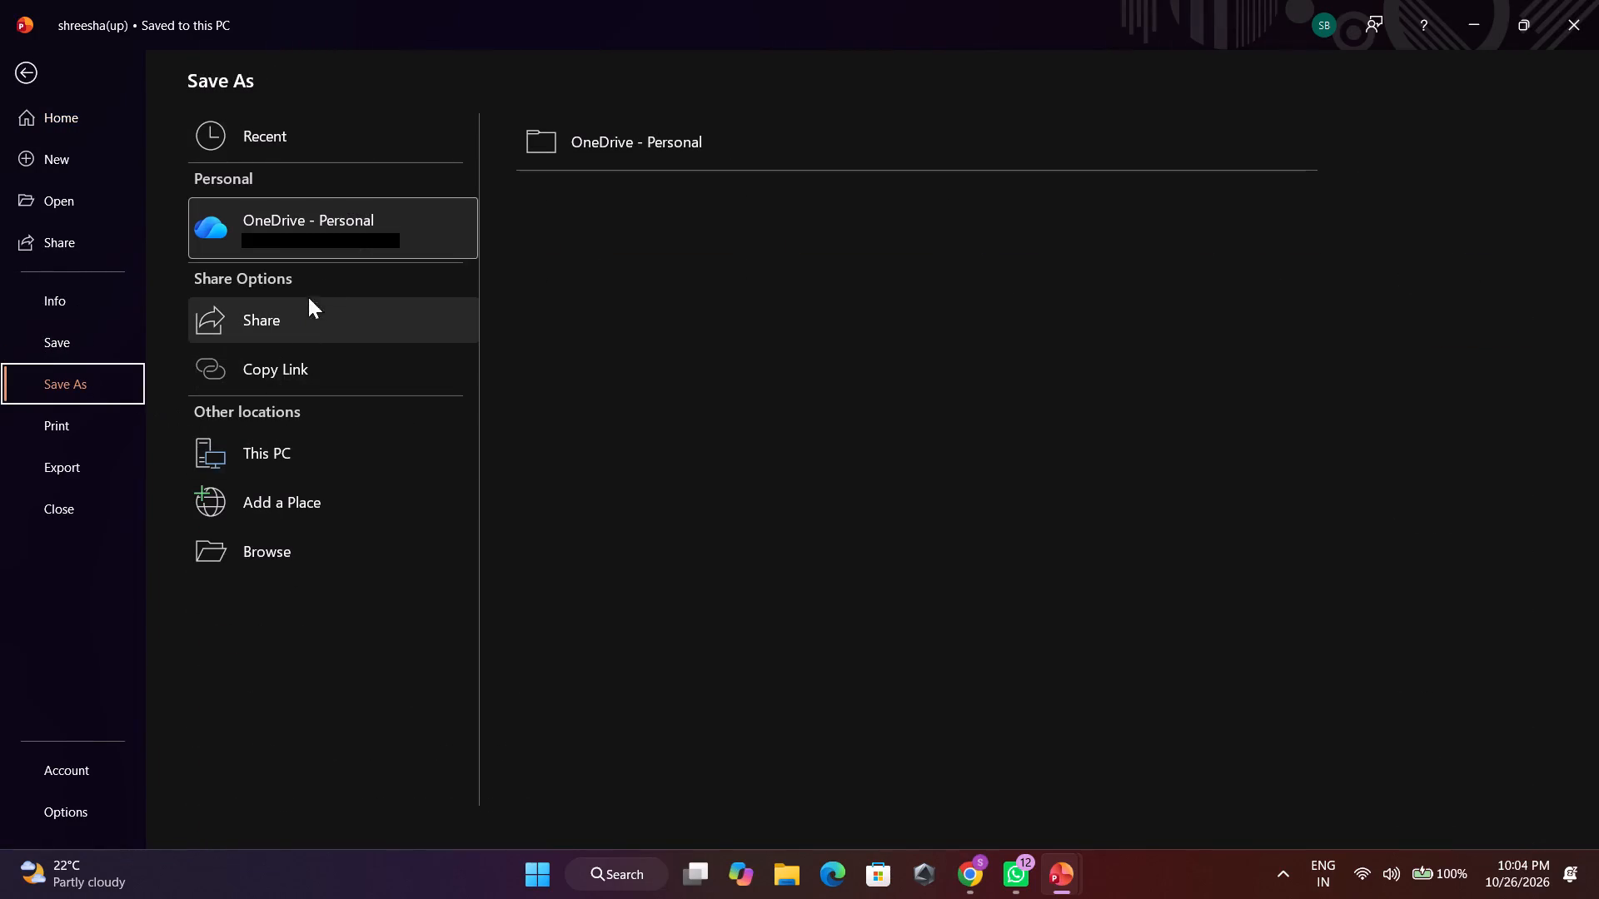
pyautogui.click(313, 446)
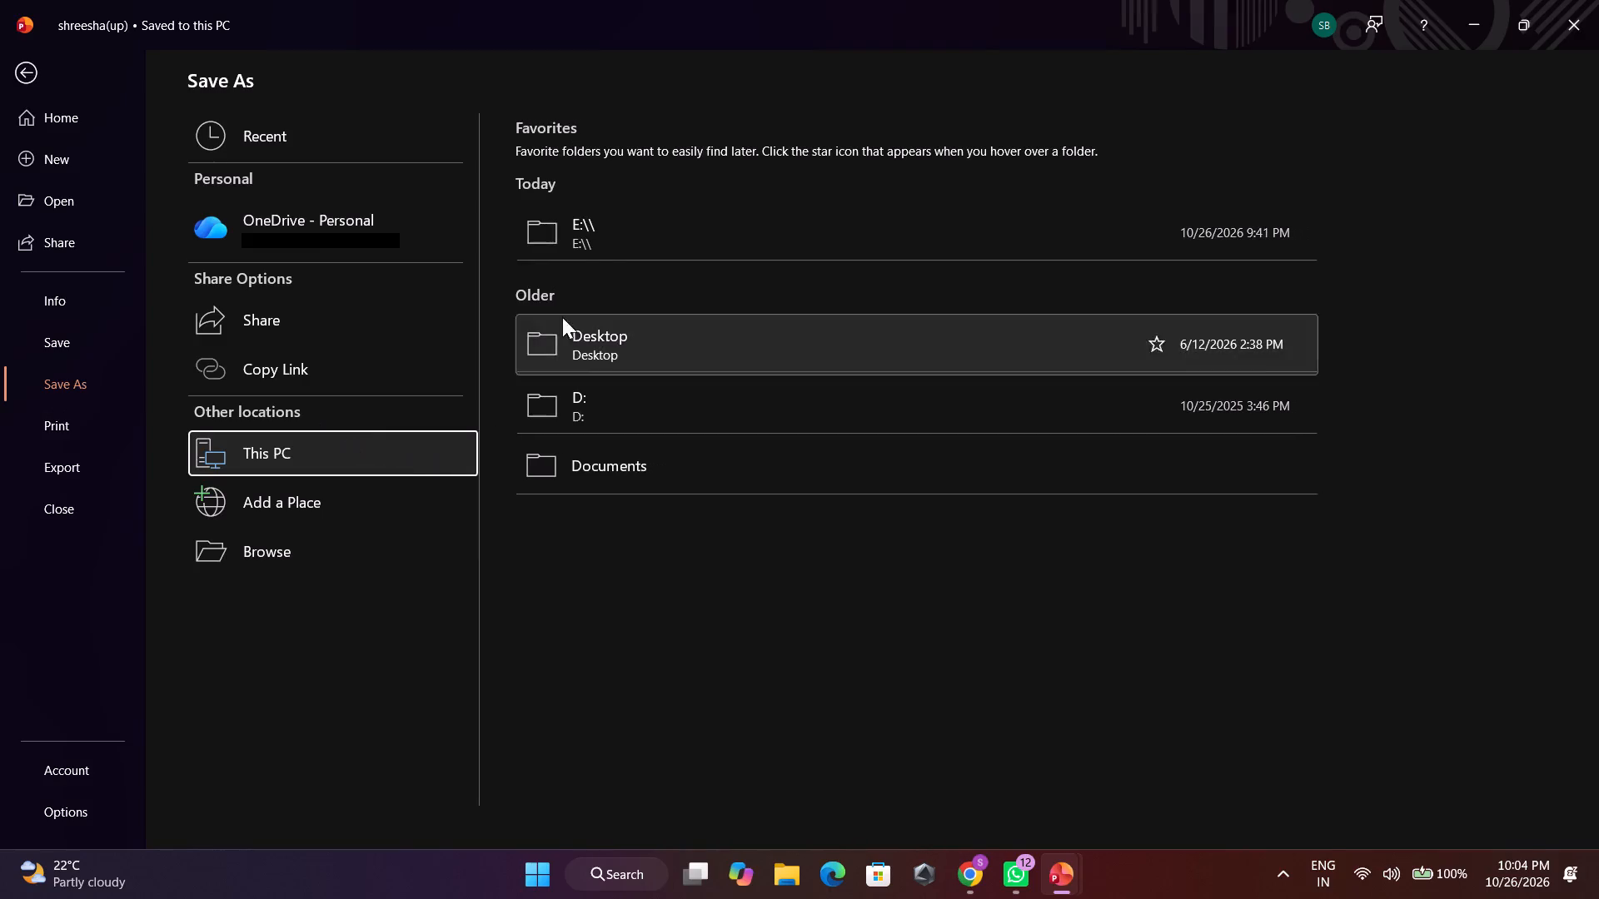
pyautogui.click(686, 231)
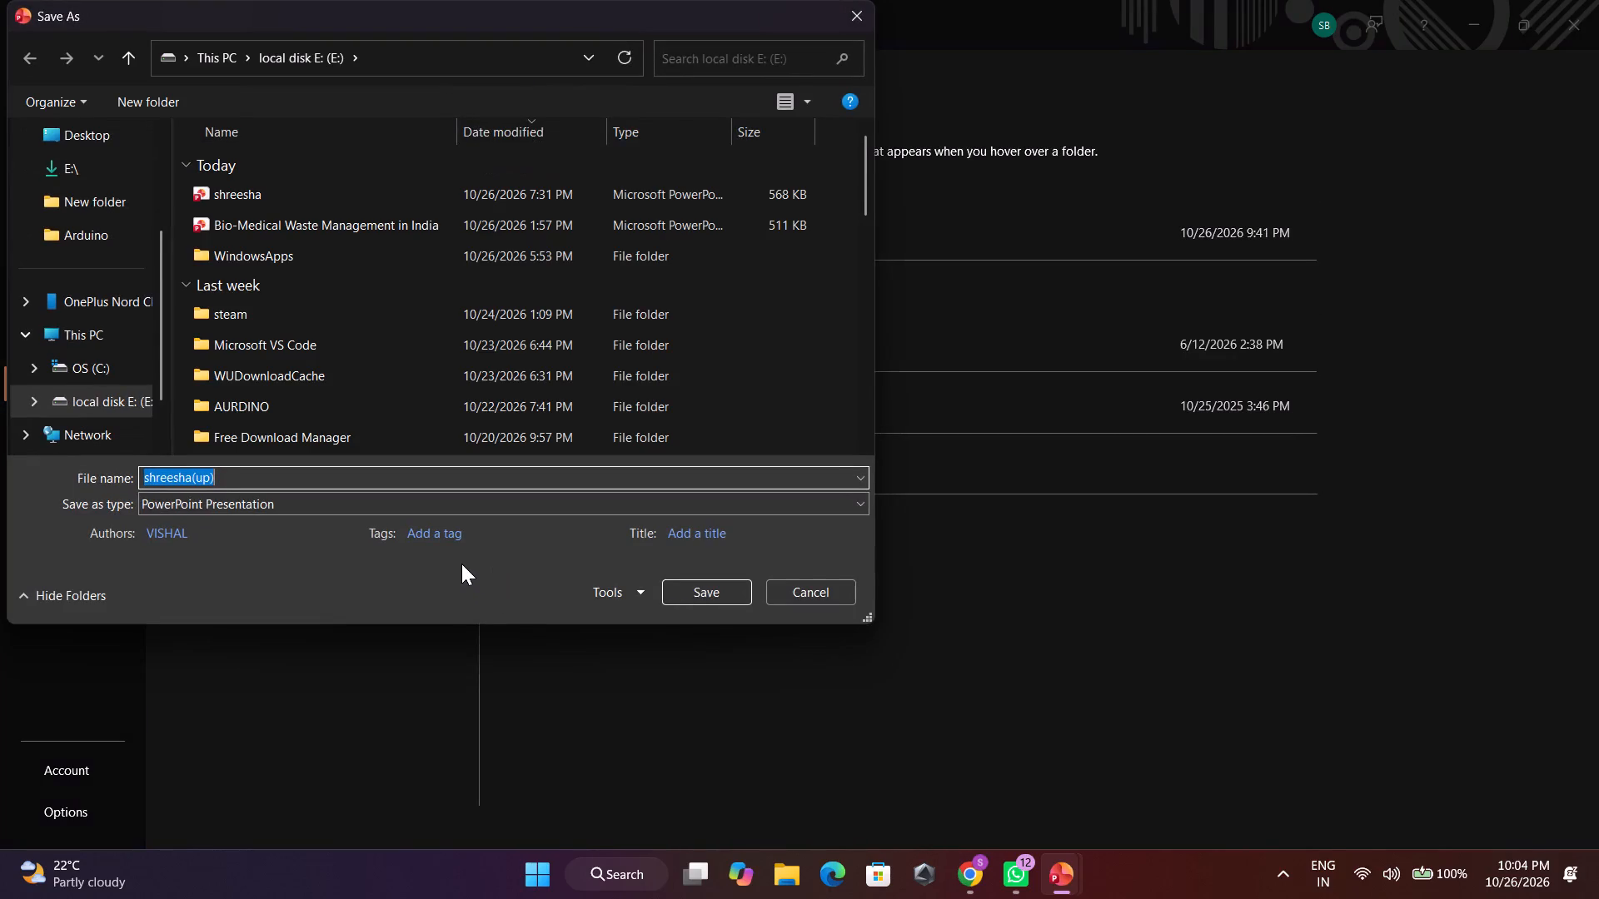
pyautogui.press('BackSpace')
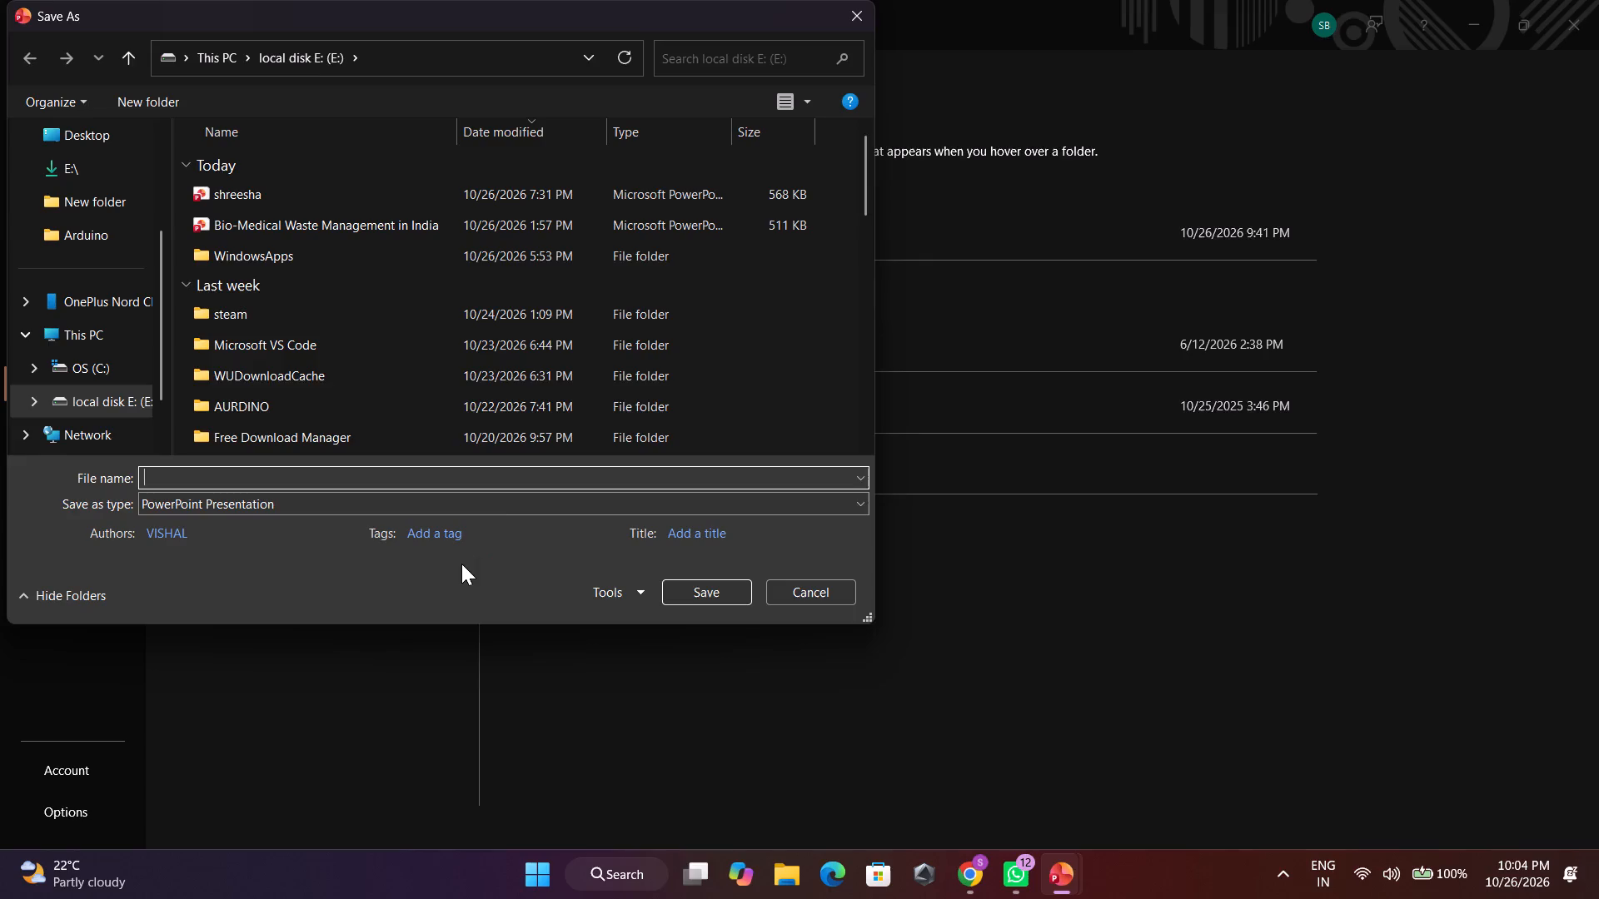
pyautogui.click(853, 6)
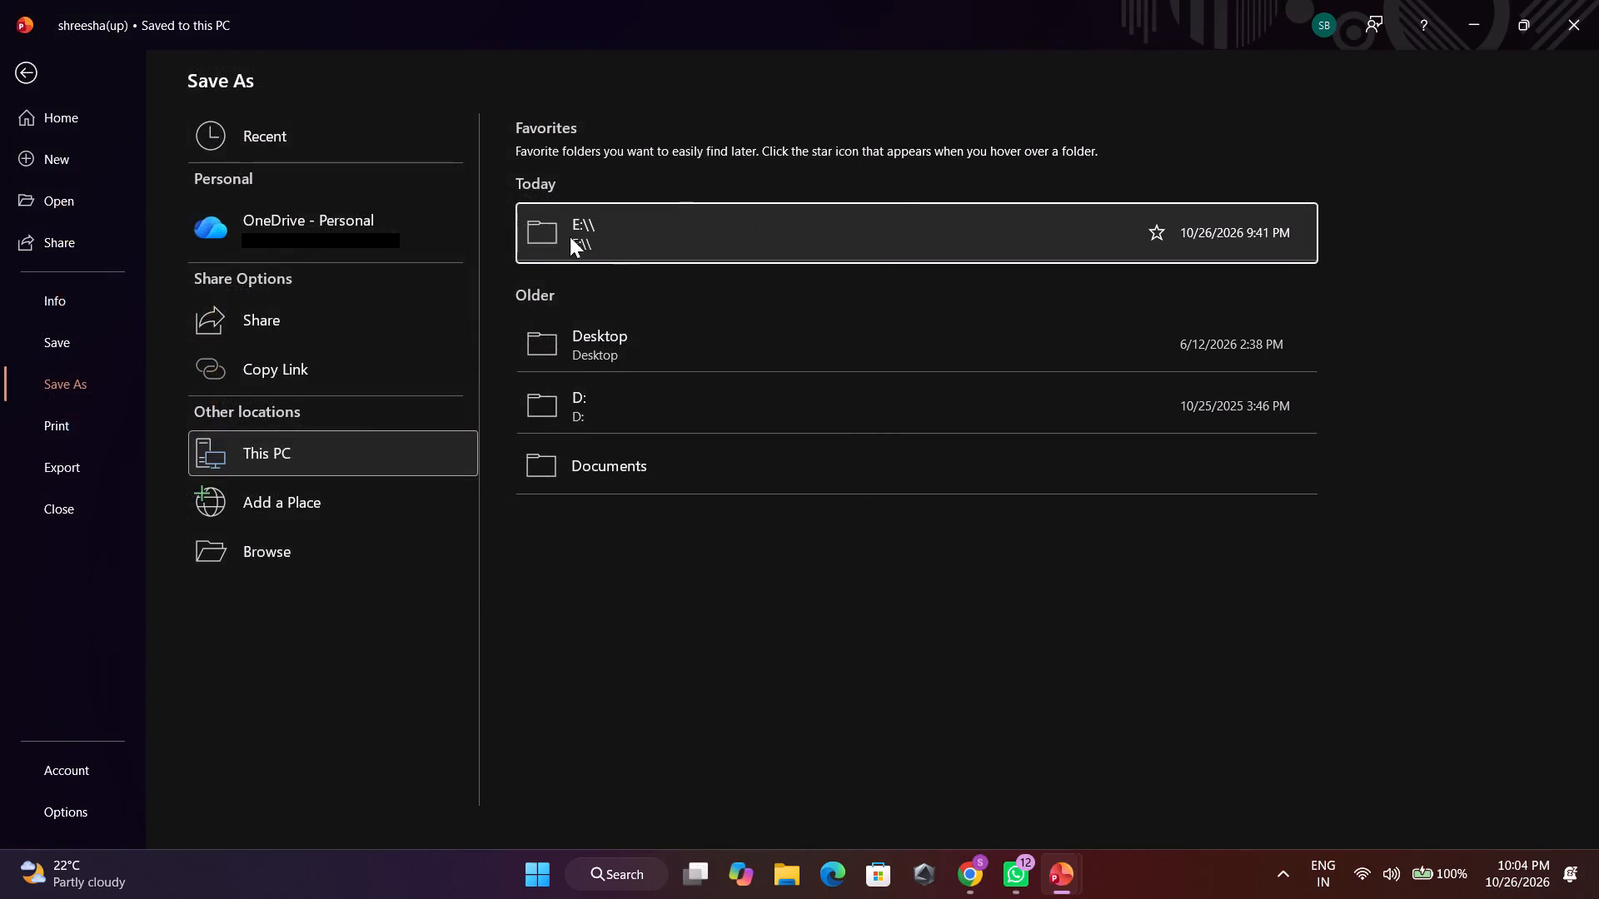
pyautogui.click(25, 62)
# Look through the deck to the last slide and inspect the footer slide-number area on the THANK YOU and Conclusion slides.
pyautogui.scroll(-1, 799, 415)
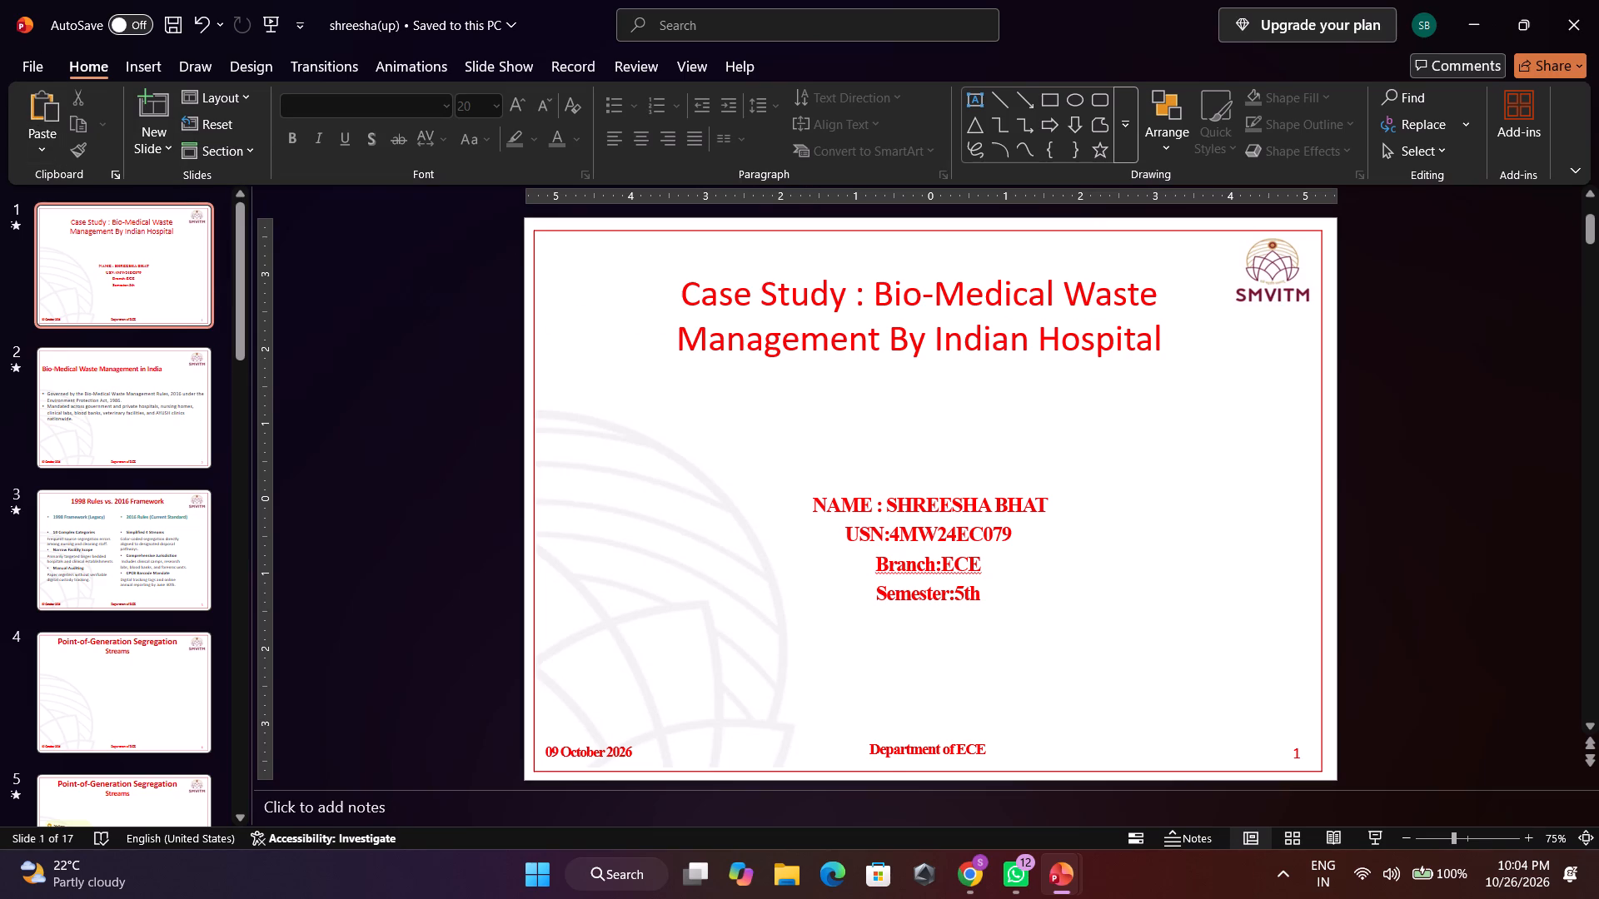
pyautogui.scroll(-1, 730, 450)
pyautogui.scroll(-9, 663, 529)
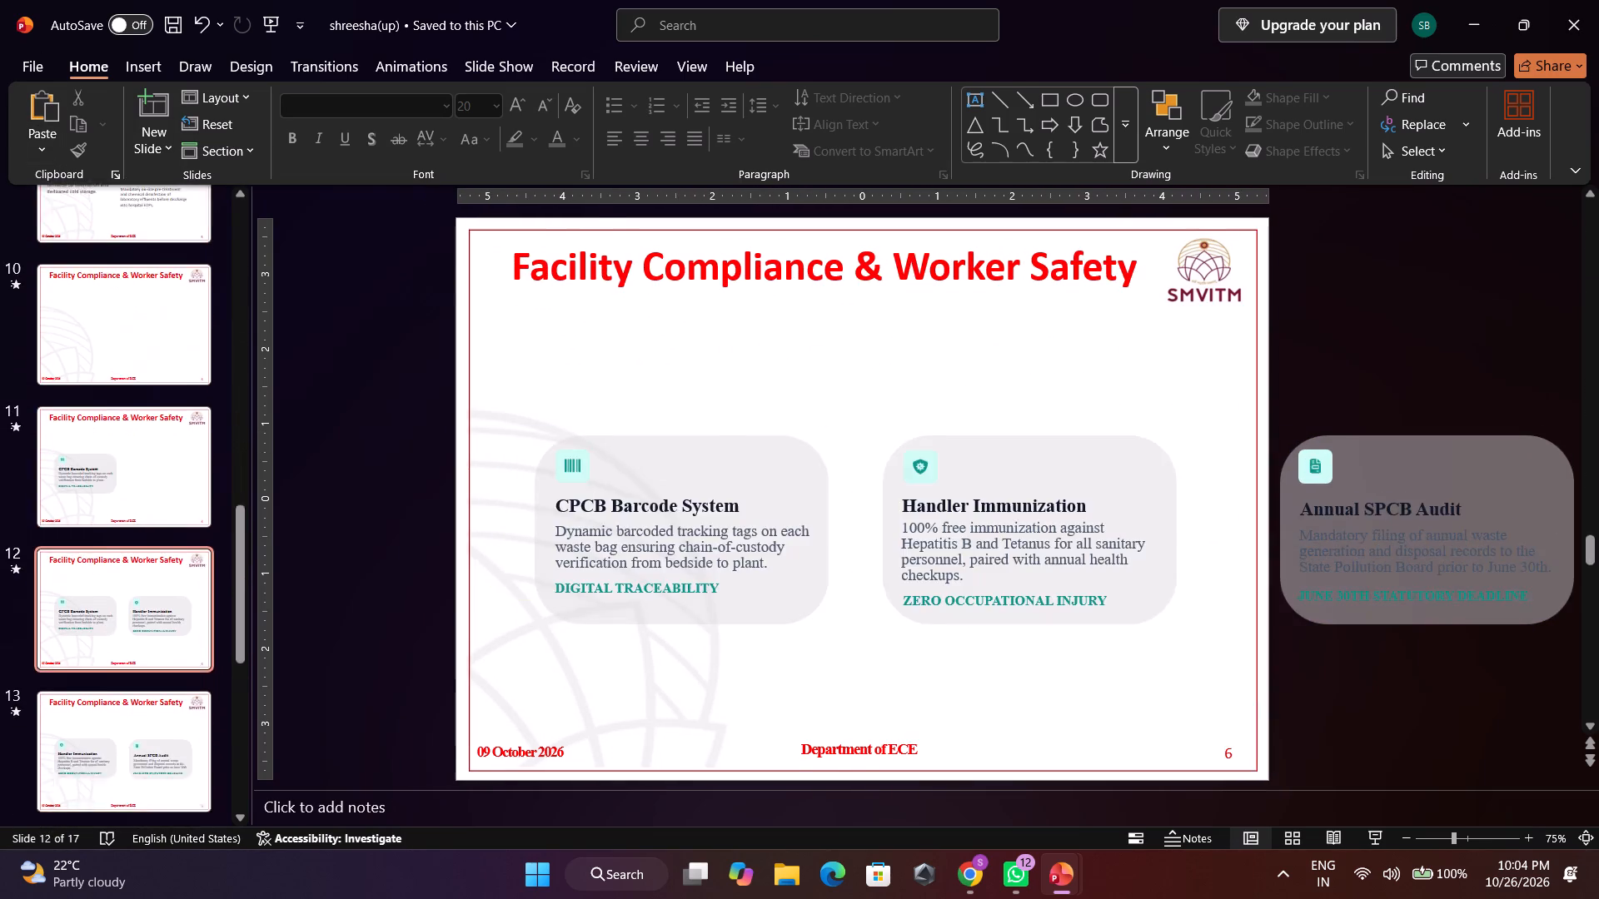
pyautogui.scroll(-5, 660, 534)
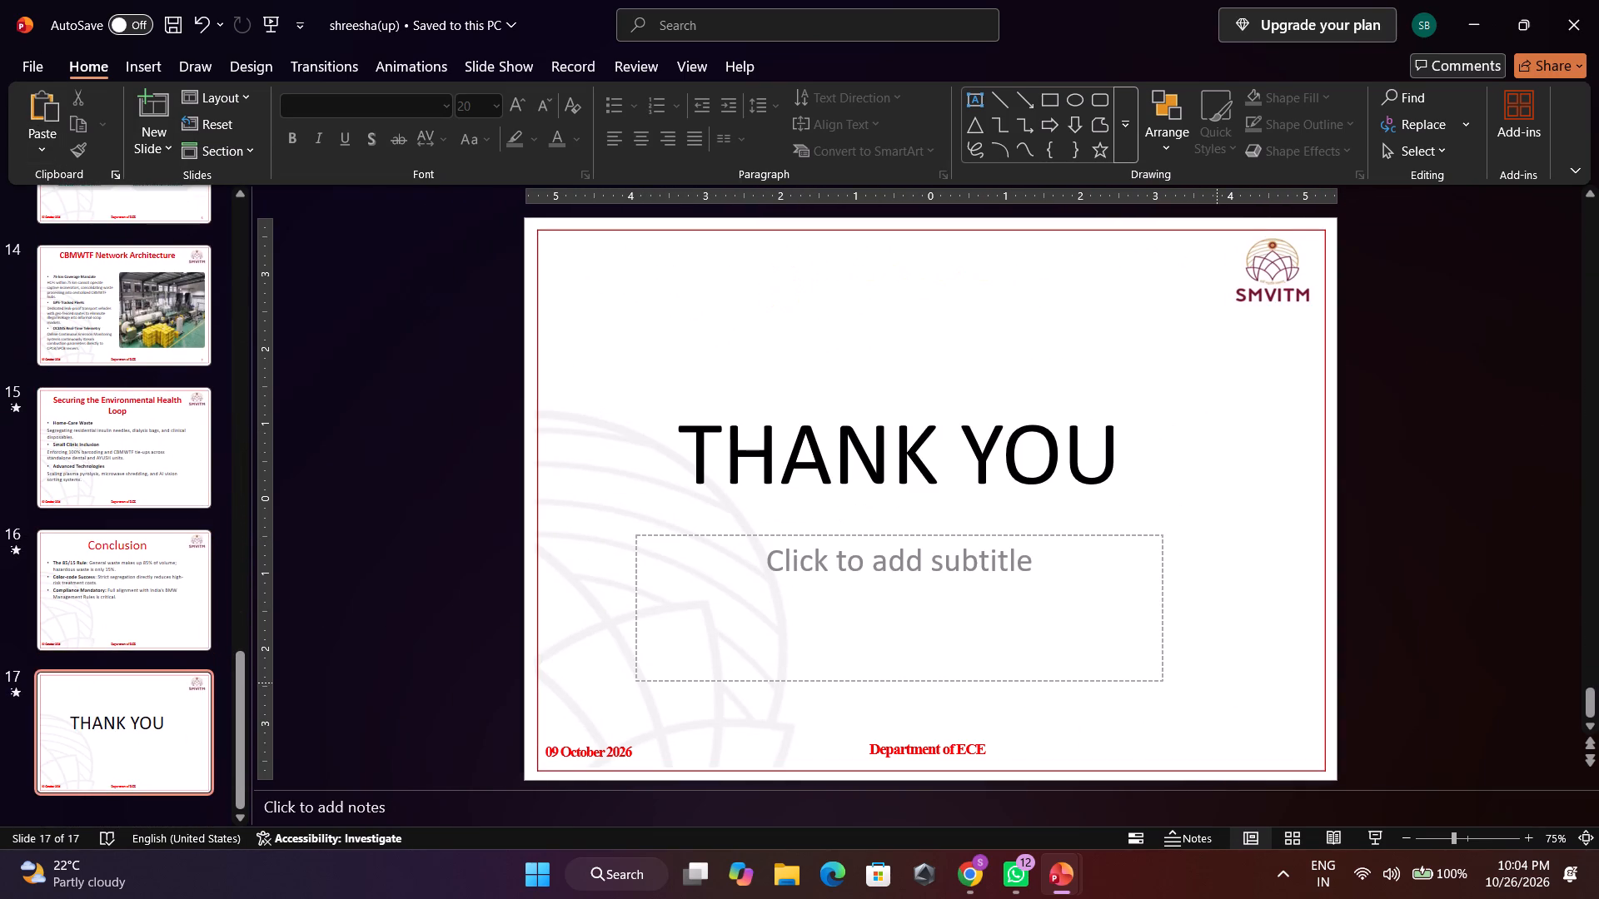
pyautogui.click(1294, 740)
pyautogui.click(1298, 752)
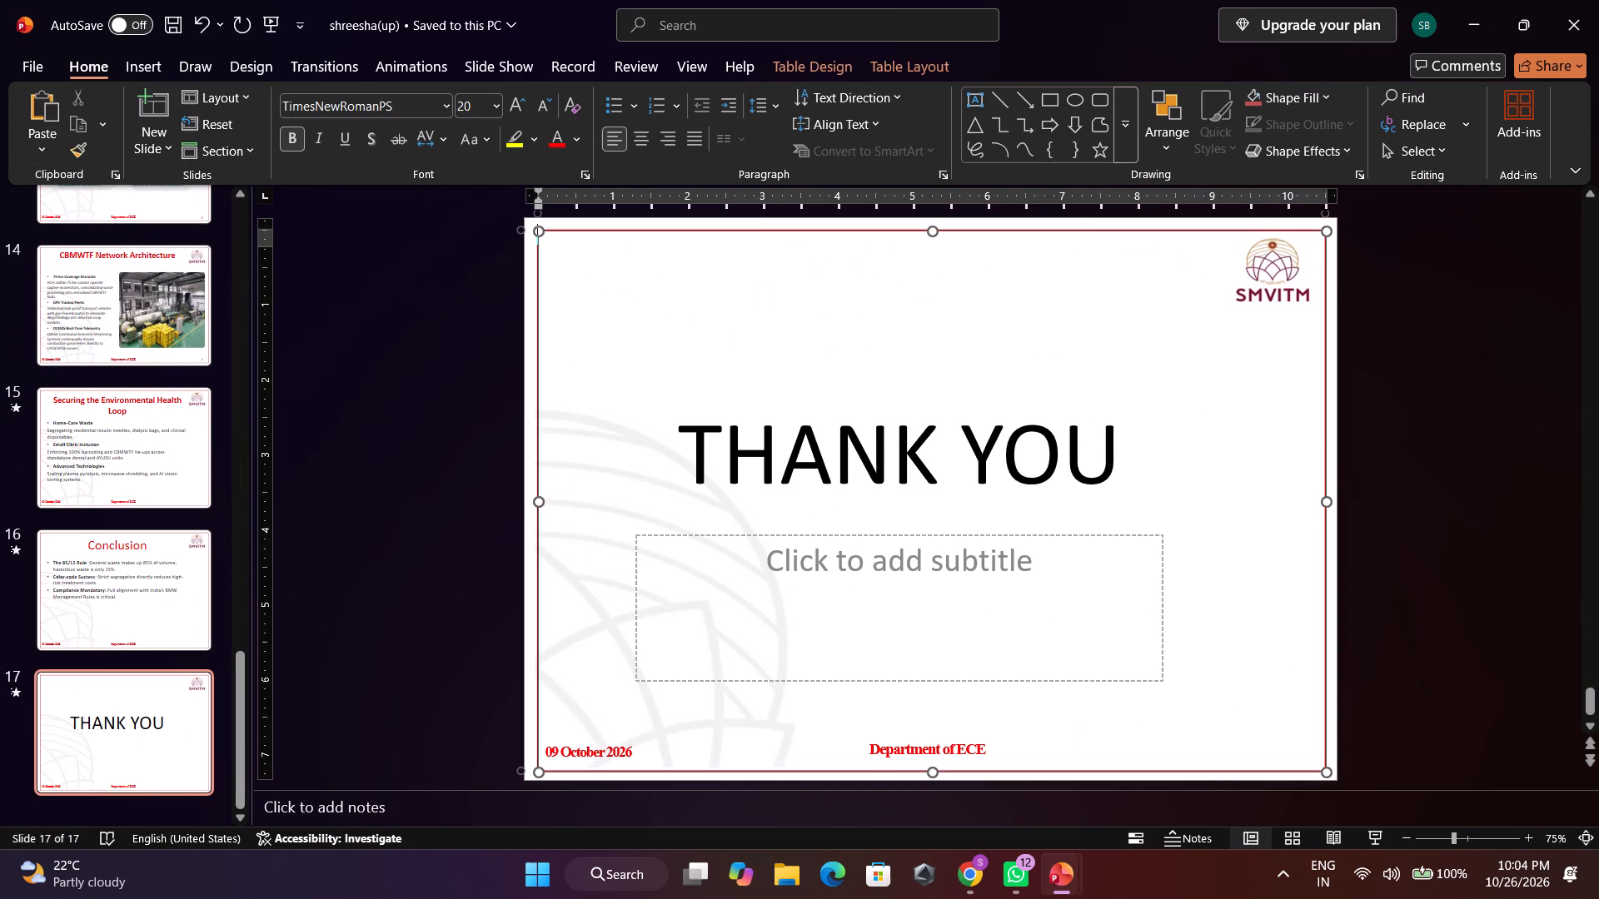
pyautogui.scroll(2, 1278, 700)
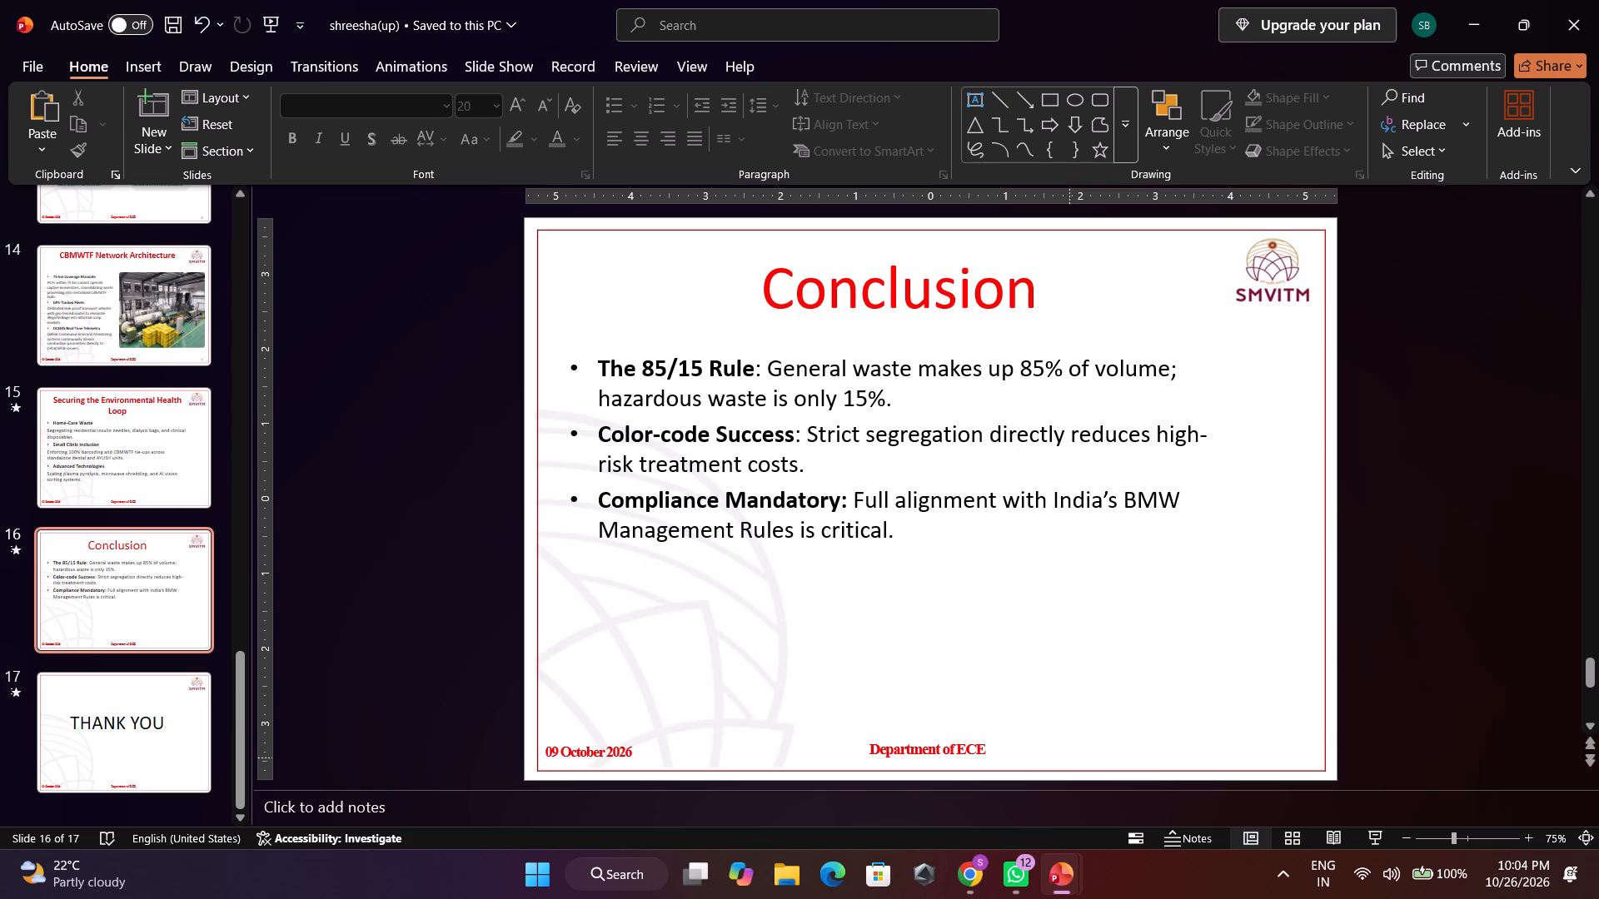
pyautogui.click(987, 753)
pyautogui.click(1069, 748)
pyautogui.click(1186, 748)
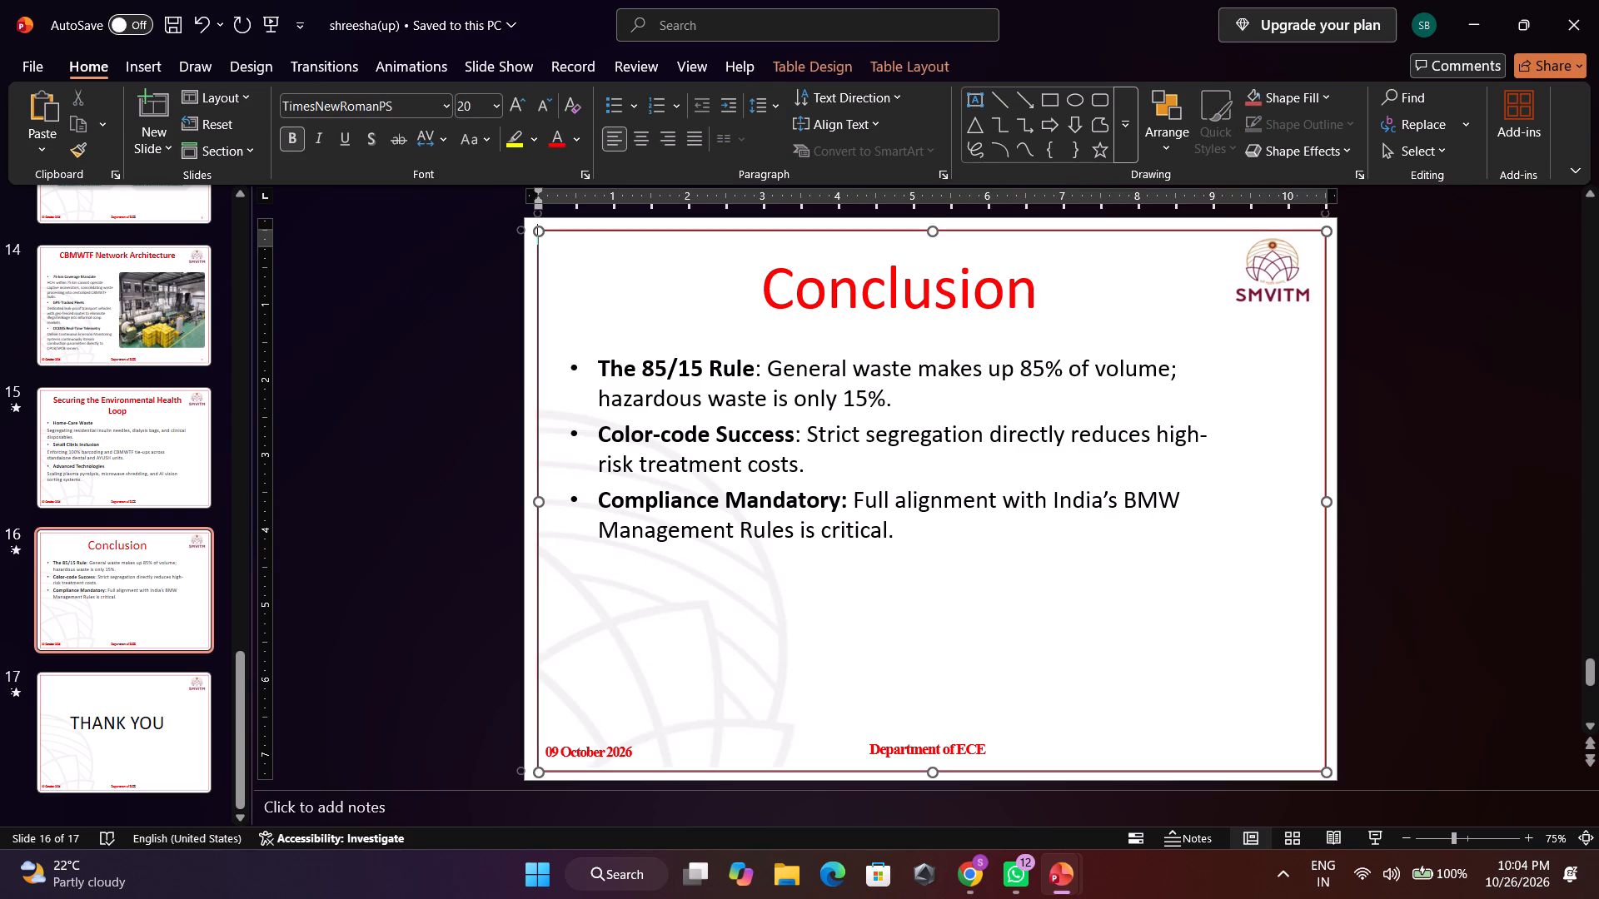
pyautogui.click(1234, 744)
# Change the footer date on the title slide to 27 October 2026.
pyautogui.scroll(2, 1168, 688)
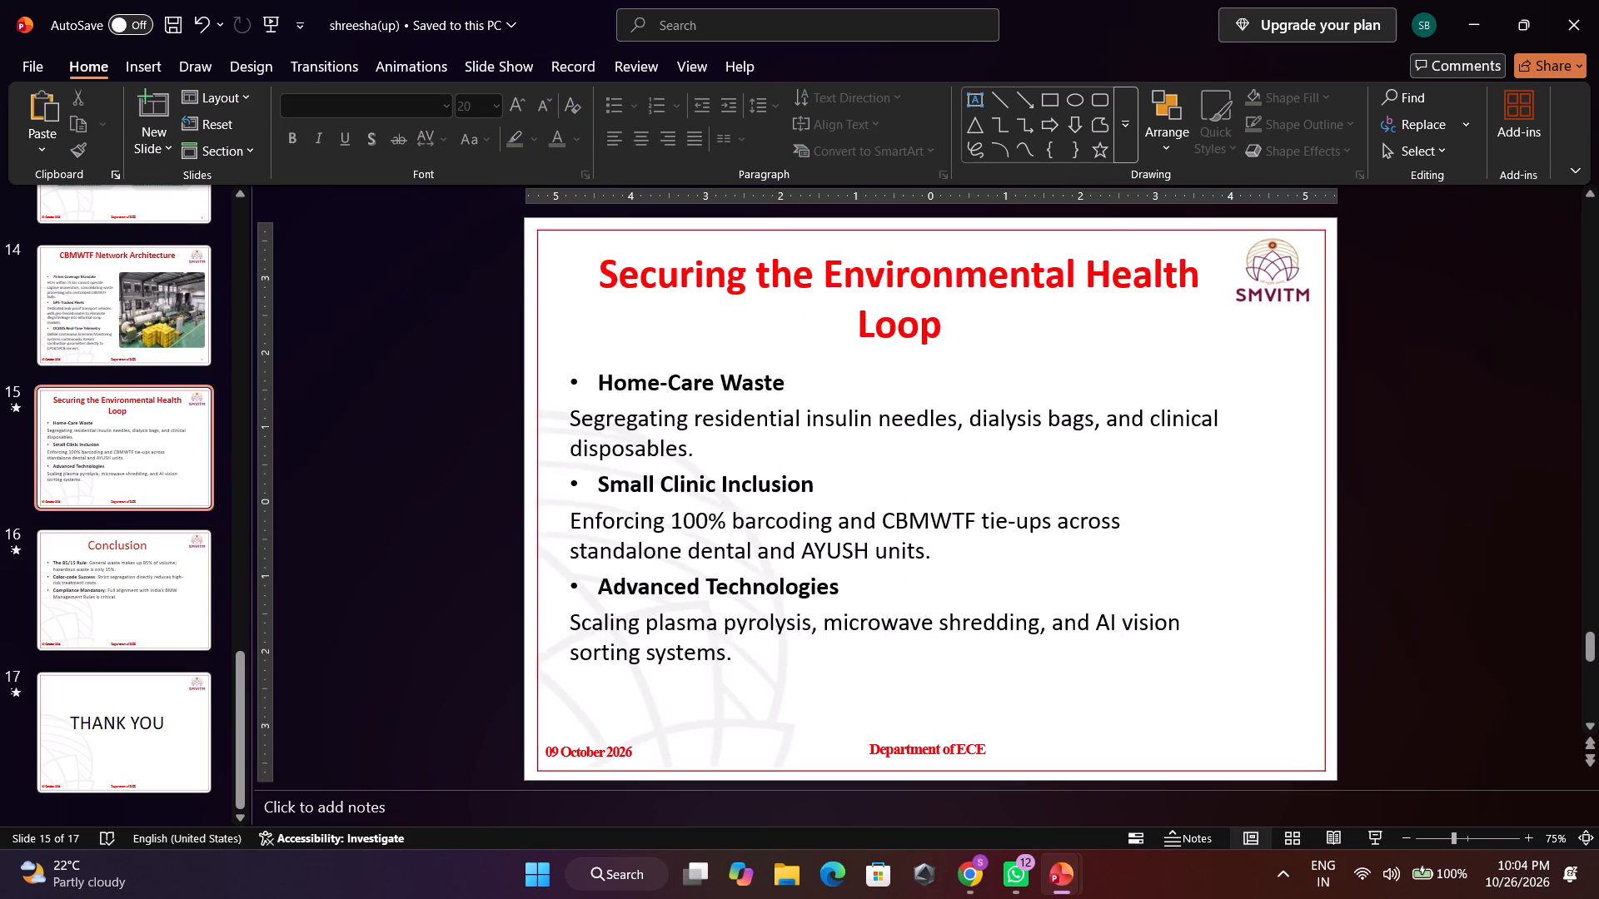
pyautogui.scroll(8, 1164, 691)
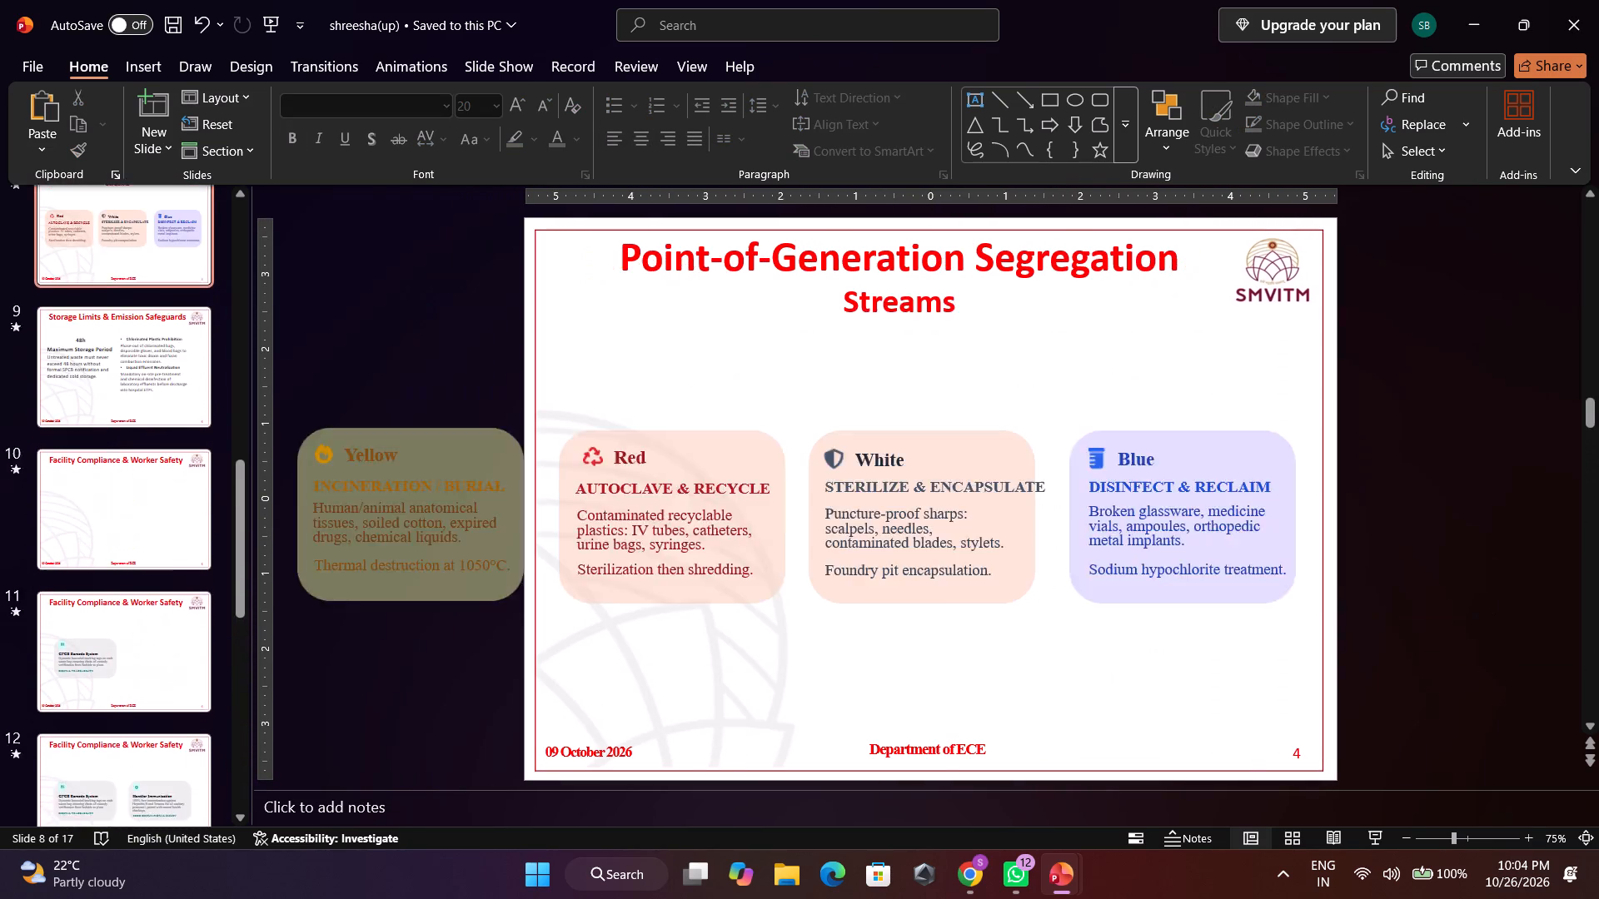
pyautogui.scroll(7, 1163, 692)
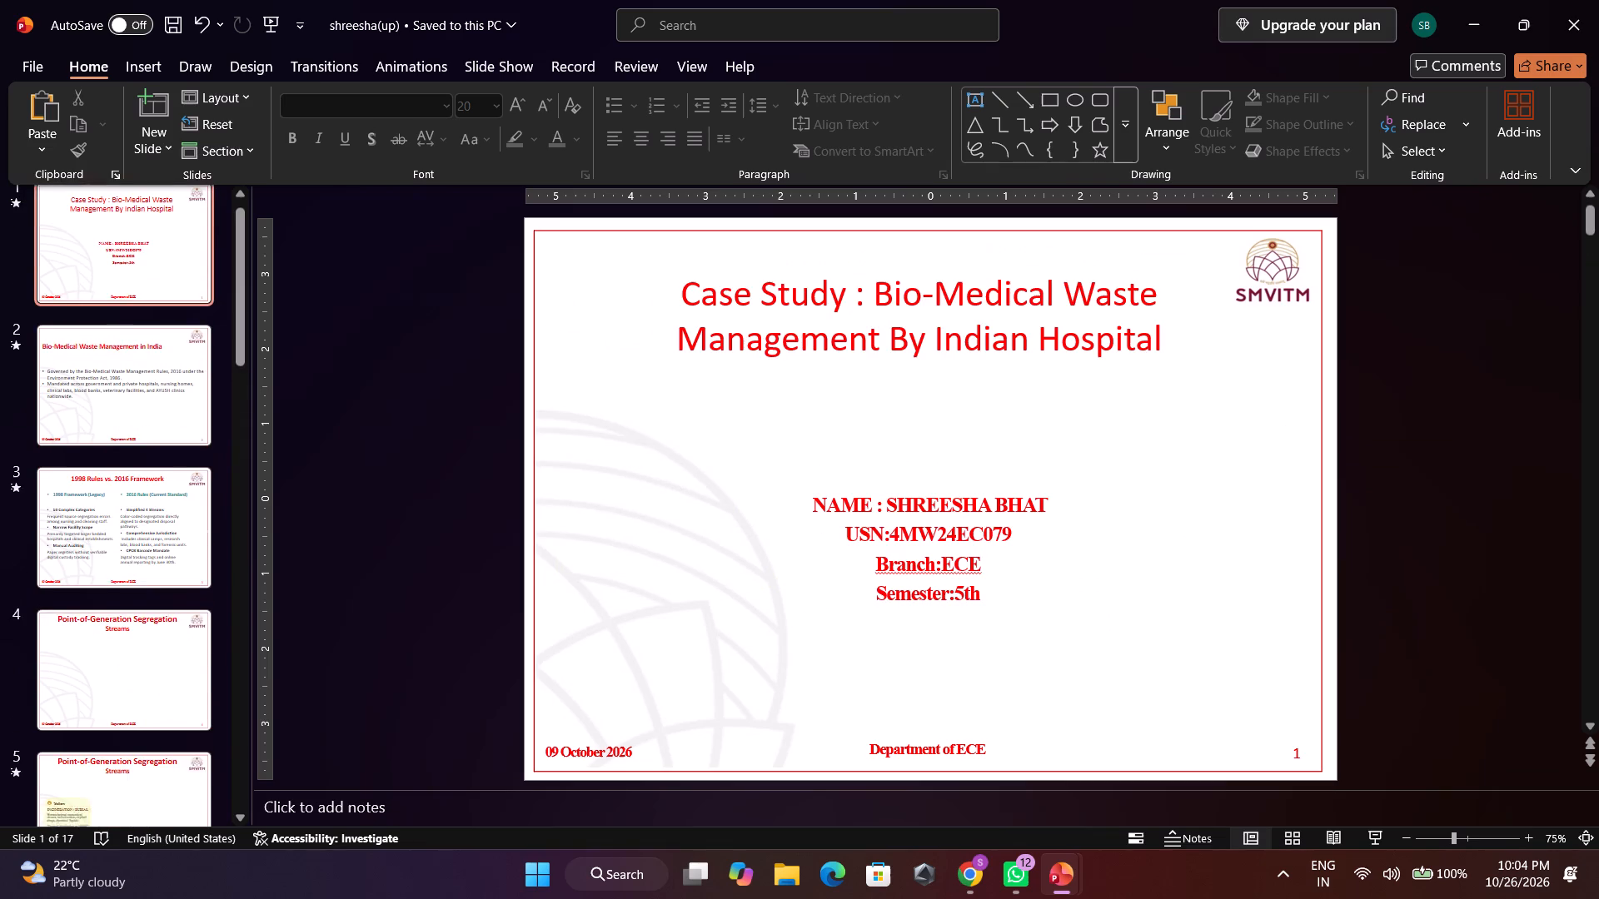
pyautogui.scroll(1, 1160, 697)
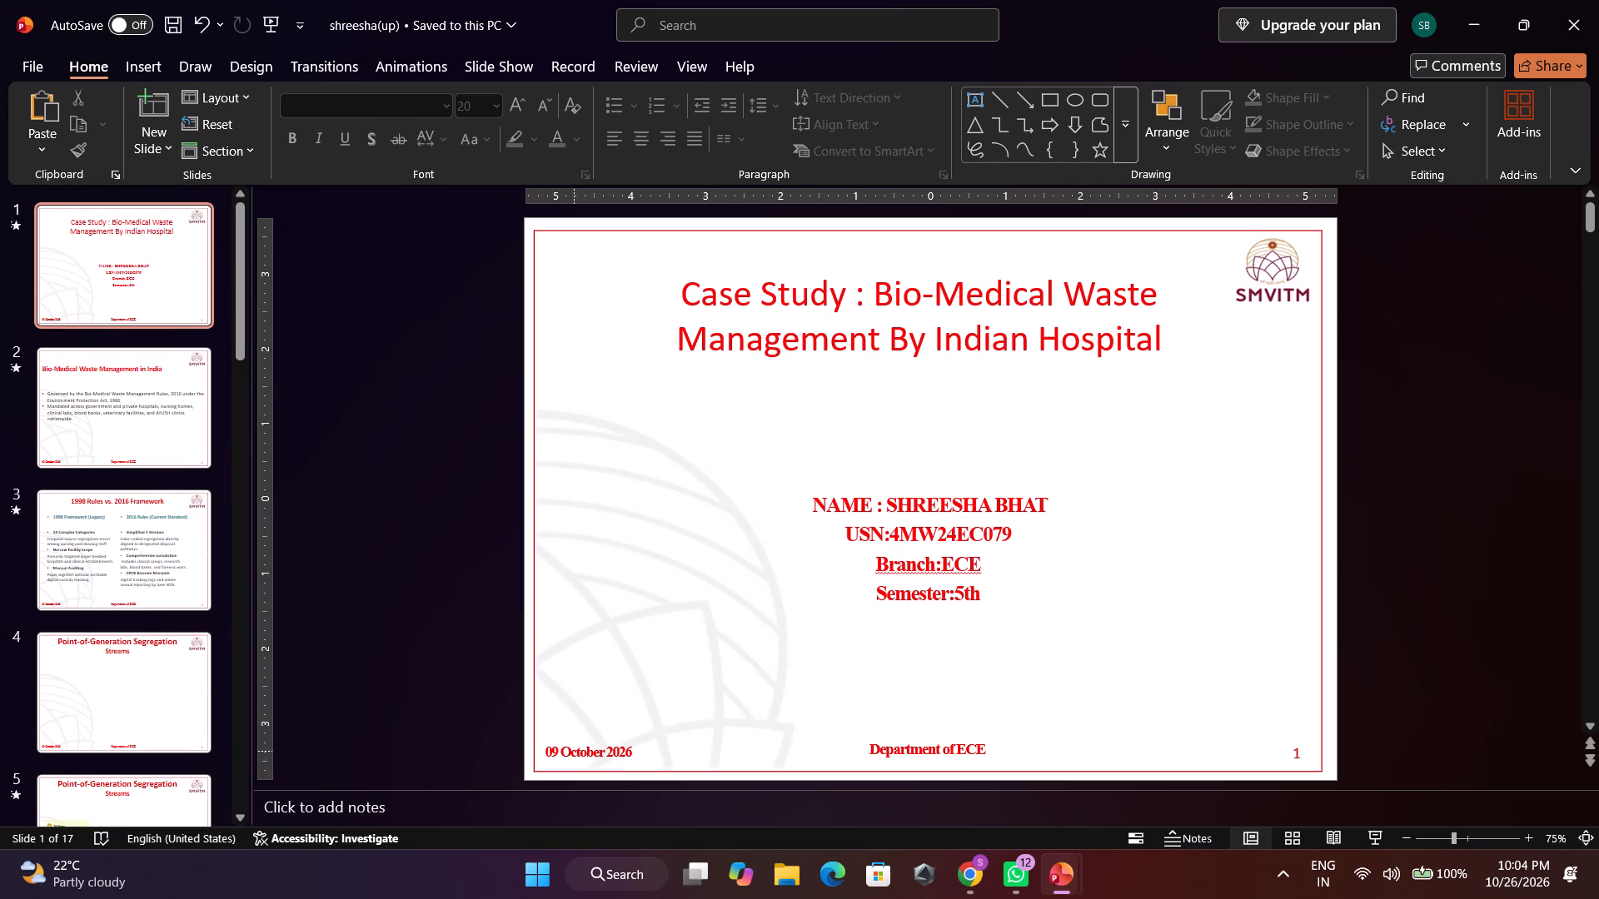
pyautogui.click(560, 751)
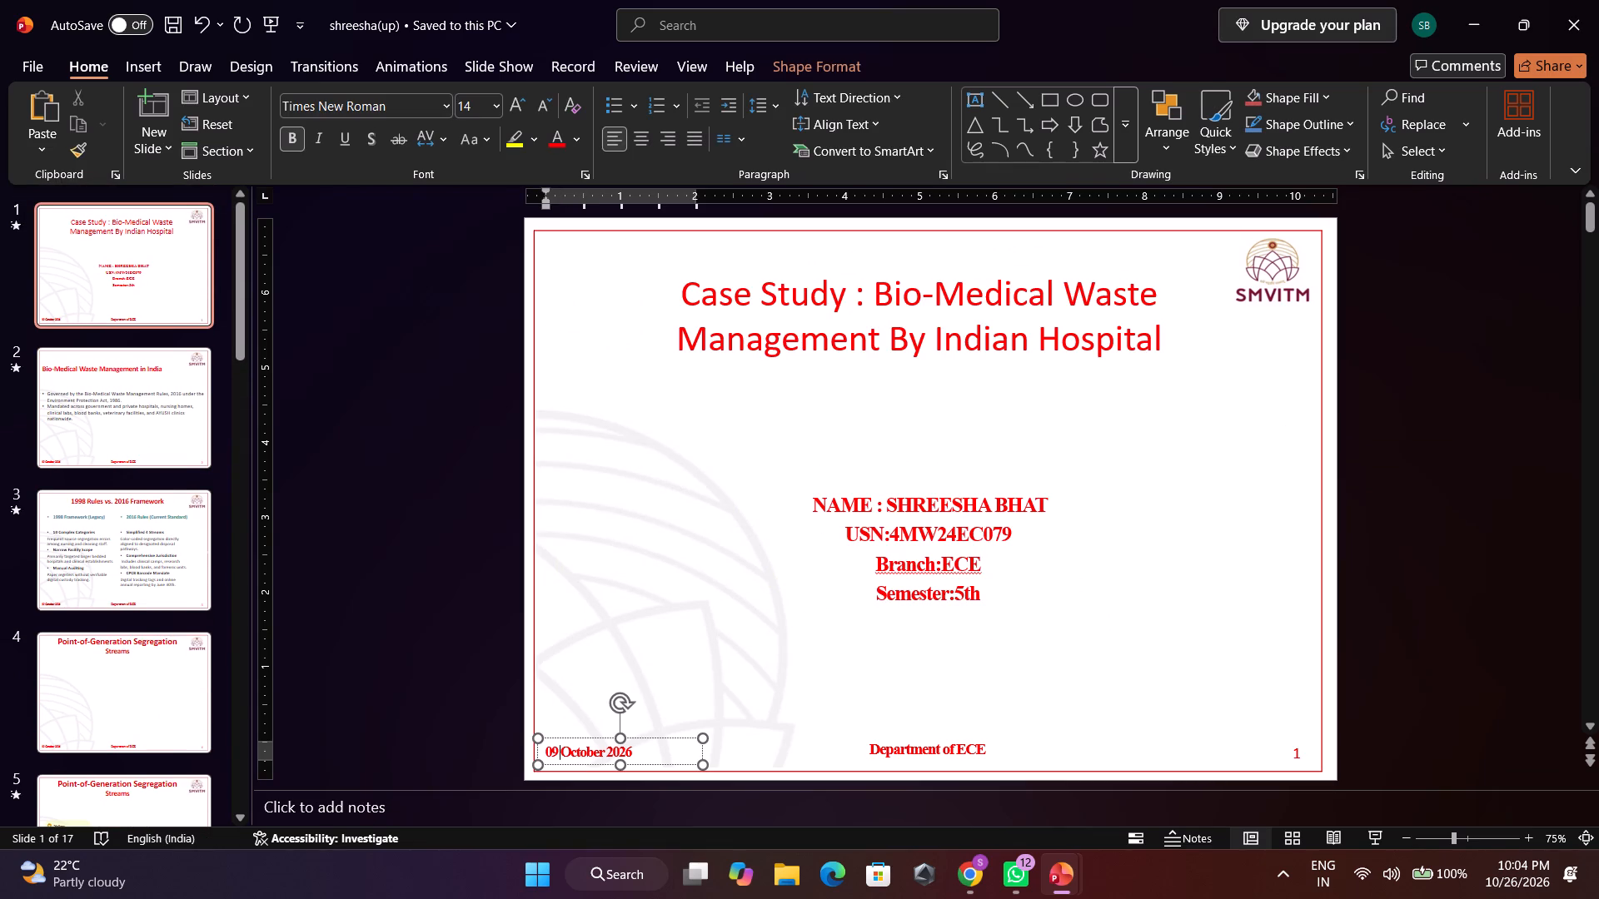
pyautogui.press('BackSpace')
pyautogui.press('BackSpace')
pyautogui.press('BackSpace')
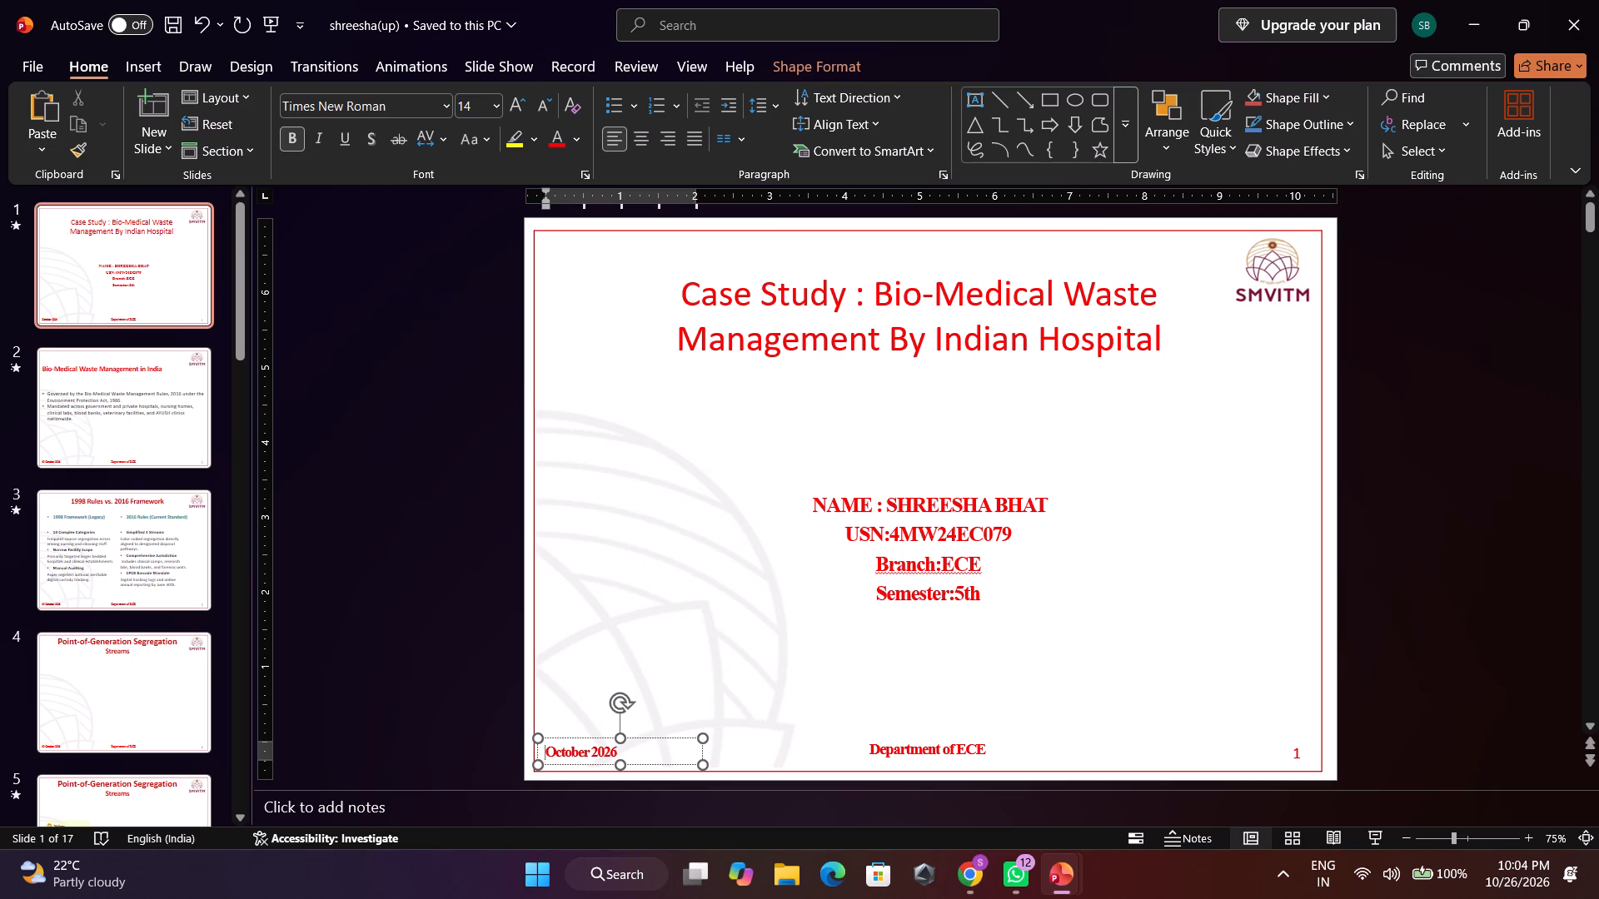
pyautogui.write('27')
pyautogui.press('space')
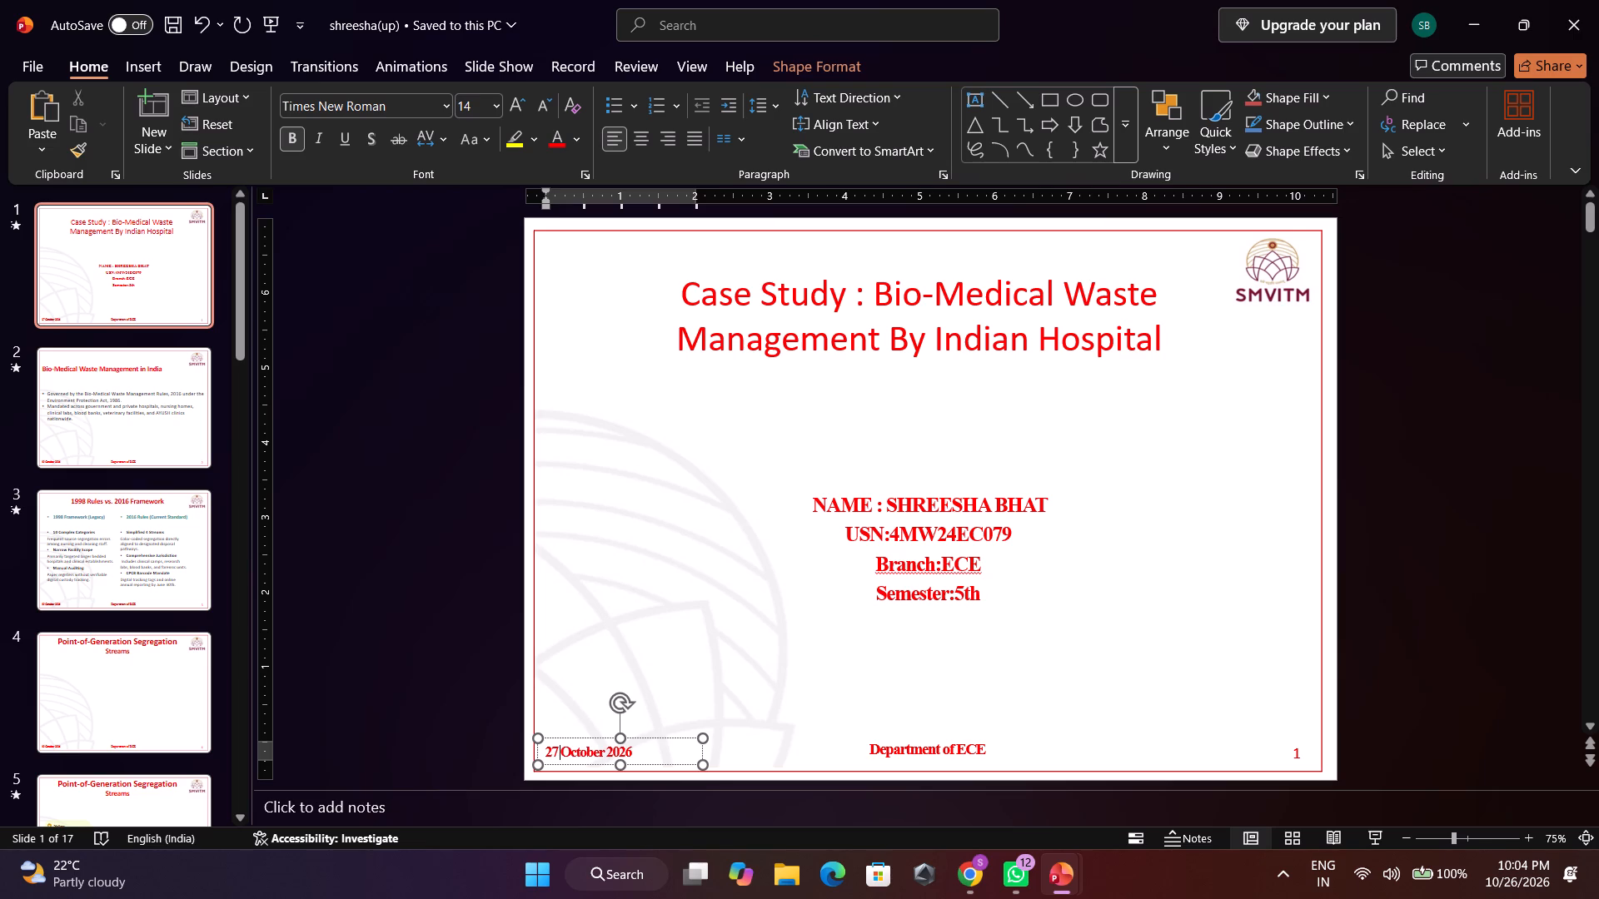
# Change the footer date on slide 2, "Bio-Medical Waste Management in India", to 27 October 2026.
pyautogui.scroll(-1, 643, 675)
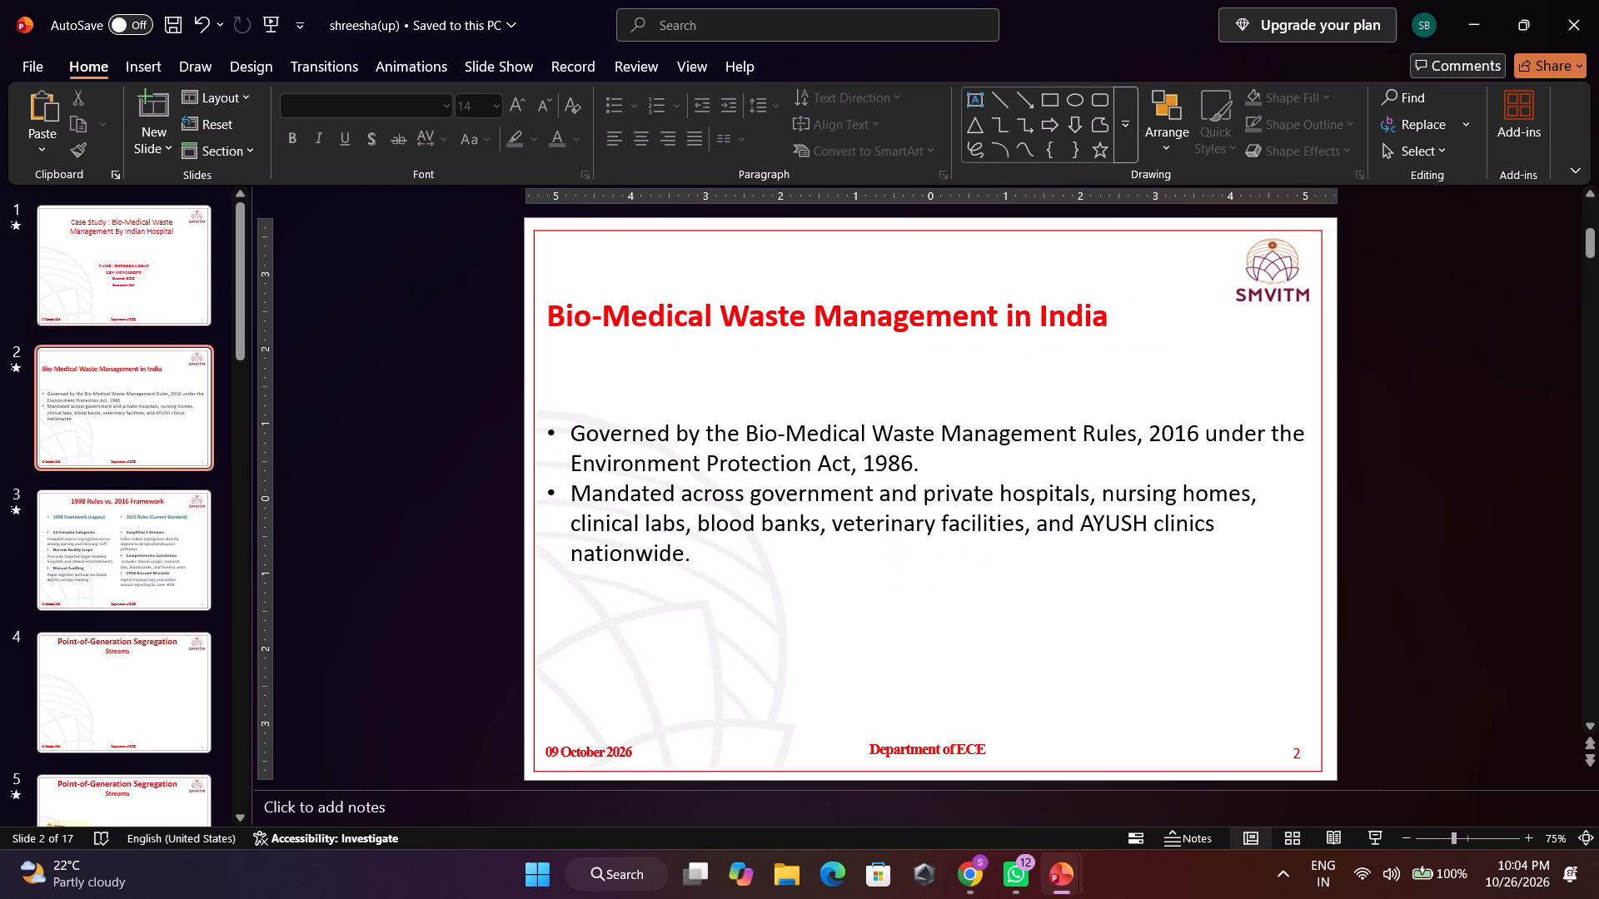
pyautogui.click(555, 754)
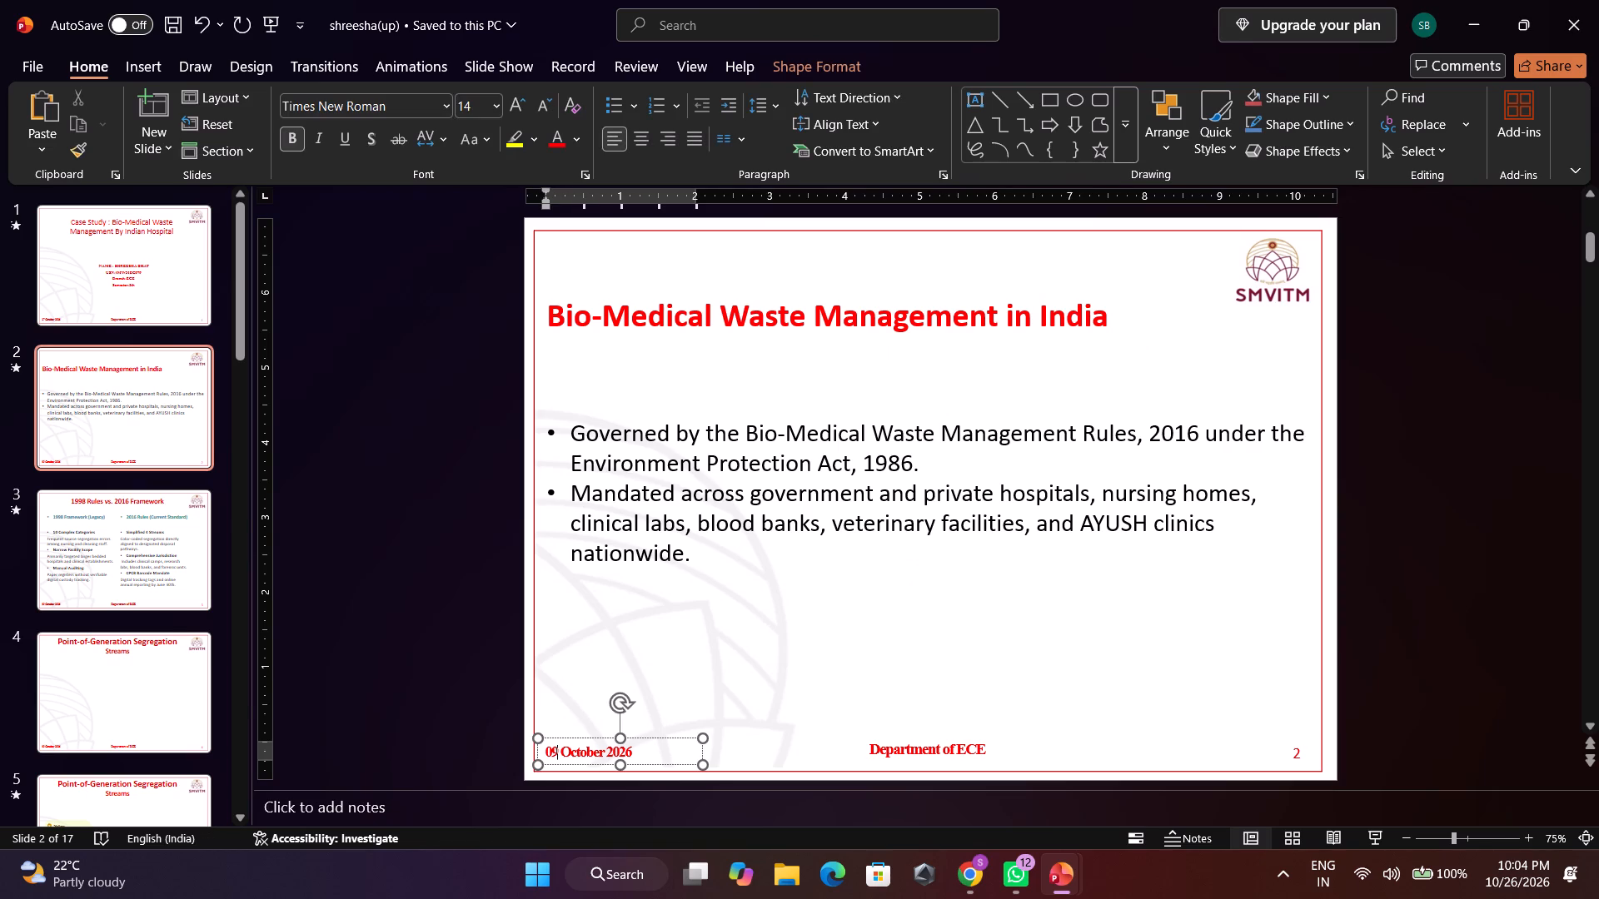
pyautogui.press('BackSpace')
pyautogui.press('BackSpace')
pyautogui.write('27')
# Change the footer date on slide 3, "1998 Rules vs. 2016 Framework", to 27 October 2026.
pyautogui.scroll(-1, 533, 578)
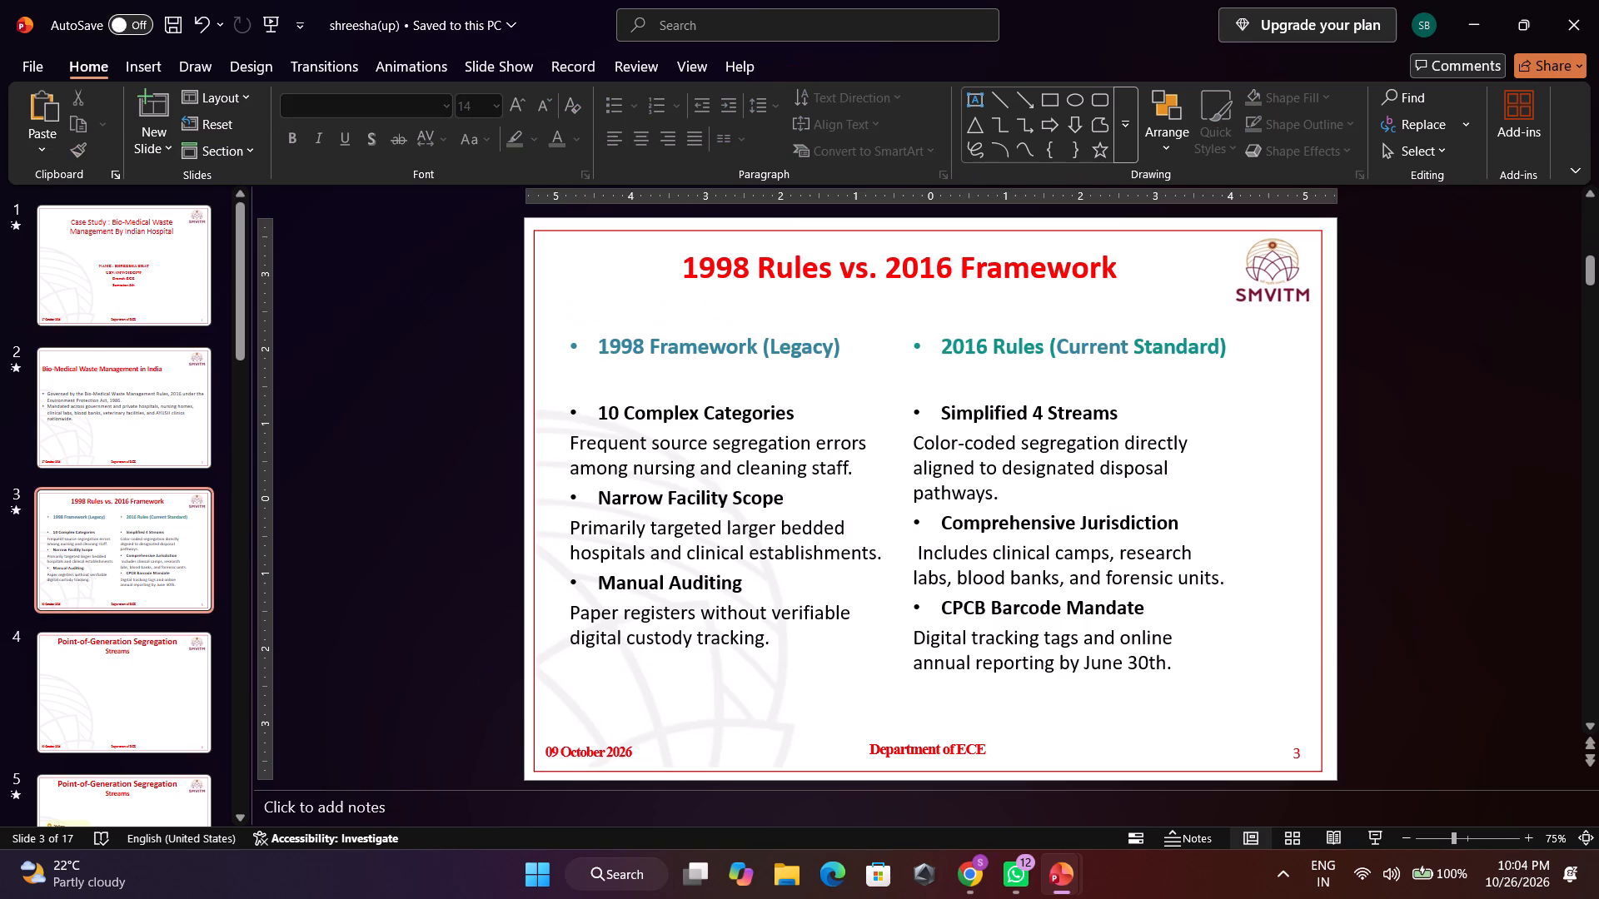
pyautogui.click(556, 750)
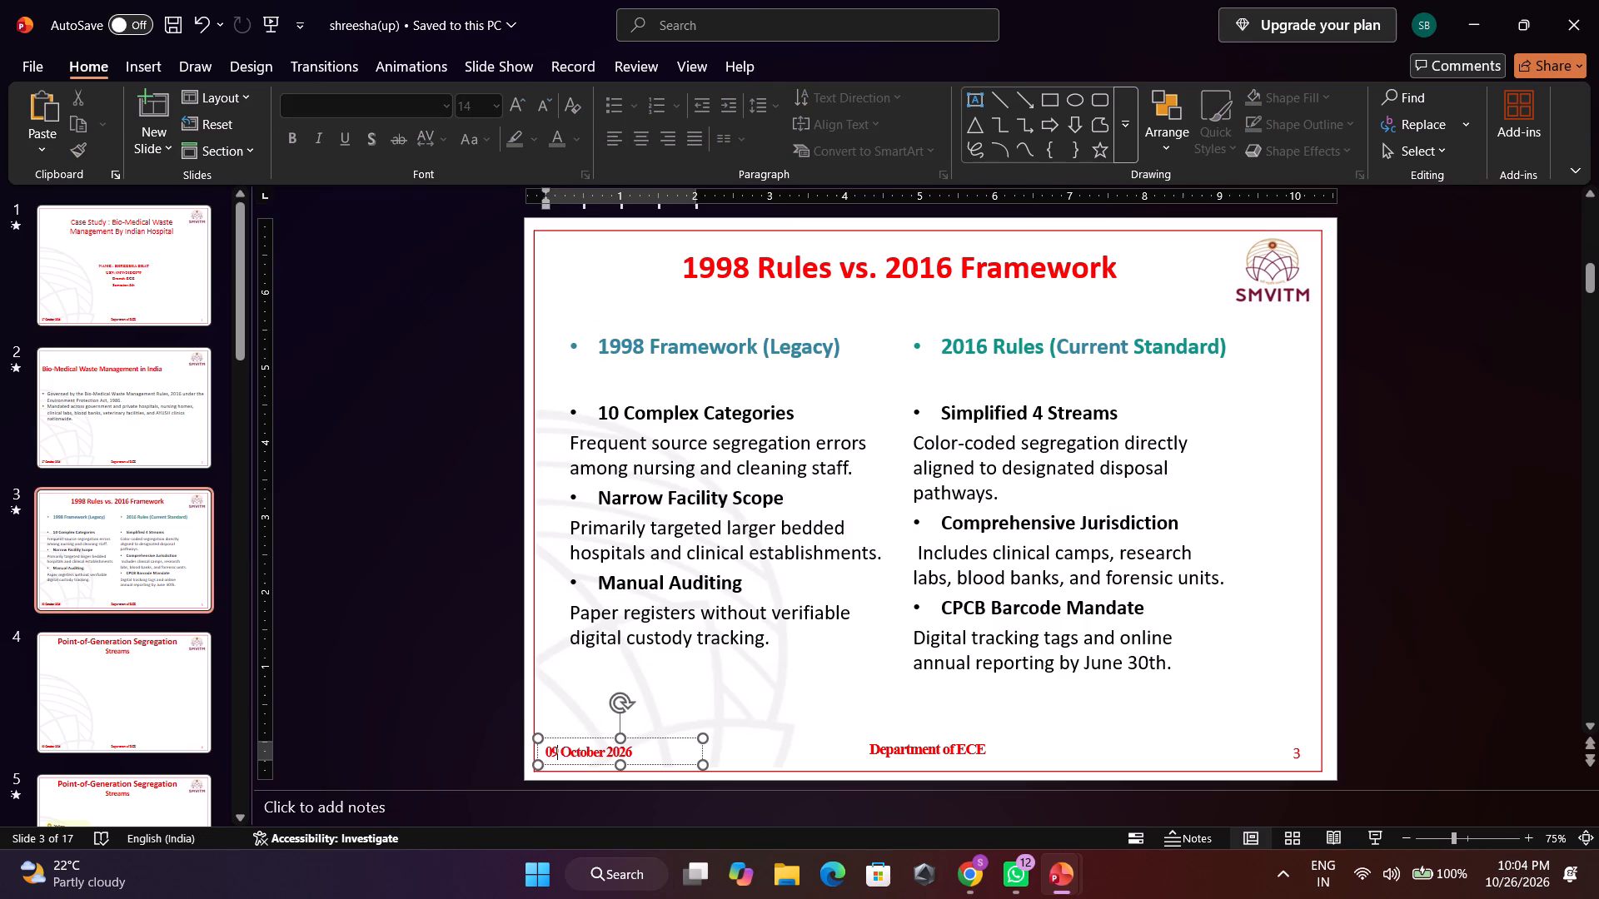
pyautogui.press('BackSpace')
pyautogui.press('BackSpace')
pyautogui.write('27')
# Change the footer date on slide 4, the "Point-of-Generation Segregation Streams" slide without cards, to 27 October 2026.
pyautogui.scroll(-1, 646, 683)
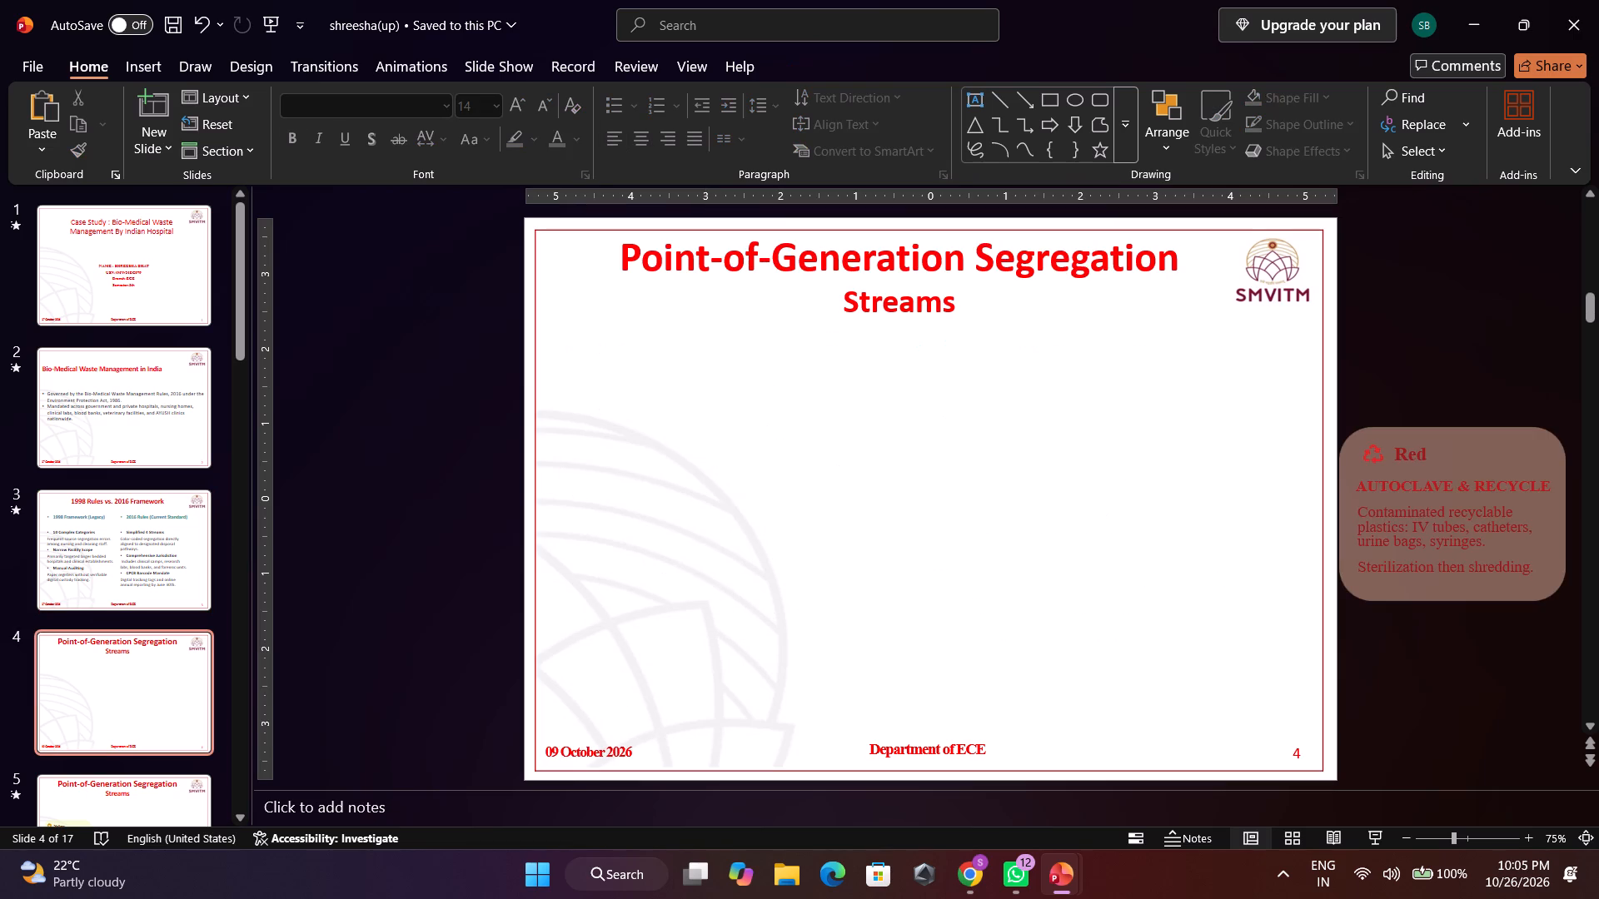
pyautogui.click(559, 752)
pyautogui.press('BackSpace')
pyautogui.press('BackSpace')
pyautogui.write('27')
# Change the footer date on slide 5, the segregation streams slide with only the Yellow card, to 27 October 2026.
pyautogui.scroll(-1, 673, 613)
pyautogui.click(558, 746)
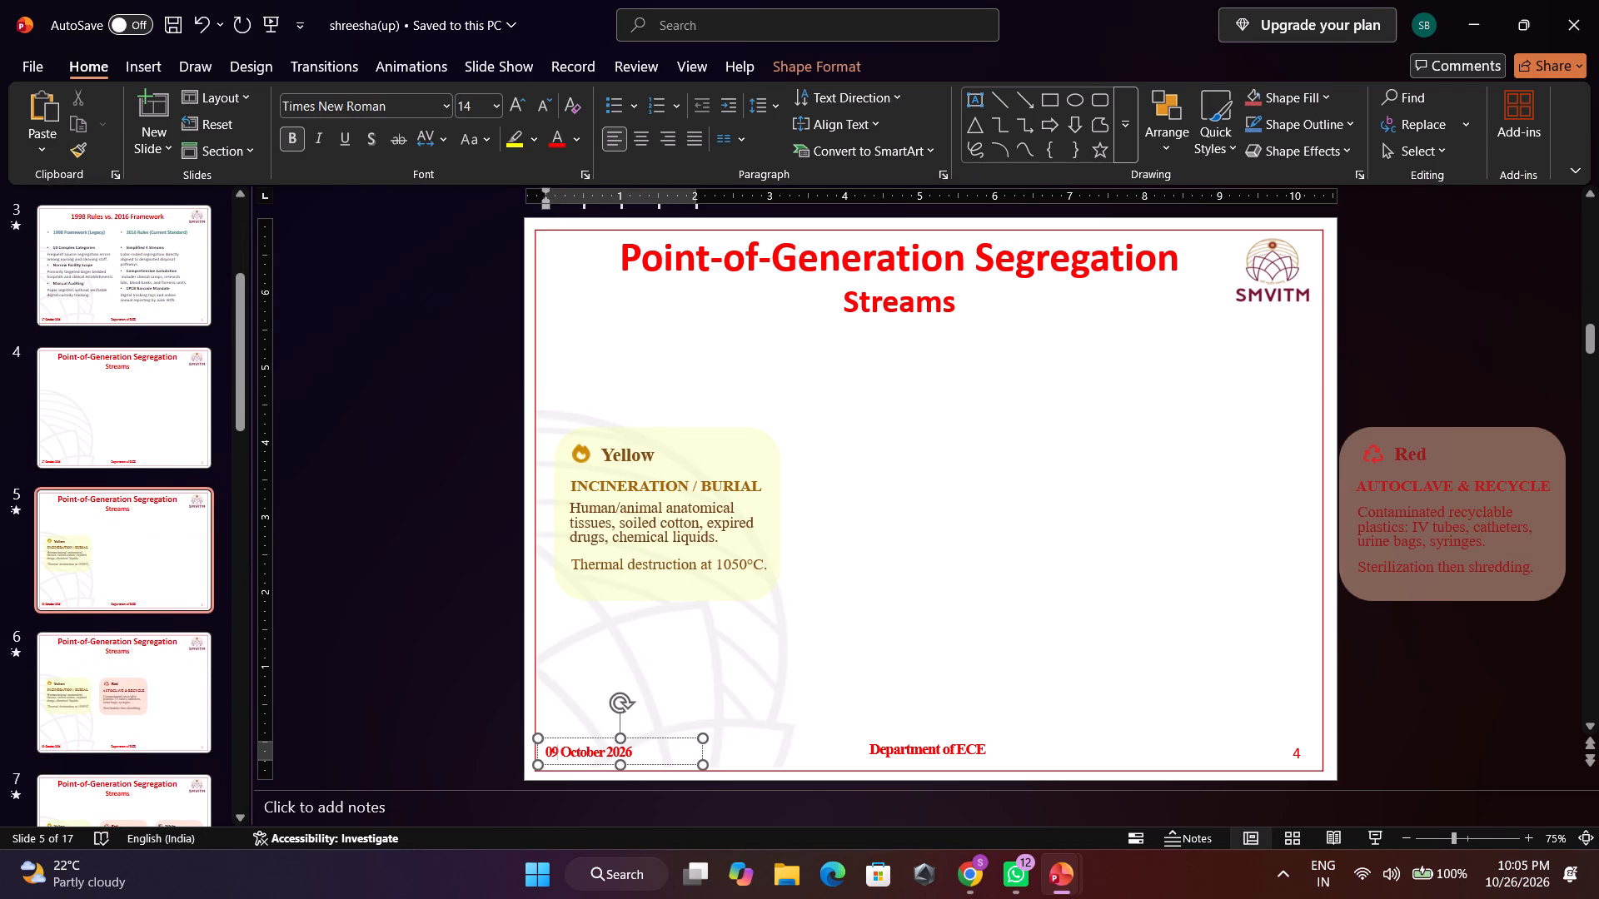
pyautogui.press('BackSpace')
pyautogui.press('BackSpace')
pyautogui.write('27')
# Change the footer date on slide 6, the segregation streams slide with the Yellow and Red cards, to 27 October 2026.
pyautogui.scroll(-1, 575, 748)
pyautogui.click(543, 746)
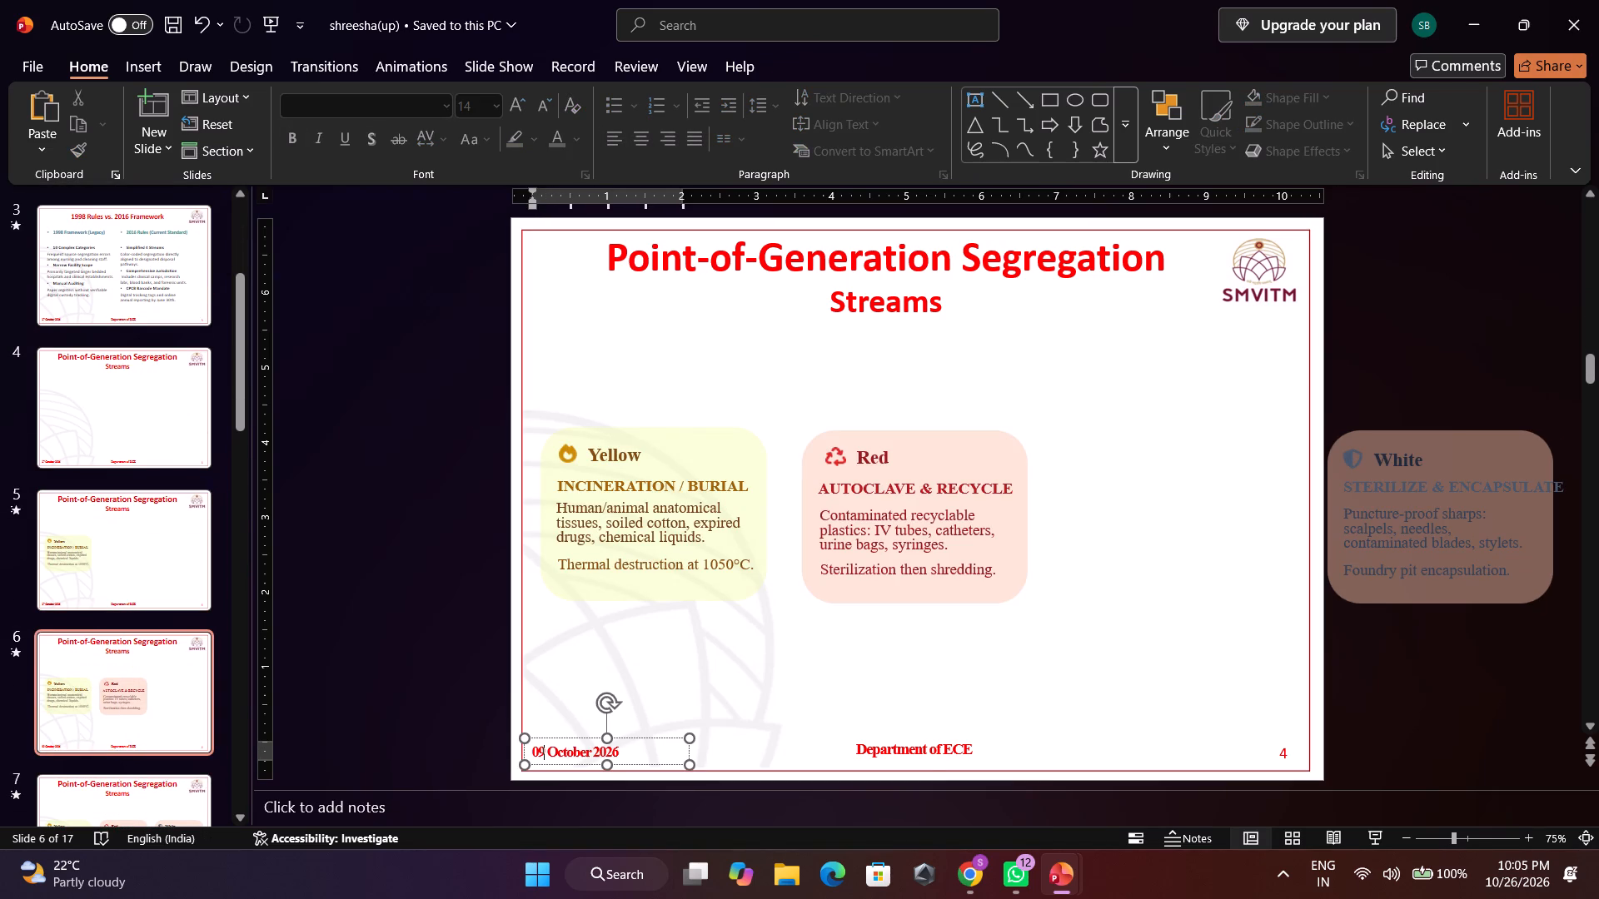
pyautogui.press('BackSpace')
pyautogui.press('BackSpace')
pyautogui.write('27')
# Change the footer date on slide 7, the segregation streams slide with the Yellow, Red and White cards, to 27 October 2026.
pyautogui.scroll(-1, 632, 745)
pyautogui.scroll(1, 581, 748)
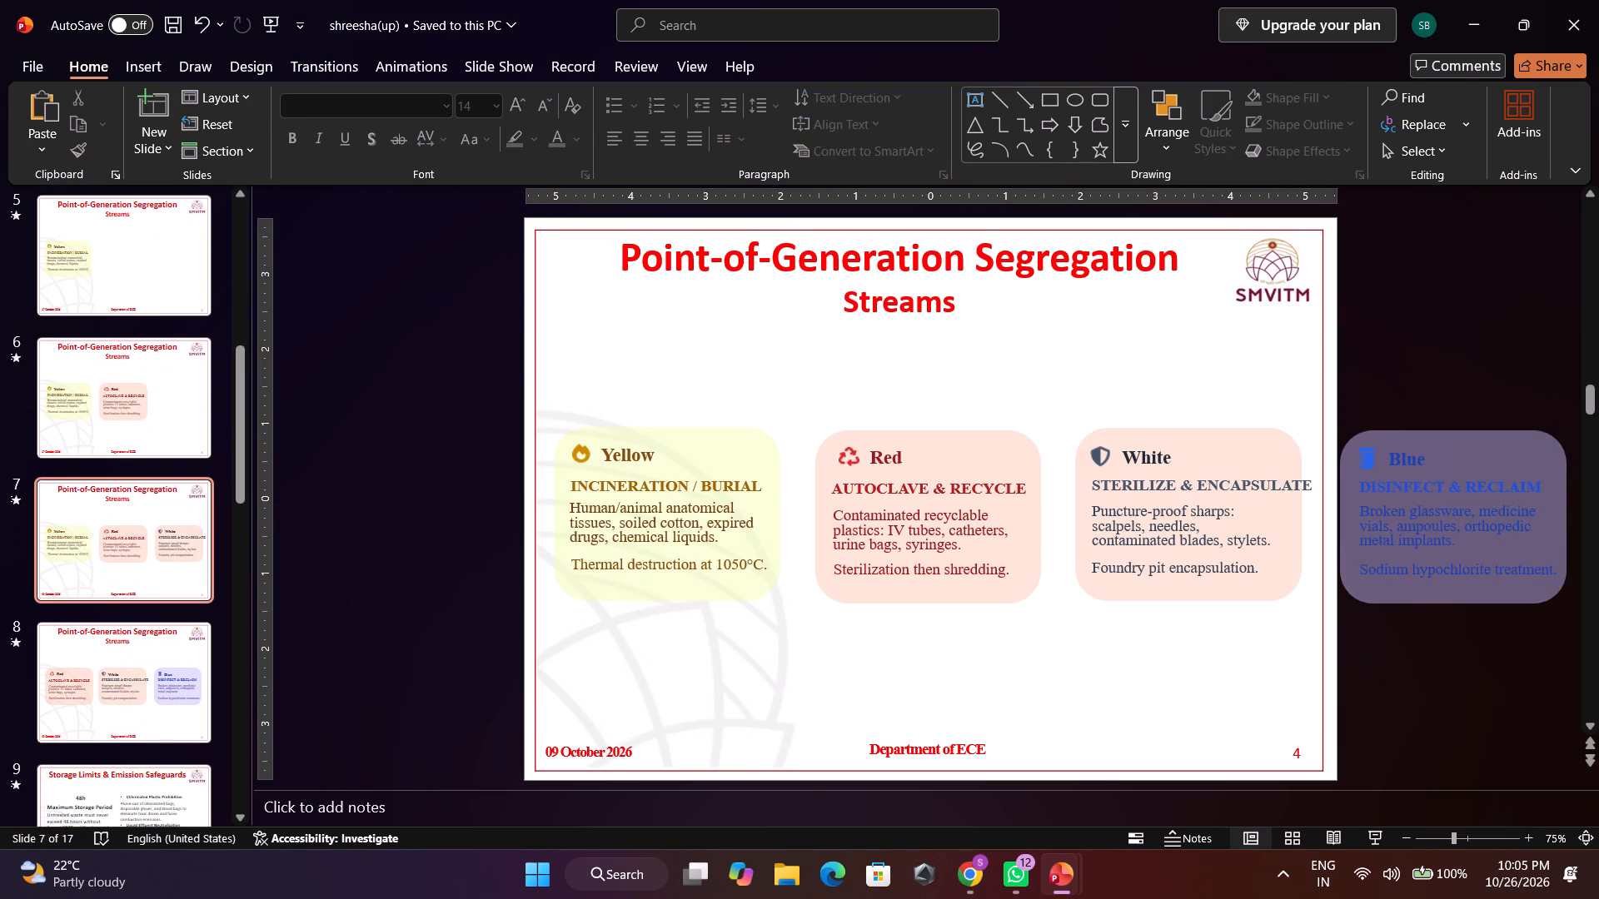
pyautogui.scroll(-1, 568, 754)
pyautogui.click(558, 748)
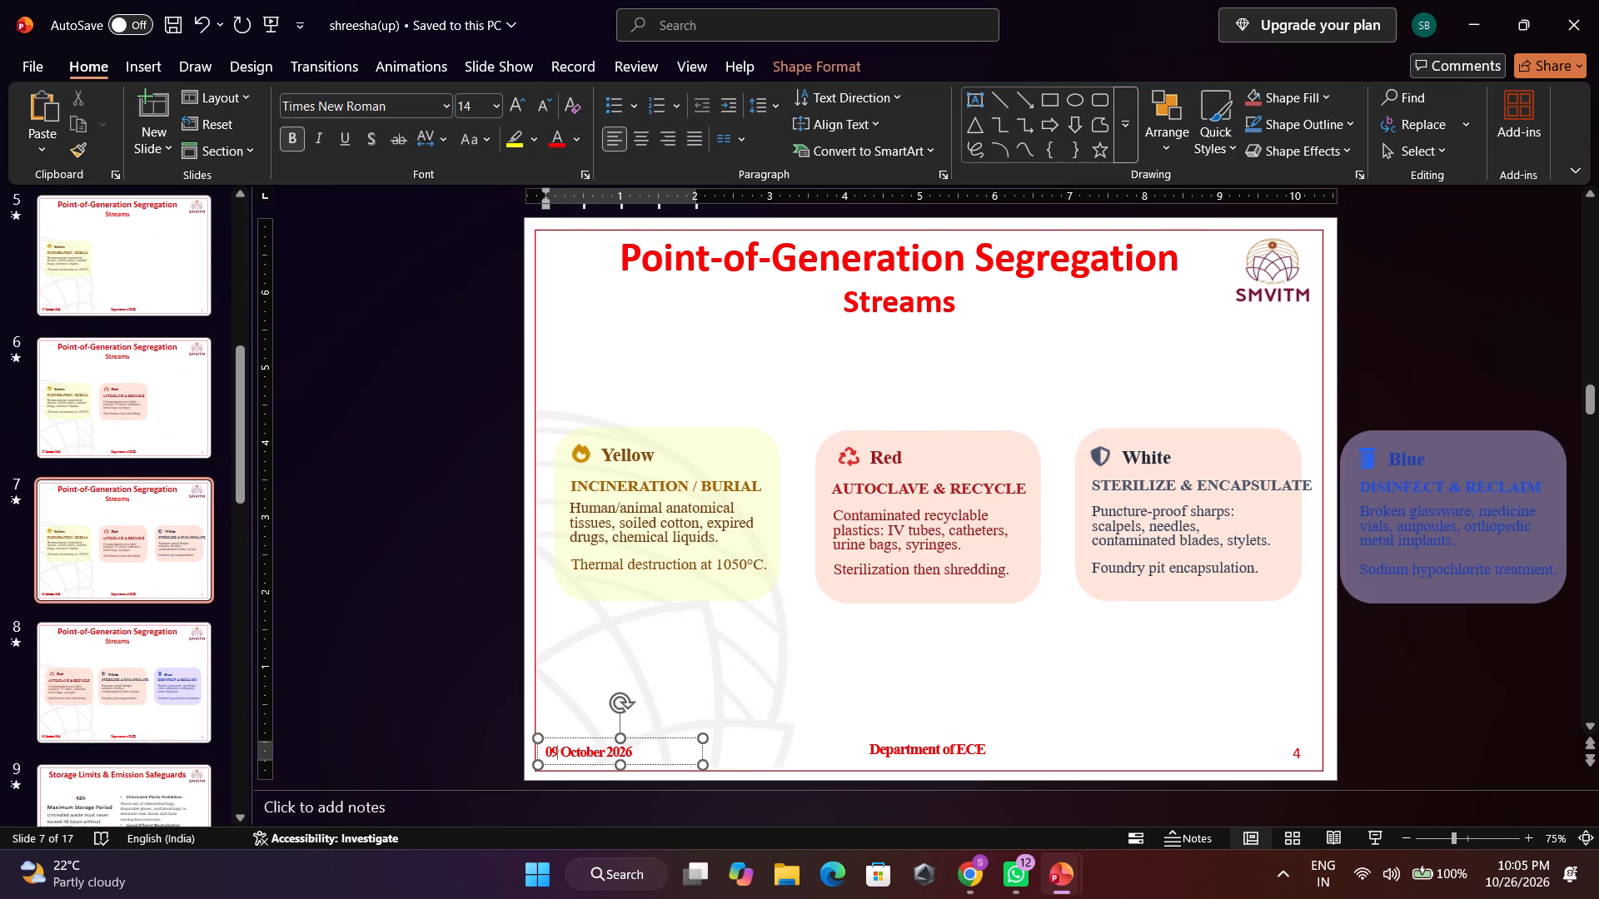
pyautogui.press('BackSpace')
pyautogui.press('BackSpace')
pyautogui.write('27')
# Change the footer date on slide 8, the segregation streams slide with the Red, White and Blue cards, to 27 October 2026.
pyautogui.scroll(-1, 655, 676)
pyautogui.click(559, 748)
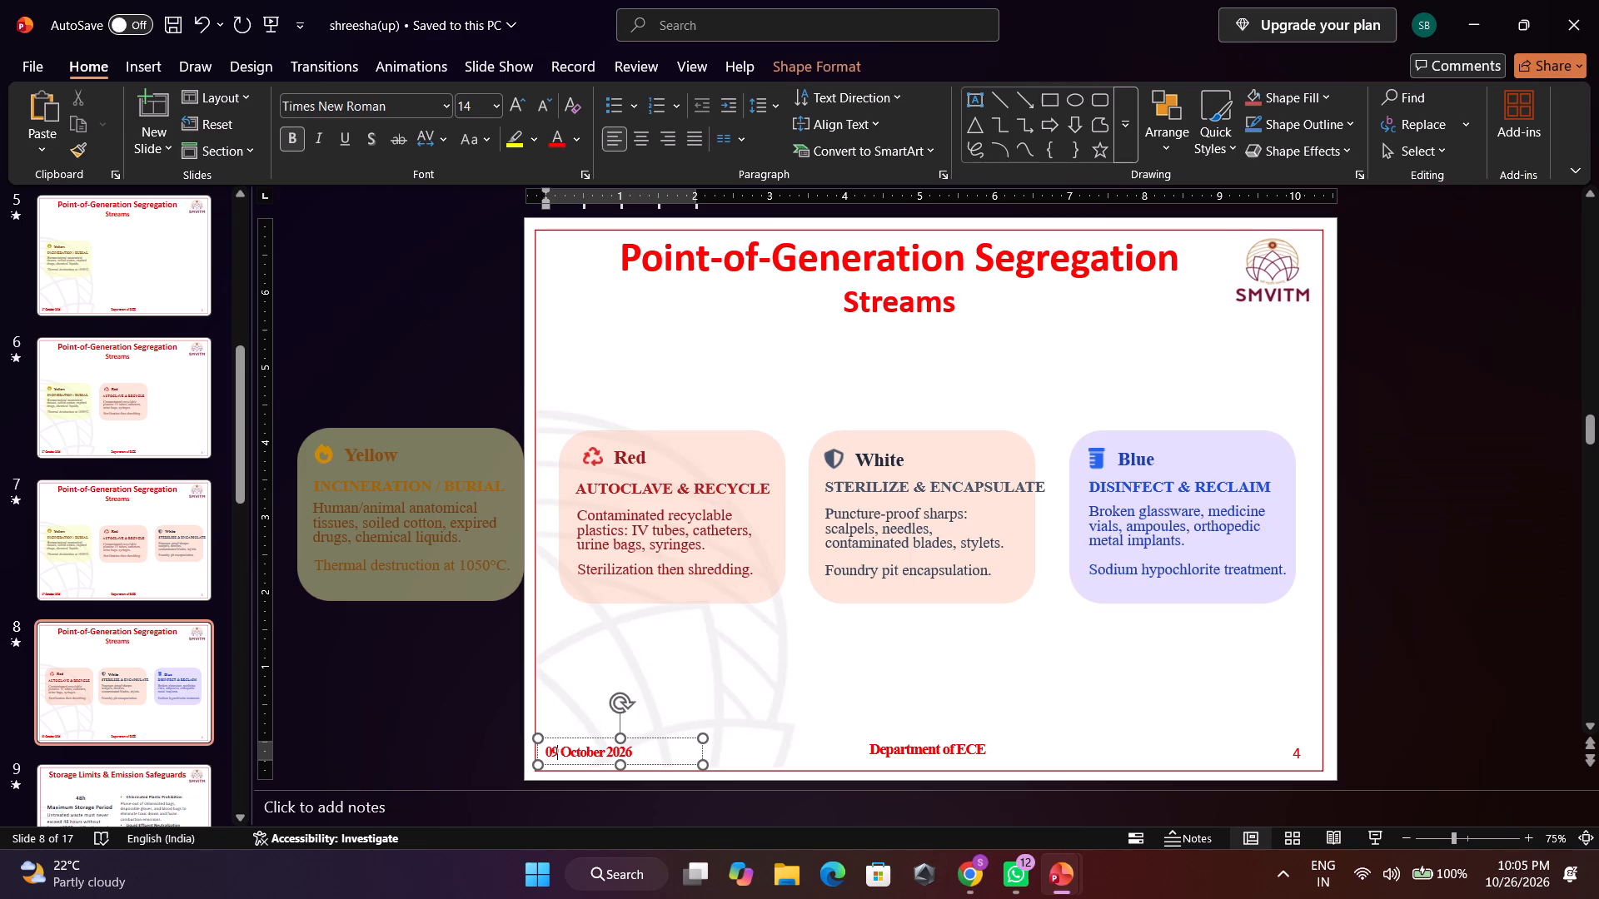
pyautogui.press('BackSpace')
pyautogui.press('BackSpace')
pyautogui.write('27')
# Change the footer date on slide 9, "Storage Limits & Emission Safeguards", to 27 October 2026.
pyautogui.scroll(-1, 610, 721)
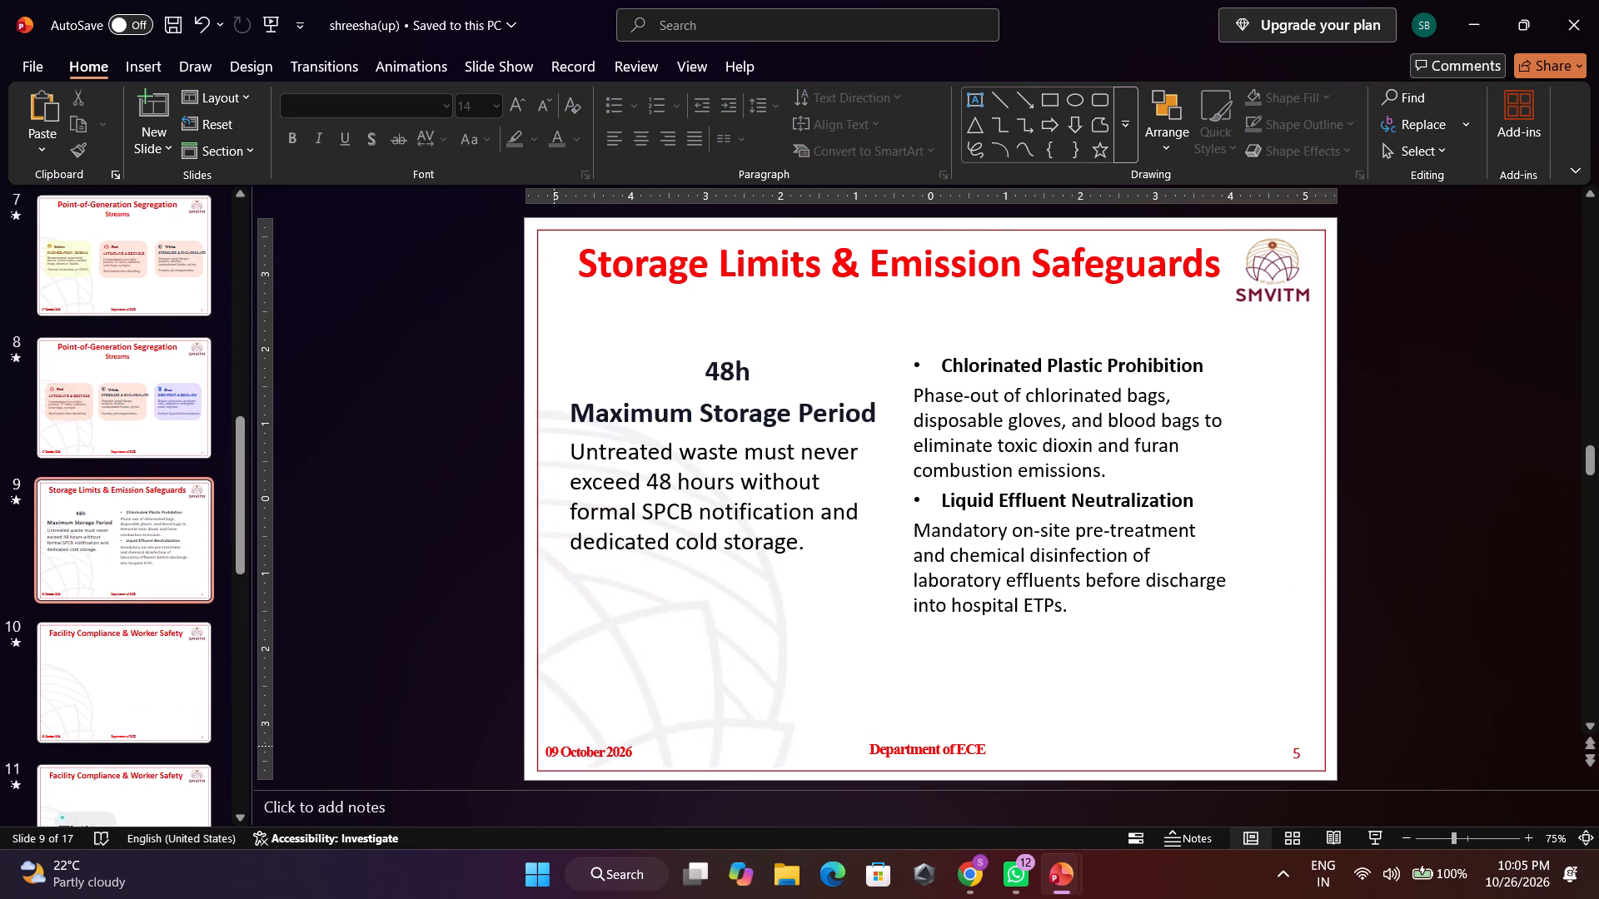
pyautogui.click(554, 746)
pyautogui.press('Right')
pyautogui.press('BackSpace')
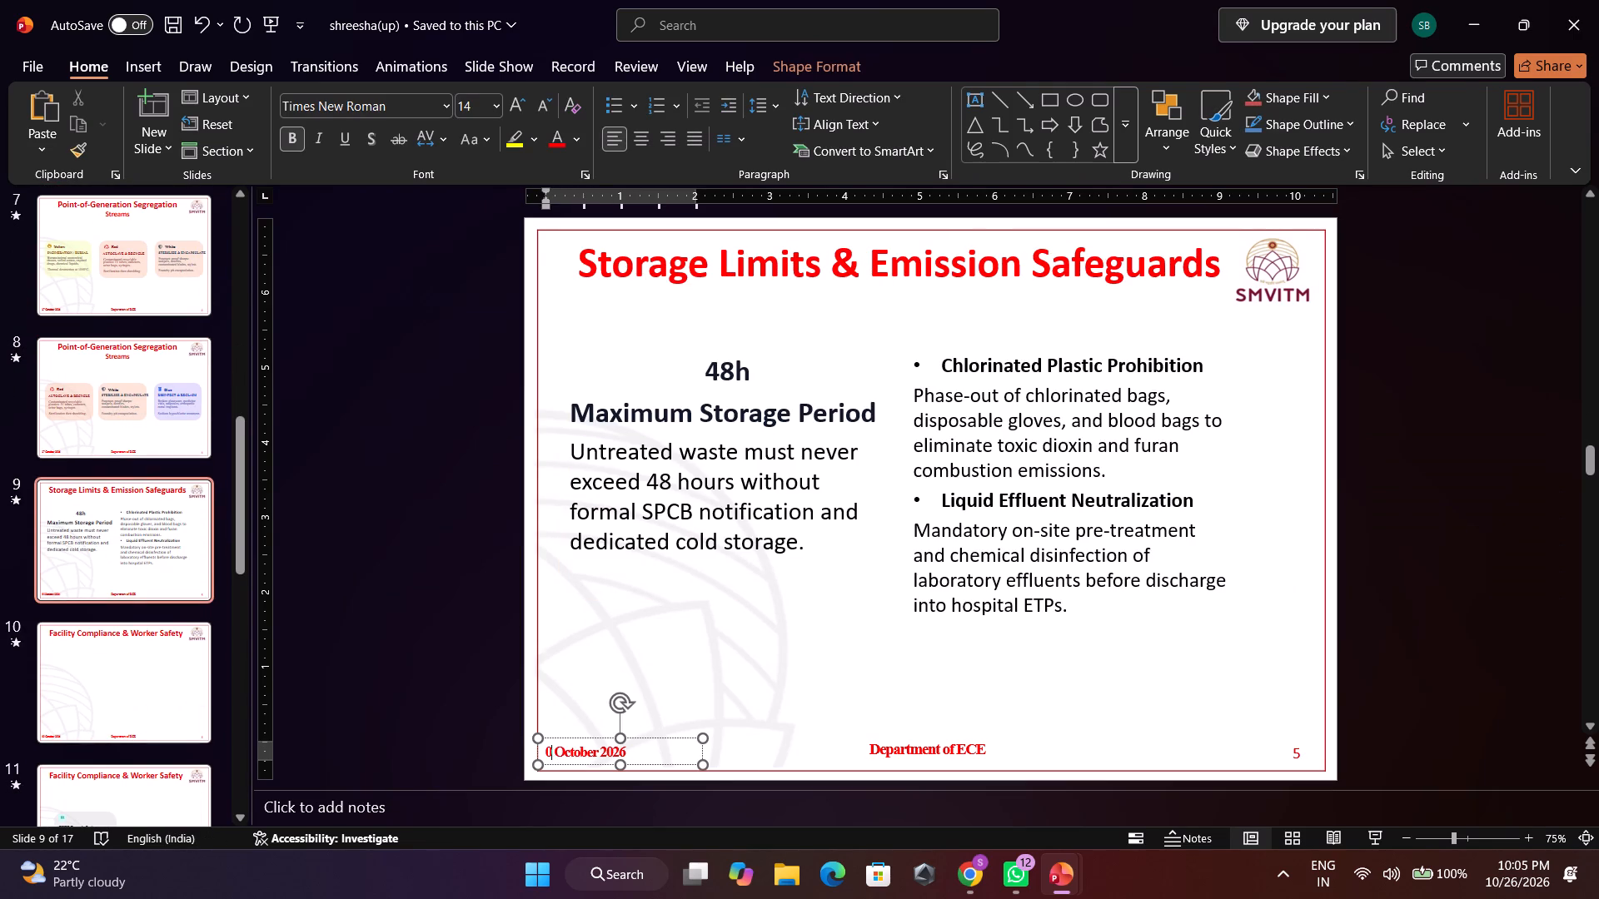
pyautogui.press('BackSpace')
pyautogui.write('27')
# Change the footer date on slide 10, the "Facility Compliance & Worker Safety" slide without cards, to 27 October 2026.
pyautogui.scroll(-1, 599, 740)
pyautogui.click(436, 754)
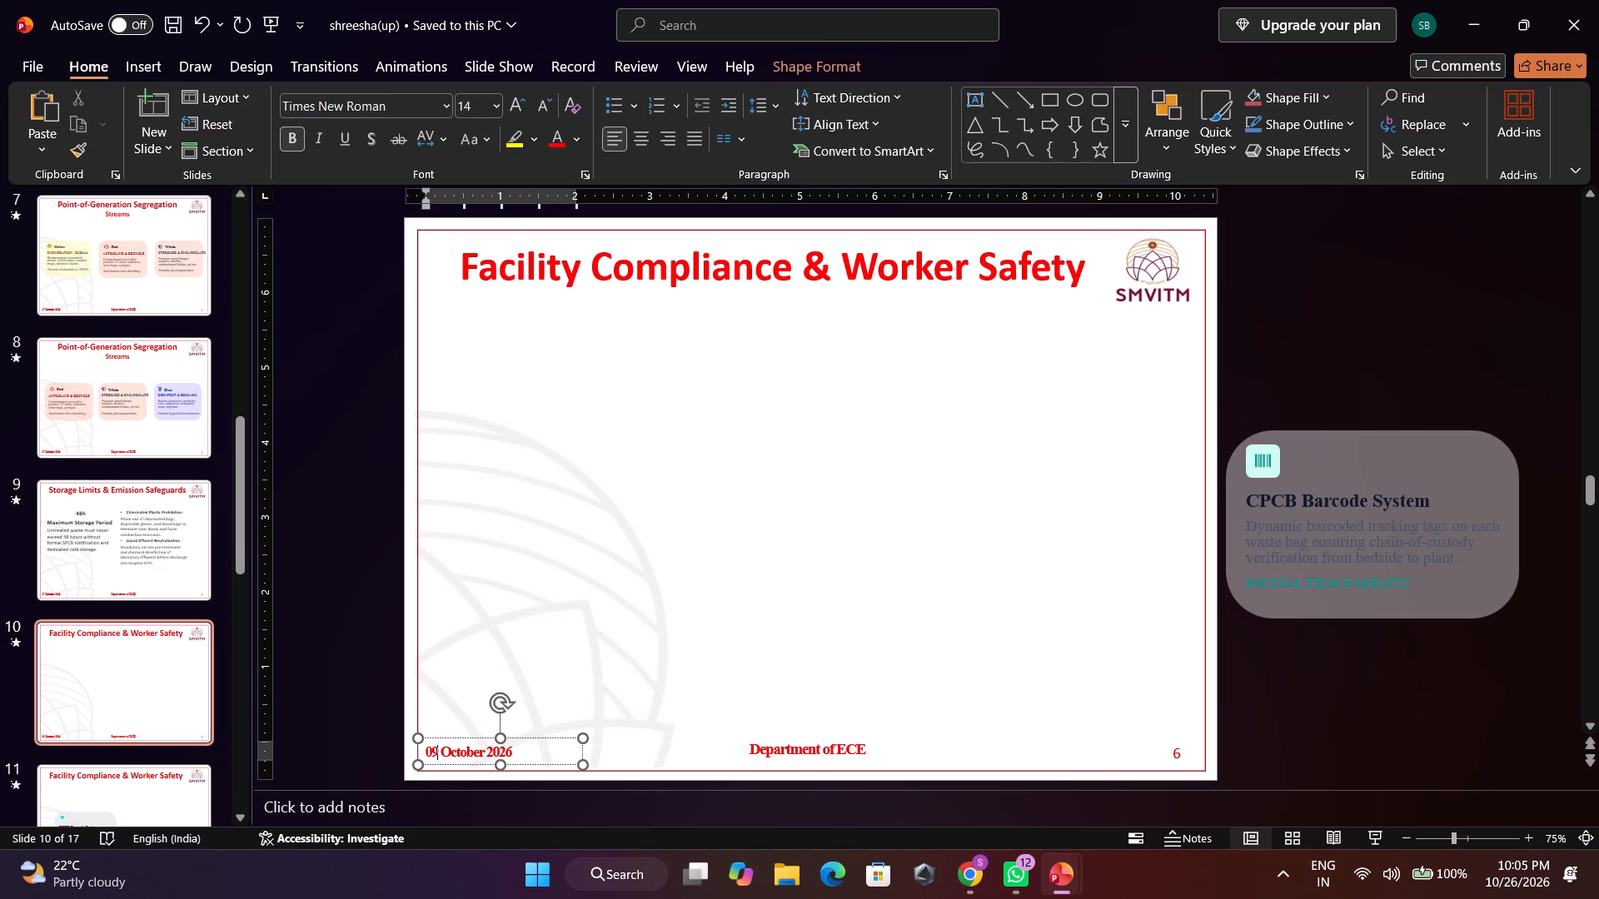
pyautogui.press('BackSpace')
pyautogui.press('BackSpace')
pyautogui.write('27')
# Change the footer date on slide 11, the facility compliance slide with only the CPCB Barcode System card, to 27 October 2026.
pyautogui.scroll(-1, 496, 723)
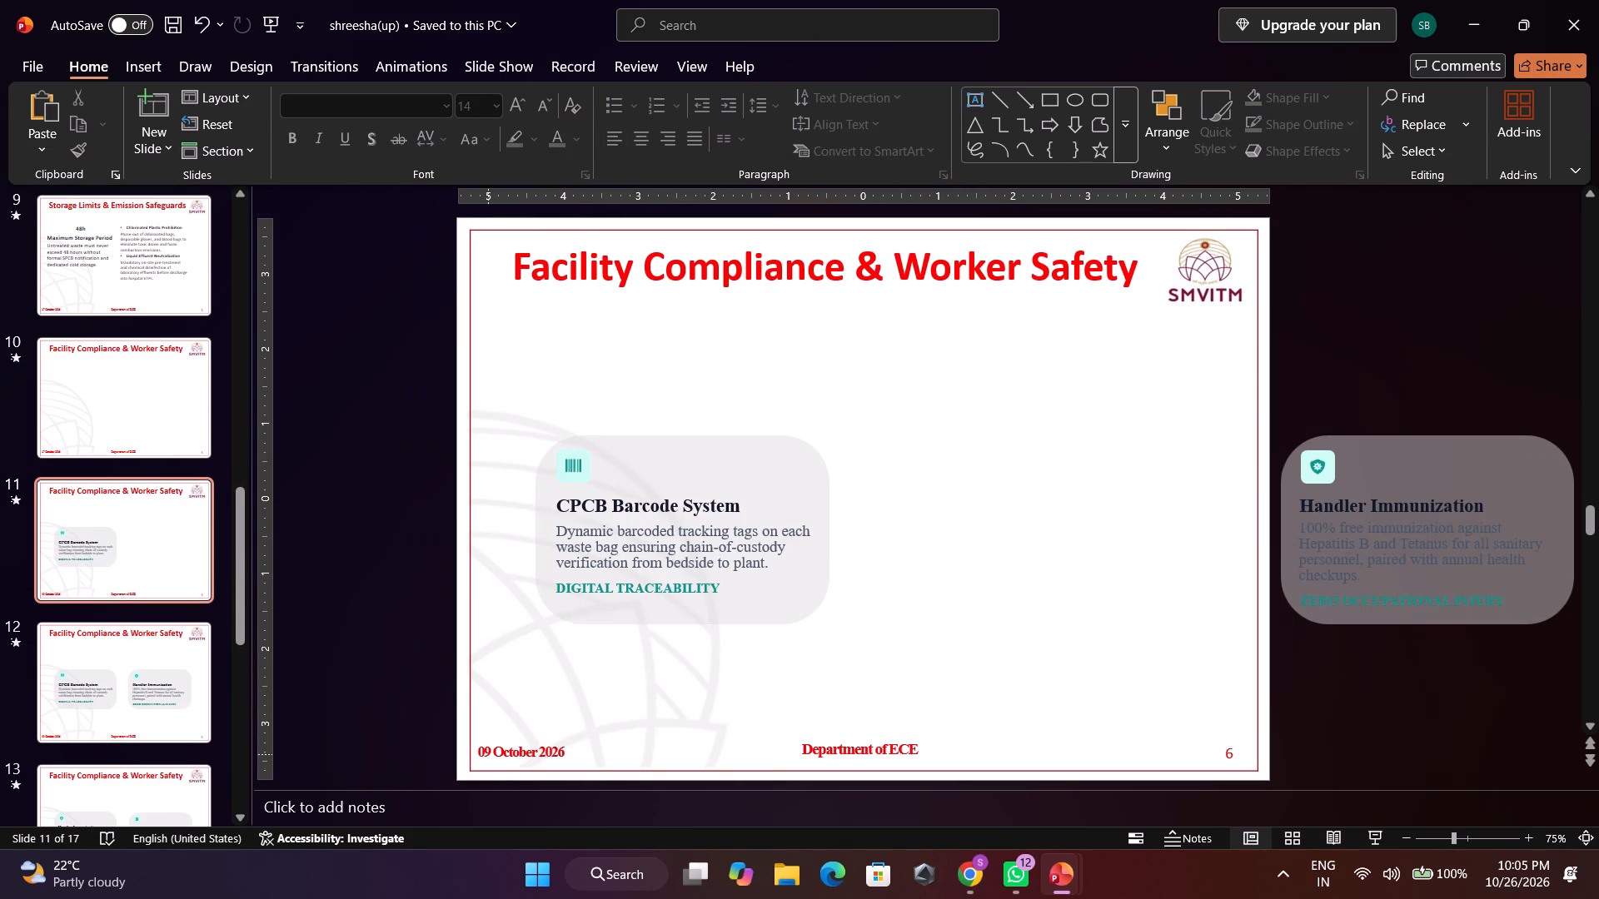
pyautogui.click(488, 754)
pyautogui.press('BackSpace')
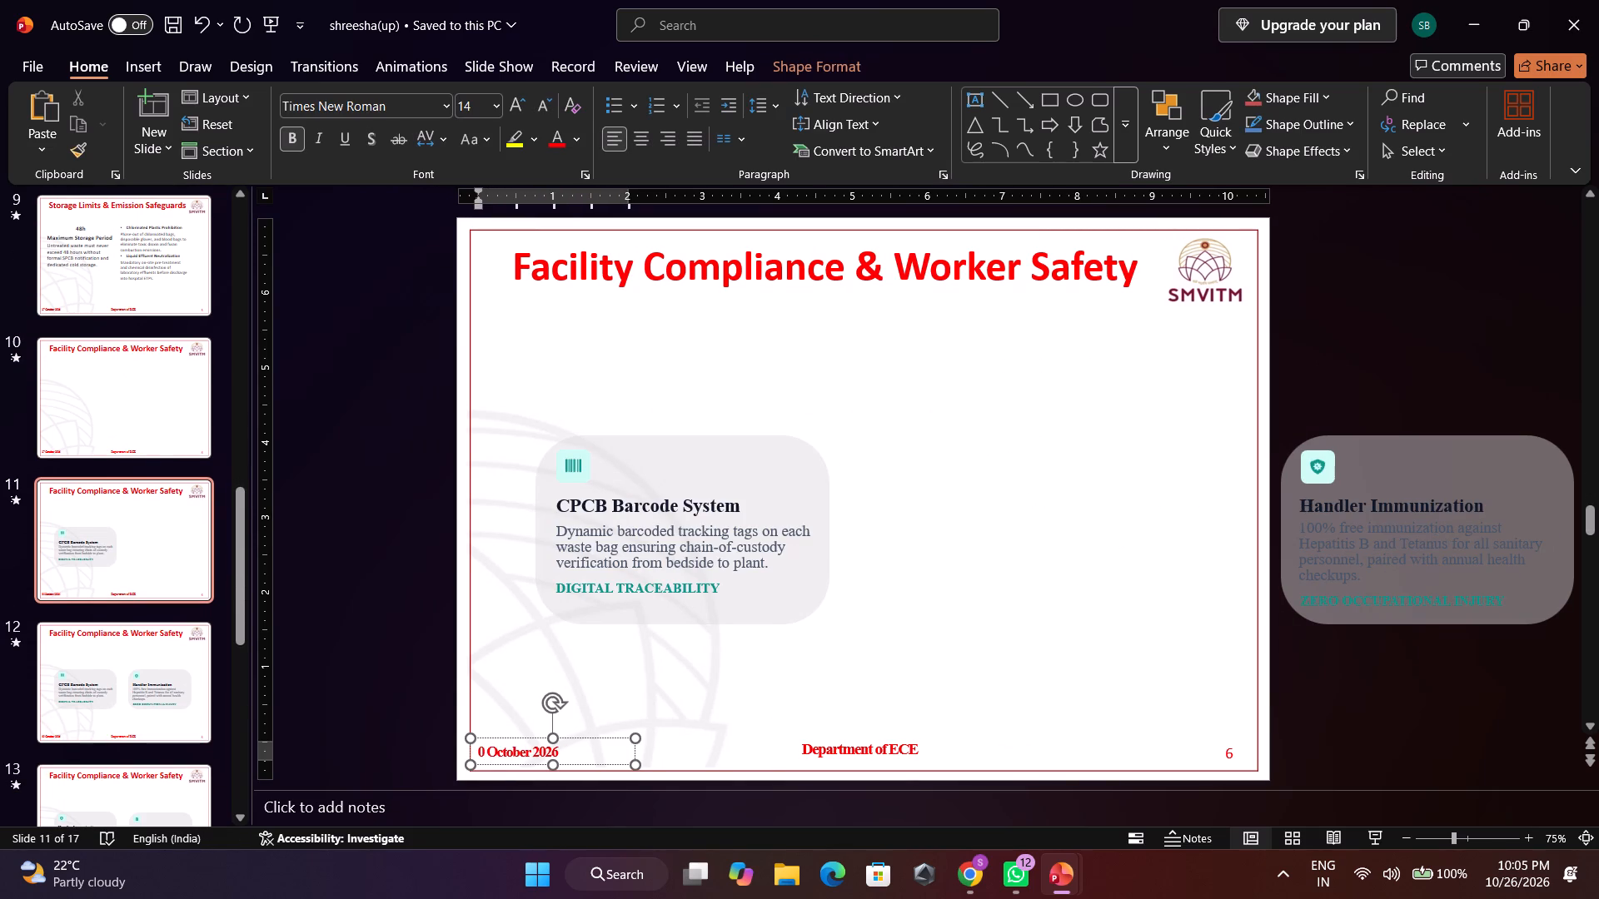
pyautogui.press('BackSpace')
pyautogui.write('27')
# Change the footer date on slide 12, the compliance slide with the CPCB Barcode System and Handler Immunization cards, to 27 October 2026.
pyautogui.scroll(-1, 595, 720)
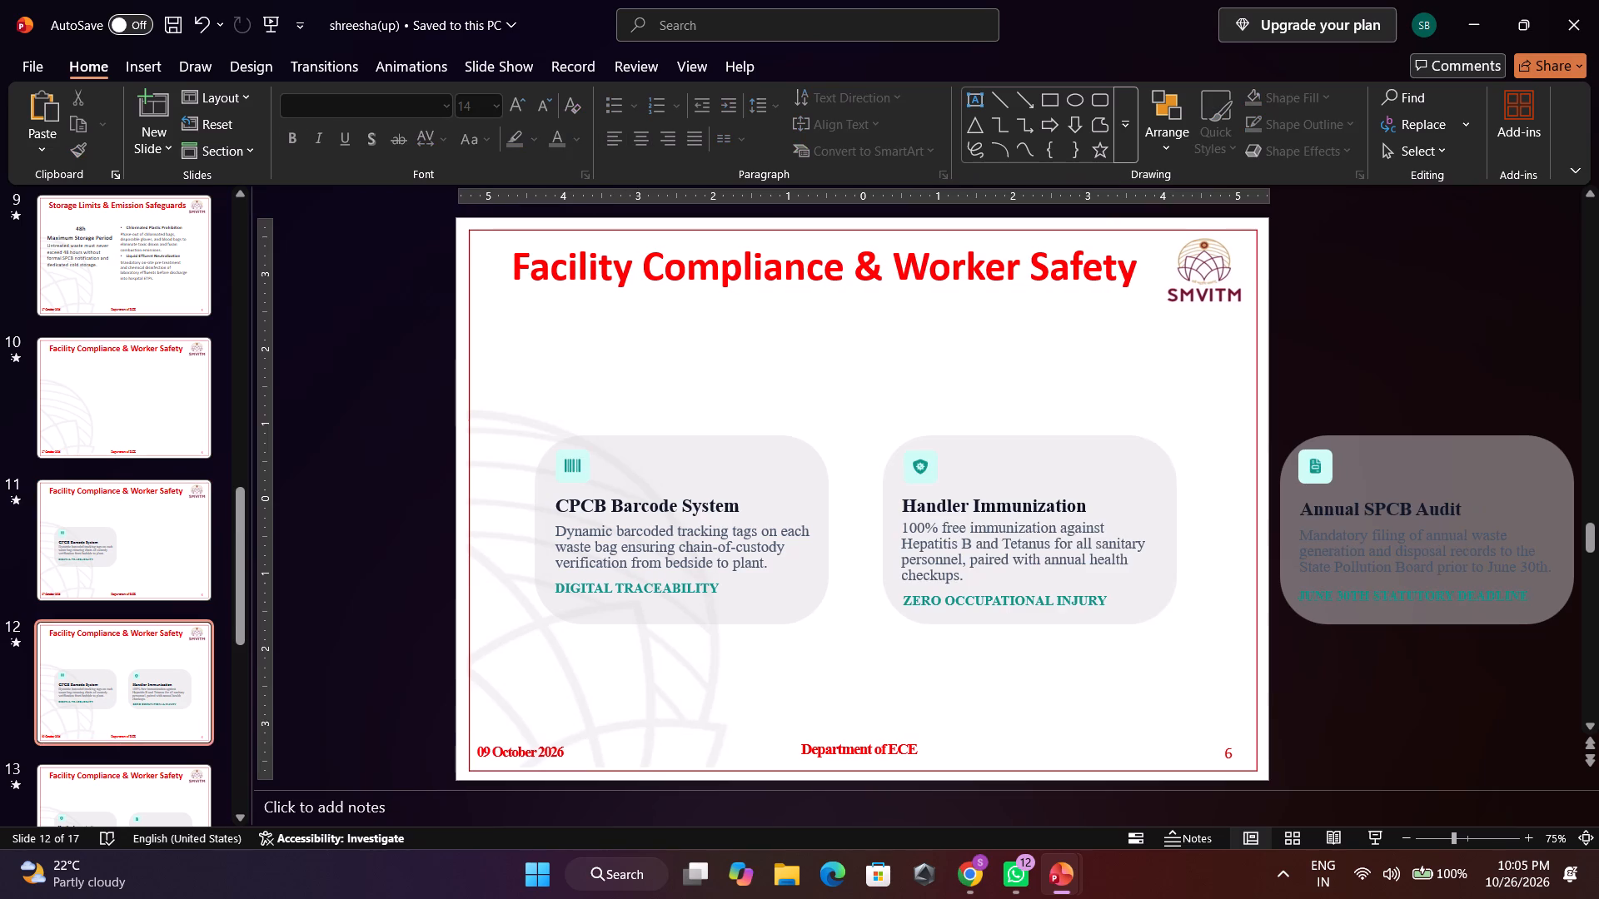
pyautogui.click(488, 750)
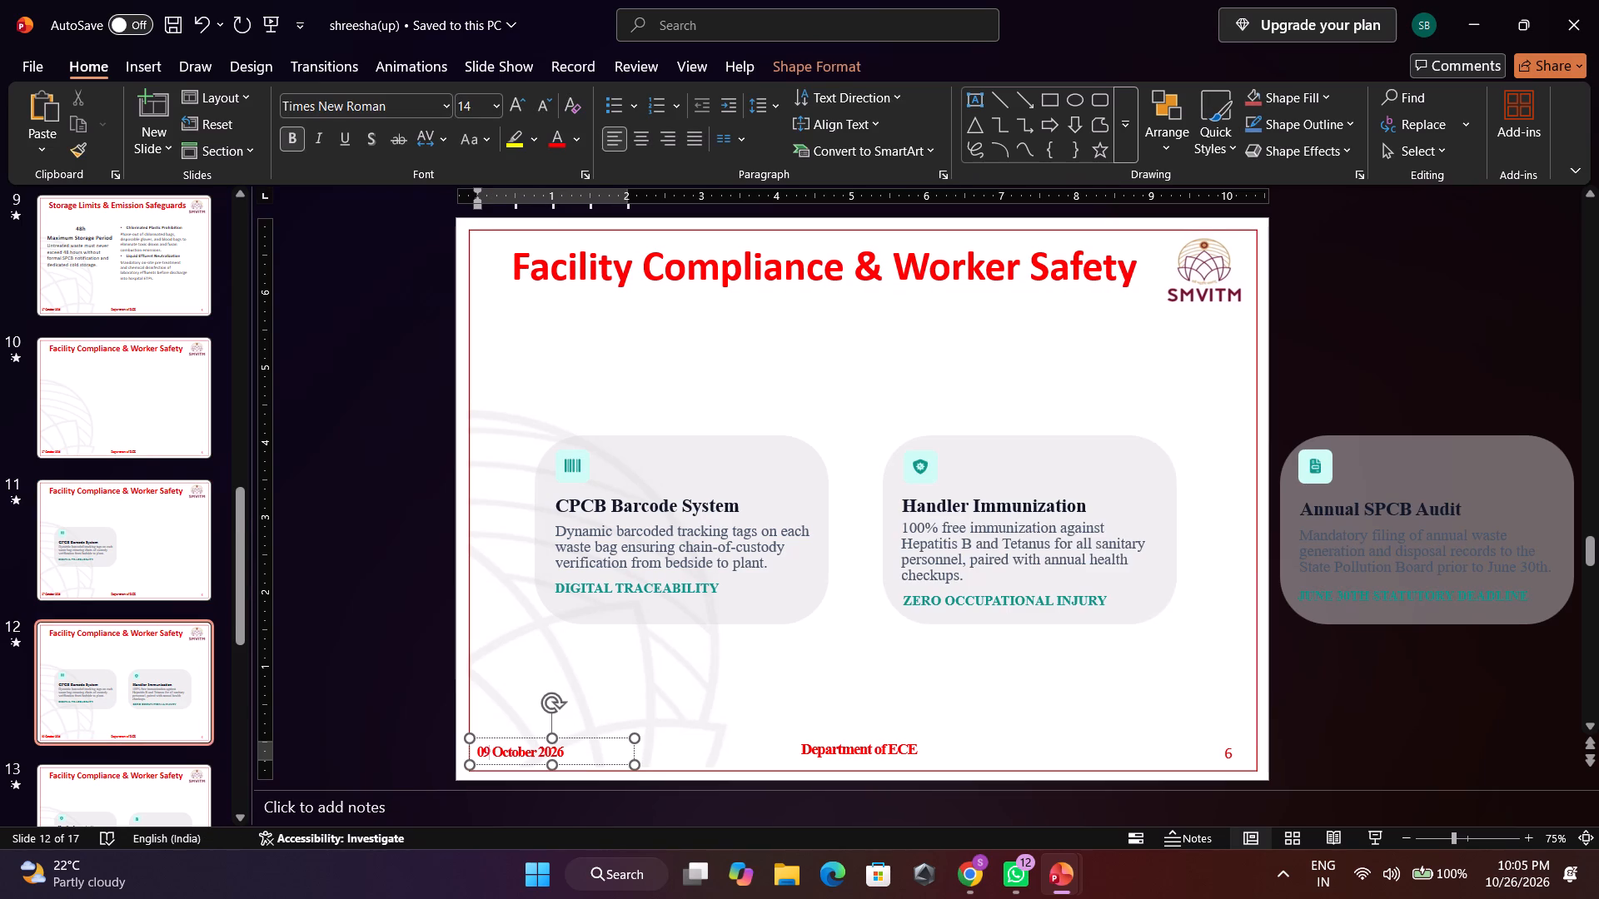
pyautogui.press('BackSpace')
pyautogui.press('BackSpace')
pyautogui.write('27')
# Change the footer date on slide 13, the compliance slide with the Handler Immunization and Annual SPCB Audit cards, to 27 October 2026.
pyautogui.scroll(-1, 526, 732)
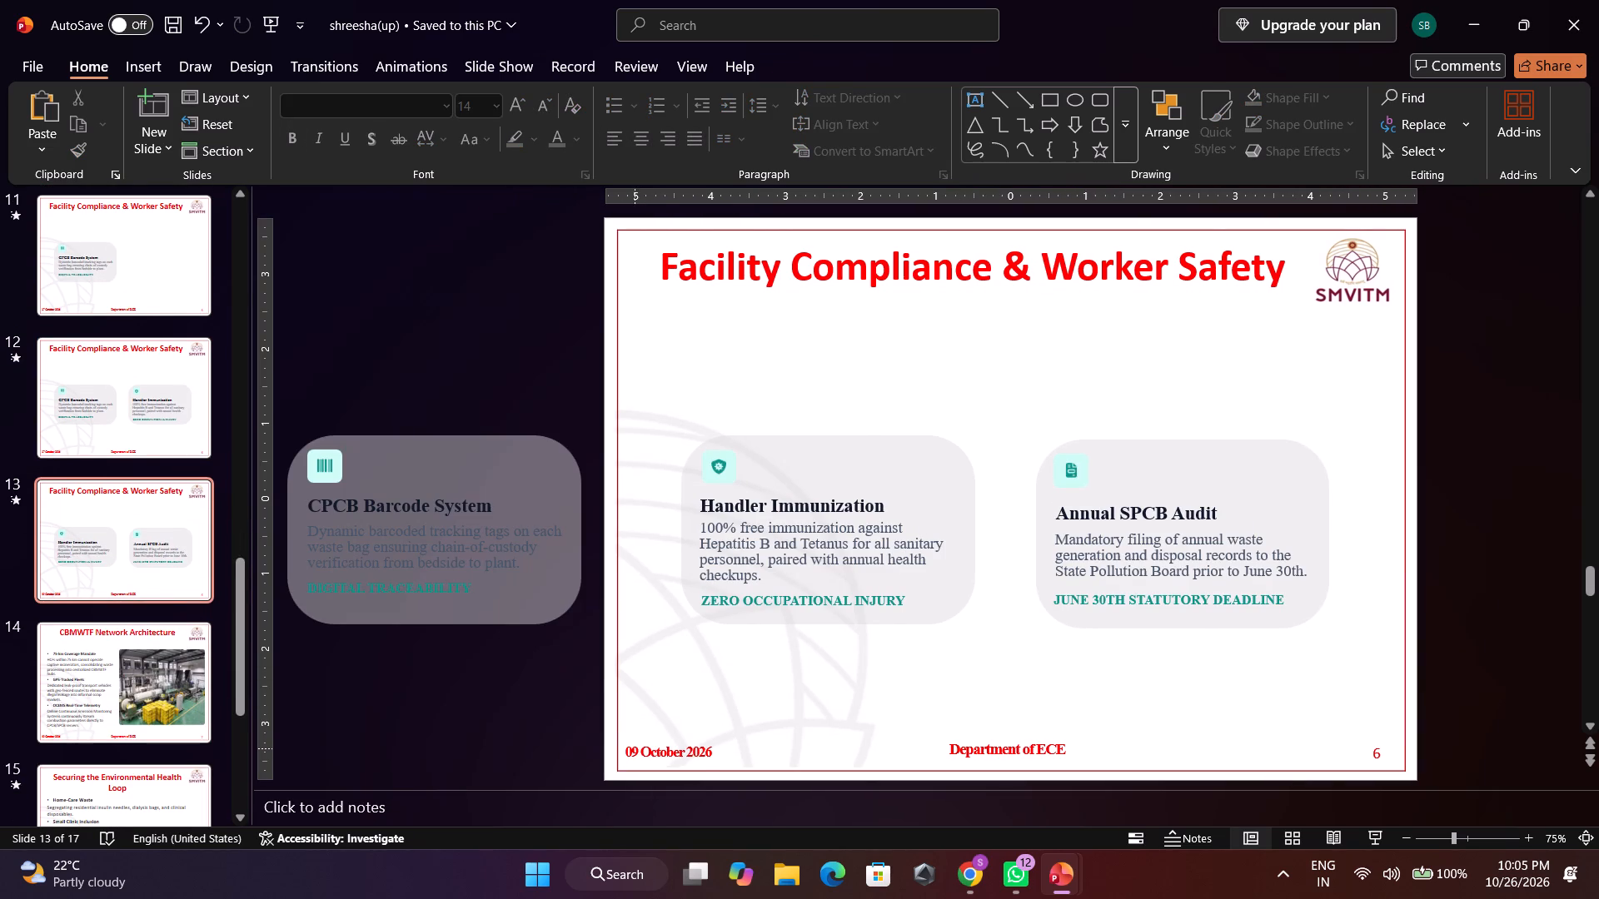
pyautogui.click(635, 748)
pyautogui.press('BackSpace')
pyautogui.press('BackSpace')
pyautogui.write('27')
# Change the footer date on slide 14, "CBMWTF Network Architecture", to 27 October 2026.
pyautogui.scroll(-1, 675, 704)
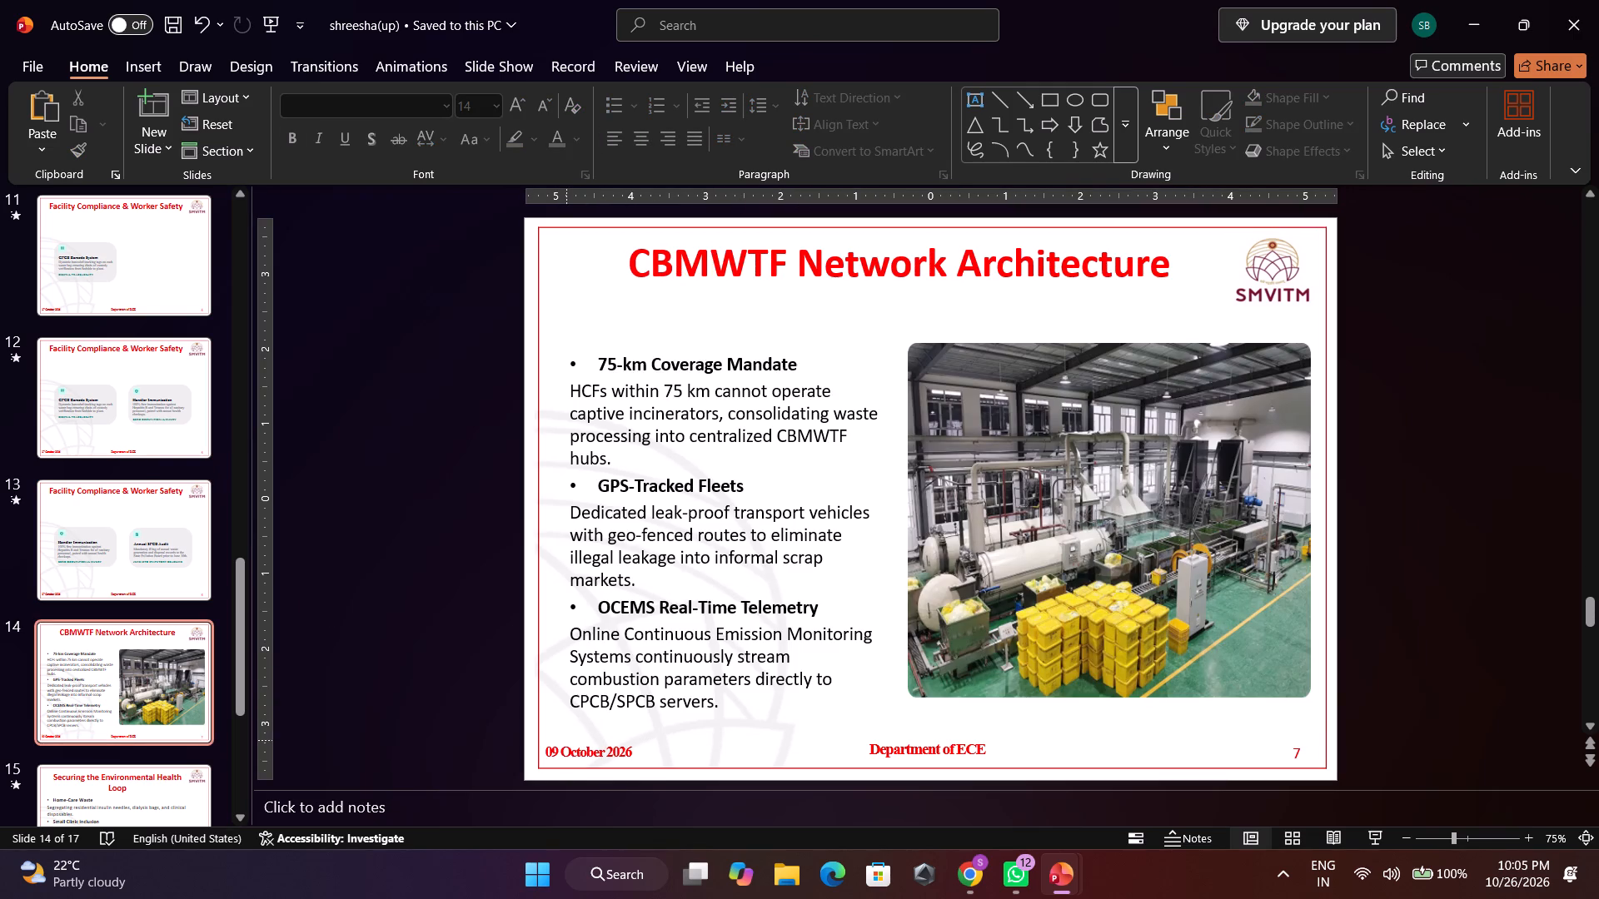
pyautogui.scroll(1, 593, 728)
pyautogui.scroll(-1, 593, 728)
pyautogui.click(559, 752)
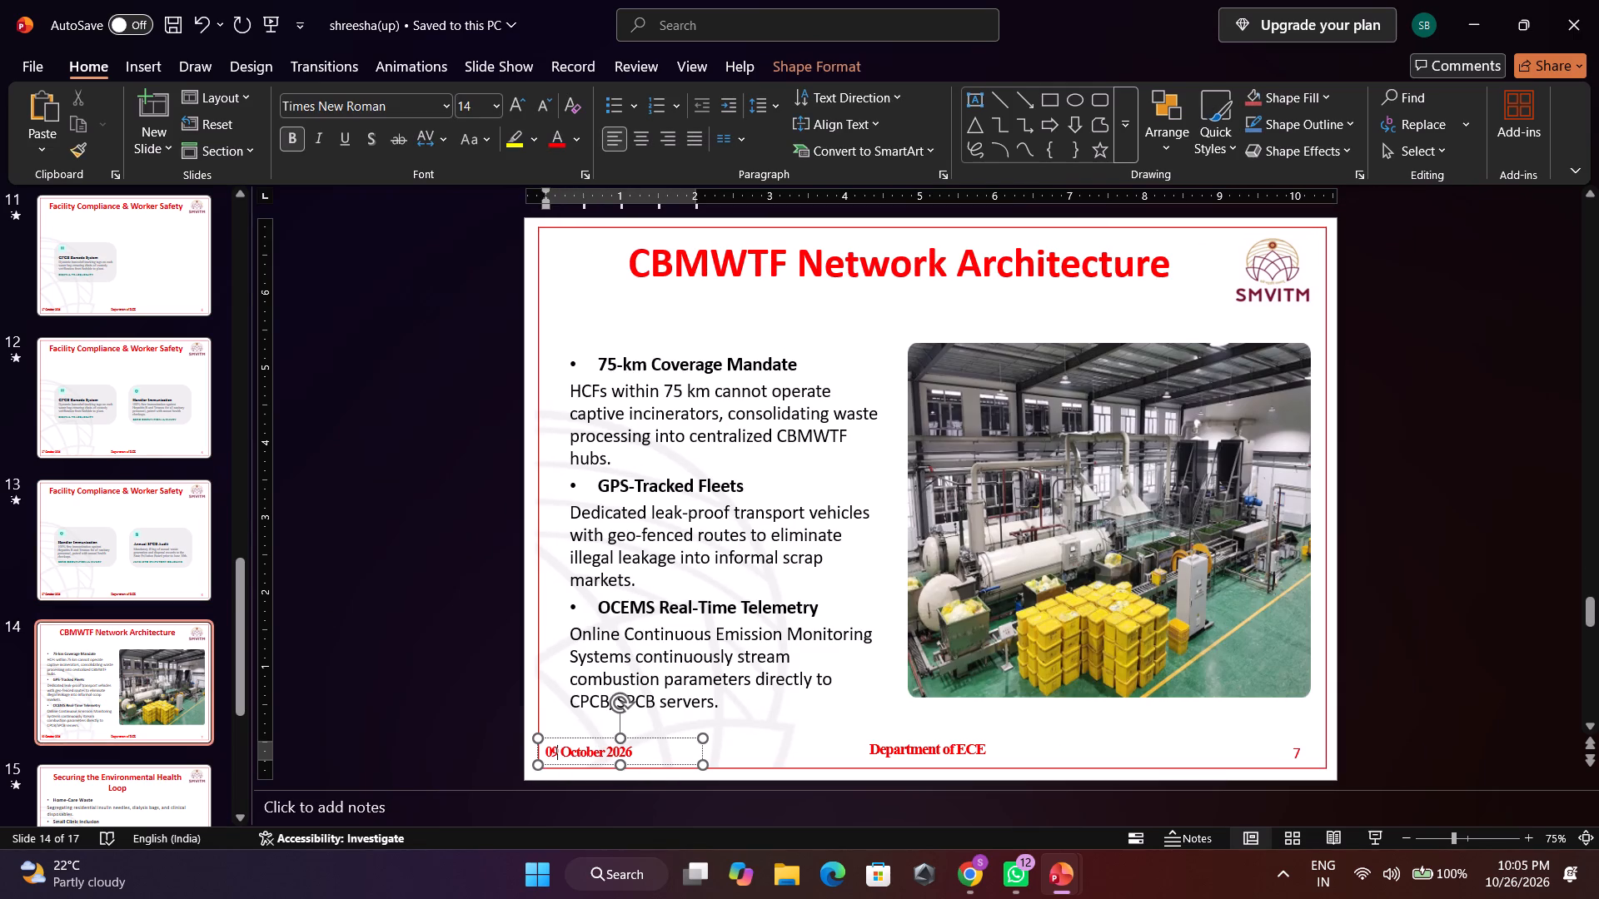
pyautogui.press('BackSpace')
pyautogui.press('BackSpace')
pyautogui.write('27')
# Change the footer date on slide 15, "Securing the Environmental Health Loop", to 27 October 2026.
pyautogui.scroll(-1, 647, 693)
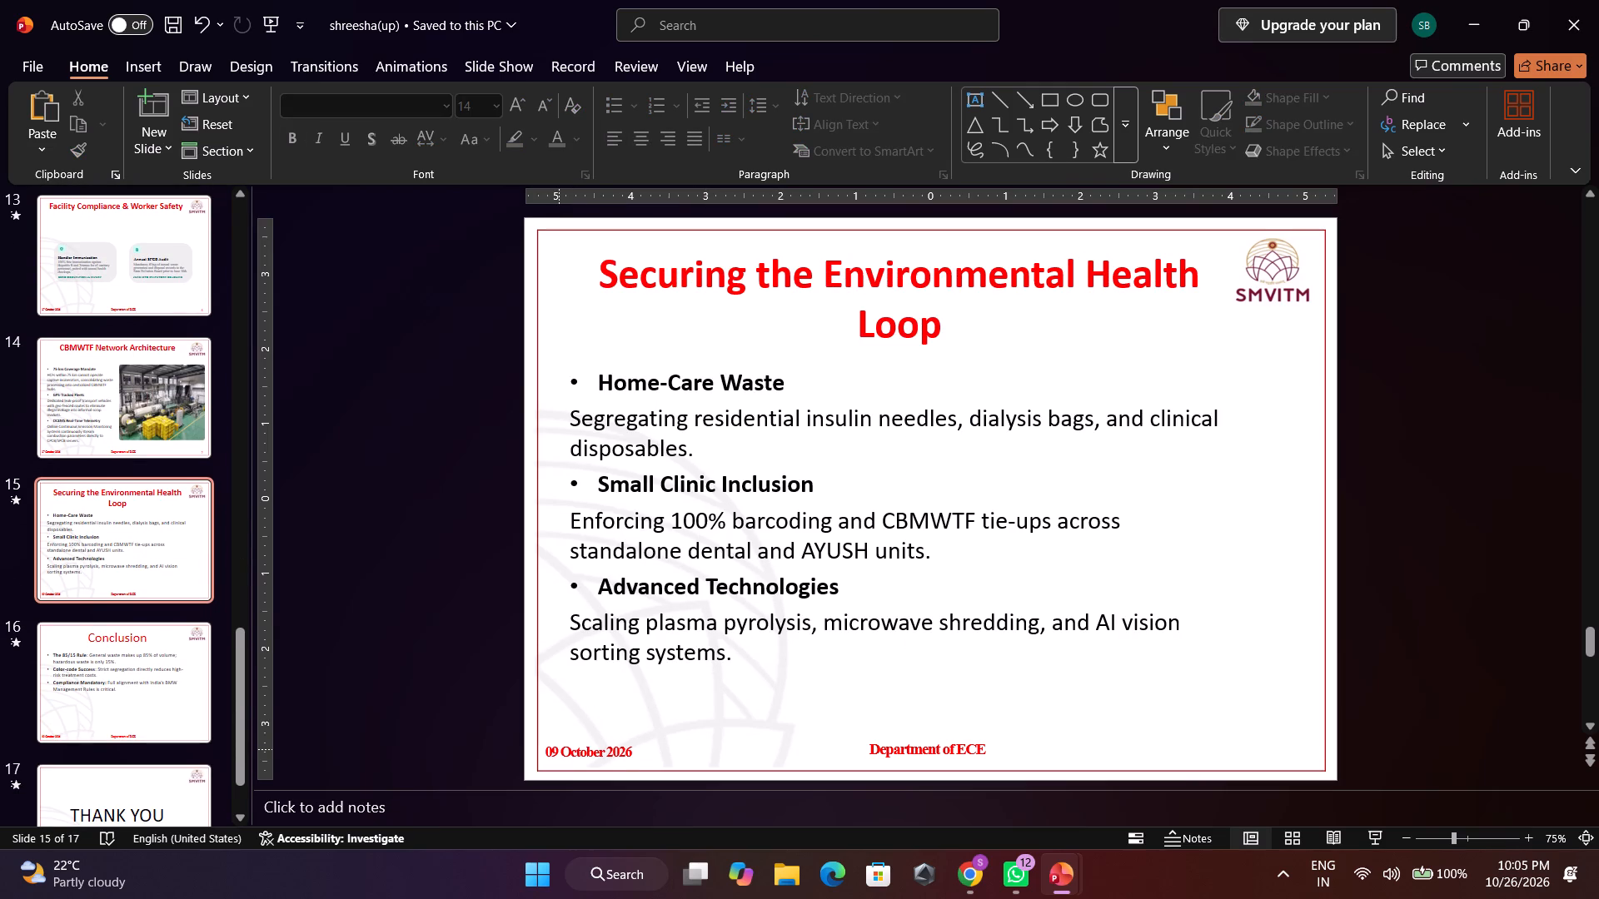
pyautogui.click(555, 751)
pyautogui.press('BackSpace')
pyautogui.press('BackSpace')
pyautogui.write('27')
# Change the footer date on slide 16, the "Conclusion" slide, to 27 October 2026.
pyautogui.scroll(-1, 663, 741)
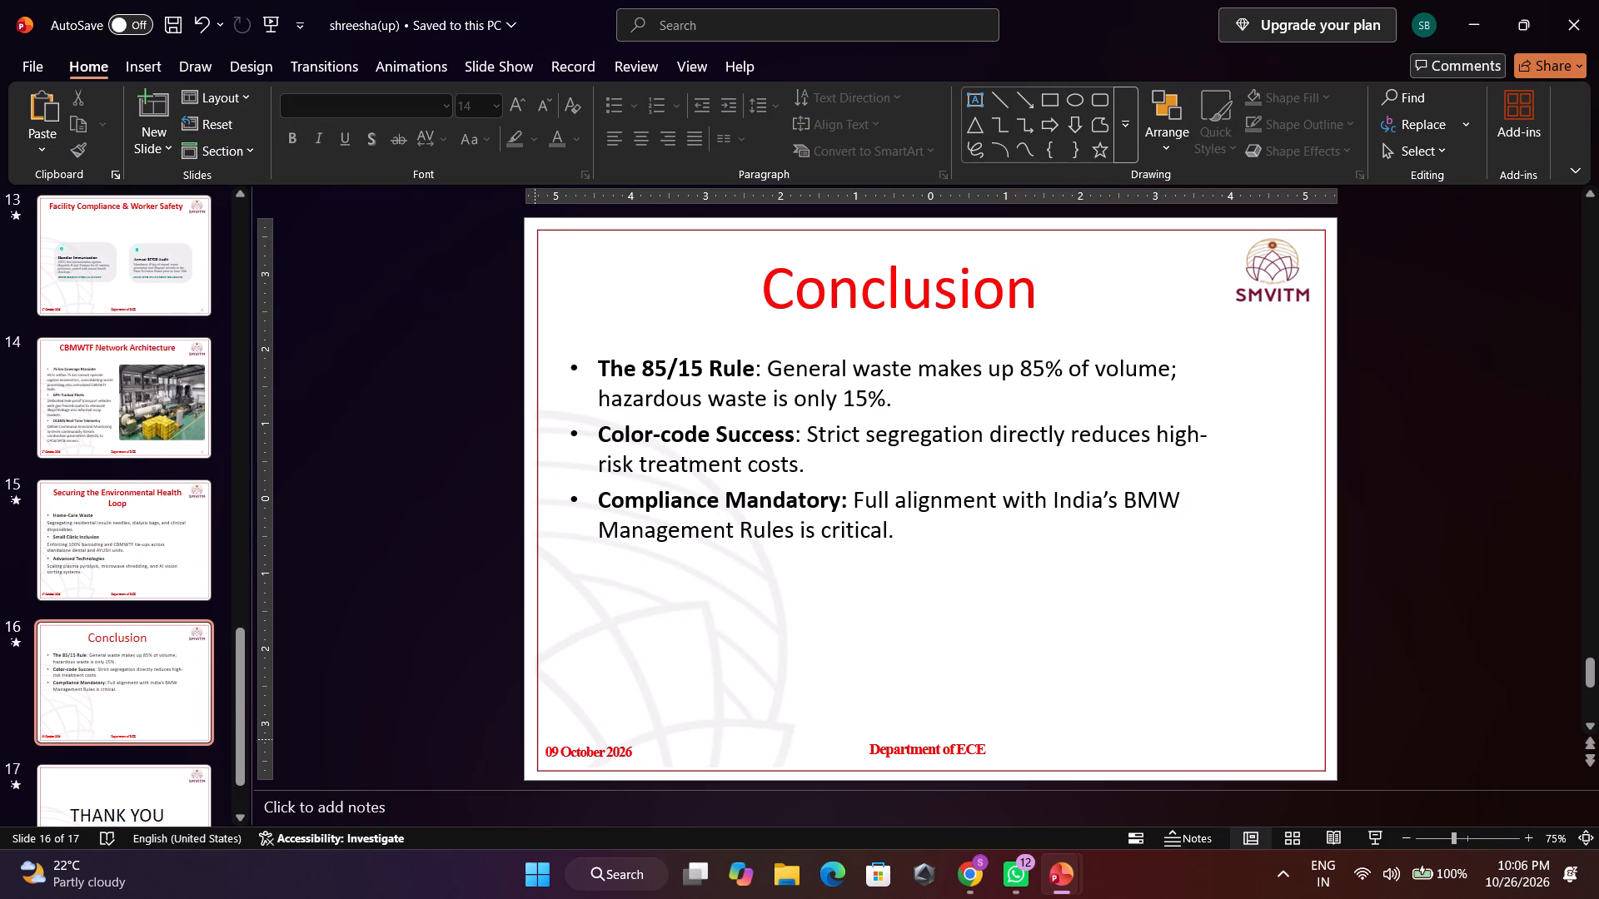
pyautogui.click(559, 749)
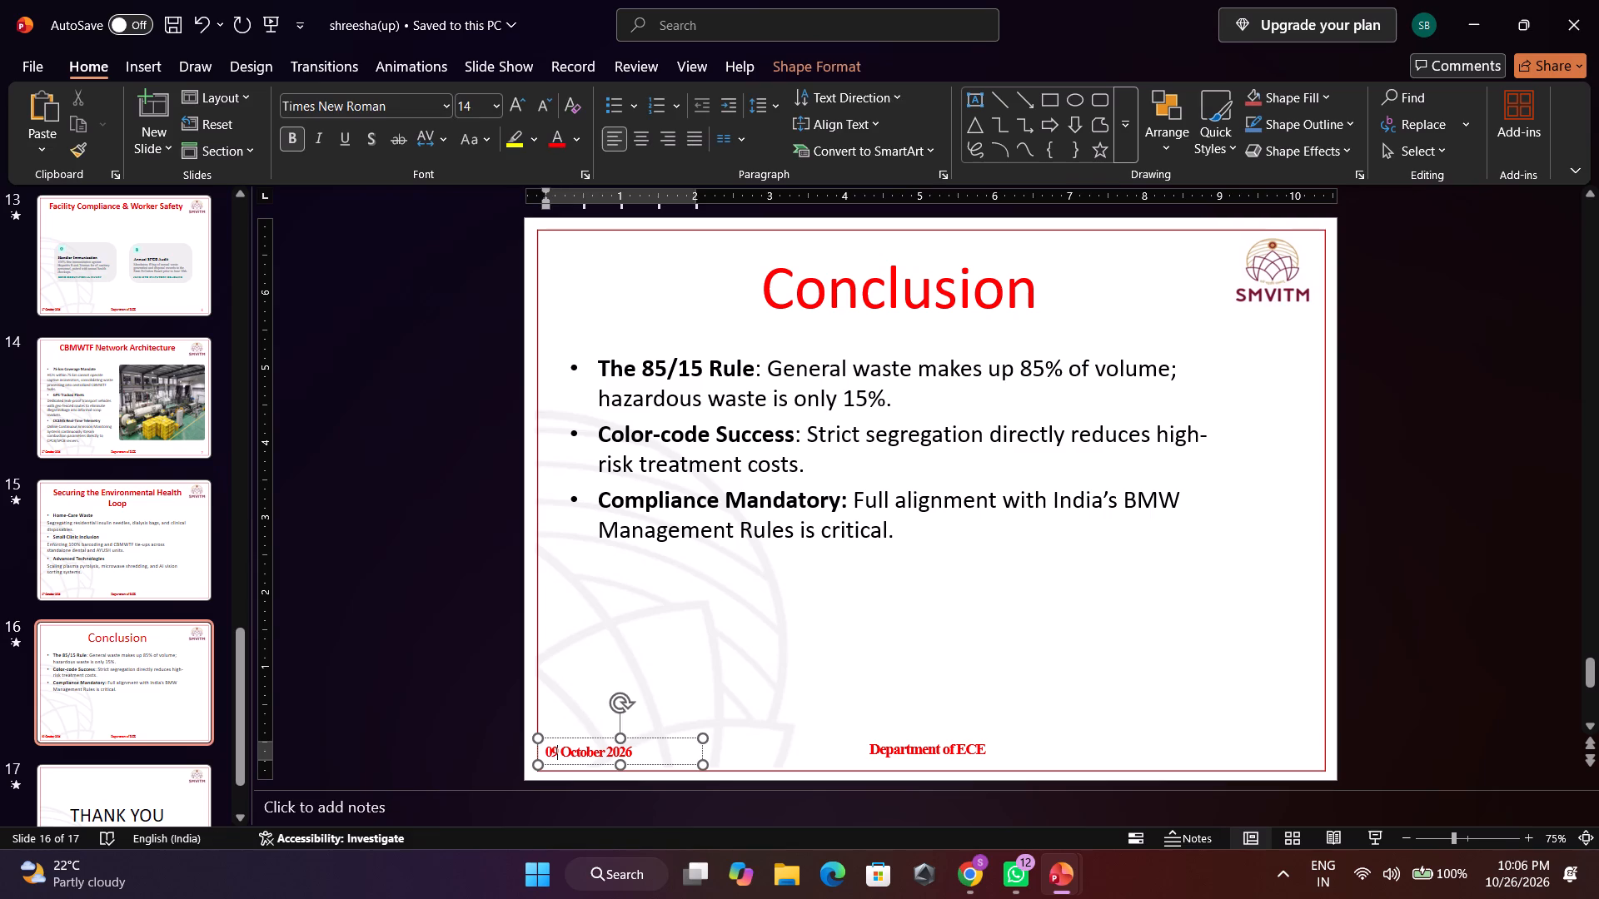
pyautogui.press('BackSpace')
pyautogui.press('BackSpace')
pyautogui.write('27')
# Change the footer date on slide 17, the "THANK YOU" slide, to 27 October 2026.
pyautogui.scroll(-1, 719, 720)
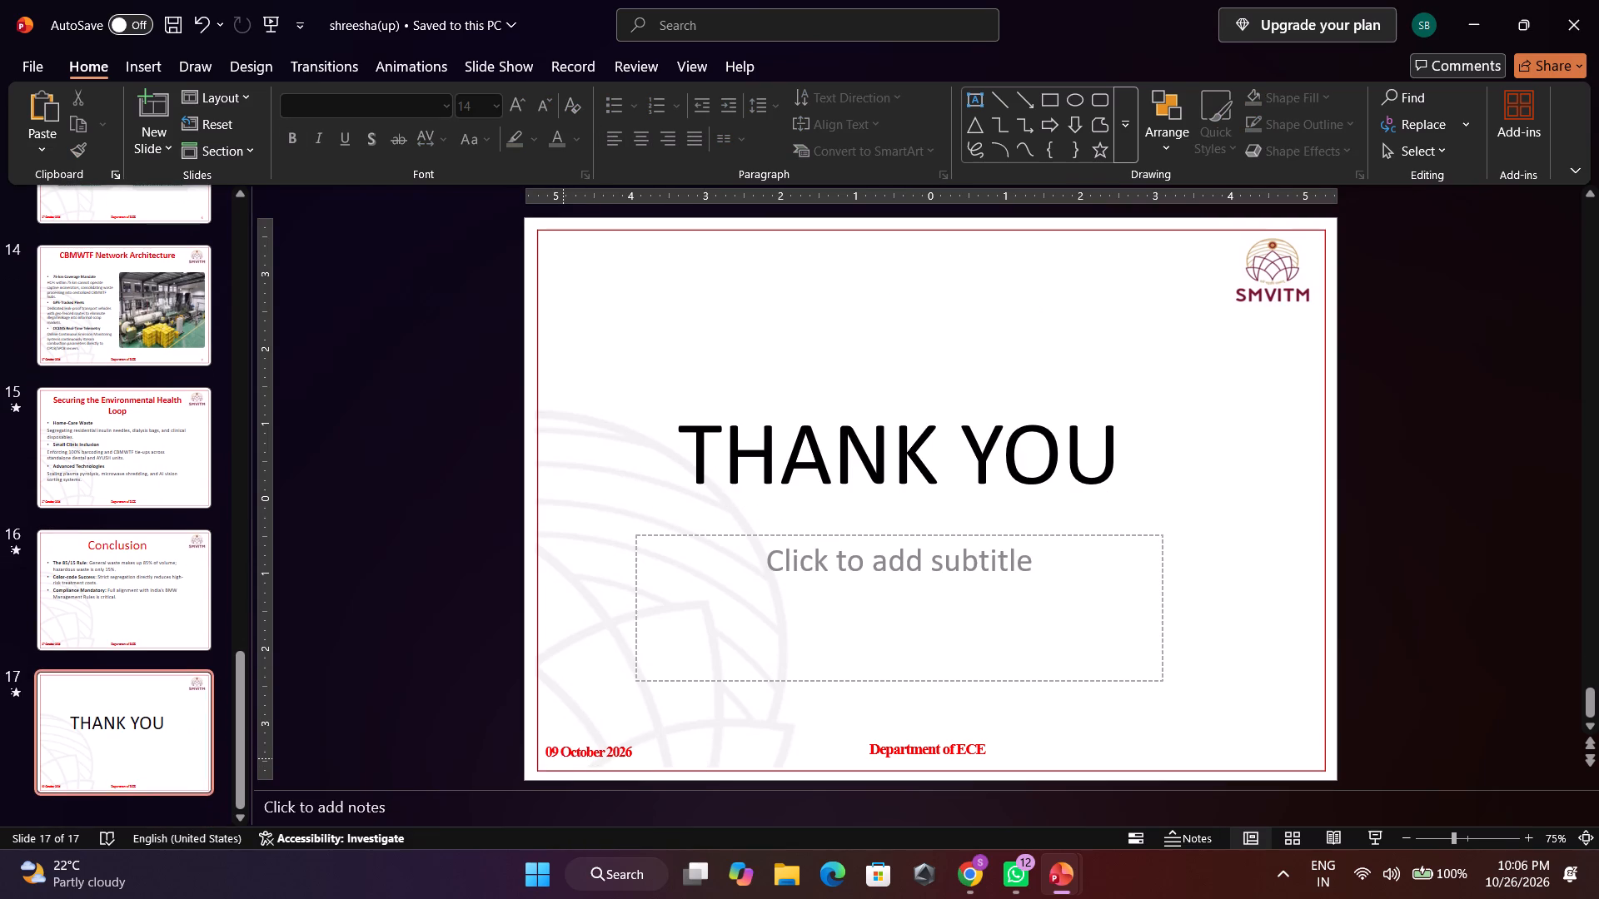
pyautogui.click(558, 752)
pyautogui.press('BackSpace')
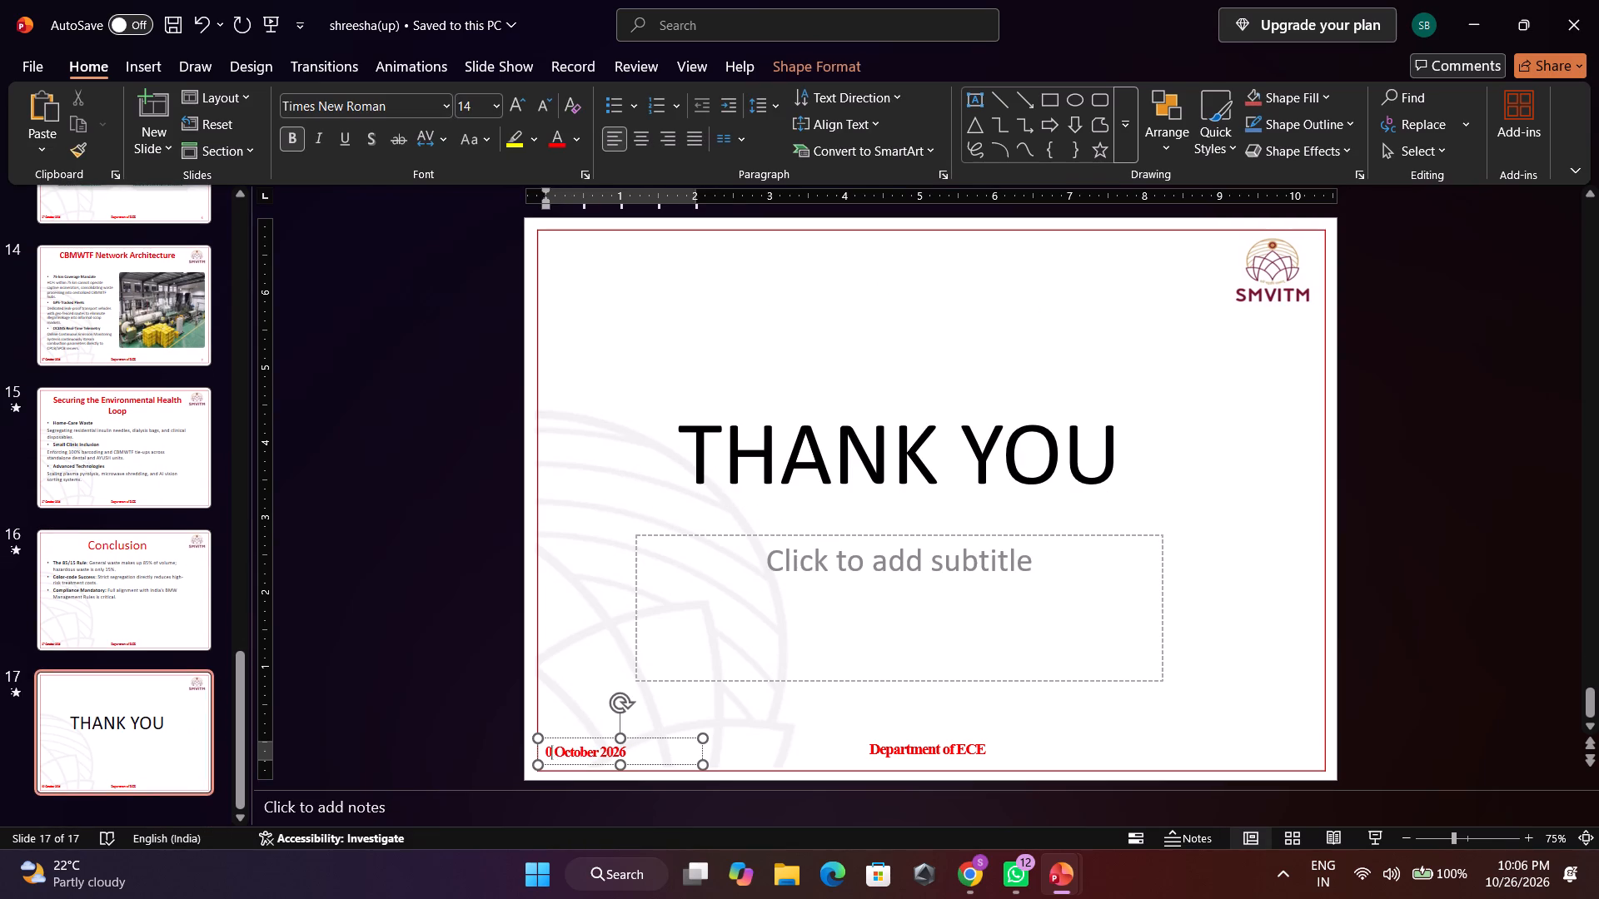
pyautogui.press('BackSpace')
pyautogui.press('2')
pyautogui.press('7')
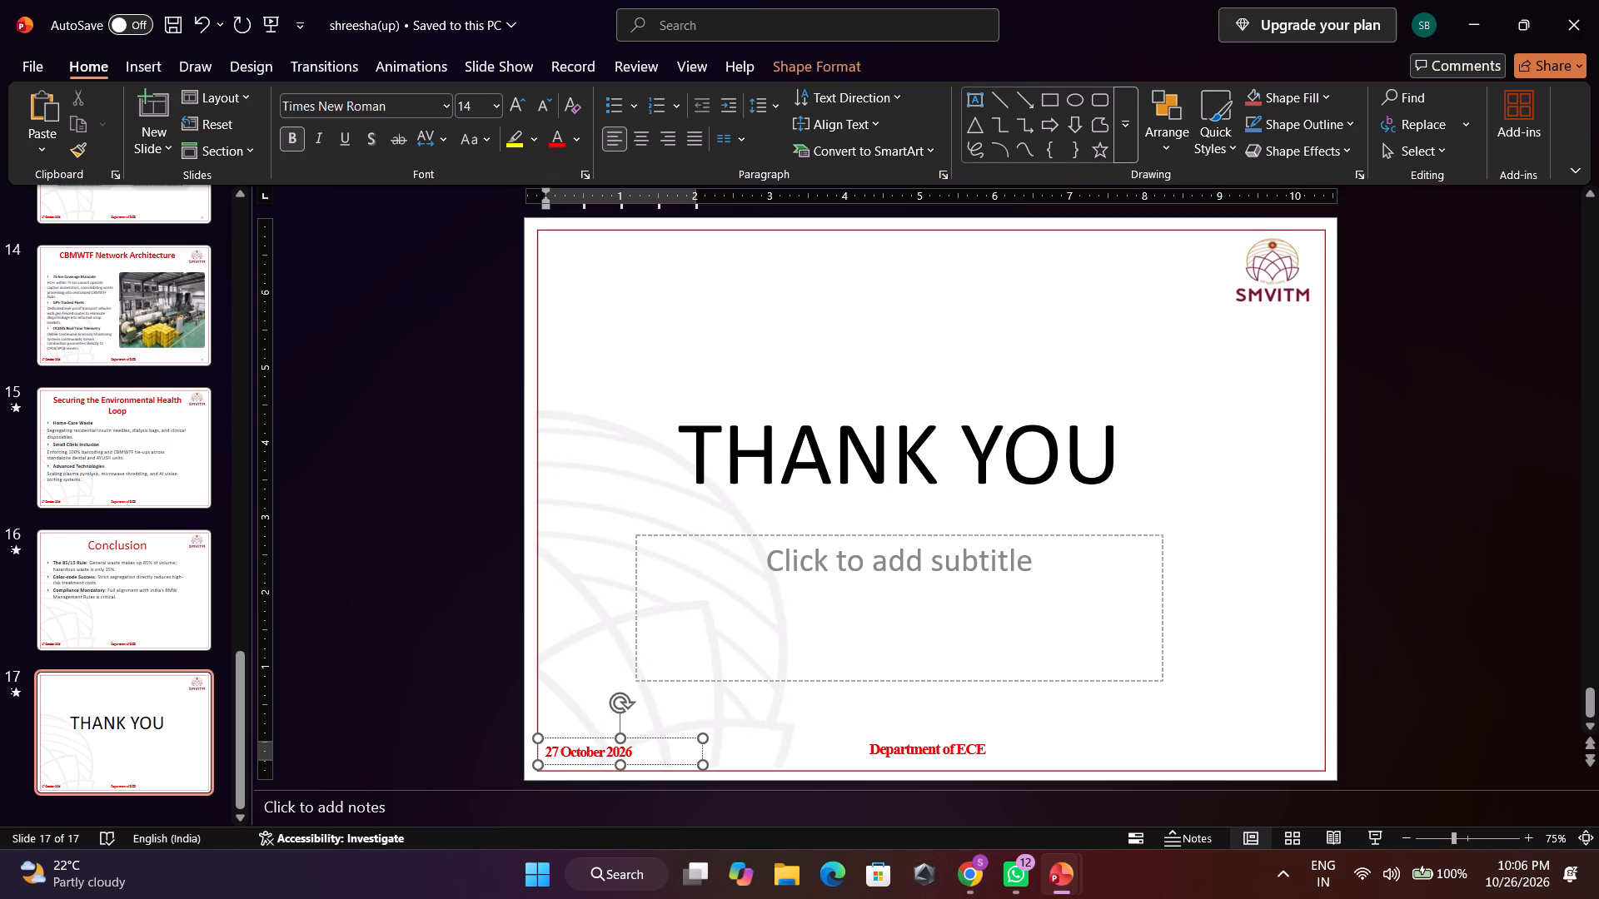
# Look back through the slides from the last one towards the beginning to check the footer dates.
pyautogui.scroll(-1, 674, 725)
pyautogui.scroll(4, 655, 534)
pyautogui.scroll(10, 772, 534)
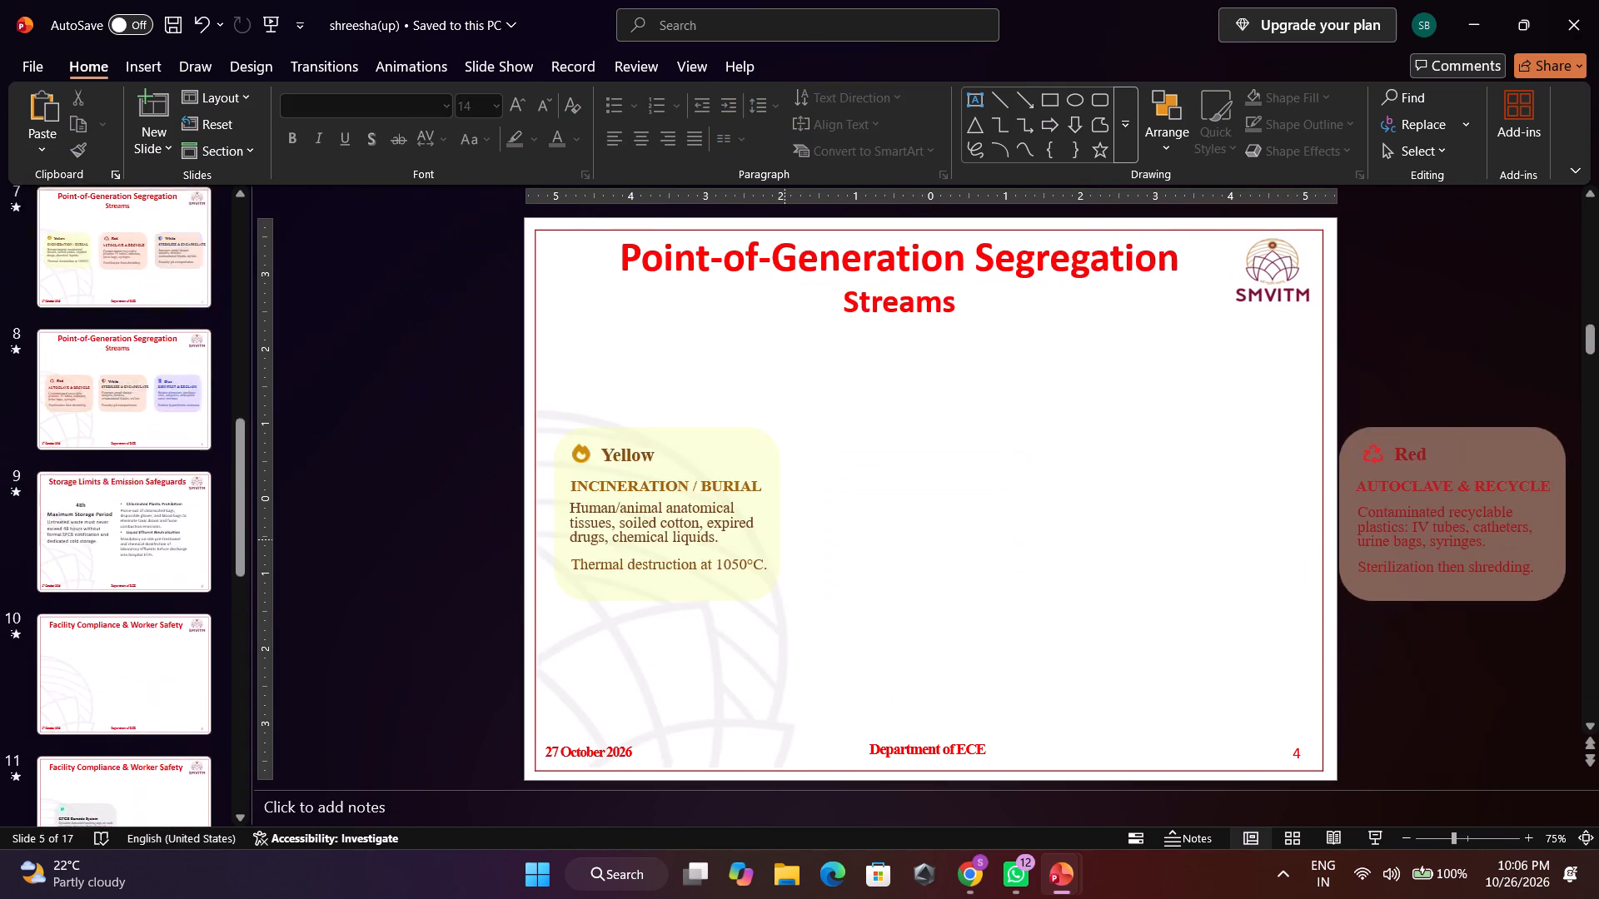
pyautogui.scroll(12, 785, 539)
pyautogui.scroll(-3, 754, 409)
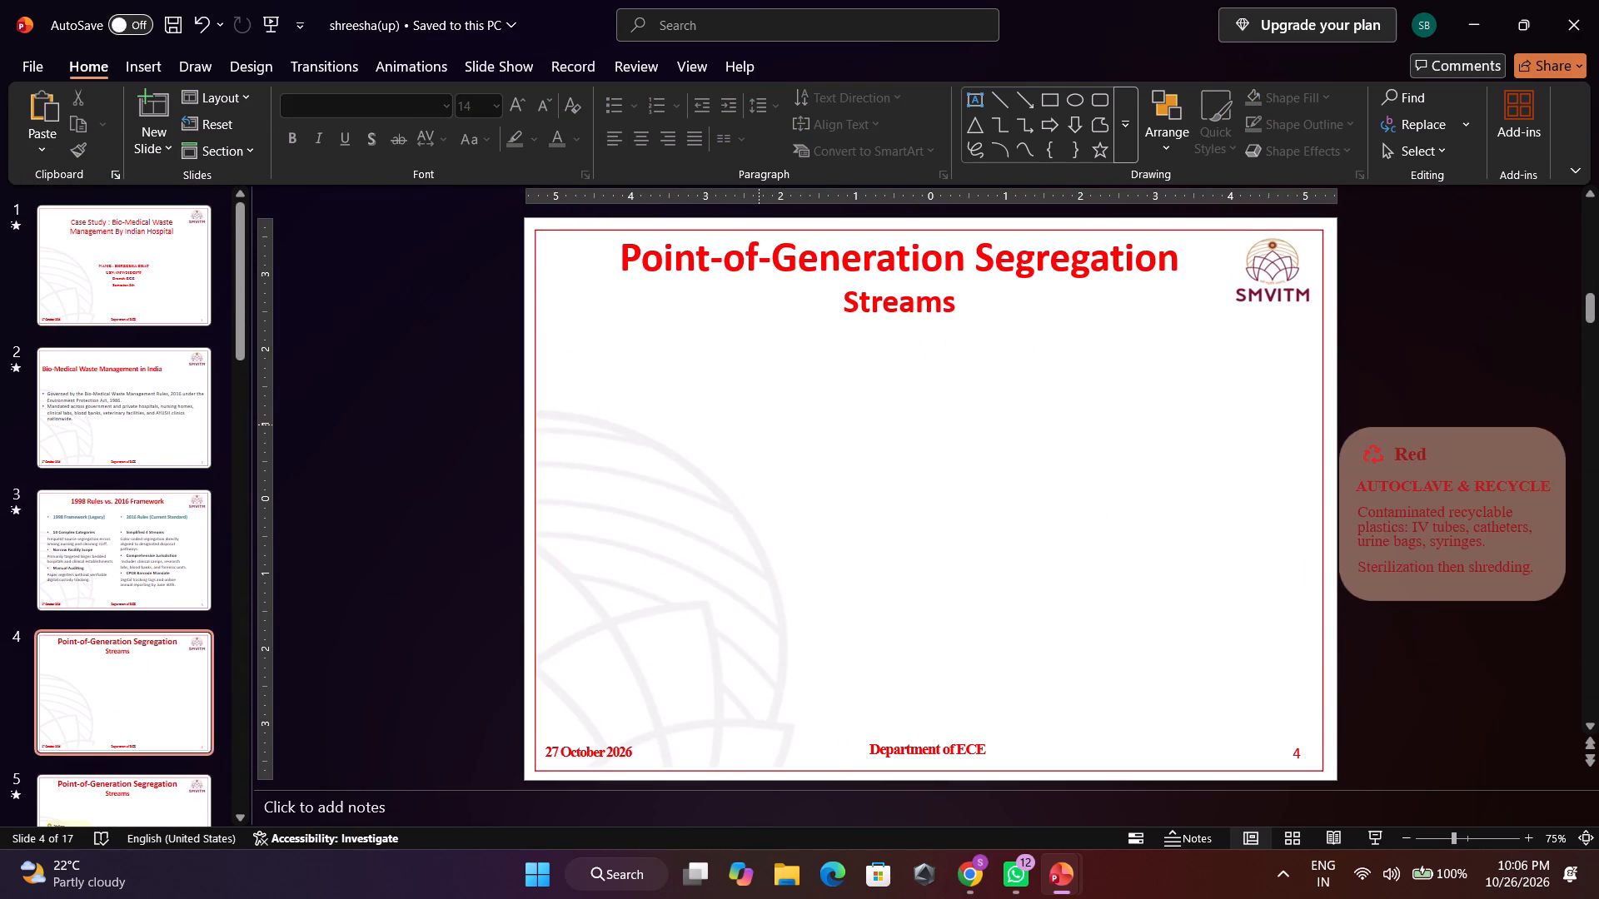
pyautogui.scroll(2, 759, 426)
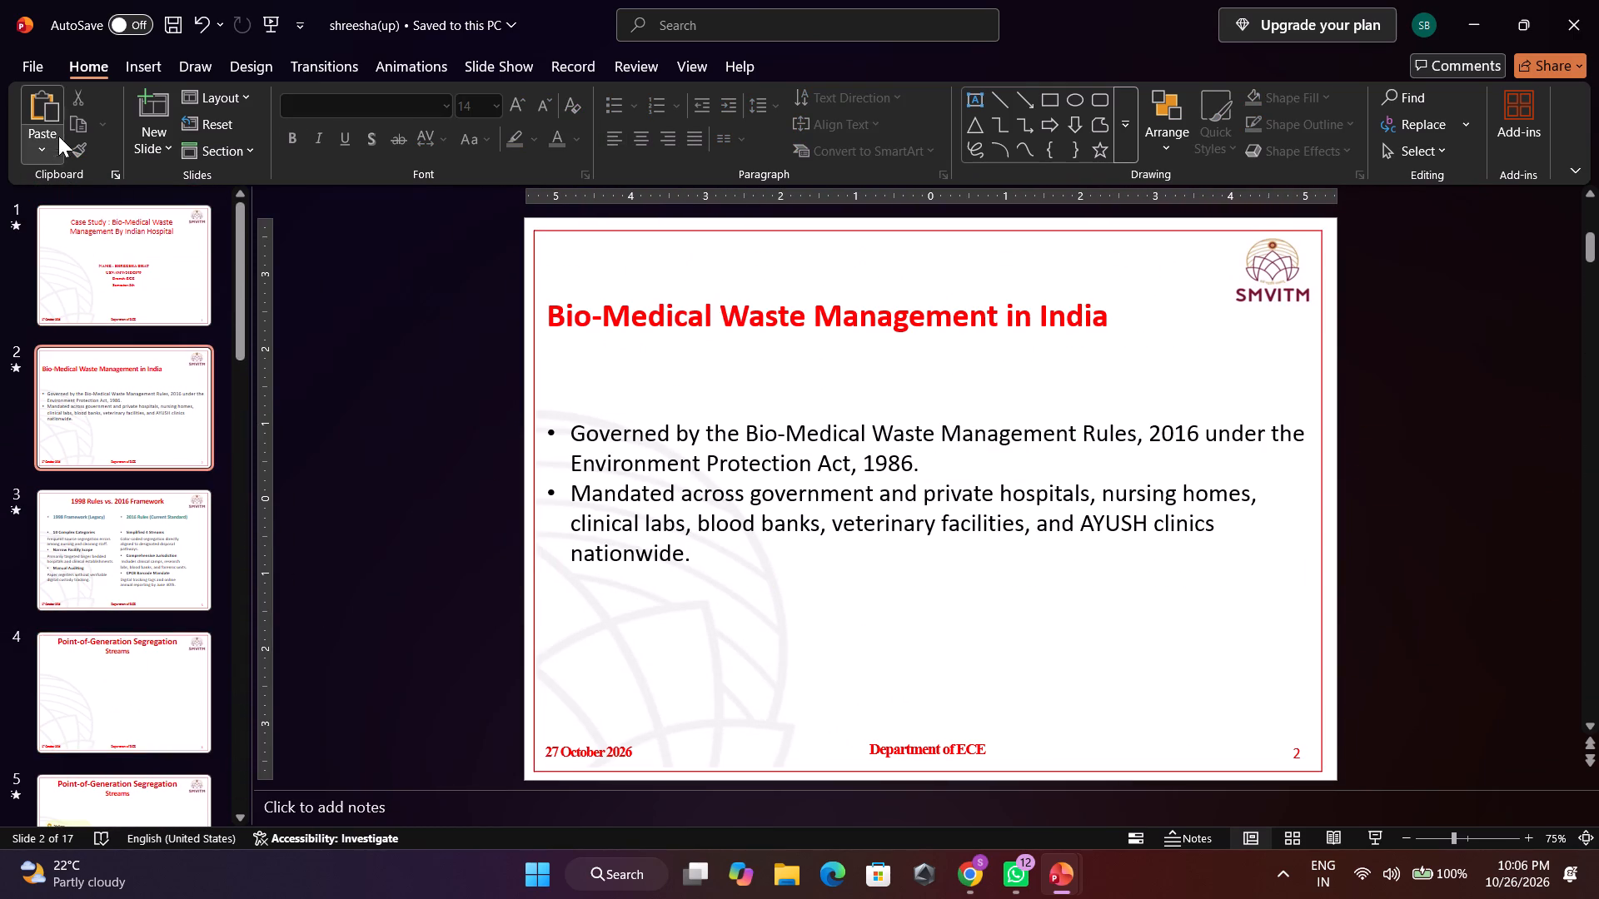
# Save a copy of the presentation under the new name shreeshaORIGIN on local disk E:.
pyautogui.click(26, 75)
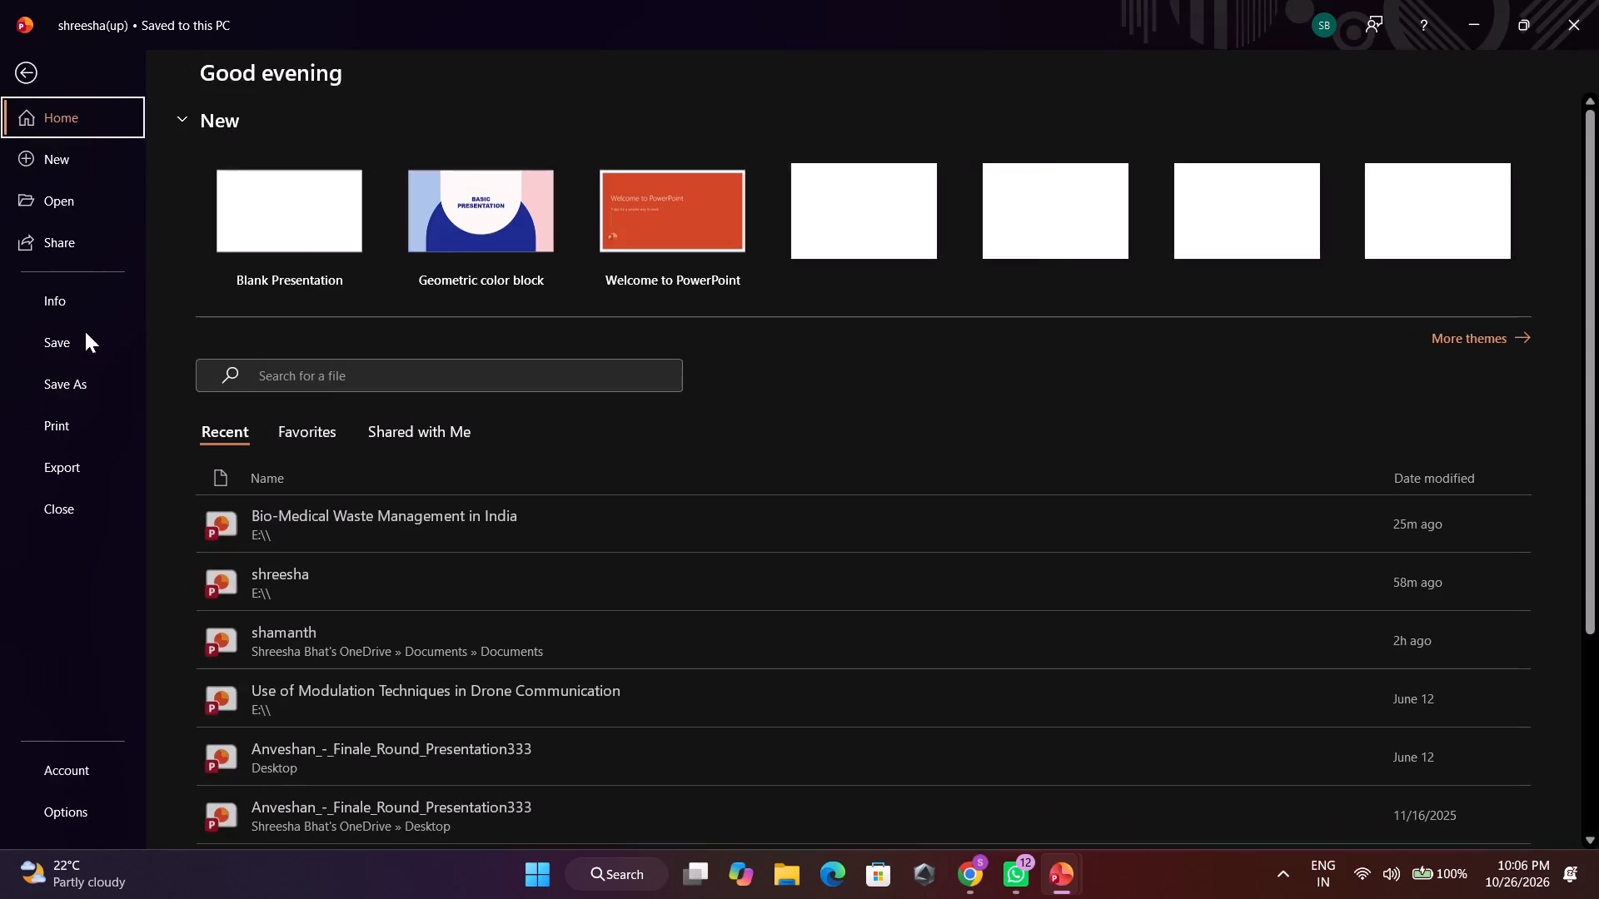
pyautogui.click(73, 385)
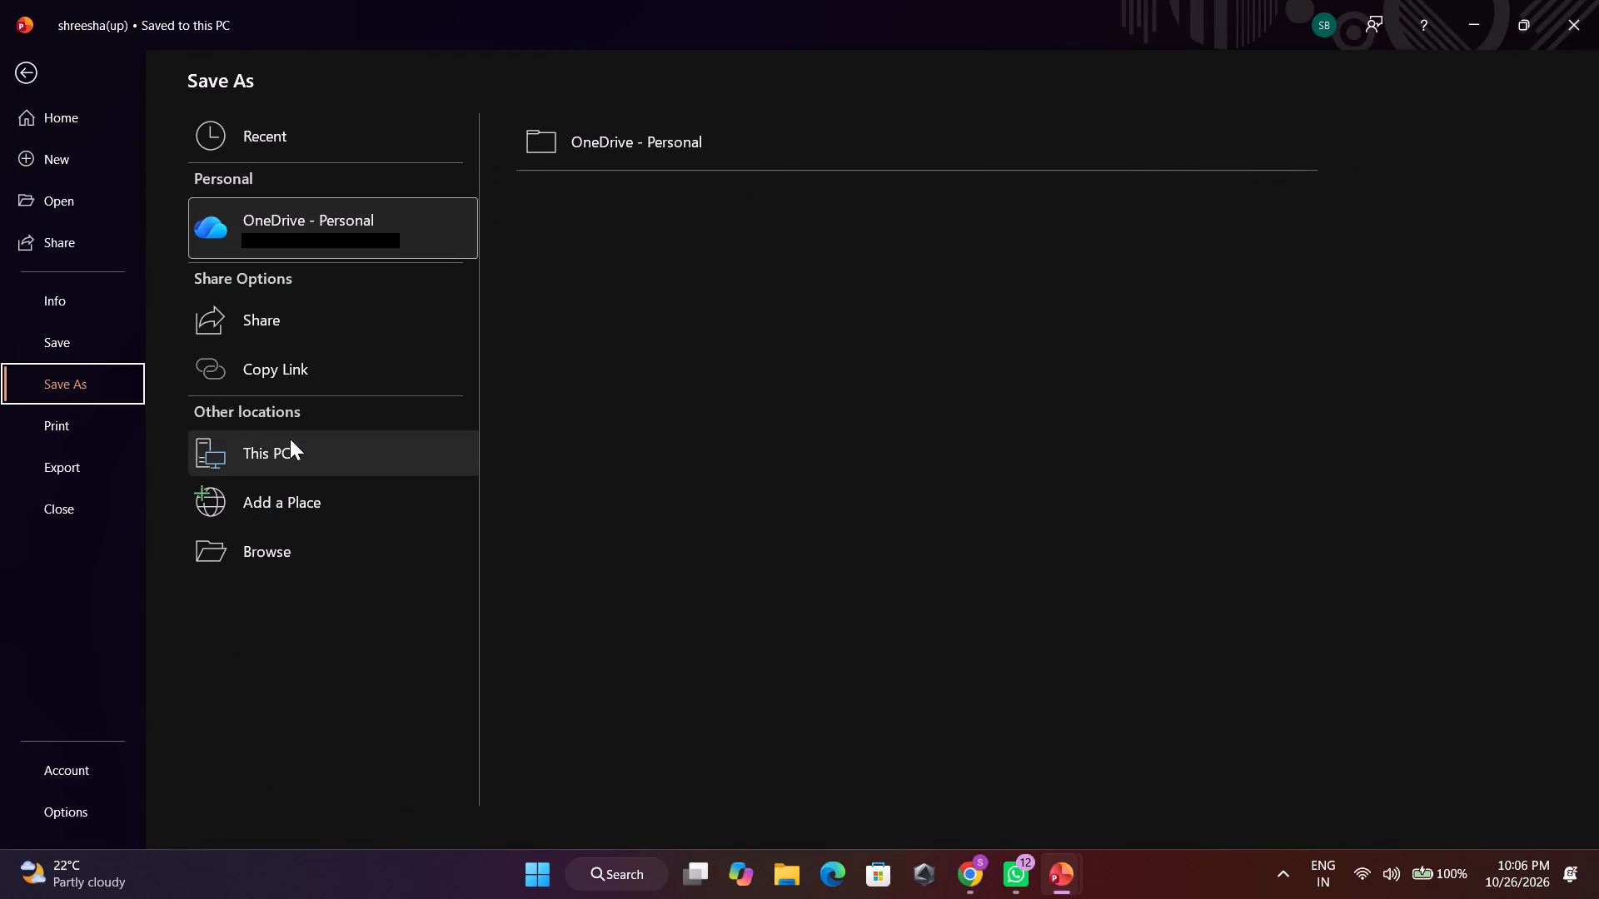
pyautogui.click(290, 439)
pyautogui.click(700, 212)
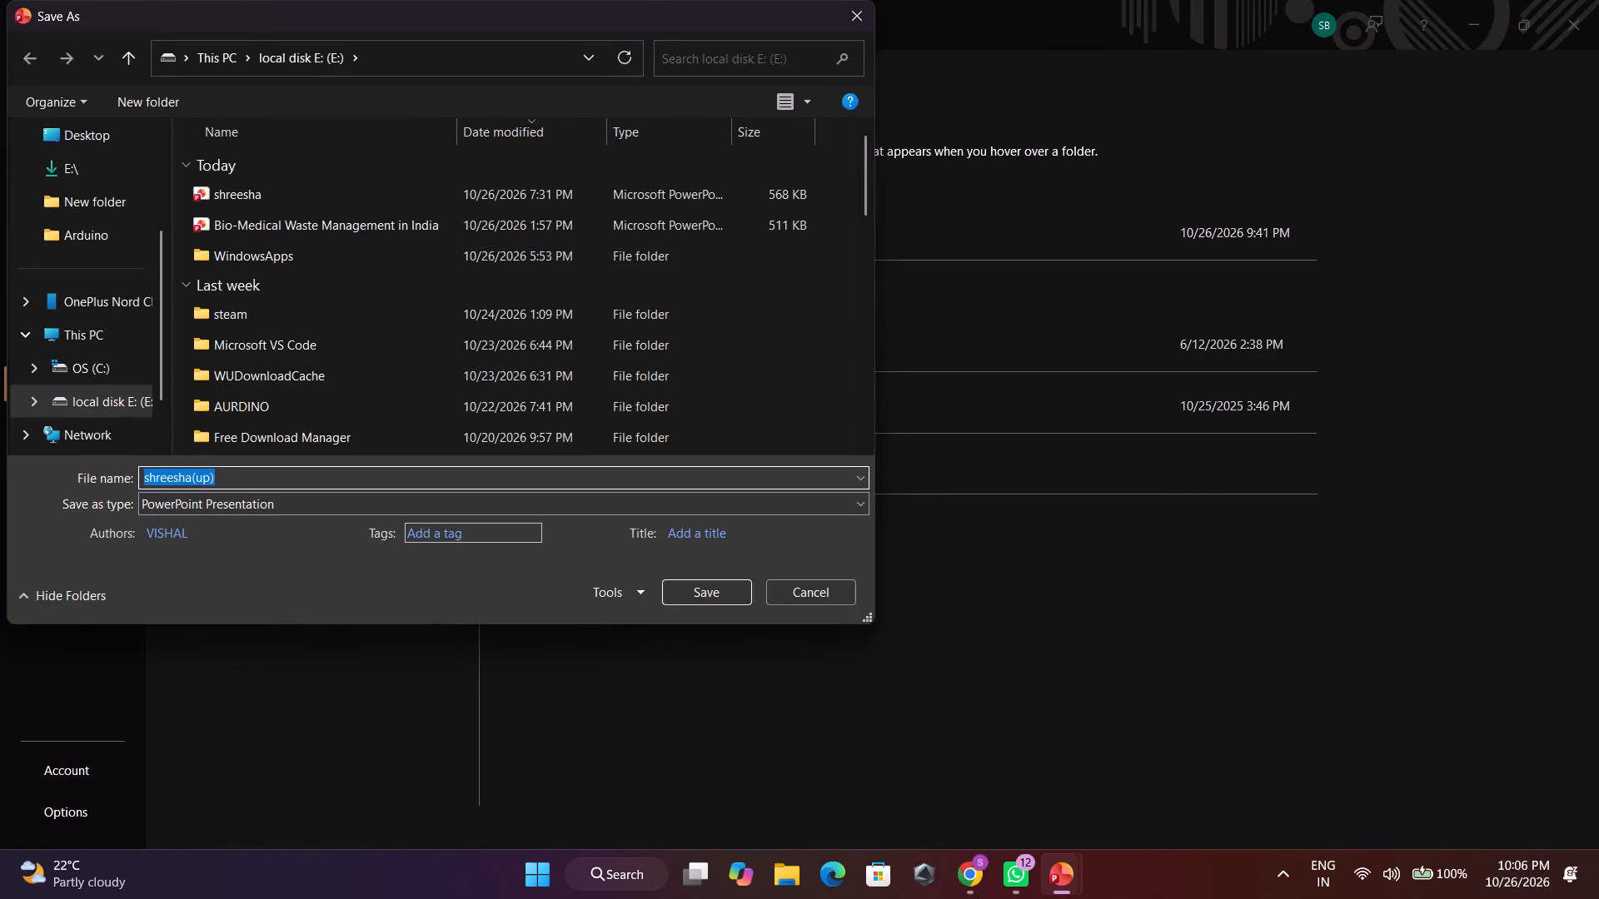
pyautogui.click(422, 485)
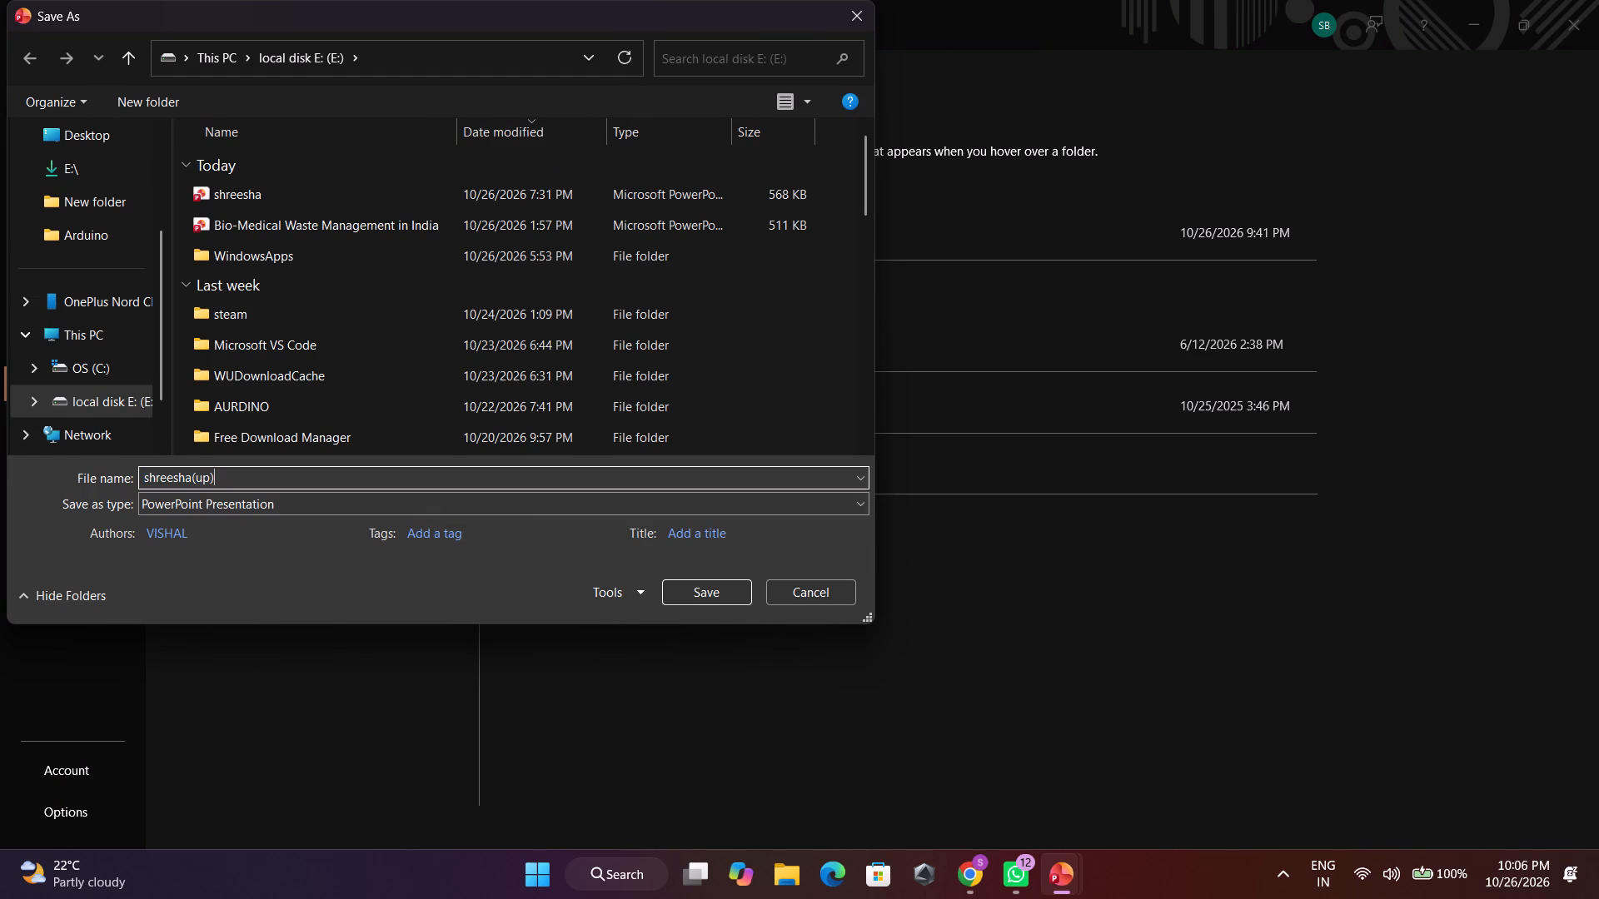
pyautogui.press('BackSpace')
pyautogui.press('BackSpace')
pyautogui.press('BackSpace')
pyautogui.press('BackSpace')
pyautogui.press('o')
pyautogui.press('r')
pyautogui.press('g')
pyautogui.write('IN')
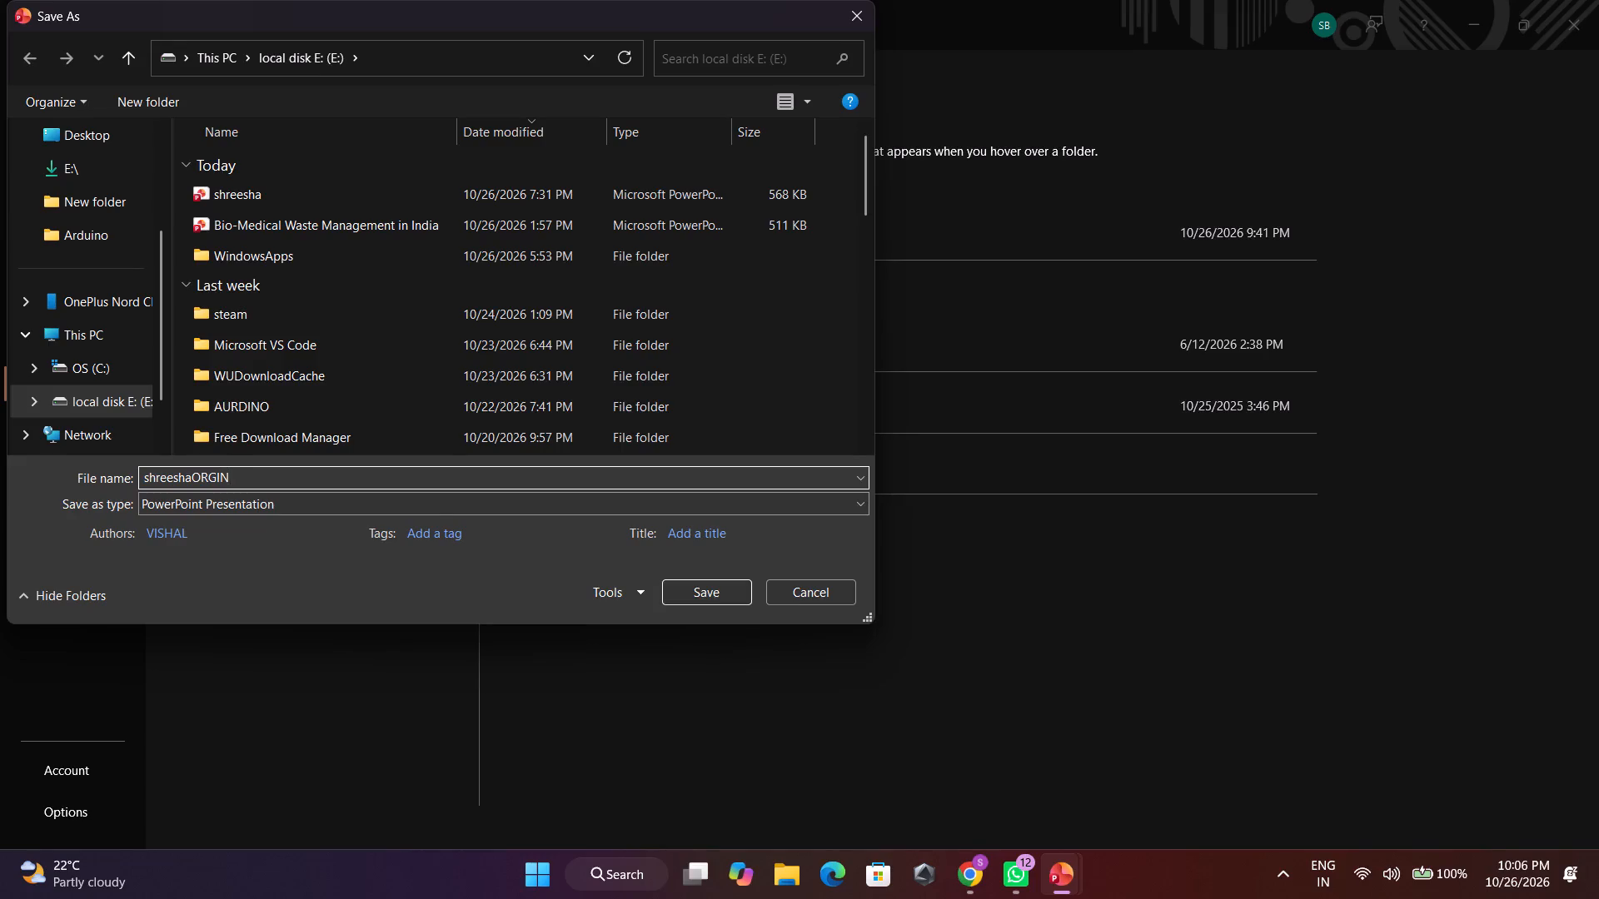
pyautogui.press('Left')
pyautogui.press('Left')
pyautogui.press('Left')
pyautogui.press('i')
pyautogui.click(694, 592)
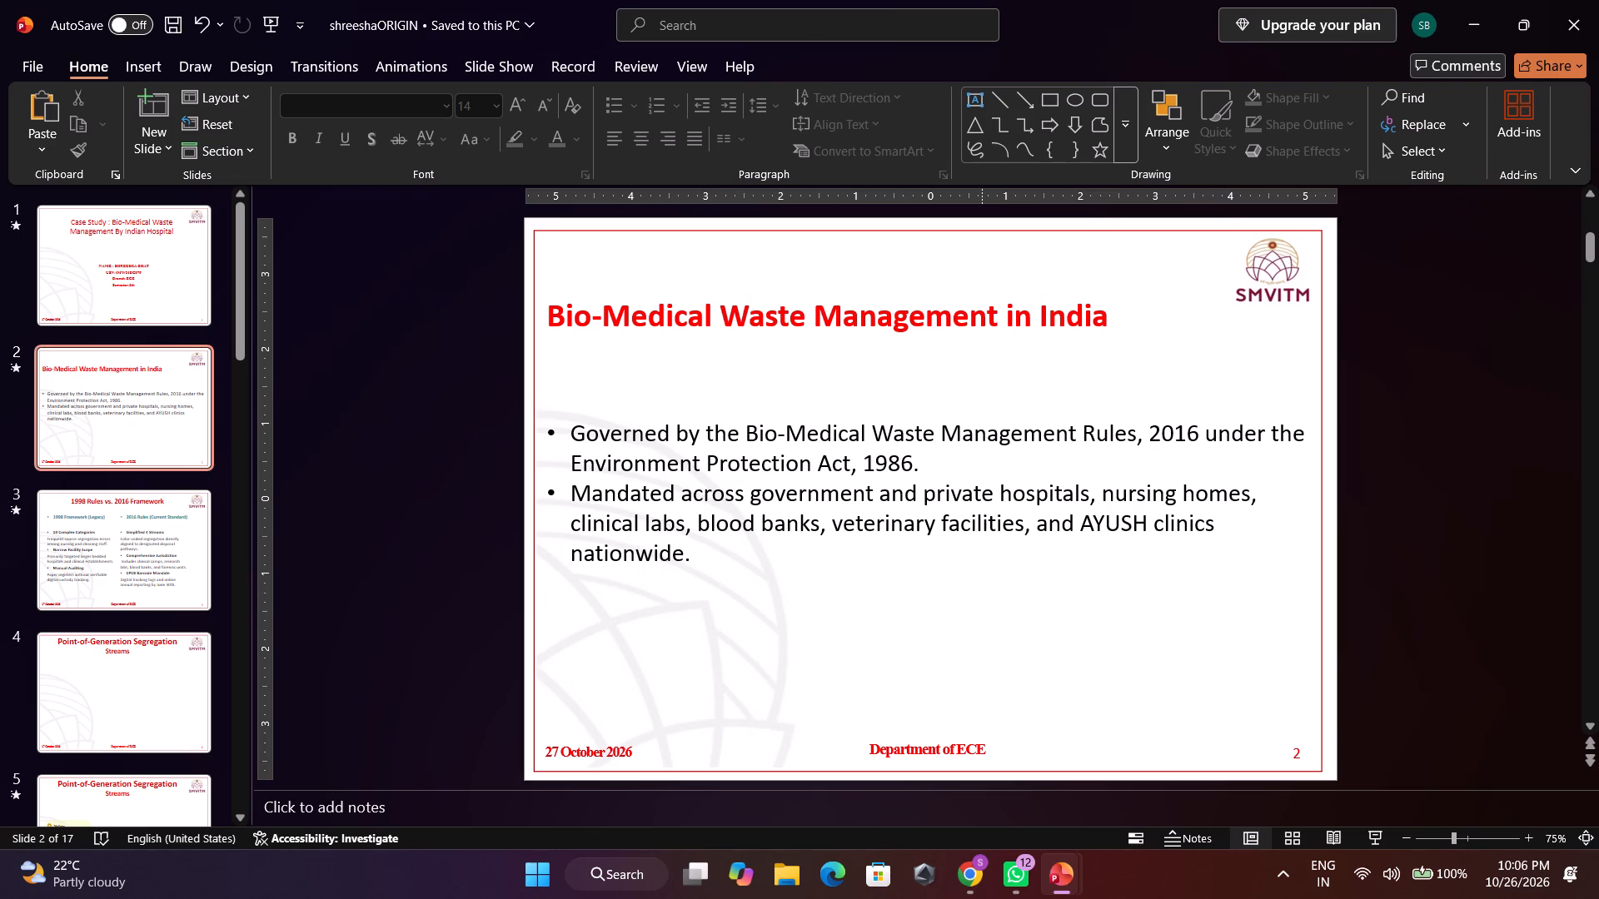
# Open File Explorer briefly, and close it along with both presentations and Chrome to return to the desktop.
pyautogui.click(770, 878)
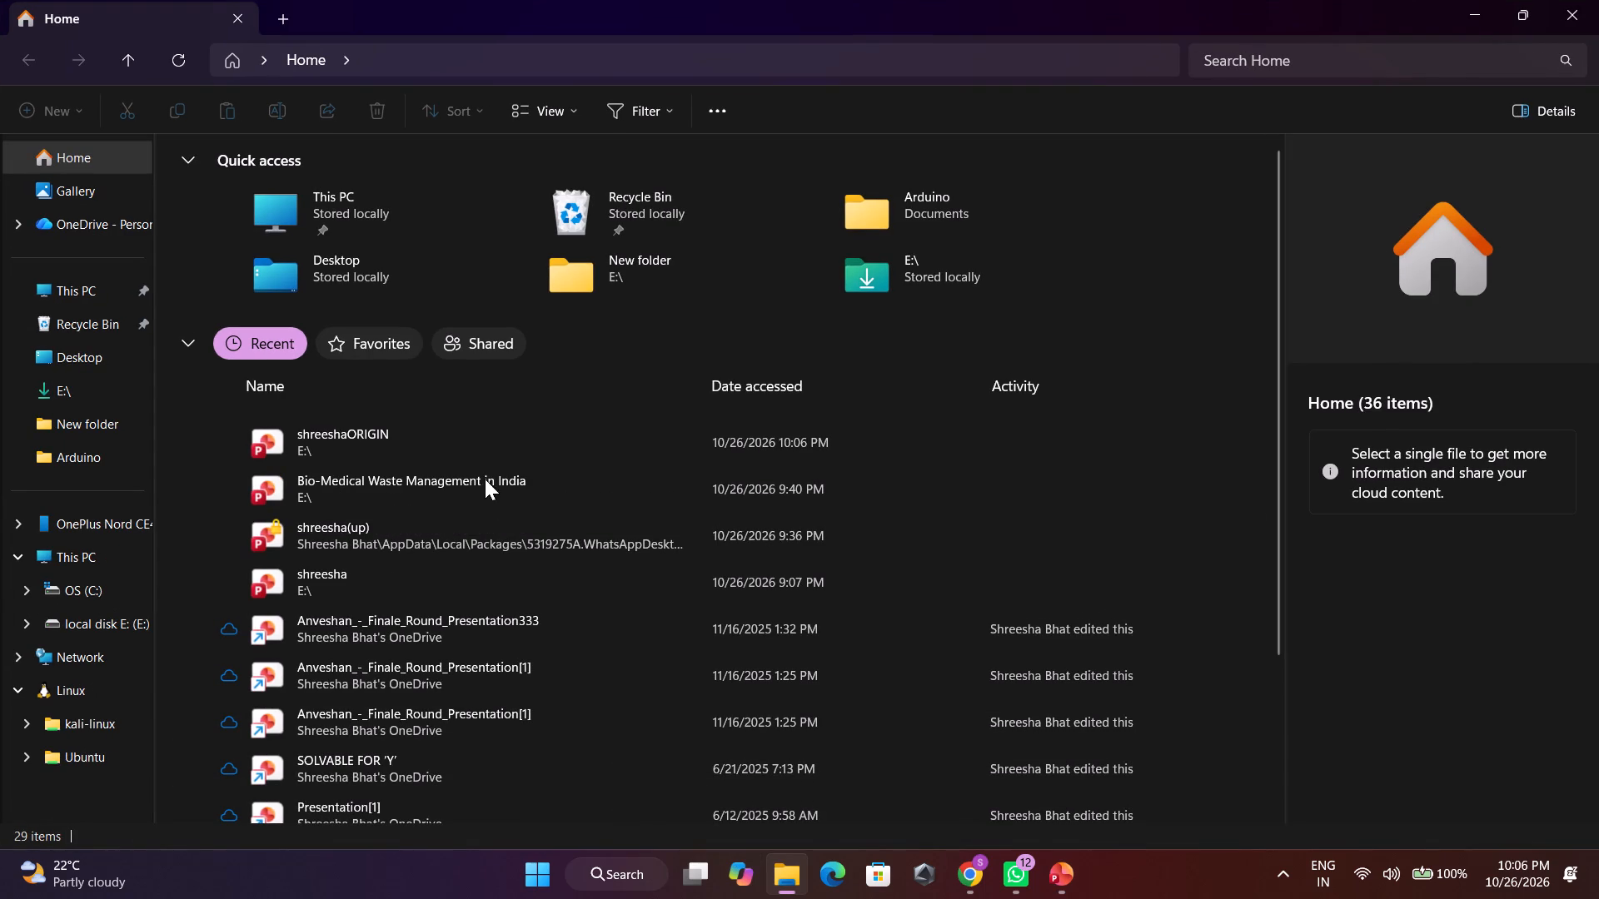
pyautogui.click(1576, 9)
pyautogui.click(1582, 9)
pyautogui.click(1582, 9)
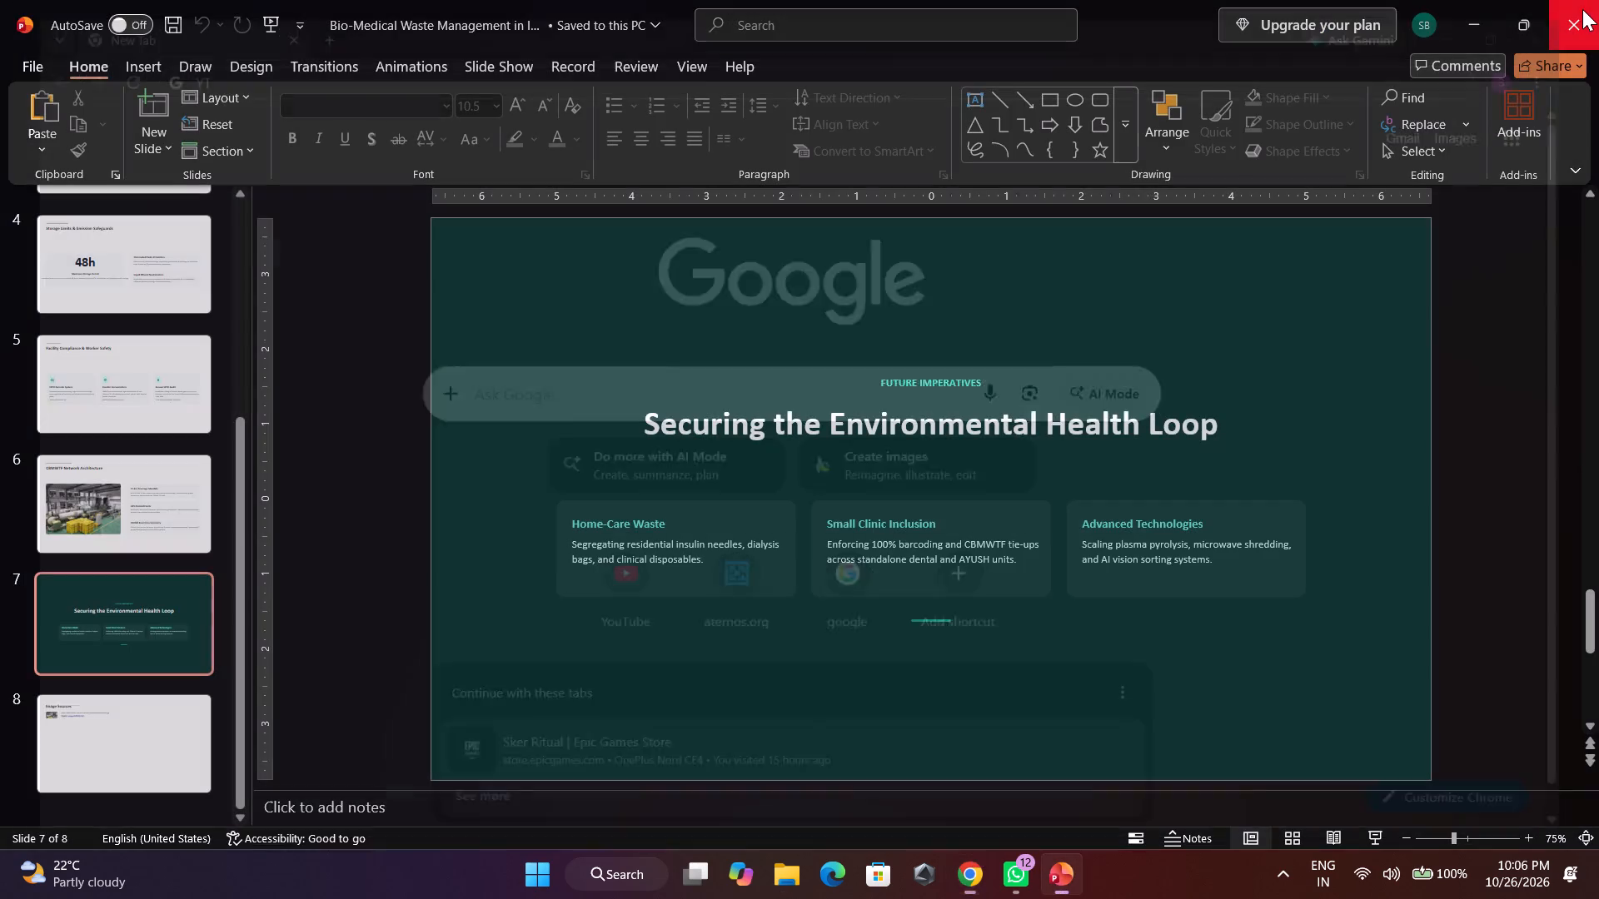